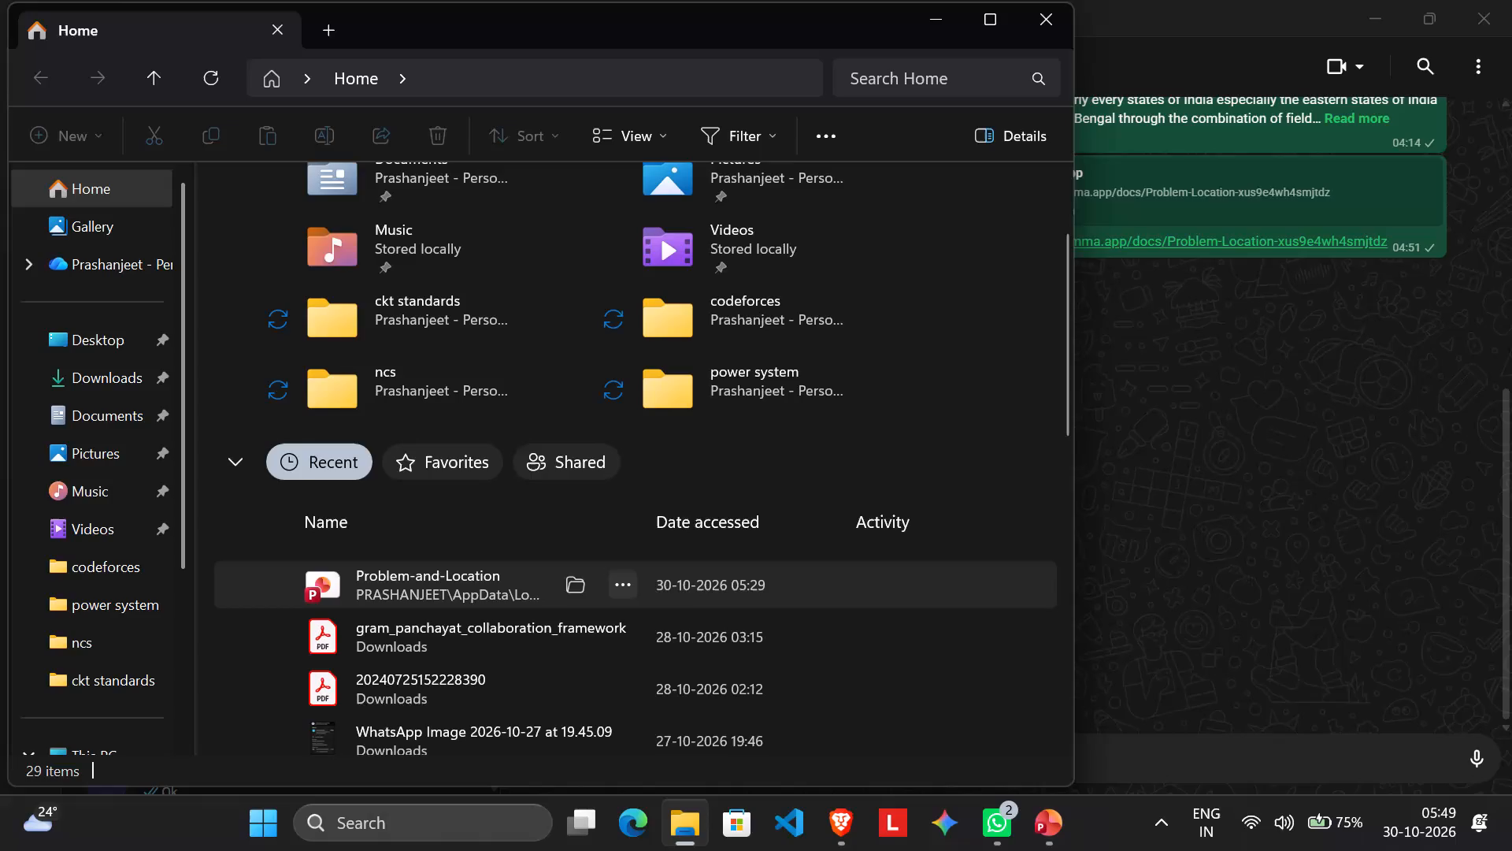
Open the recent Problem-and-Location presentation and skim its slides, ending on the Problem & Location slide.
{"action": "double_click", "coordinate": [817, 587]}
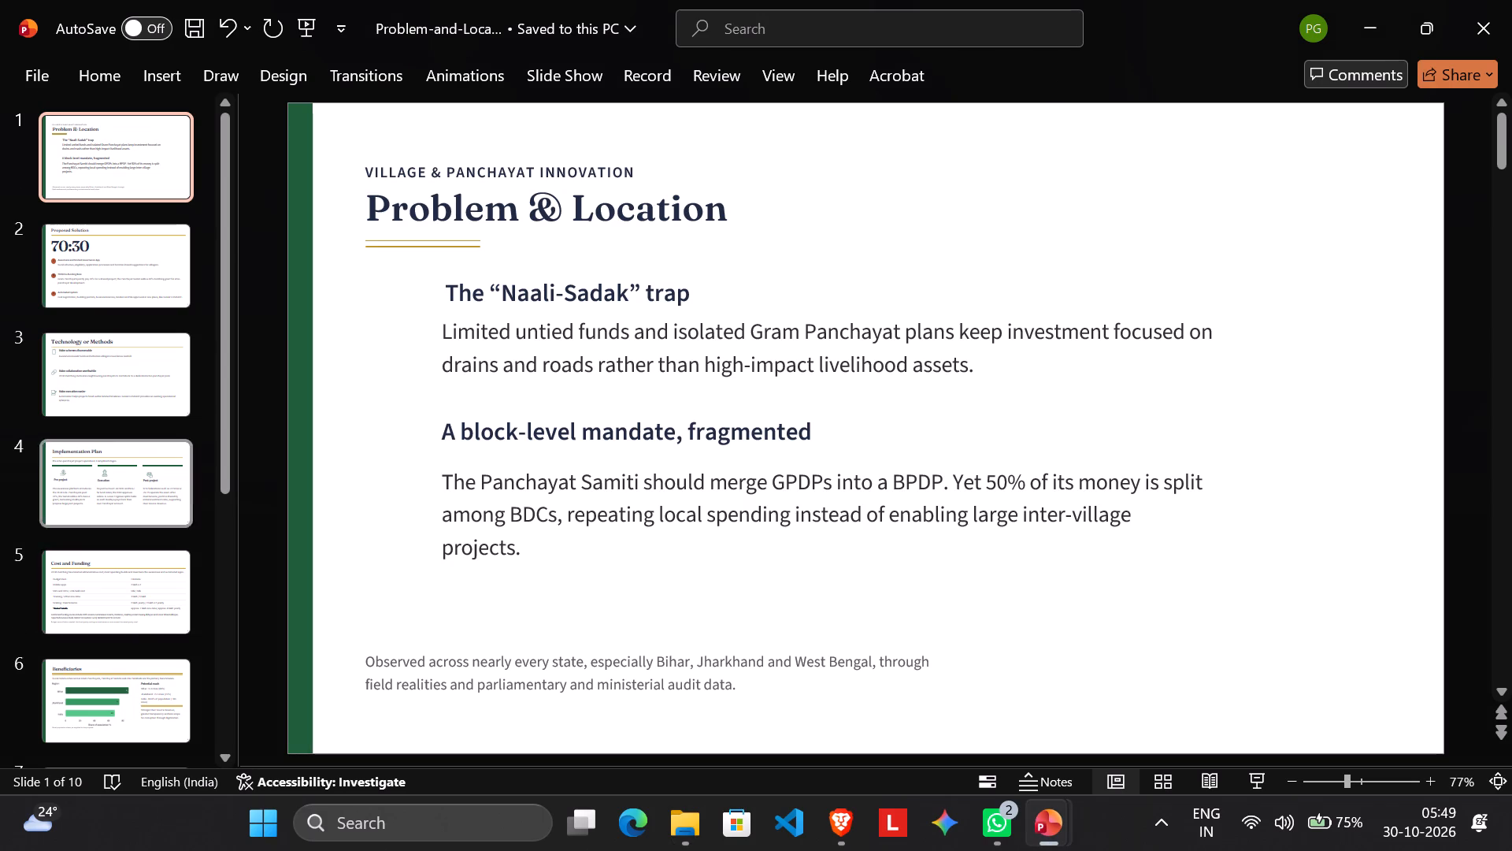
{"action": "scroll", "coordinate": [168, 536], "scroll_direction": "down", "scroll_amount": 7}
{"action": "left_click_drag", "start_coordinate": [155, 674], "coordinate": [157, 689]}
{"action": "left_click", "coordinate": [172, 585]}
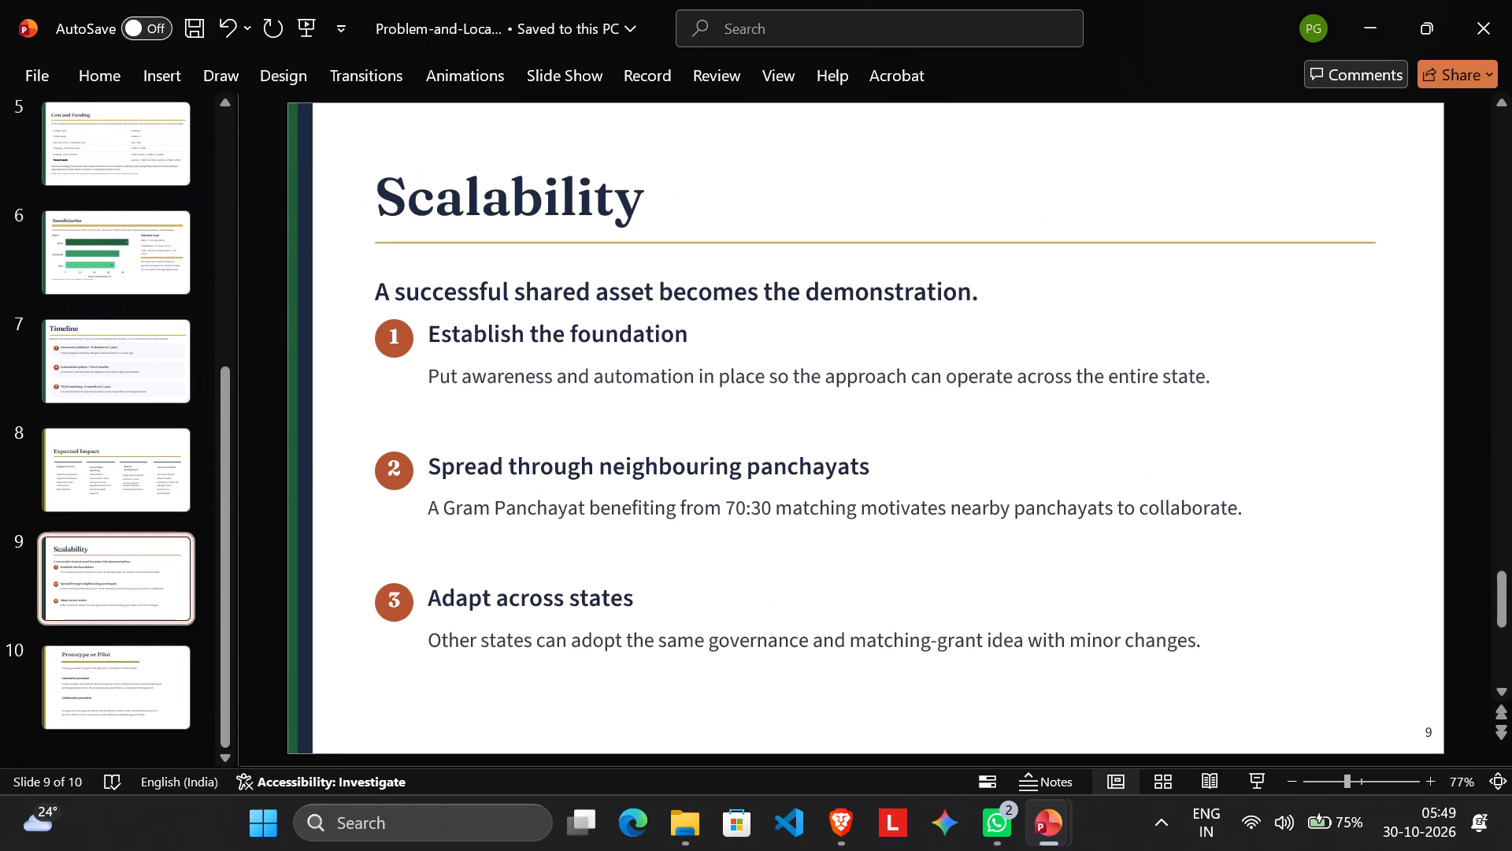
{"action": "scroll", "coordinate": [148, 493], "scroll_direction": "up", "scroll_amount": 7}
{"action": "left_click", "coordinate": [109, 191]}
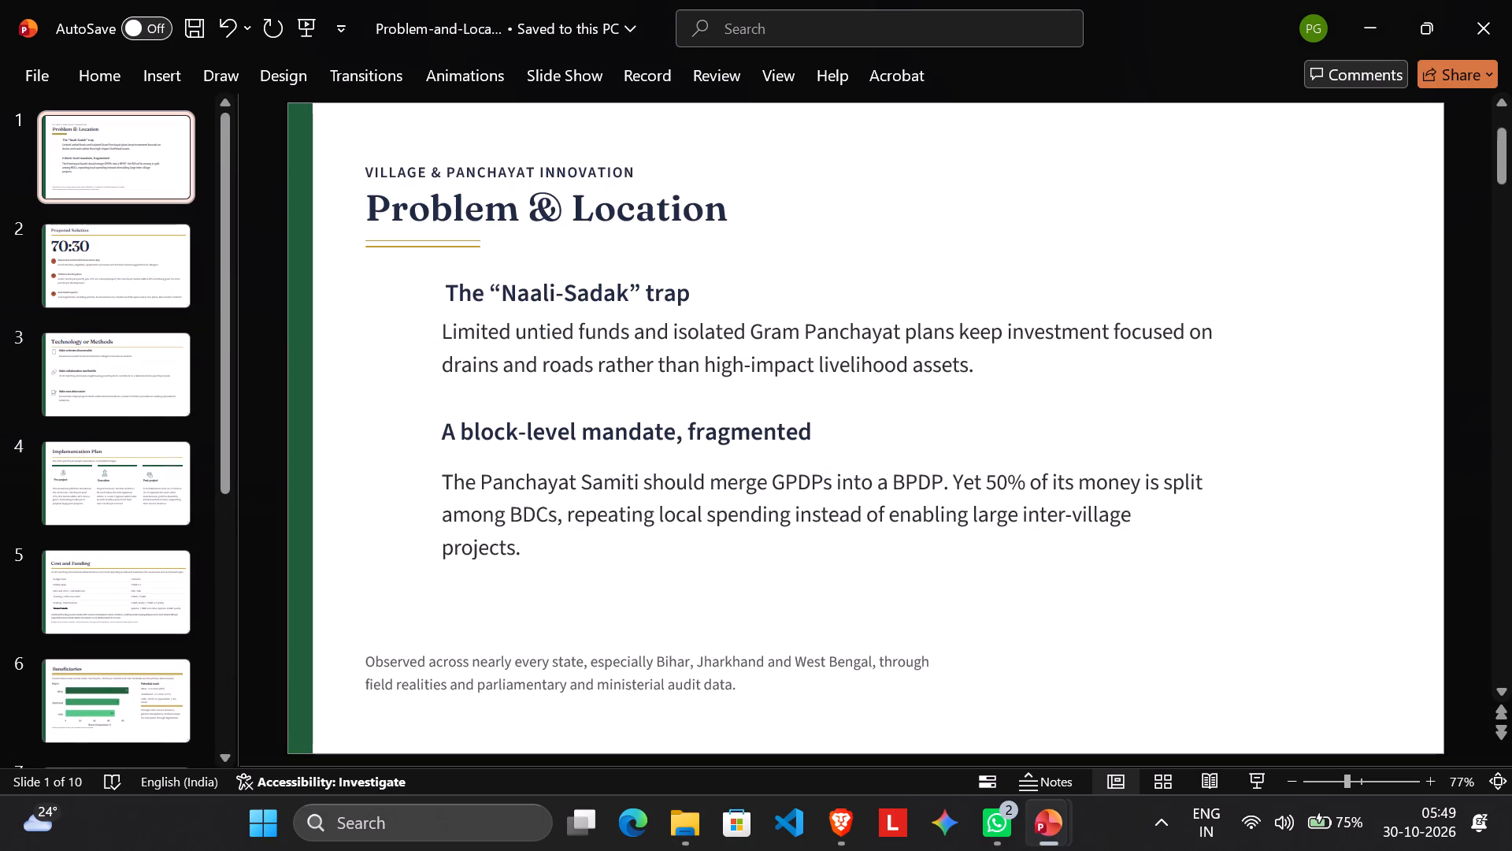
Turn on AutoSave for the presentation by uploading it to OneDrive - Personal, and dismiss the version history tip.
{"action": "left_click", "coordinate": [152, 29]}
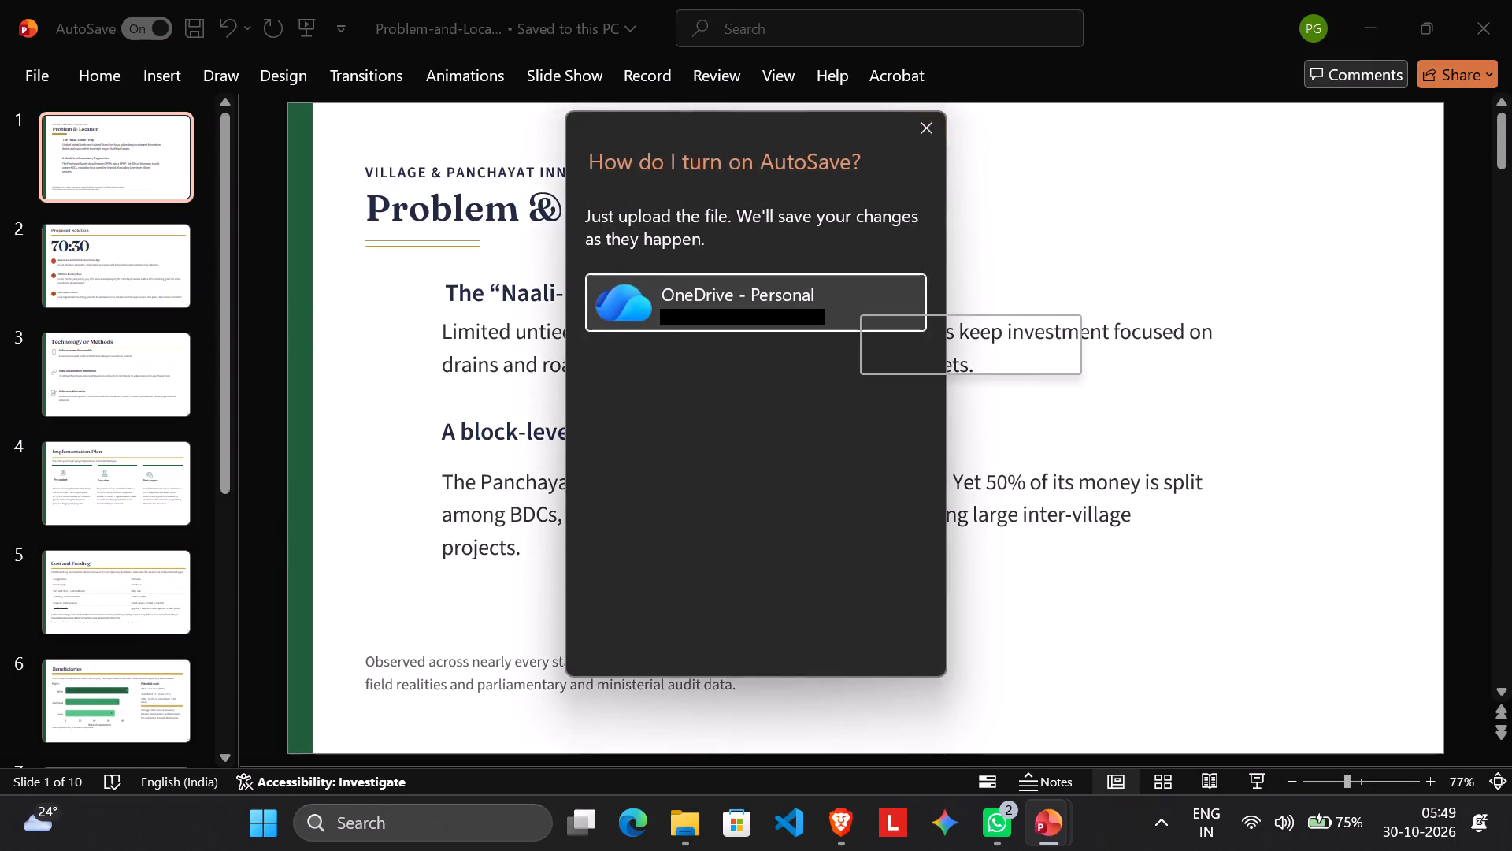
{"action": "left_click_drag", "start_coordinate": [860, 291], "coordinate": [863, 301]}
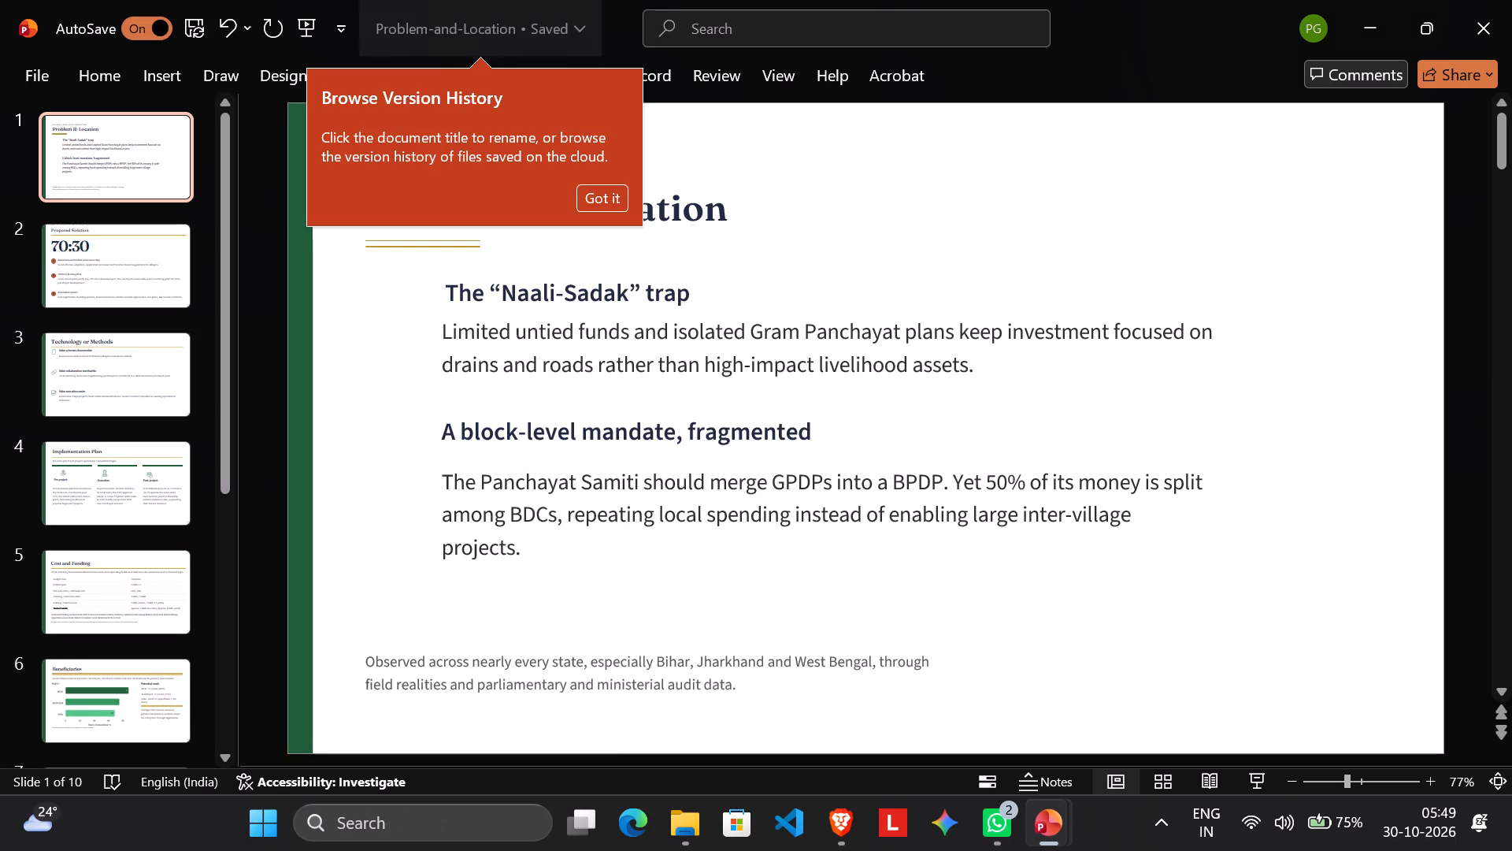
{"action": "left_click", "coordinate": [600, 204]}
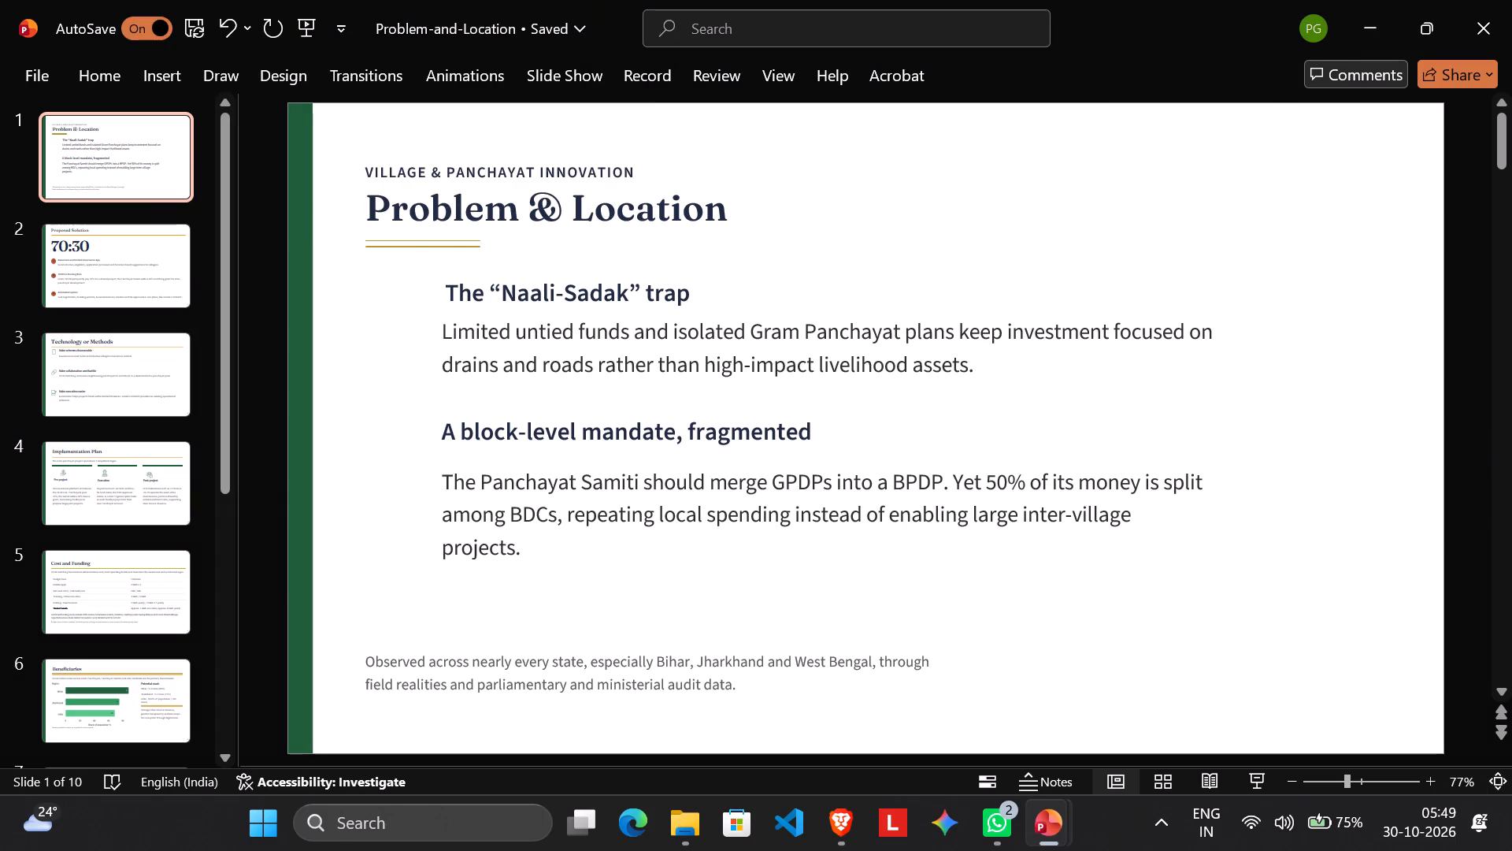
Look through the deck from Proposed Solution past the Timeline slide, and return to the first slide.
{"action": "left_click", "coordinate": [135, 285]}
{"action": "left_click", "coordinate": [140, 358]}
{"action": "left_click", "coordinate": [138, 312]}
{"action": "left_click", "coordinate": [128, 408]}
{"action": "left_click", "coordinate": [119, 513]}
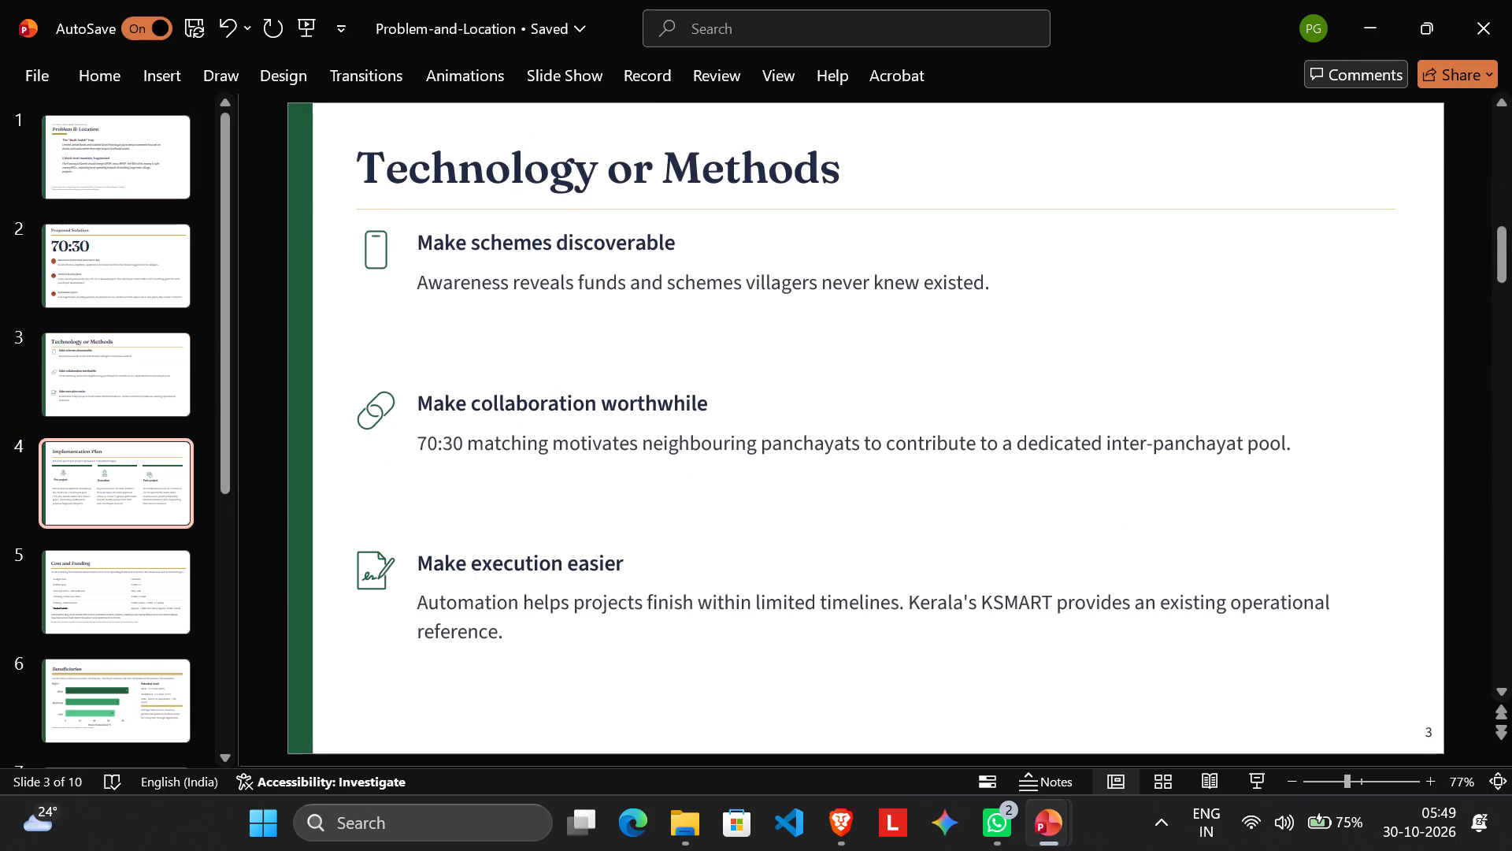
{"action": "scroll", "coordinate": [797, 541], "scroll_direction": "up", "scroll_amount": 3}
{"action": "scroll", "coordinate": [798, 578], "scroll_direction": "down", "scroll_amount": 12}
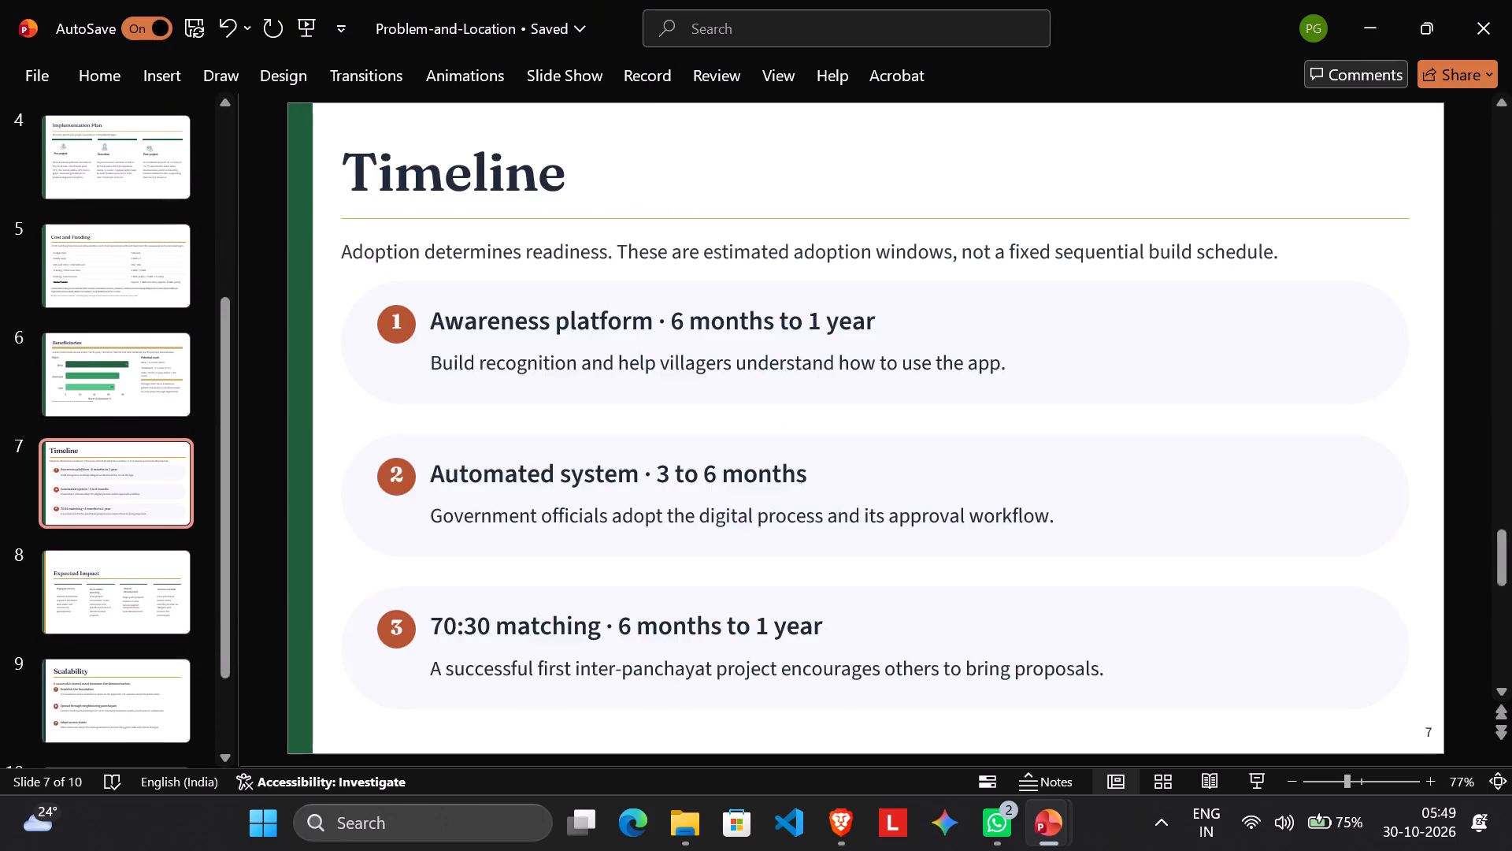
{"action": "scroll", "coordinate": [821, 630], "scroll_direction": "down", "scroll_amount": 4}
{"action": "scroll", "coordinate": [821, 643], "scroll_direction": "up", "scroll_amount": 18}
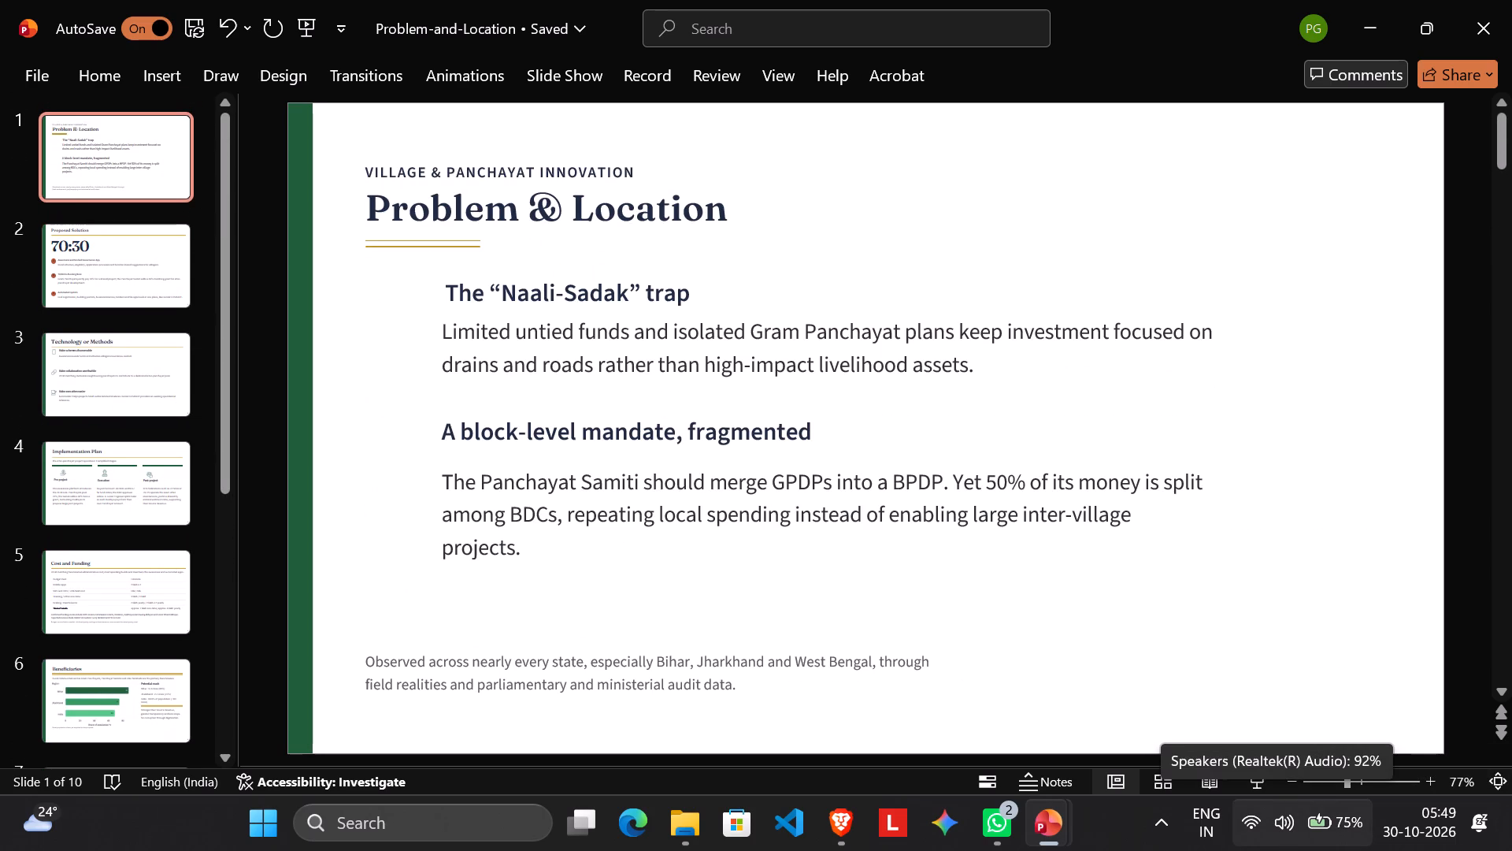
Review the slides from Problem & Location through to the final Prototype or Pilot slide.
{"action": "scroll", "coordinate": [1099, 617], "scroll_direction": "down", "scroll_amount": 3}
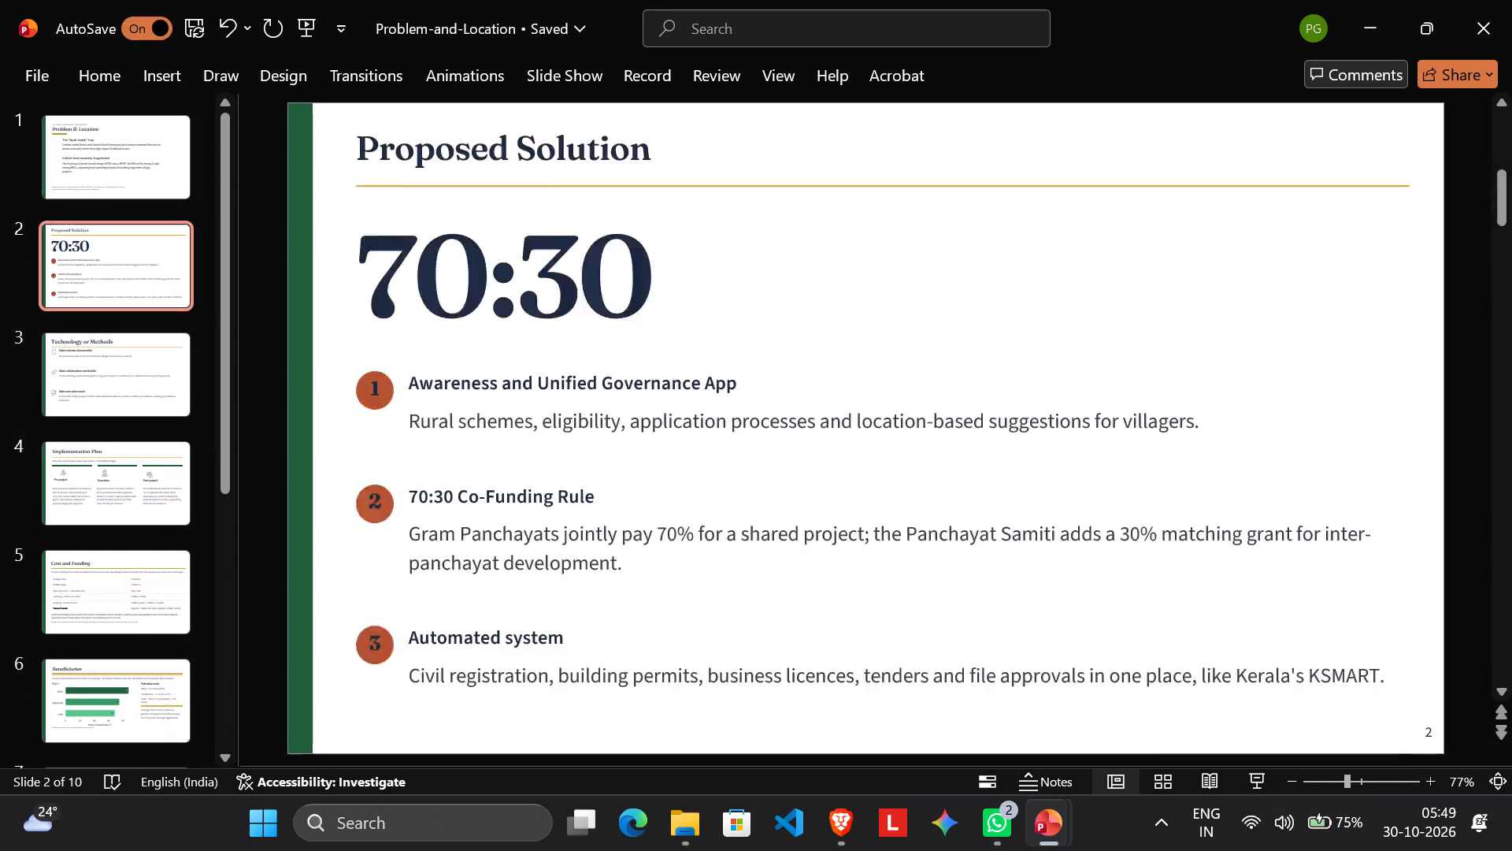
{"action": "scroll", "coordinate": [1099, 617], "scroll_direction": "down", "scroll_amount": 5}
{"action": "scroll", "coordinate": [1099, 617], "scroll_direction": "up", "scroll_amount": 10}
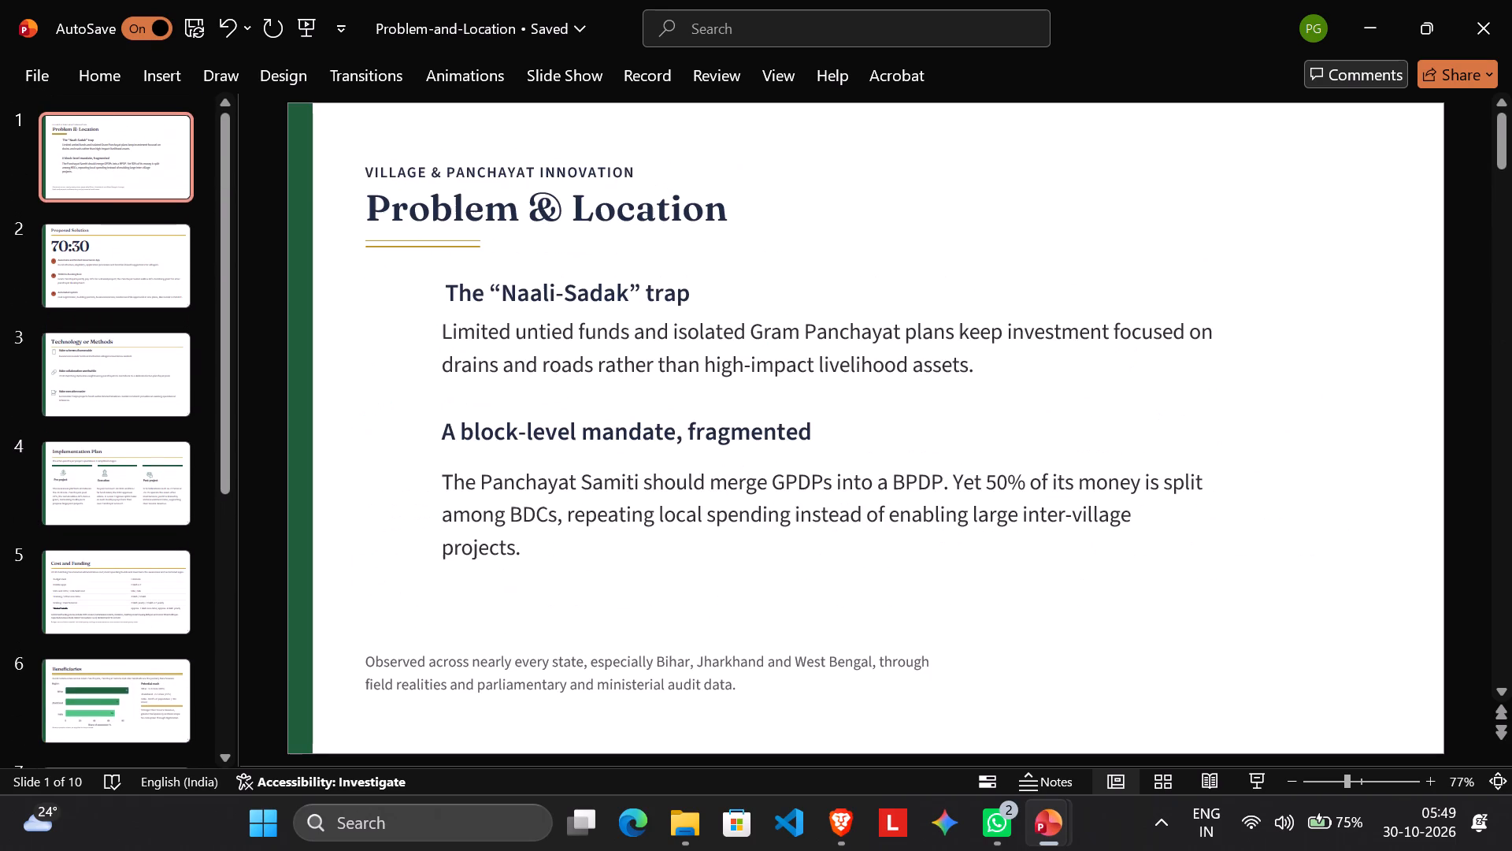
{"action": "scroll", "coordinate": [1099, 617], "scroll_direction": "up", "scroll_amount": 1}
{"action": "scroll", "coordinate": [1099, 617], "scroll_direction": "down", "scroll_amount": 2}
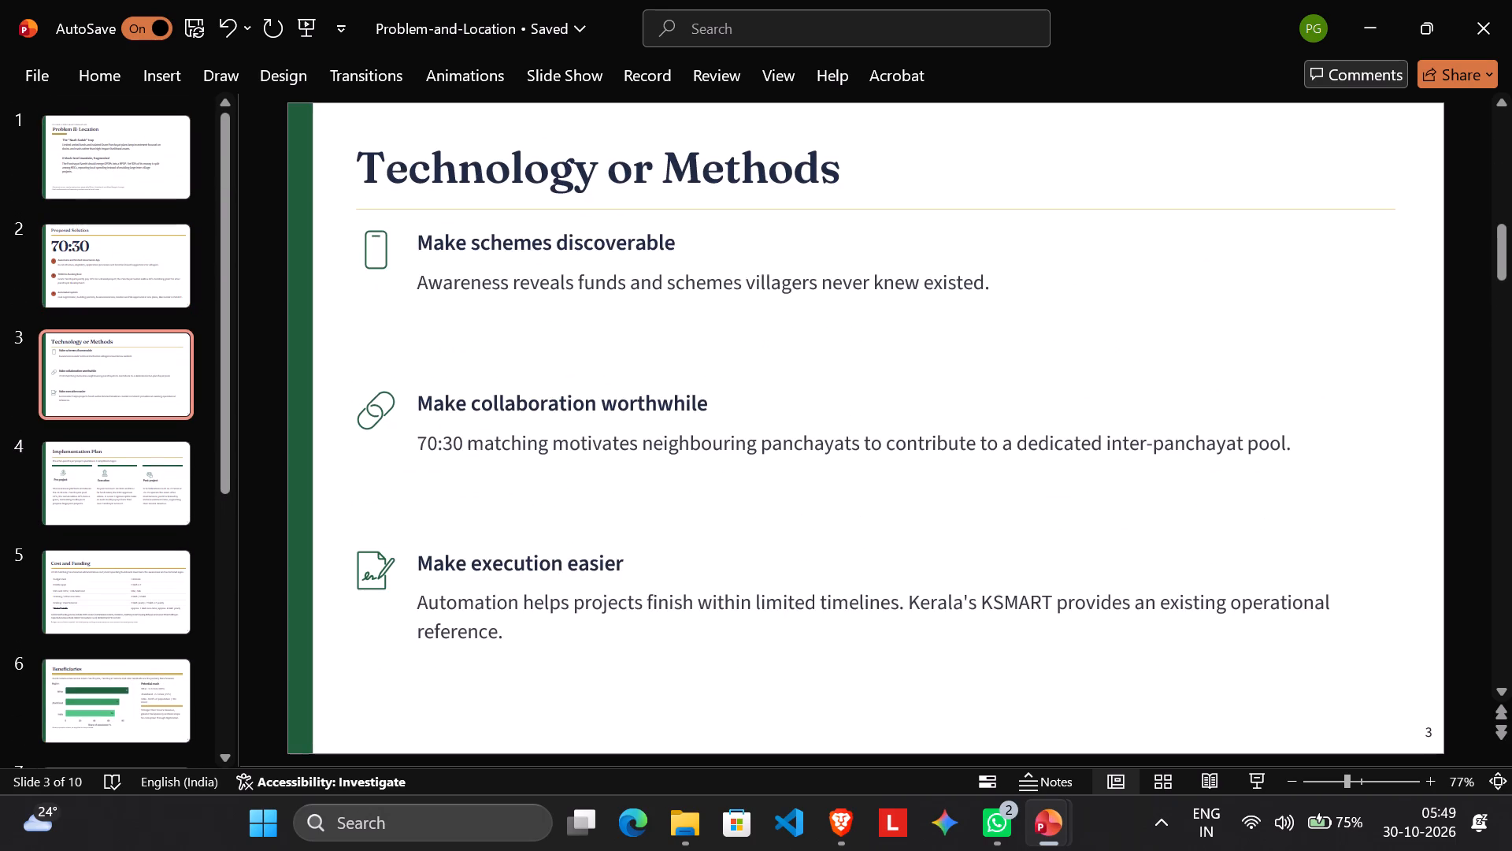
{"action": "scroll", "coordinate": [1099, 617], "scroll_direction": "down", "scroll_amount": 4}
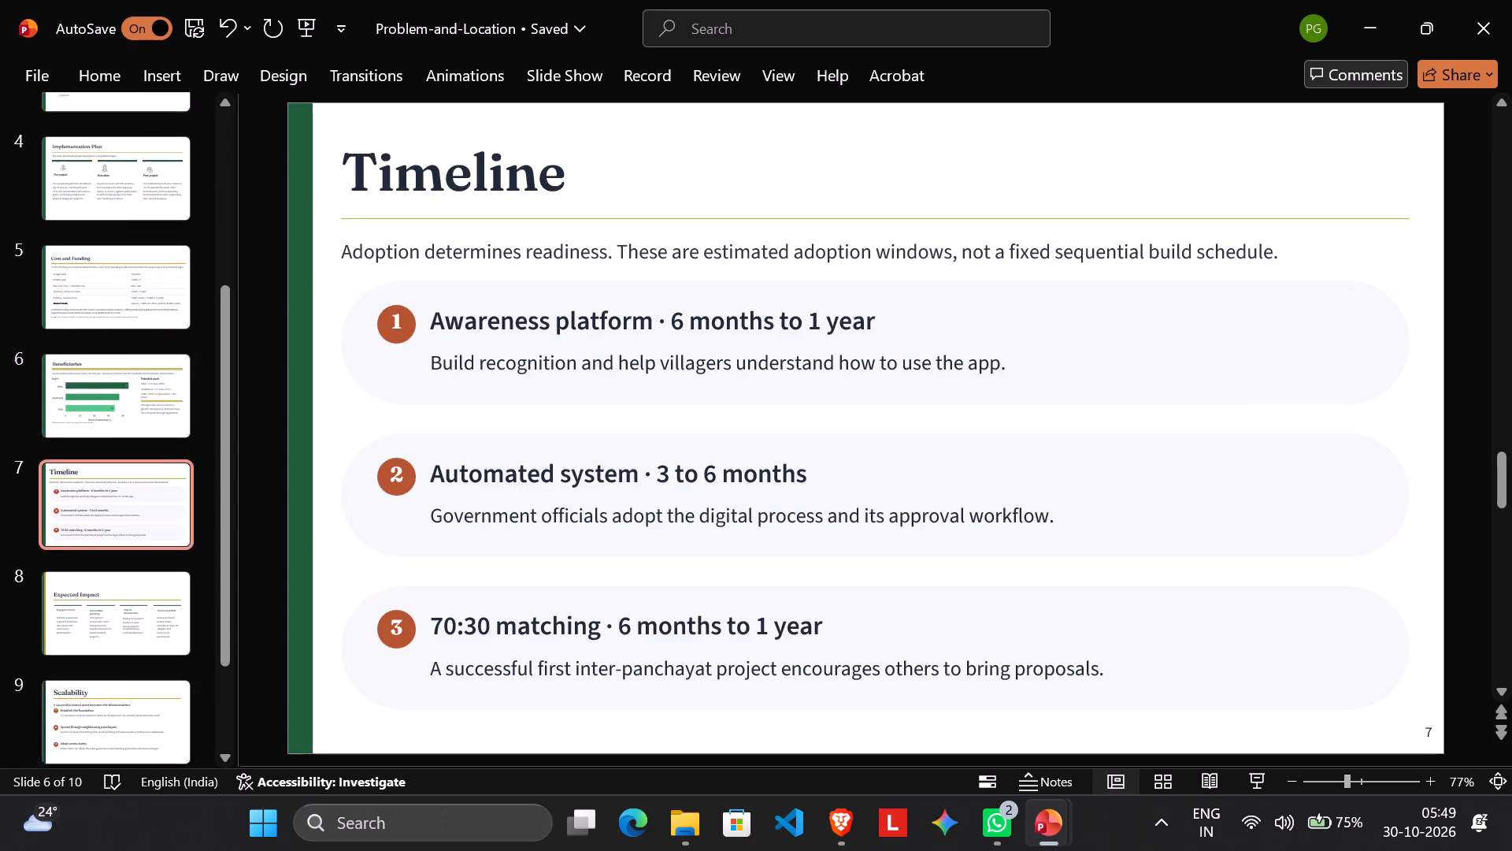
{"action": "scroll", "coordinate": [1099, 617], "scroll_direction": "down", "scroll_amount": 6}
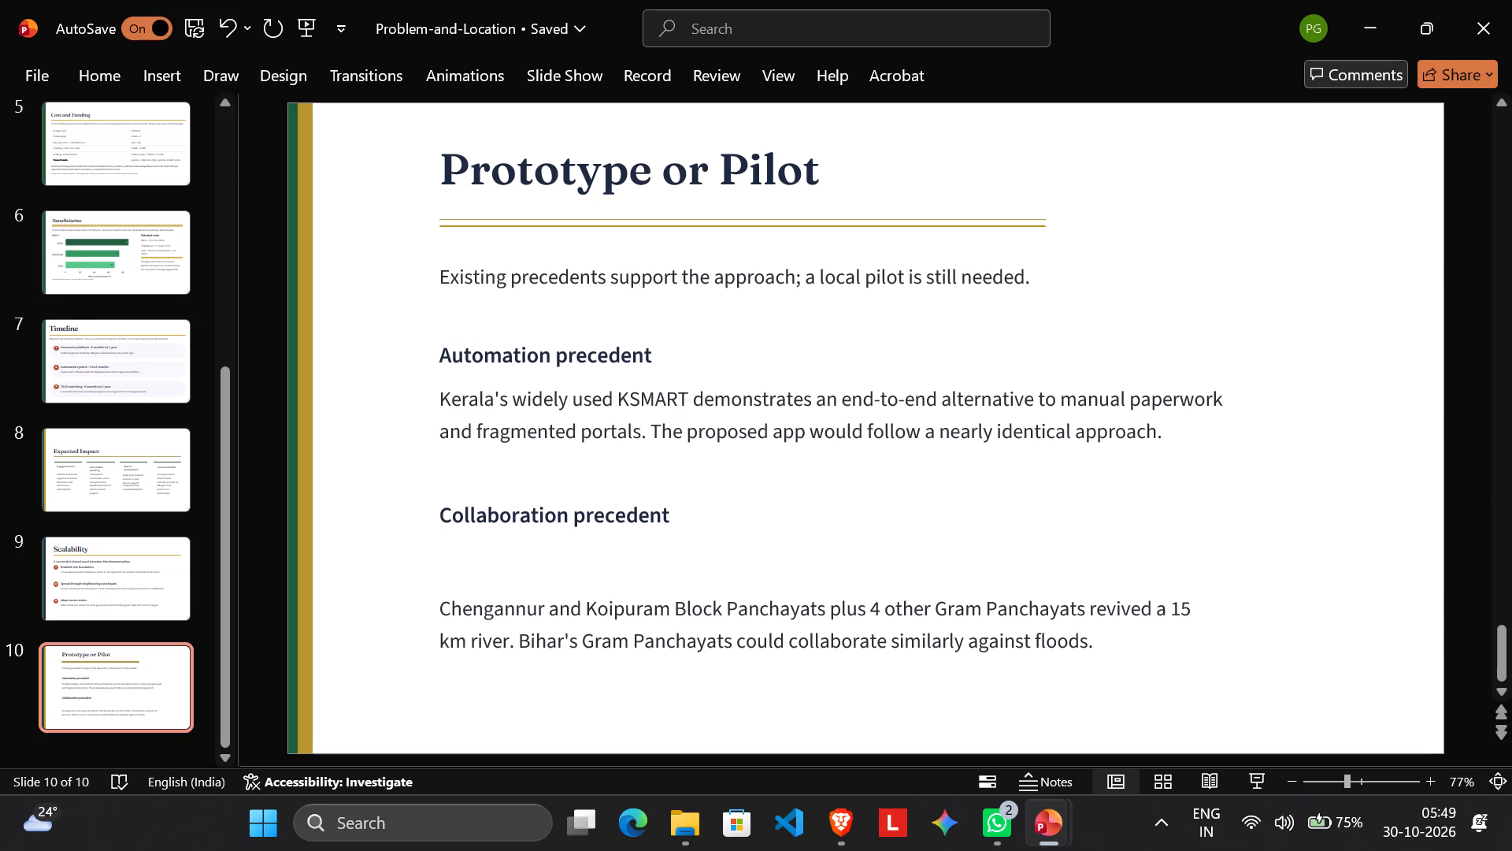
Go back through the deck from Prototype or Pilot past Beneficiaries to the opening slides, examining their content.
{"action": "scroll", "coordinate": [1114, 140], "scroll_direction": "up", "scroll_amount": 5}
{"action": "scroll", "coordinate": [1114, 140], "scroll_direction": "down", "scroll_amount": 12}
{"action": "scroll", "coordinate": [1114, 140], "scroll_direction": "up", "scroll_amount": 7}
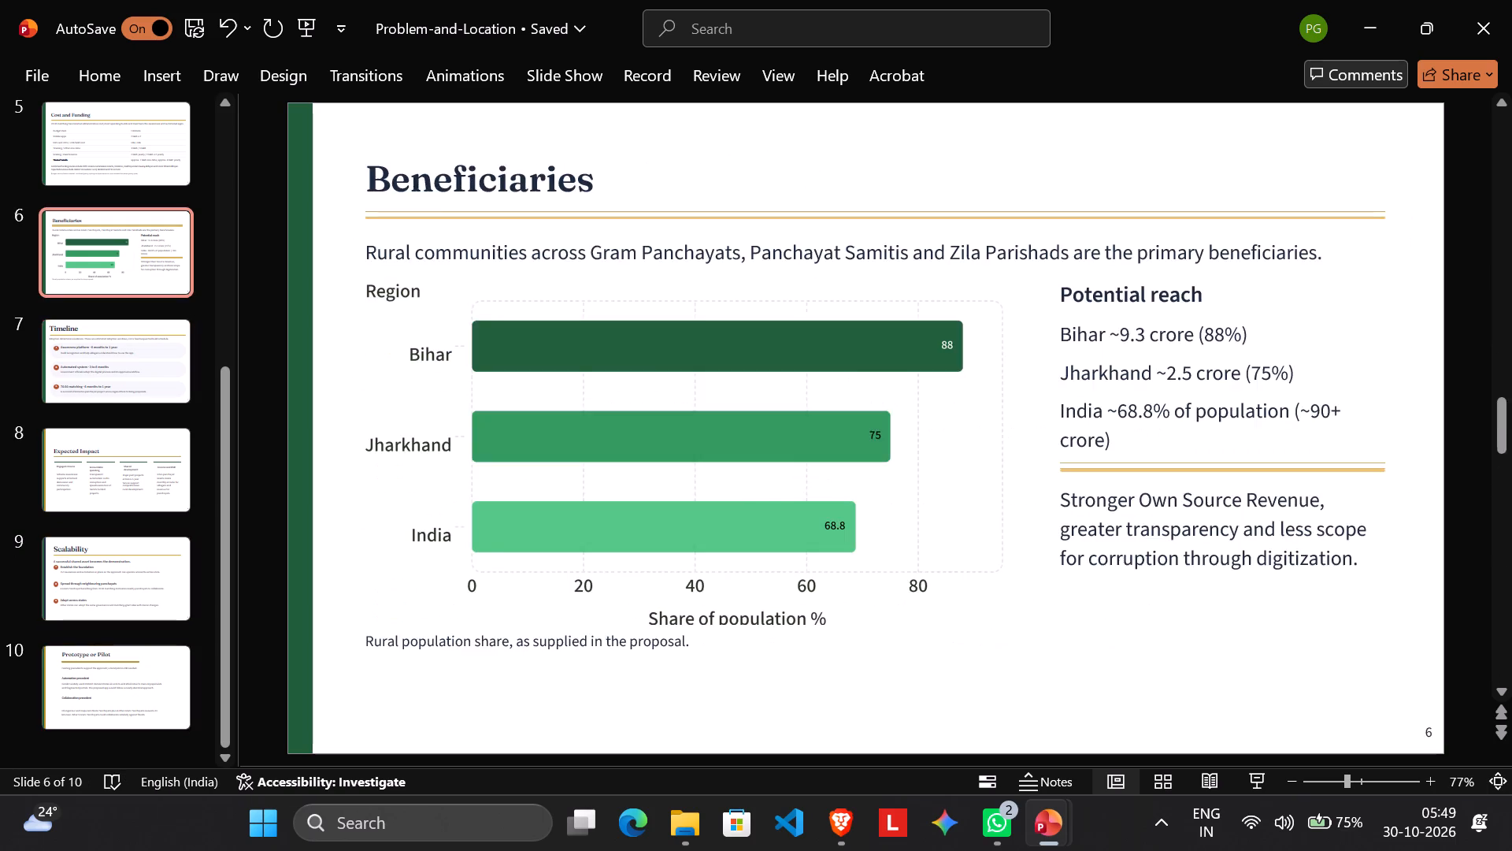
{"action": "scroll", "coordinate": [1114, 140], "scroll_direction": "down", "scroll_amount": 7}
{"action": "scroll", "coordinate": [1114, 140], "scroll_direction": "up", "scroll_amount": 16}
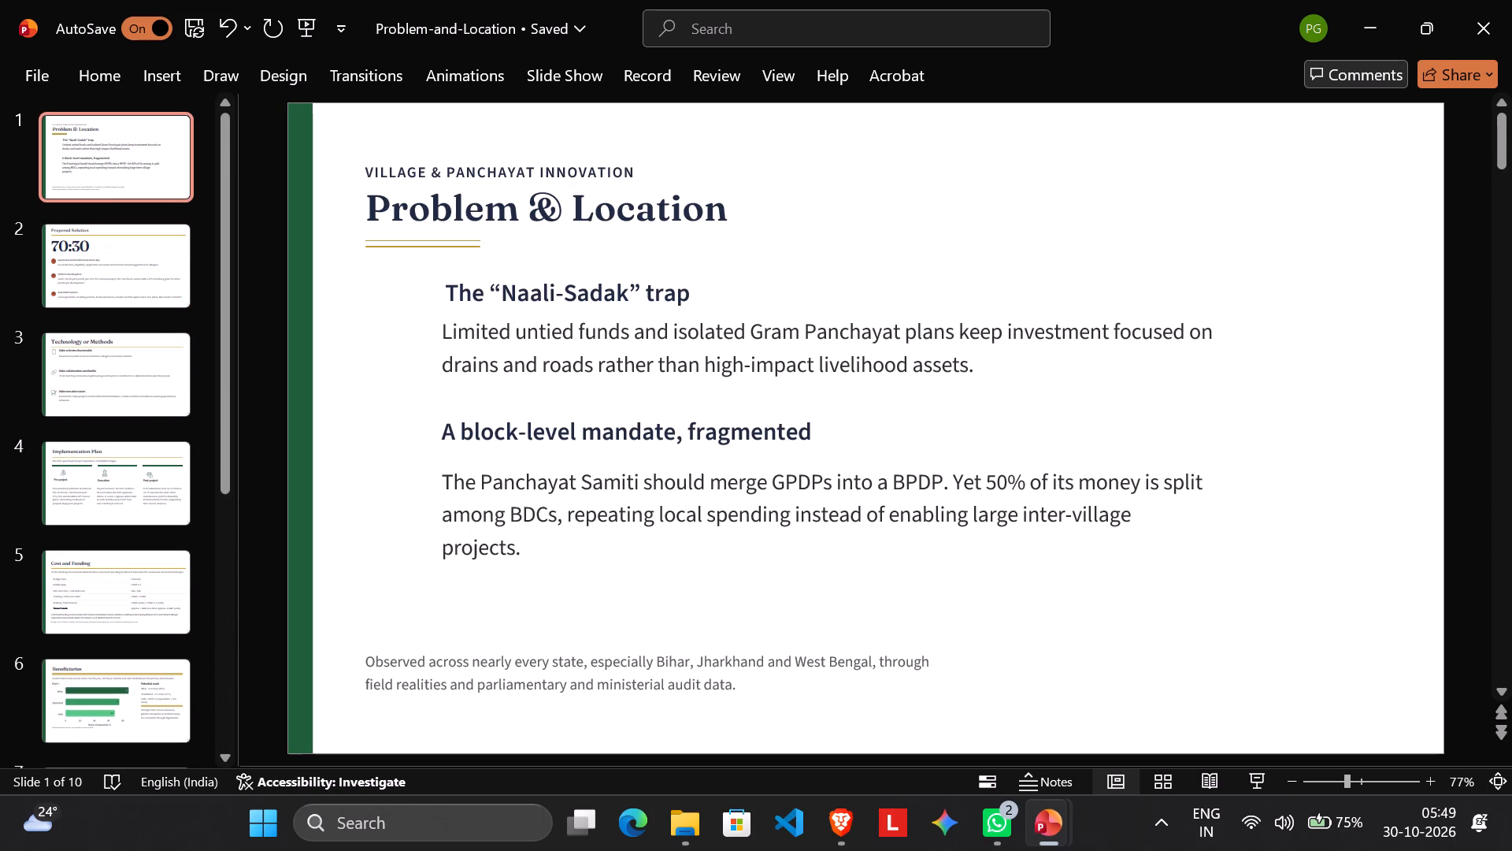
{"action": "scroll", "coordinate": [1114, 140], "scroll_direction": "up", "scroll_amount": 4}
{"action": "scroll", "coordinate": [1470, 169], "scroll_direction": "down", "scroll_amount": 1}
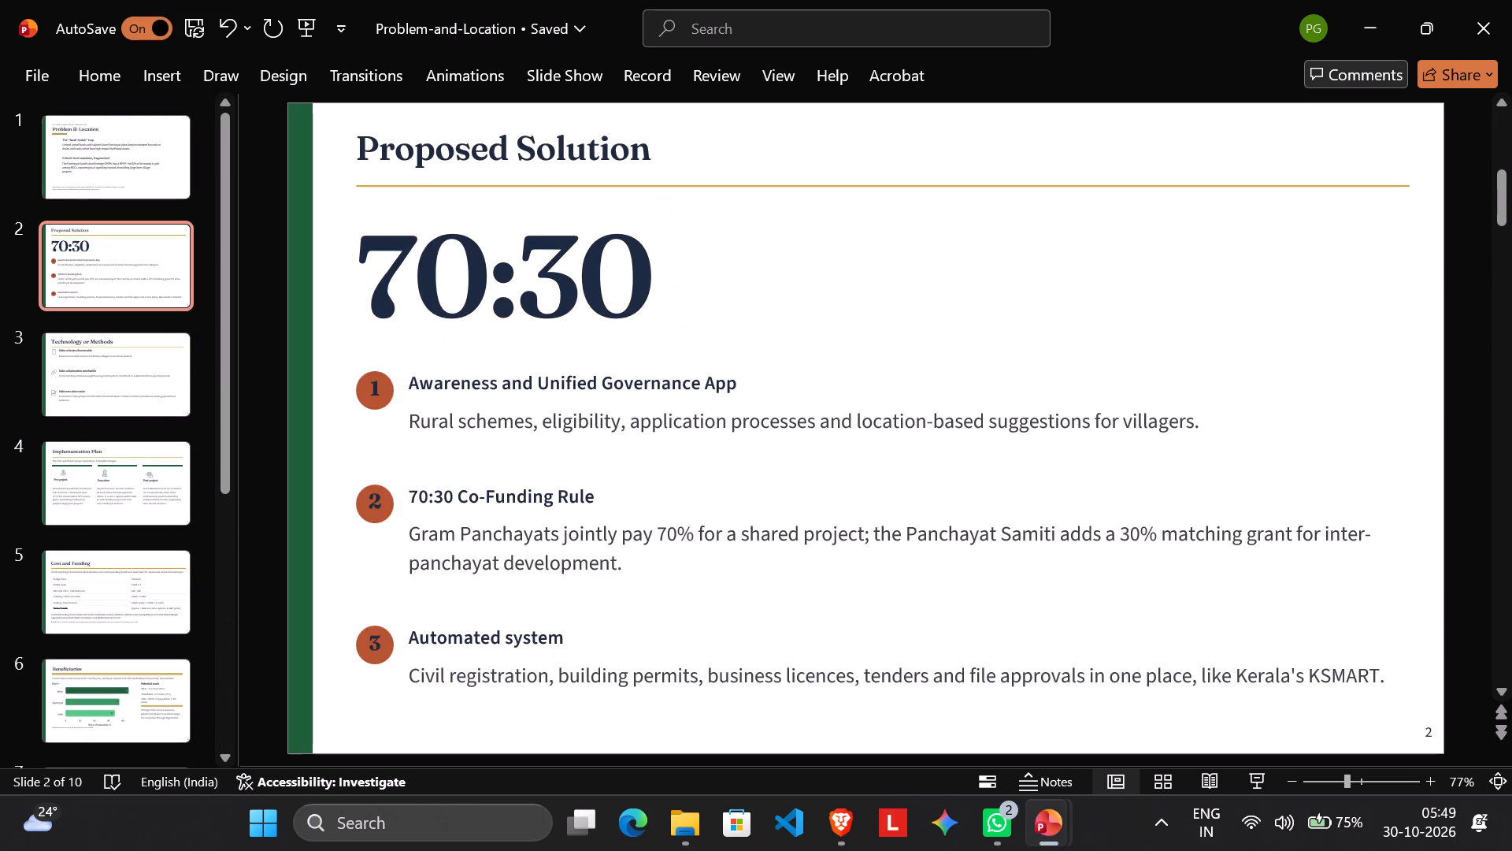
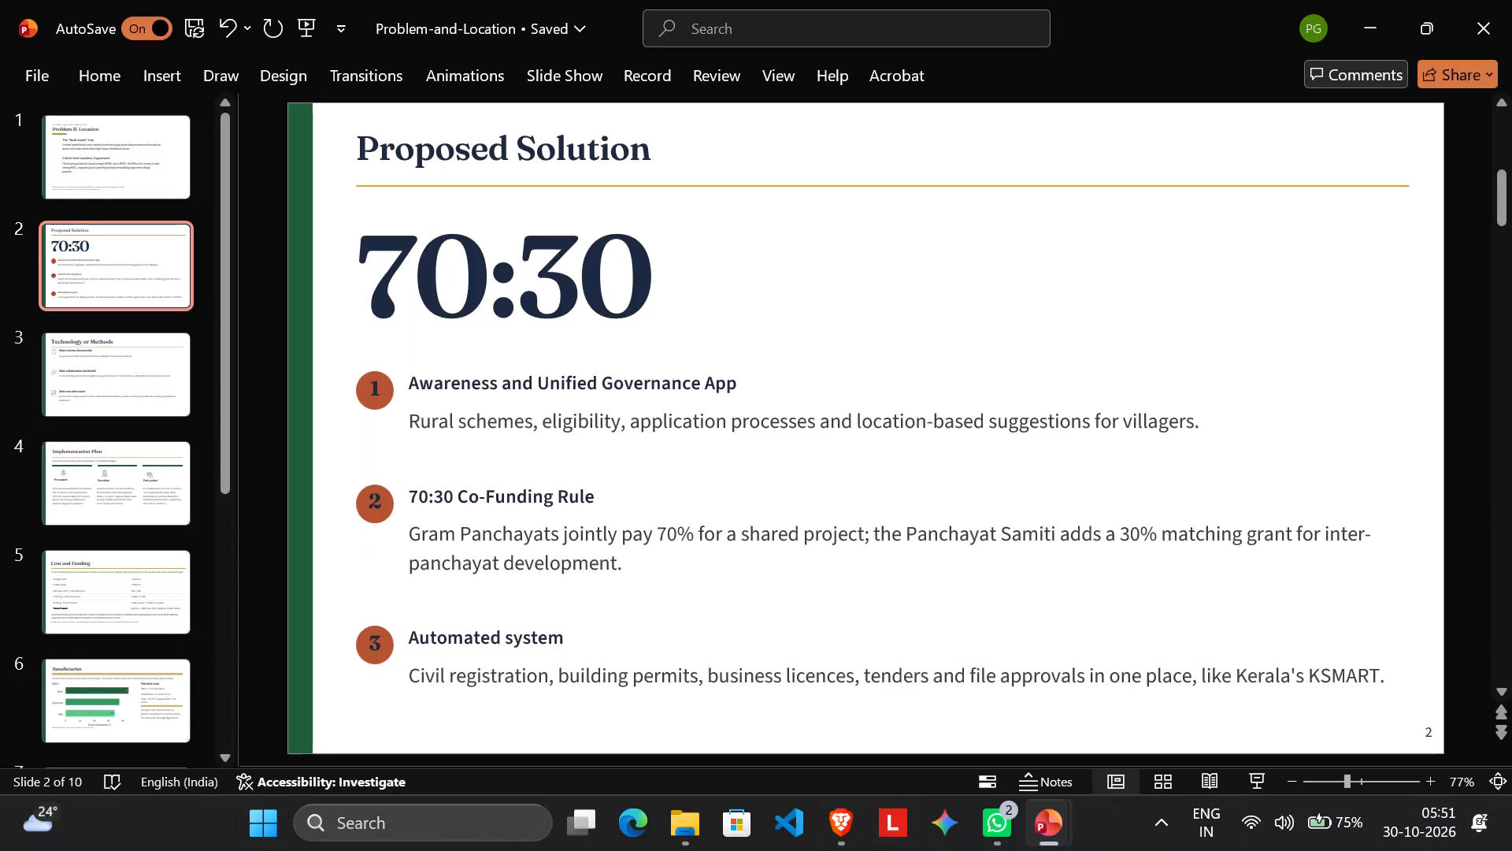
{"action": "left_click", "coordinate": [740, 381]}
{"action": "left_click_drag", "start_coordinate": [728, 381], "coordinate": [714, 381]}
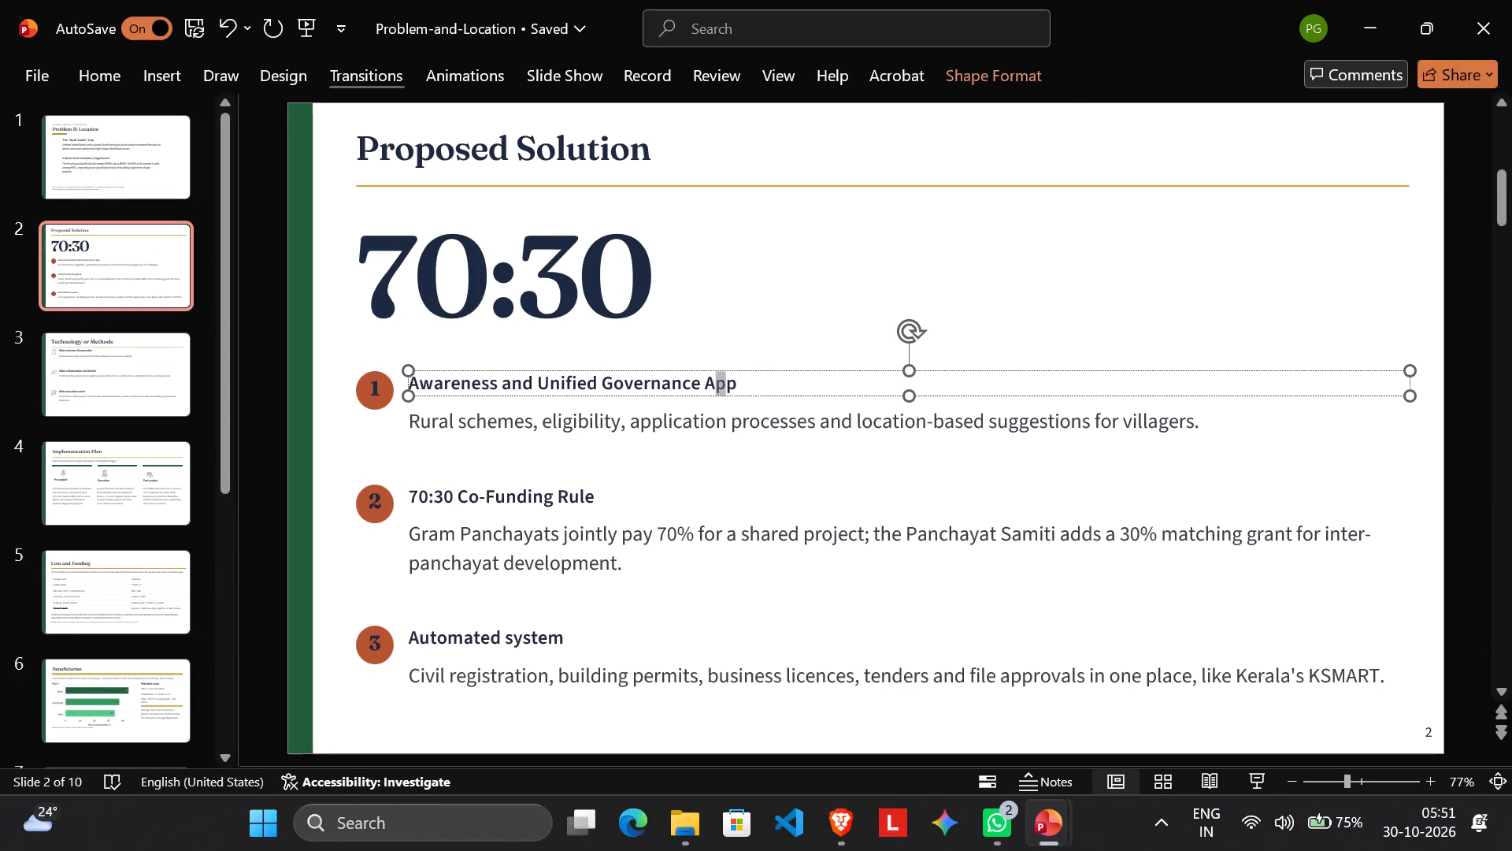
Move the "Observed across nearly every state" note on the Problem & Location slide rightward so it aligns with the body text's left edge.
{"action": "left_click", "coordinate": [120, 141]}
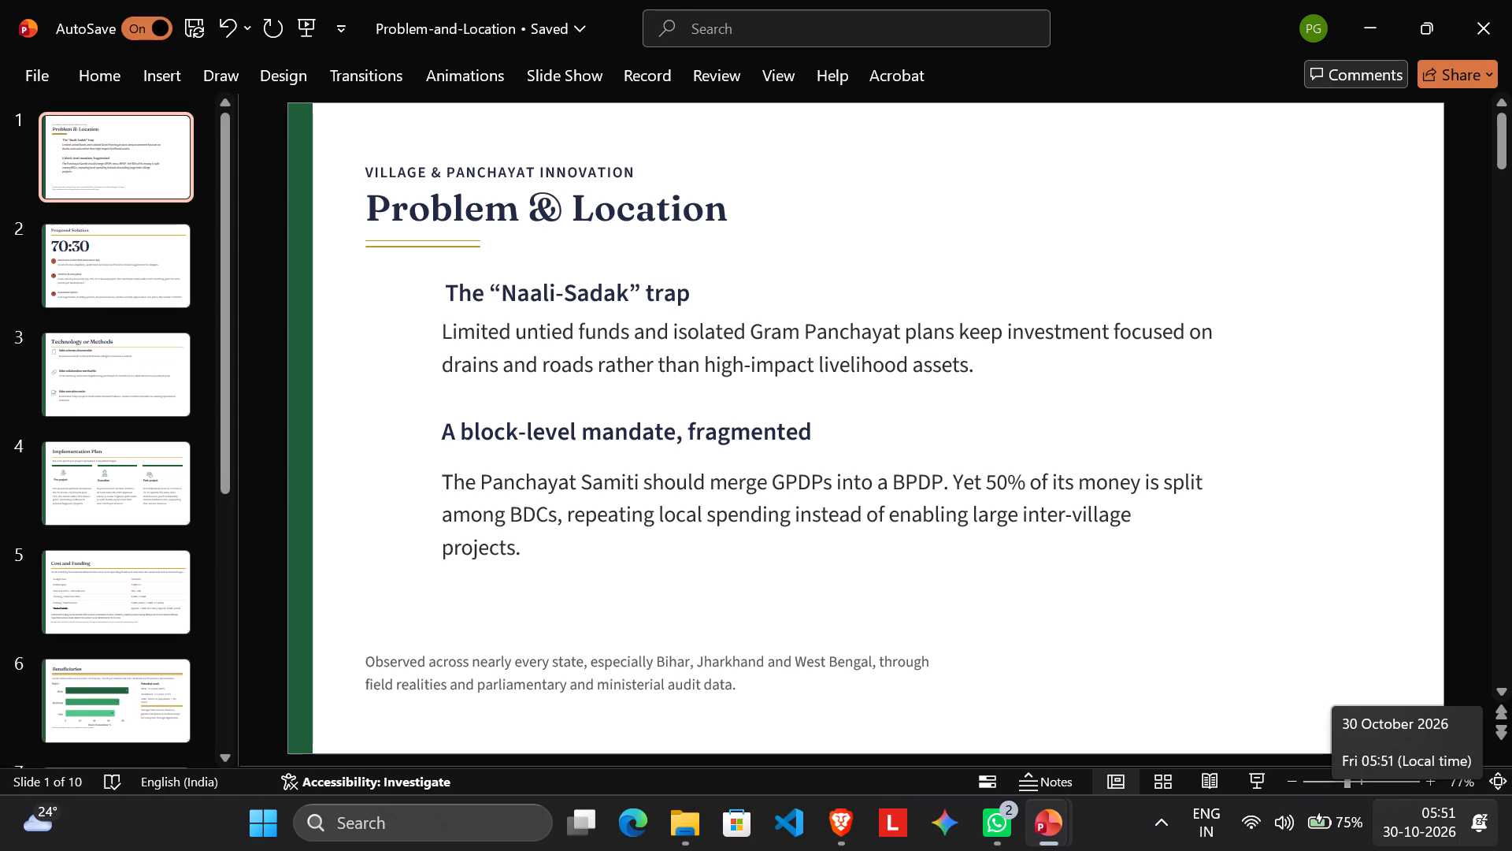
{"action": "left_click", "coordinate": [707, 682]}
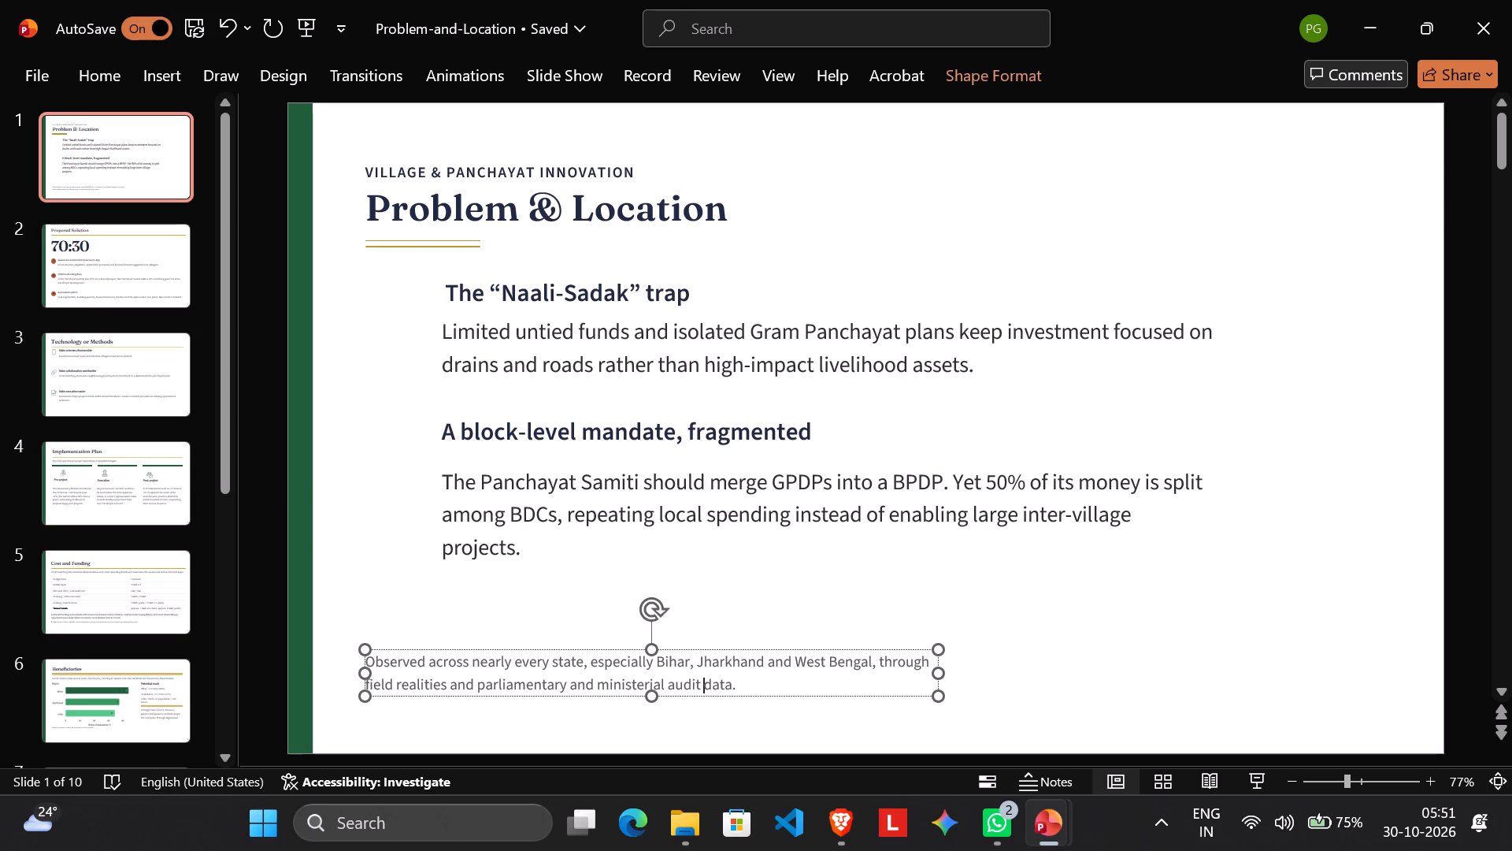
{"action": "left_click_drag", "start_coordinate": [735, 652], "coordinate": [806, 616]}
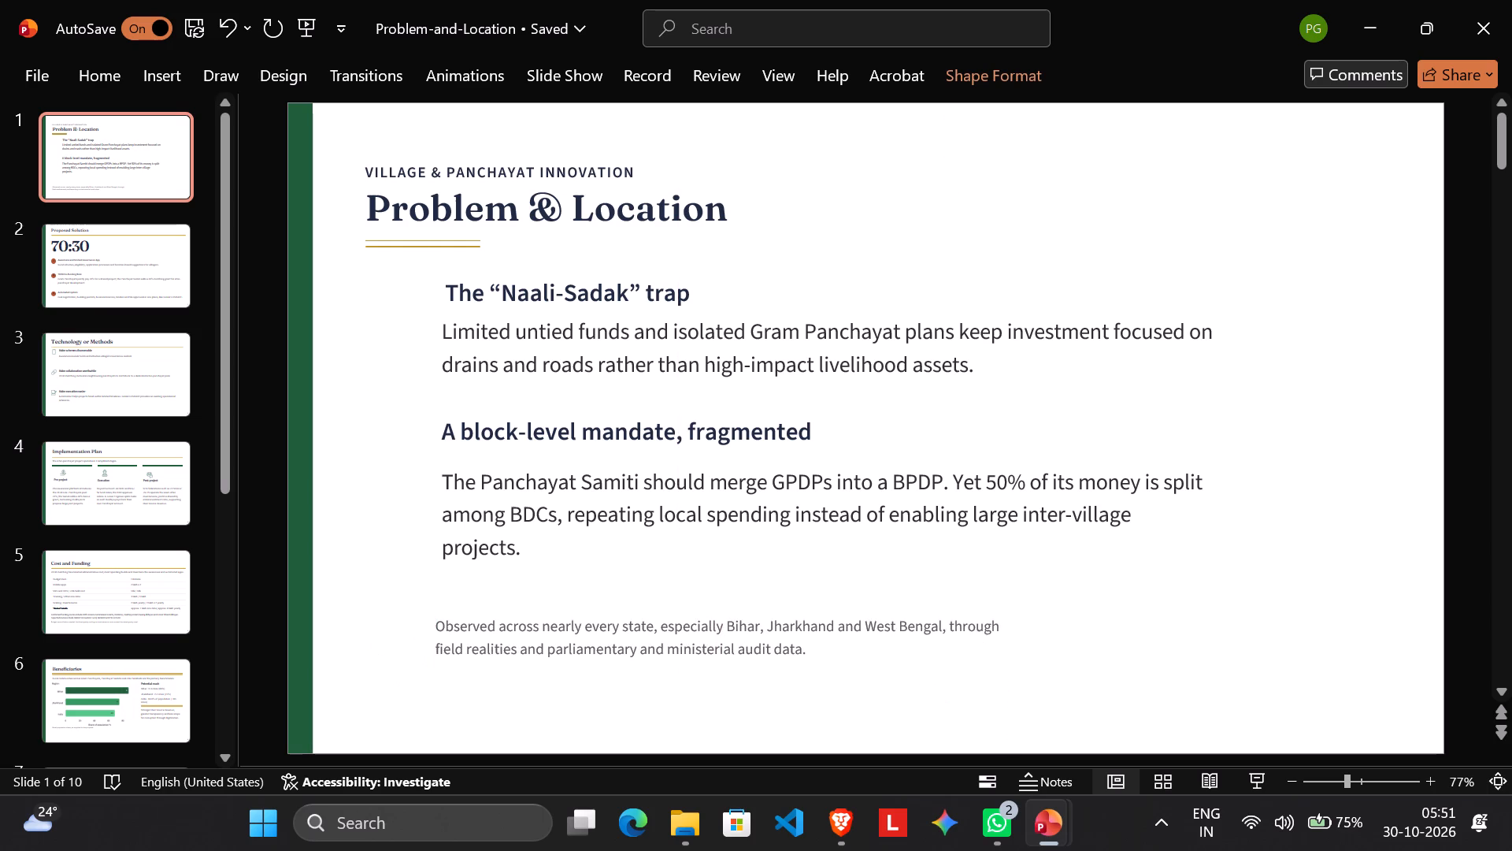
{"action": "left_click_drag", "start_coordinate": [806, 616], "coordinate": [807, 641]}
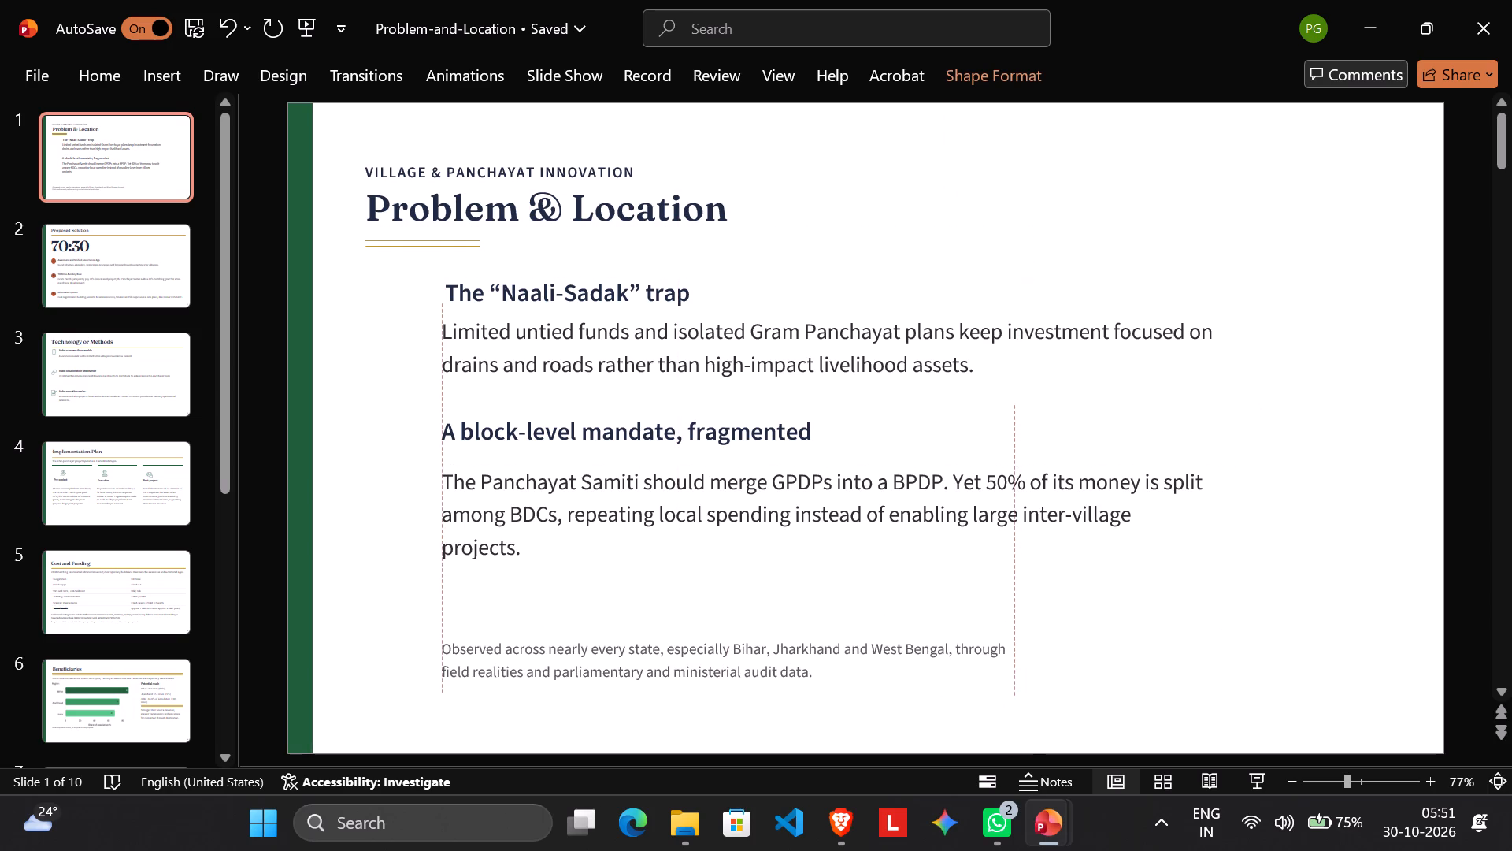
{"action": "left_click_drag", "start_coordinate": [807, 641], "coordinate": [804, 646]}
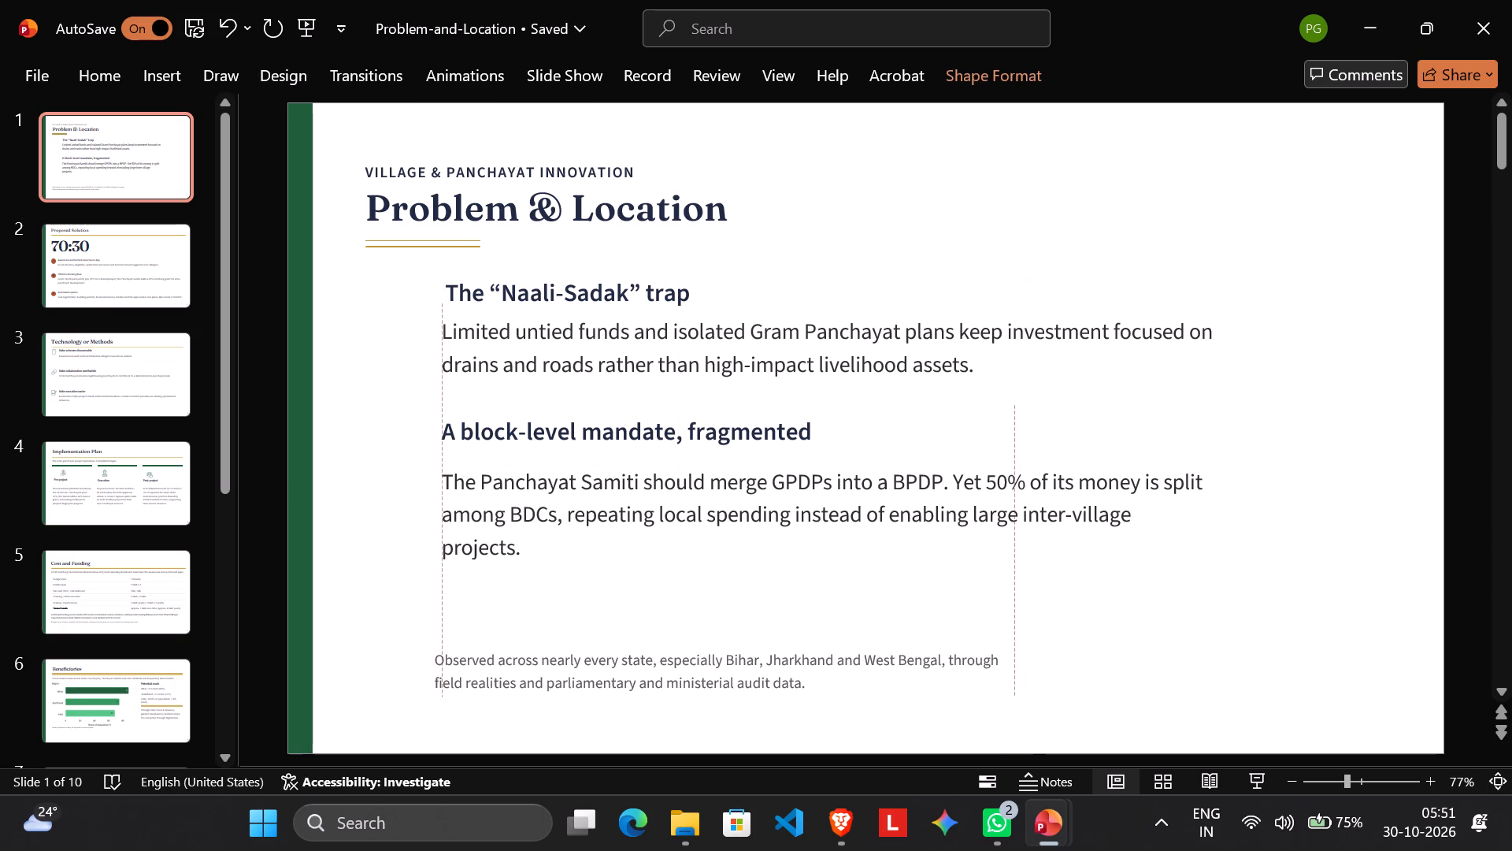
{"action": "left_click_drag", "start_coordinate": [804, 646], "coordinate": [806, 646]}
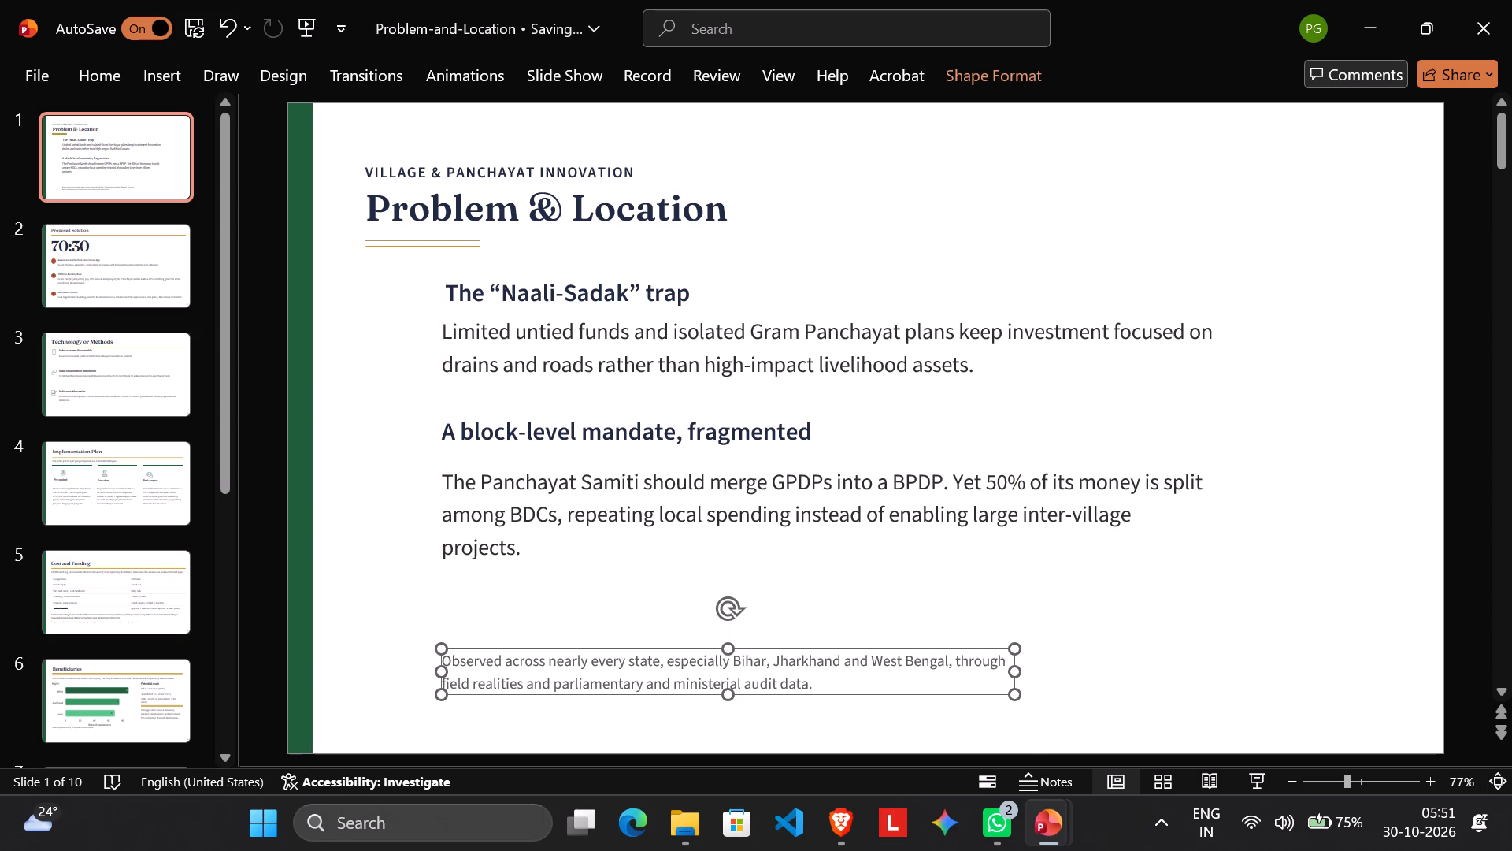
Nudge the "A block-level mandate, fragmented" heading slightly right to align with the "Naali-Sadak" trap heading, and deselect it.
{"action": "left_click", "coordinate": [602, 440]}
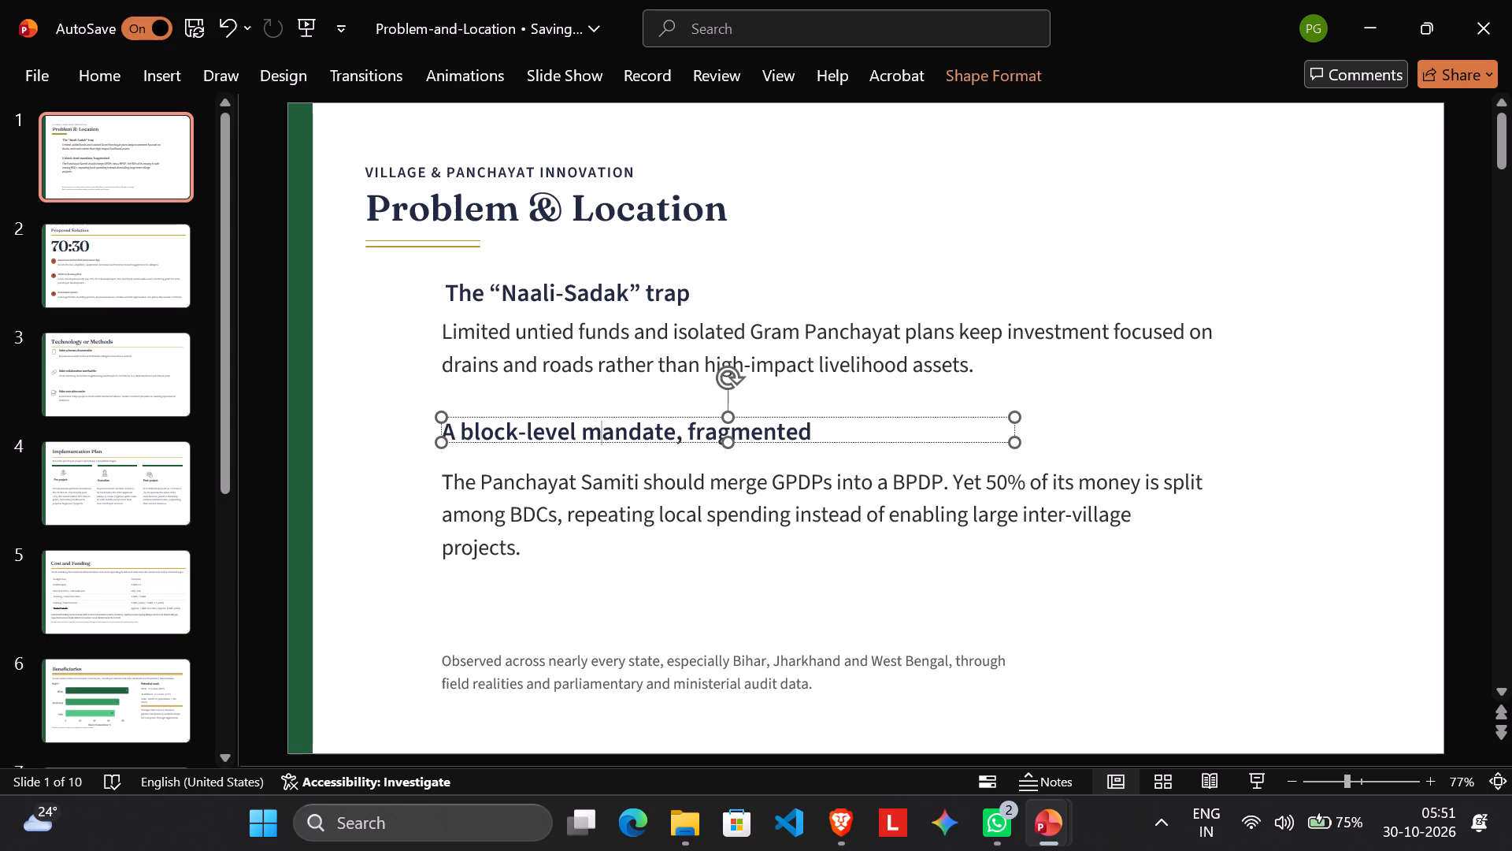
{"action": "left_click", "coordinate": [762, 418]}
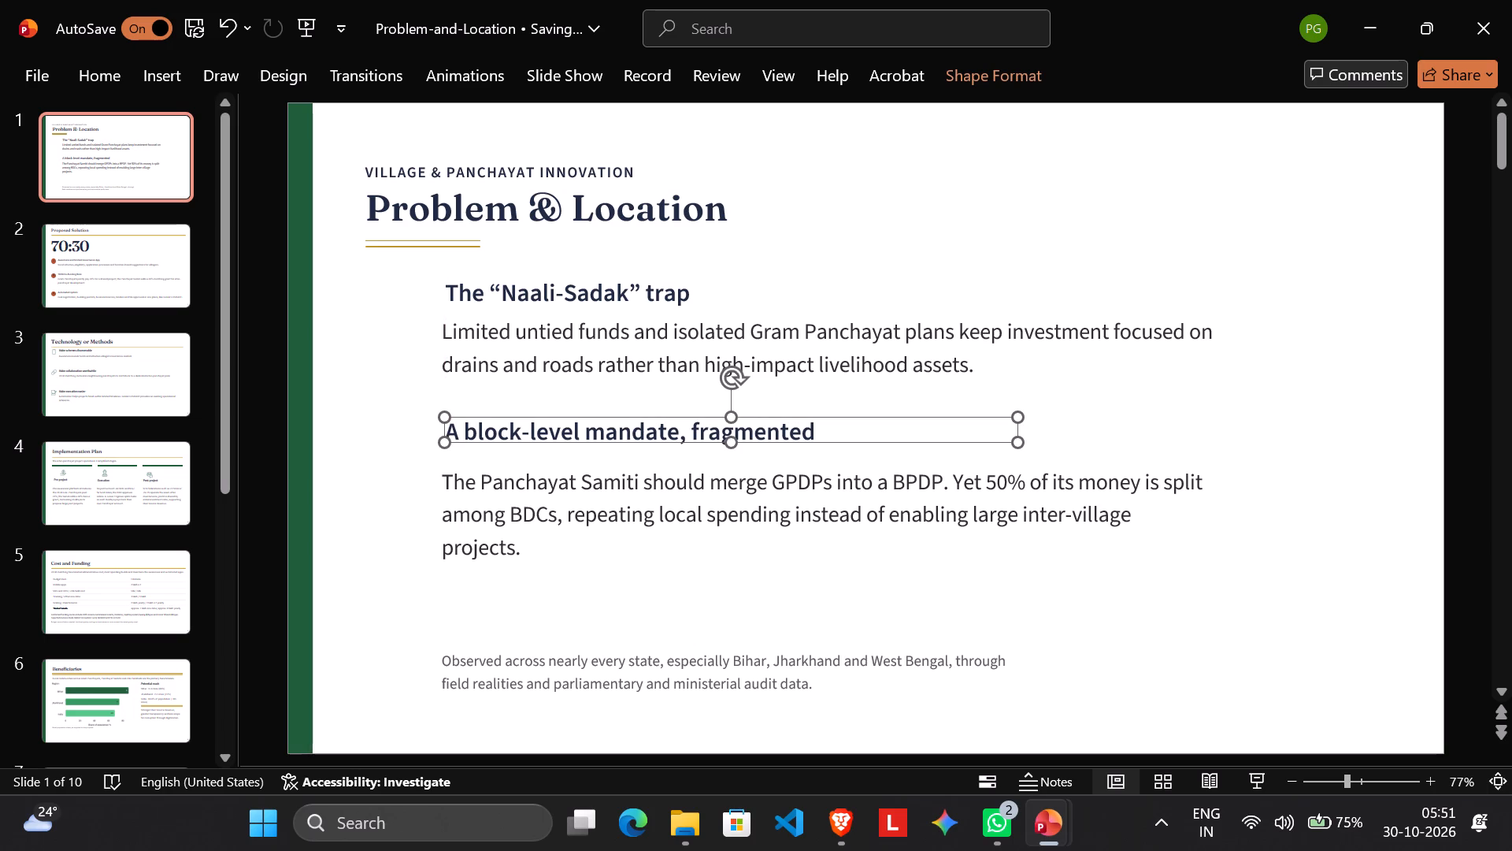
{"action": "left_click", "coordinate": [732, 373]}
{"action": "left_click", "coordinate": [822, 333]}
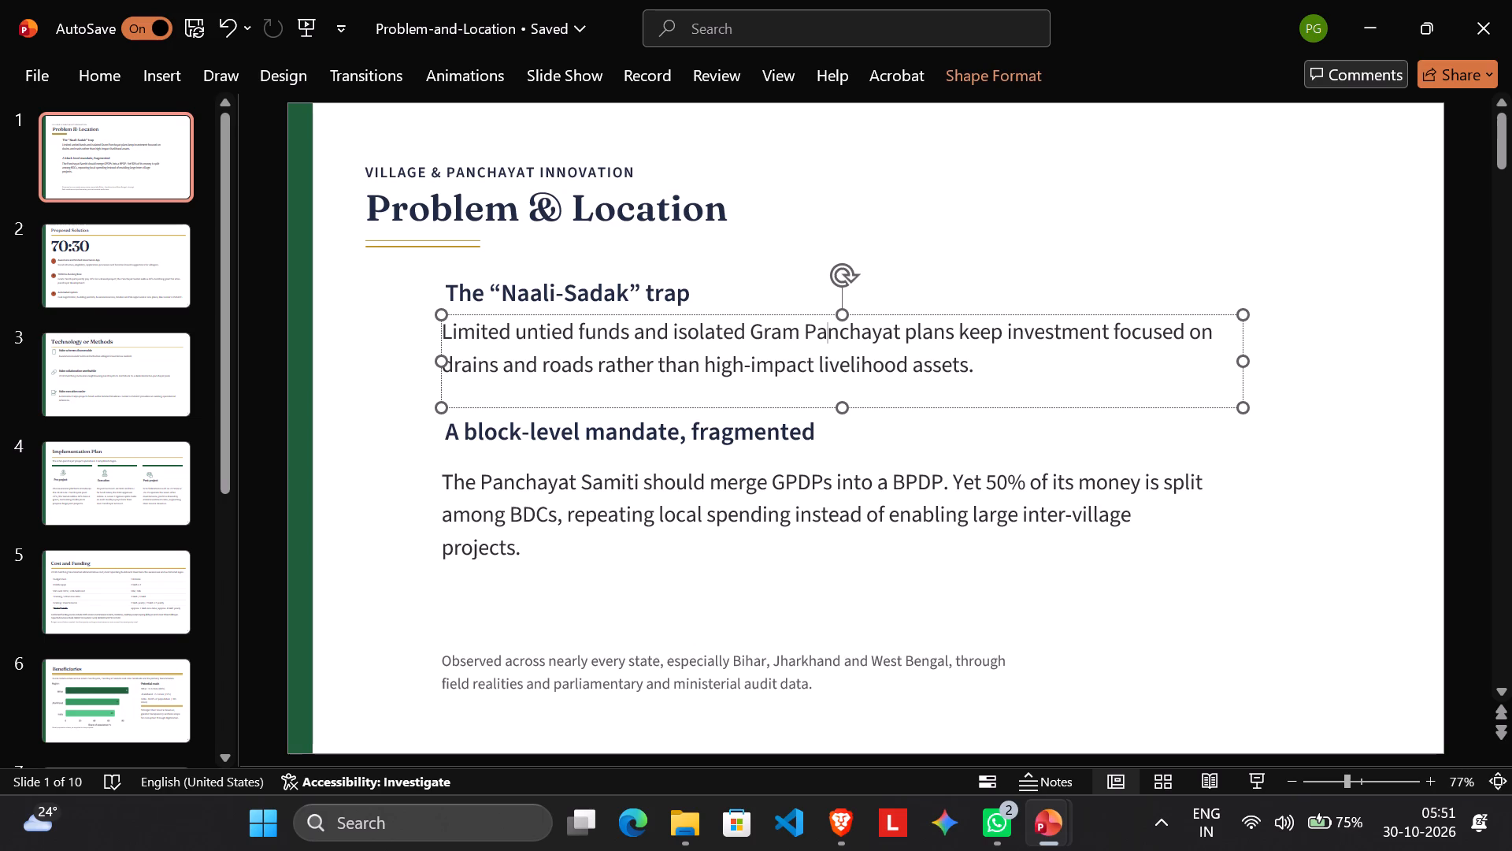
{"action": "left_click", "coordinate": [410, 288]}
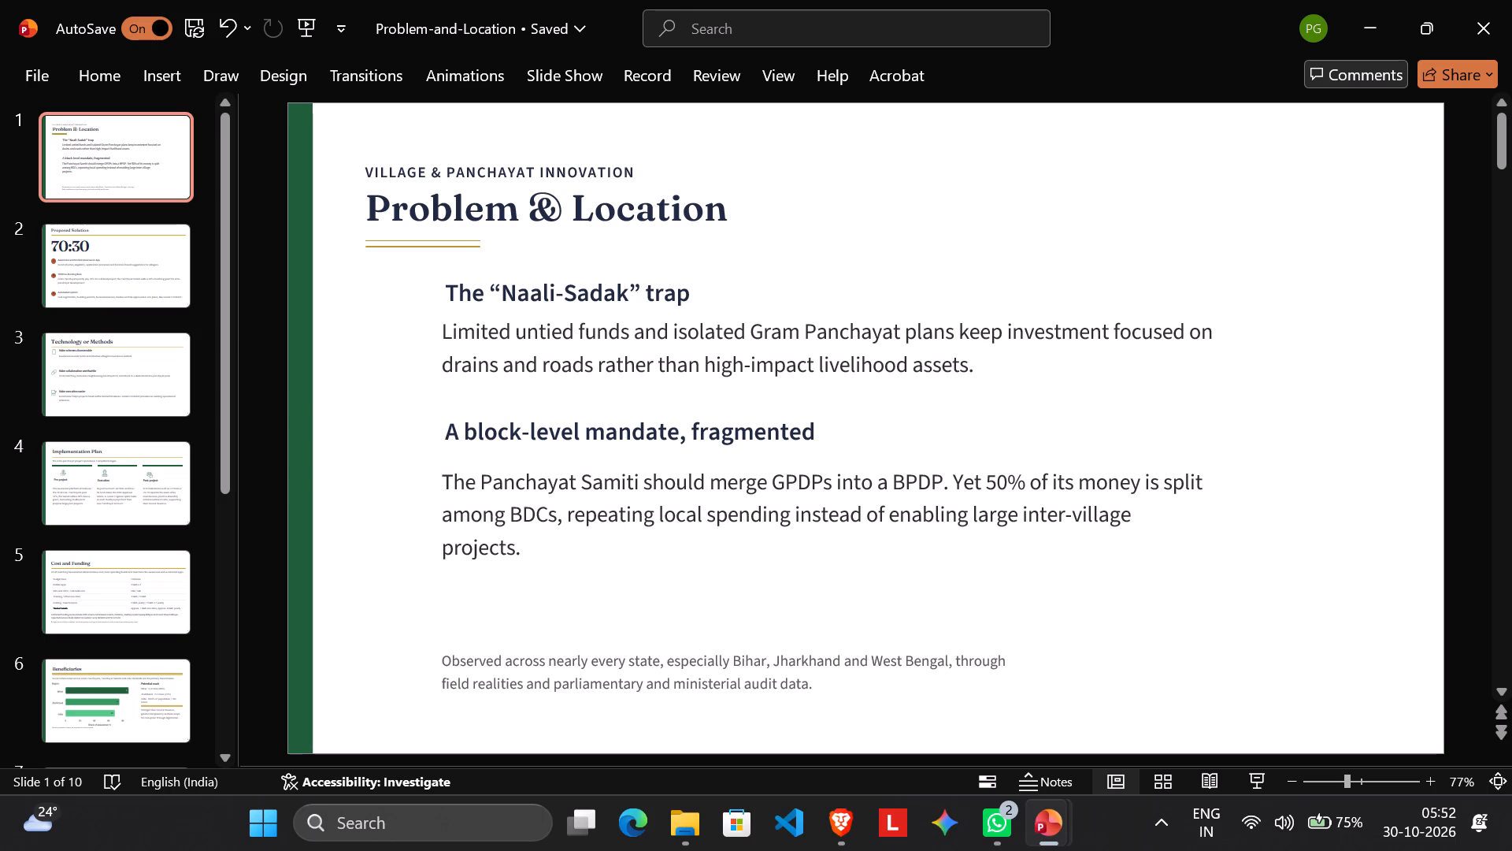
Set the font size of the large 70:30 figure on the Proposed Solution slide to 60.
{"action": "left_click", "coordinate": [60, 287]}
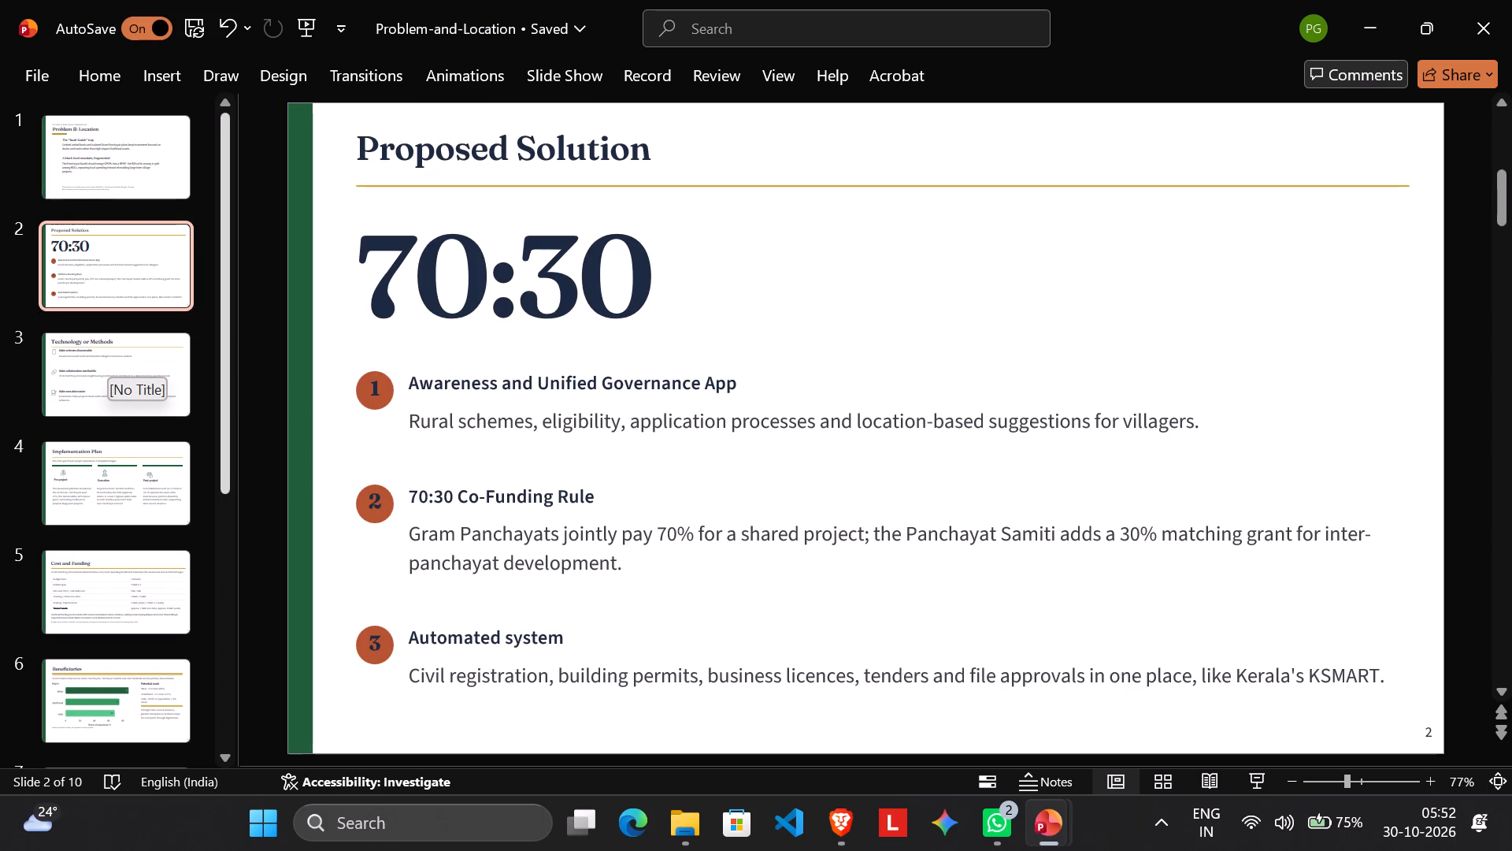
{"action": "left_click_drag", "start_coordinate": [625, 258], "coordinate": [615, 266]}
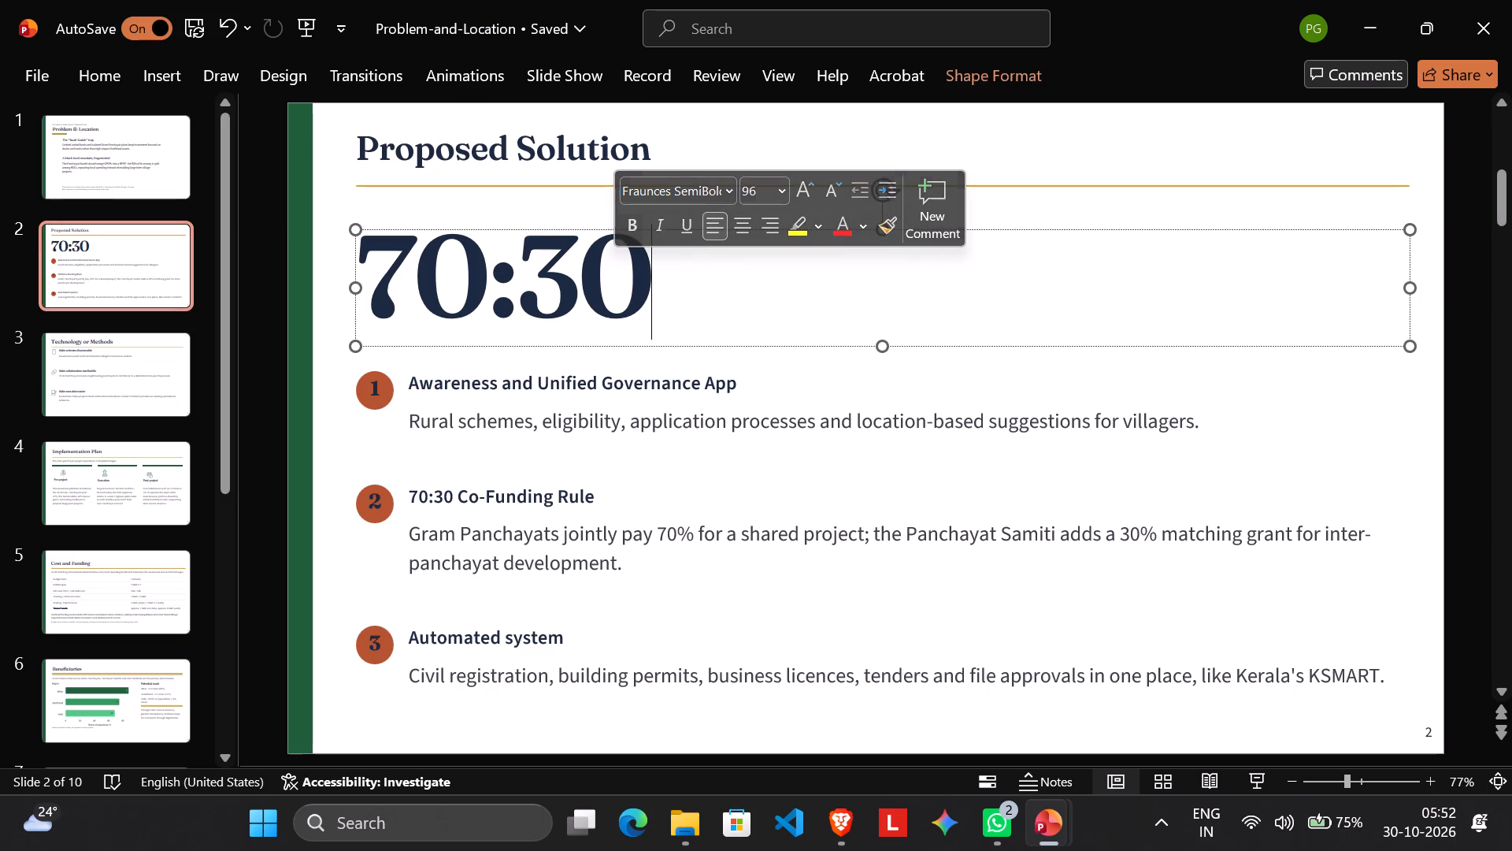
{"action": "left_click_drag", "start_coordinate": [695, 281], "coordinate": [417, 288]}
{"action": "left_click", "coordinate": [642, 247]}
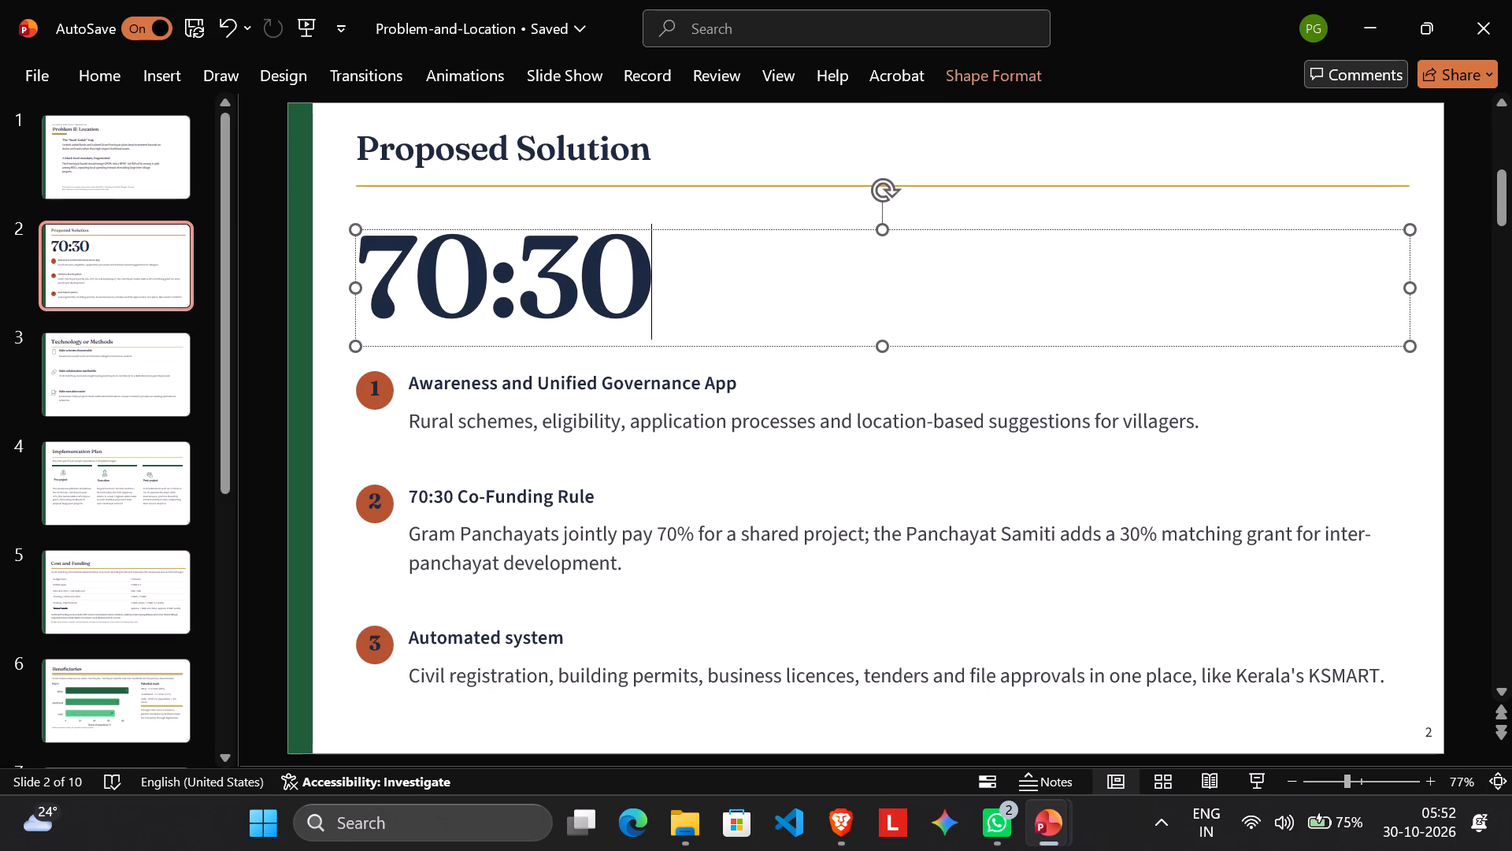
{"action": "left_click_drag", "start_coordinate": [647, 266], "coordinate": [511, 271]}
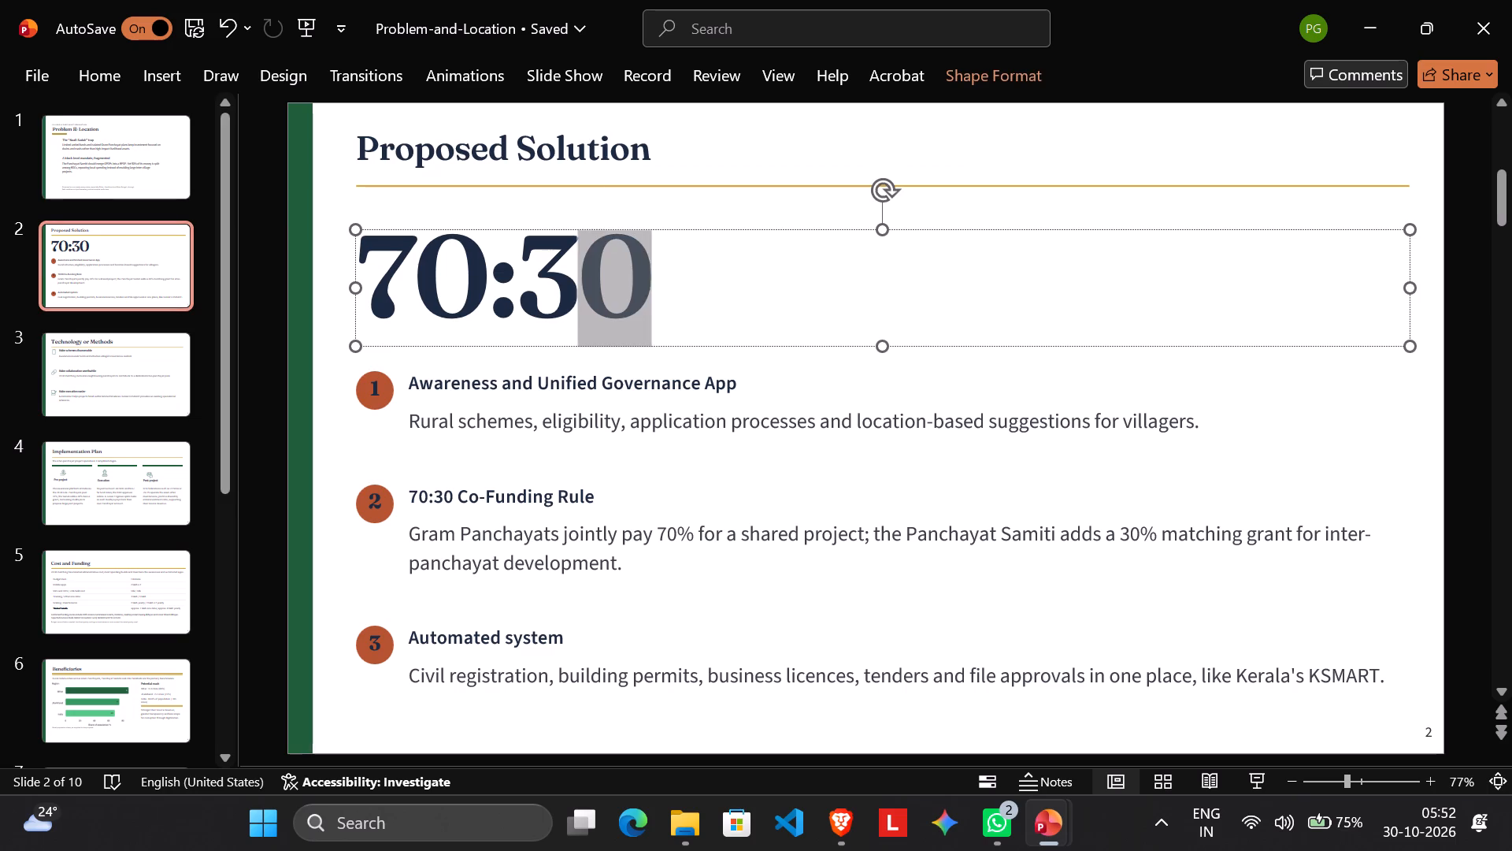
{"action": "left_click_drag", "start_coordinate": [511, 271], "coordinate": [418, 280]}
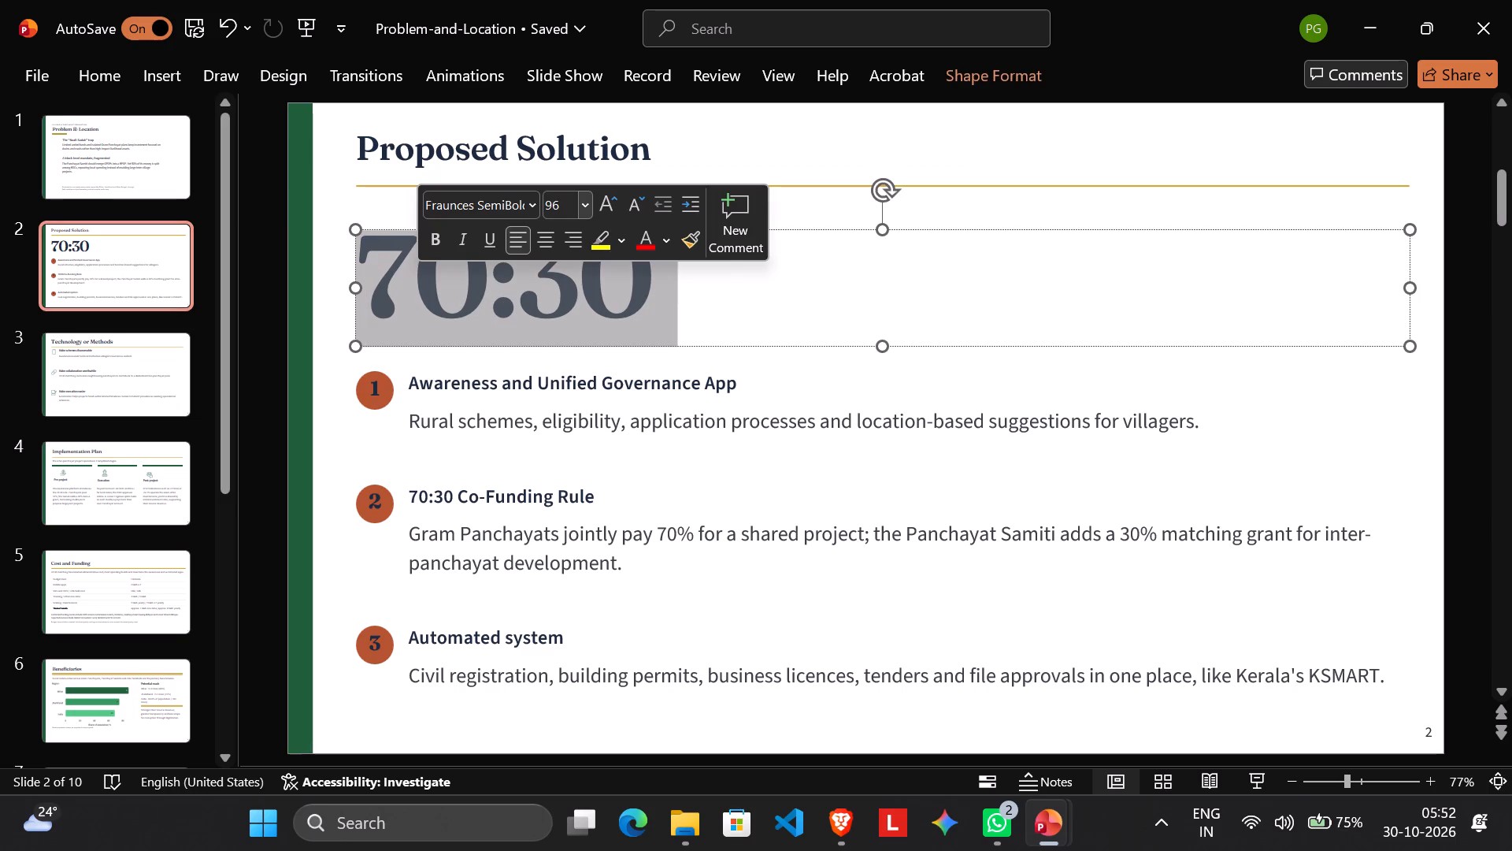
{"action": "left_click", "coordinate": [584, 207]}
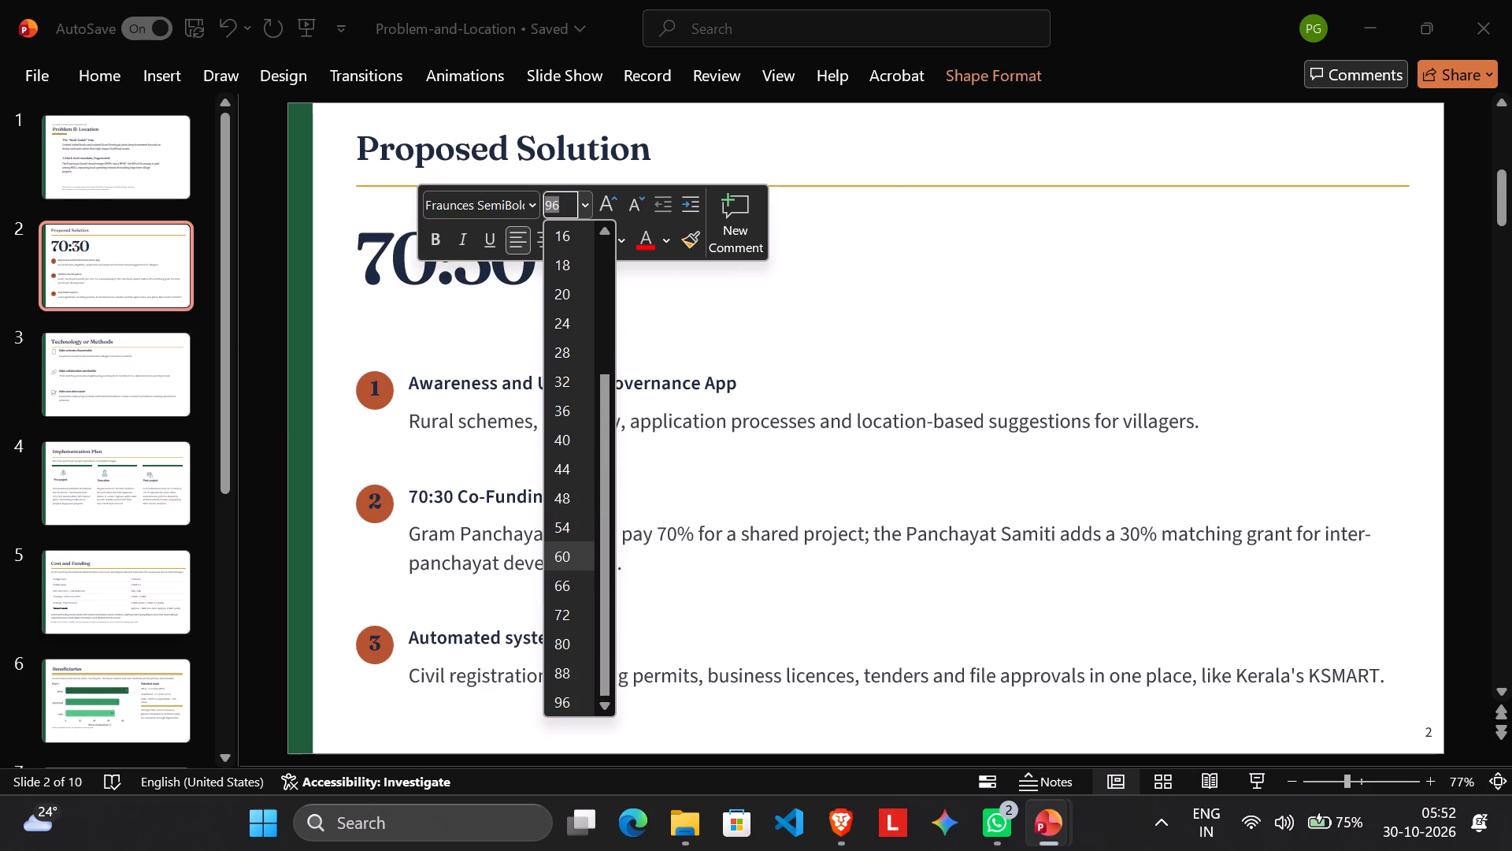
{"action": "left_click", "coordinate": [558, 567]}
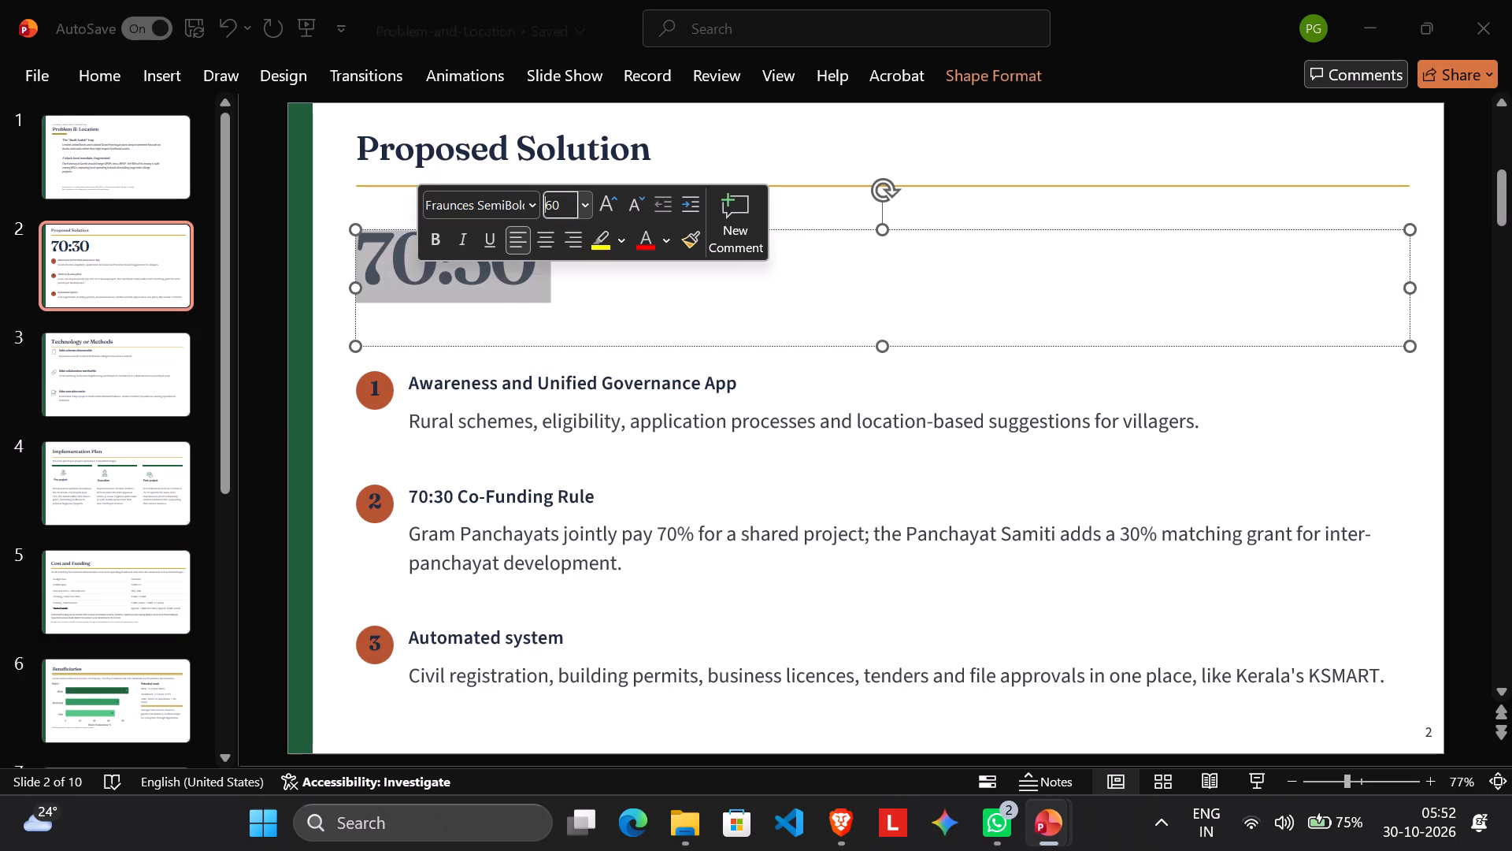
{"action": "left_click", "coordinate": [643, 336]}
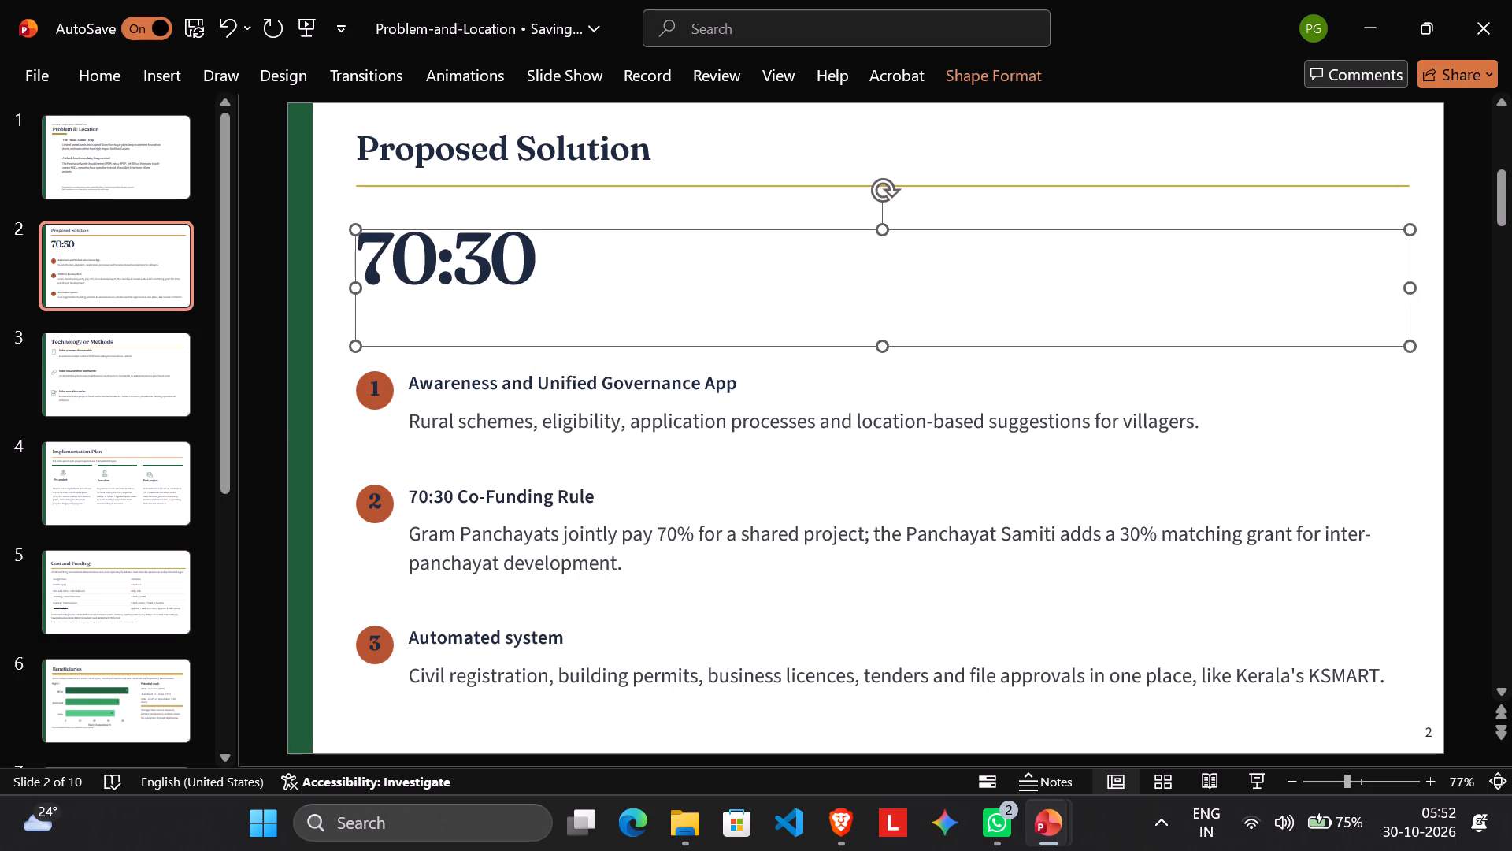
Move the 70:30 text box slightly down, closer to the first numbered point.
{"action": "left_click", "coordinate": [390, 390]}
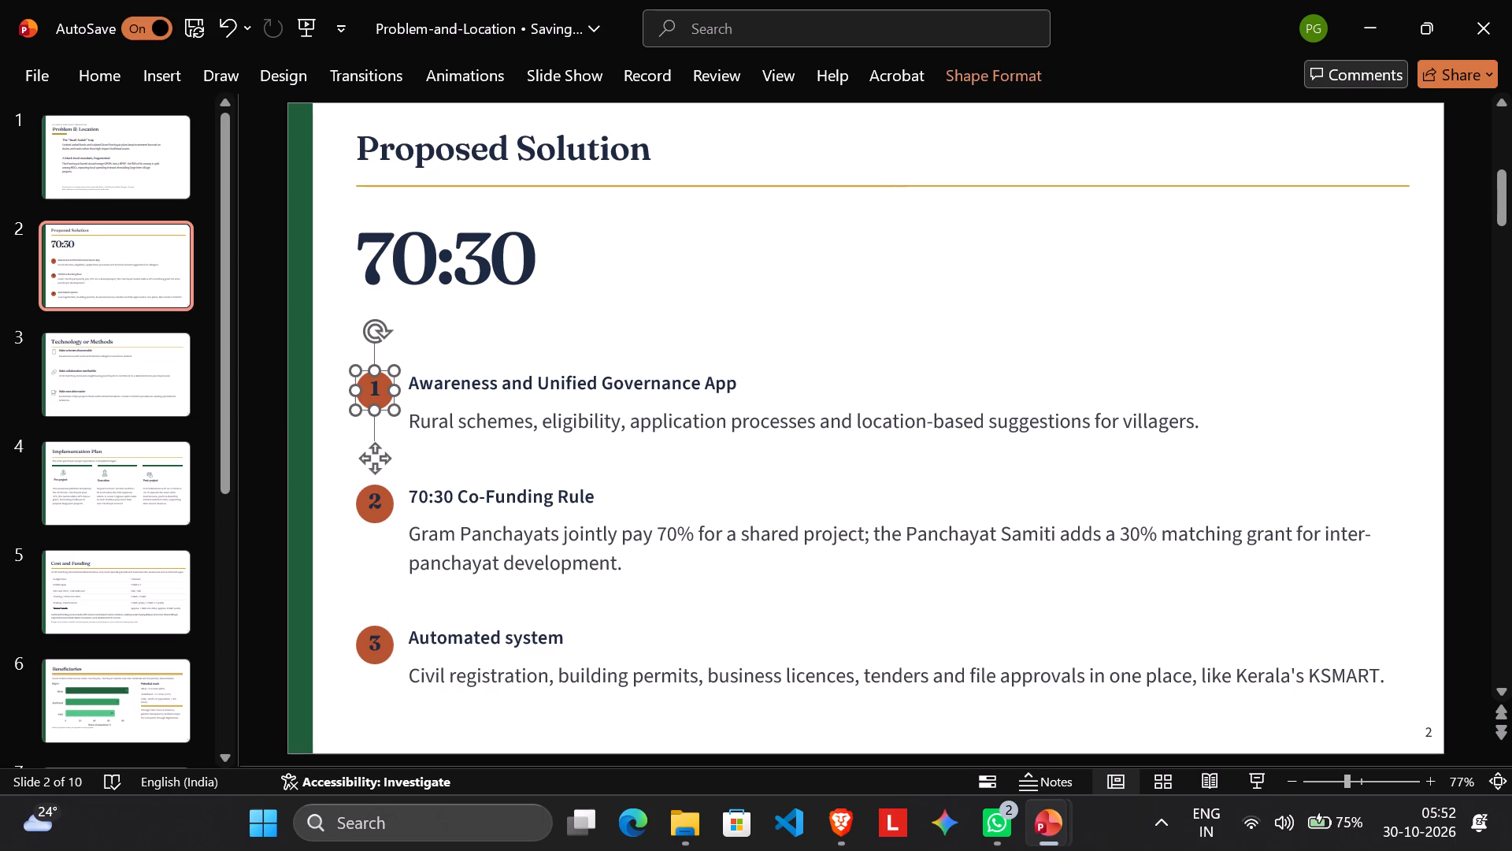
{"action": "left_click", "coordinate": [899, 318]}
{"action": "left_click", "coordinate": [482, 261]}
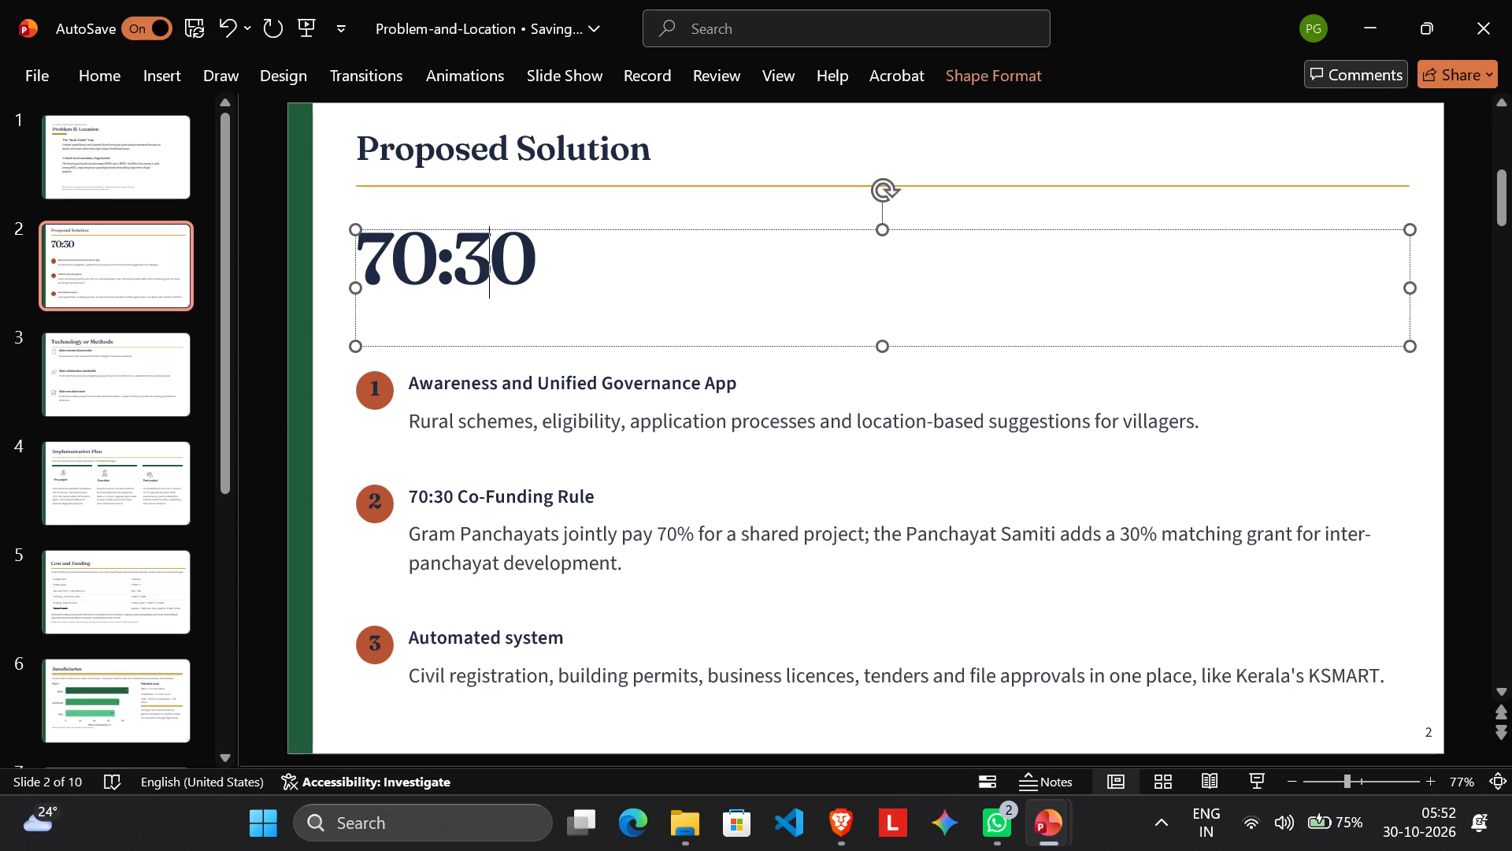
{"action": "left_click_drag", "start_coordinate": [759, 235], "coordinate": [758, 243]}
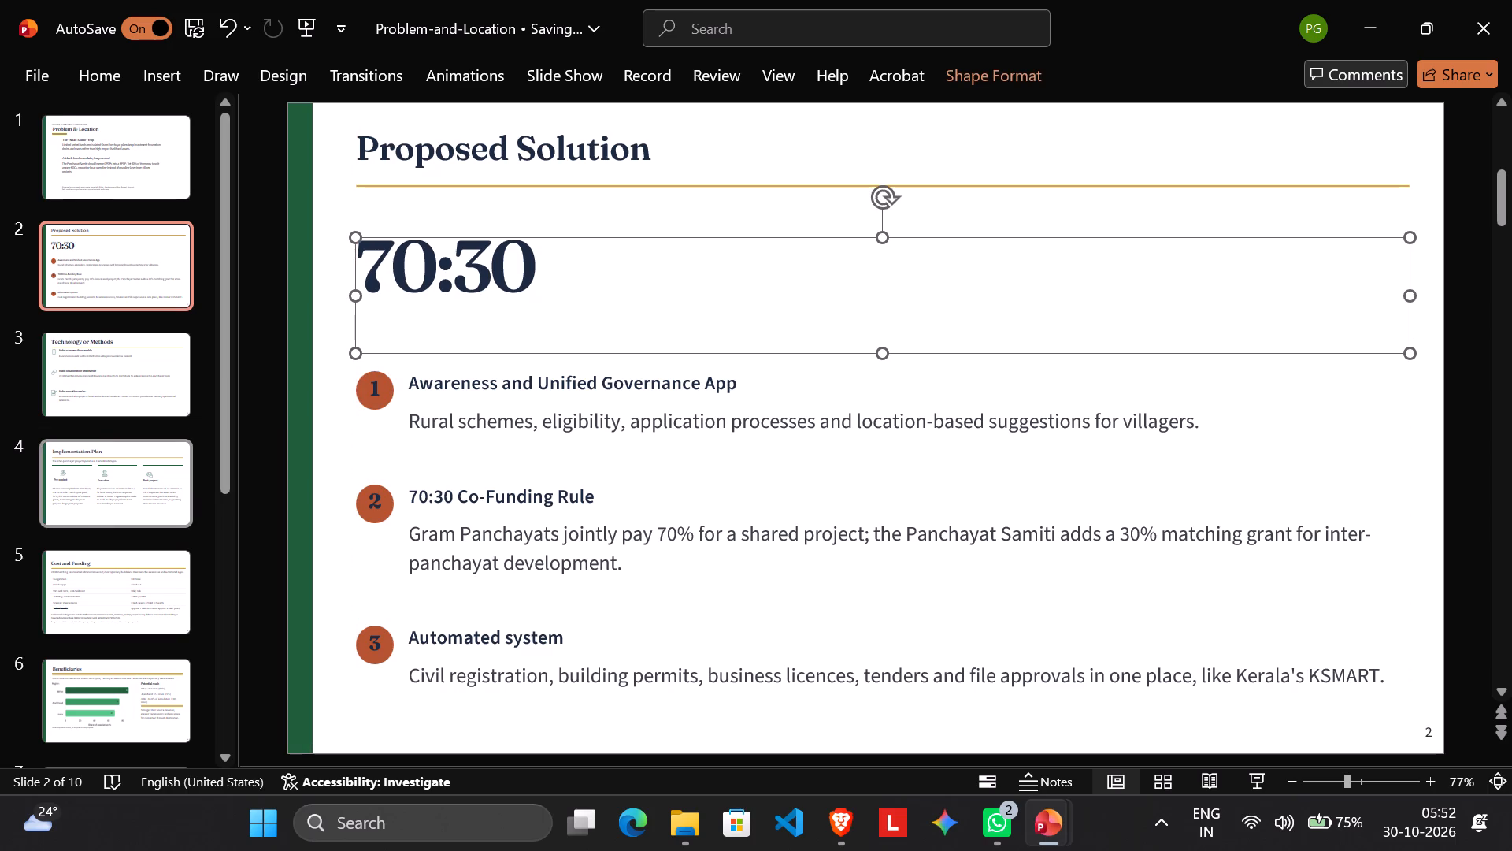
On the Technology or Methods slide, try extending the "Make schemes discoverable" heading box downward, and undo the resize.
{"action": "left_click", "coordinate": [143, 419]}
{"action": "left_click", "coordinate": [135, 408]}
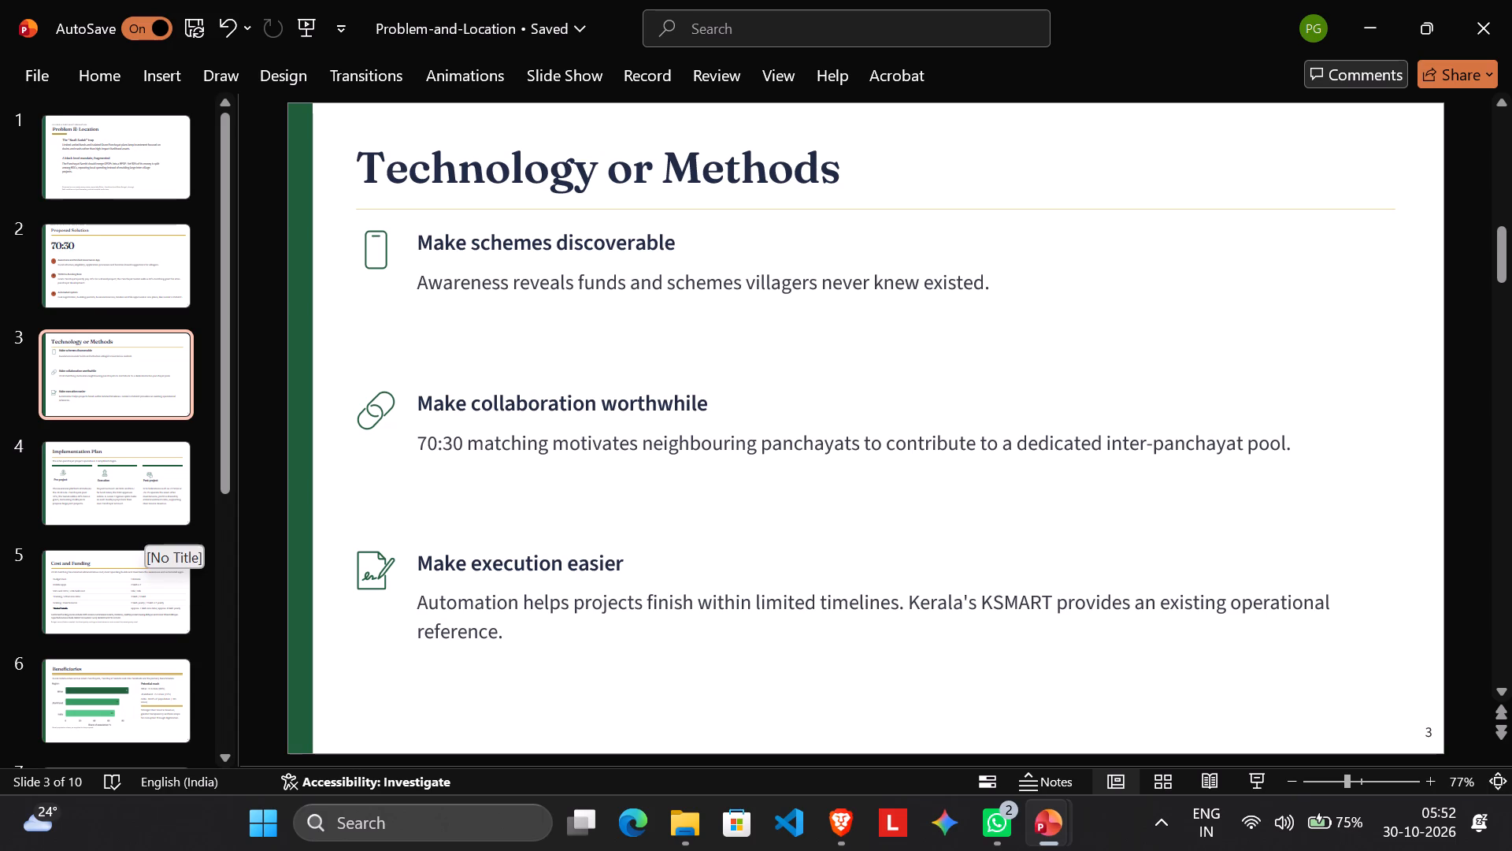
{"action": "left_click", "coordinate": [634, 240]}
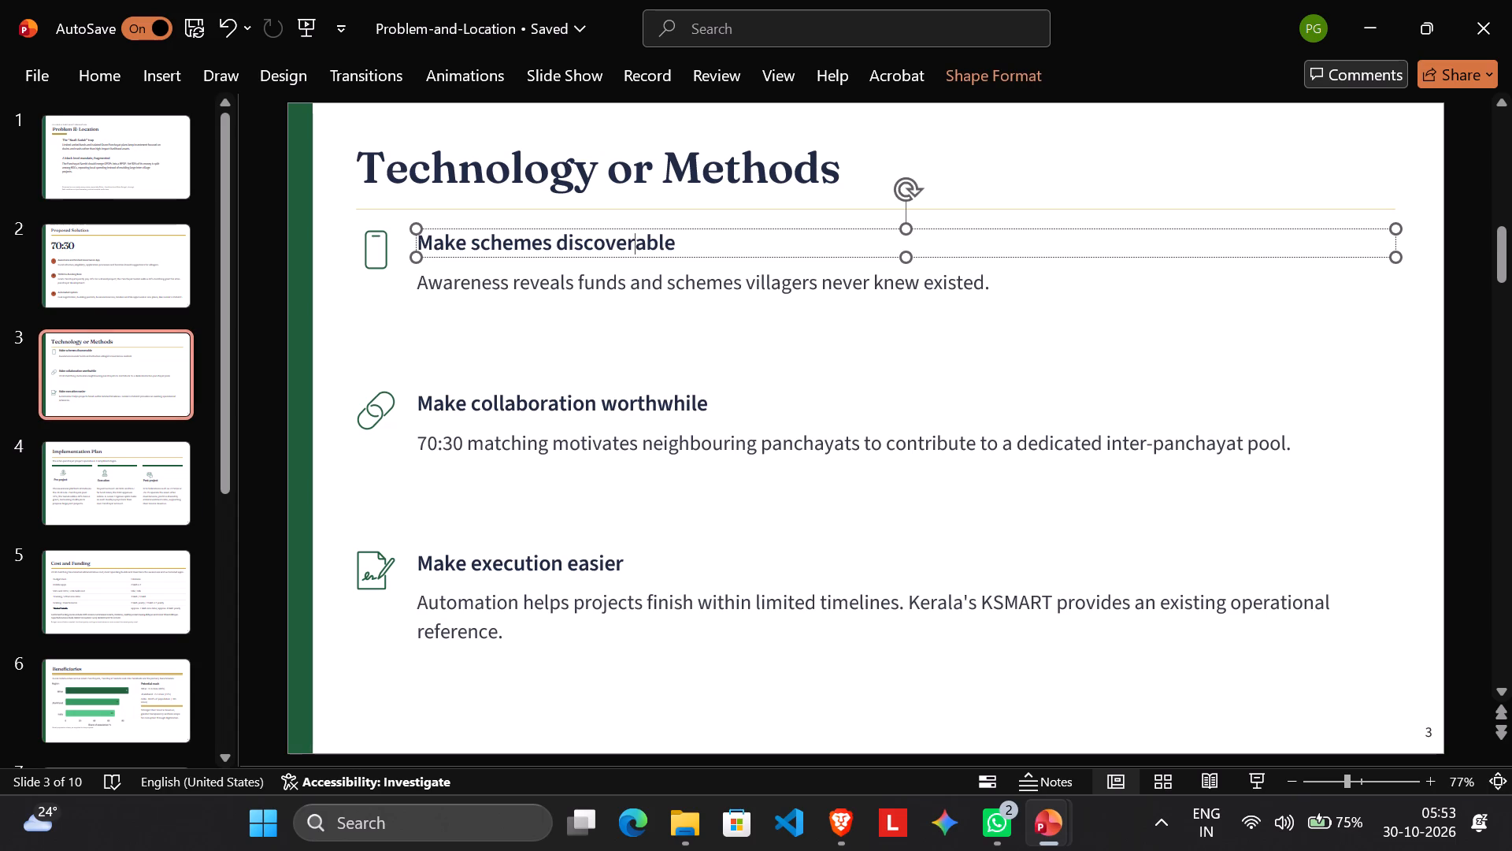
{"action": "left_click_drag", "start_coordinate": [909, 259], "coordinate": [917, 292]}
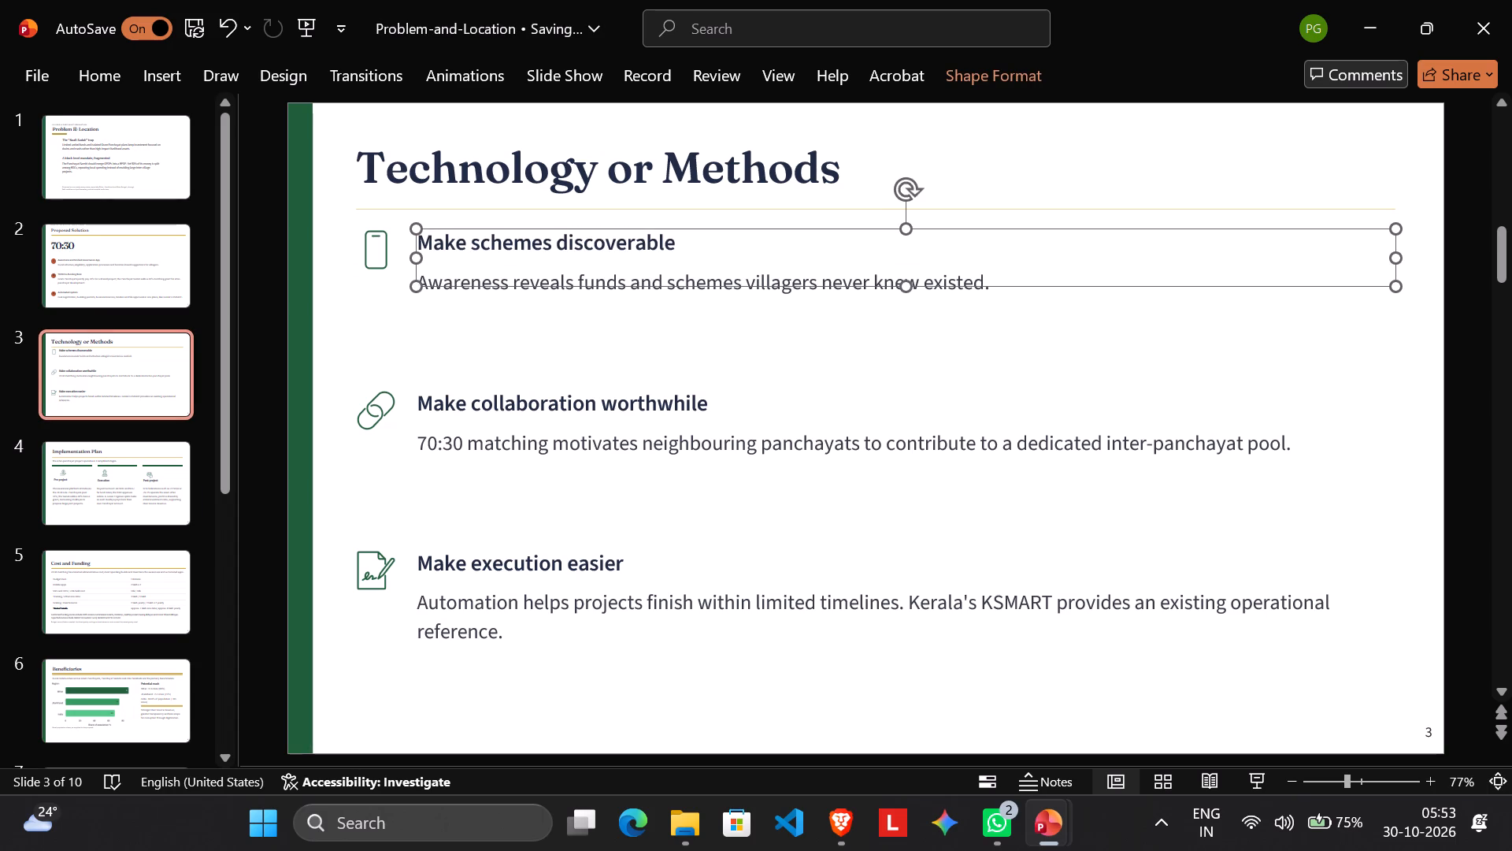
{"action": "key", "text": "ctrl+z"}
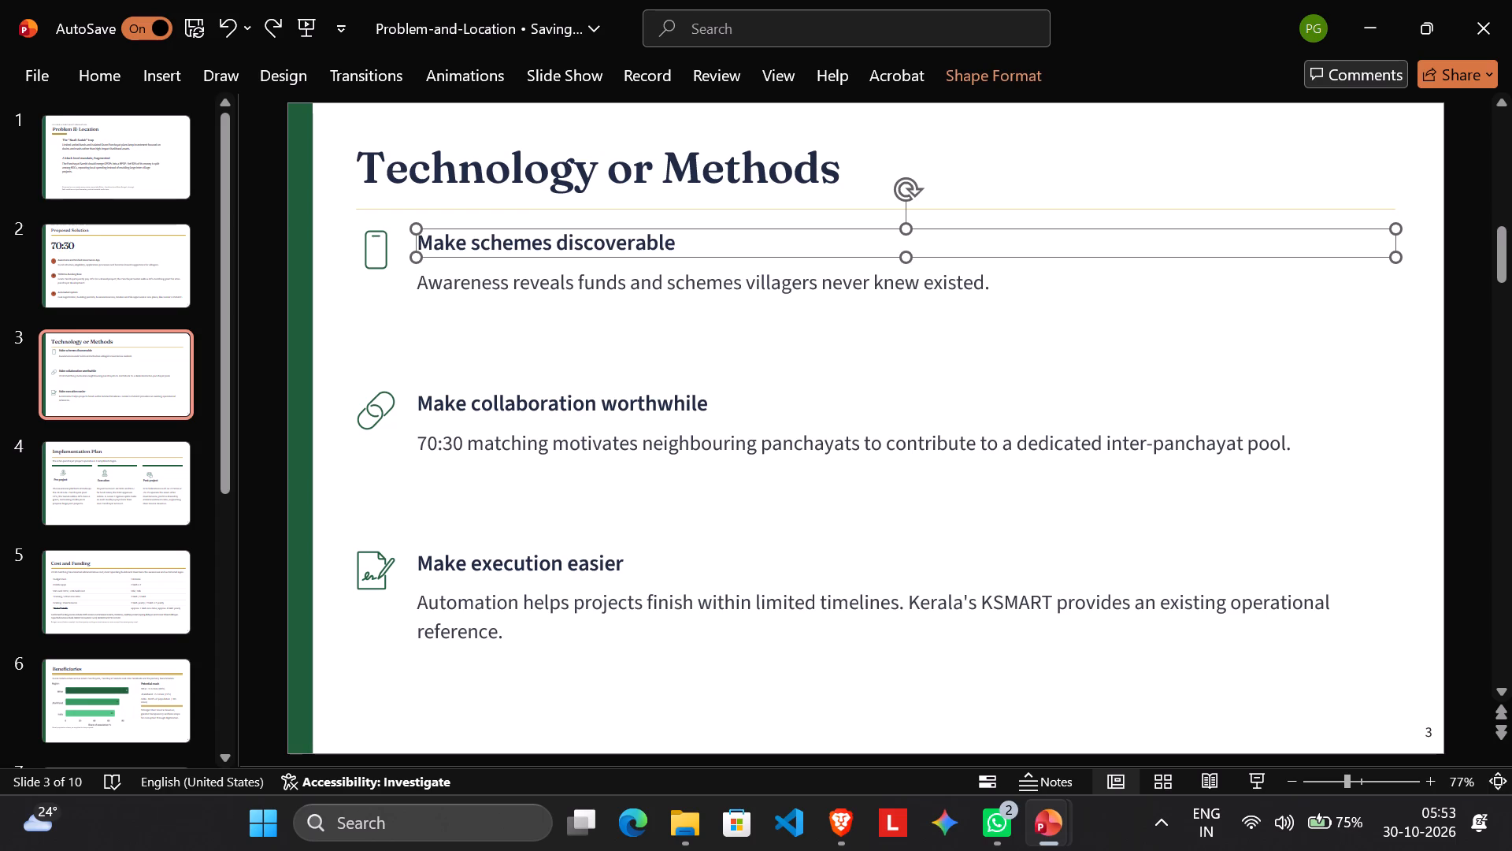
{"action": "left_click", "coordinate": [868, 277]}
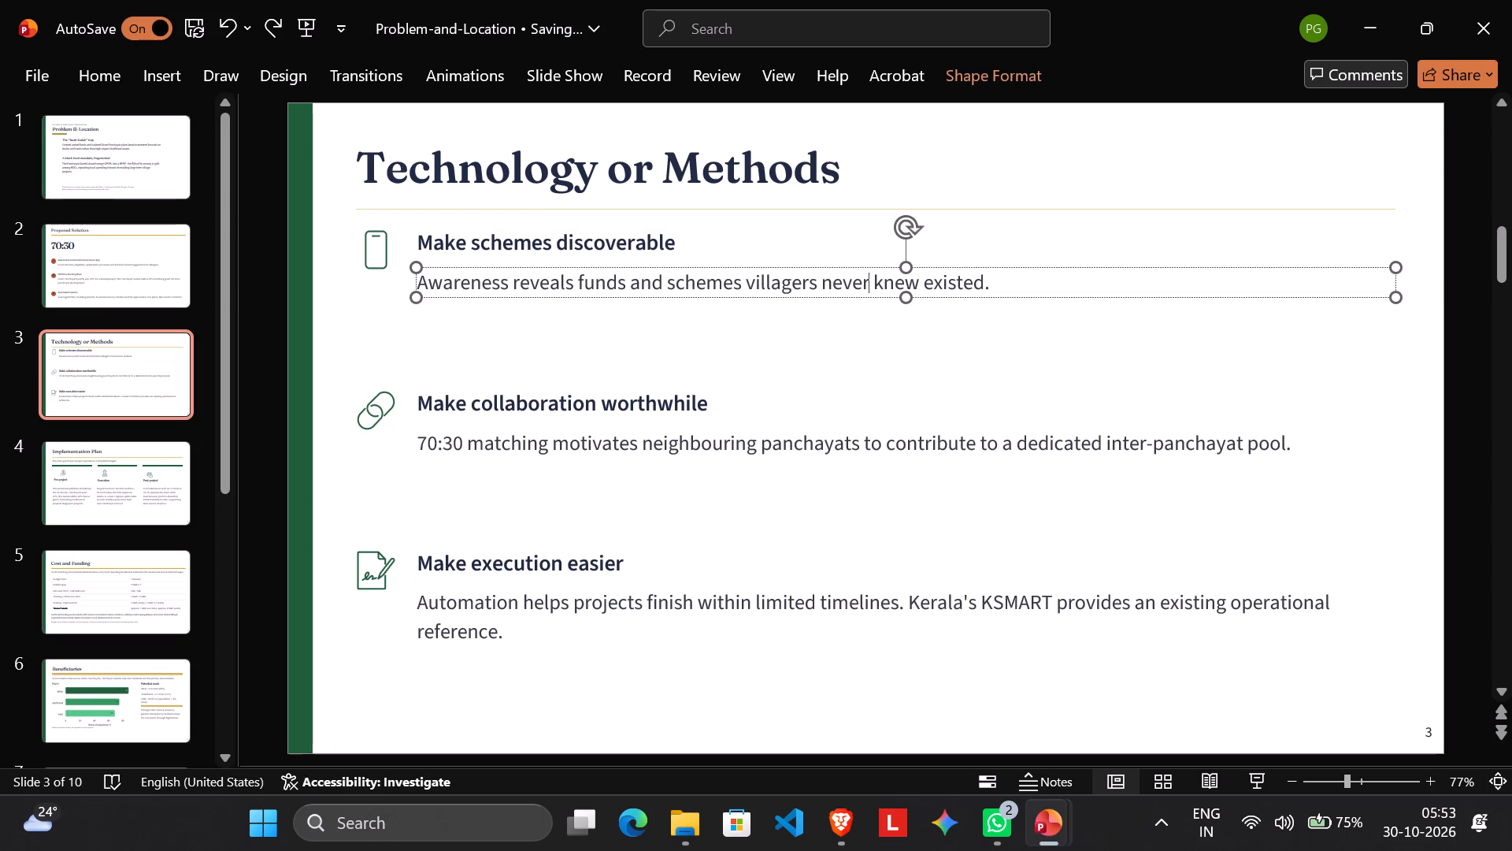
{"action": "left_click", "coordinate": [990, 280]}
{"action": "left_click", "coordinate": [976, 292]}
Look back over the first four slides, from Problem & Location to Implementation Plan, checking their layout and text.
{"action": "left_click", "coordinate": [98, 496]}
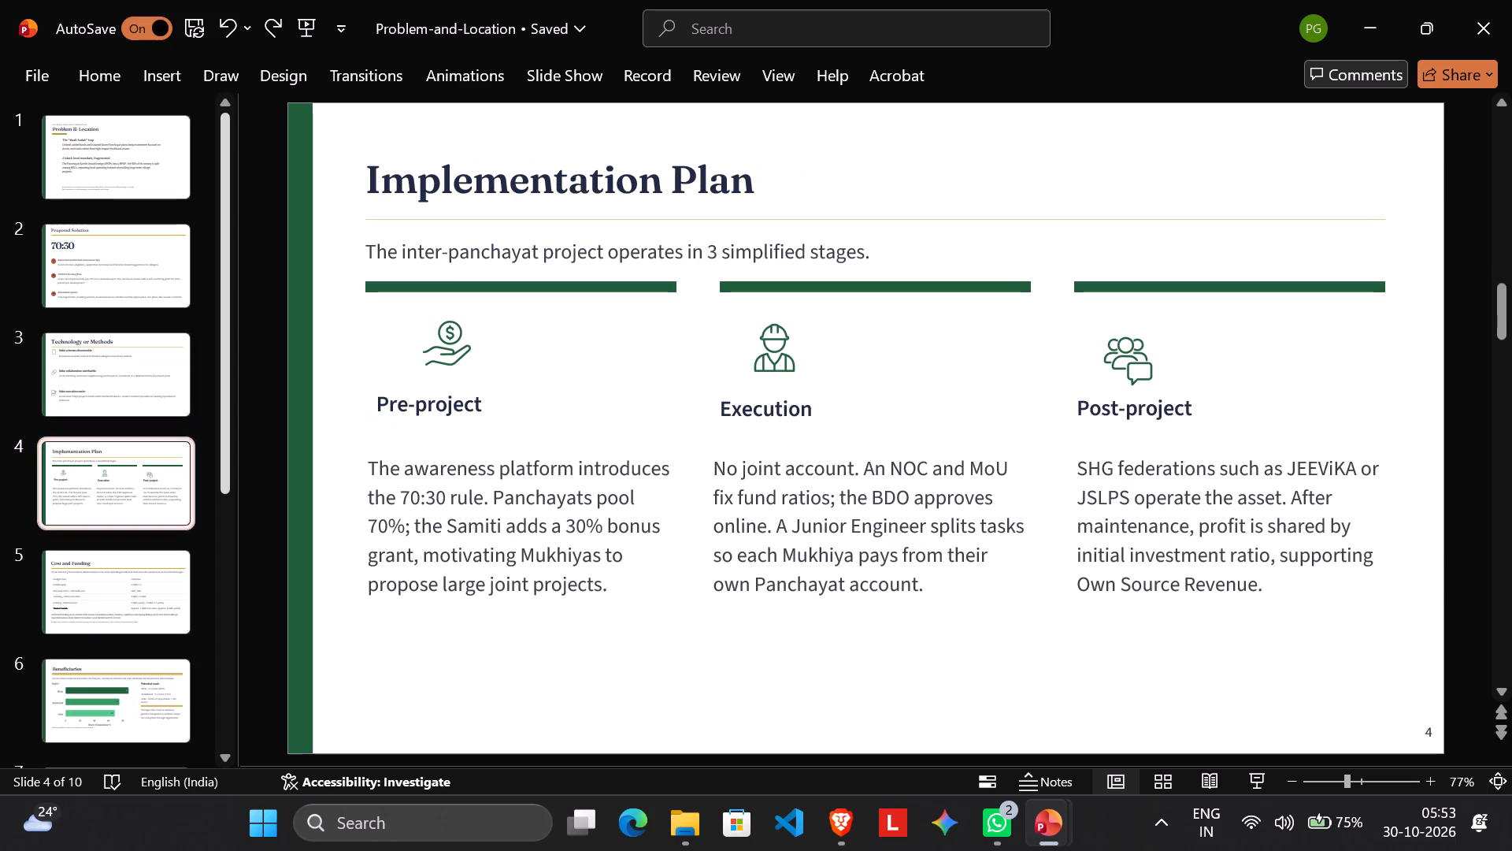
{"action": "scroll", "coordinate": [206, 650], "scroll_direction": "up", "scroll_amount": 1}
{"action": "scroll", "coordinate": [206, 661], "scroll_direction": "down", "scroll_amount": 5}
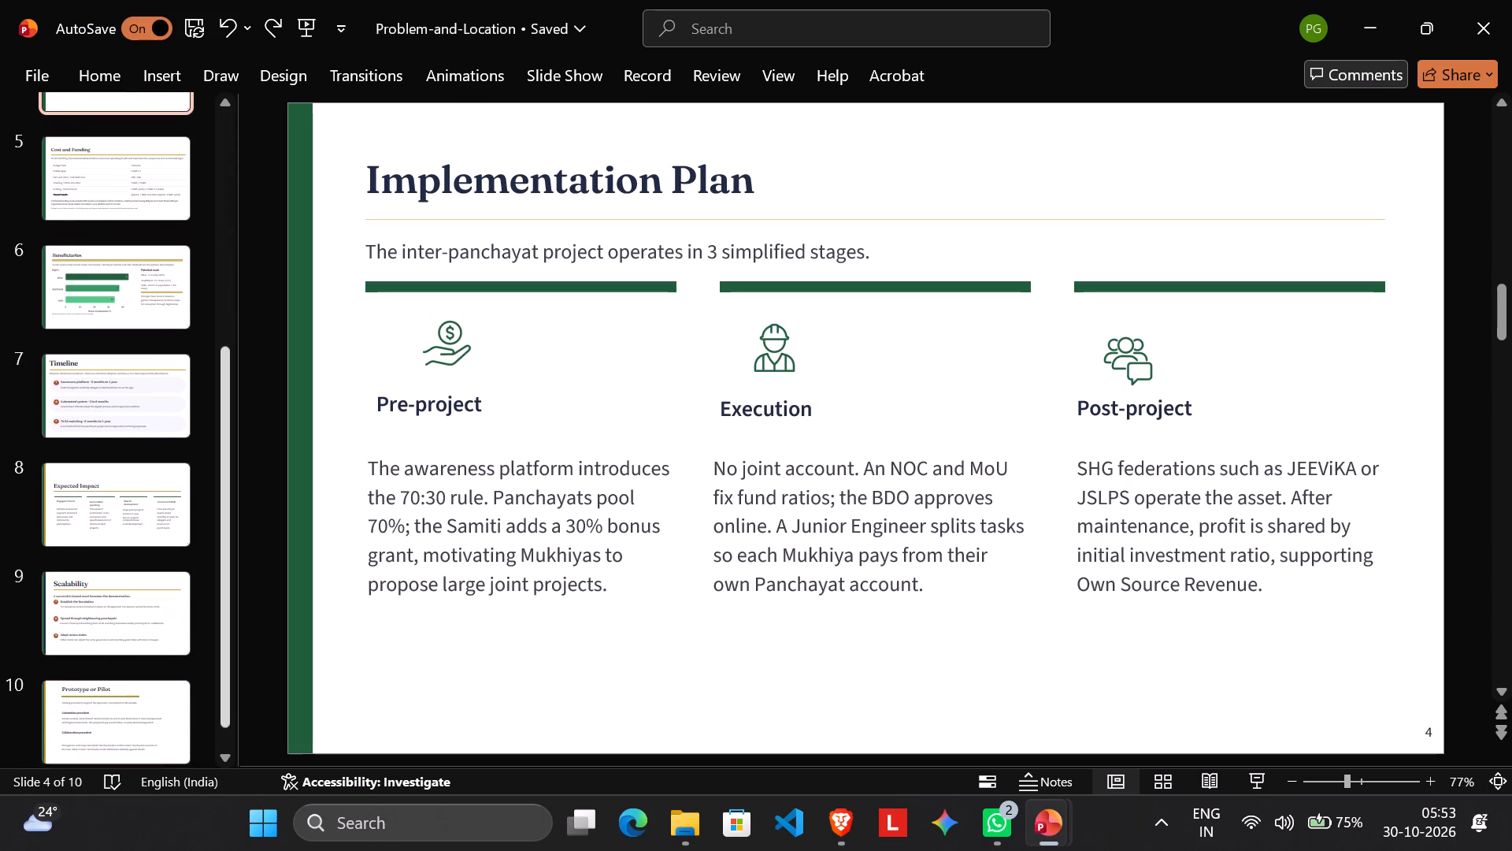
{"action": "scroll", "coordinate": [220, 670], "scroll_direction": "down", "scroll_amount": 5}
{"action": "scroll", "coordinate": [159, 582], "scroll_direction": "up", "scroll_amount": 10}
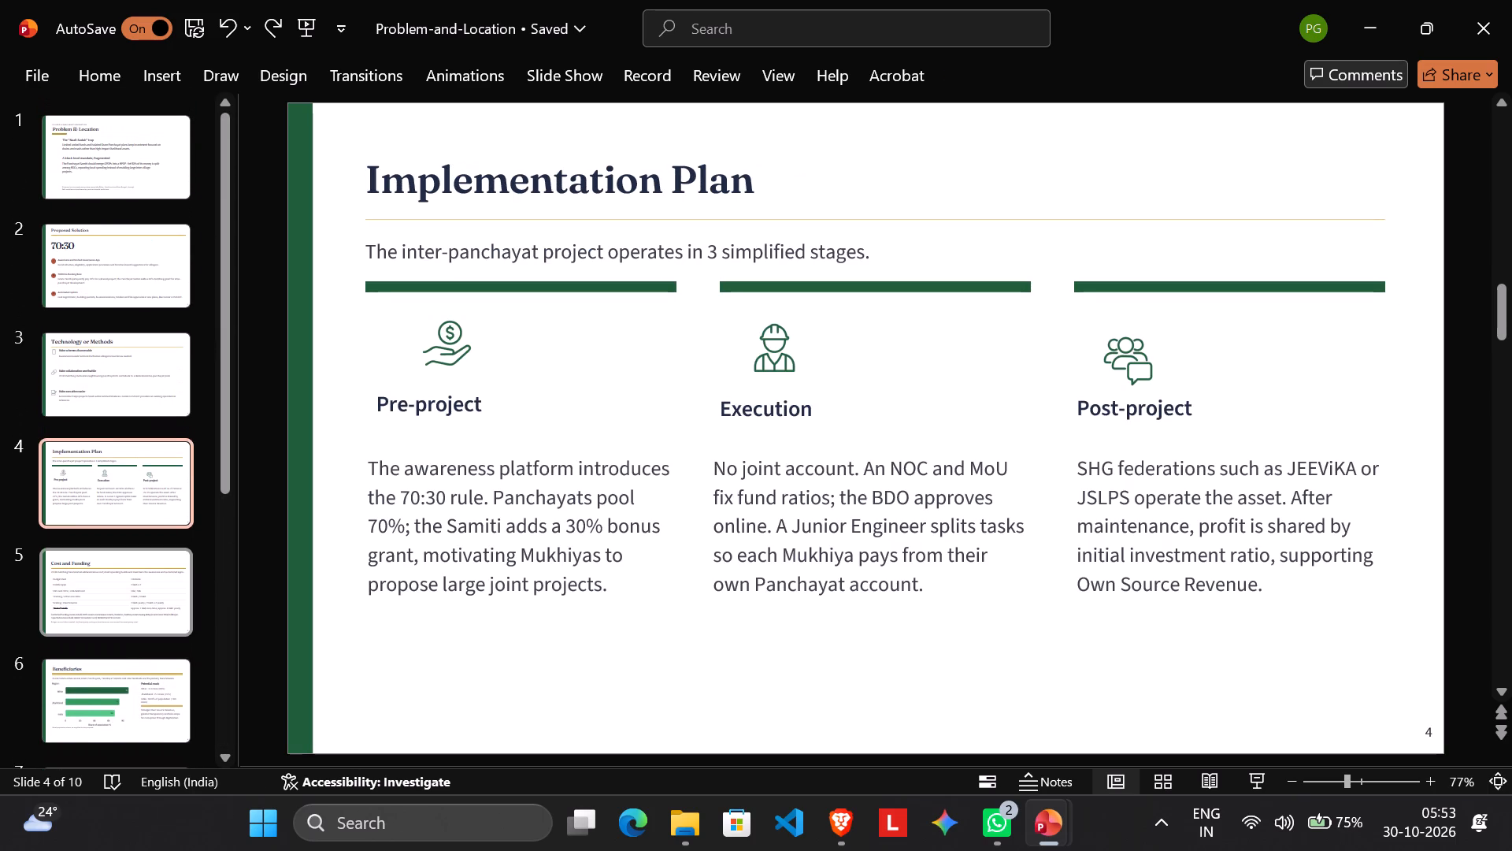
{"action": "scroll", "coordinate": [132, 579], "scroll_direction": "up", "scroll_amount": 2}
{"action": "left_click", "coordinate": [80, 182]}
{"action": "left_click", "coordinate": [126, 307]}
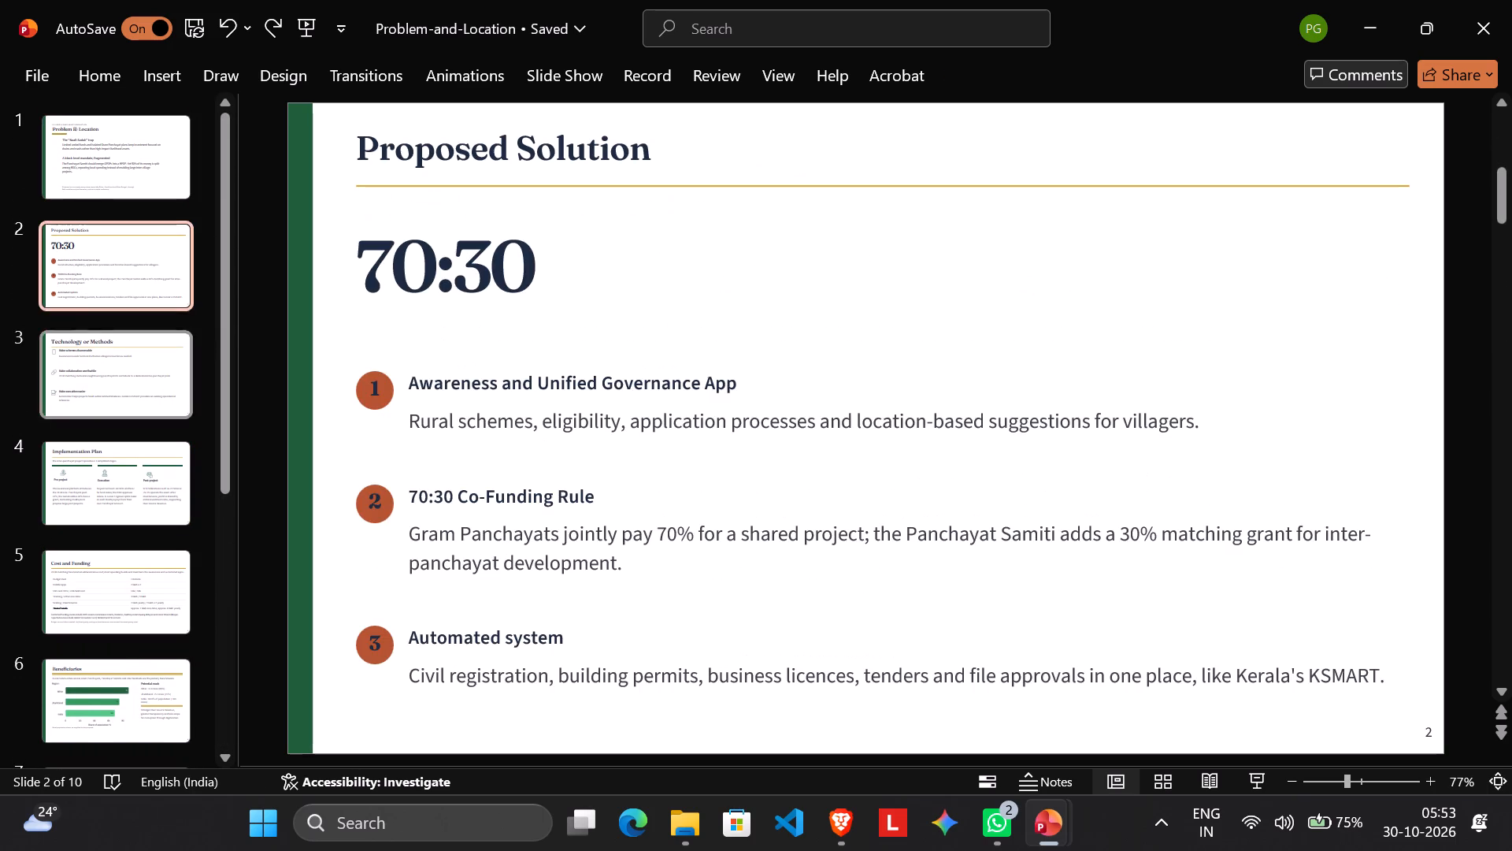
{"action": "left_click", "coordinate": [120, 419]}
{"action": "left_click", "coordinate": [125, 378]}
{"action": "left_click", "coordinate": [125, 482]}
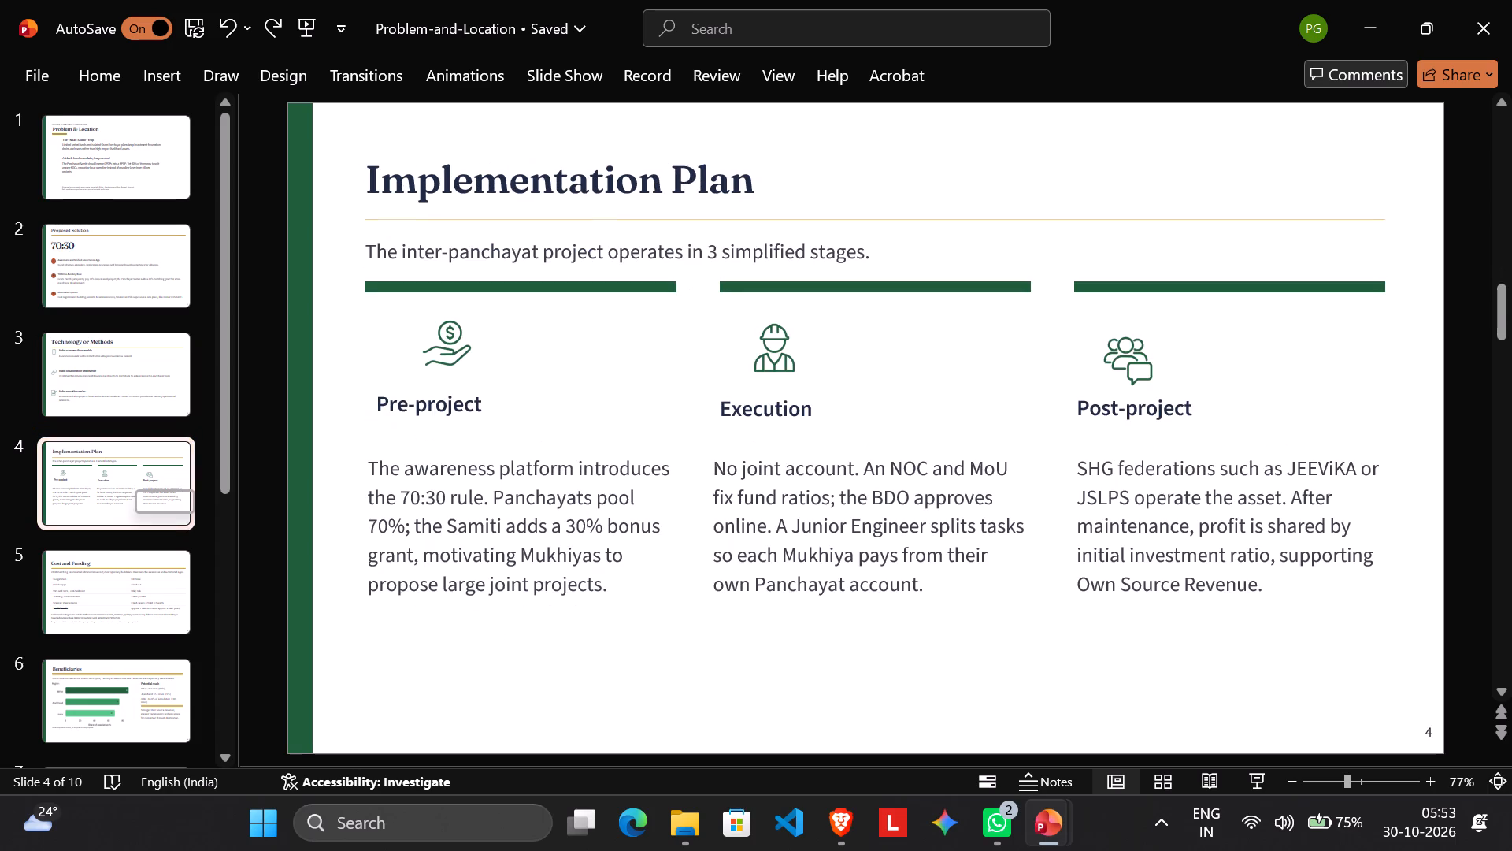
In the Cost and Funding table, reword the "Mobile apps" budget item as "Mobile development app".
{"action": "left_click", "coordinate": [128, 571]}
{"action": "scroll", "coordinate": [147, 573], "scroll_direction": "down", "scroll_amount": 1}
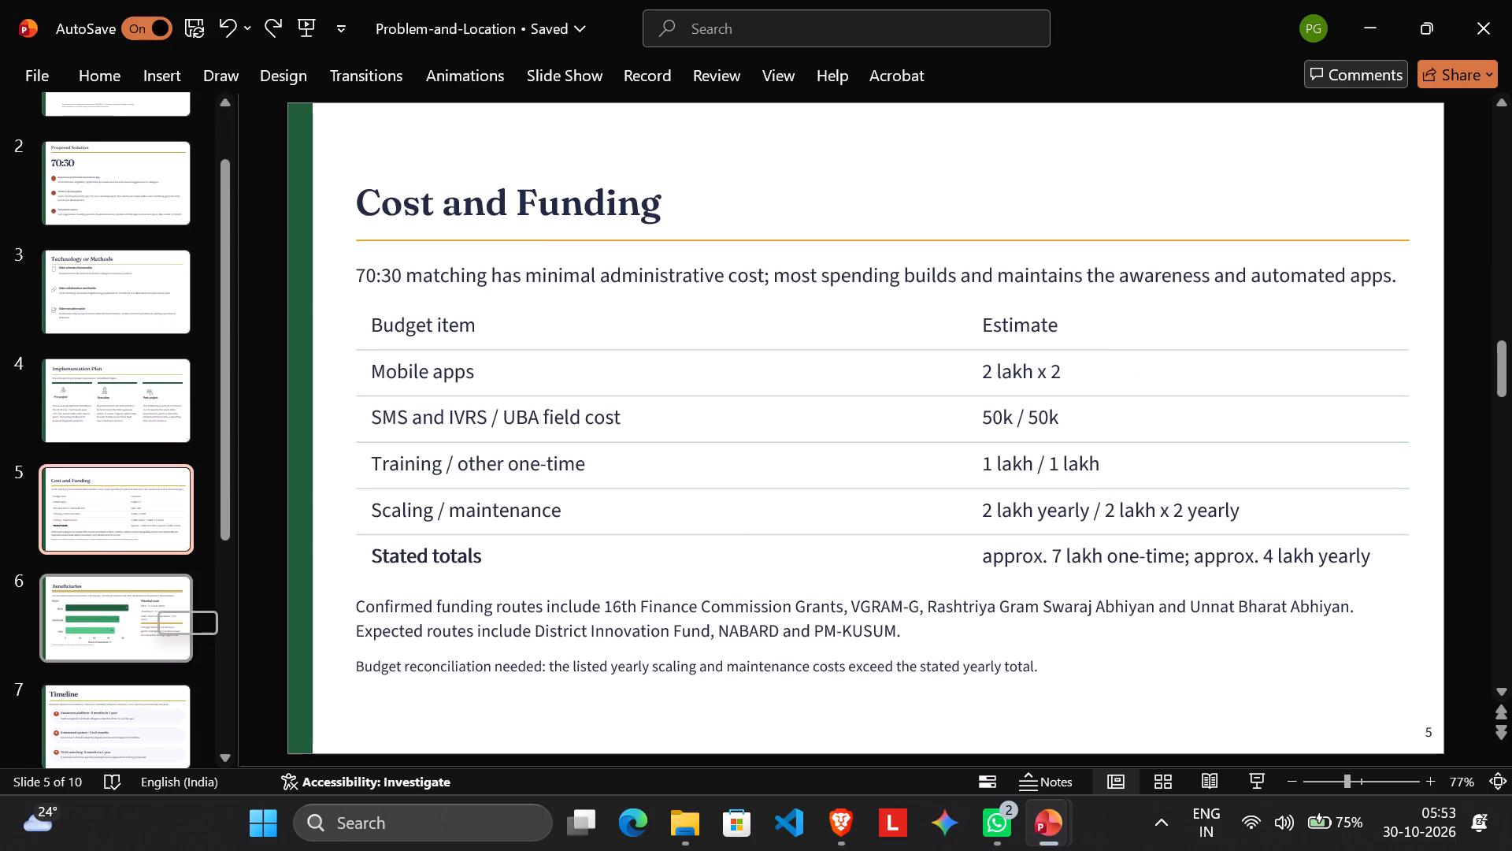
{"action": "left_click", "coordinate": [448, 381]}
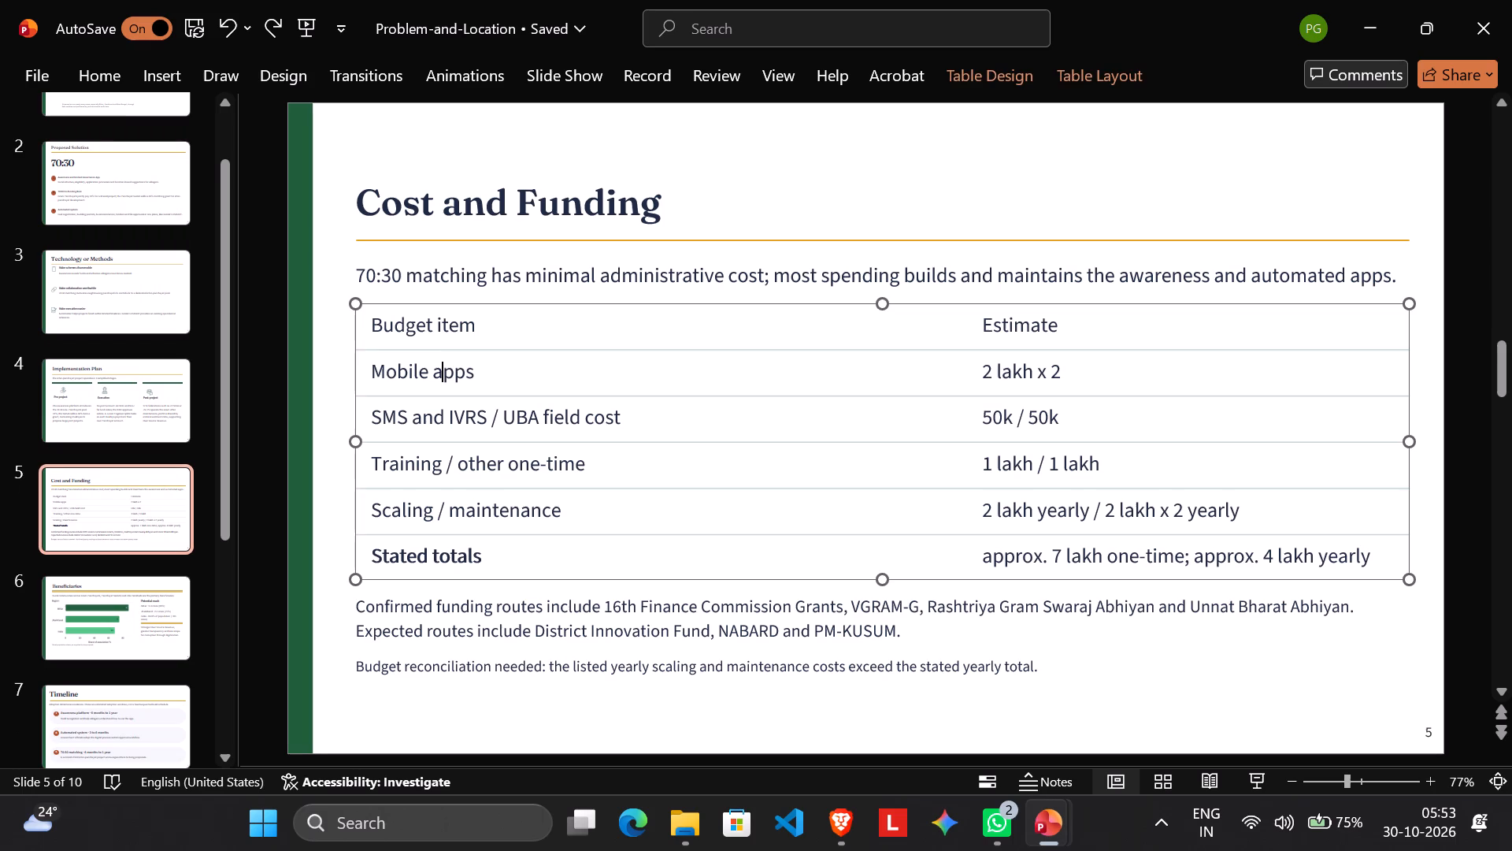
{"action": "left_click", "coordinate": [478, 374]}
{"action": "key", "text": "BackSpace"}
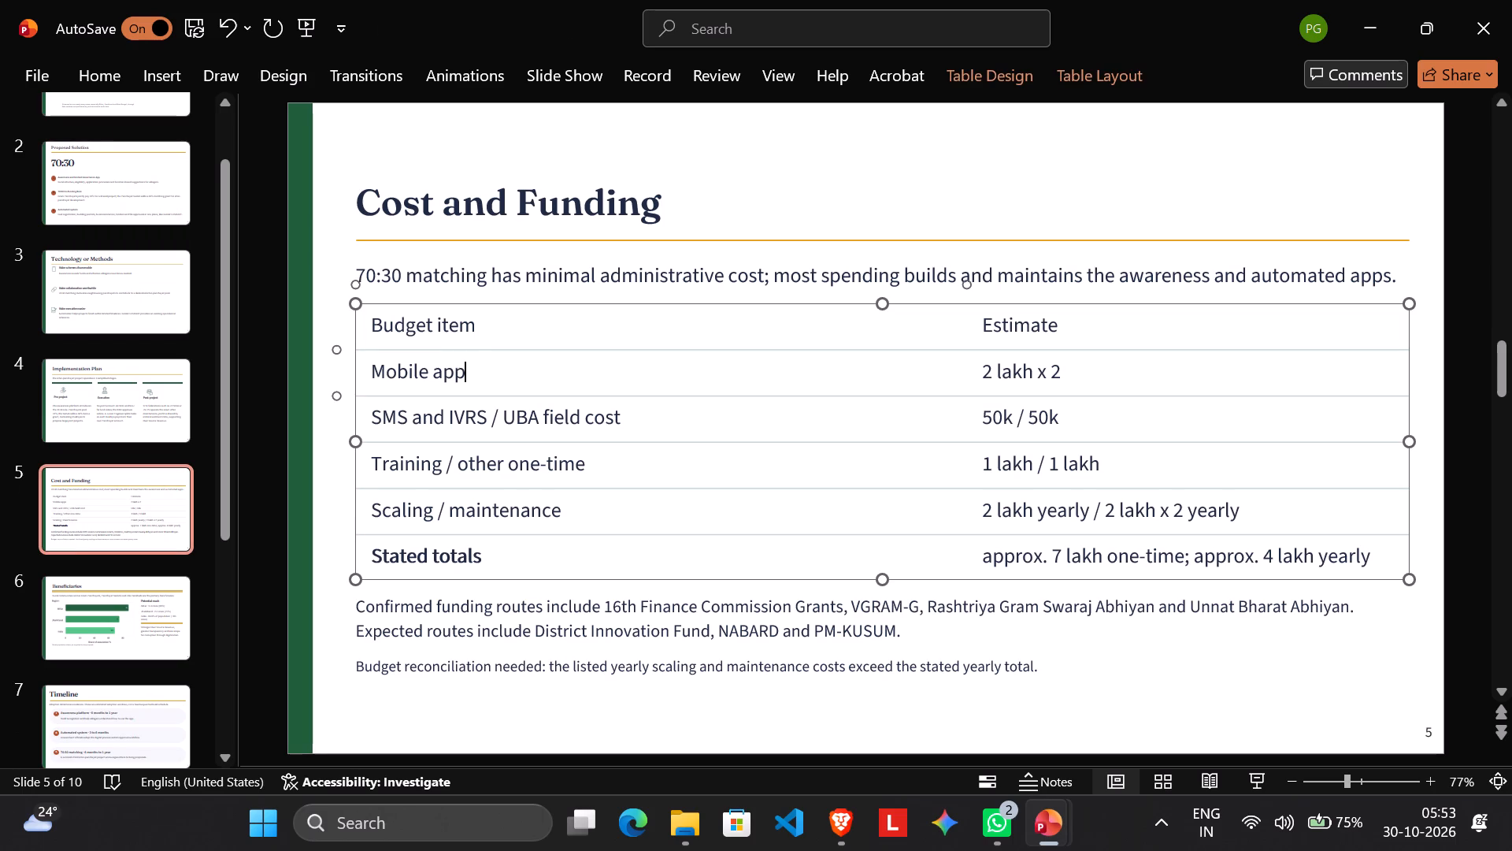
{"action": "key", "text": "Left"}
{"action": "key", "text": "Left"}
{"action": "key", "text": "Left"}
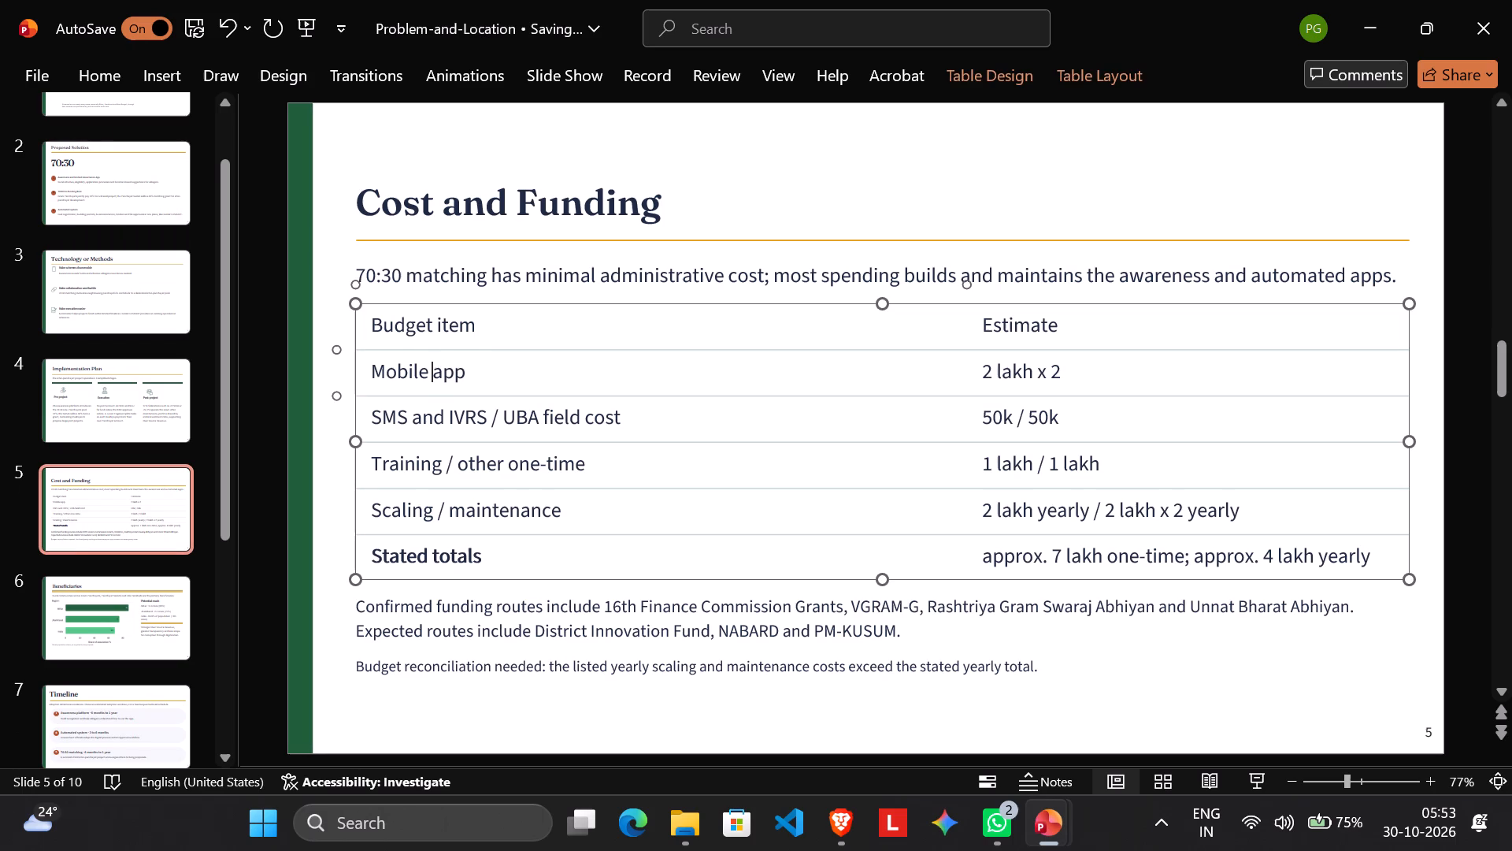
{"action": "type", "text": "development"}
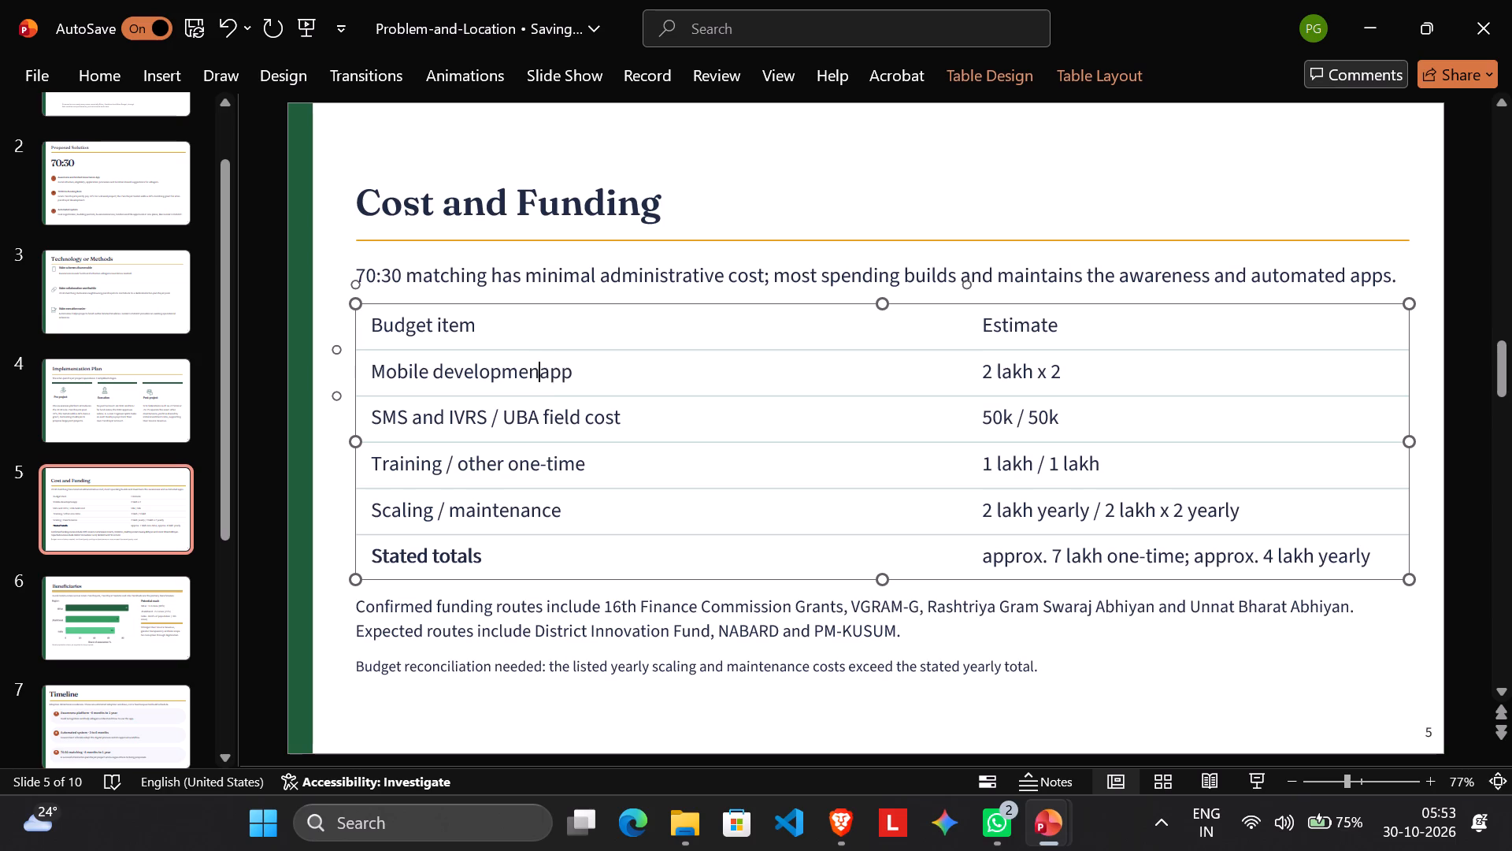
{"action": "key", "text": "space"}
Examine the rest of the Cost and Funding slide and the slides from Beneficiaries through Scalability.
{"action": "left_click", "coordinate": [513, 414]}
{"action": "left_click", "coordinate": [498, 419]}
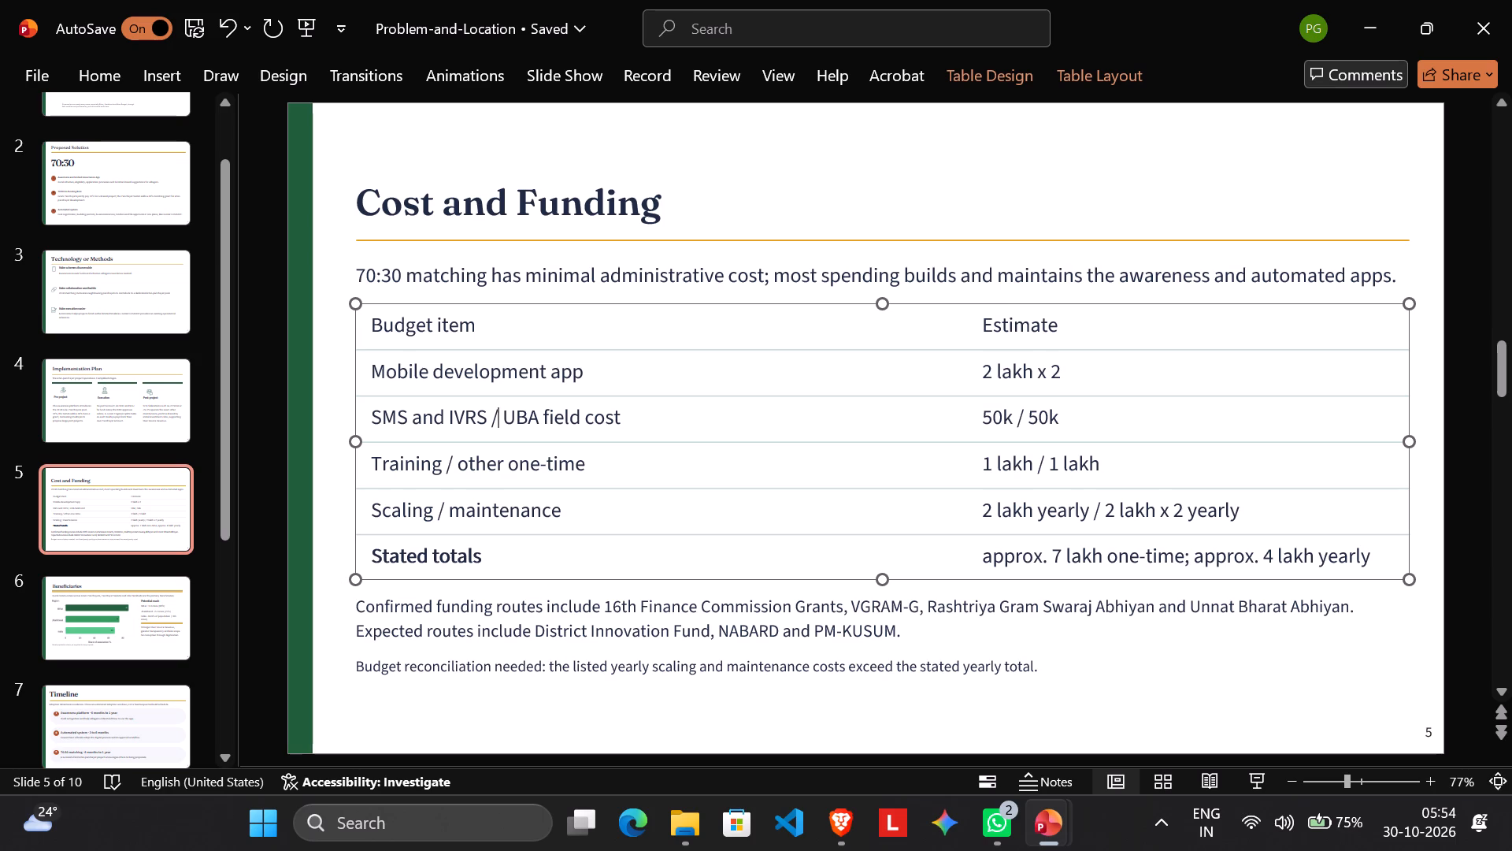
{"action": "left_click", "coordinate": [1036, 671]}
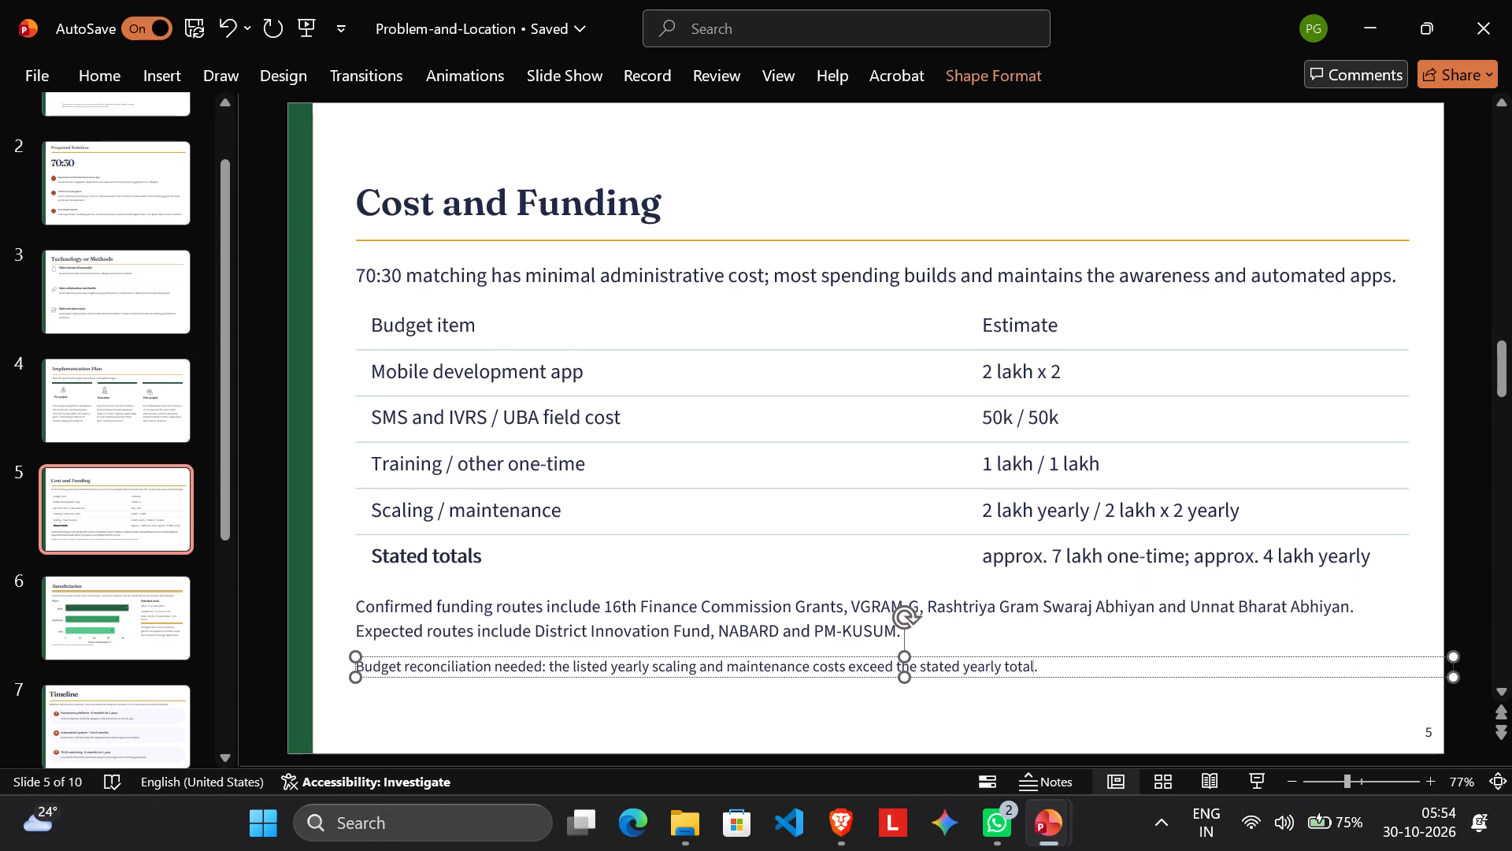
{"action": "left_click", "coordinate": [837, 723]}
{"action": "left_click_drag", "start_coordinate": [198, 560], "coordinate": [193, 568]}
{"action": "left_click", "coordinate": [178, 594]}
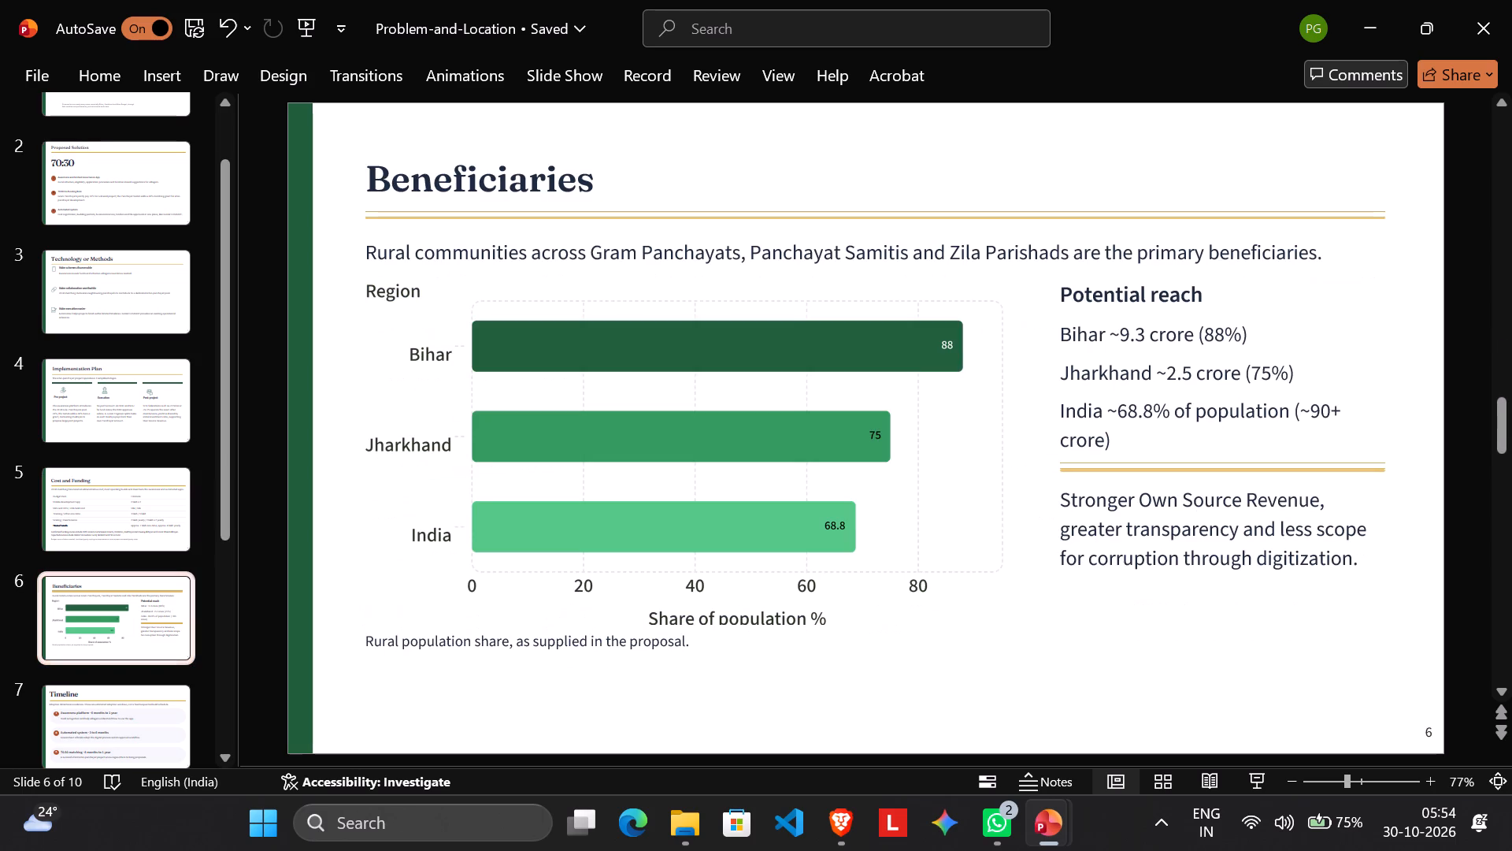
{"action": "left_click", "coordinate": [124, 723]}
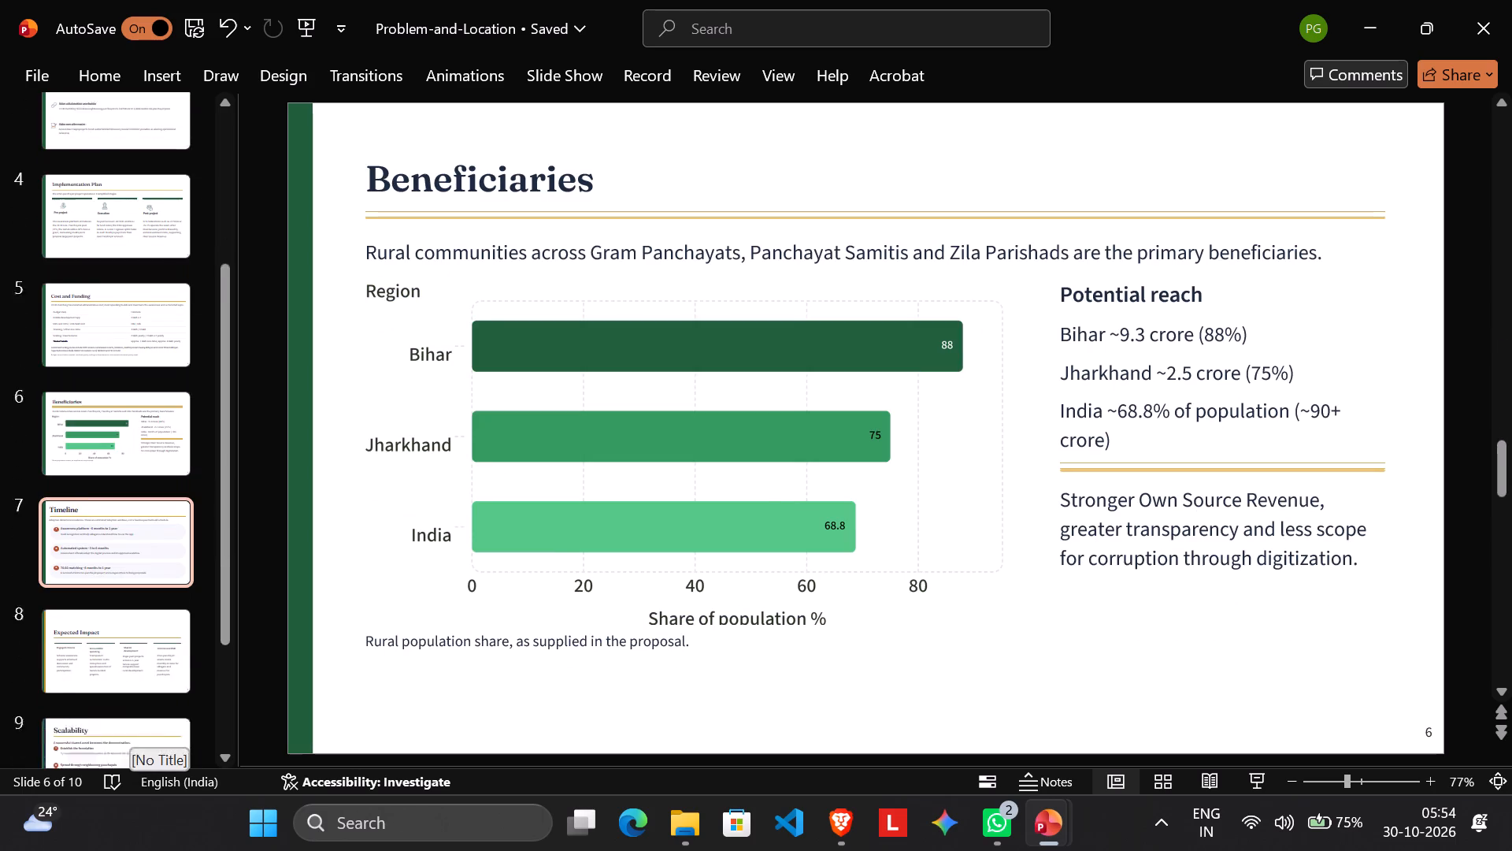
{"action": "scroll", "coordinate": [113, 656], "scroll_direction": "down", "scroll_amount": 3}
{"action": "left_click", "coordinate": [142, 563]}
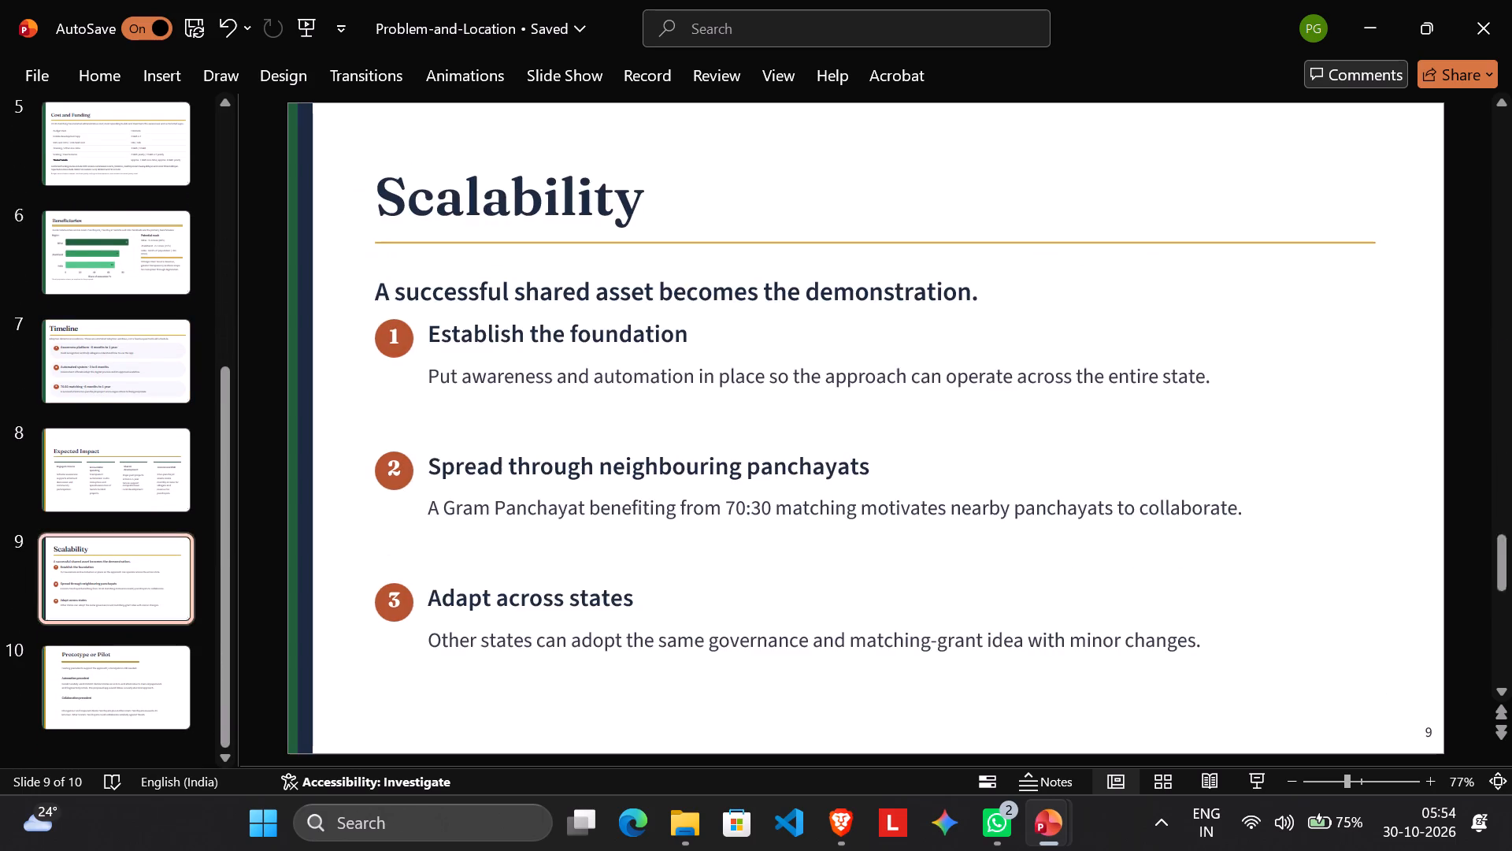
{"action": "left_click", "coordinate": [115, 512]}
{"action": "left_click", "coordinate": [150, 544]}
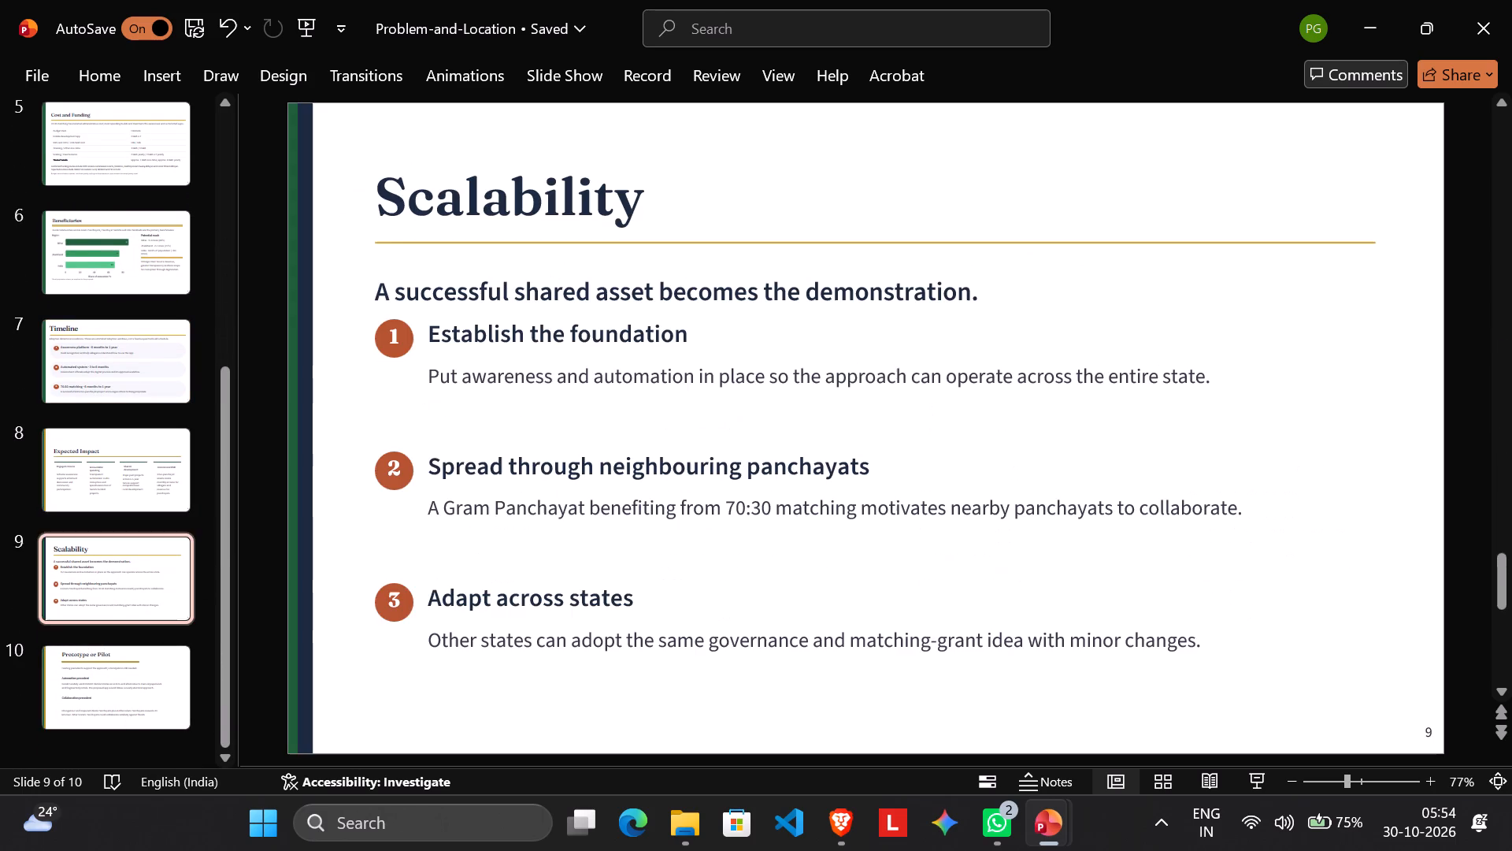
On the Prototype or Pilot slide, move the Chengannur and Koipuram paragraph up, closer to the "Collaboration precedent" heading.
{"action": "left_click", "coordinate": [94, 674]}
{"action": "scroll", "coordinate": [61, 516], "scroll_direction": "up", "scroll_amount": 4}
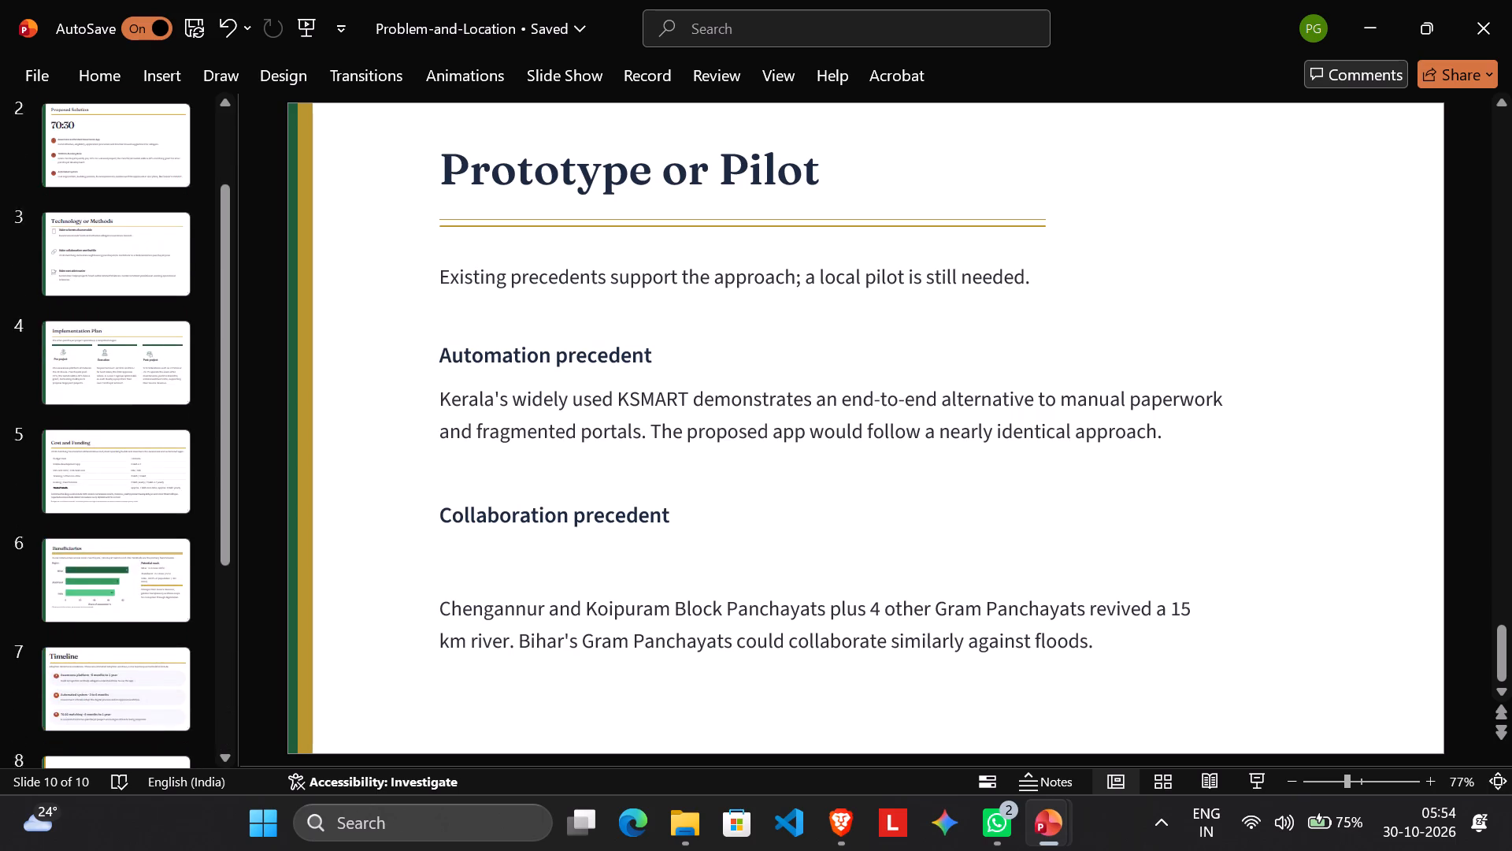
{"action": "scroll", "coordinate": [48, 512], "scroll_direction": "up", "scroll_amount": 7}
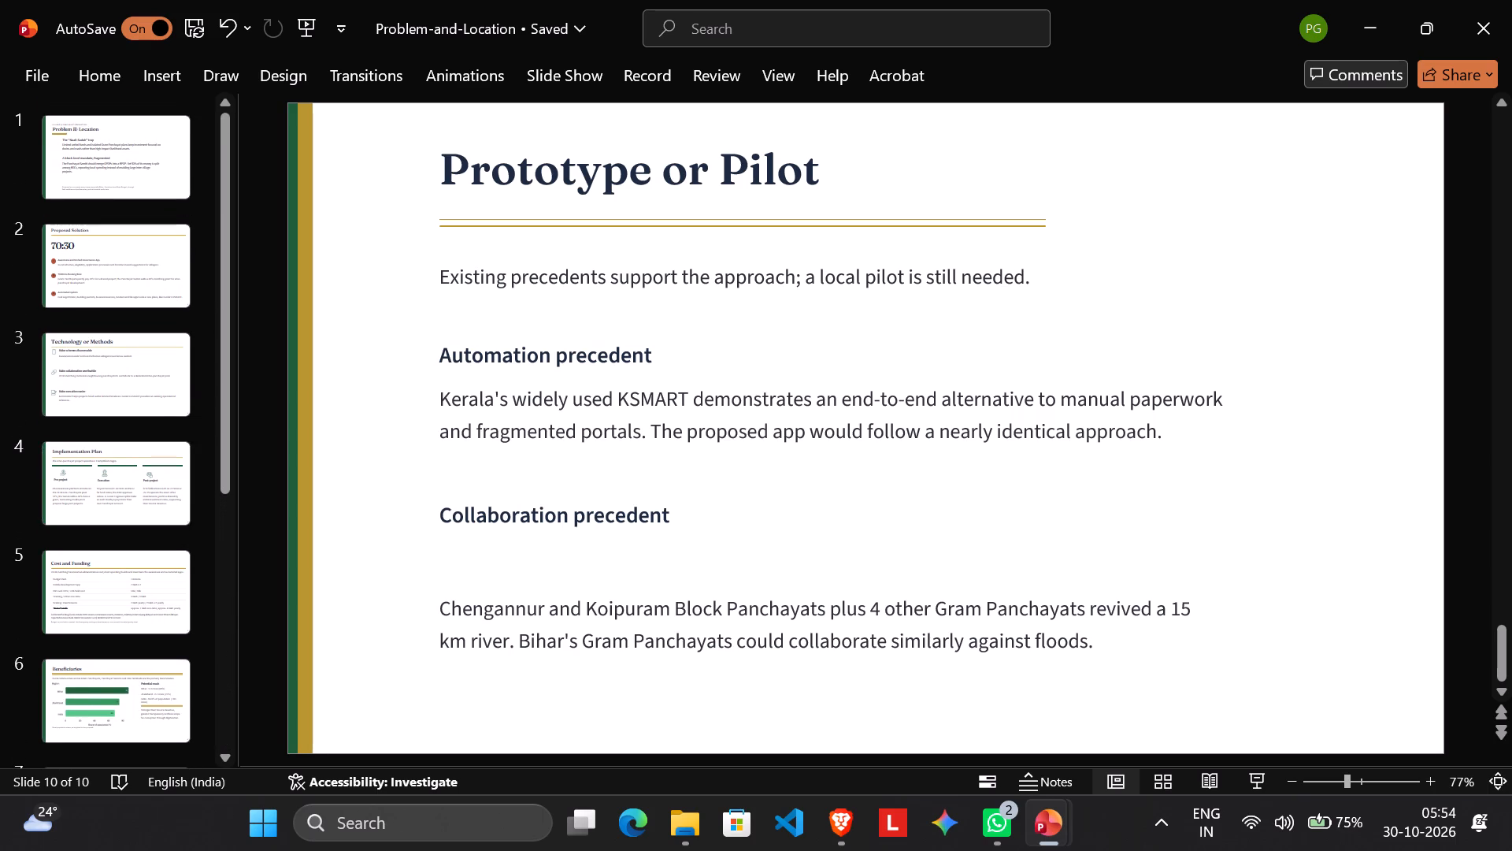
{"action": "left_click", "coordinate": [485, 570]}
{"action": "left_click", "coordinate": [519, 511]}
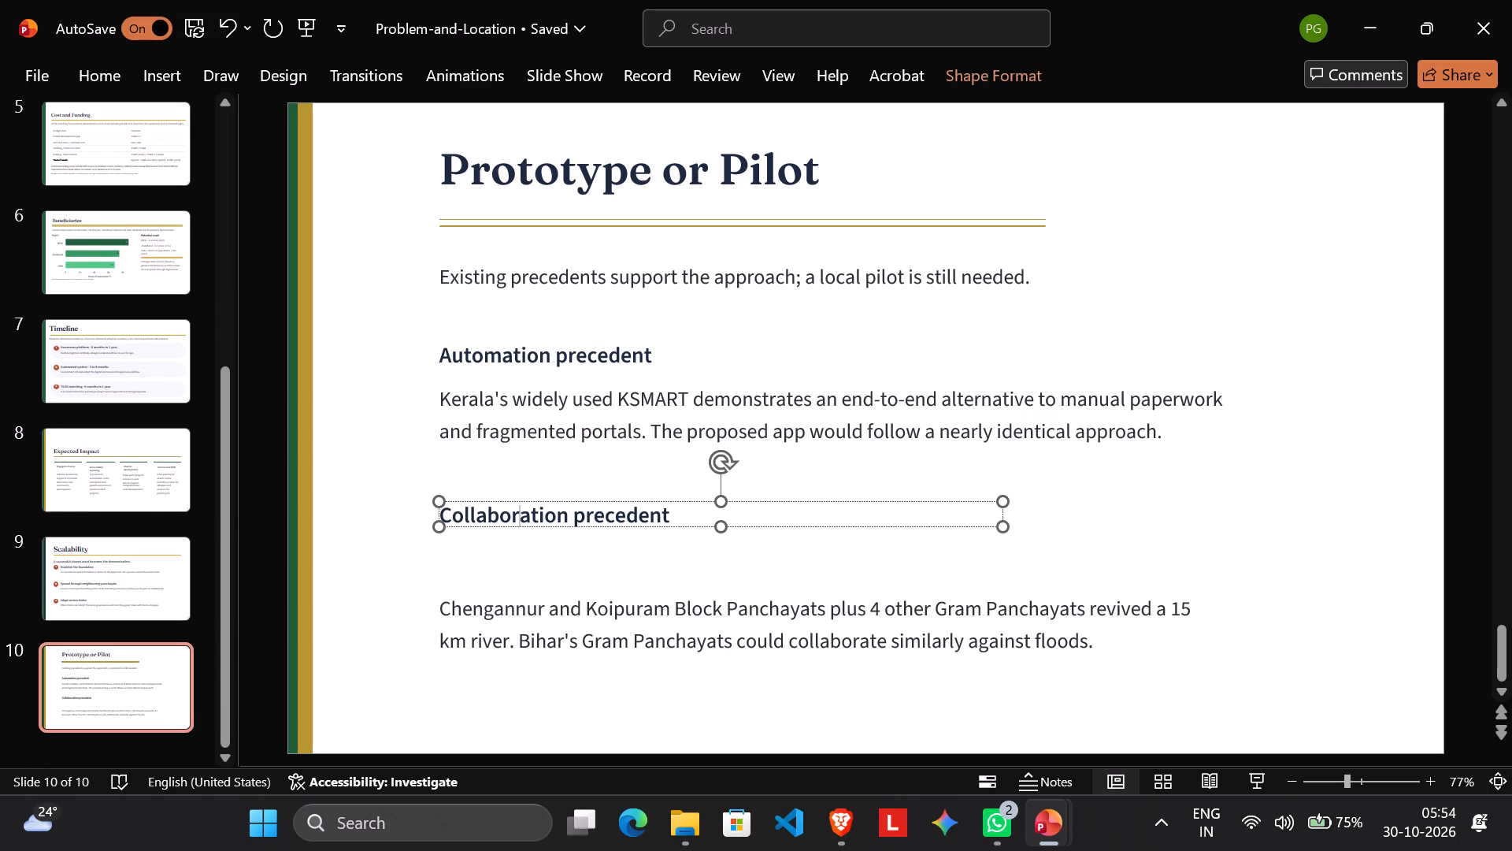
{"action": "left_click", "coordinate": [559, 642]}
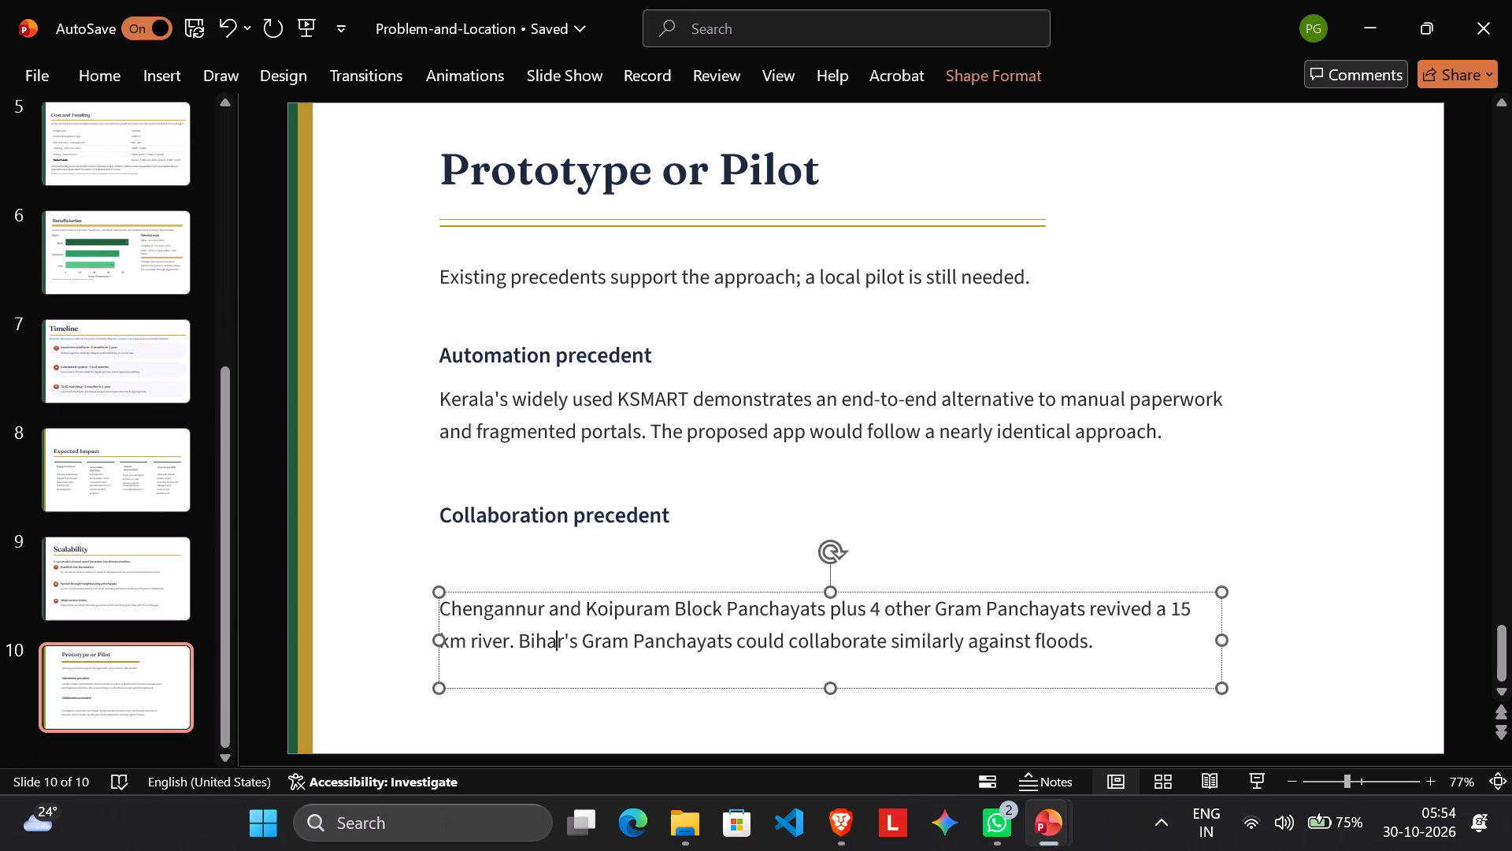
{"action": "left_click_drag", "start_coordinate": [1159, 593], "coordinate": [1155, 578]}
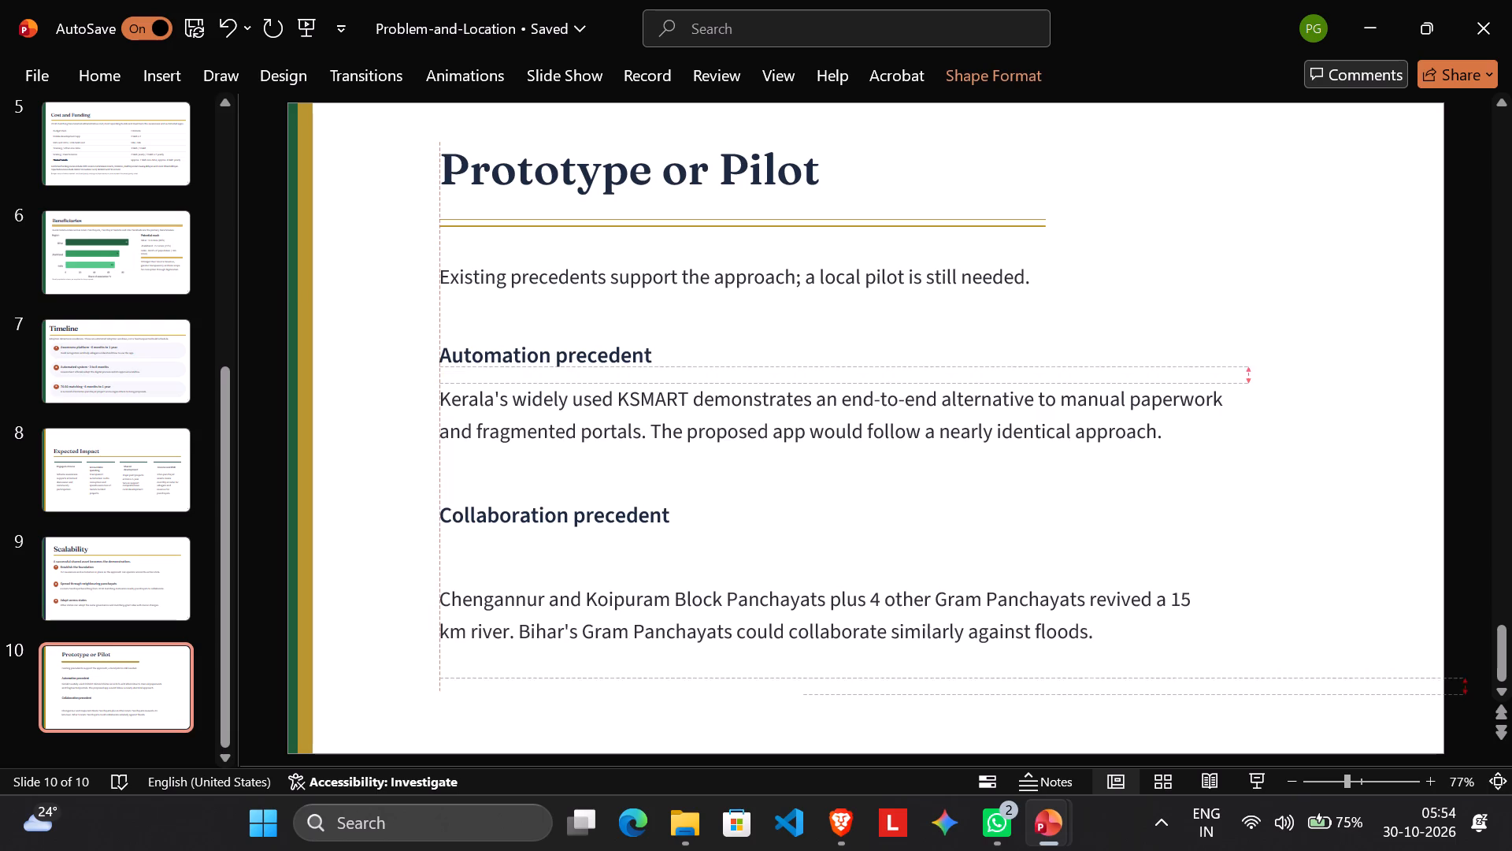
{"action": "left_click_drag", "start_coordinate": [1155, 578], "coordinate": [1152, 565]}
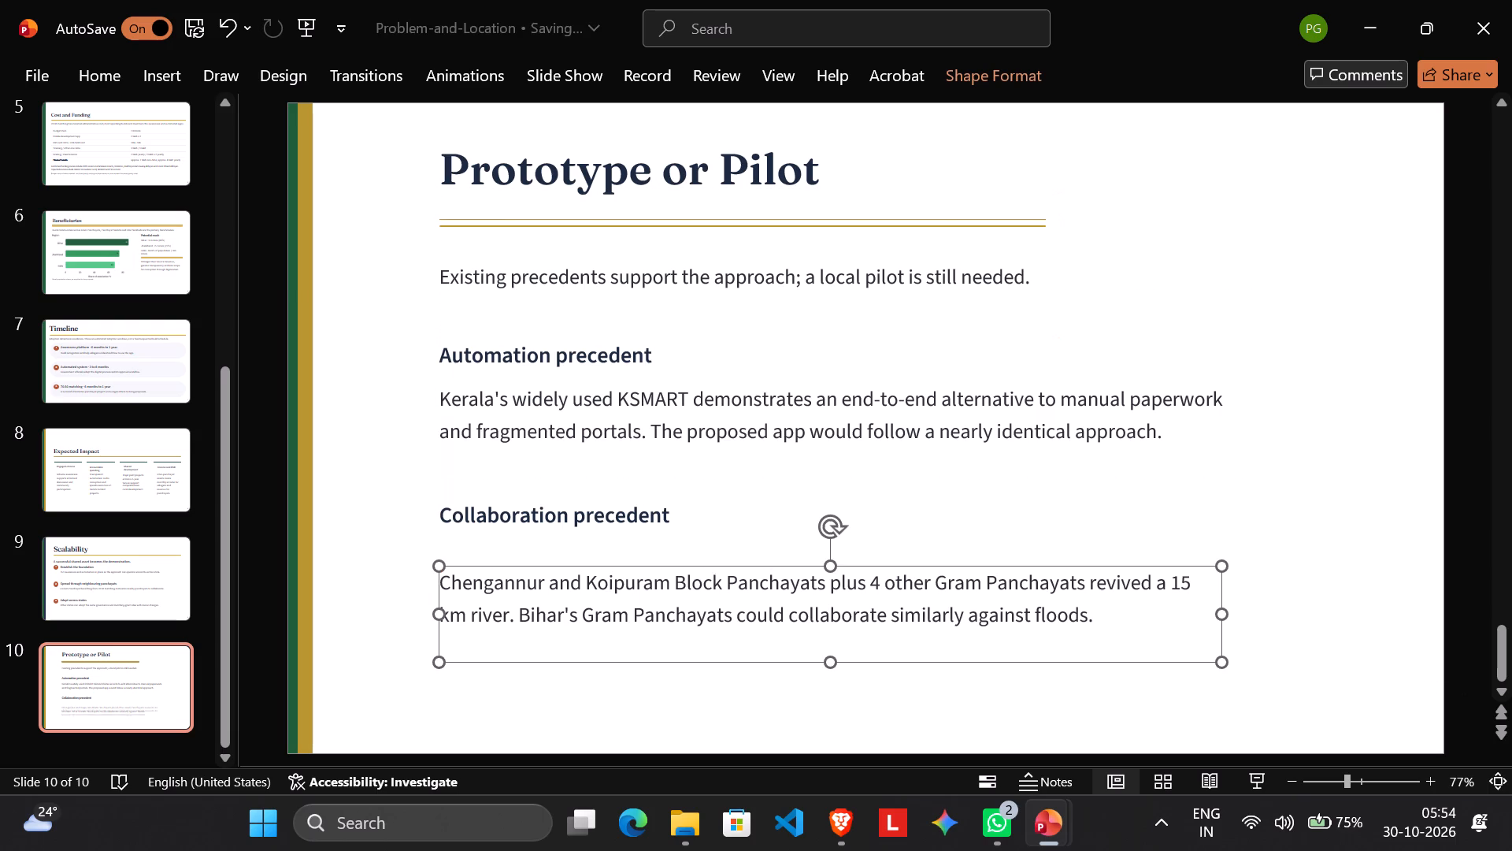
Return to the Problem & Location slide and review its text and layout.
{"action": "scroll", "coordinate": [157, 539], "scroll_direction": "up", "scroll_amount": 4}
{"action": "scroll", "coordinate": [181, 515], "scroll_direction": "down", "scroll_amount": 1}
{"action": "scroll", "coordinate": [181, 515], "scroll_direction": "up", "scroll_amount": 9}
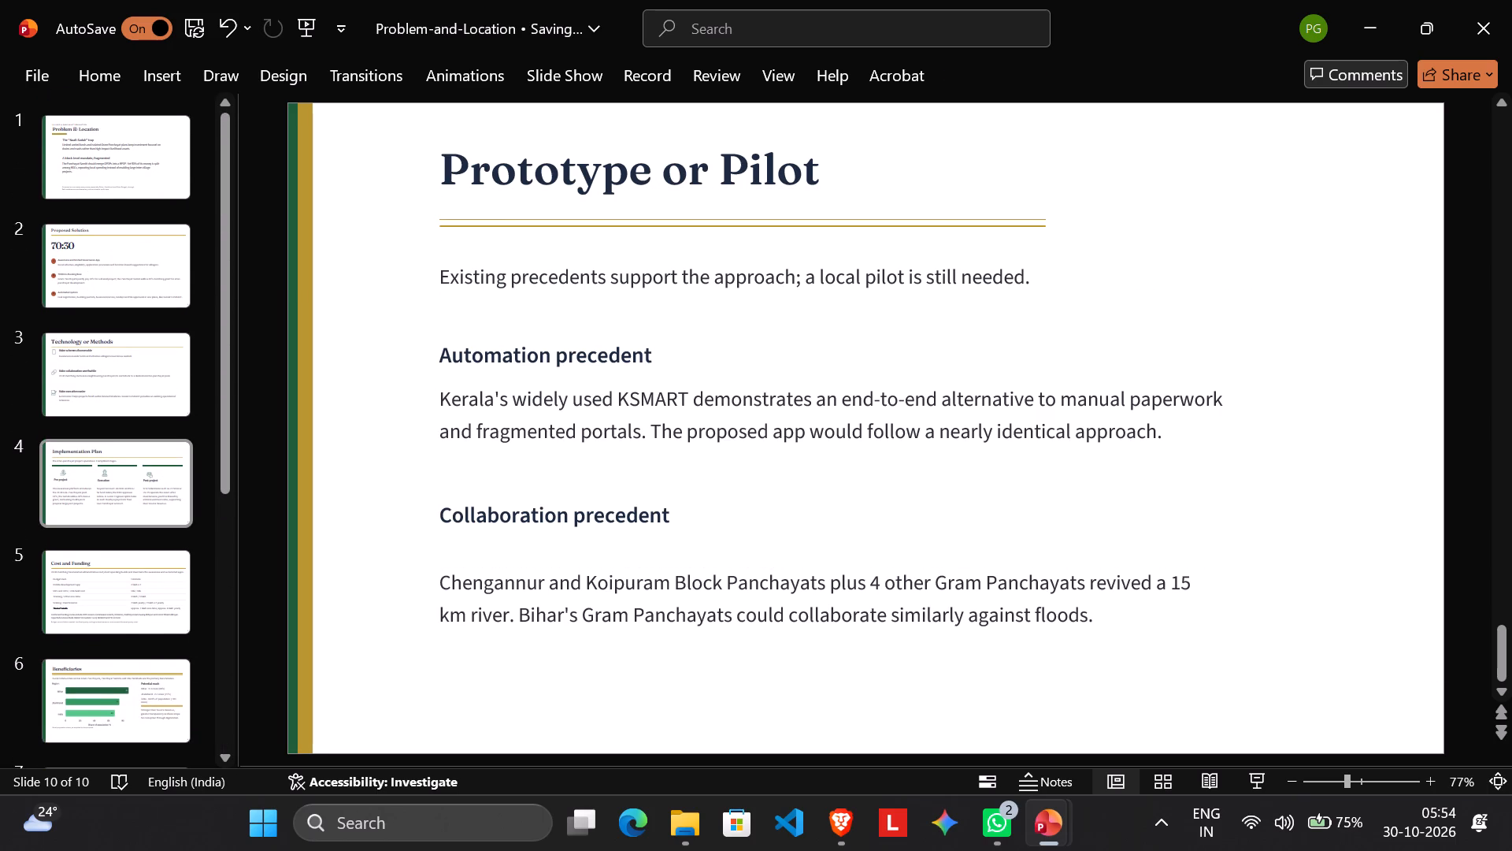
{"action": "left_click", "coordinate": [96, 160]}
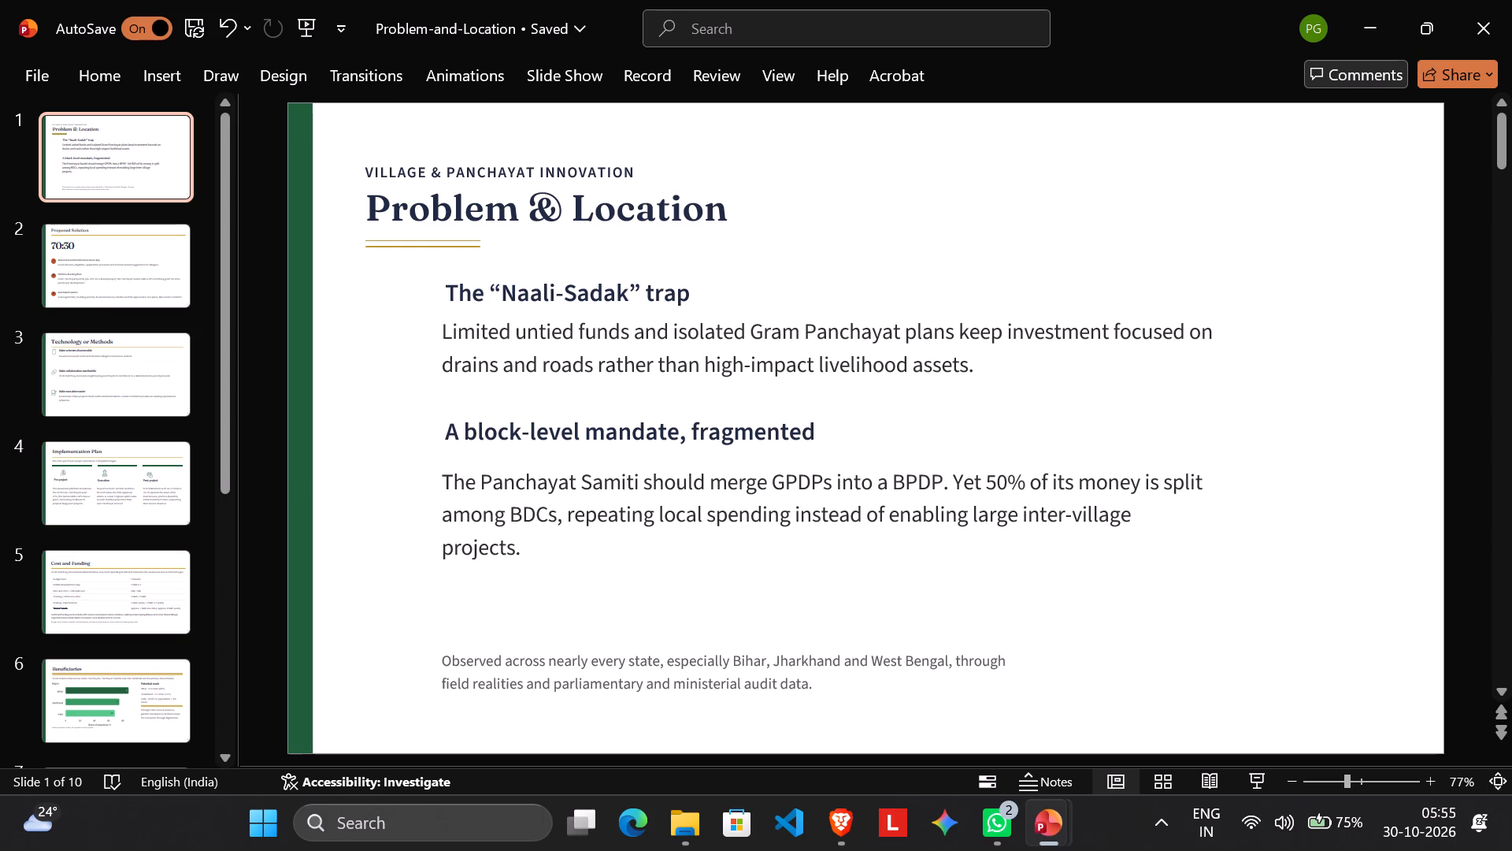
{"action": "scroll", "coordinate": [655, 648], "scroll_direction": "up", "scroll_amount": 1}
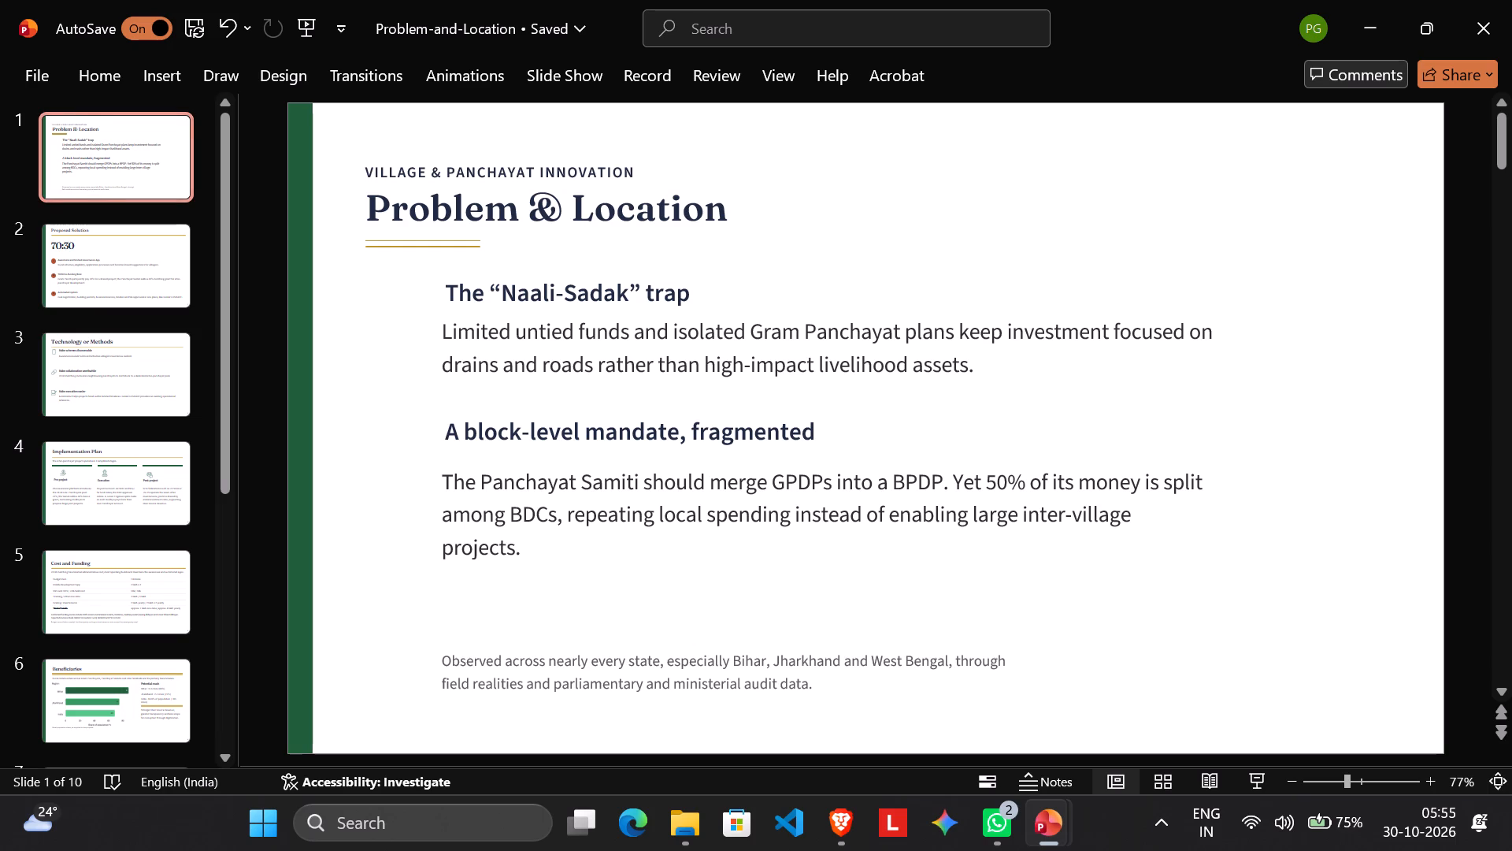
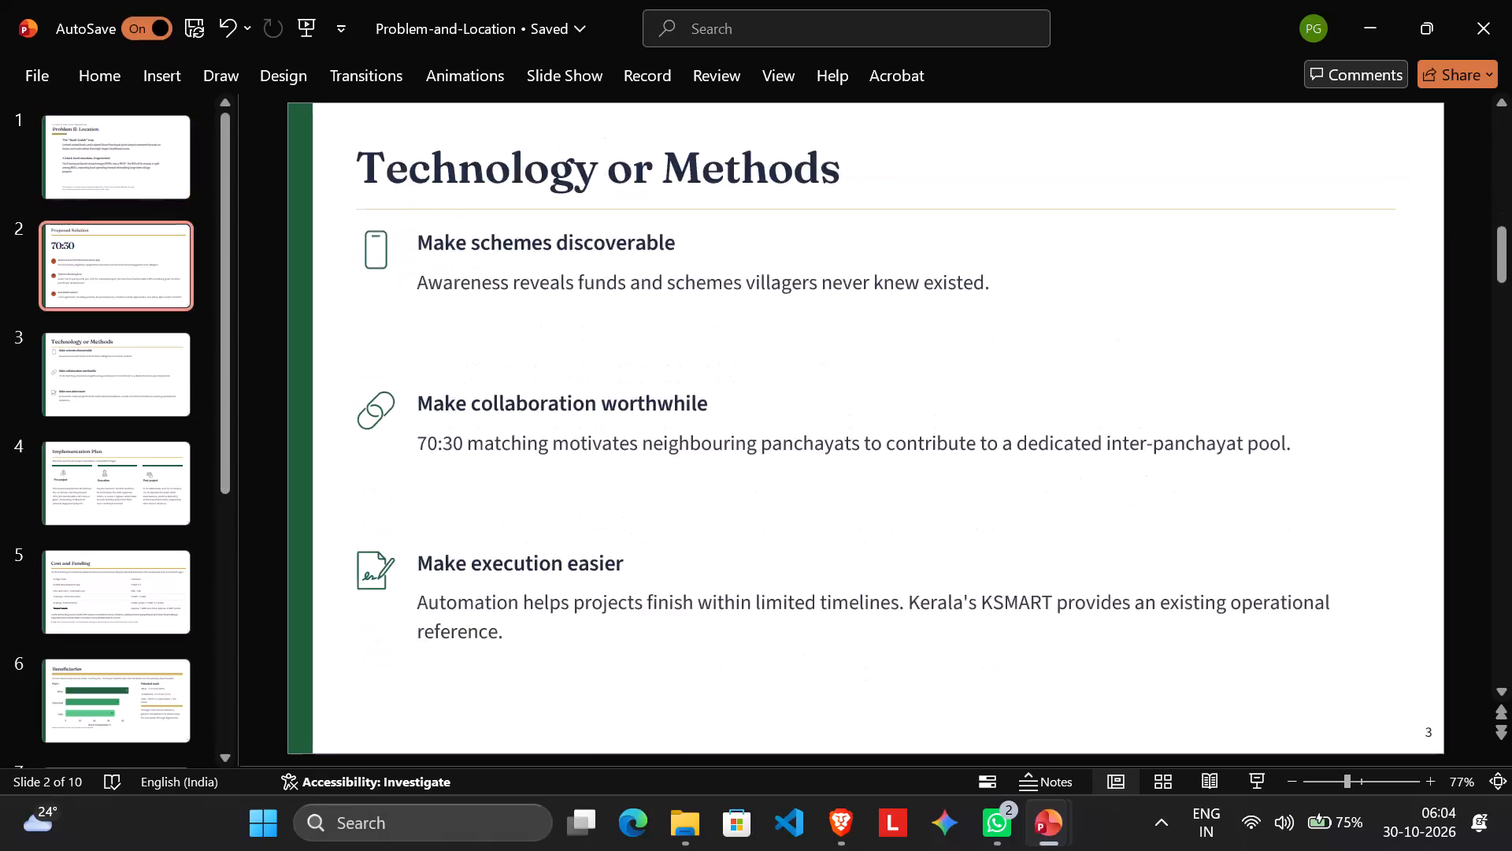
Review the deck's slides once more, from Problem & Location through Implementation Plan and on to Prototype or Pilot.
{"action": "scroll", "coordinate": [624, 651], "scroll_direction": "down", "scroll_amount": 2}
{"action": "scroll", "coordinate": [657, 660], "scroll_direction": "up", "scroll_amount": 2}
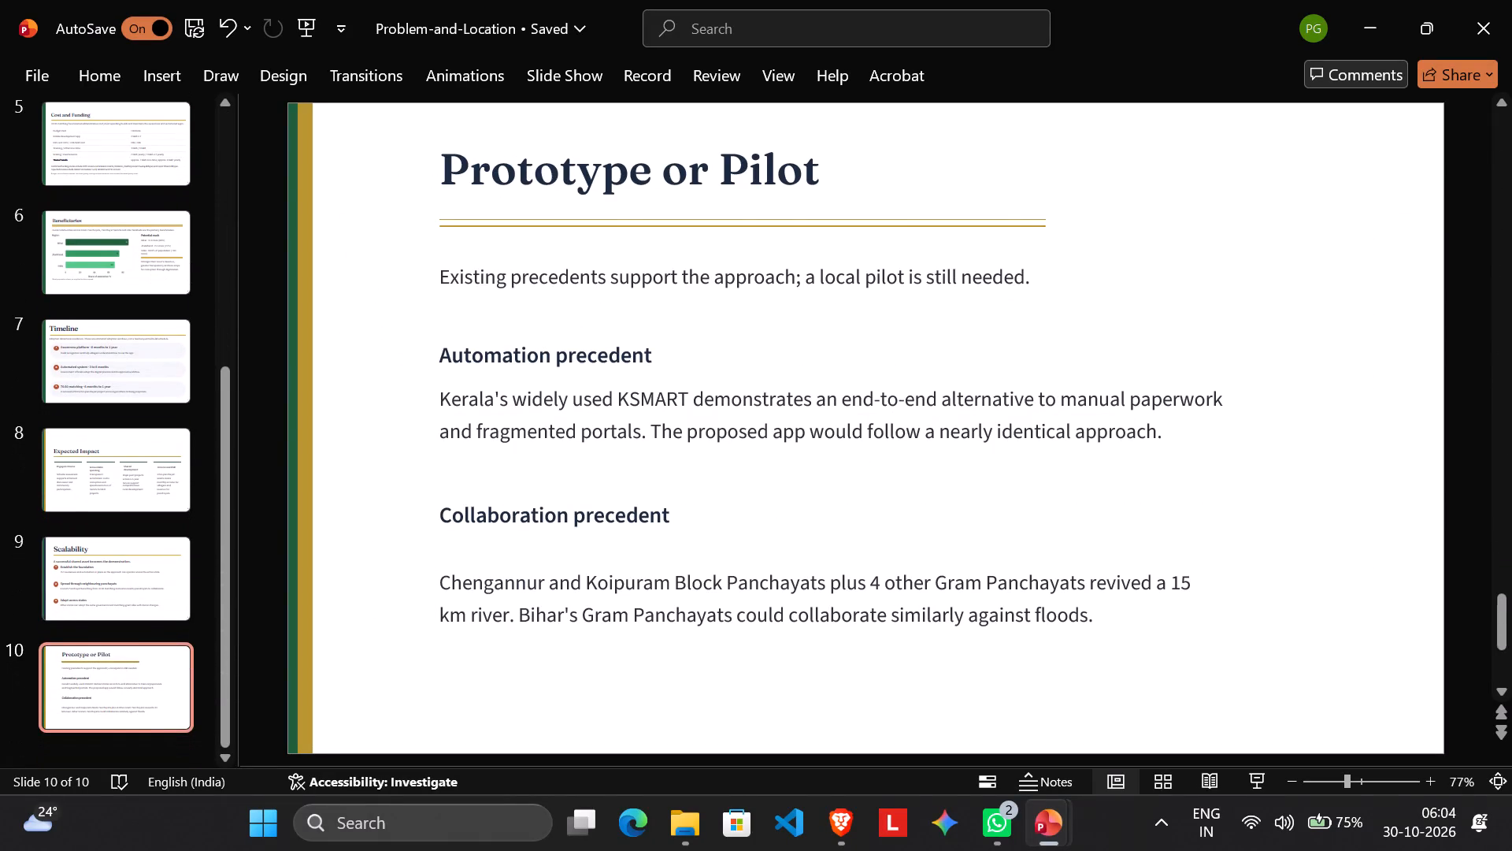
{"action": "scroll", "coordinate": [657, 660], "scroll_direction": "up", "scroll_amount": 15}
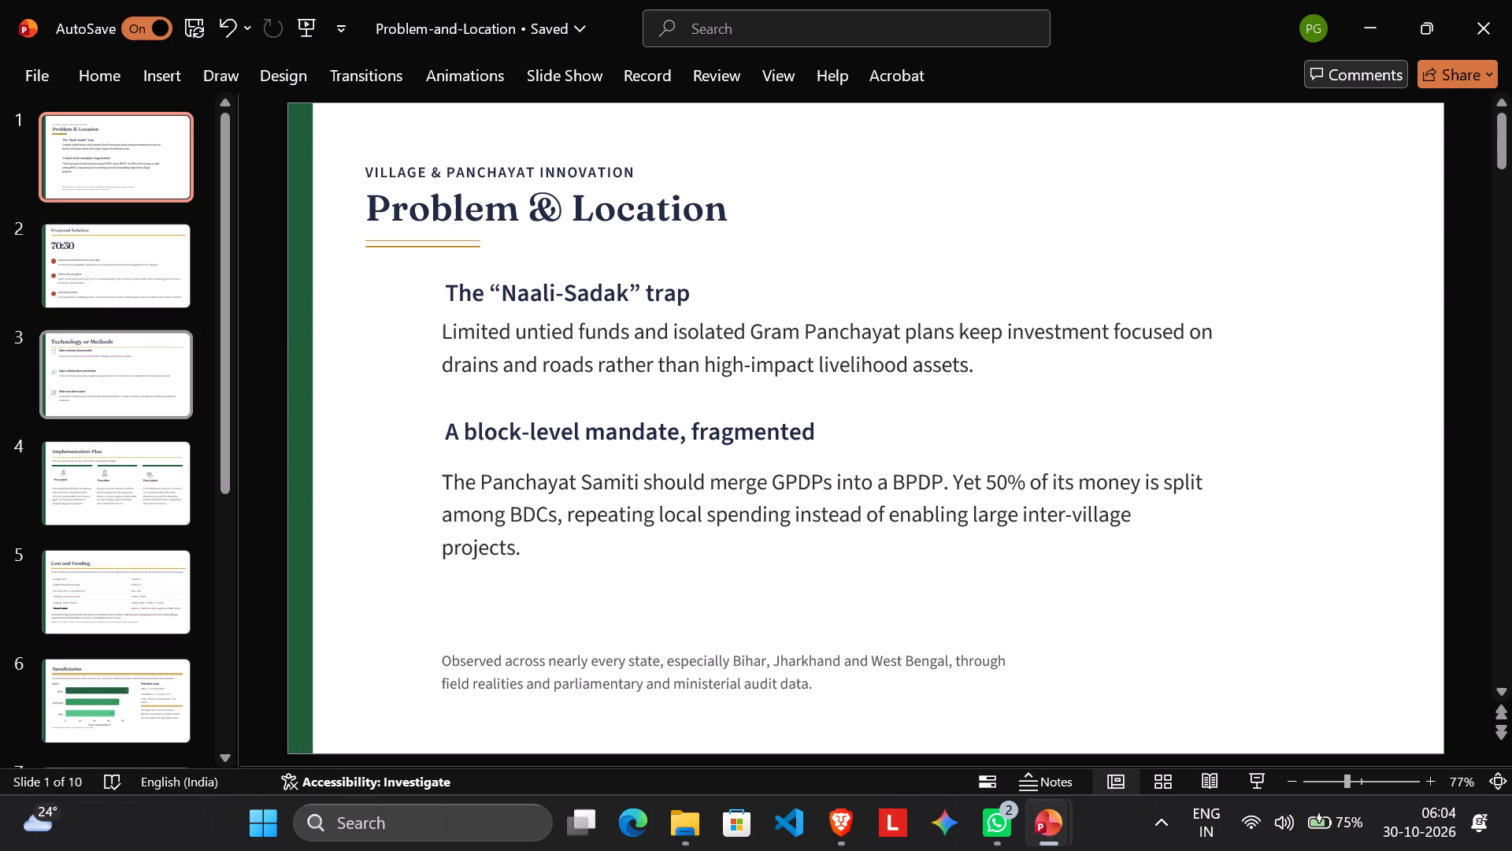
{"action": "left_click", "coordinate": [110, 299]}
{"action": "left_click", "coordinate": [128, 365]}
{"action": "left_click", "coordinate": [167, 500]}
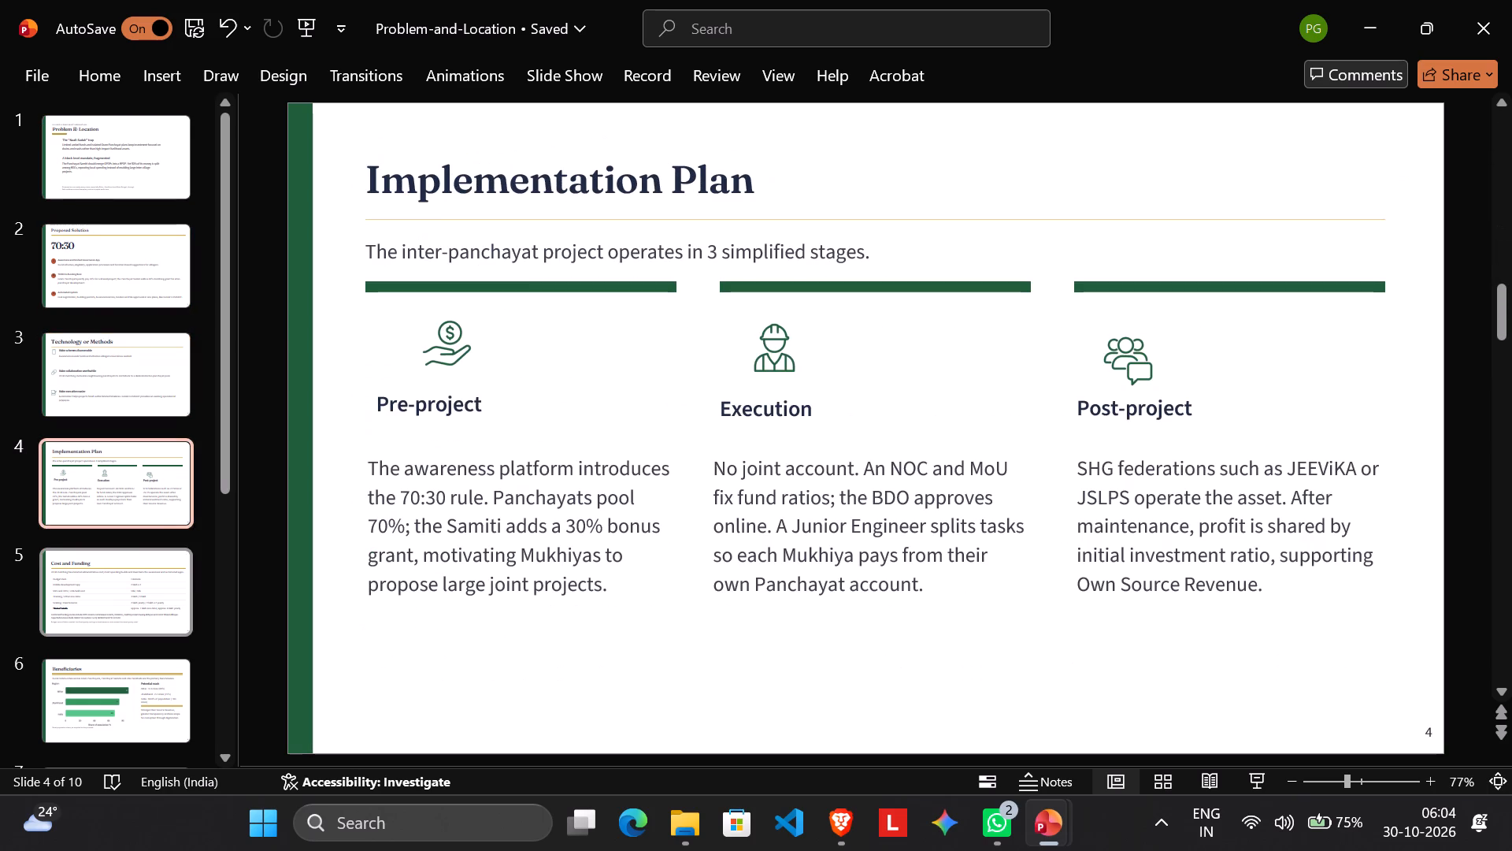
{"action": "scroll", "coordinate": [155, 600], "scroll_direction": "down", "scroll_amount": 13}
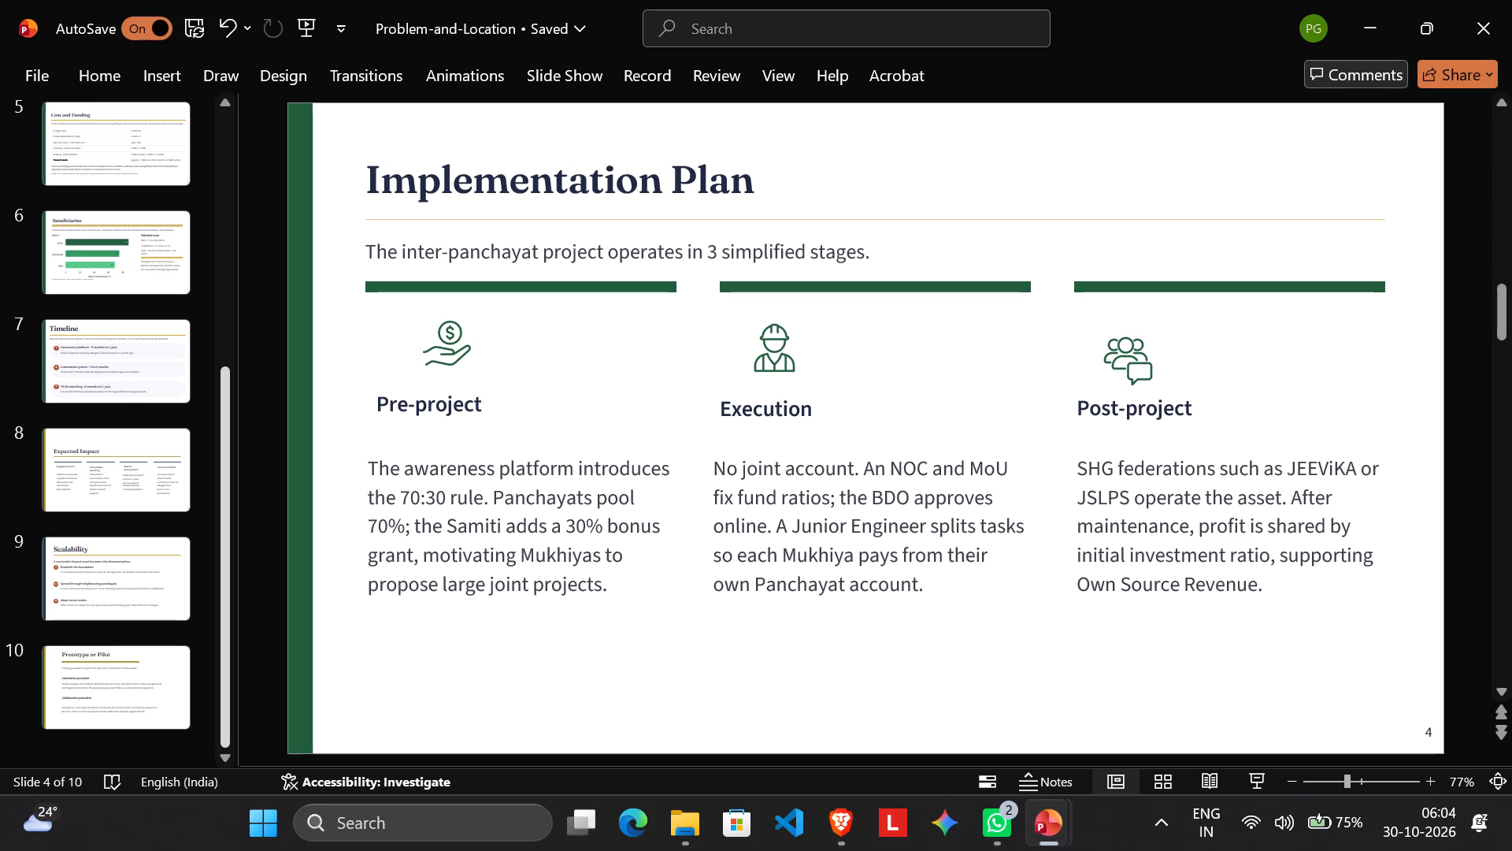
Open the presentation's file name and save location details.
{"action": "right_click", "coordinate": [546, 27]}
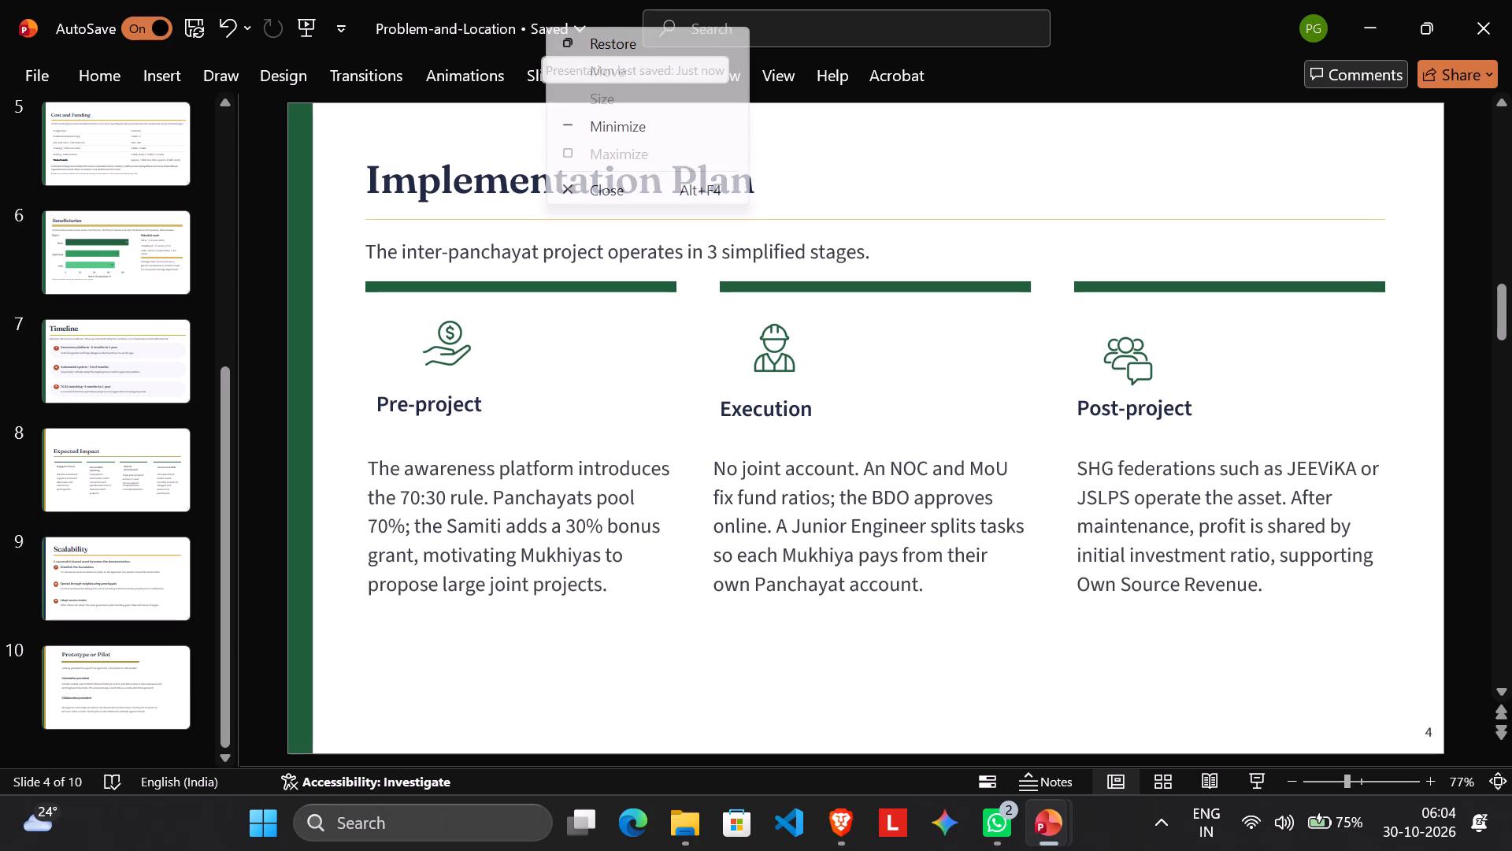
{"action": "left_click", "coordinate": [435, 33]}
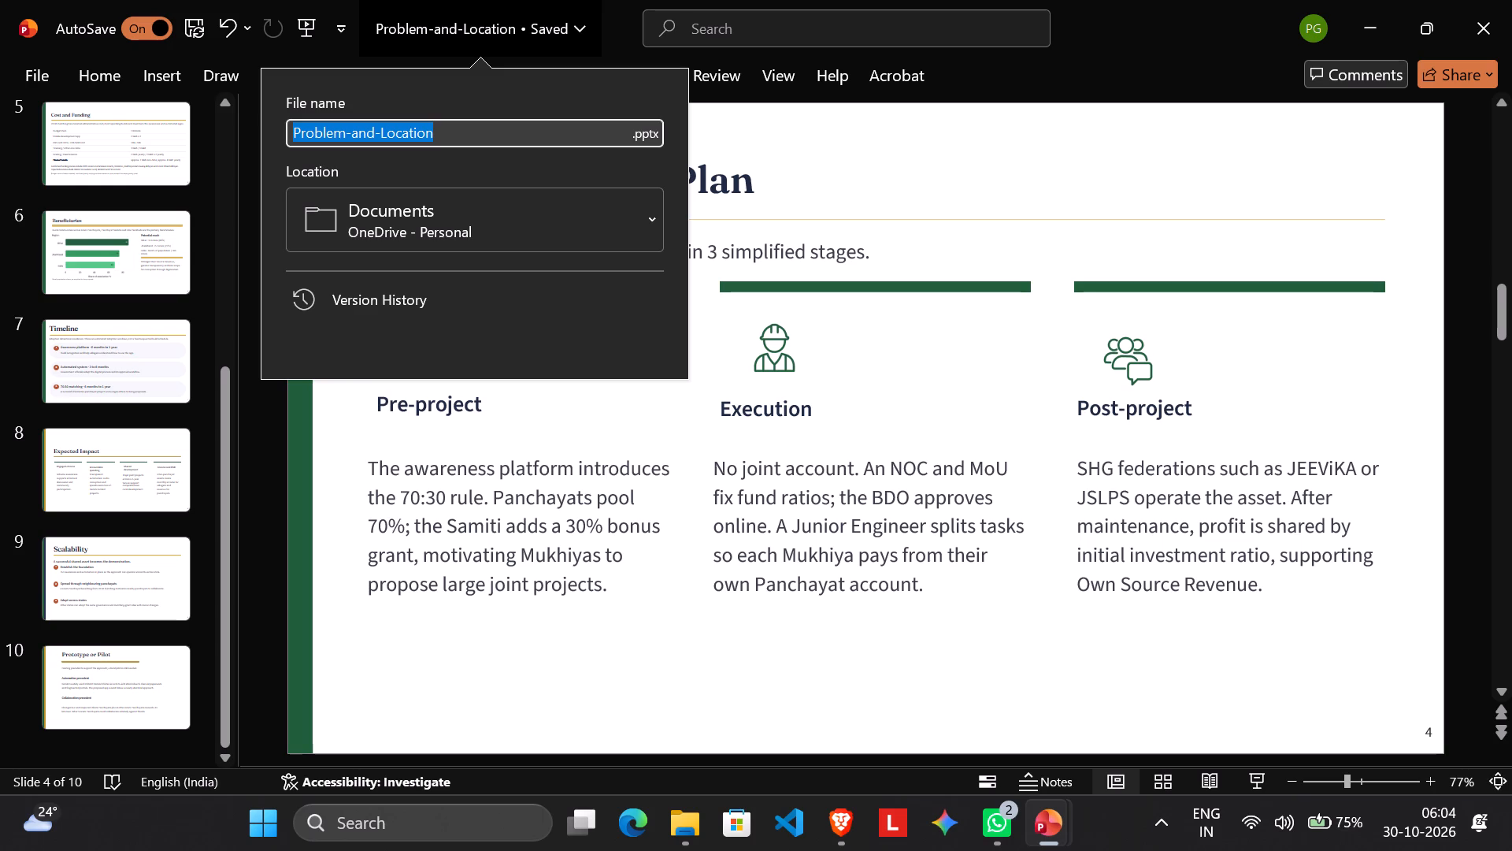
Rename the presentation file as panchayat_innovation, keeping its current location.
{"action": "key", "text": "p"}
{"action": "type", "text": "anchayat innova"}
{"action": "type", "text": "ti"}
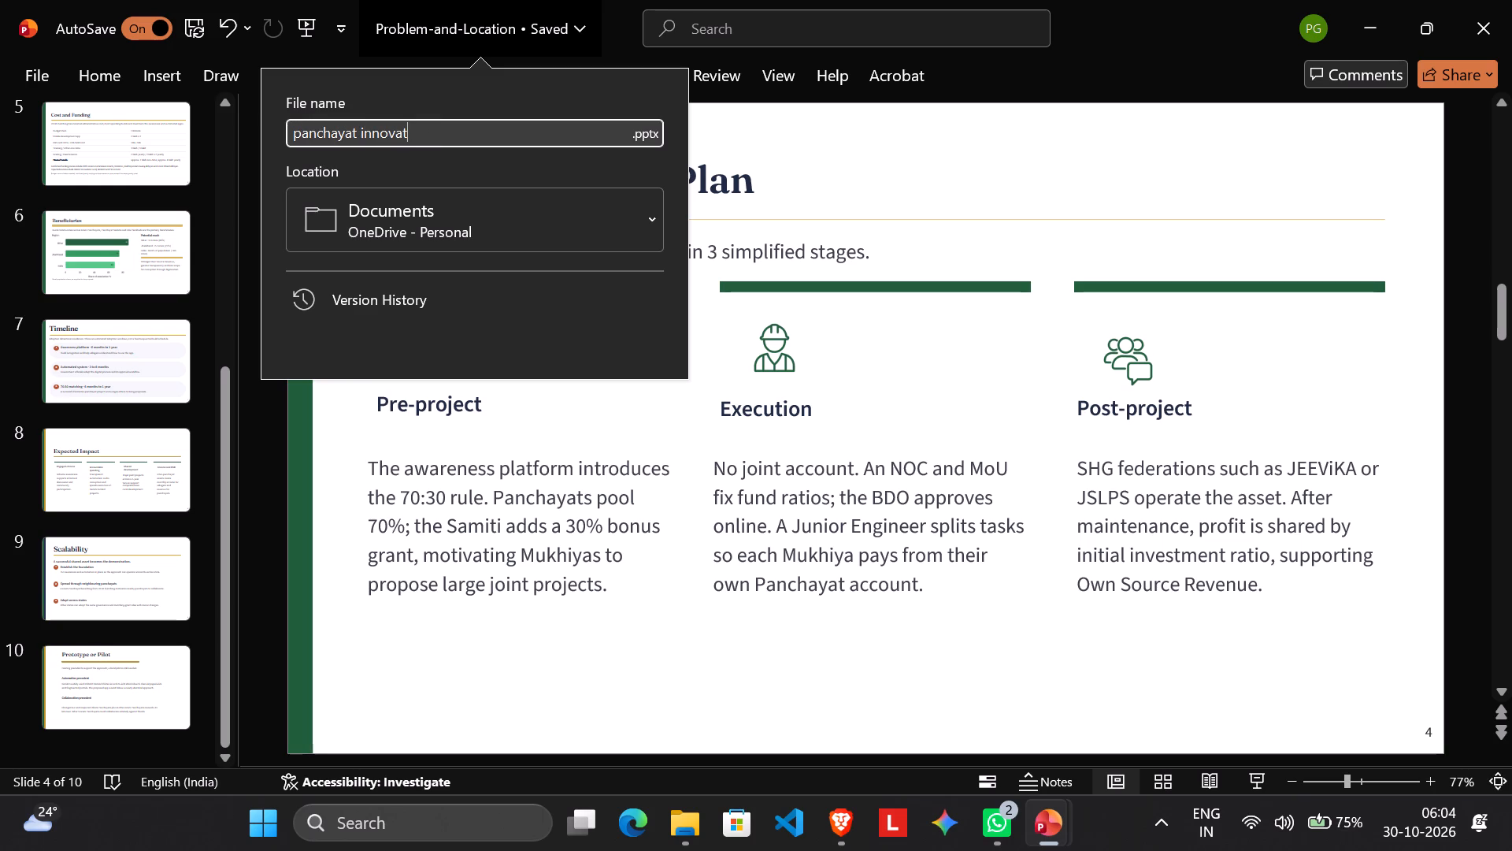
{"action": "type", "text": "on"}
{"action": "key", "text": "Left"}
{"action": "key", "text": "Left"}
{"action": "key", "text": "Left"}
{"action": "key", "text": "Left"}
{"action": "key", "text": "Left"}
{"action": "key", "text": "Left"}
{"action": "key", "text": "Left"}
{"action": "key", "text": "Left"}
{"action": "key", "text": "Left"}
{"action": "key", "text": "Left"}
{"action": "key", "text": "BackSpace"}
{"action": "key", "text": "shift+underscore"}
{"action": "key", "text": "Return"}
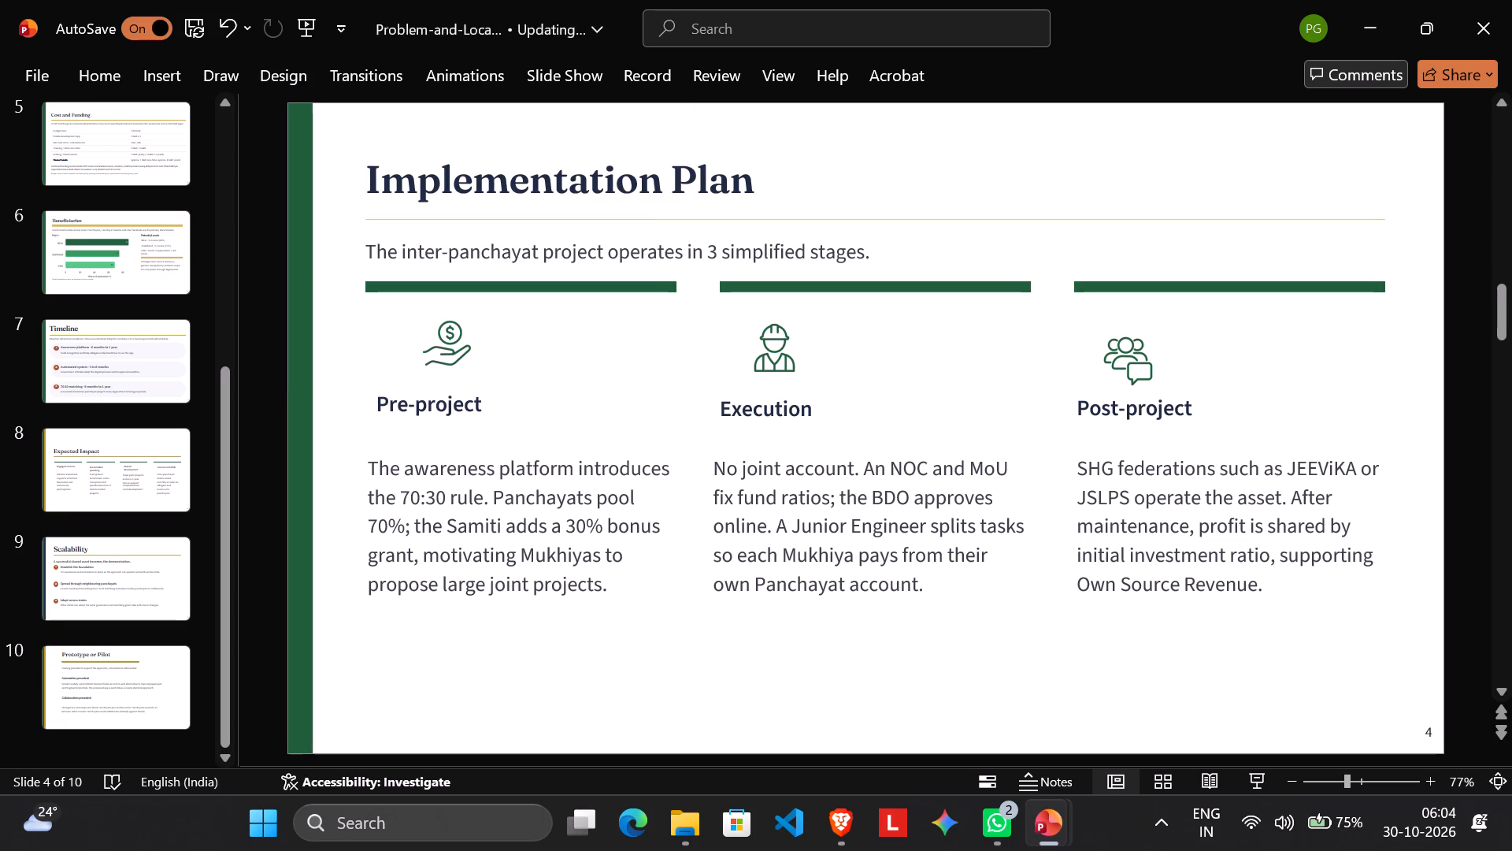
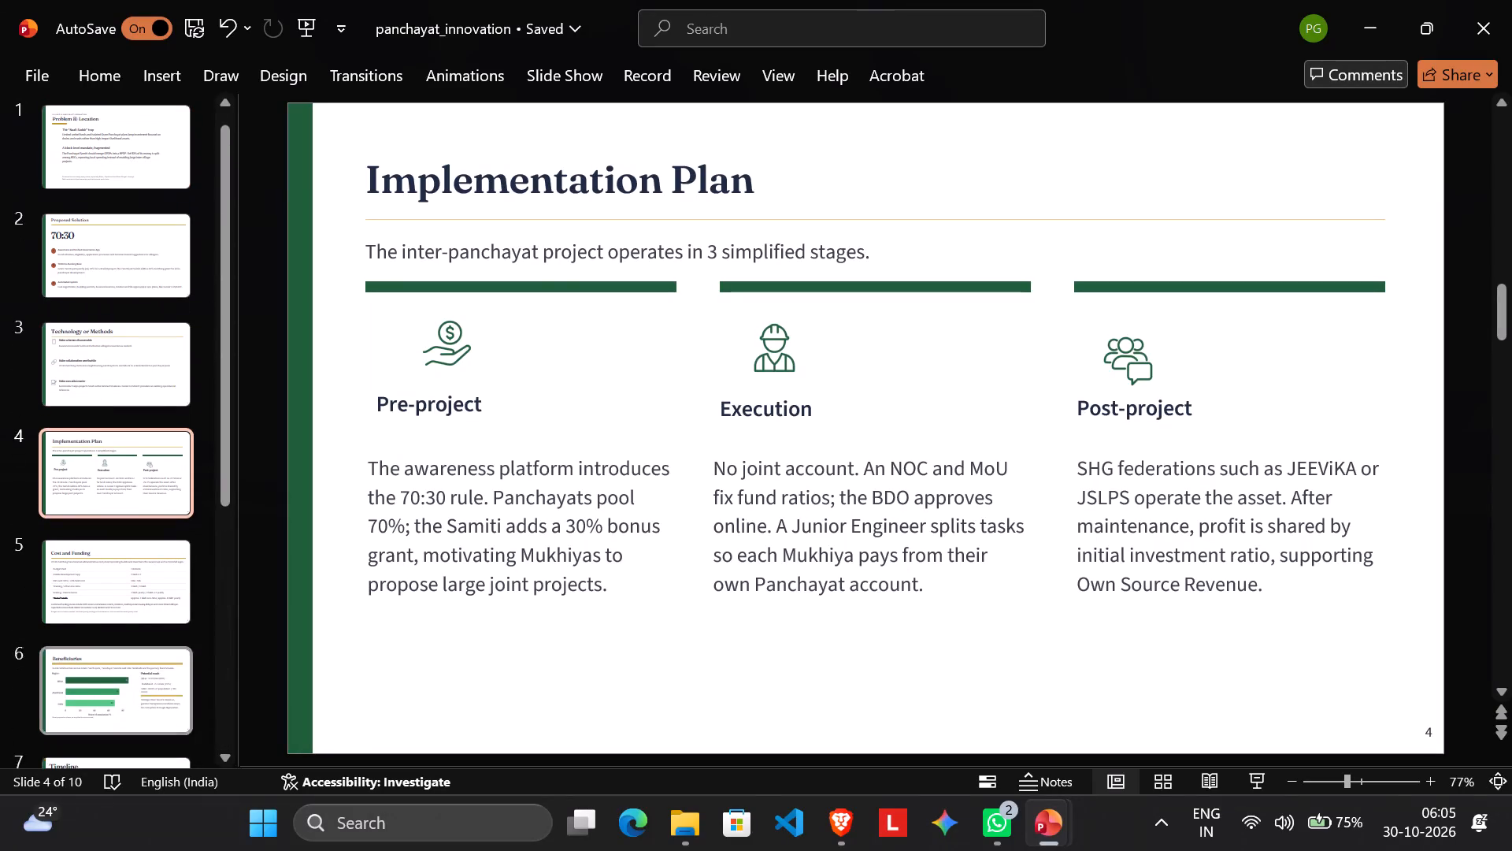
Return to the Problem & Location slide and bring up the options for inserting content.
{"action": "scroll", "coordinate": [116, 160], "scroll_direction": "up", "scroll_amount": 1}
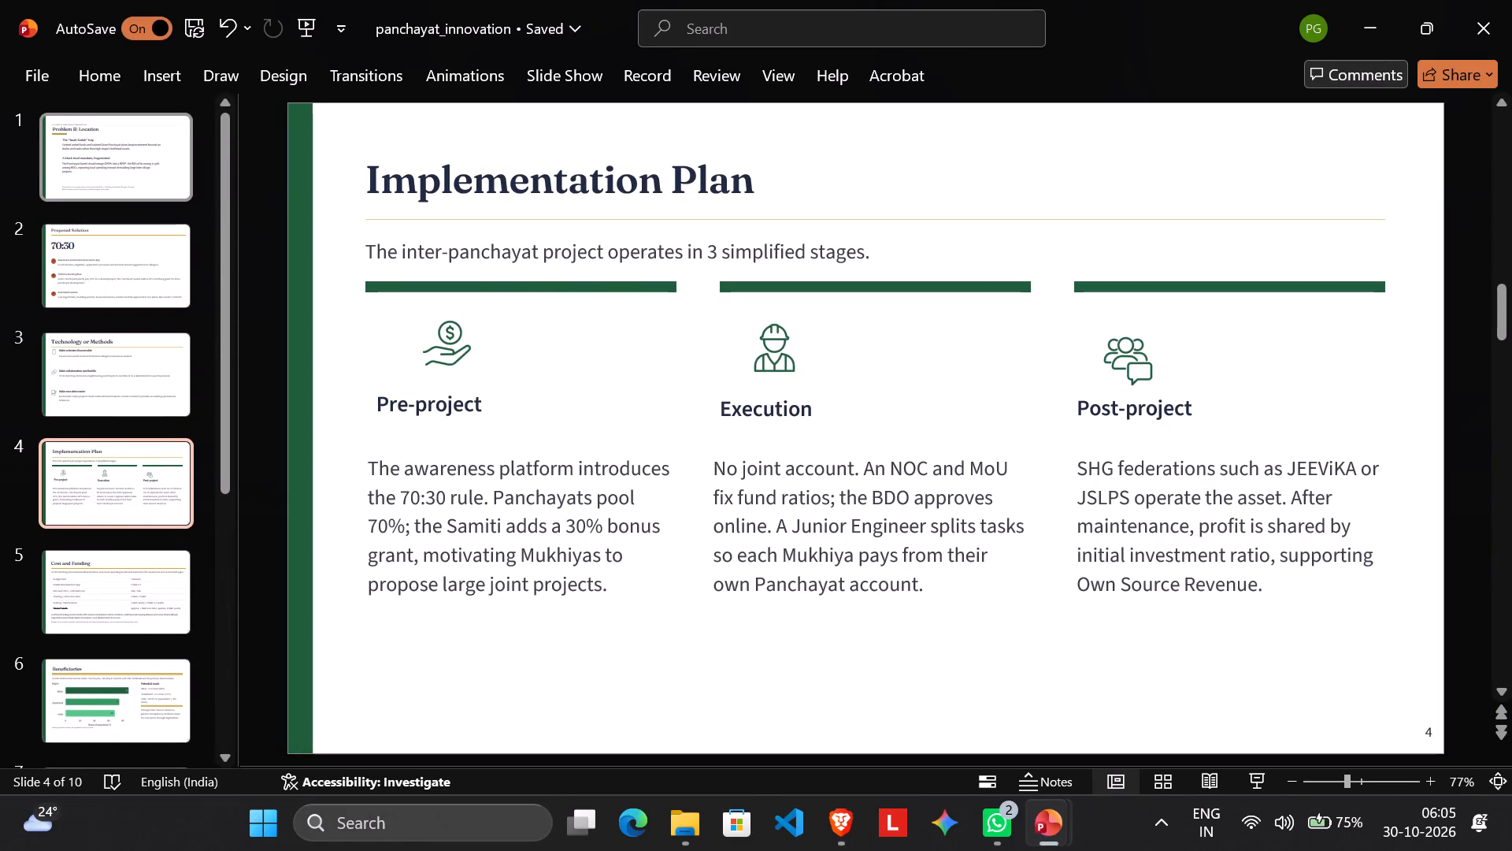
{"action": "left_click", "coordinate": [116, 160]}
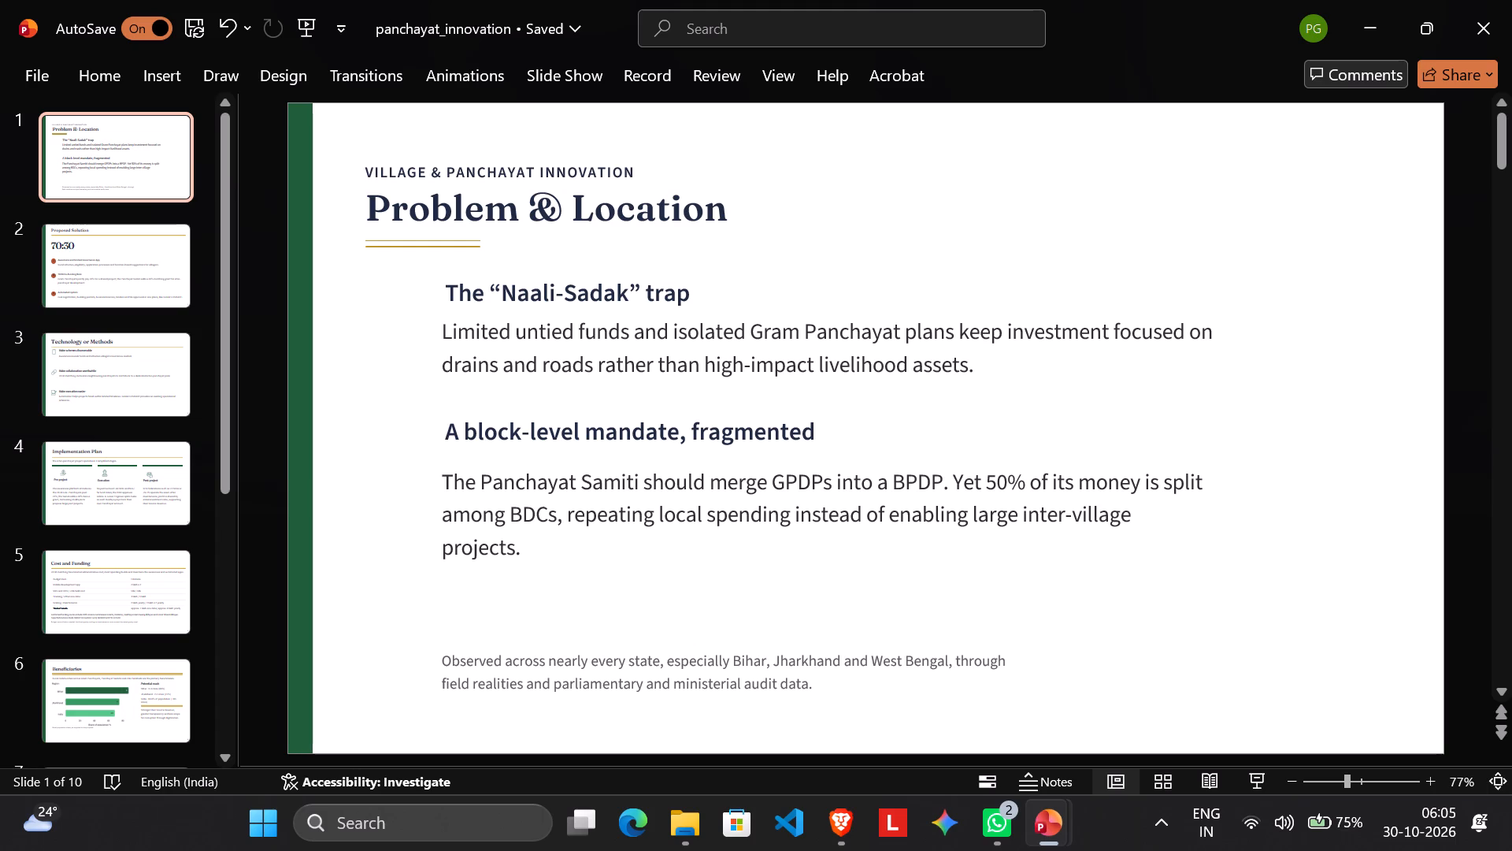
{"action": "left_click", "coordinate": [162, 64]}
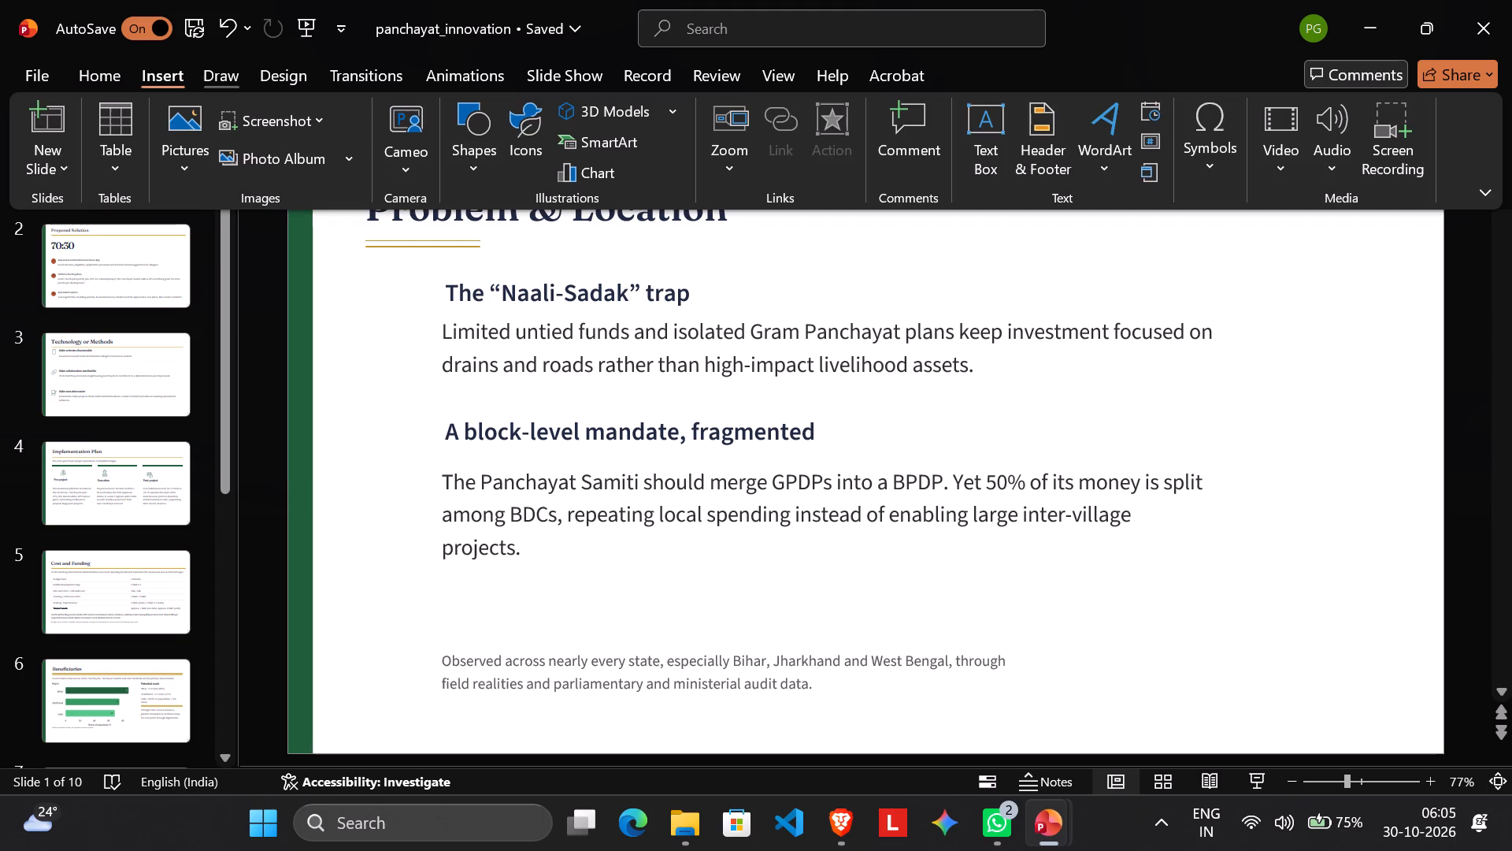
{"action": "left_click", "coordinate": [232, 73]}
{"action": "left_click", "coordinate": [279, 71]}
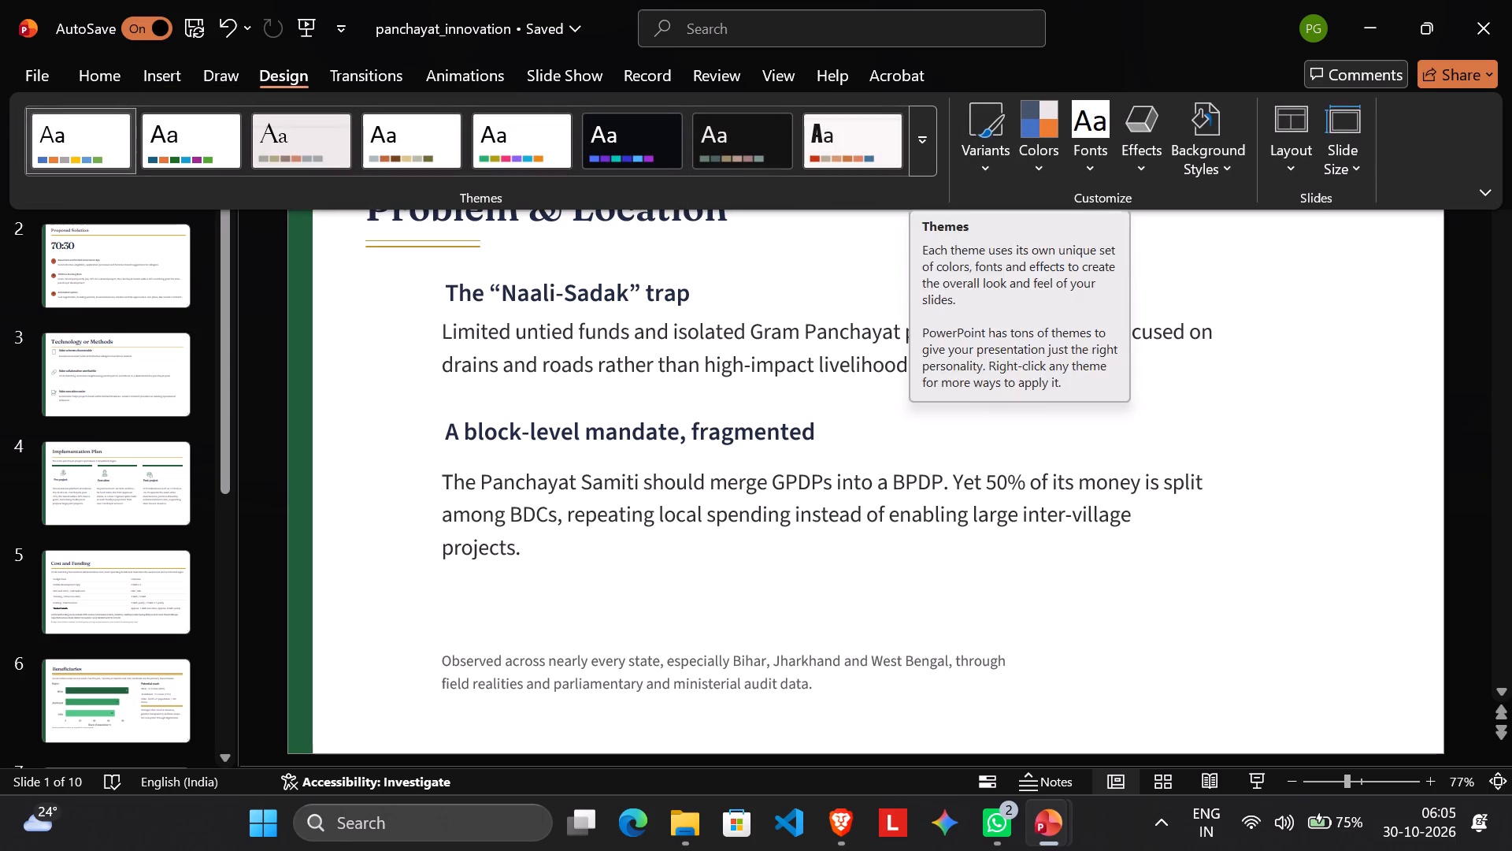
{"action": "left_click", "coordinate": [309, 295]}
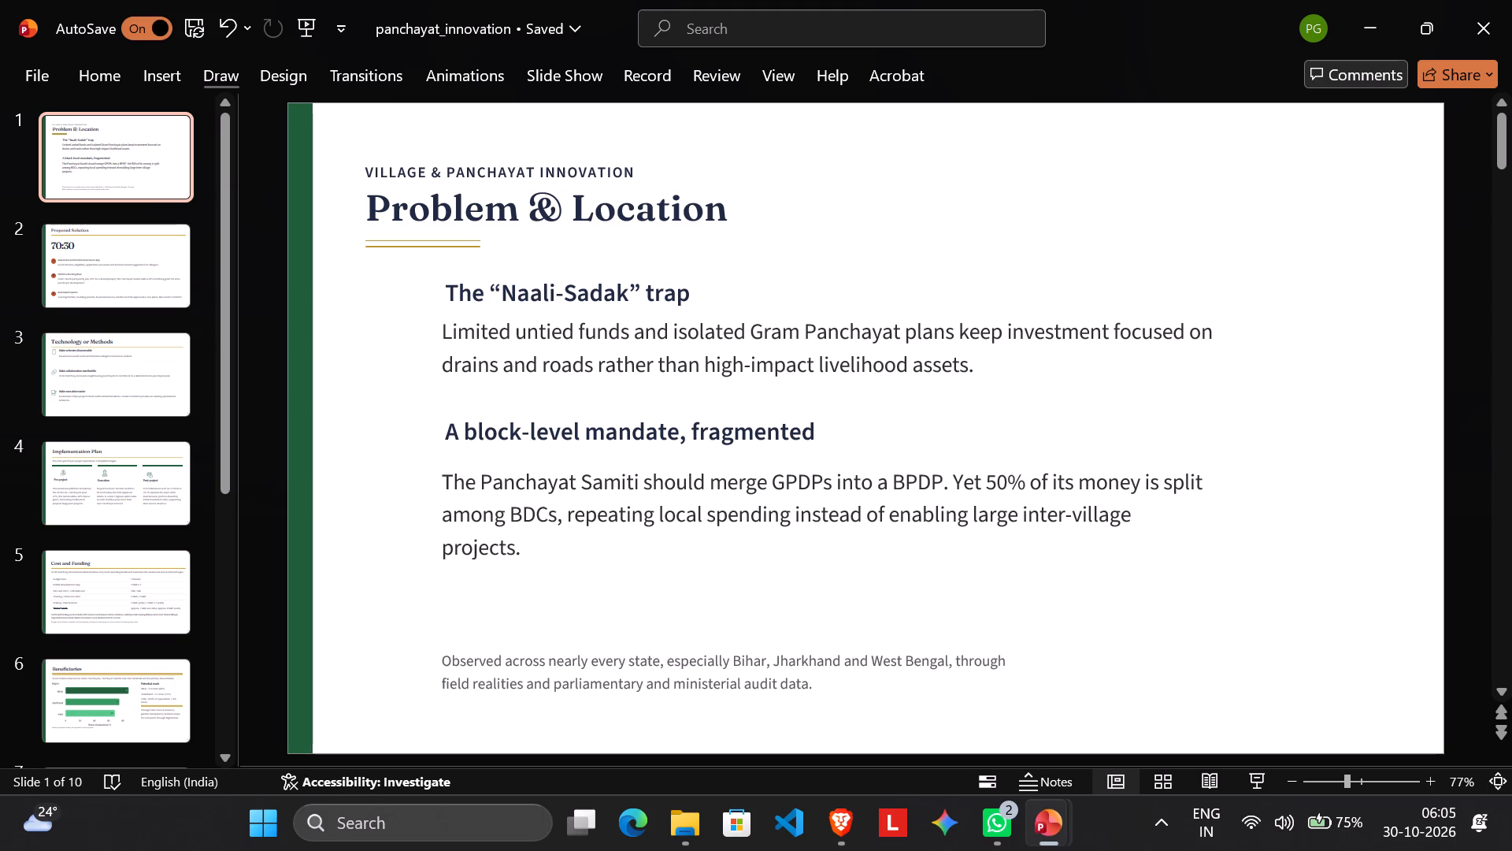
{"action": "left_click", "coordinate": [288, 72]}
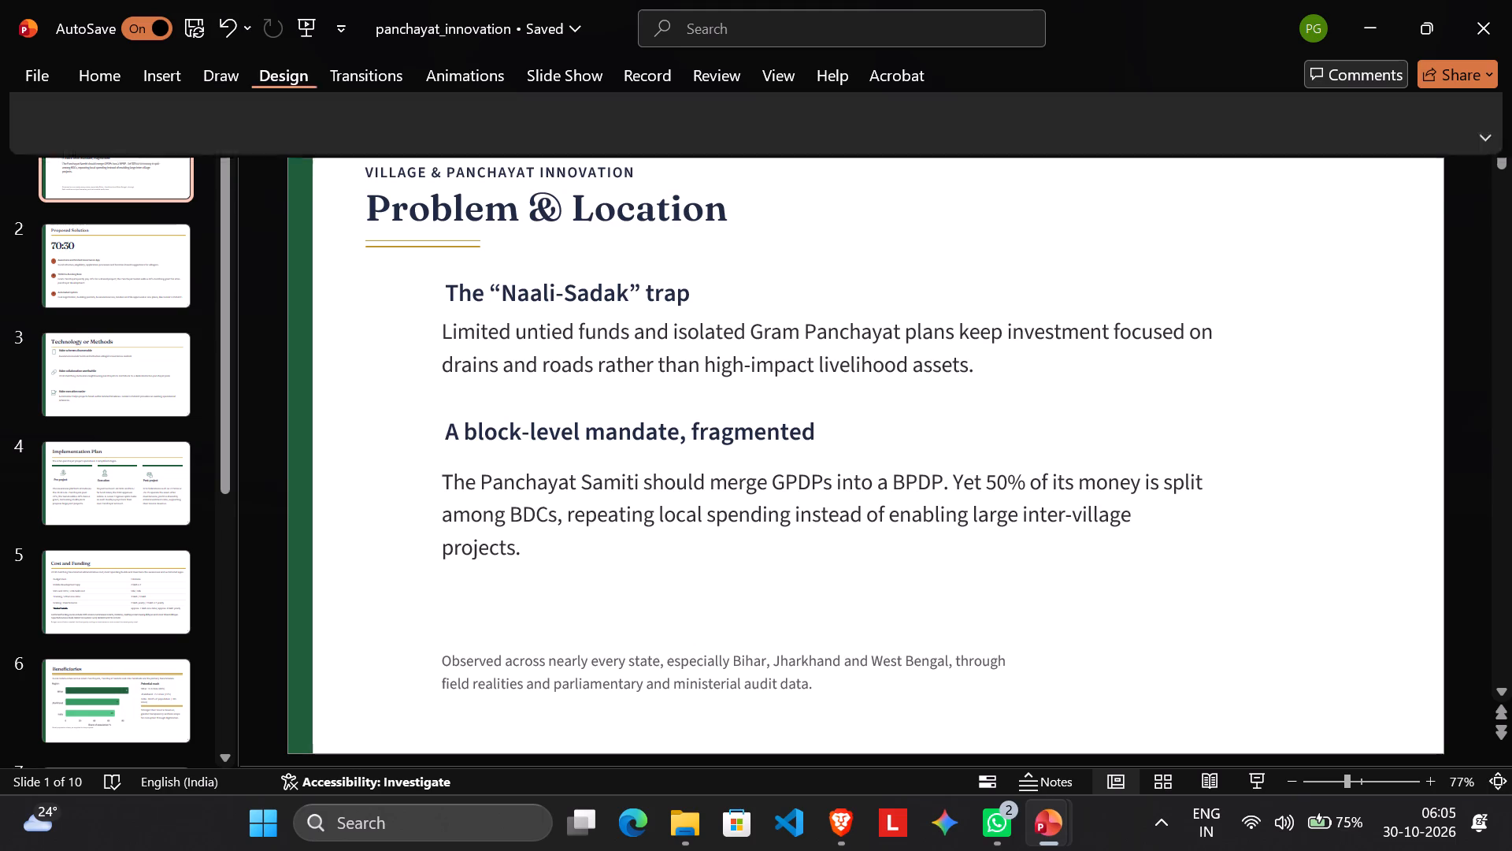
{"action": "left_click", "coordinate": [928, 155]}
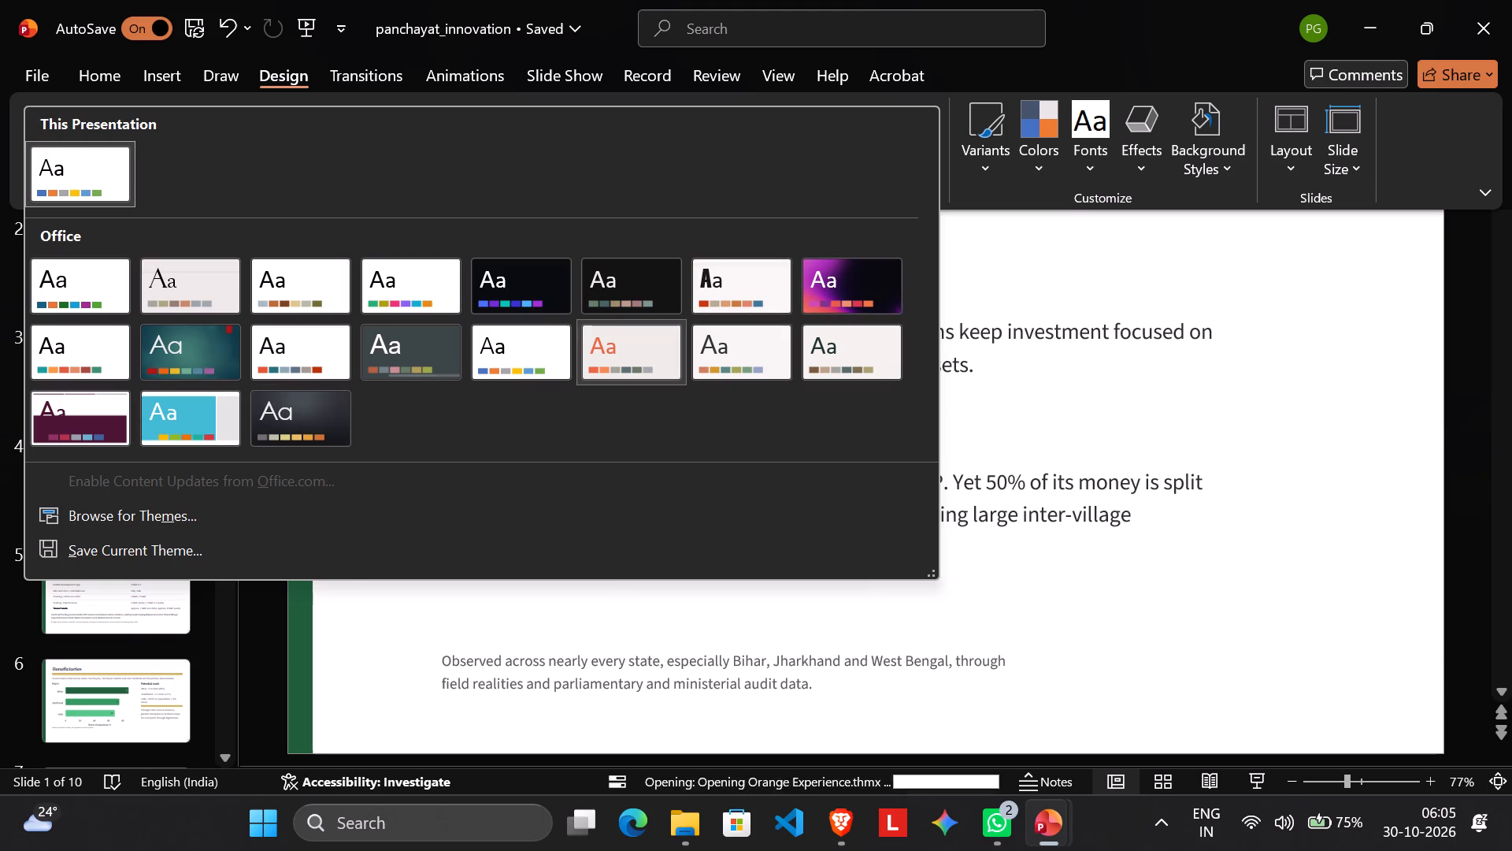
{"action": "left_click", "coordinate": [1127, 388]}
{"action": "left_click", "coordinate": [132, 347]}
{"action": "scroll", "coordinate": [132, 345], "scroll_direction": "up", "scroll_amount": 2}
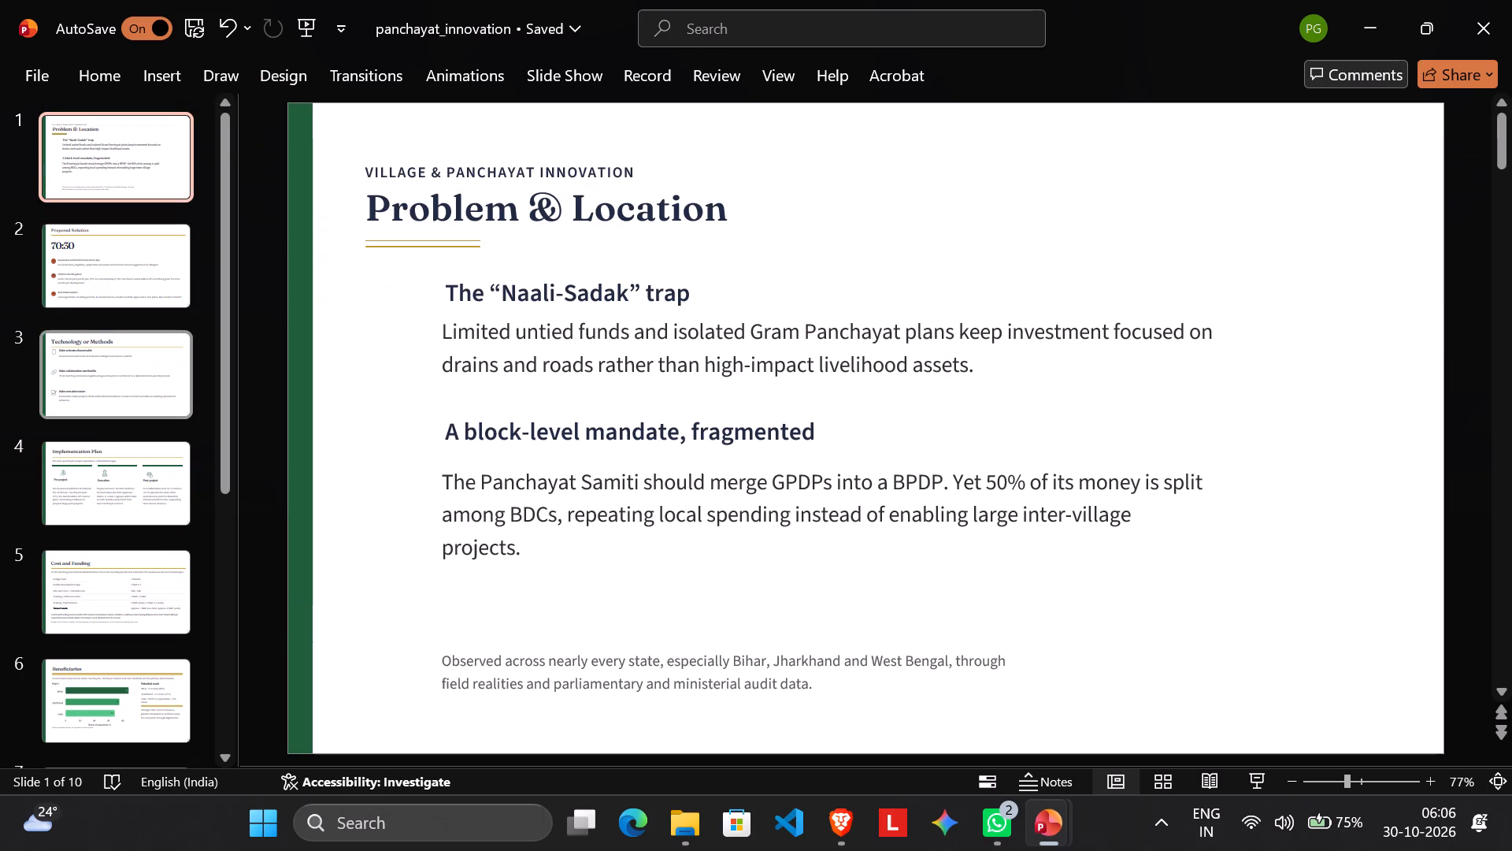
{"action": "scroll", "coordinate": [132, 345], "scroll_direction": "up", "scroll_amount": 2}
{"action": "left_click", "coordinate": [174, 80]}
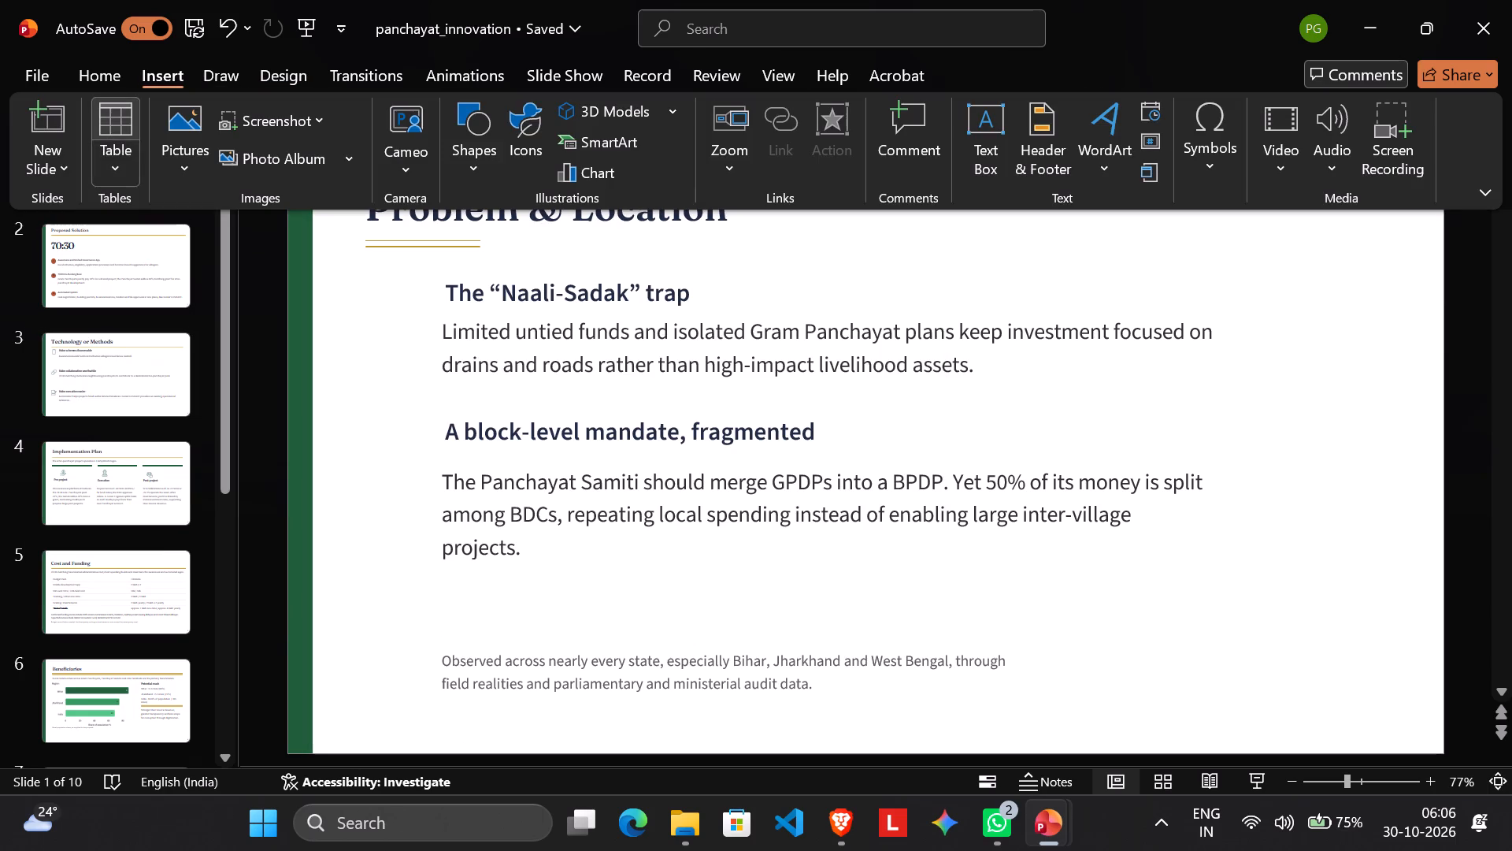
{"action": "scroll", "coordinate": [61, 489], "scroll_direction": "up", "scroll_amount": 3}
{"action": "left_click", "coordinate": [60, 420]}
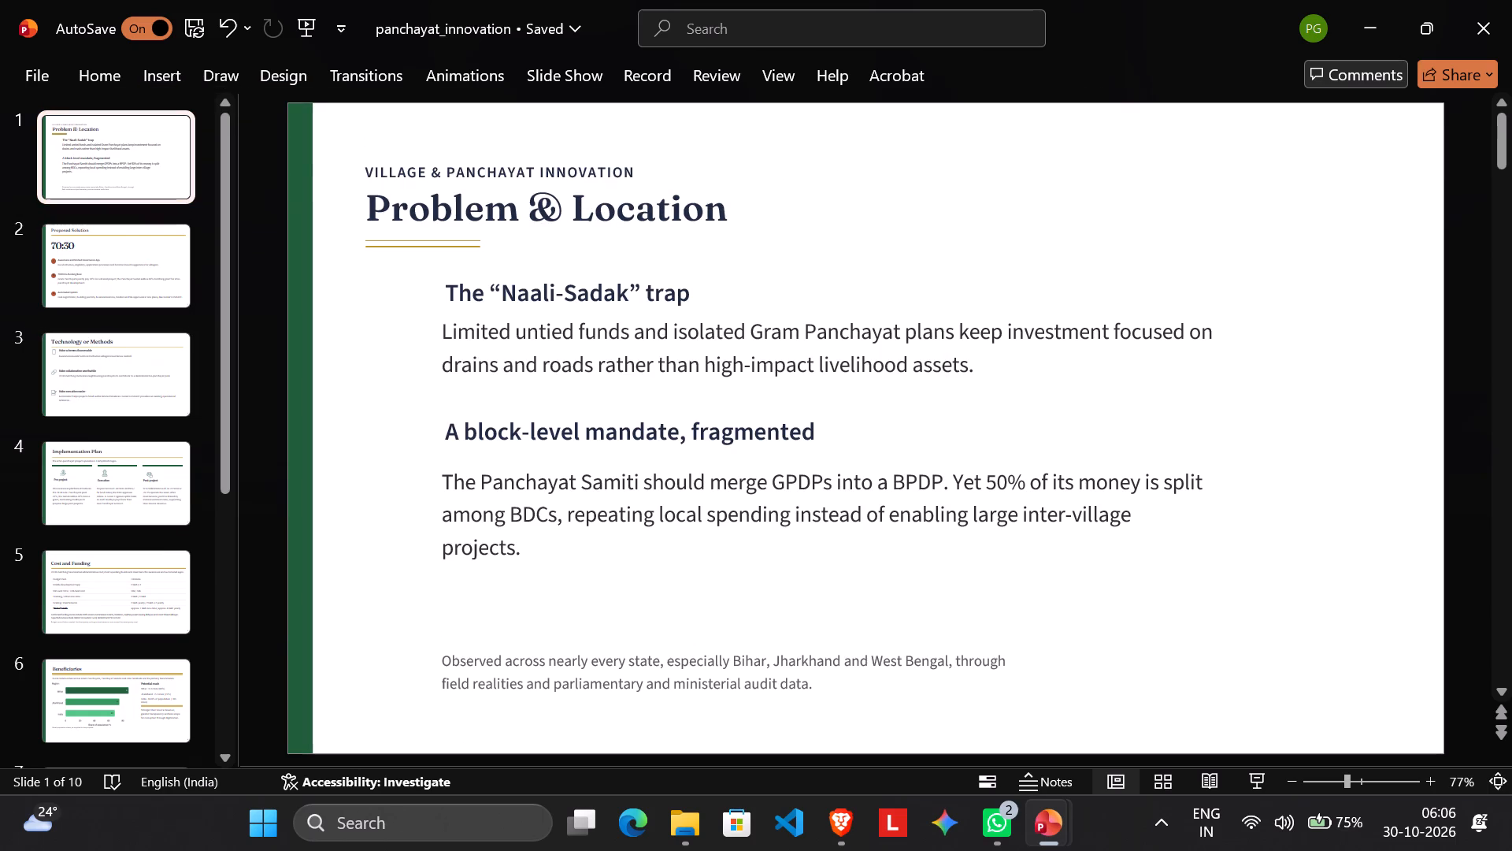
Add a new blank slide after the Prototype or Pilot slide at the end of the deck.
{"action": "scroll", "coordinate": [105, 416], "scroll_direction": "down", "scroll_amount": 11}
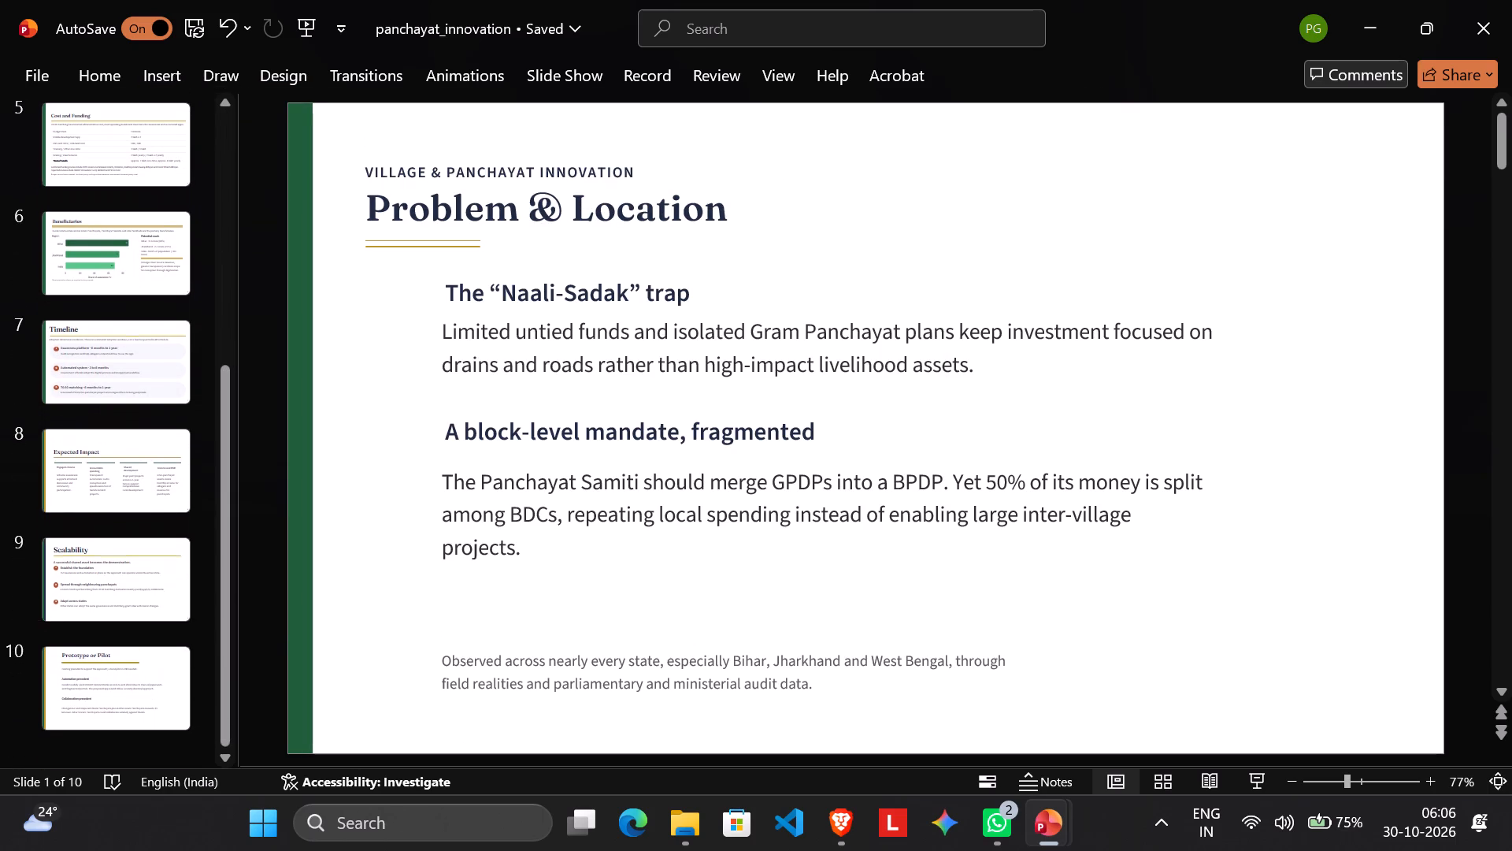
{"action": "scroll", "coordinate": [203, 508], "scroll_direction": "down", "scroll_amount": 6}
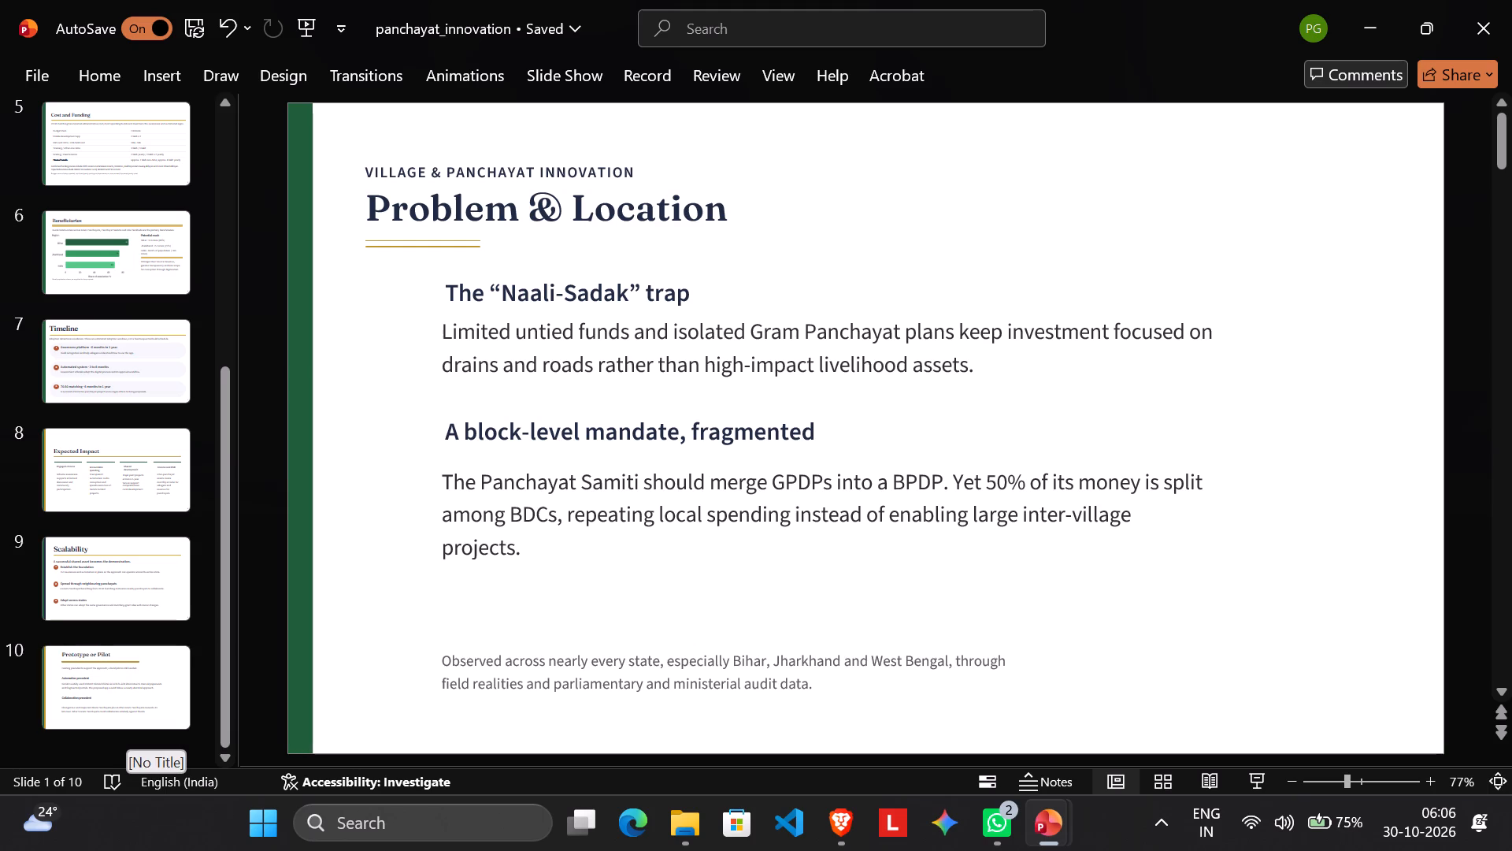
{"action": "right_click", "coordinate": [169, 741]}
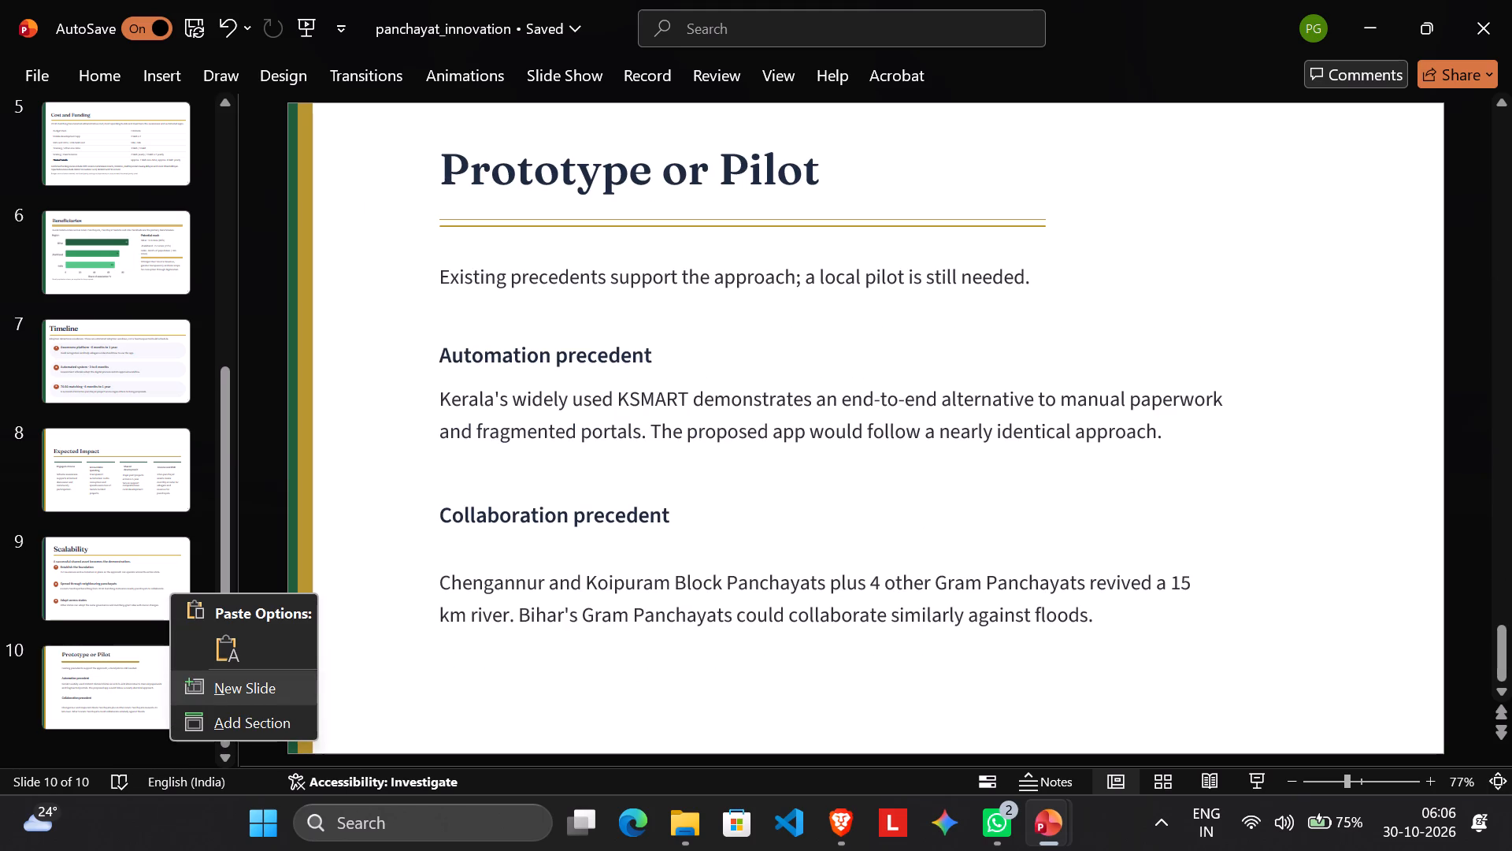
{"action": "left_click", "coordinate": [232, 693]}
Move the new blank slide to the start of the deck, ahead of the Problem & Location slide.
{"action": "left_click_drag", "start_coordinate": [124, 685], "coordinate": [117, 663]}
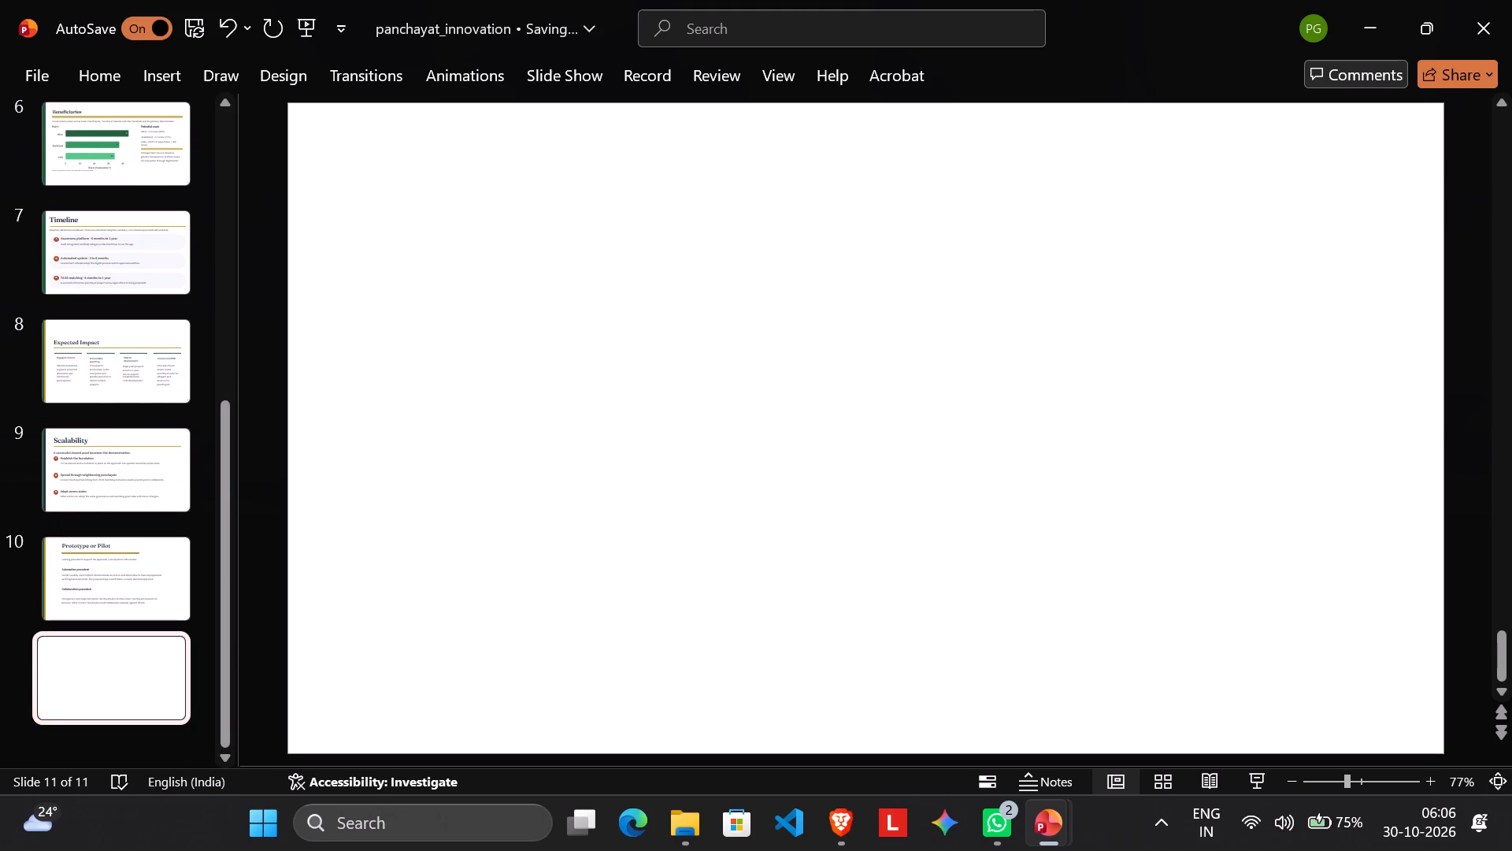
{"action": "left_click_drag", "start_coordinate": [117, 663], "coordinate": [119, 50]}
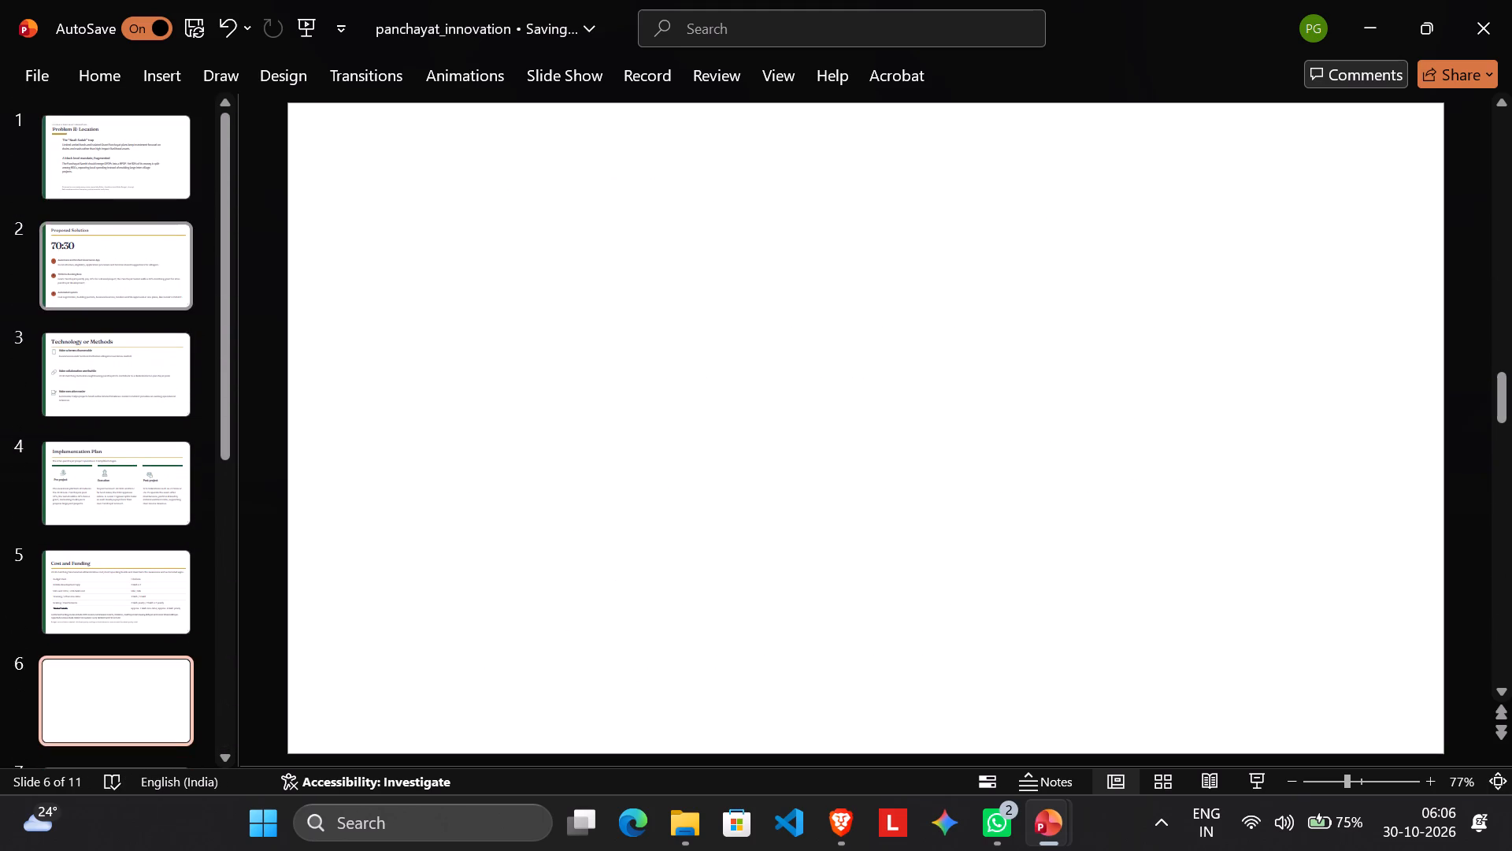
{"action": "scroll", "coordinate": [183, 511], "scroll_direction": "down", "scroll_amount": 1}
{"action": "left_click_drag", "start_coordinate": [124, 618], "coordinate": [109, 352]}
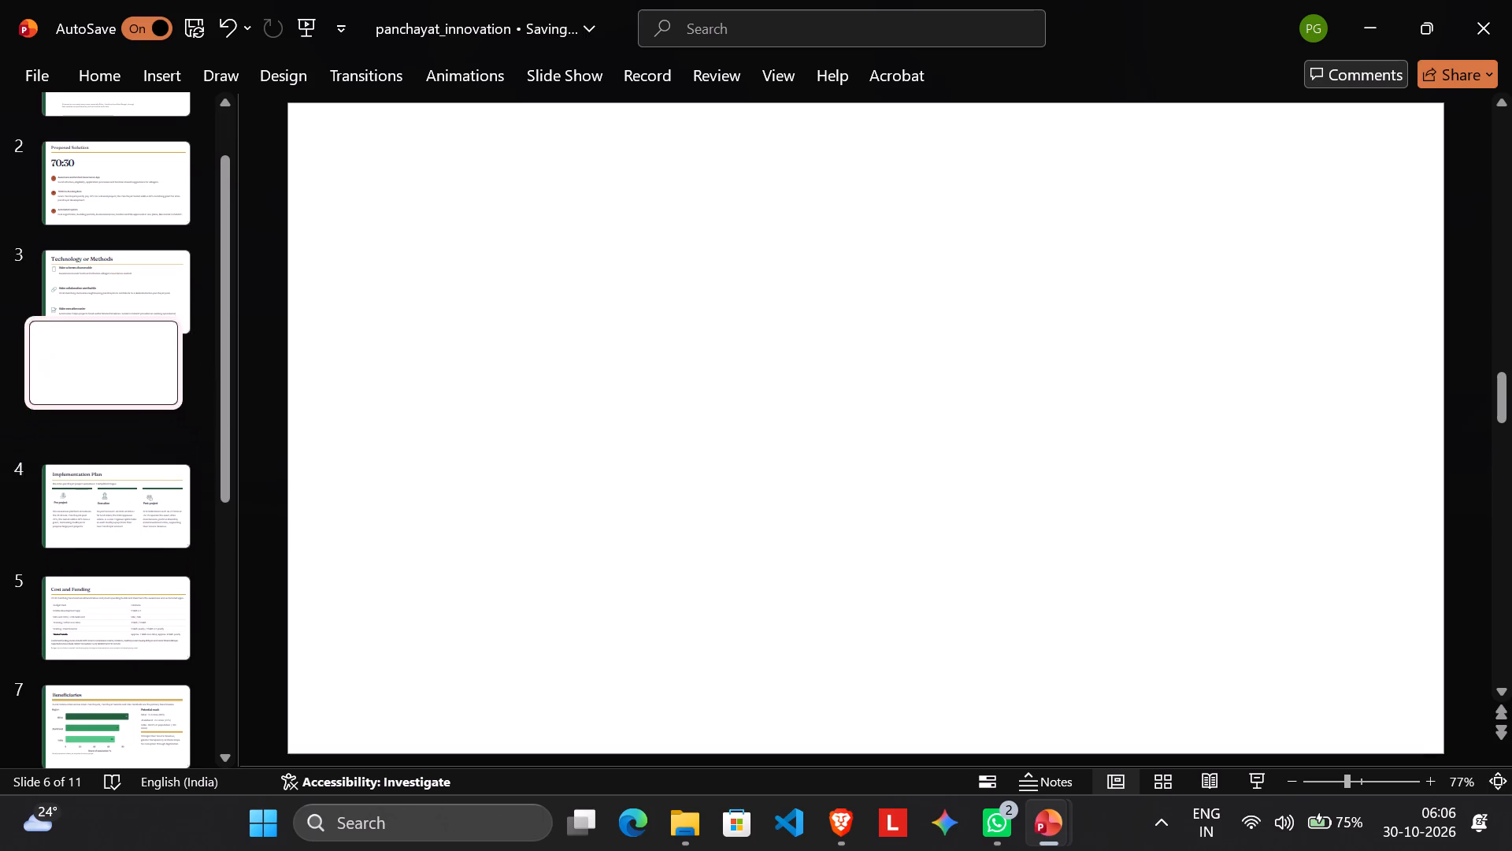
{"action": "left_click_drag", "start_coordinate": [109, 352], "coordinate": [155, 171]}
{"action": "scroll", "coordinate": [123, 328], "scroll_direction": "up", "scroll_amount": 4}
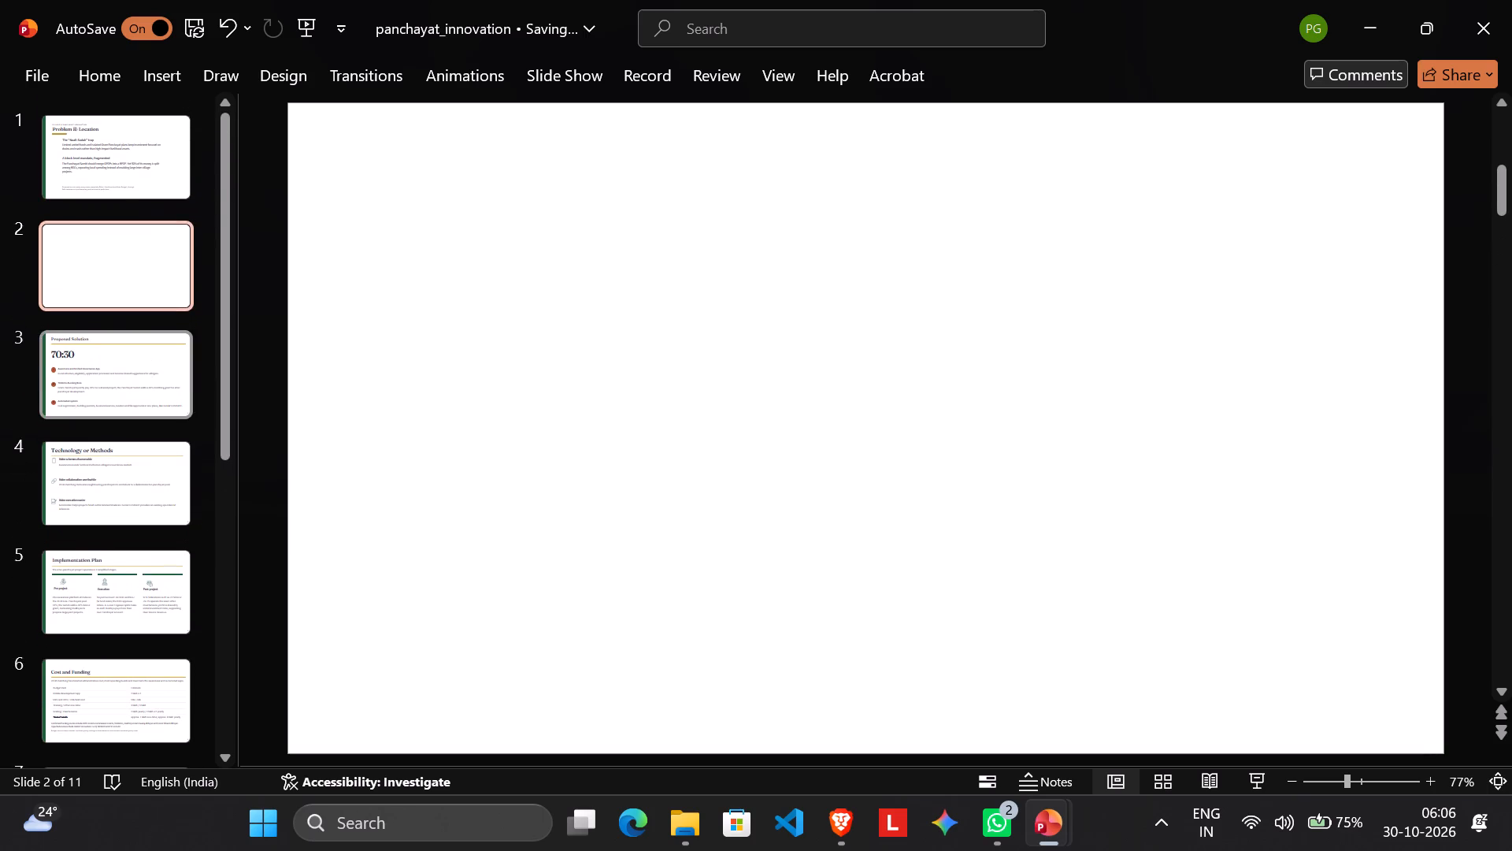
{"action": "left_click_drag", "start_coordinate": [131, 268], "coordinate": [125, 120]}
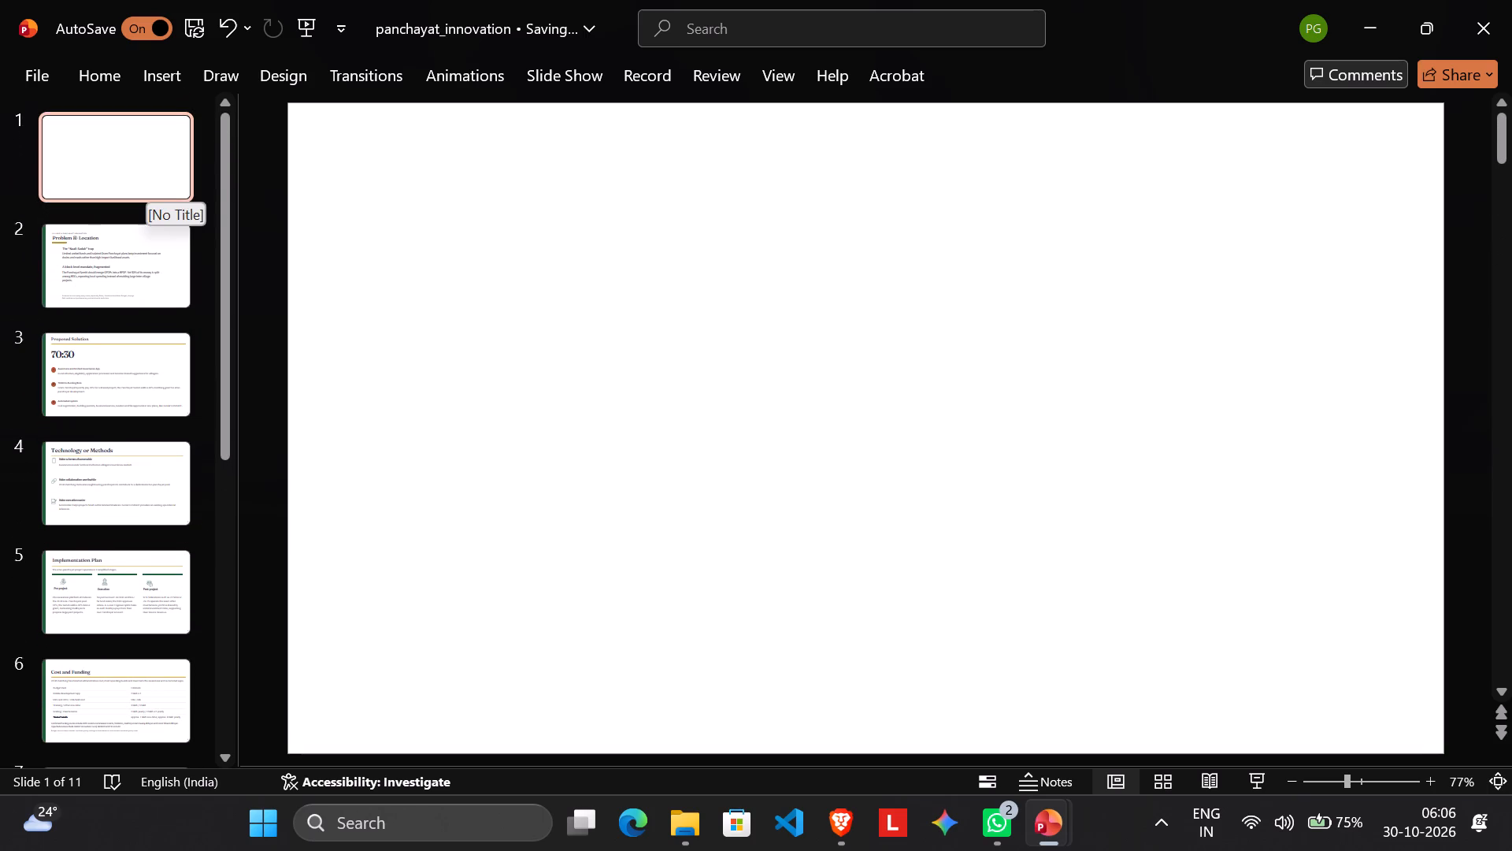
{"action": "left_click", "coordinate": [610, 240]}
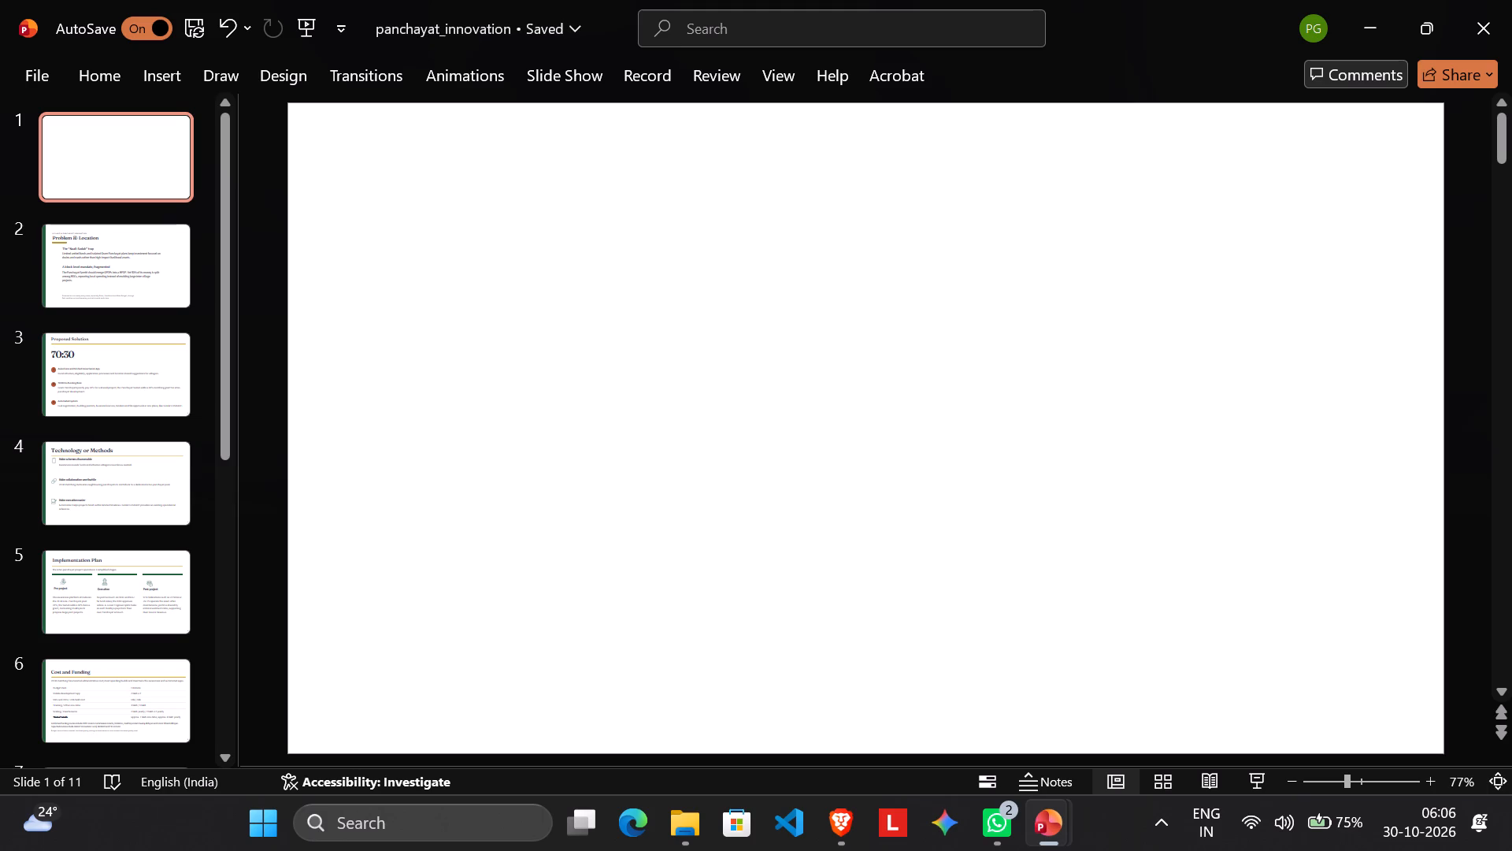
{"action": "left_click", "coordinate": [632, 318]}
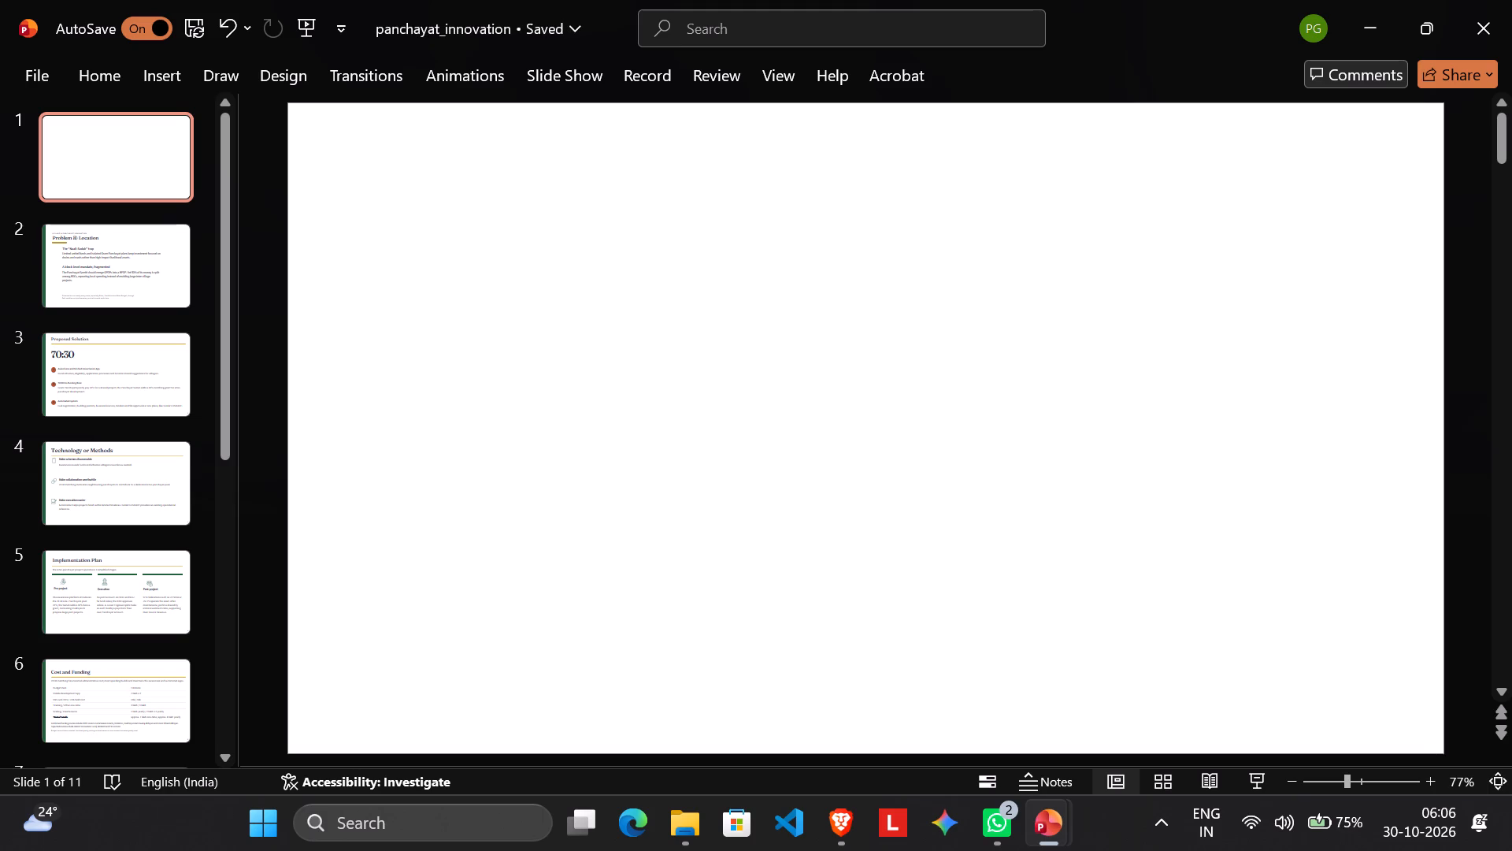
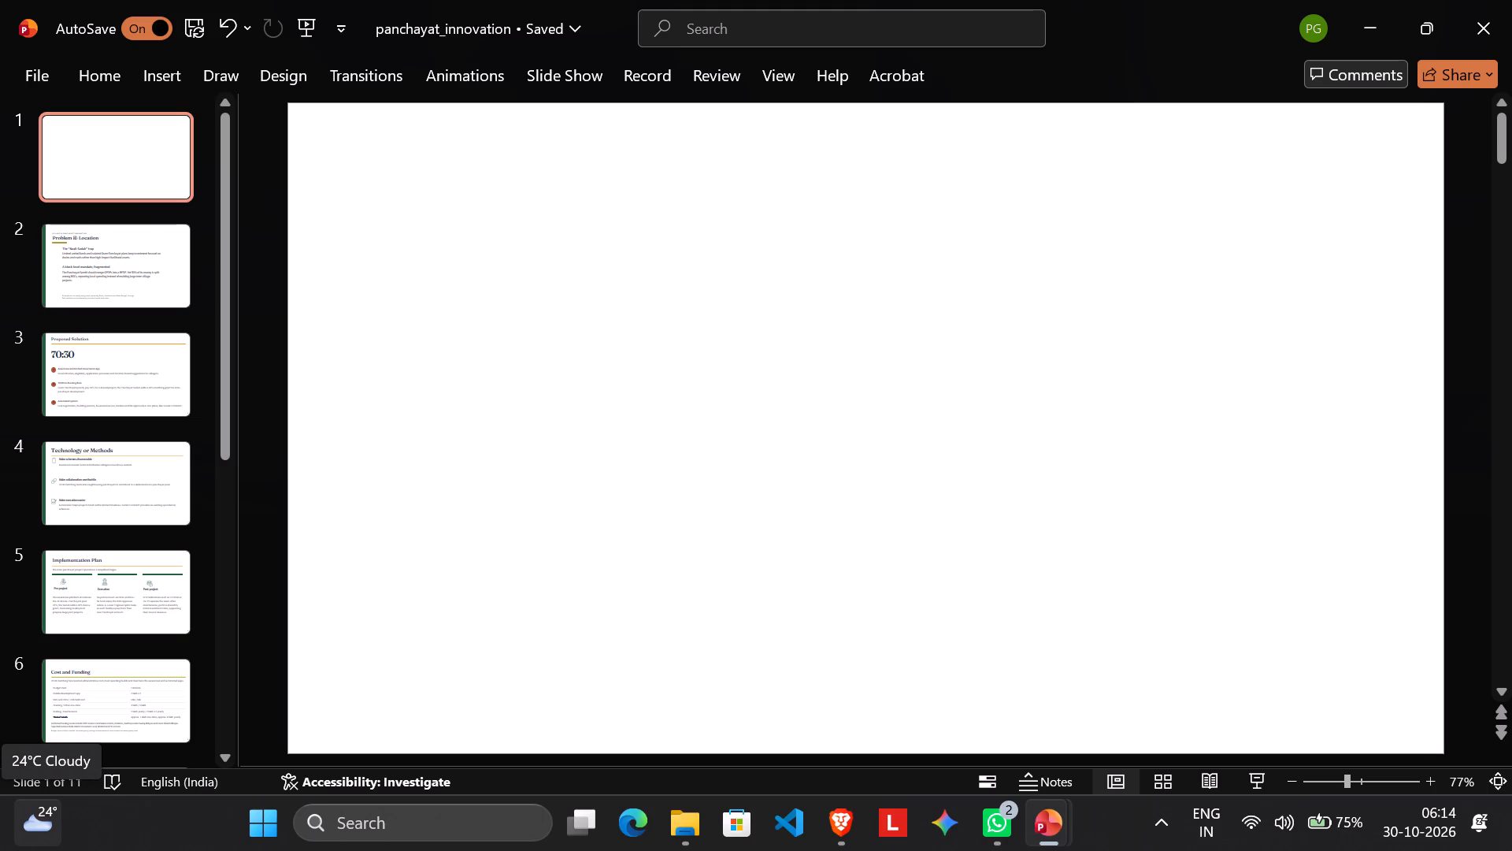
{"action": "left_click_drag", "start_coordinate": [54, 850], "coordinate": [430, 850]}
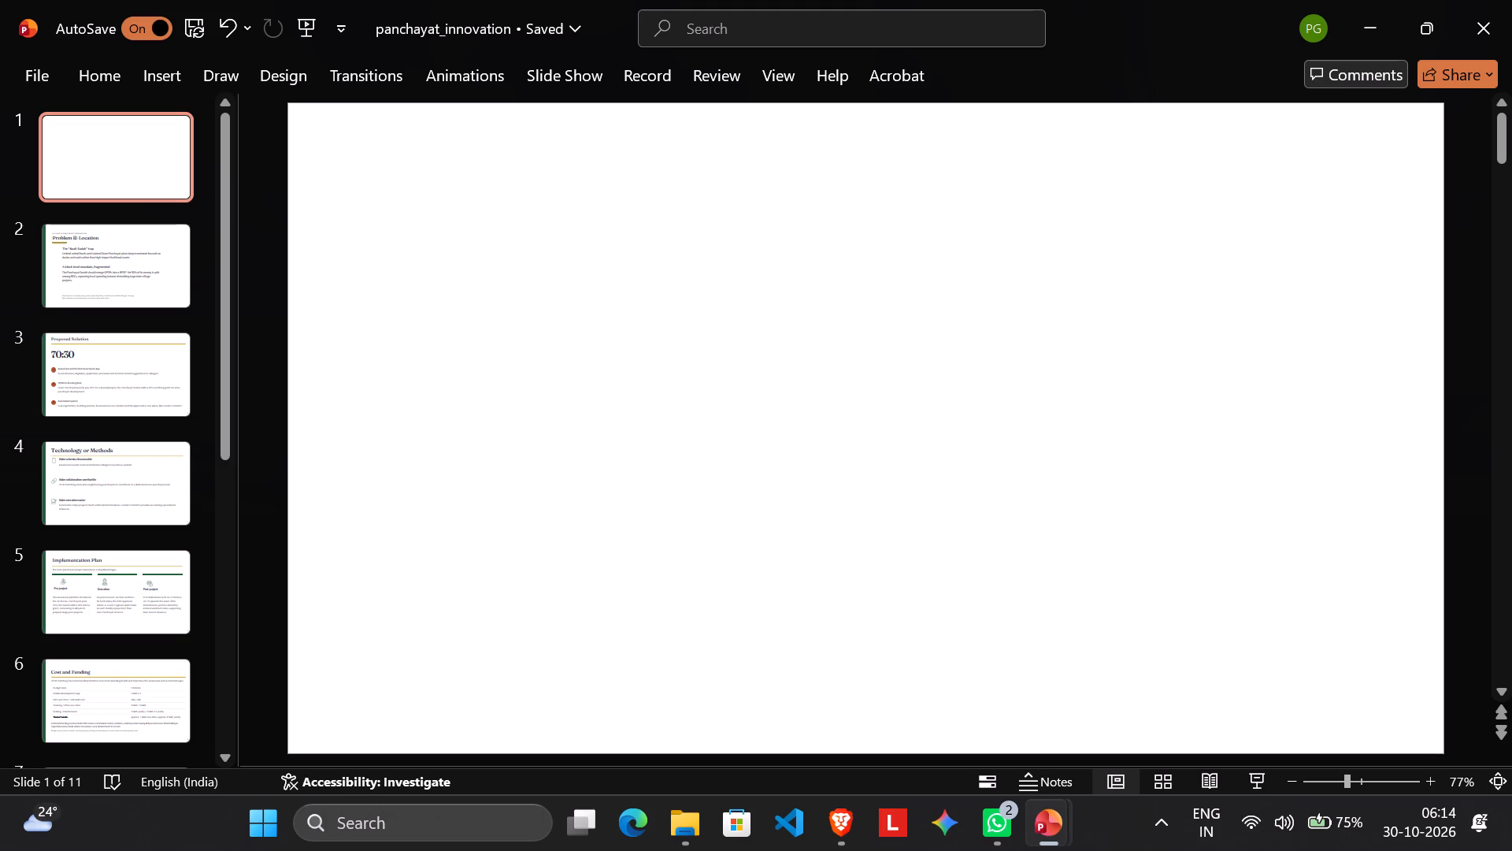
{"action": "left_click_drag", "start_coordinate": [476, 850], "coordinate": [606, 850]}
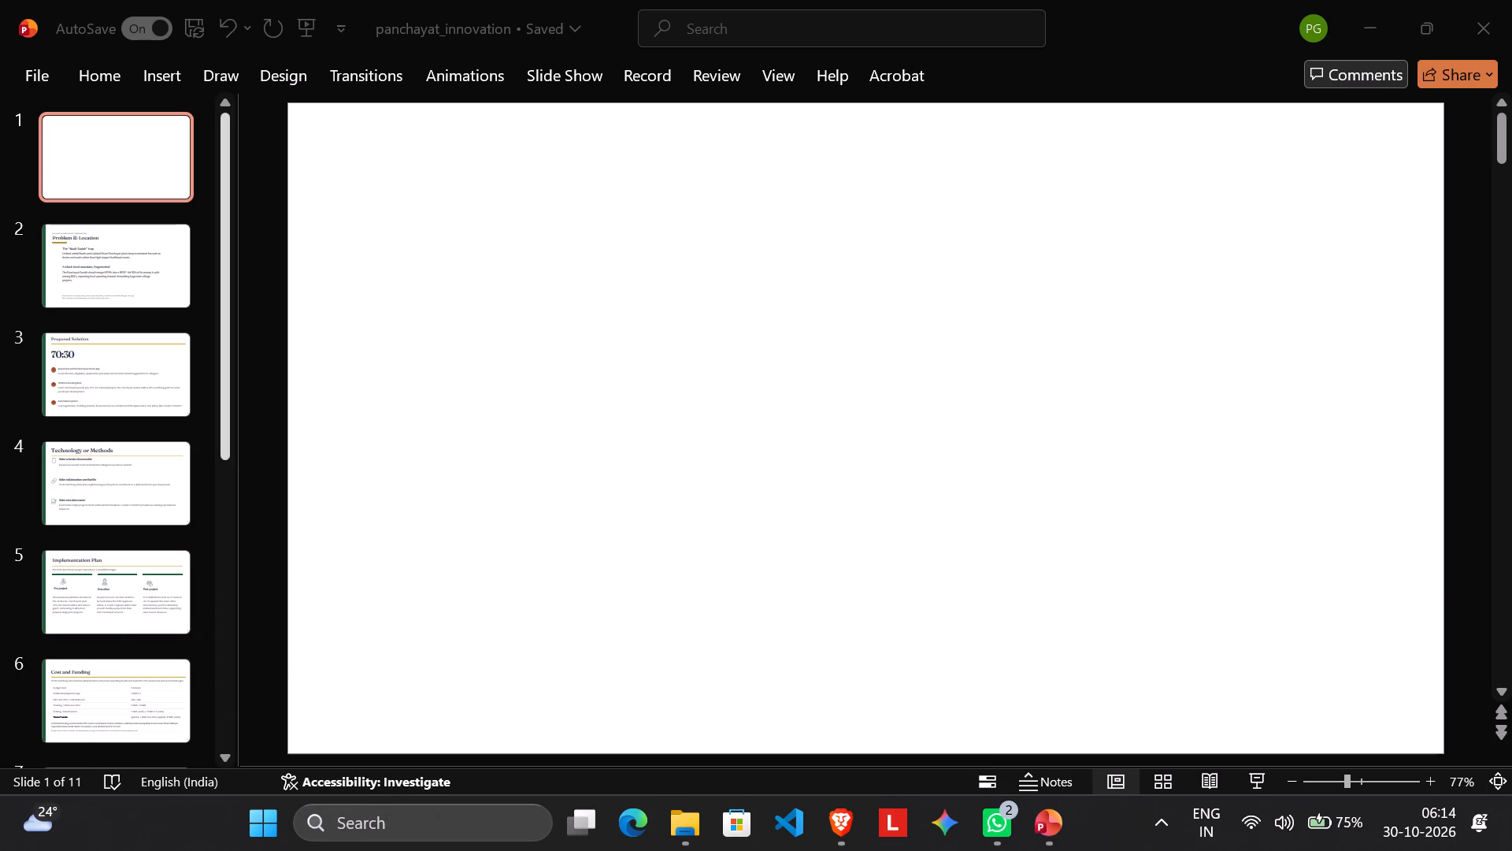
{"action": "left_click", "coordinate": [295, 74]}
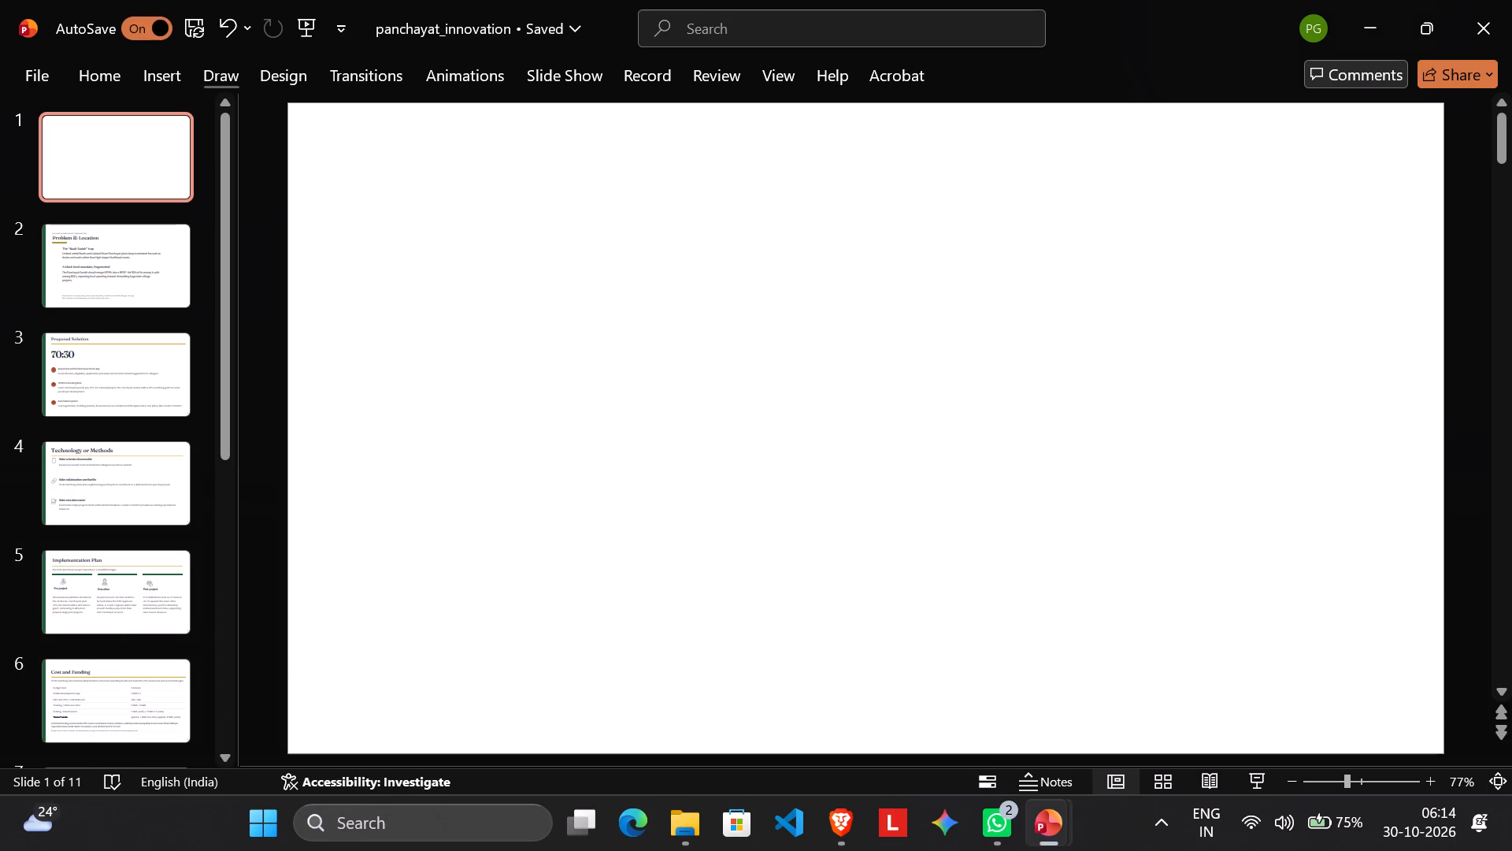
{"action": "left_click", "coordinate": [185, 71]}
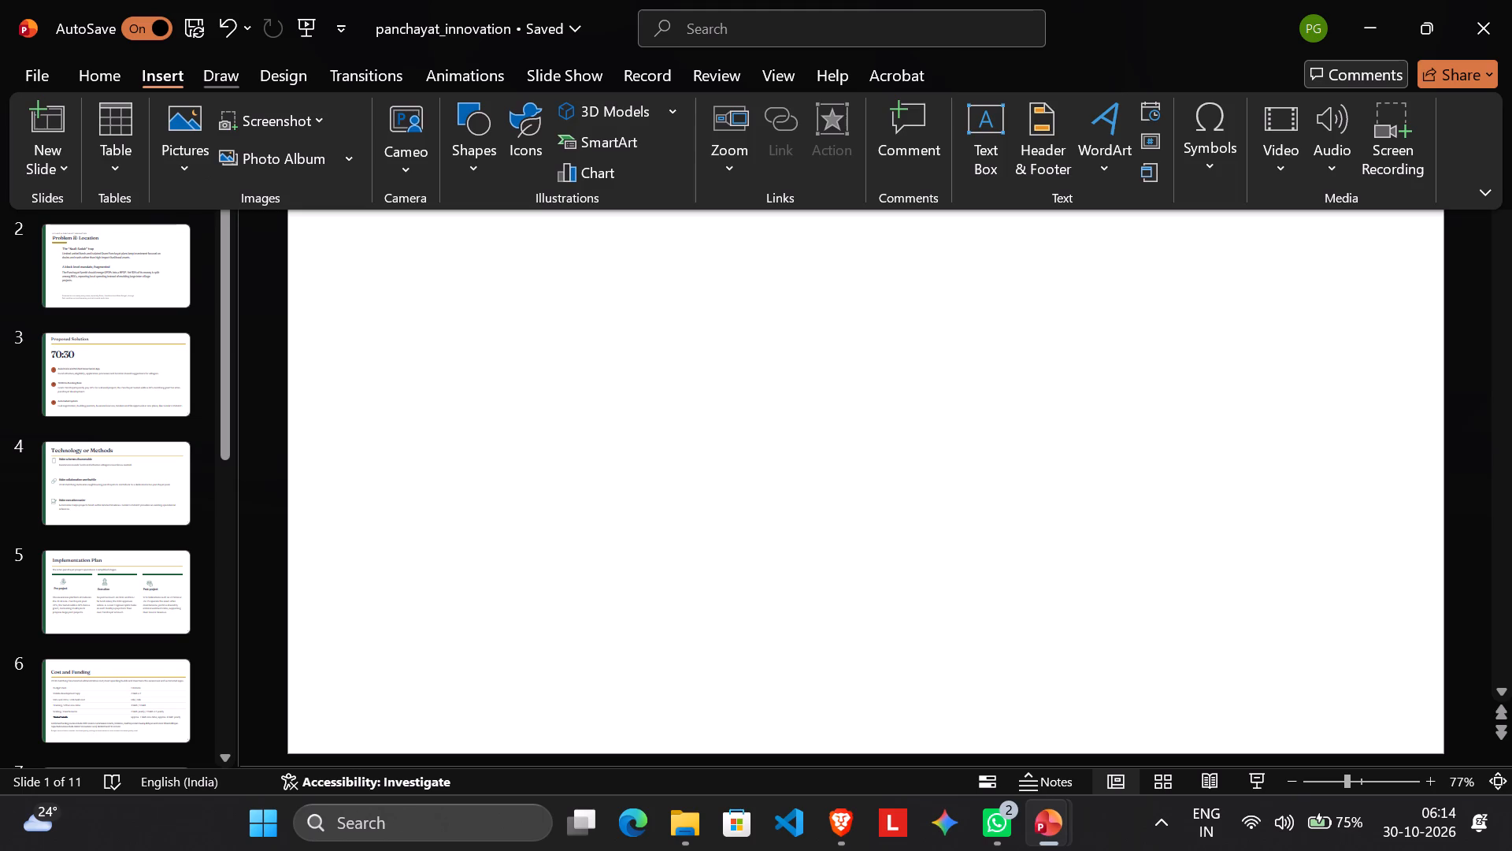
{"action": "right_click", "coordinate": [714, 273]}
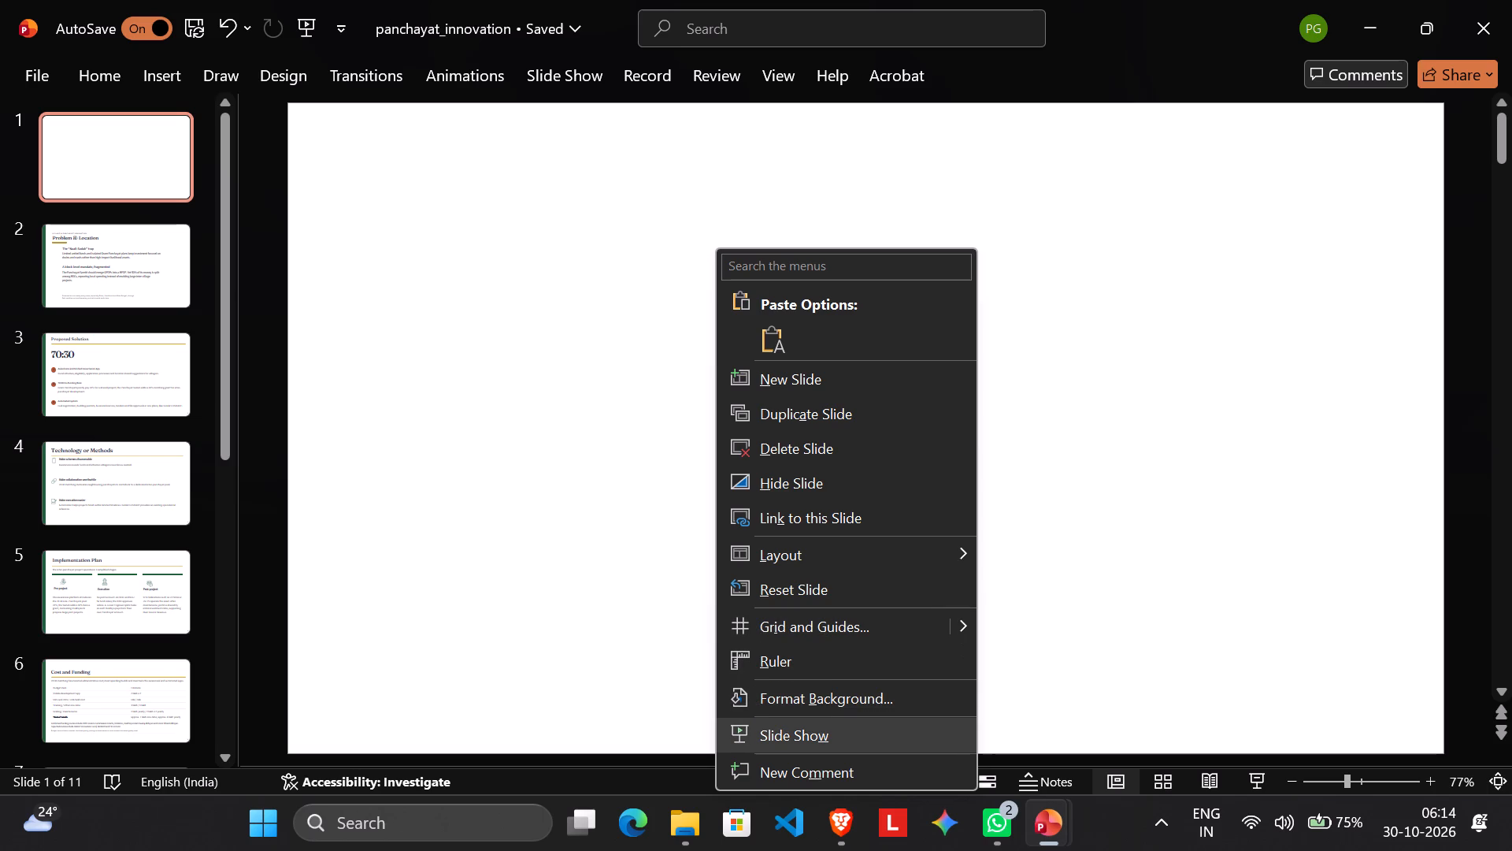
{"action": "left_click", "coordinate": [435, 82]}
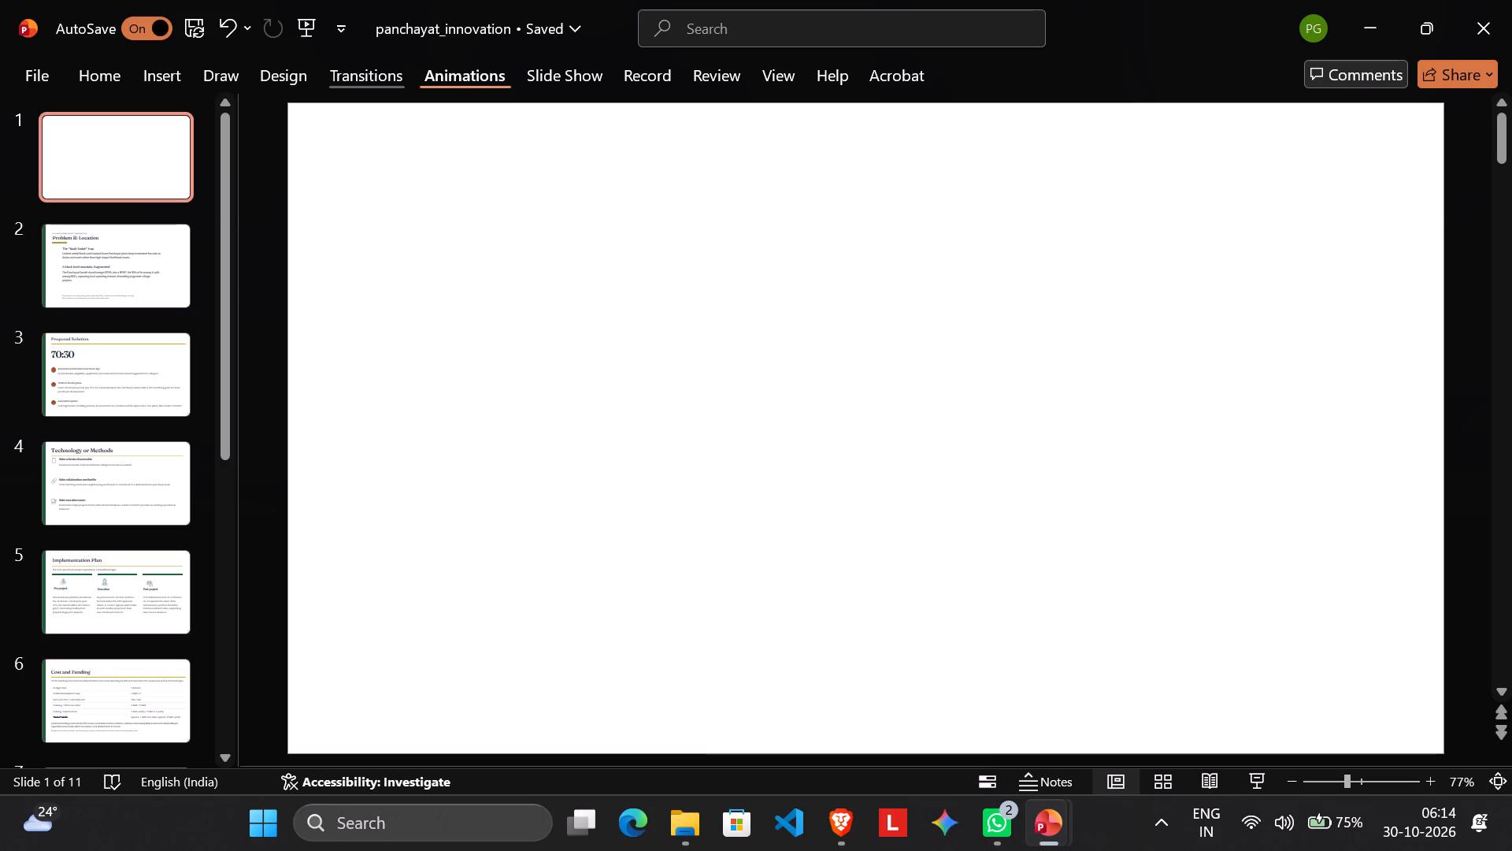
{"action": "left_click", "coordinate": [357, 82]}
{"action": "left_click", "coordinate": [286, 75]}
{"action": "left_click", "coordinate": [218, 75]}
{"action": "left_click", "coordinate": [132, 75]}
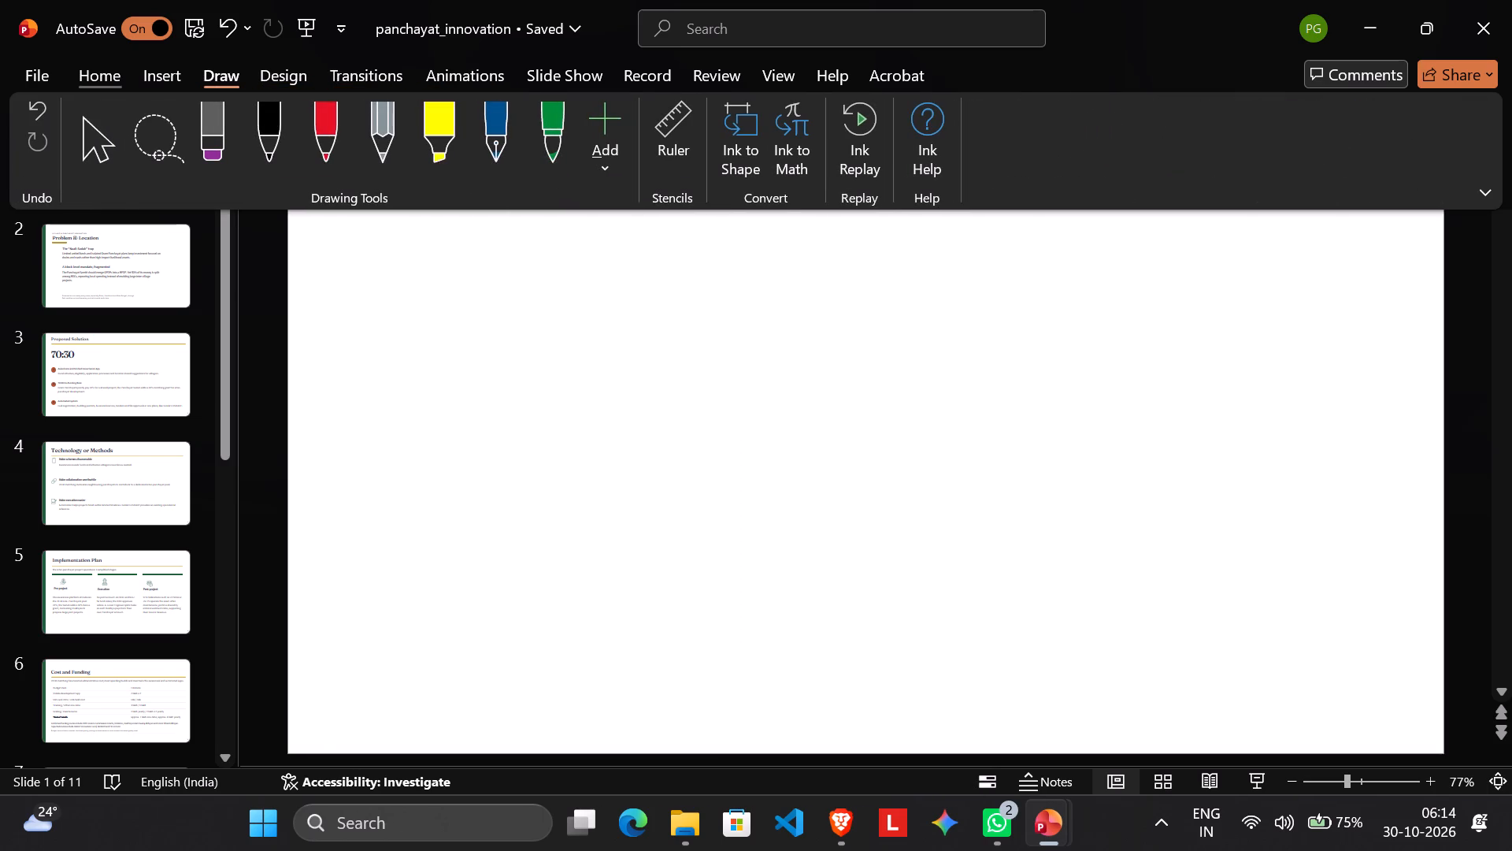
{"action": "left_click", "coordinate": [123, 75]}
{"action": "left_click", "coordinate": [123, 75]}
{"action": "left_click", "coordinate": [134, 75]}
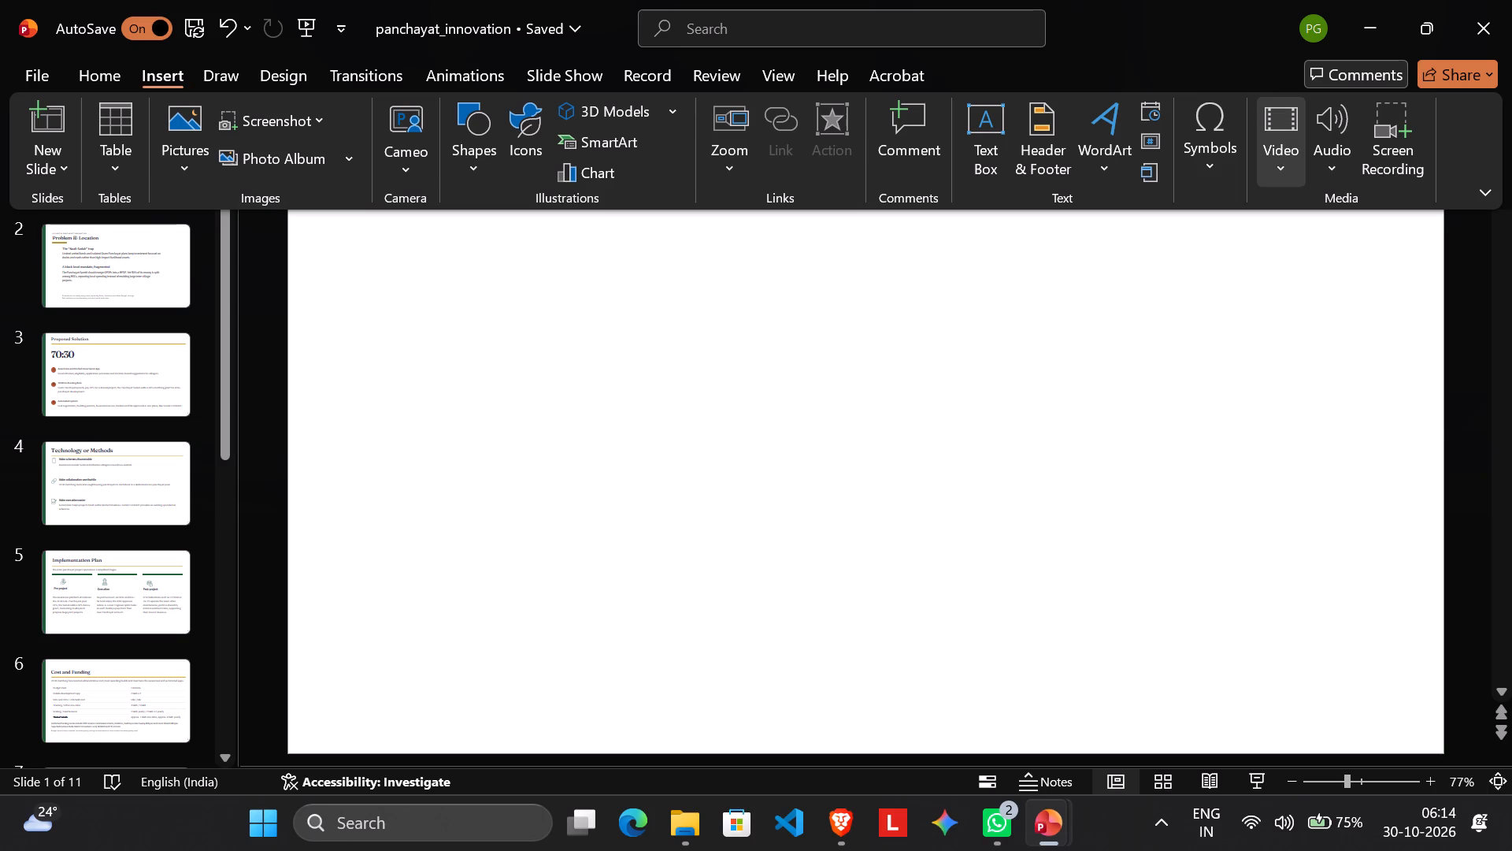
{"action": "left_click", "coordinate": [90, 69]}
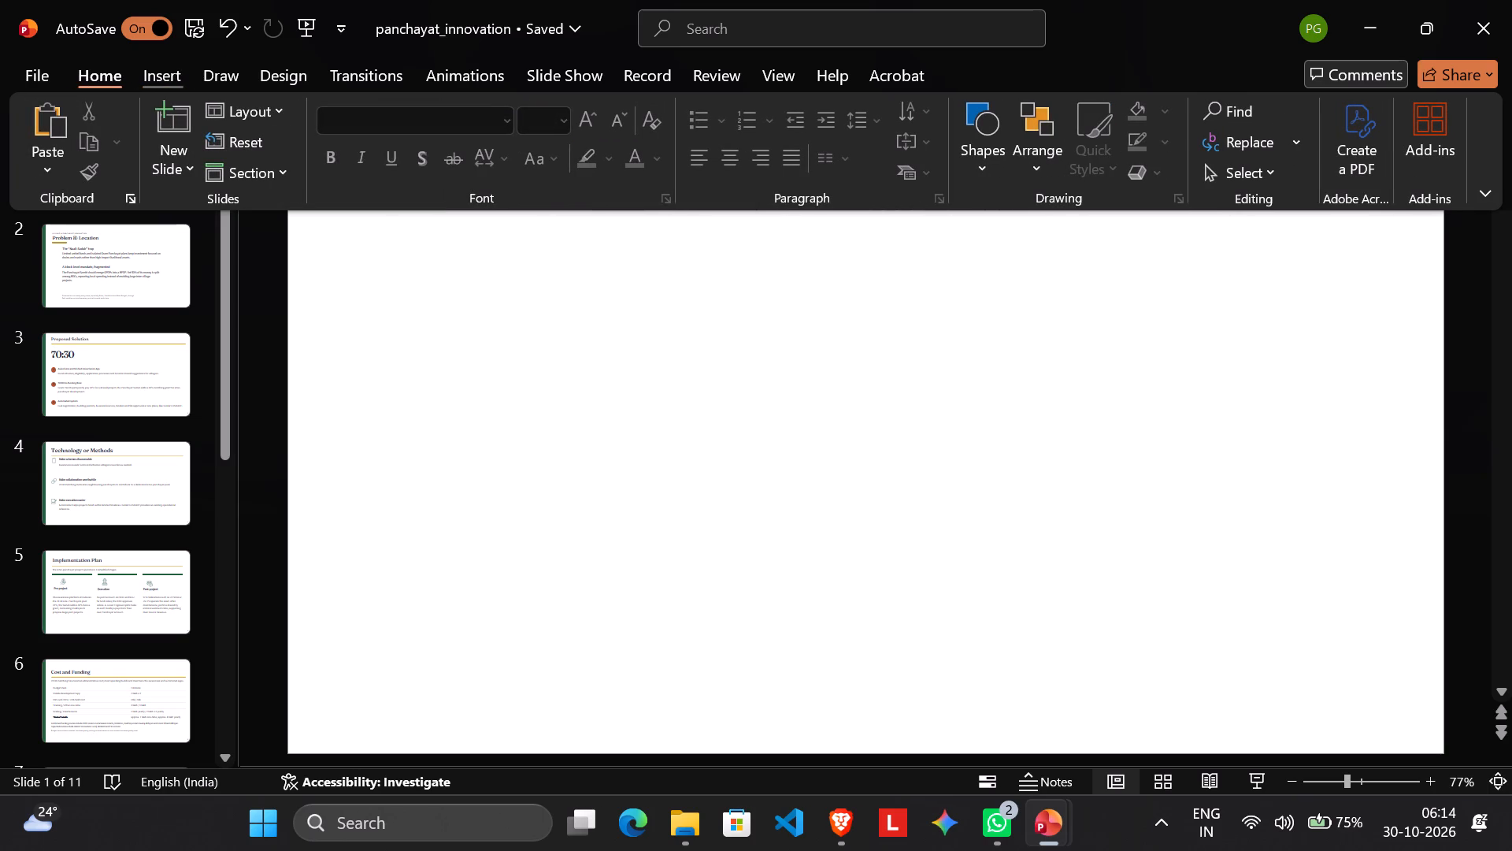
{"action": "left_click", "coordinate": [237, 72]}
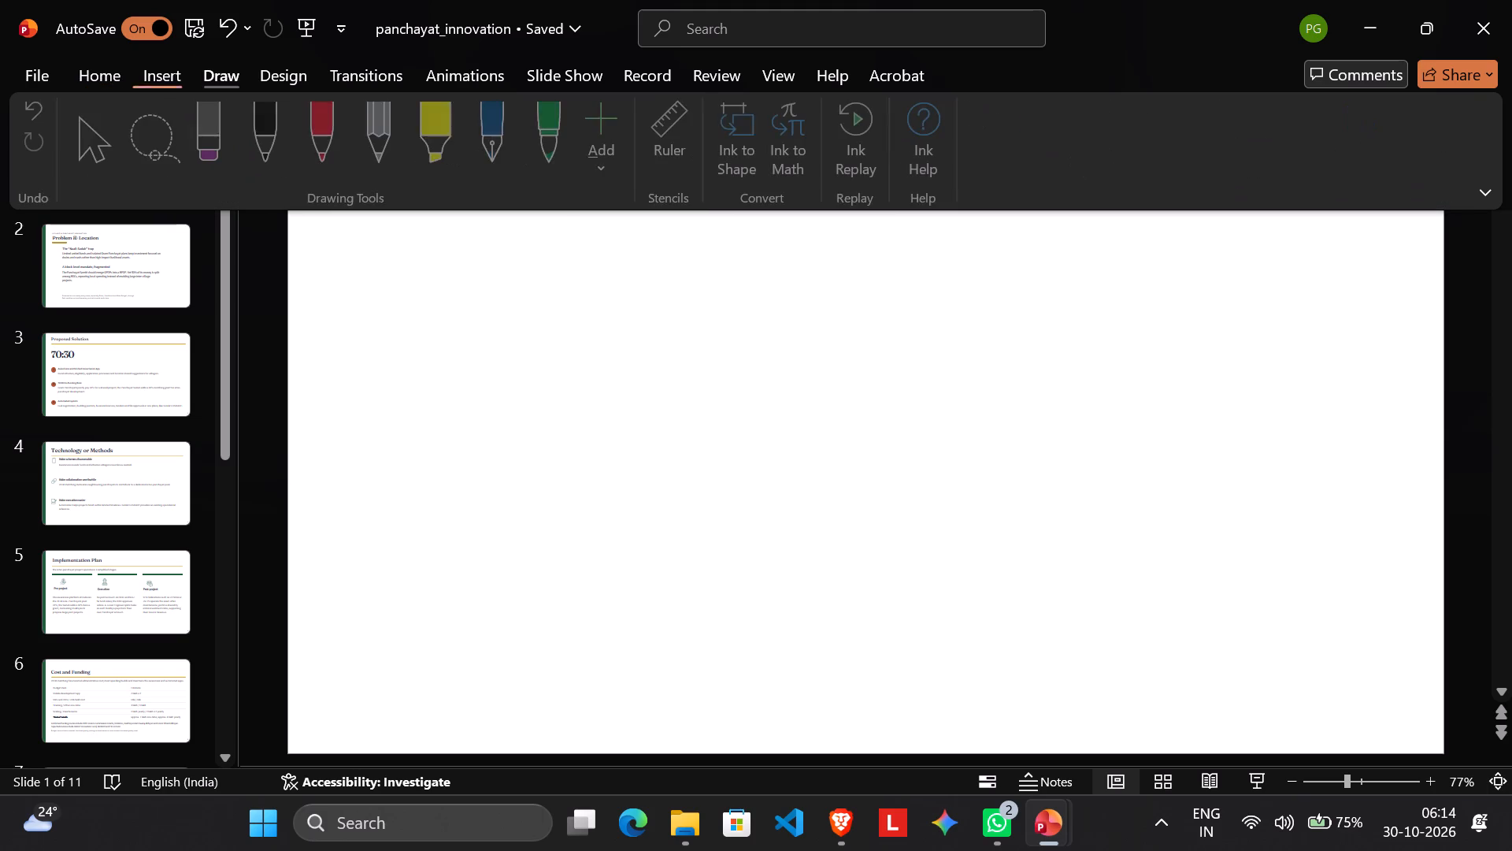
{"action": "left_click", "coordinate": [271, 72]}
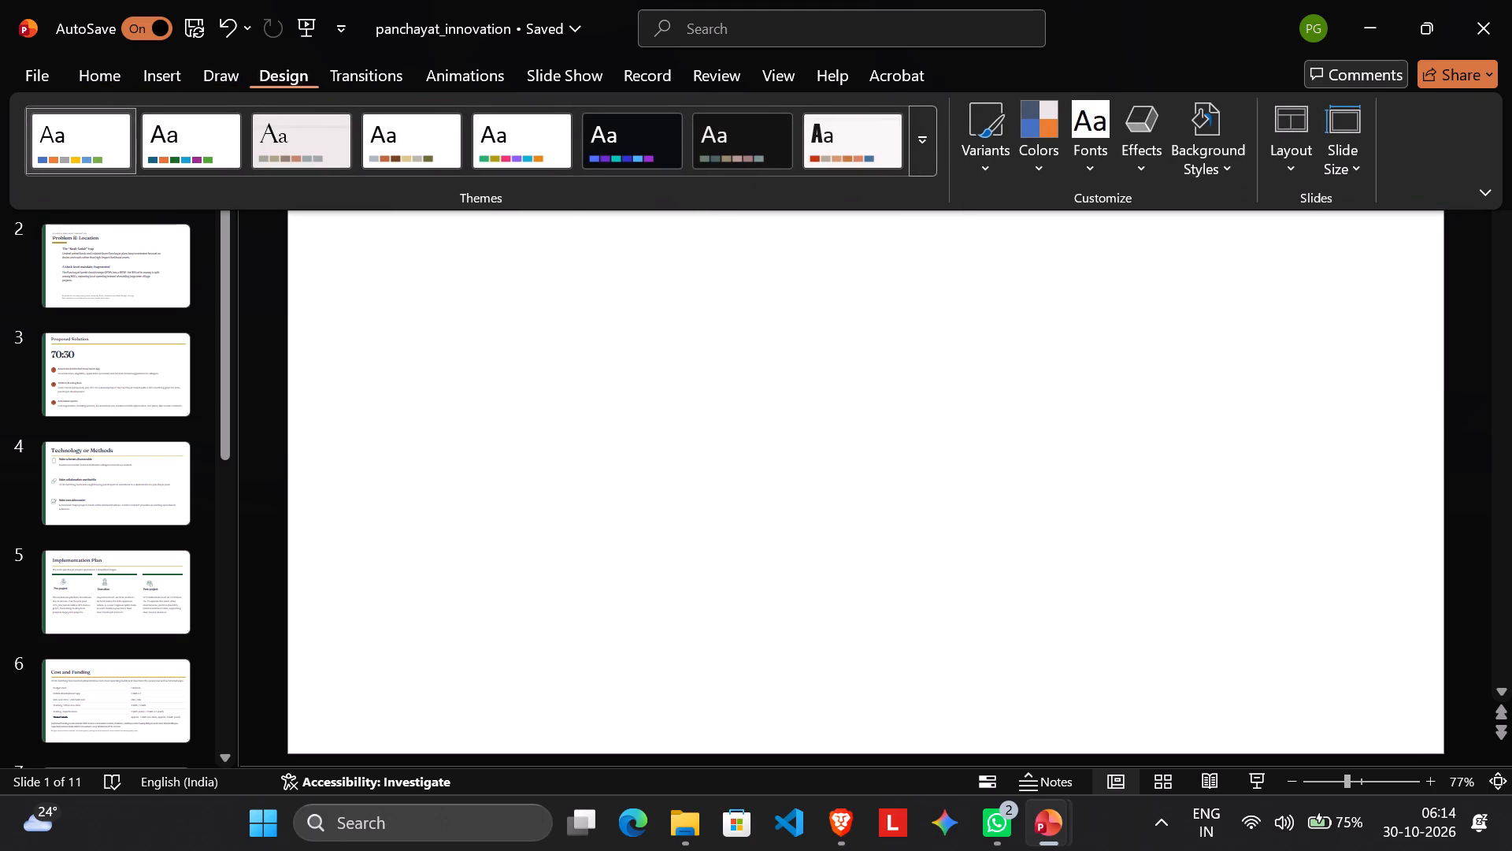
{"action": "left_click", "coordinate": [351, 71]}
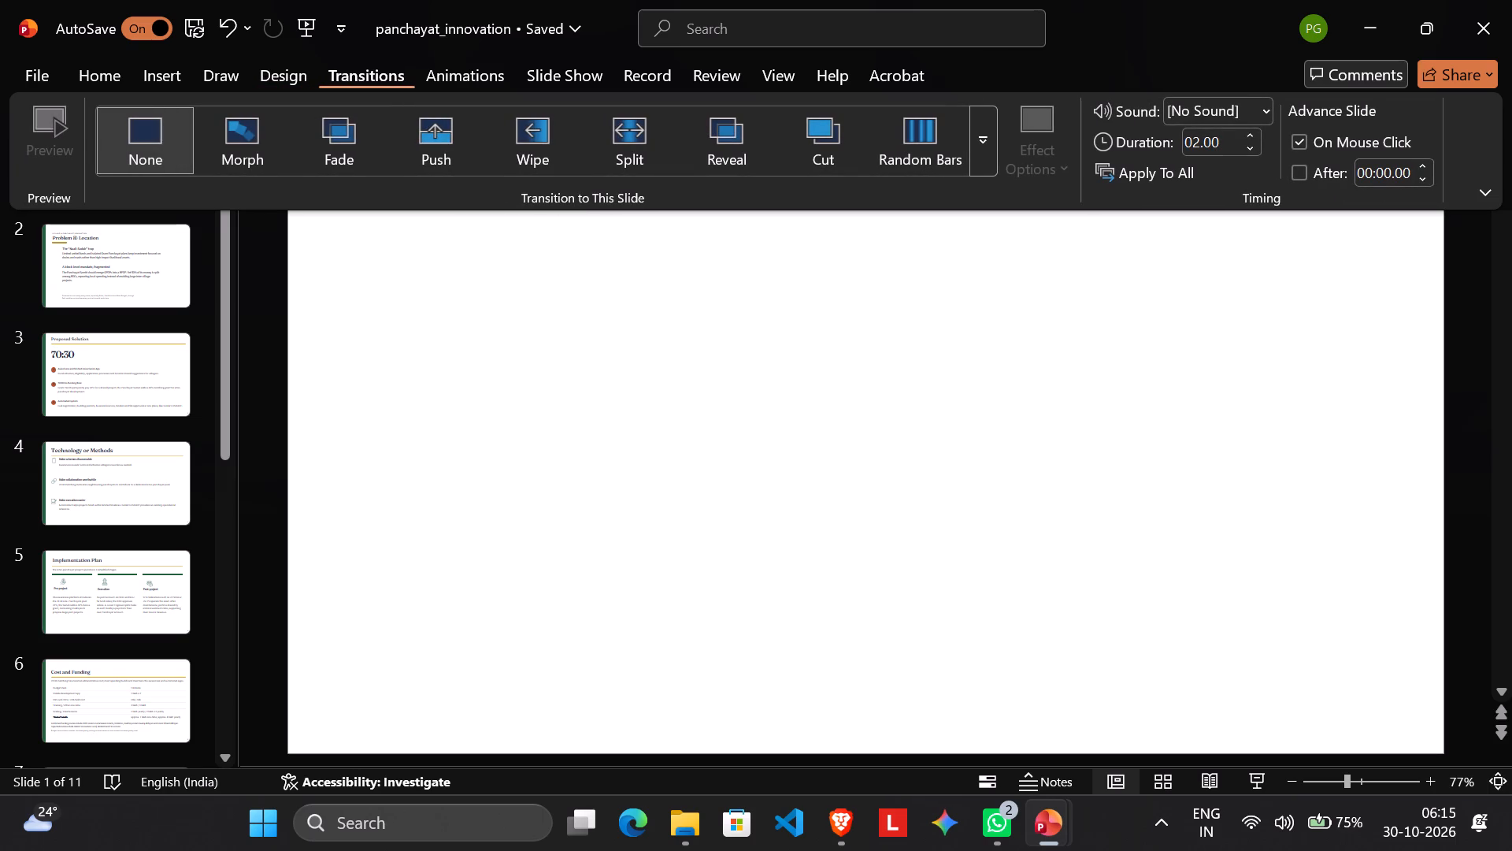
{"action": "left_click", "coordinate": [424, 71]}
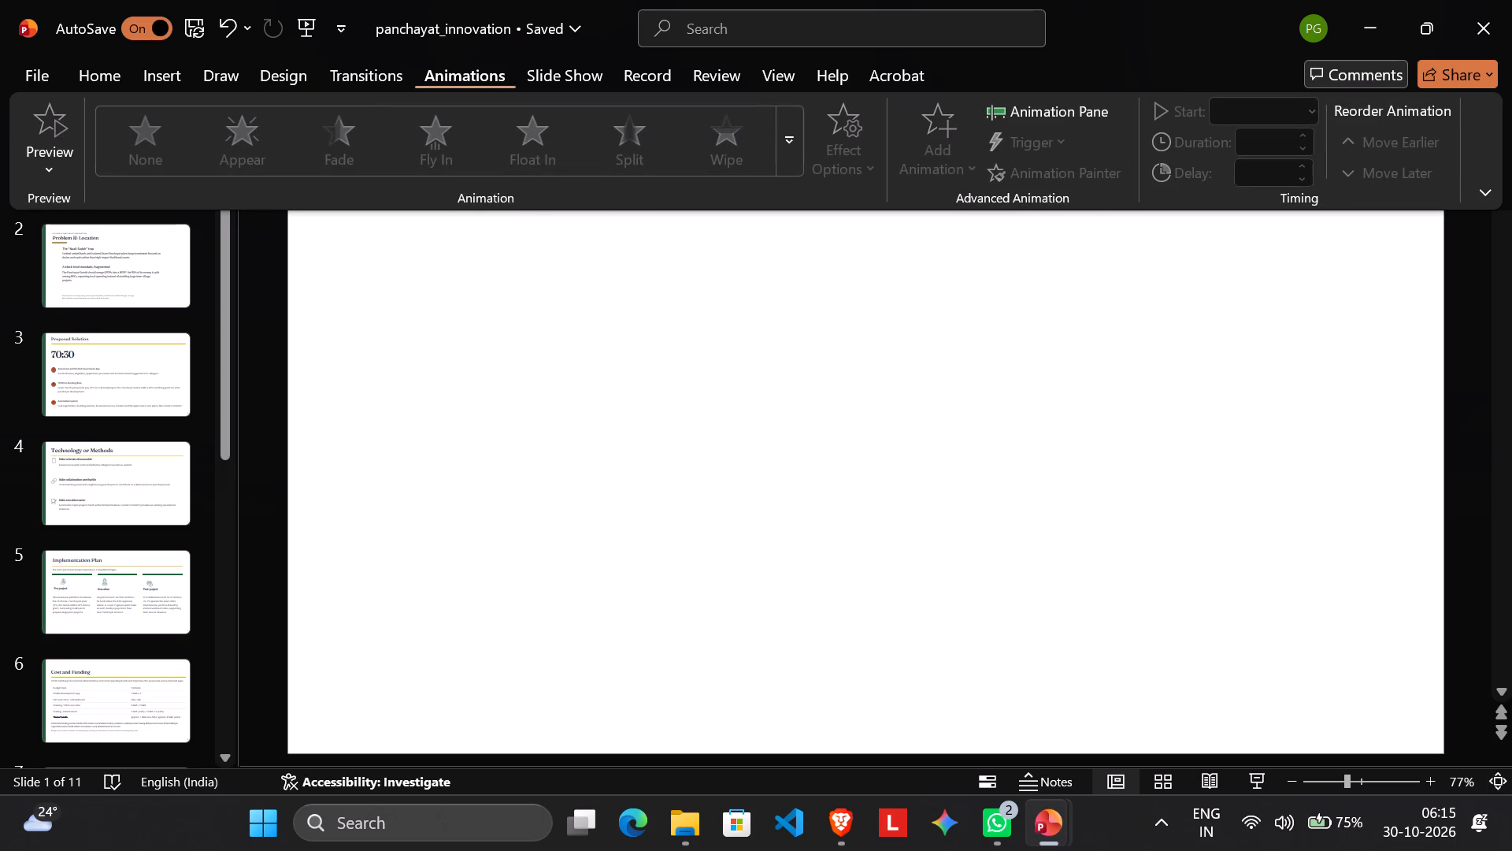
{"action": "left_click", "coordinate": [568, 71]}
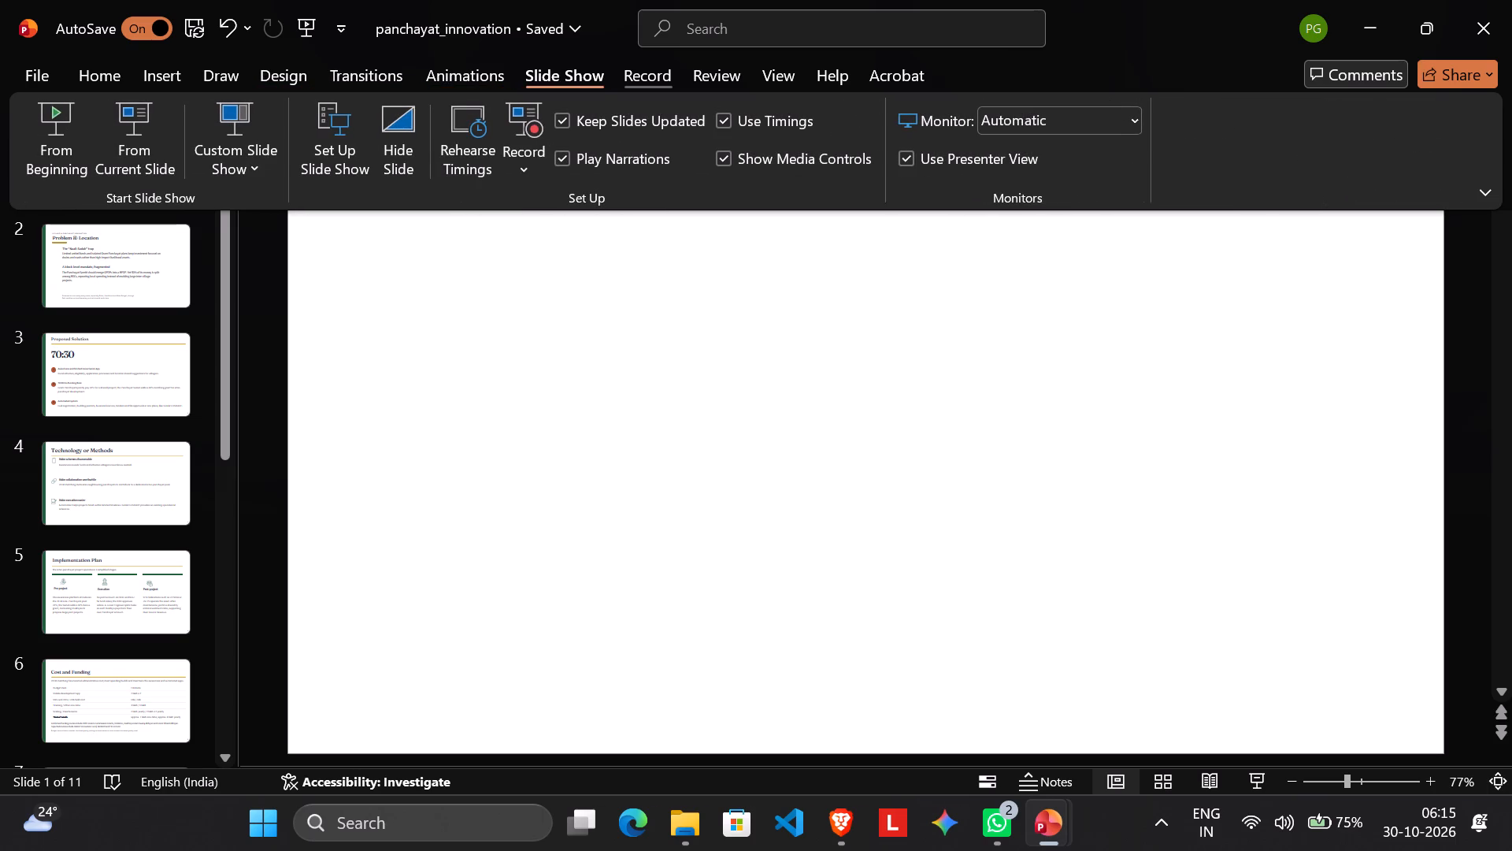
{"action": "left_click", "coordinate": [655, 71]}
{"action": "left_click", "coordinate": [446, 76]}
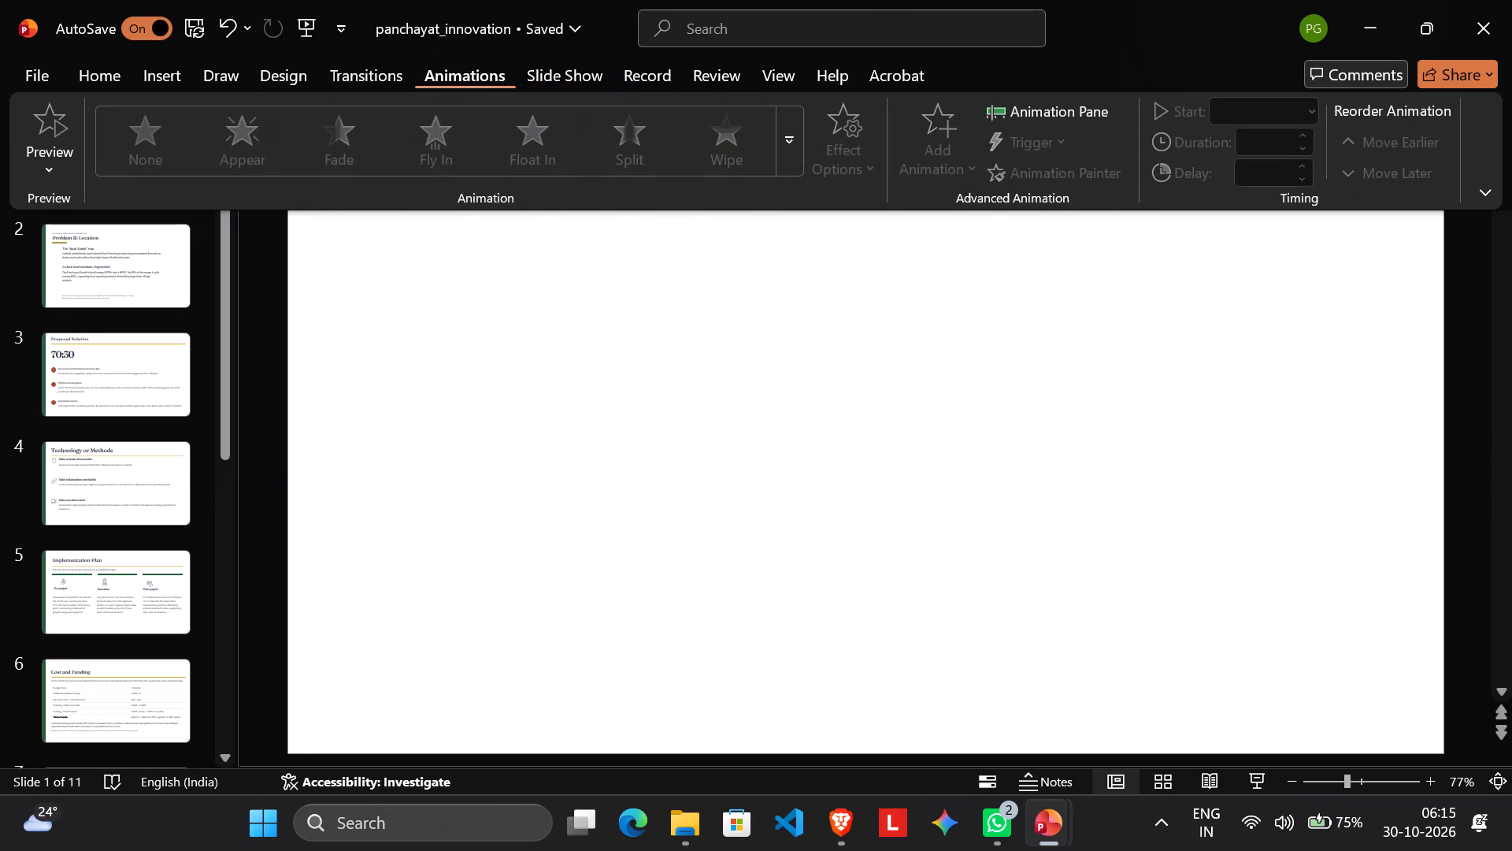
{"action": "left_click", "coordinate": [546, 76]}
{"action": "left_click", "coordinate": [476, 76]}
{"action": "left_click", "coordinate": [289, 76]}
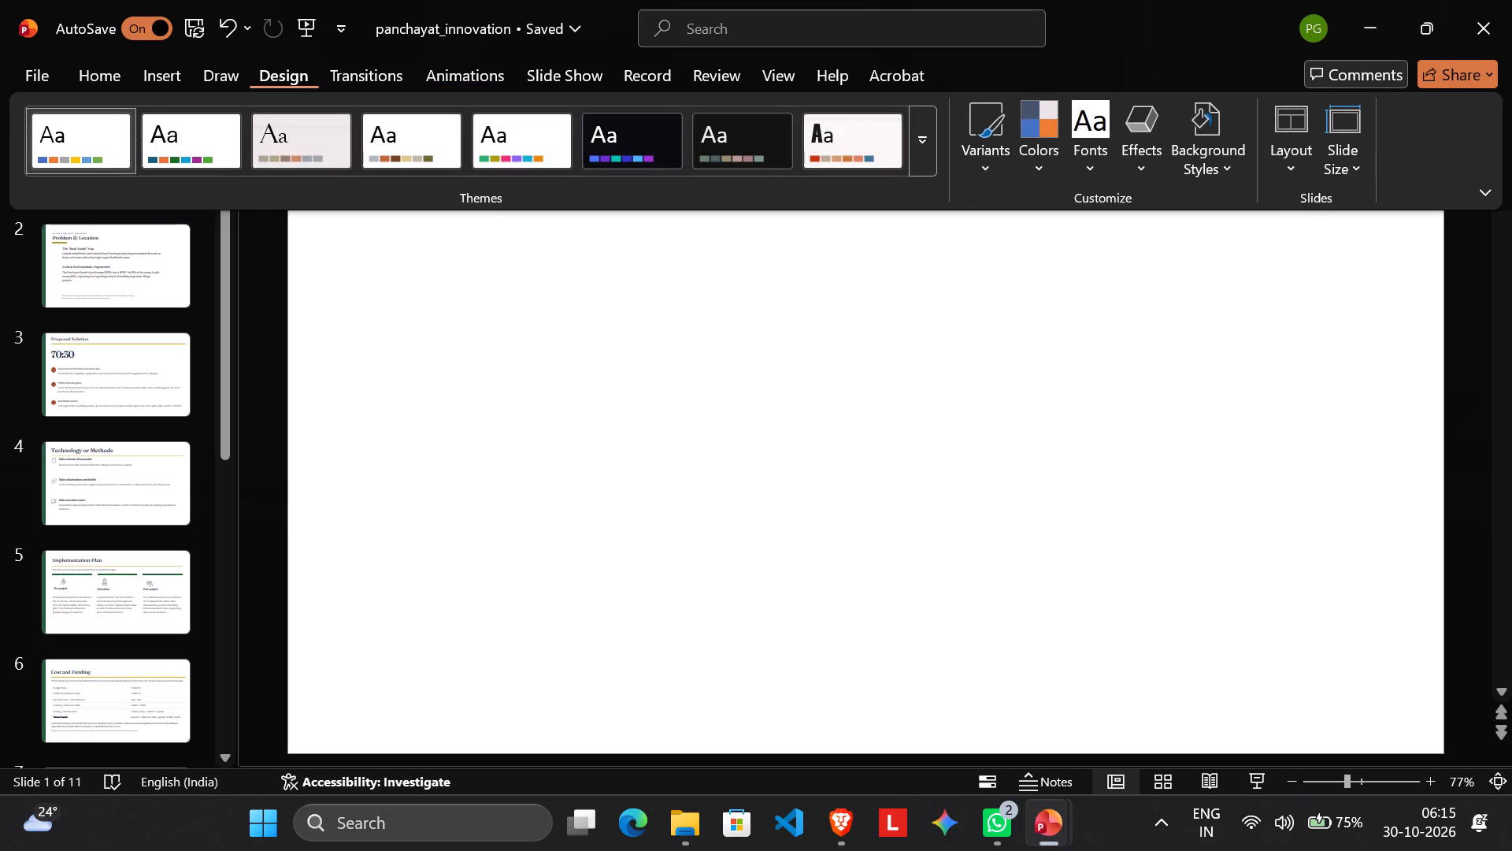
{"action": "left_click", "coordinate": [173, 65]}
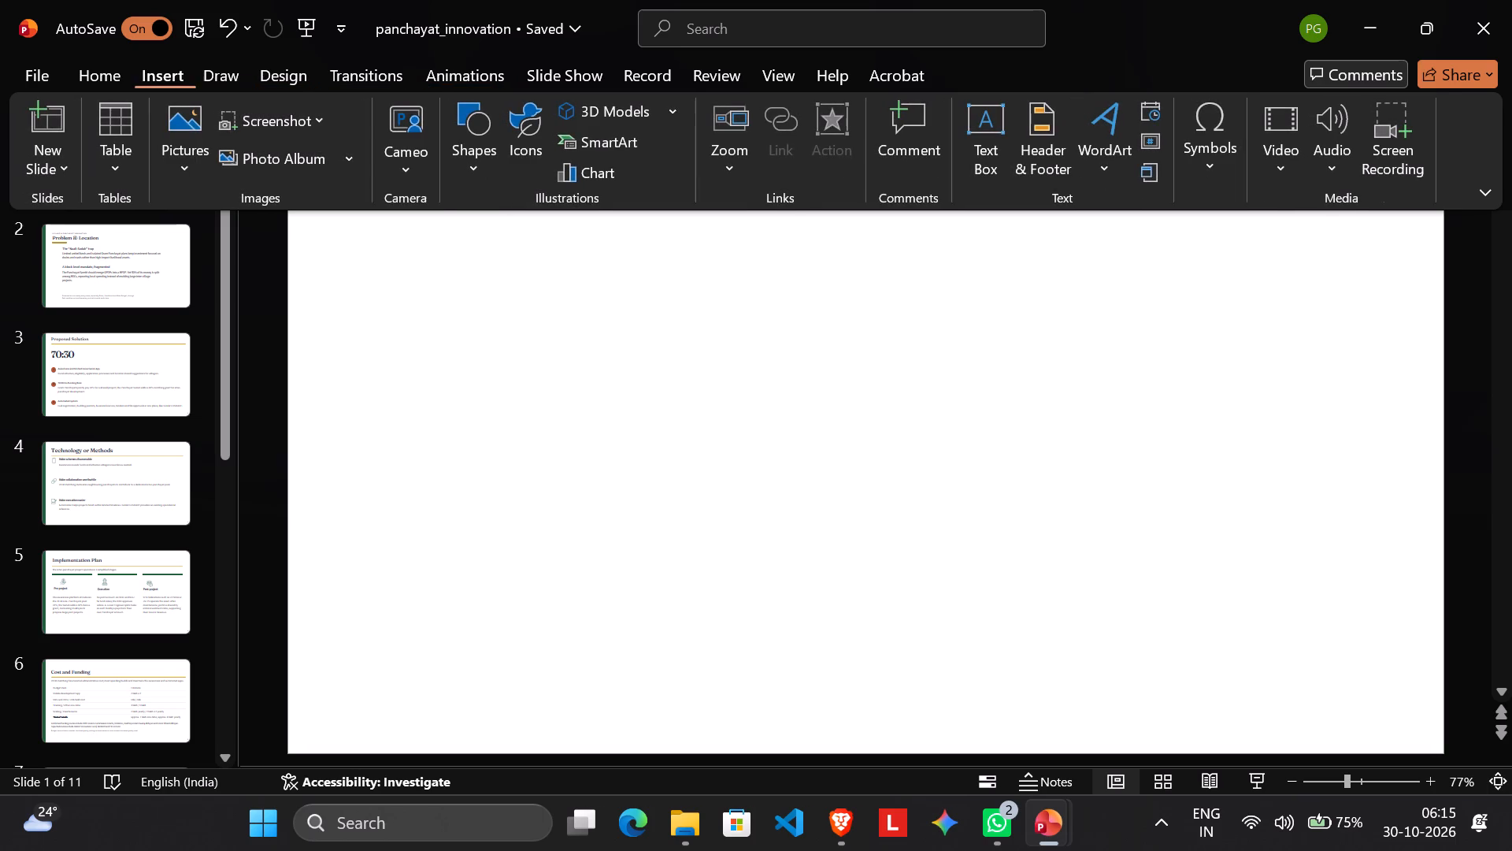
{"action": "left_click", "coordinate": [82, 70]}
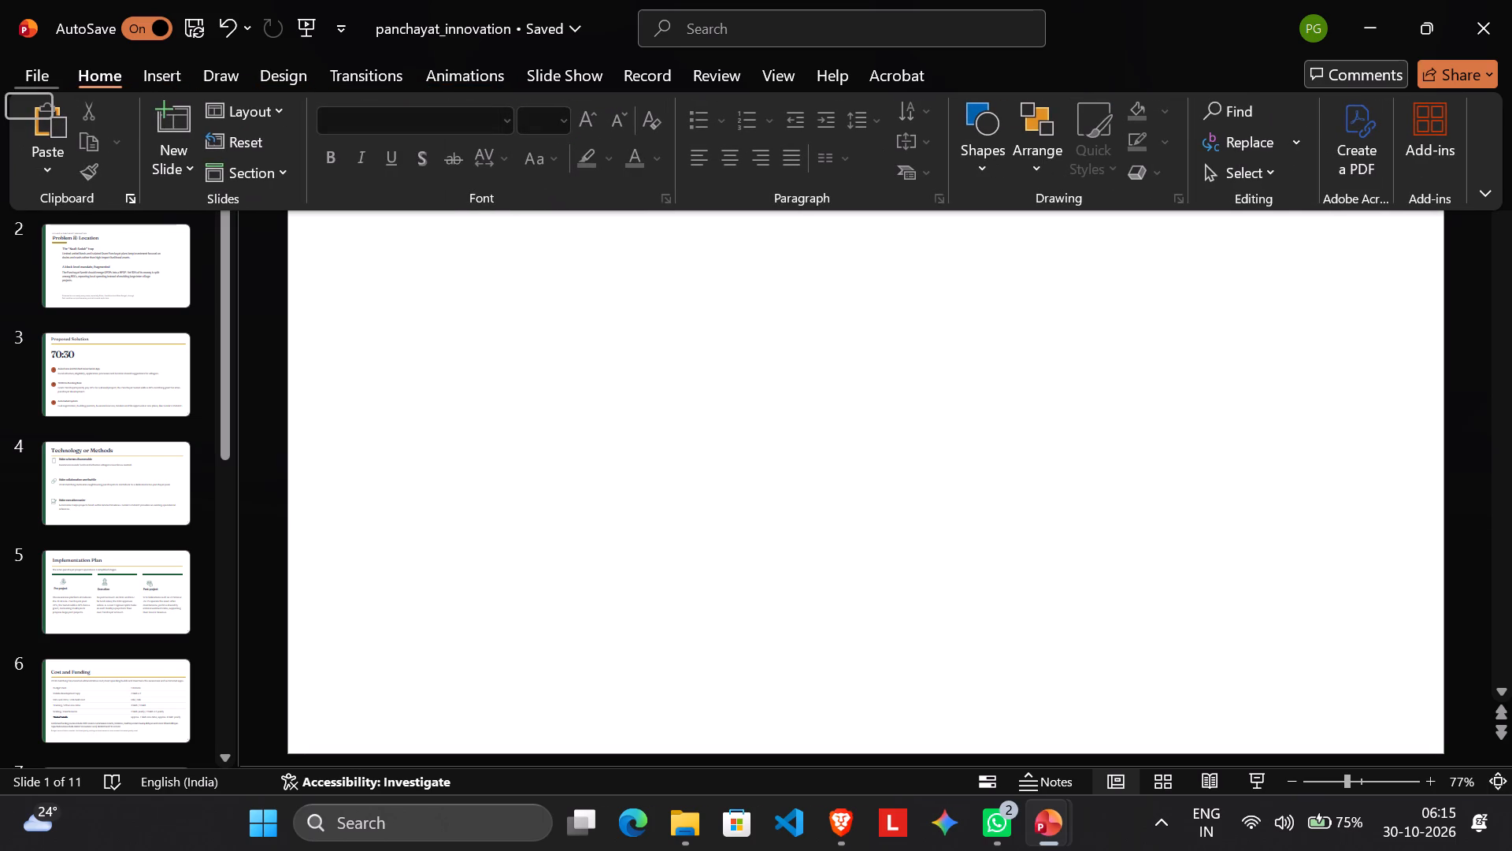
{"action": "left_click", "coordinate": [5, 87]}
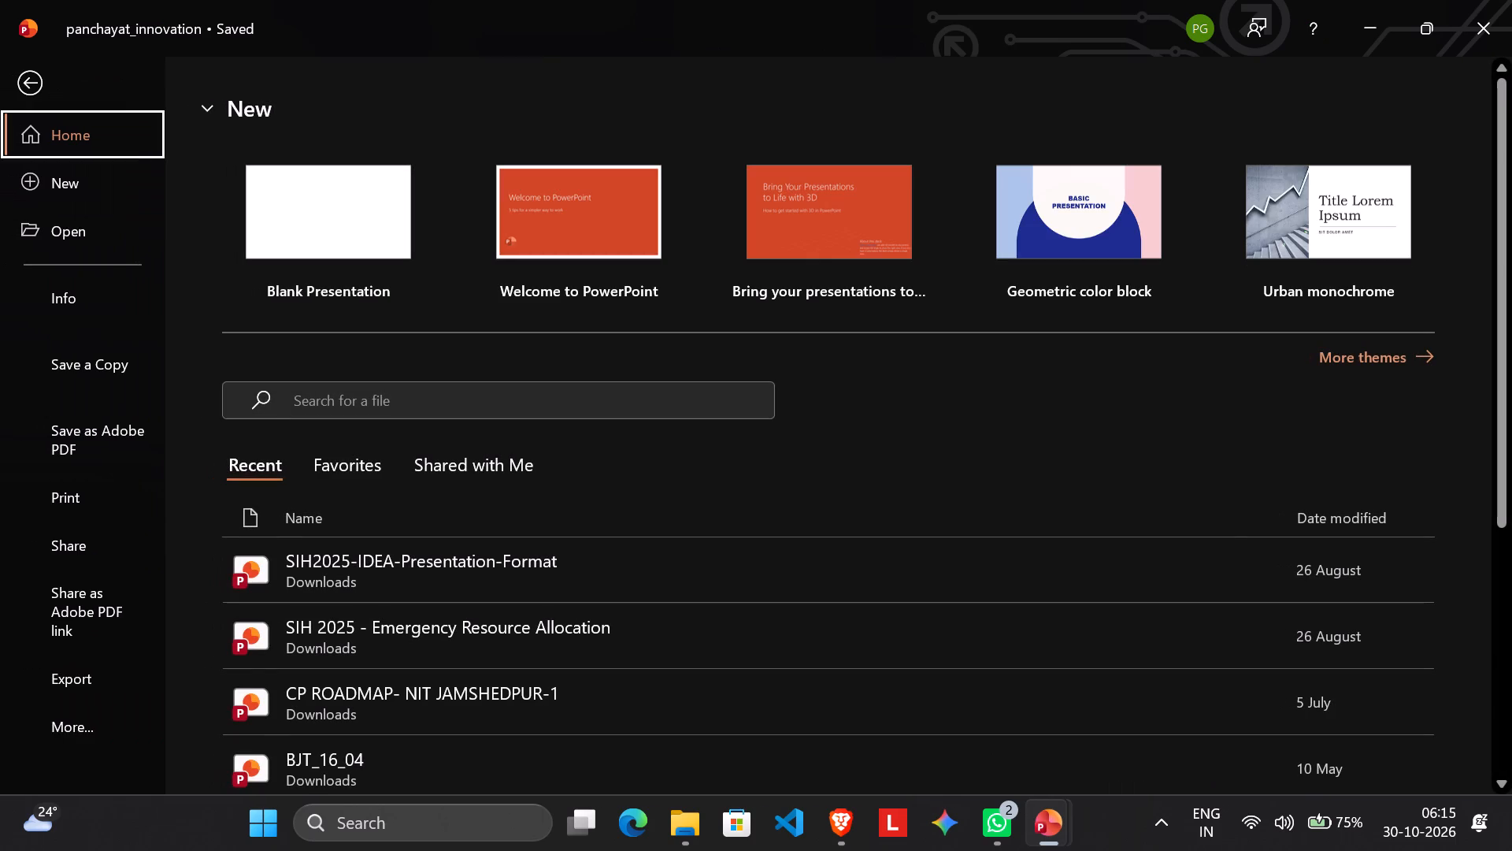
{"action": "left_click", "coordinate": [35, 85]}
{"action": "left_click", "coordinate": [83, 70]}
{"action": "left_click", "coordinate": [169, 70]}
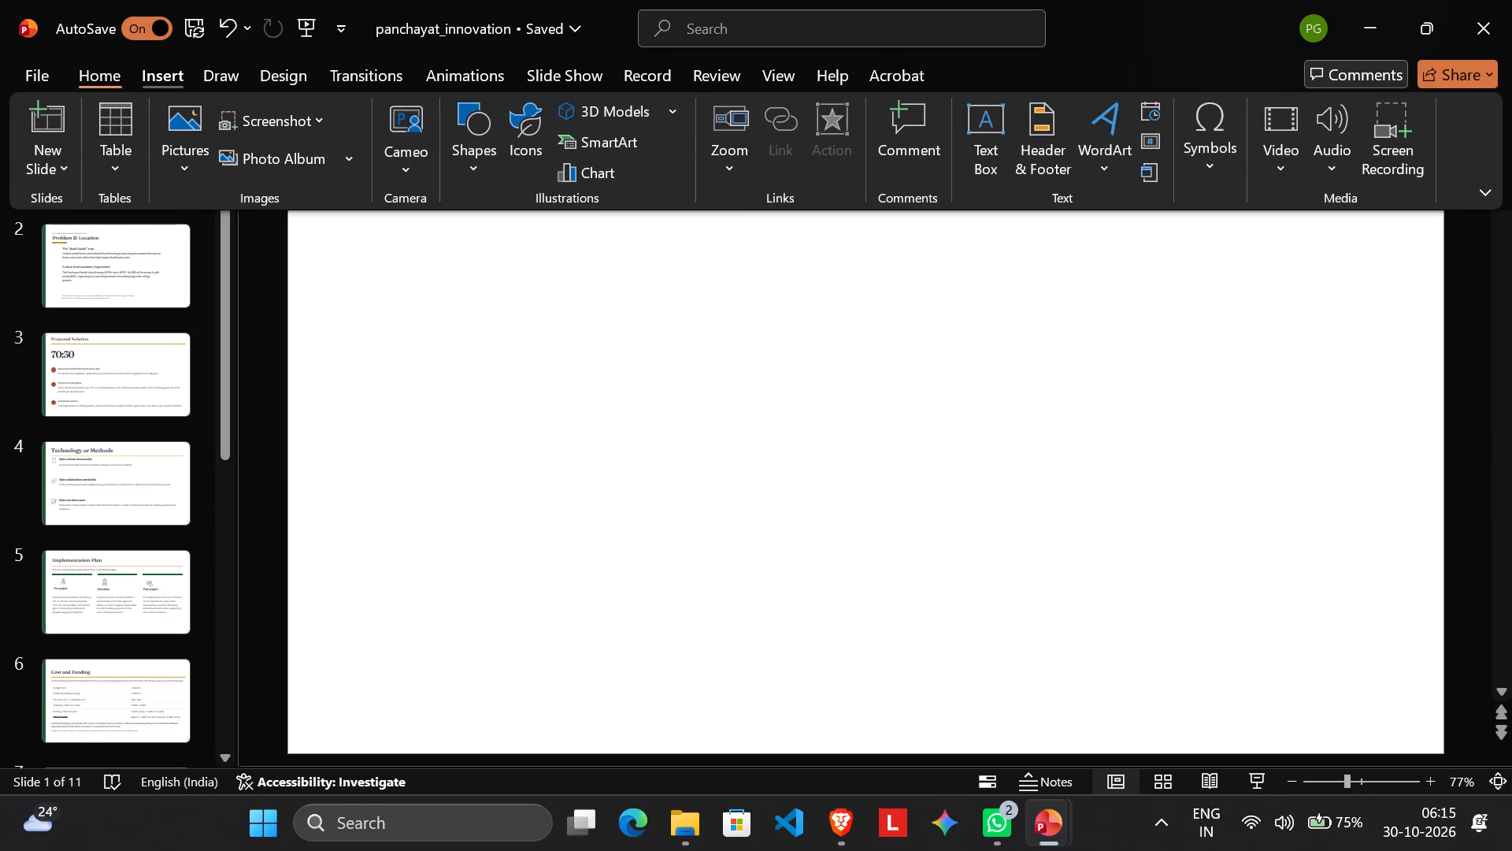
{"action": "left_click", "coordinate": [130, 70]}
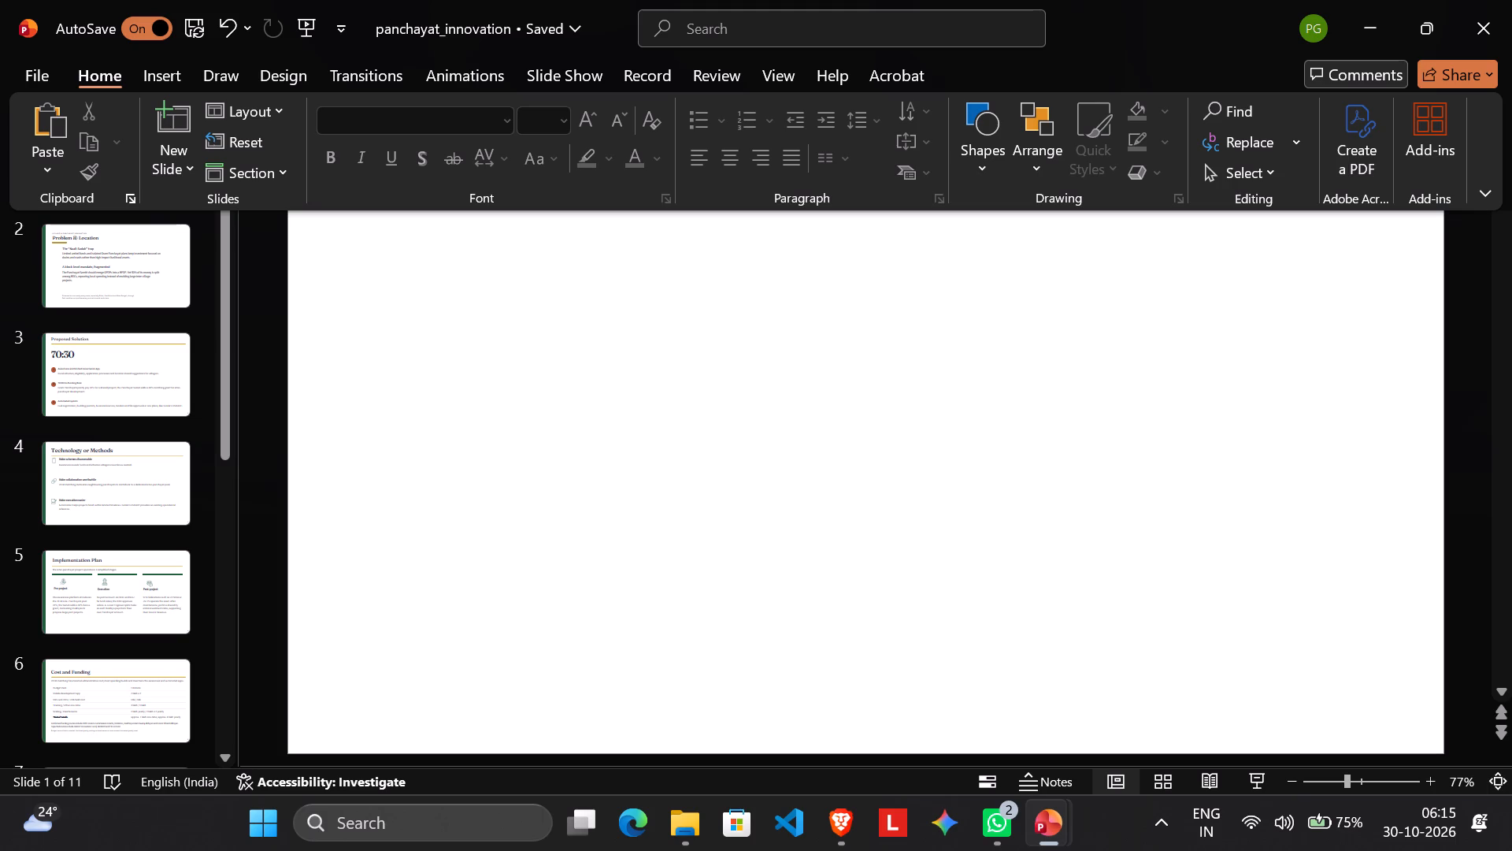
Draw a wide text box across the upper part of the blank opening slide and enter the title PANCHAYT INNOVATION.
{"action": "left_click", "coordinate": [161, 70]}
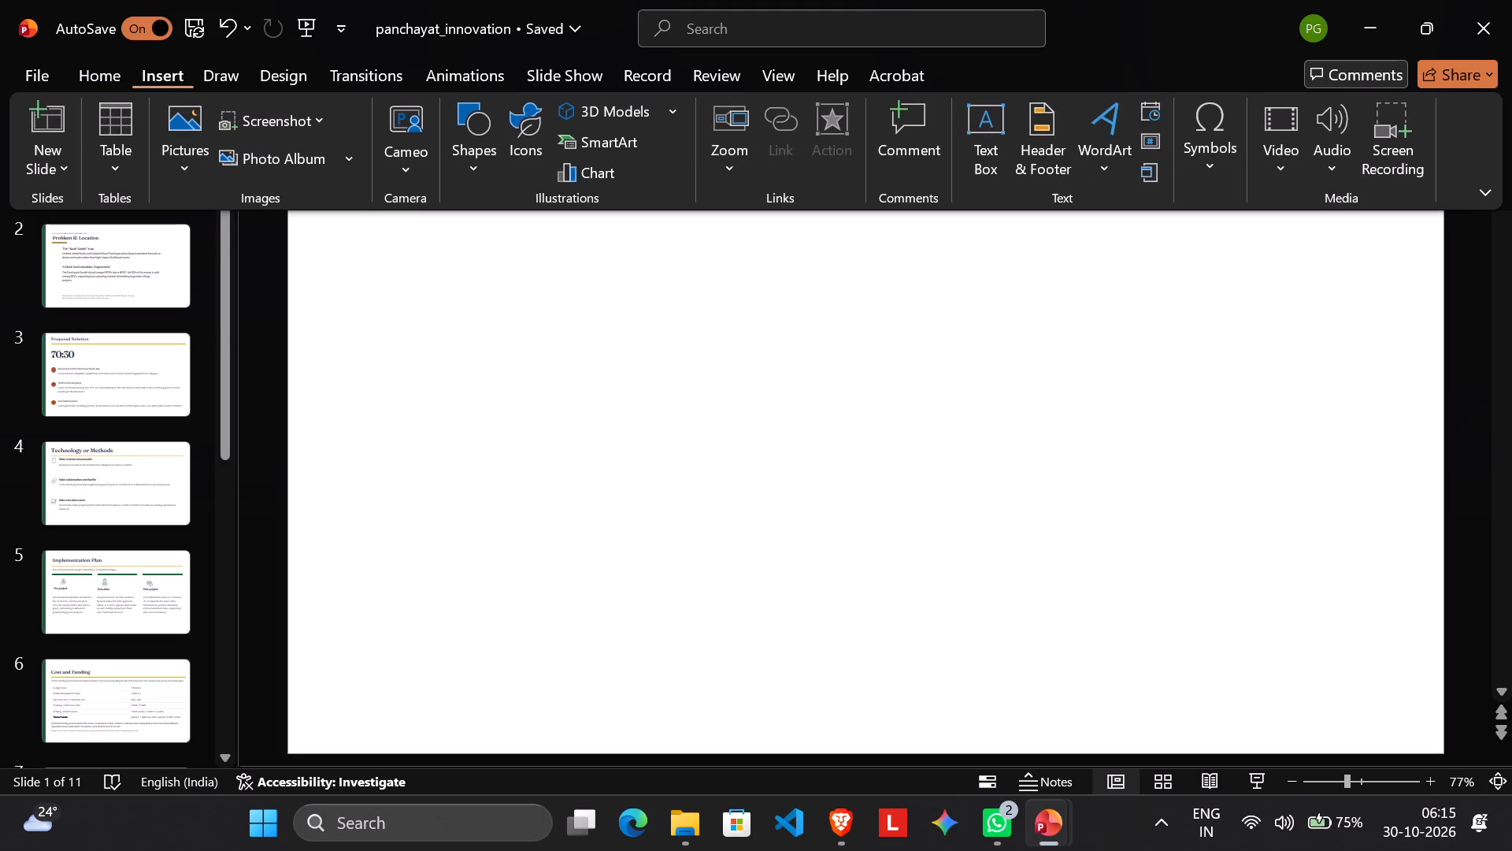
{"action": "left_click", "coordinate": [990, 136]}
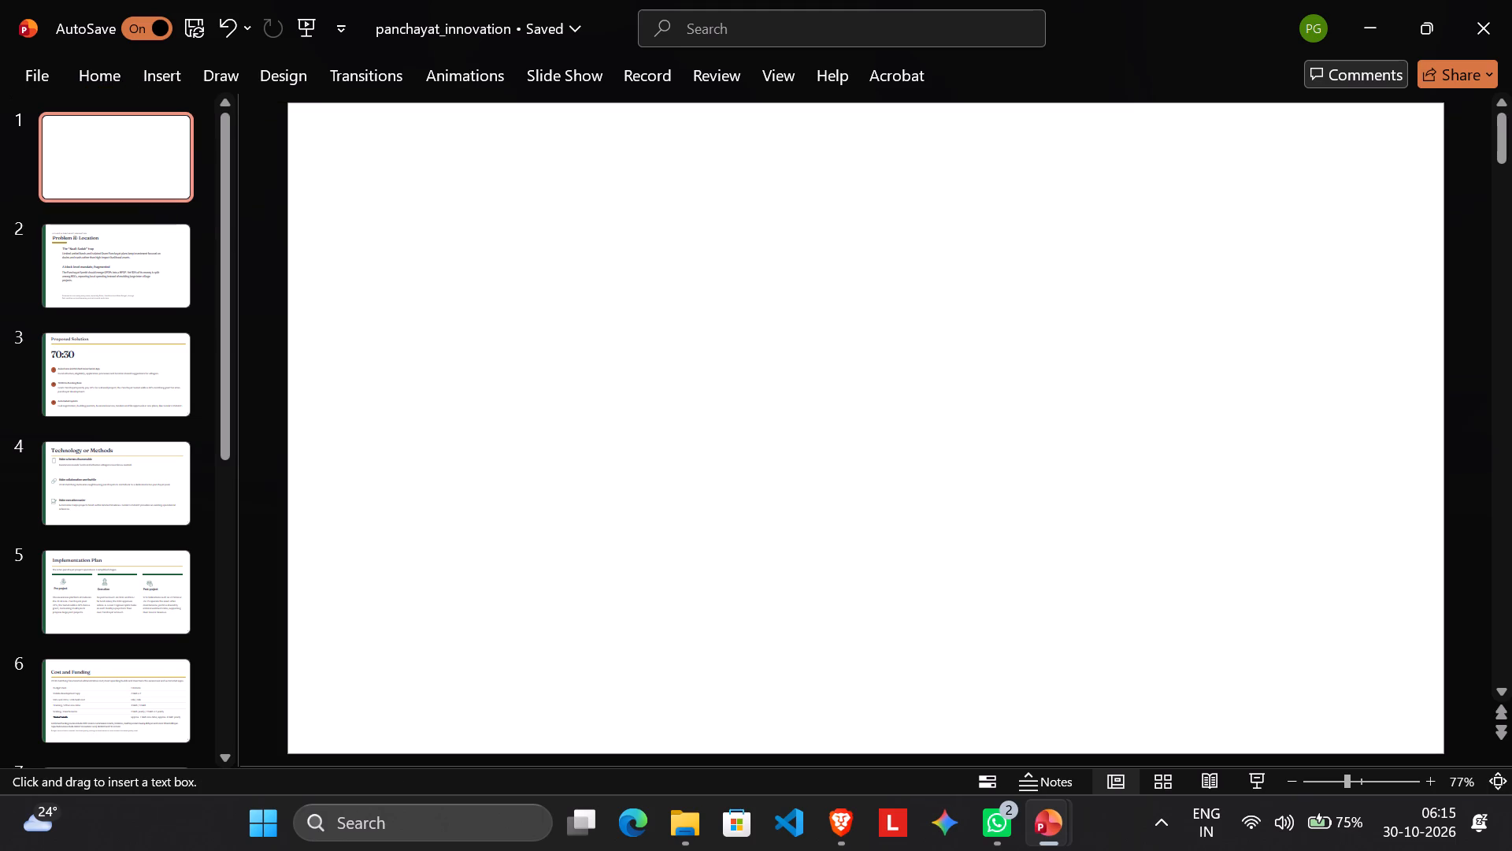
{"action": "left_click_drag", "start_coordinate": [460, 189], "coordinate": [1203, 303]}
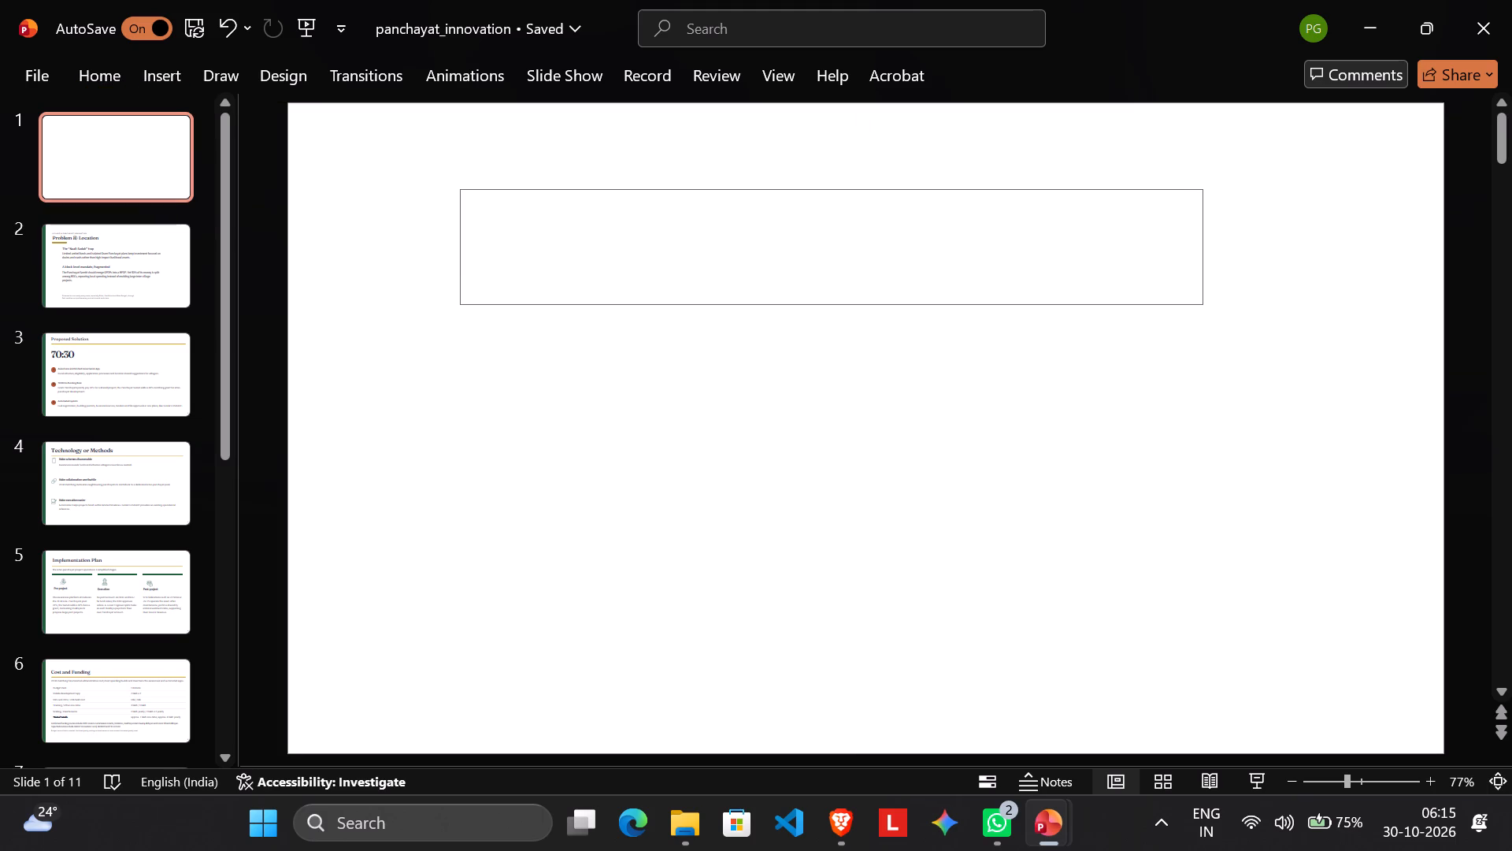
{"action": "left_click_drag", "start_coordinate": [1203, 303], "coordinate": [1114, 599]}
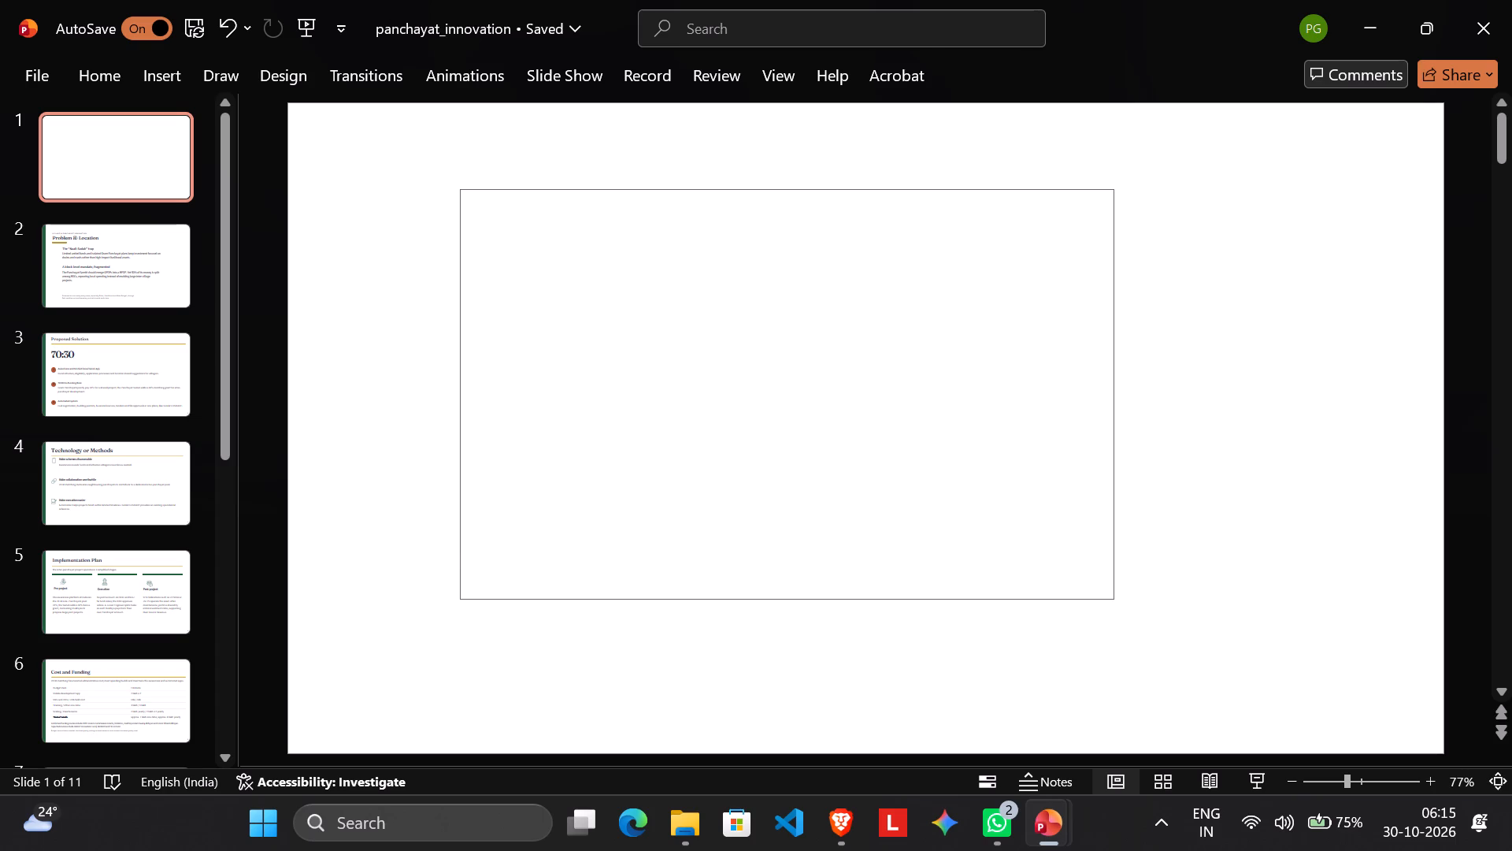
{"action": "left_click_drag", "start_coordinate": [1114, 599], "coordinate": [1220, 328]}
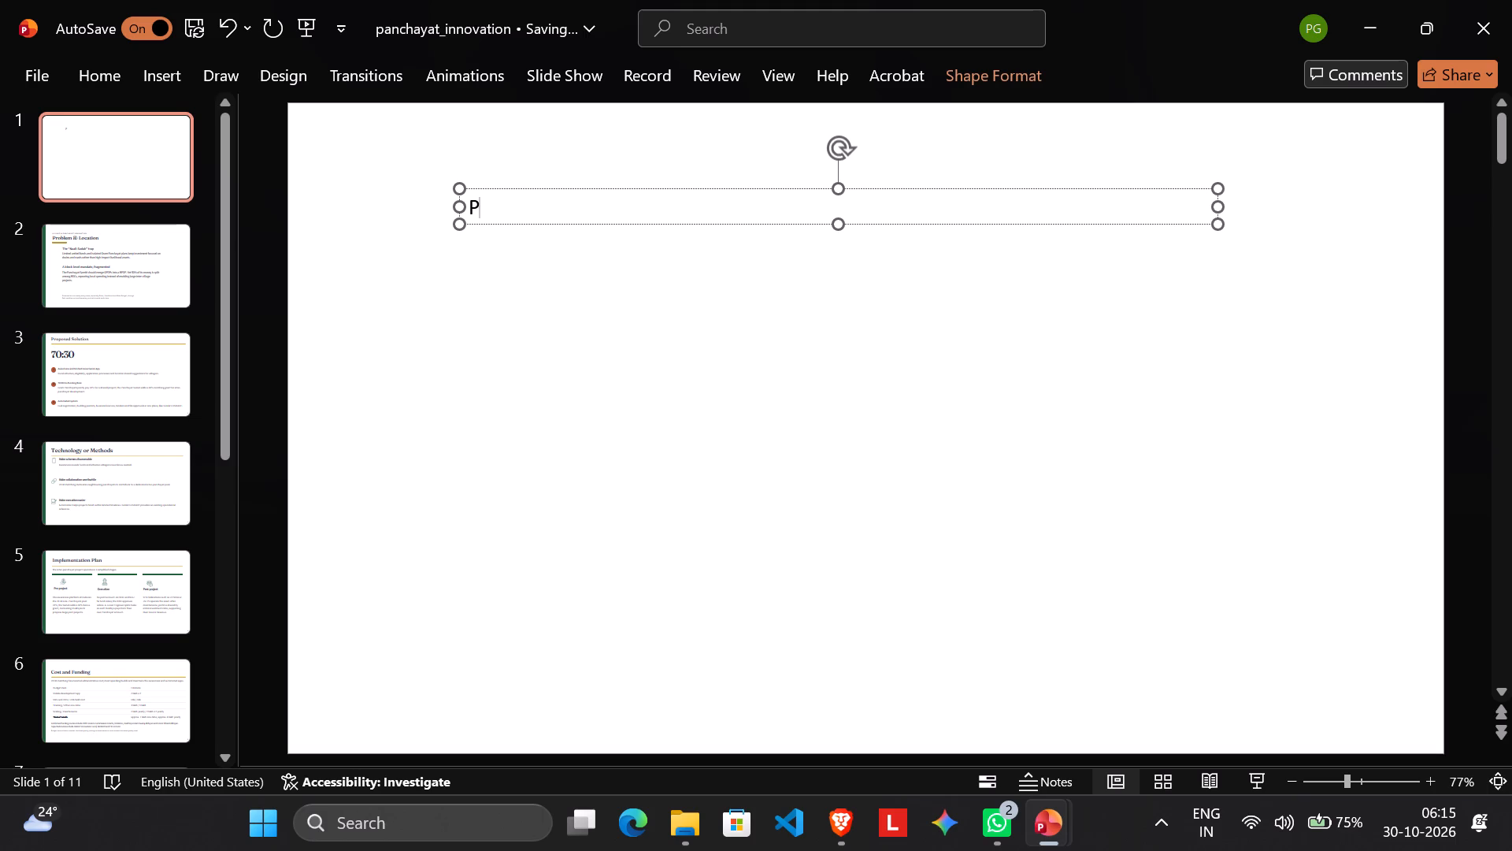
{"action": "type", "text": "AN"}
{"action": "type", "text": "CHAYT INNOVATION"}
{"action": "key", "text": "space"}
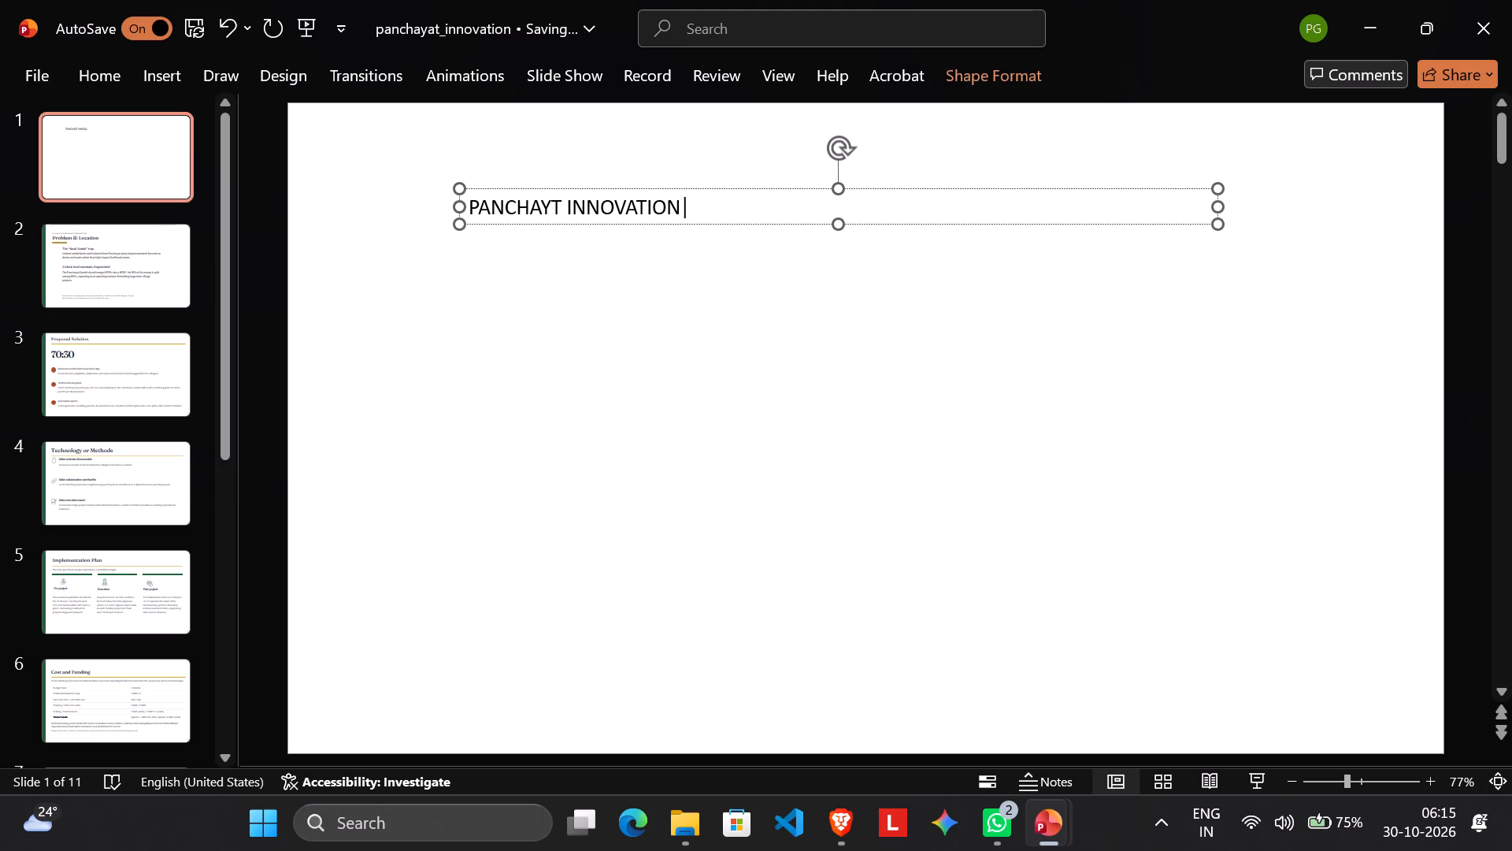
{"action": "key", "text": "BackSpace"}
Correct the first word of the opening slide's title to PANCHAYAT.
{"action": "key", "text": "Left"}
{"action": "key", "text": "Left"}
{"action": "key", "text": "Left"}
{"action": "key", "text": "Left"}
{"action": "key", "text": "Left"}
{"action": "key", "text": "Left"}
{"action": "key", "text": "Left"}
{"action": "key", "text": "Left"}
{"action": "key", "text": "Left"}
{"action": "key", "text": "Left"}
{"action": "key", "text": "Left"}
{"action": "key", "text": "Left"}
{"action": "key", "text": "Left"}
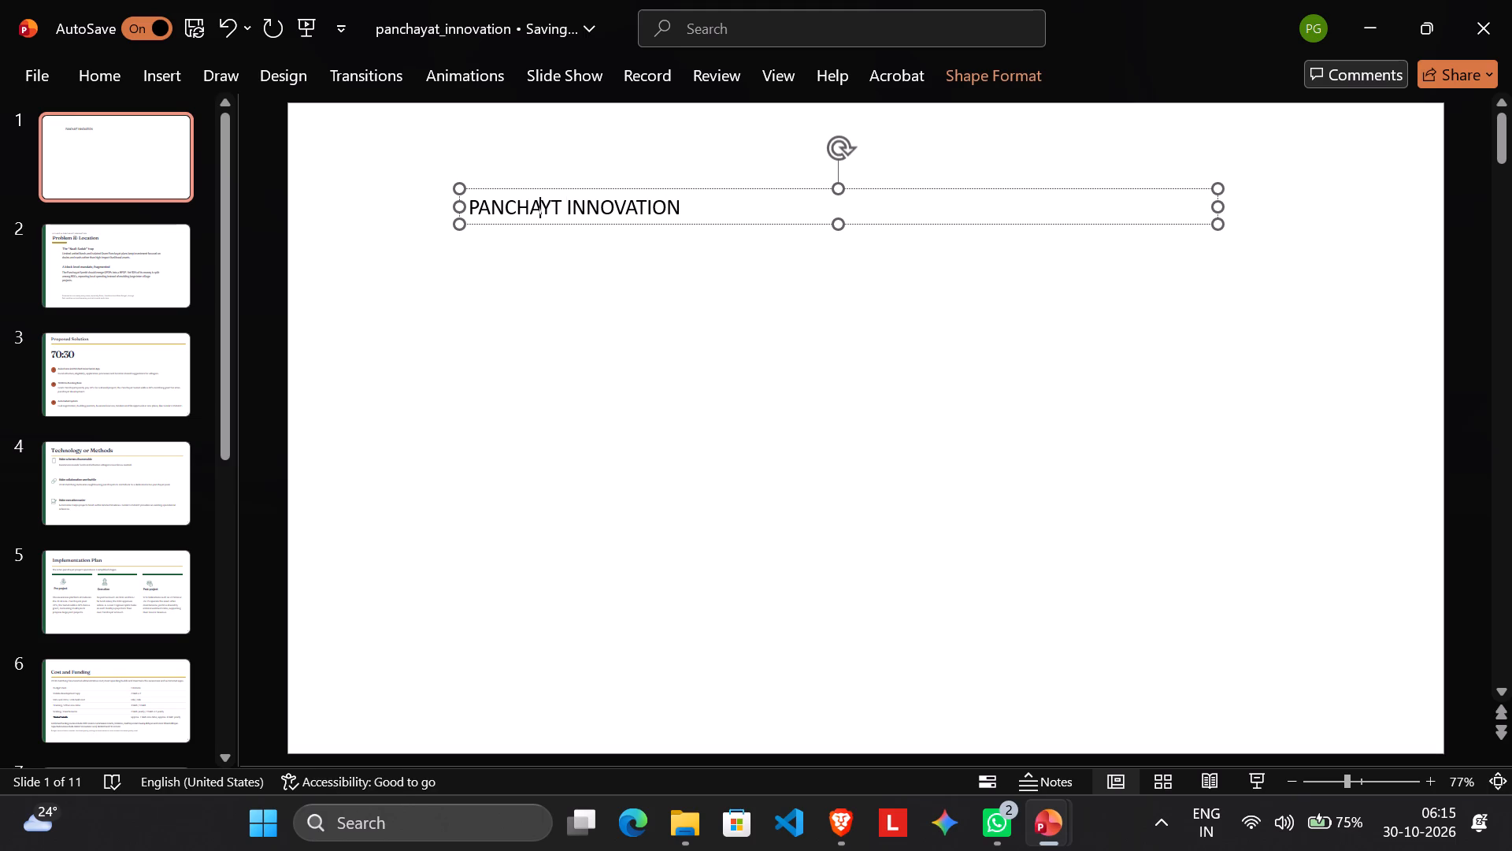
{"action": "key", "text": "Right"}
{"action": "key", "text": "a"}
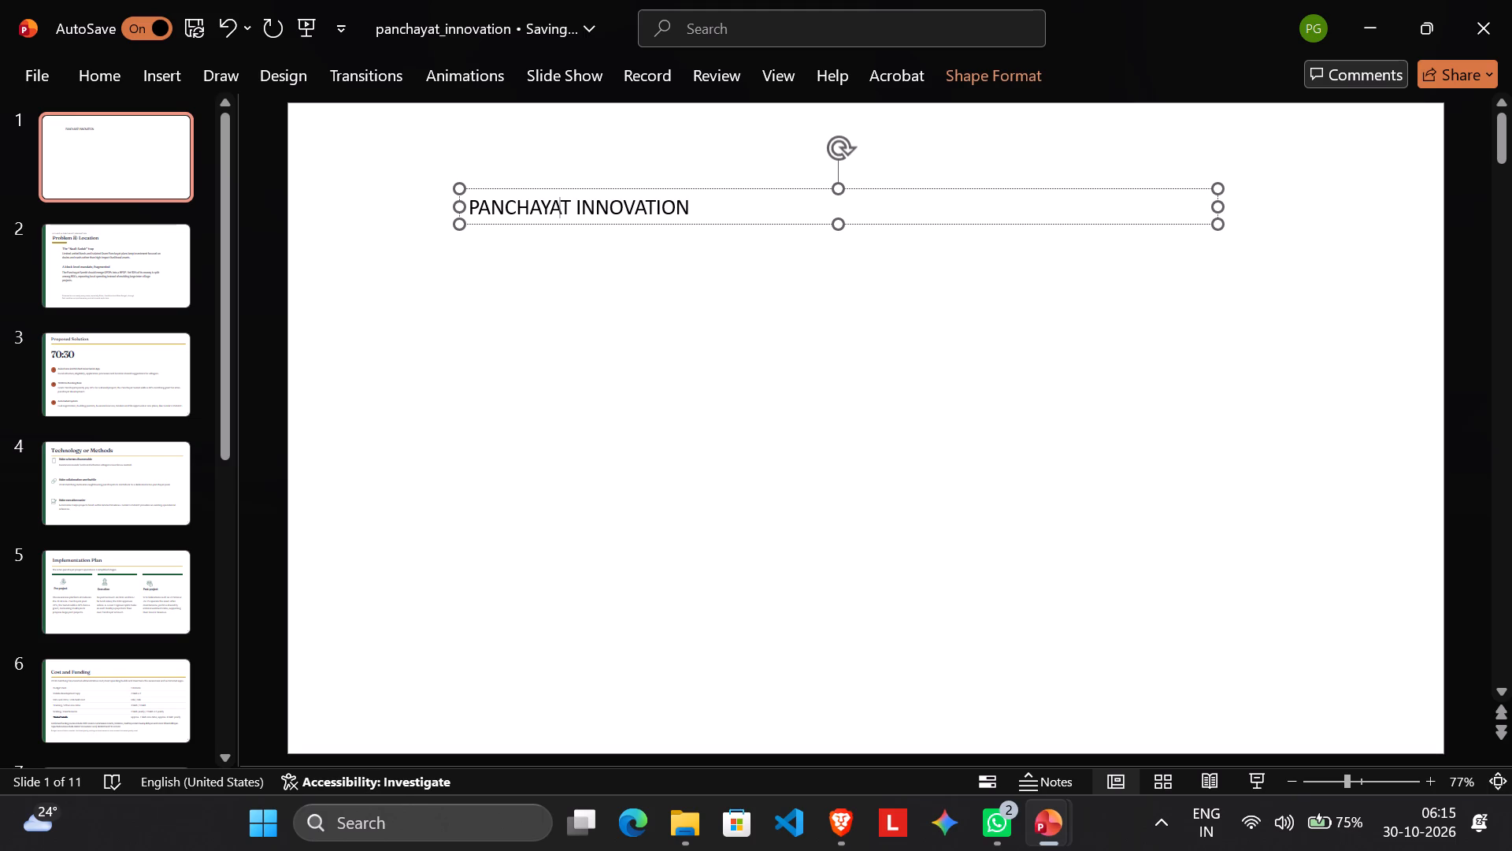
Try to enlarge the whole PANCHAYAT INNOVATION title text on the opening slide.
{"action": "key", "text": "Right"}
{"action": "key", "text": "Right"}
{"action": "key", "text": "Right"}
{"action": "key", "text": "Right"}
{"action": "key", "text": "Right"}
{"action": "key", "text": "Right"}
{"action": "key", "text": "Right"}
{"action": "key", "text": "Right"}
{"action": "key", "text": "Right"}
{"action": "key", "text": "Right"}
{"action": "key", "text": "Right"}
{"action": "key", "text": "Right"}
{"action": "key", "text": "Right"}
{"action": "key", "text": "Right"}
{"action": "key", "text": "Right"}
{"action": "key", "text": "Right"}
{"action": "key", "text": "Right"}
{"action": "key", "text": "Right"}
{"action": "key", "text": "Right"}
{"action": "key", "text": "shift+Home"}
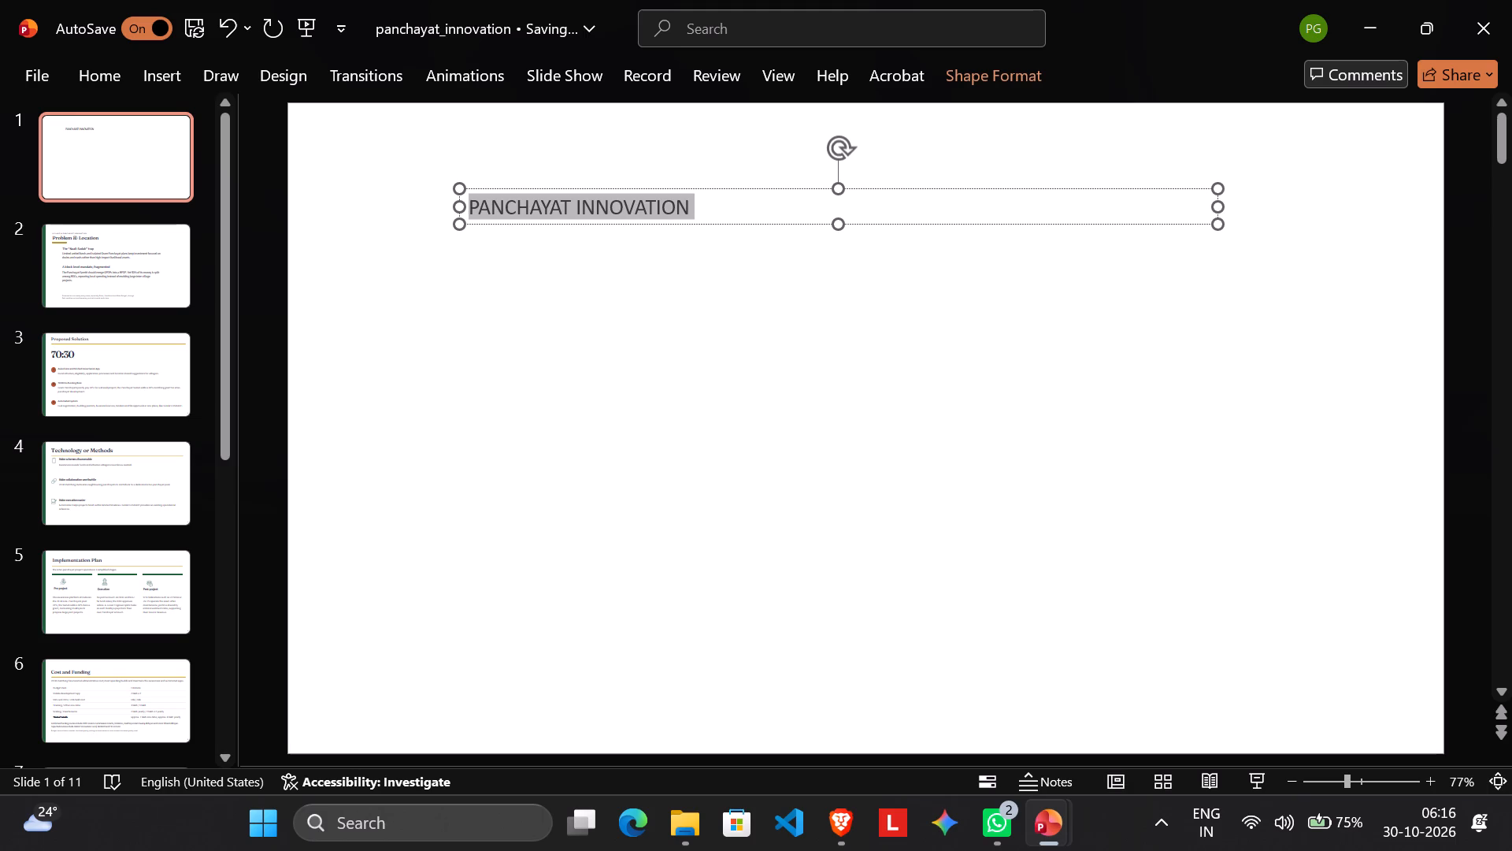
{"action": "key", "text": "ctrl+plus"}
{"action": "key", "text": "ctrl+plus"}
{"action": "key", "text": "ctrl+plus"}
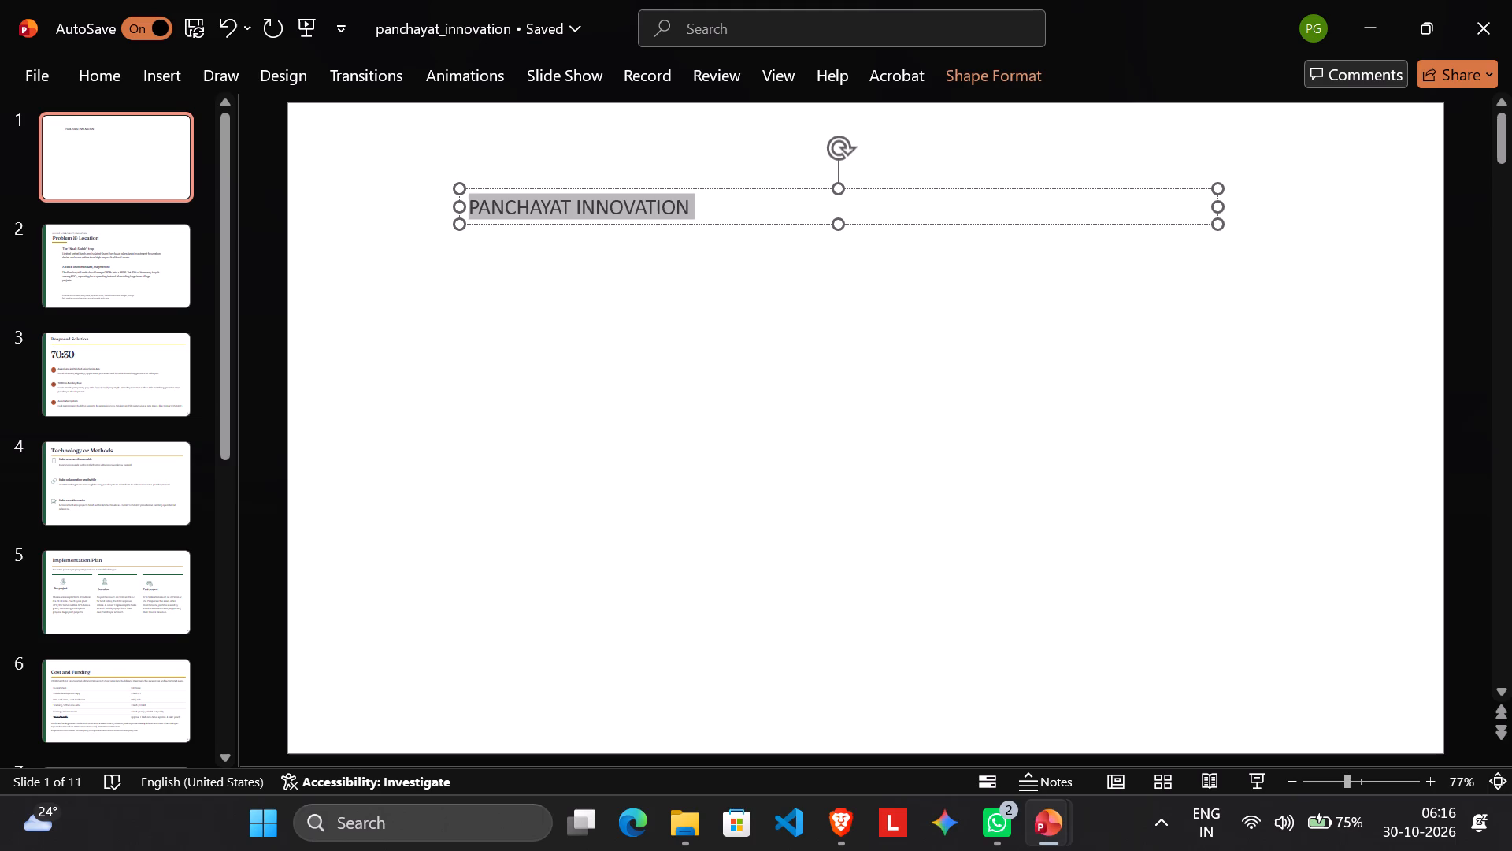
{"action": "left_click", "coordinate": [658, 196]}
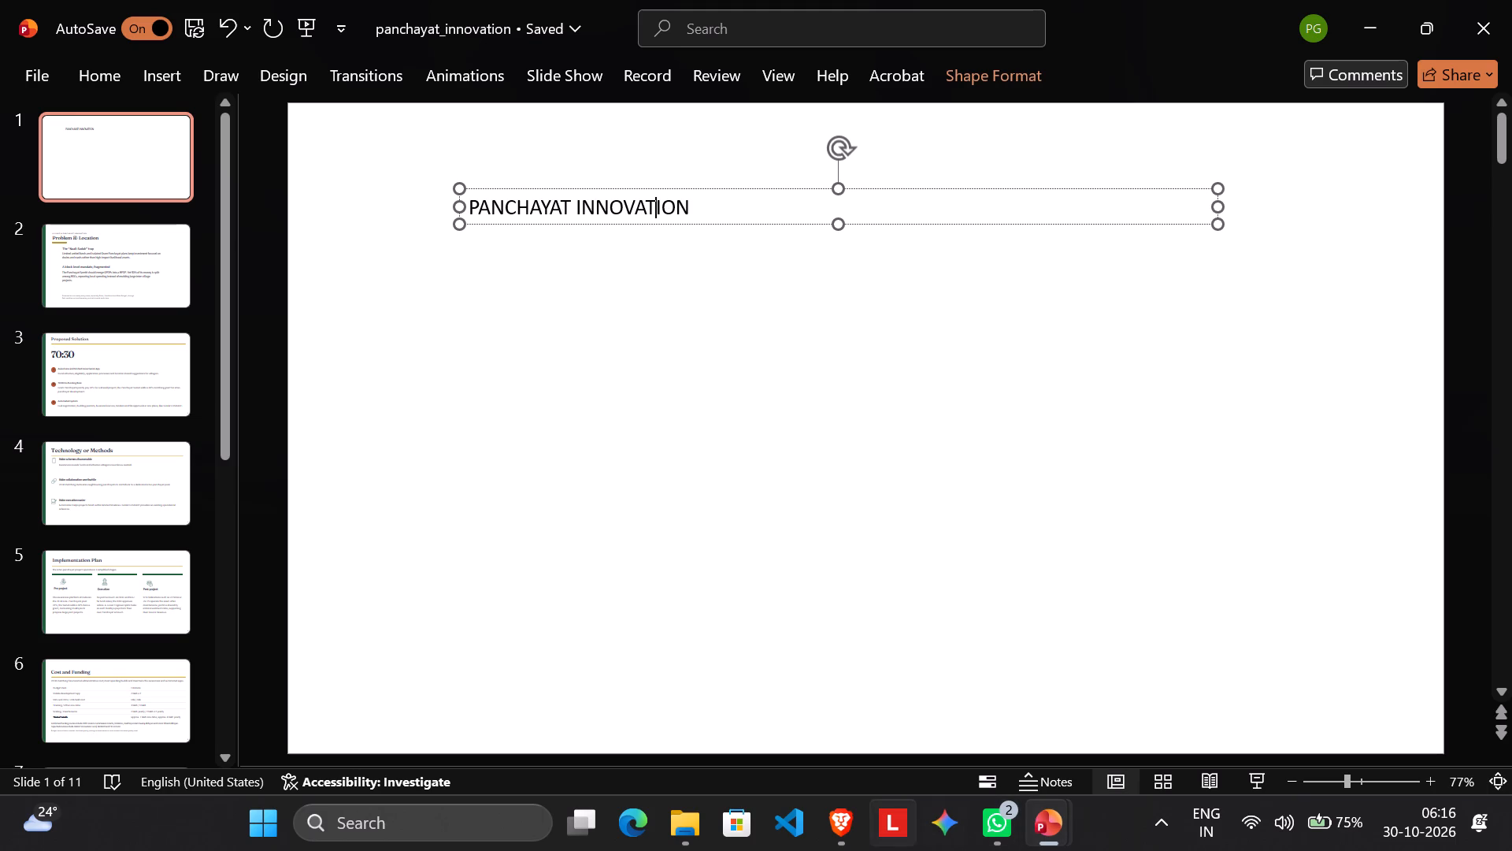
Check the theme name on the challenge website in Brave and extend the PowerPoint opening slide's title to VILLAGE & PANCHAYAT INNOVATION.
{"action": "left_click", "coordinate": [845, 828]}
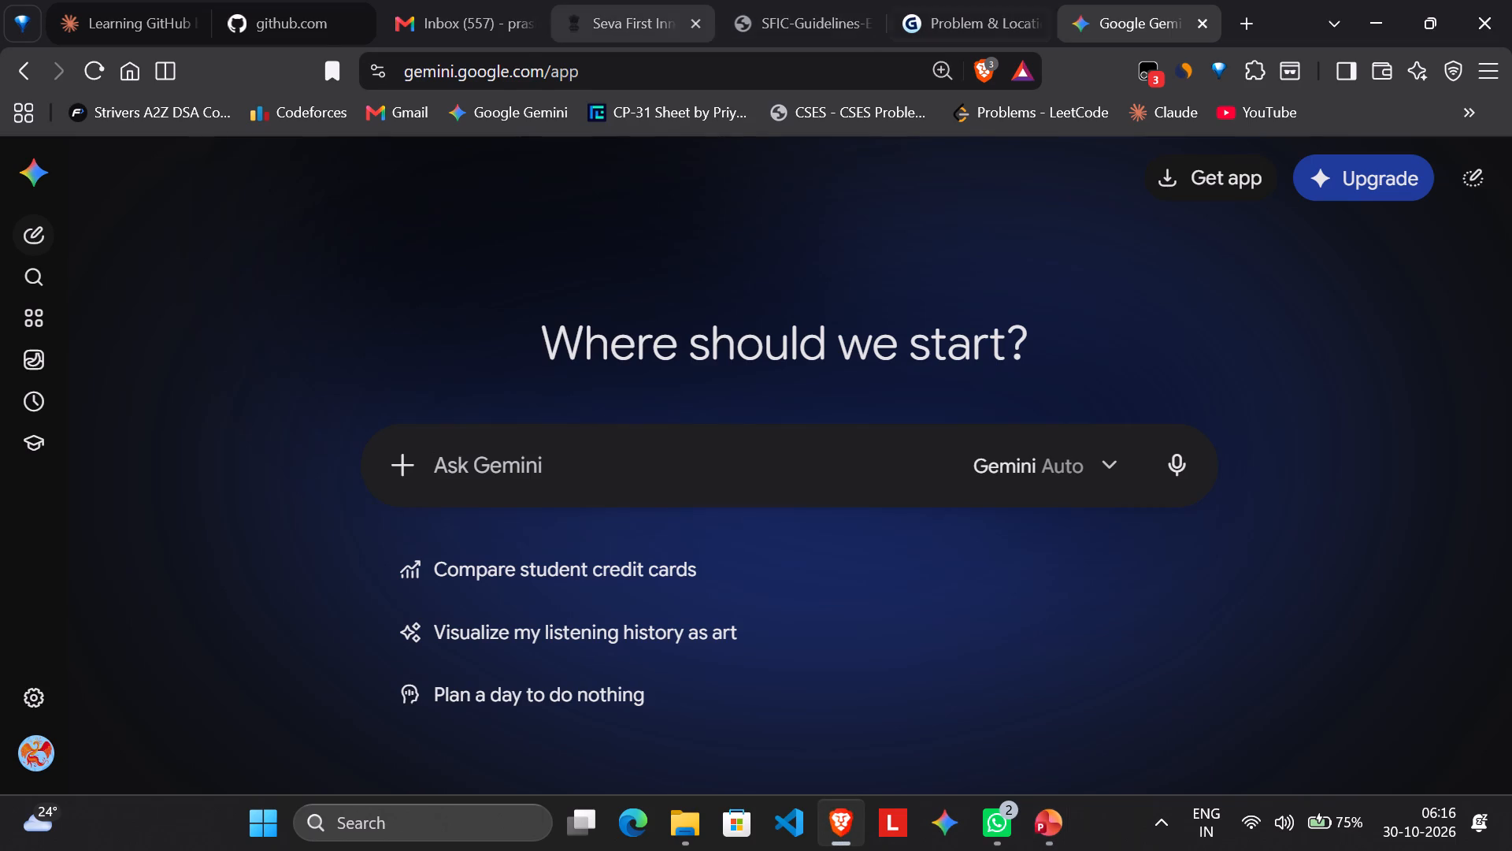
{"action": "left_click", "coordinate": [687, 0]}
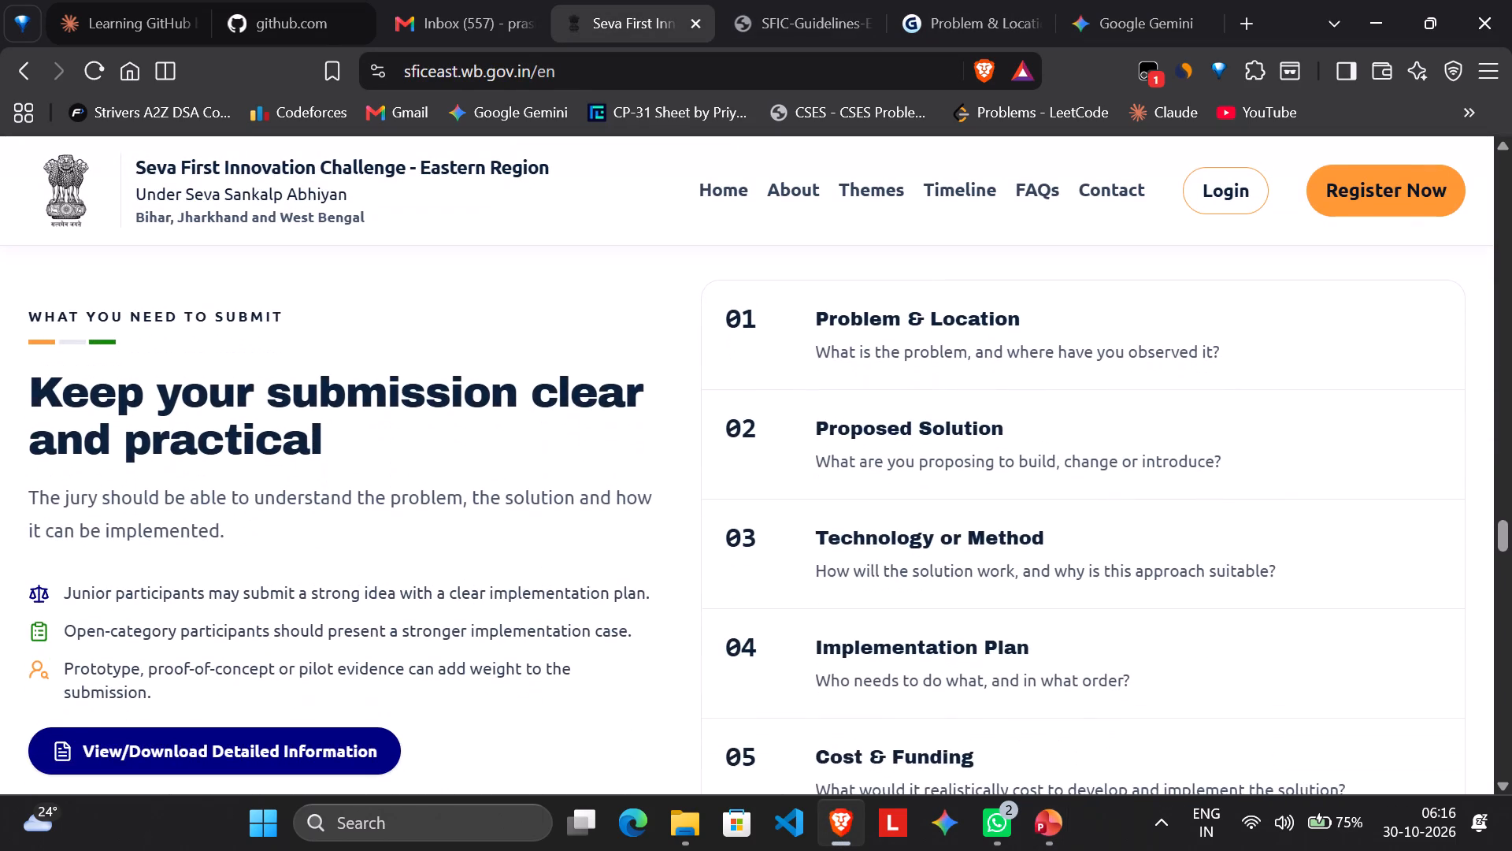
{"action": "scroll", "coordinate": [452, 548], "scroll_direction": "up", "scroll_amount": 6}
{"action": "left_click", "coordinate": [875, 184]}
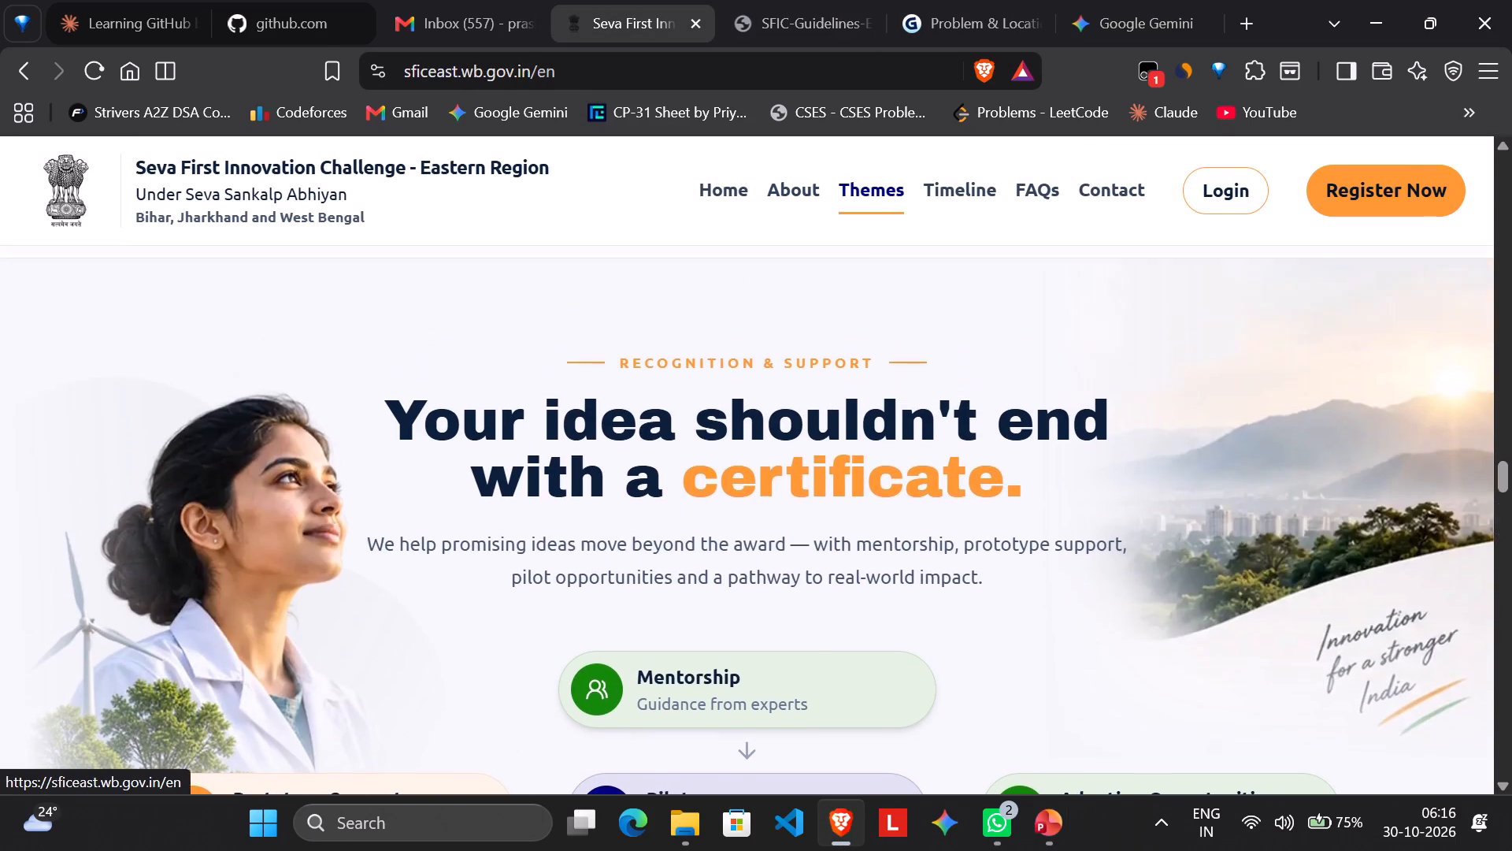
{"action": "scroll", "coordinate": [460, 565], "scroll_direction": "down", "scroll_amount": 2}
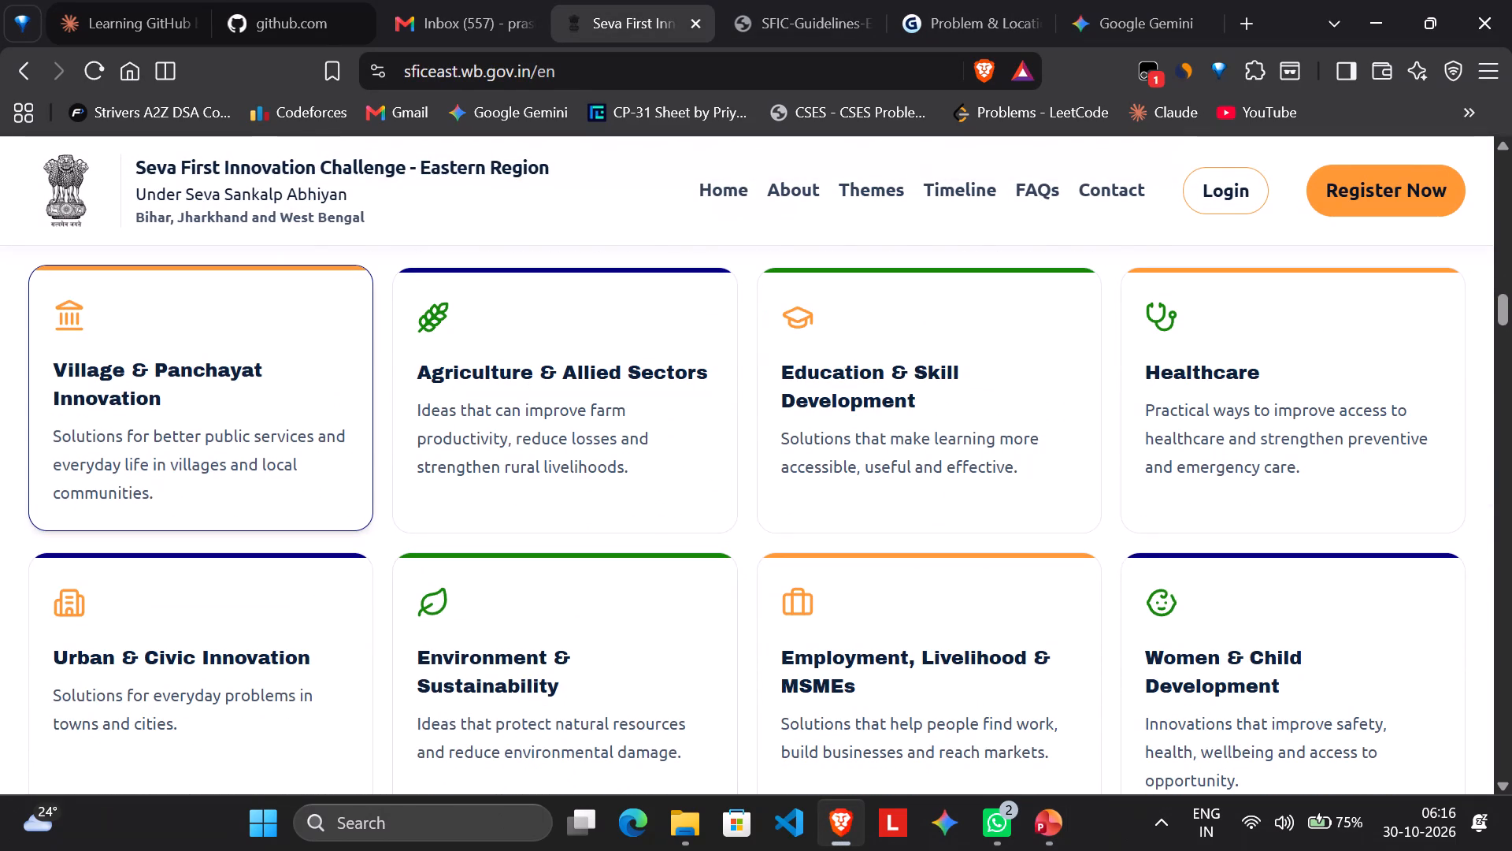
{"action": "left_click_drag", "start_coordinate": [161, 386], "coordinate": [101, 363]}
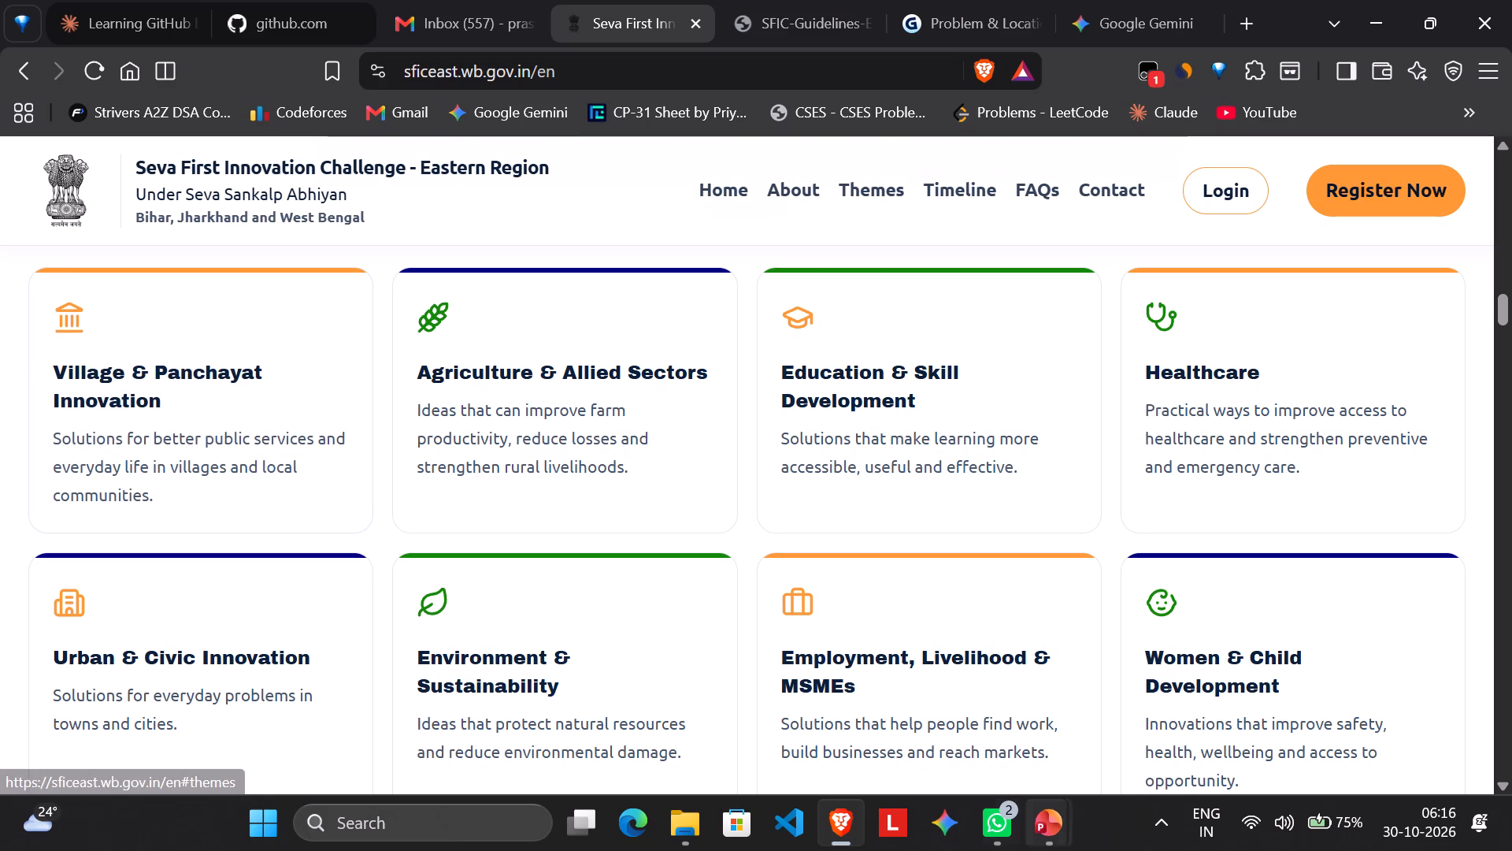
{"action": "left_click", "coordinate": [1057, 818]}
{"action": "left_click", "coordinate": [847, 661]}
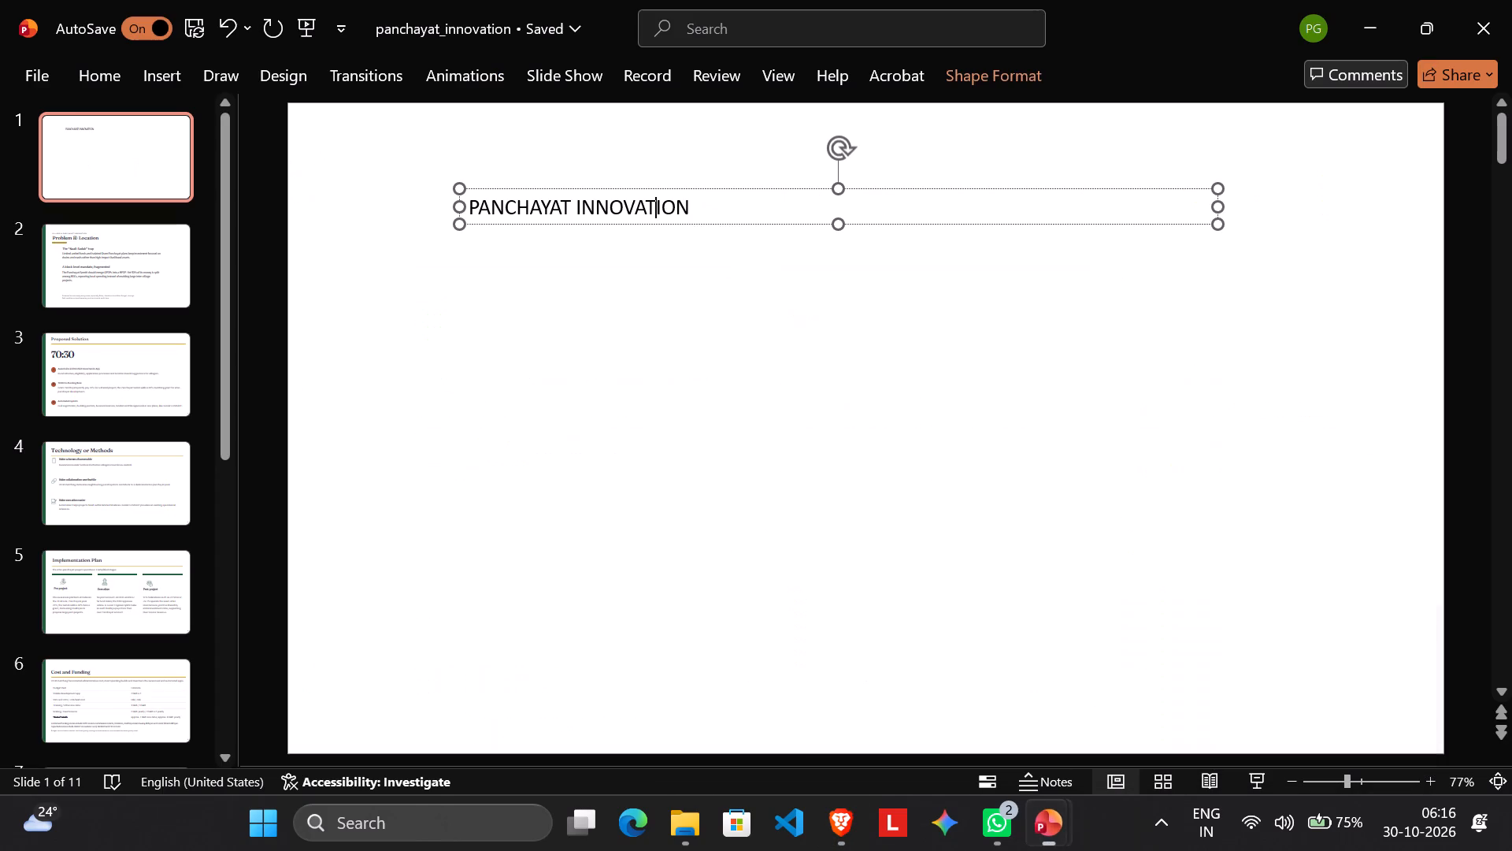
{"action": "left_click", "coordinate": [469, 197]}
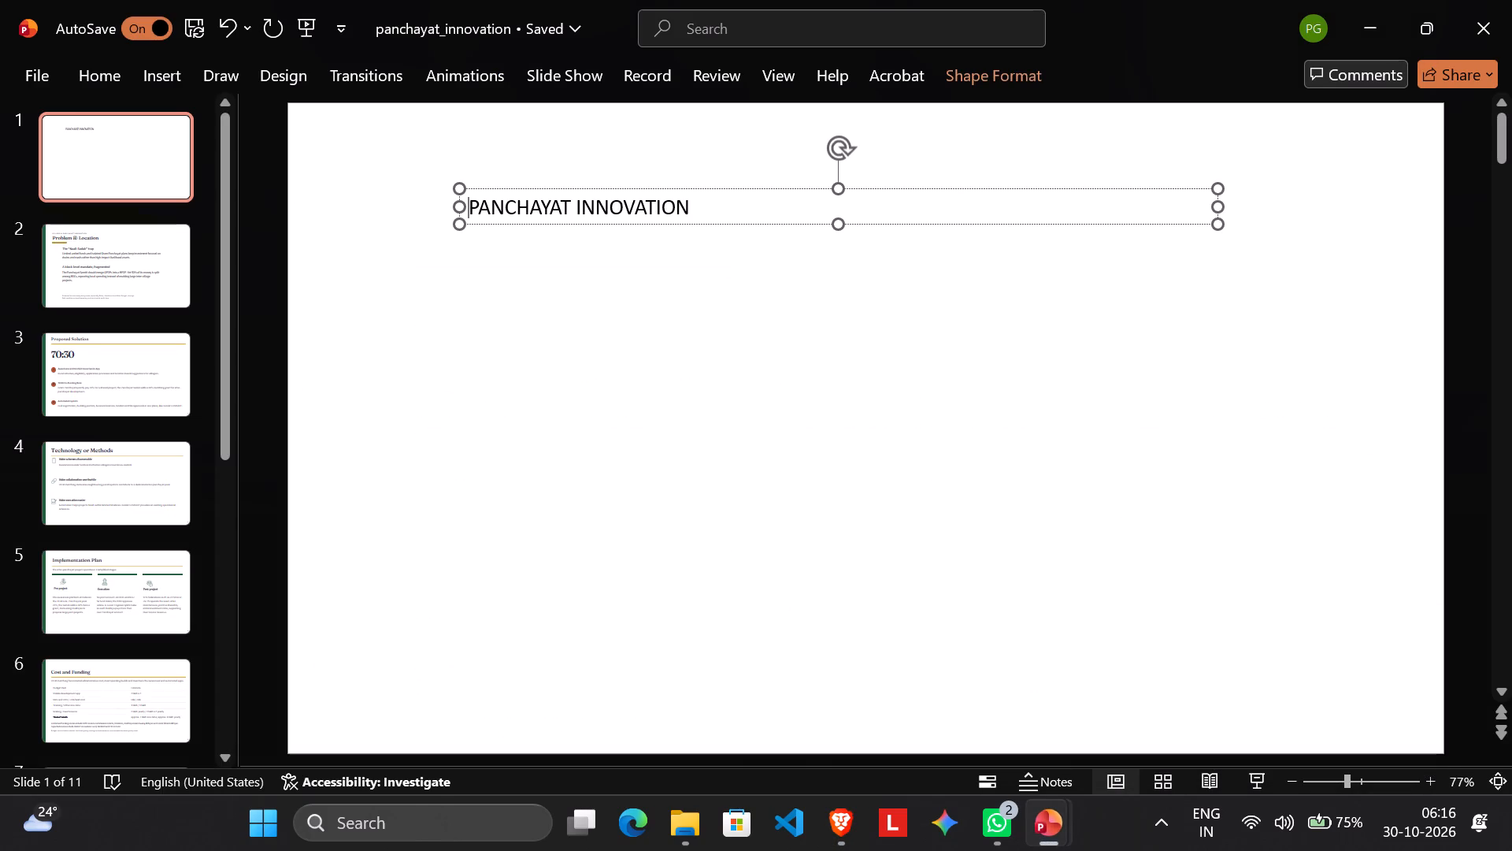
{"action": "type", "text": "VILLAGE"}
{"action": "key", "text": "space"}
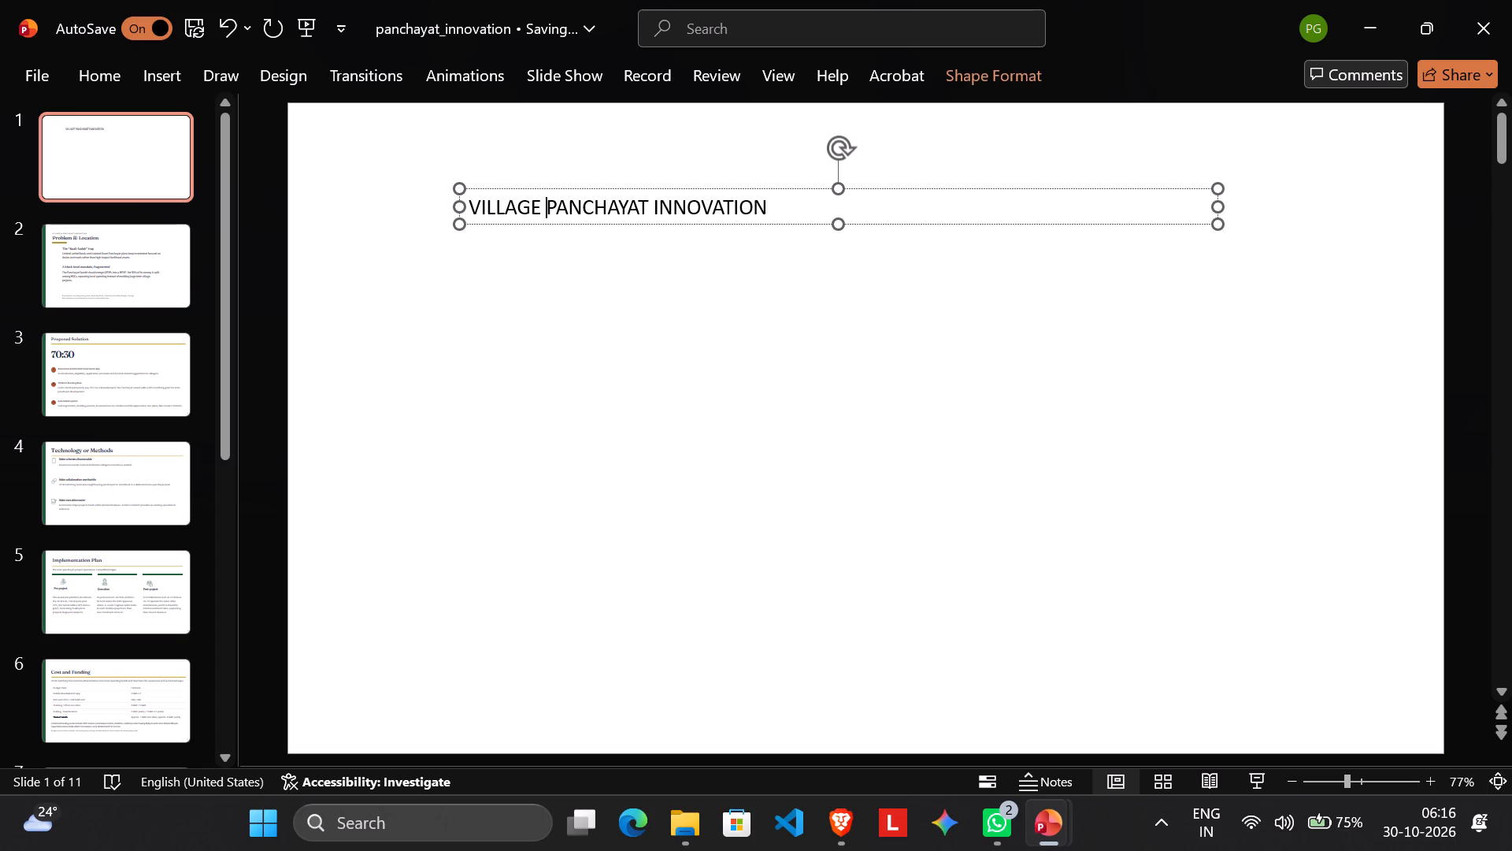
{"action": "type", "text": "&"}
{"action": "key", "text": "space"}
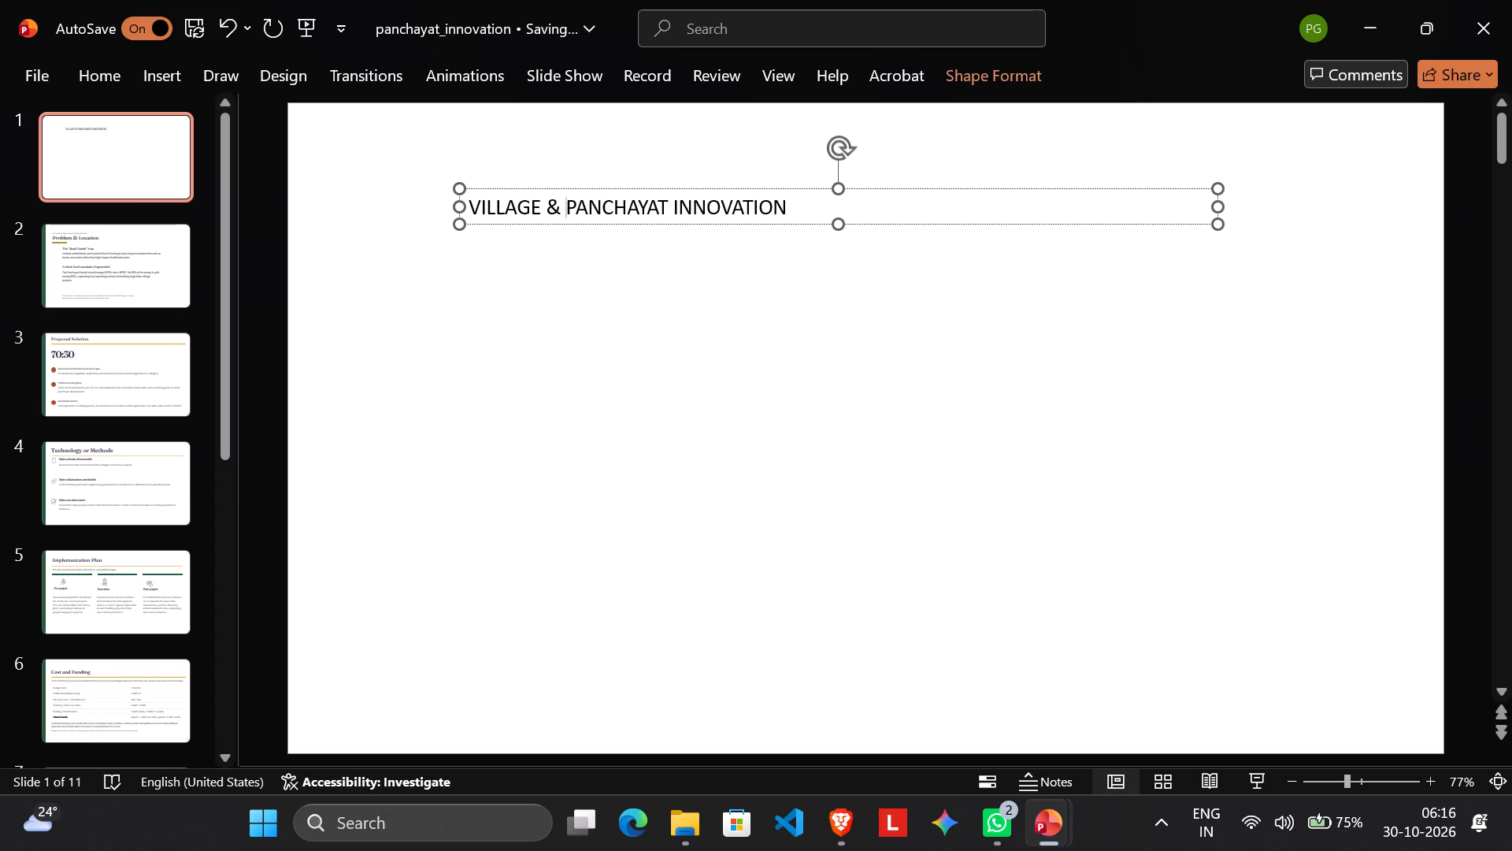
{"action": "left_click", "coordinate": [572, 310]}
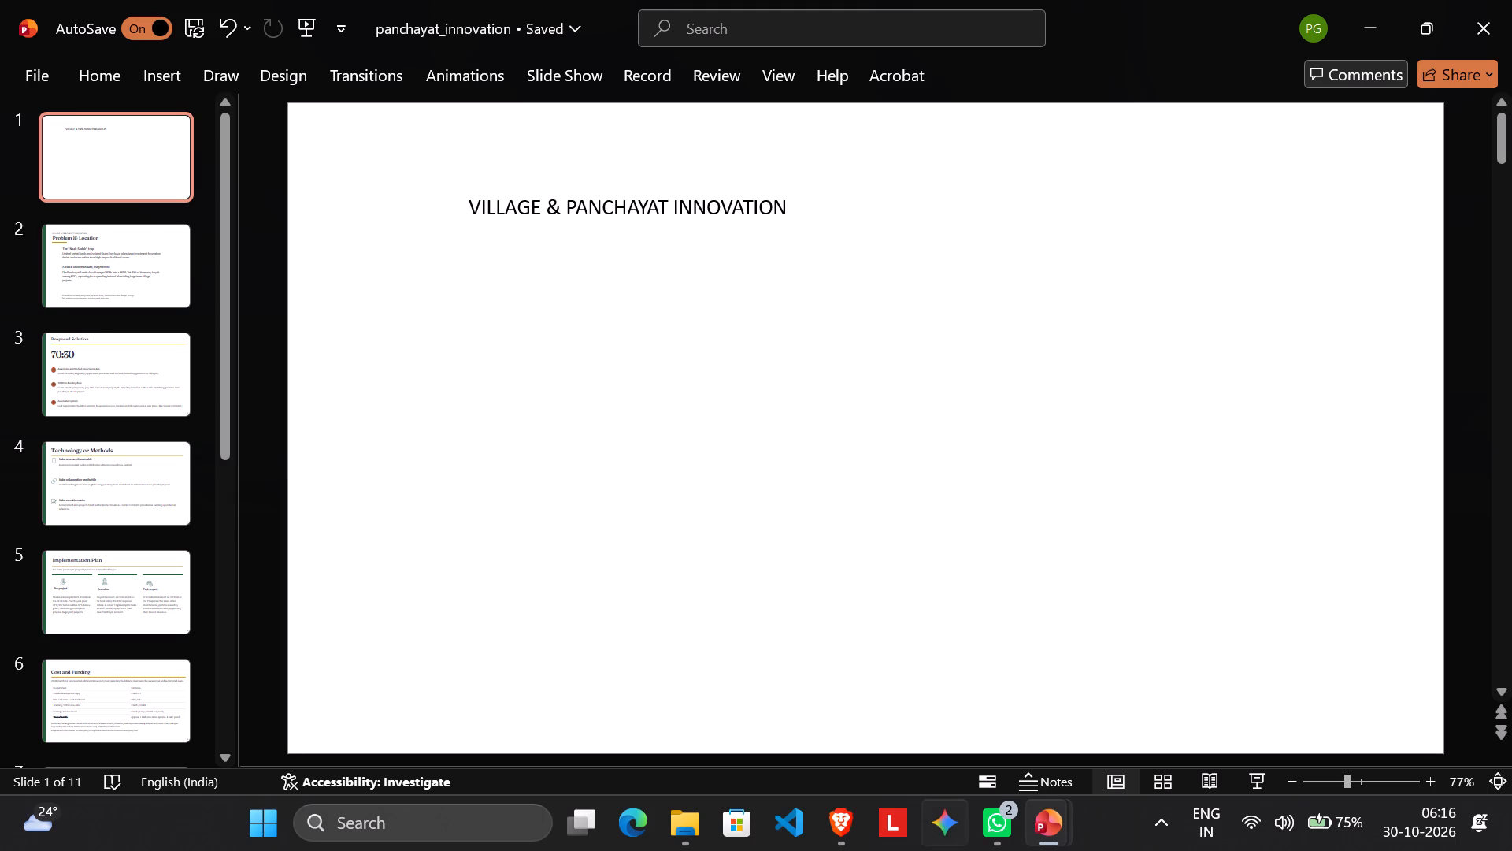
Switch to Brave and look through the Seva First Innovation Challenge page from its themes down to the contact footer.
{"action": "left_click", "coordinate": [858, 836]}
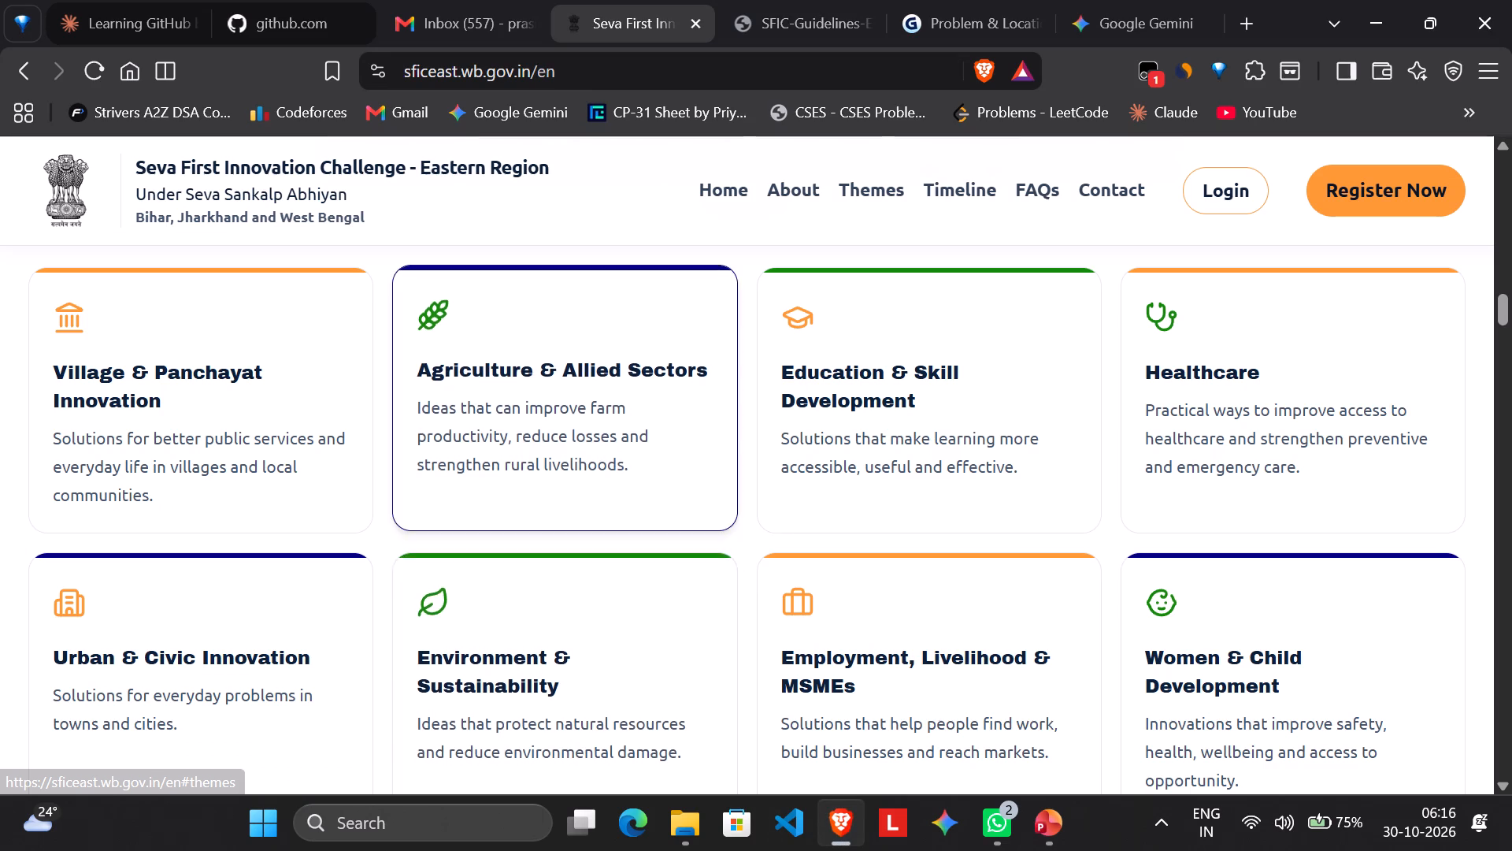
{"action": "scroll", "coordinate": [482, 527], "scroll_direction": "up", "scroll_amount": 2}
{"action": "scroll", "coordinate": [473, 524], "scroll_direction": "down", "scroll_amount": 10}
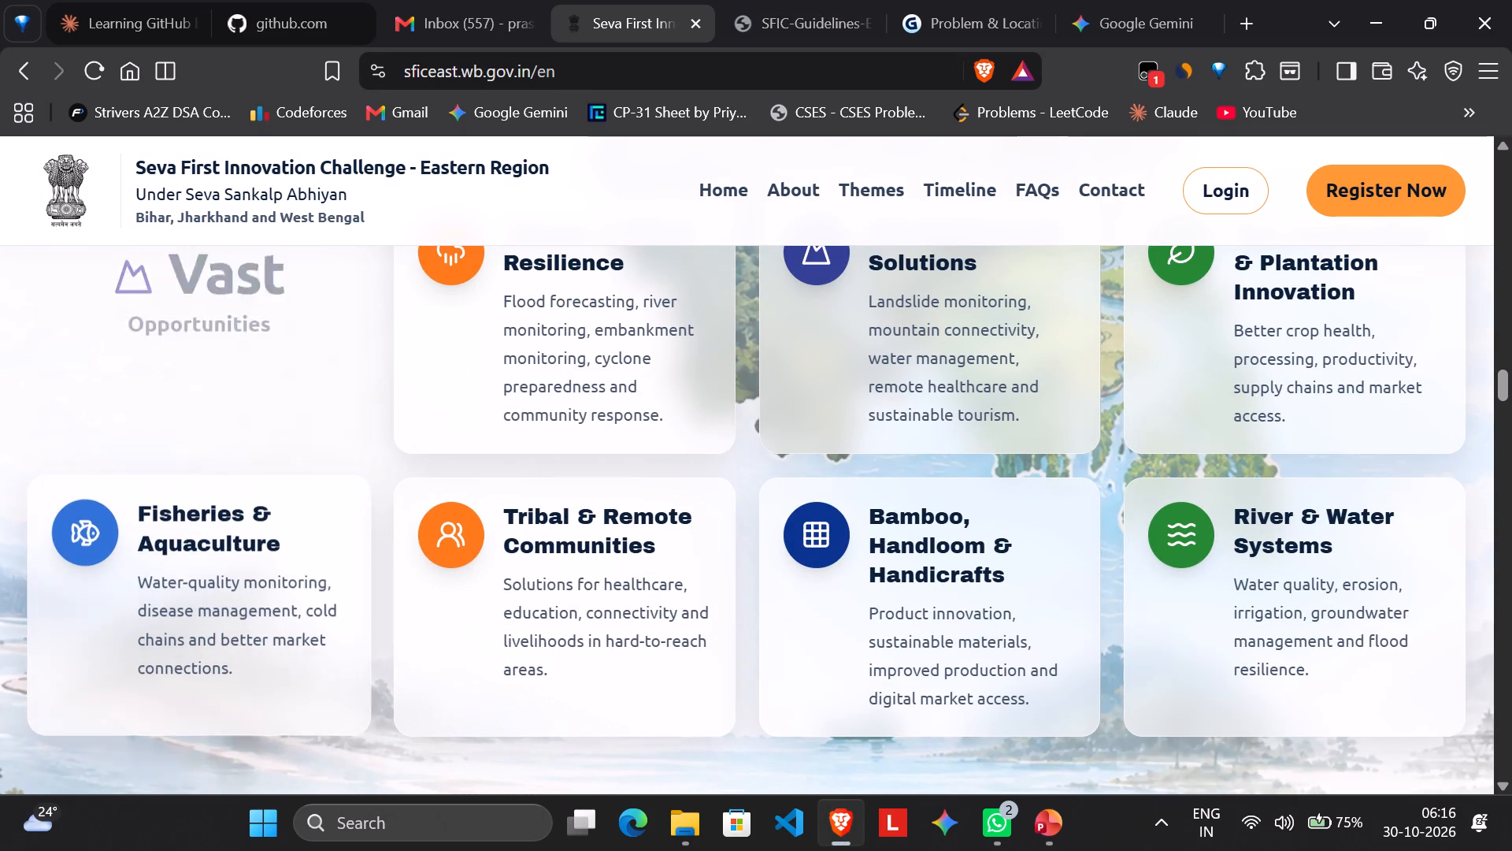
{"action": "scroll", "coordinate": [378, 440], "scroll_direction": "down", "scroll_amount": 20}
{"action": "scroll", "coordinate": [368, 465], "scroll_direction": "down", "scroll_amount": 6}
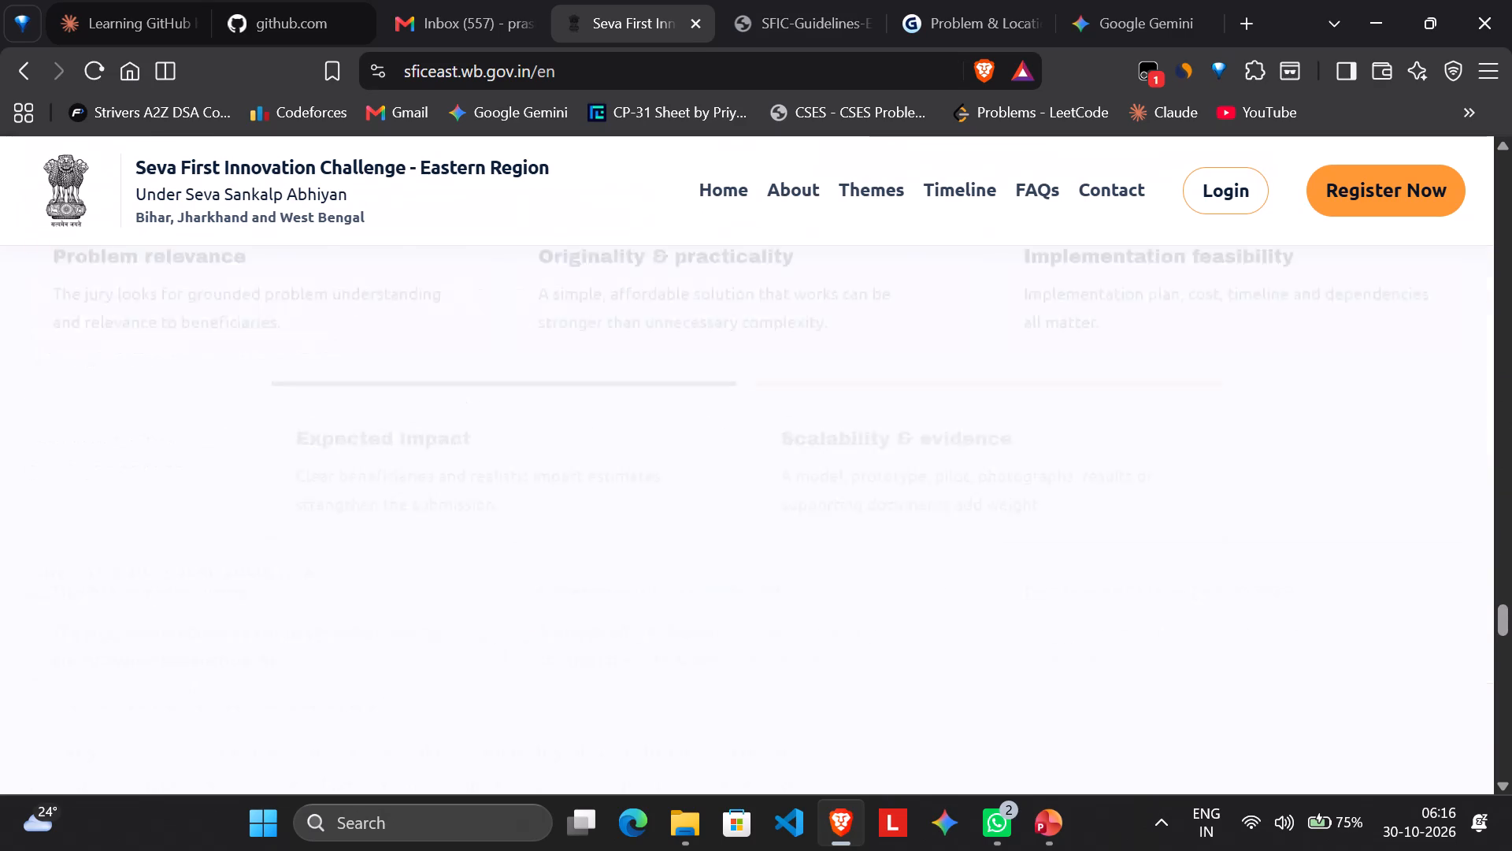
{"action": "scroll", "coordinate": [368, 465], "scroll_direction": "down", "scroll_amount": 20}
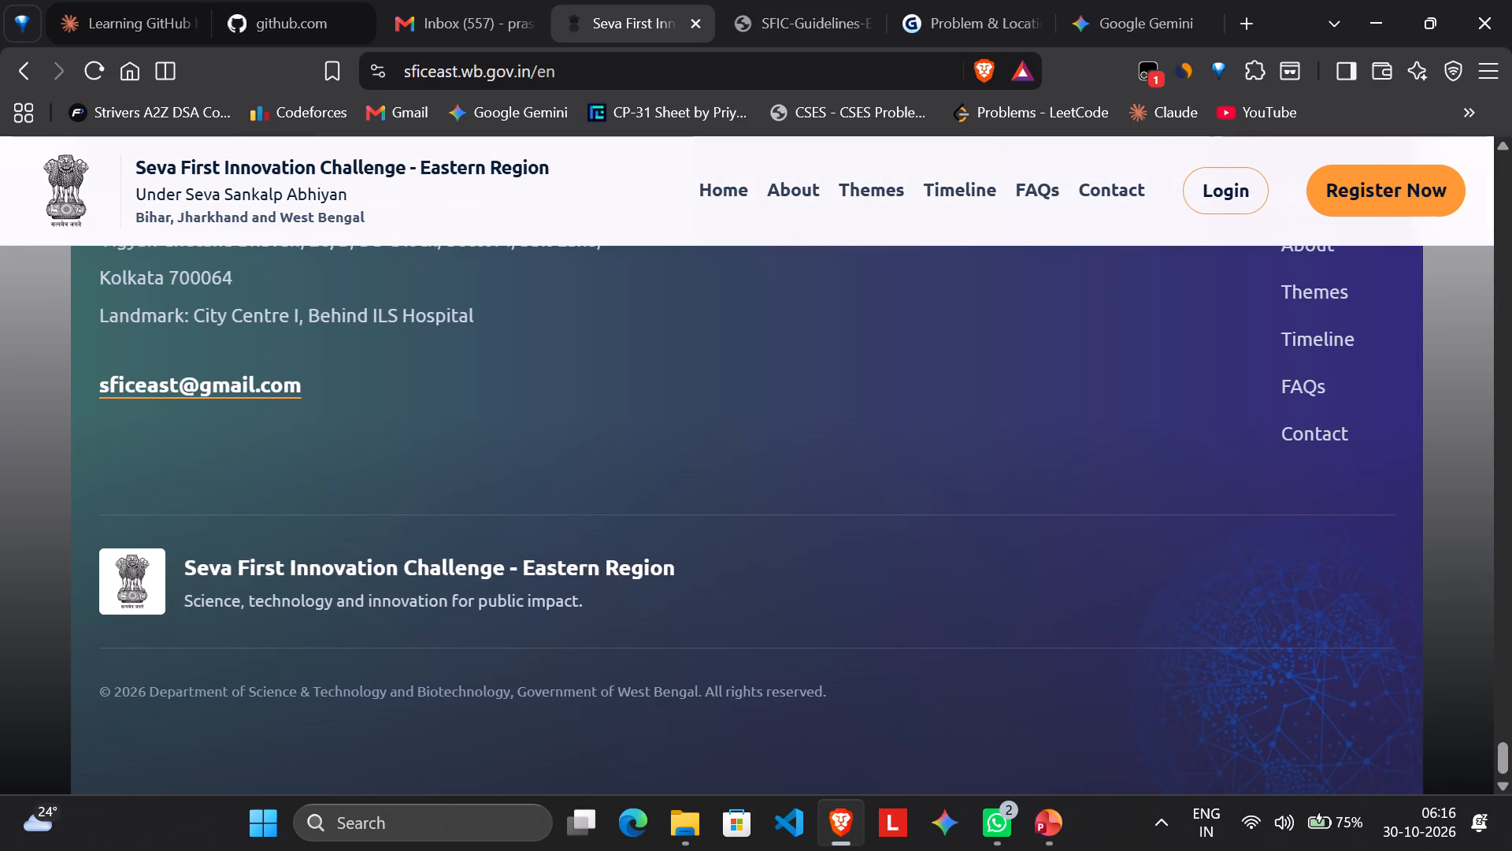
Read the answer to "Are there prizes?" in the challenge website's FAQ section and collapse it.
{"action": "scroll", "coordinate": [364, 459], "scroll_direction": "up", "scroll_amount": 2}
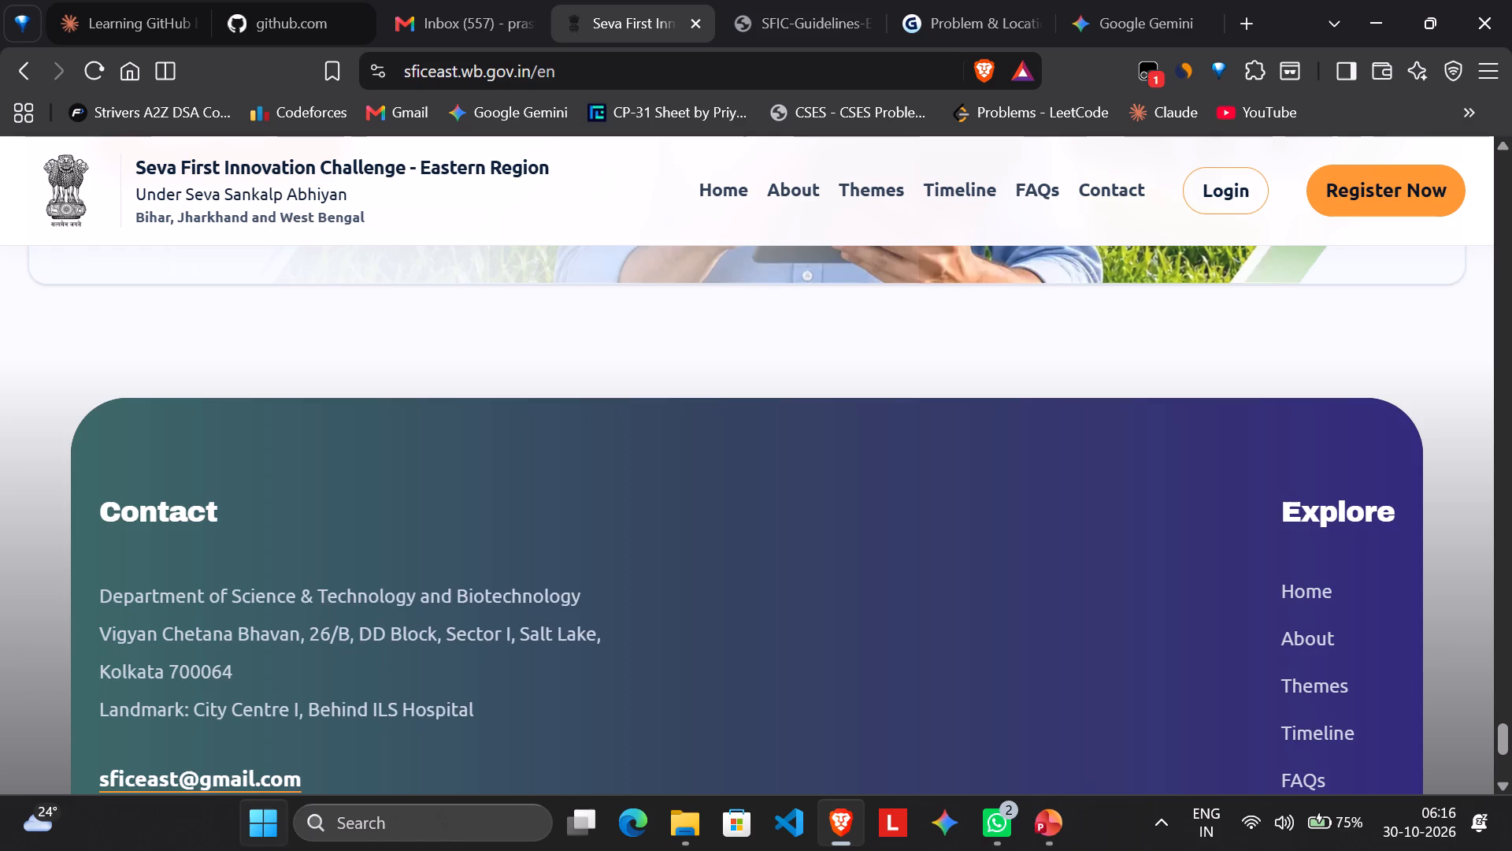
{"action": "scroll", "coordinate": [440, 739], "scroll_direction": "up", "scroll_amount": 2}
{"action": "scroll", "coordinate": [554, 689], "scroll_direction": "up", "scroll_amount": 2}
{"action": "scroll", "coordinate": [535, 585], "scroll_direction": "up", "scroll_amount": 2}
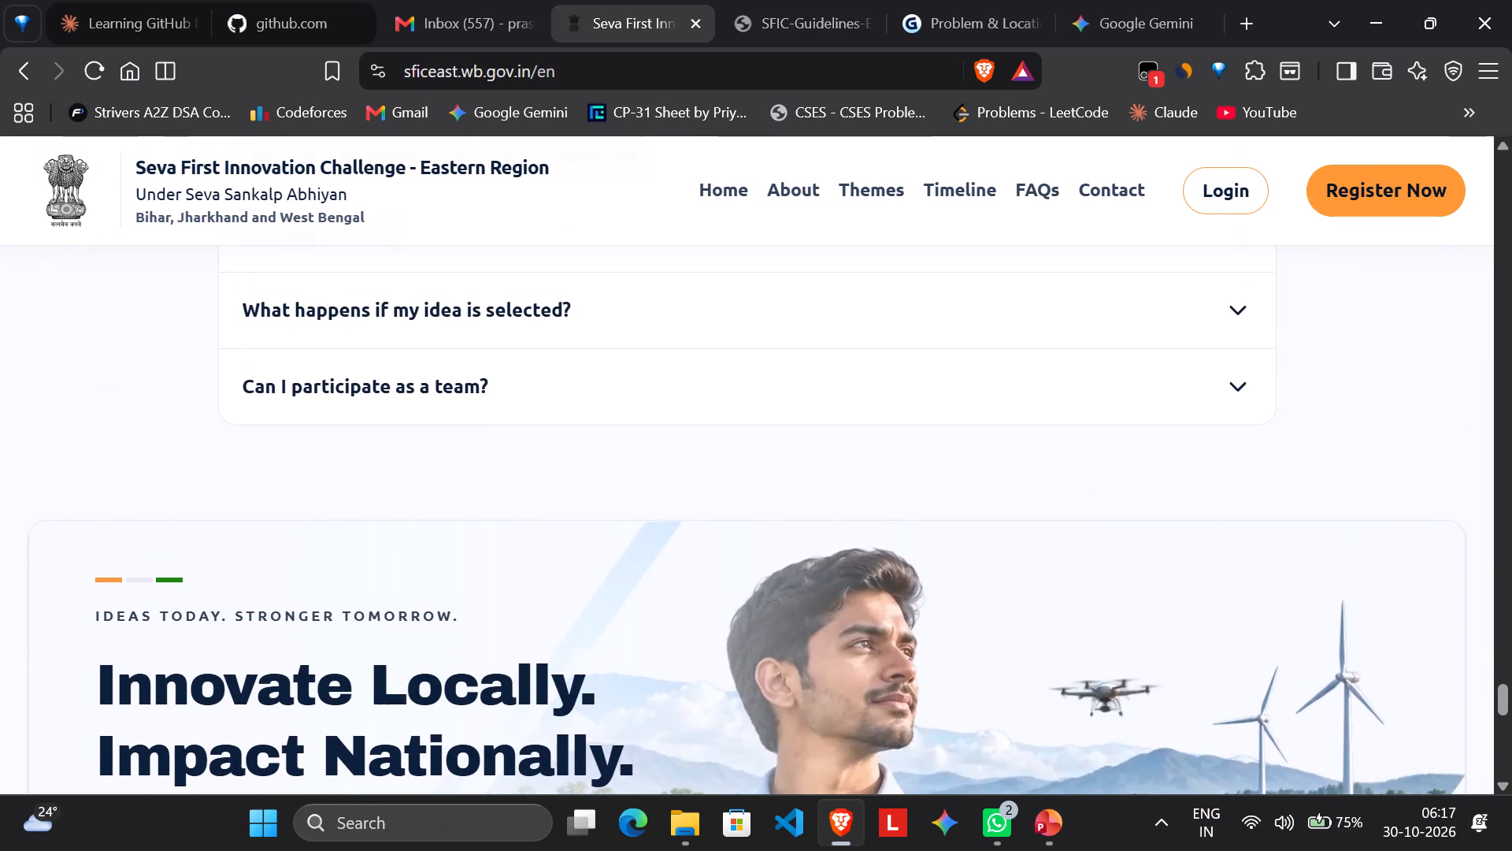
{"action": "scroll", "coordinate": [458, 742], "scroll_direction": "up", "scroll_amount": 3}
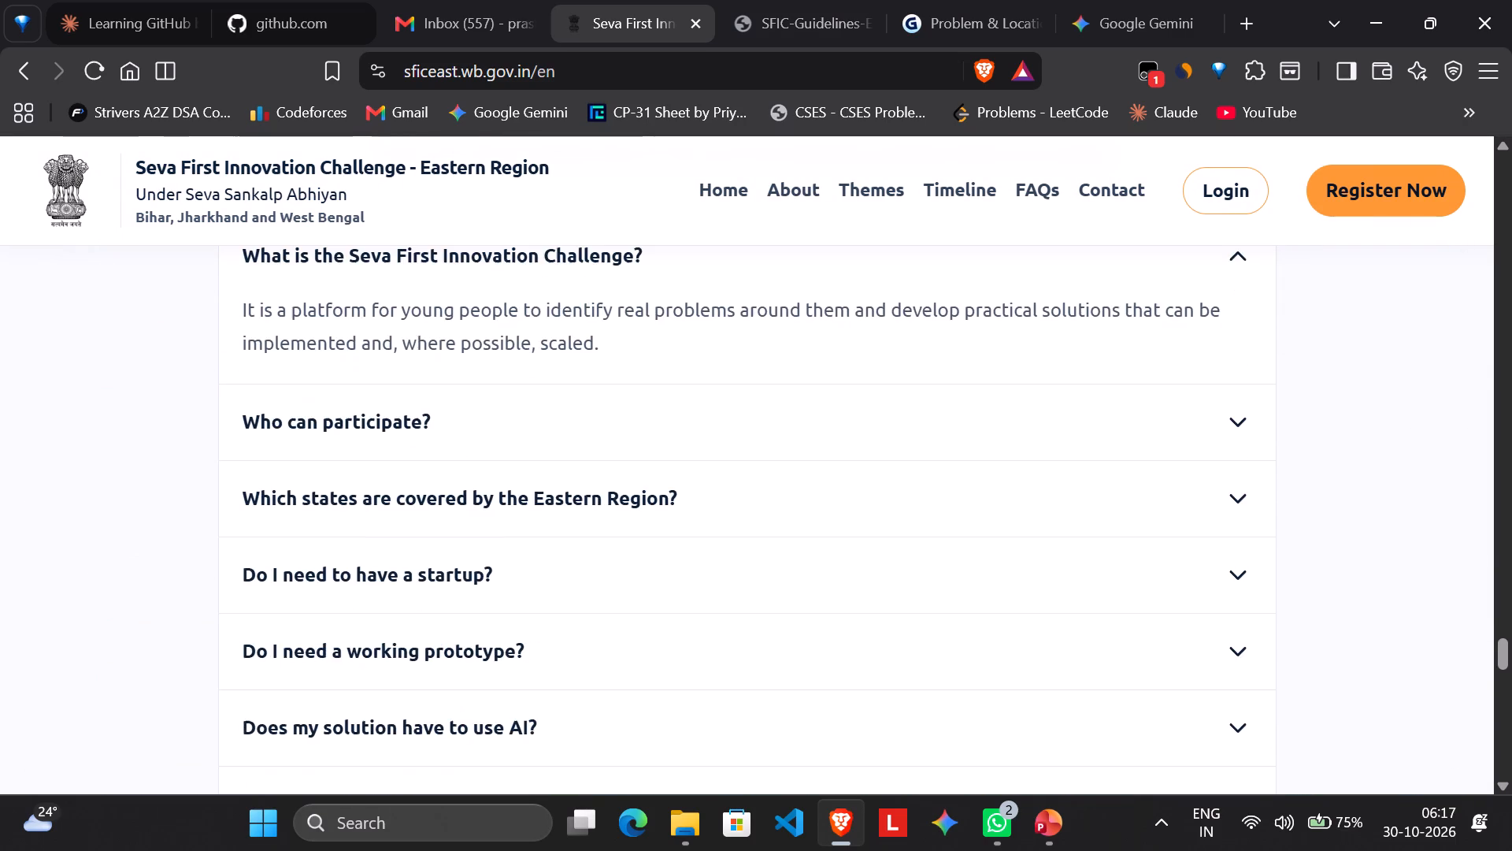
{"action": "scroll", "coordinate": [455, 742], "scroll_direction": "down", "scroll_amount": 3}
{"action": "left_click", "coordinate": [487, 568]}
{"action": "left_click_drag", "start_coordinate": [539, 574], "coordinate": [891, 615]}
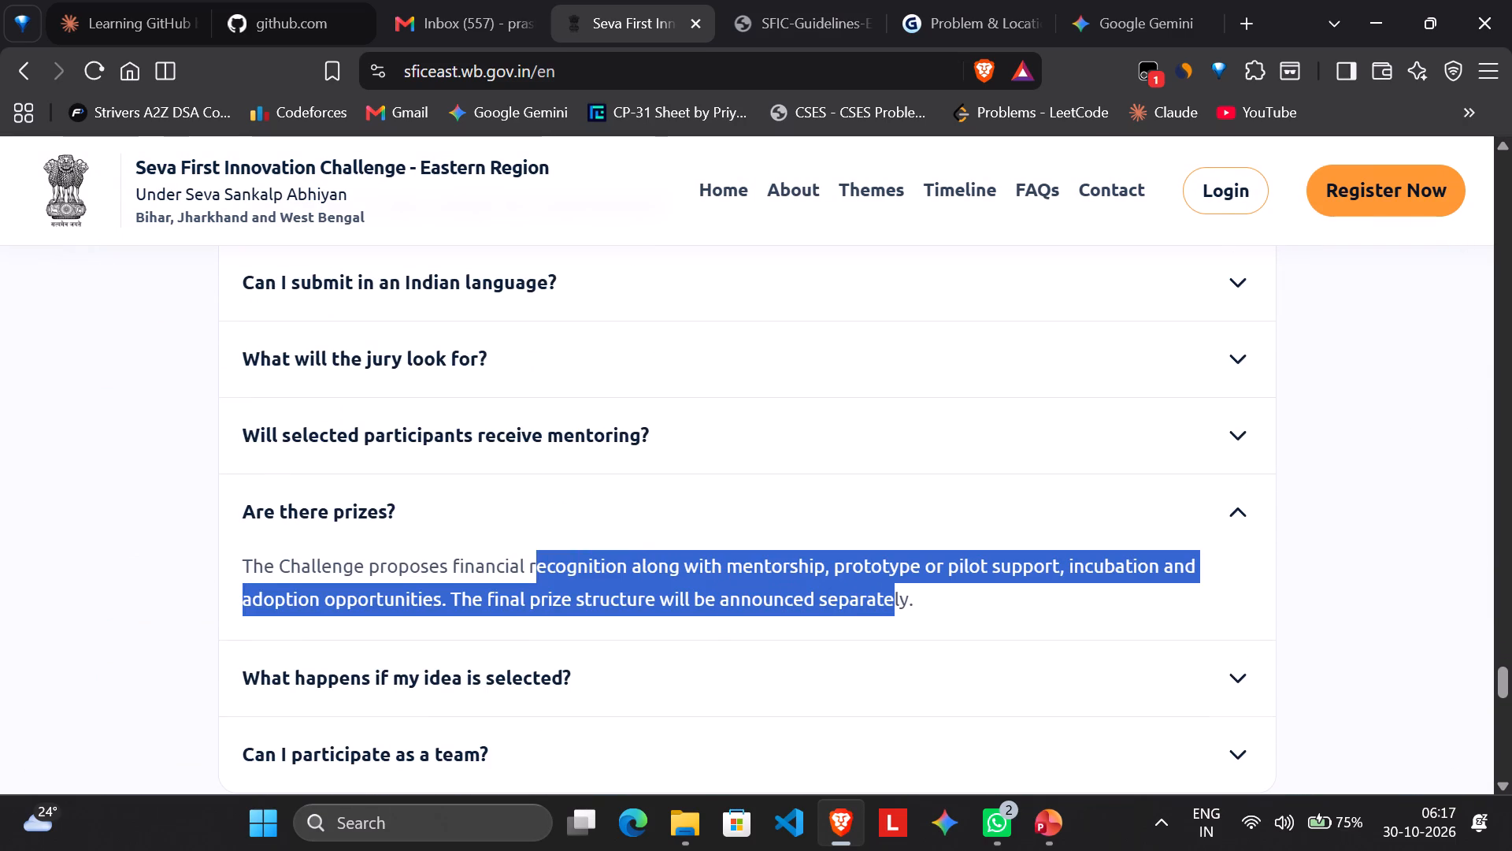
{"action": "left_click_drag", "start_coordinate": [891, 615], "coordinate": [929, 615]}
{"action": "left_click", "coordinate": [929, 615]}
{"action": "left_click_drag", "start_coordinate": [911, 604], "coordinate": [905, 604]}
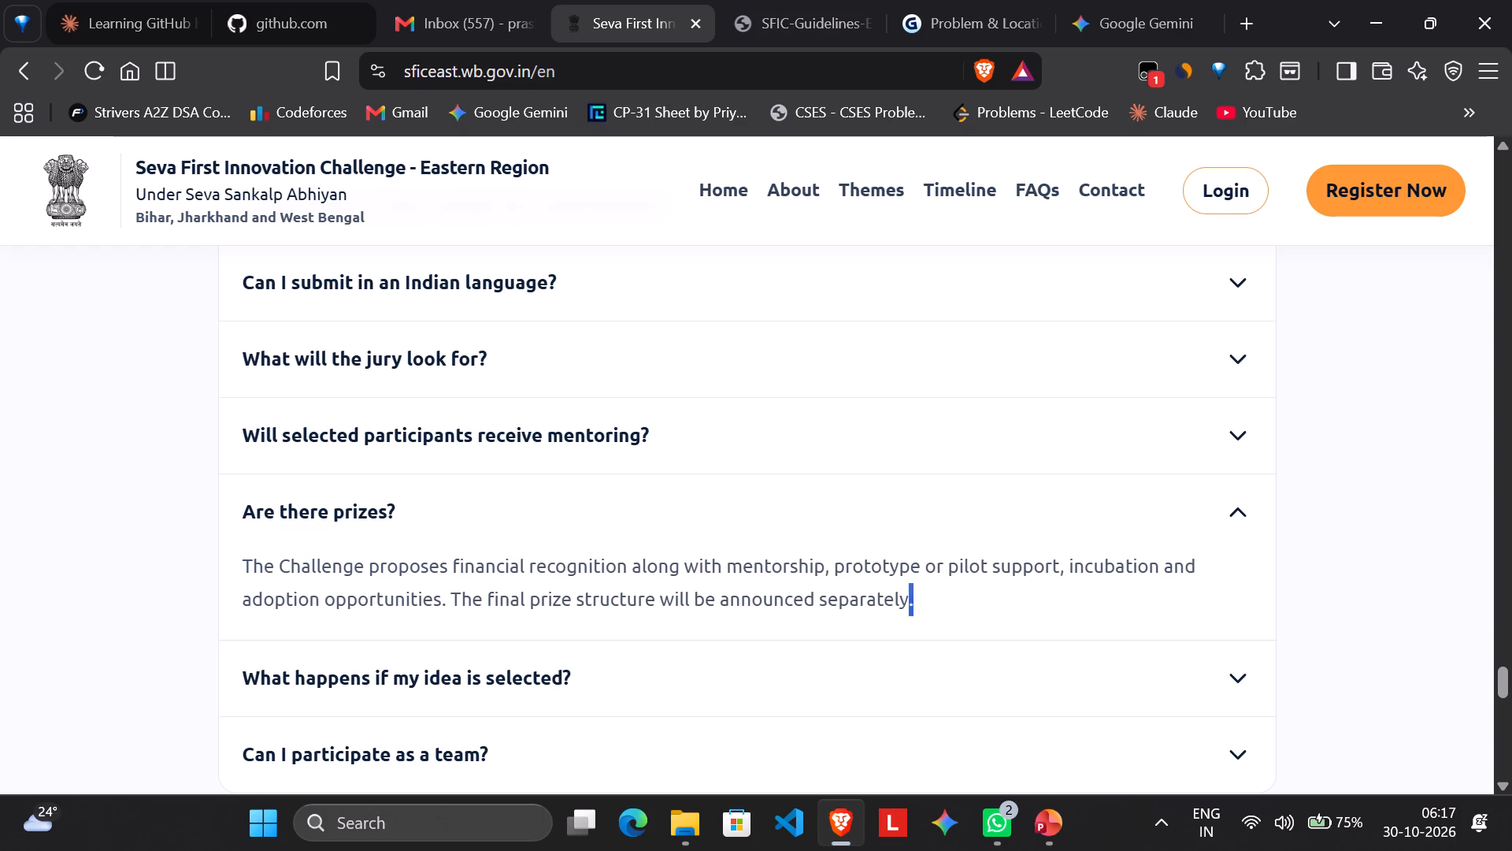
{"action": "left_click_drag", "start_coordinate": [905, 604], "coordinate": [243, 551]}
{"action": "left_click", "coordinate": [236, 551]}
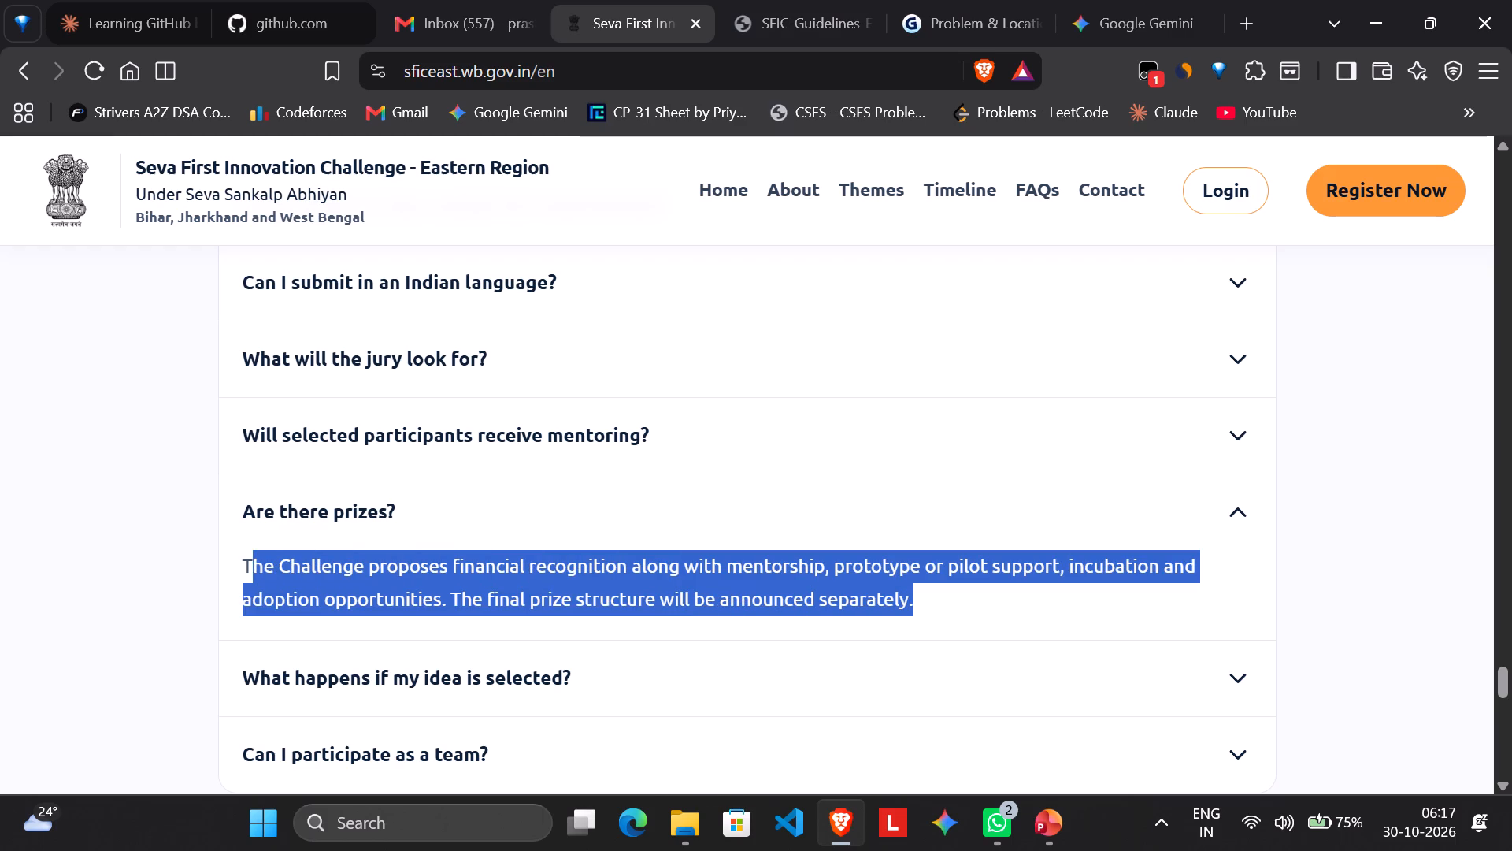
{"action": "left_click", "coordinate": [296, 511]}
Read the FAQ answers on jury criteria, Indian-language submissions and ideas outside the listed themes, plus the page's section on what the jury may look for.
{"action": "scroll", "coordinate": [296, 511], "scroll_direction": "up", "scroll_amount": 2}
{"action": "scroll", "coordinate": [314, 520], "scroll_direction": "down", "scroll_amount": 2}
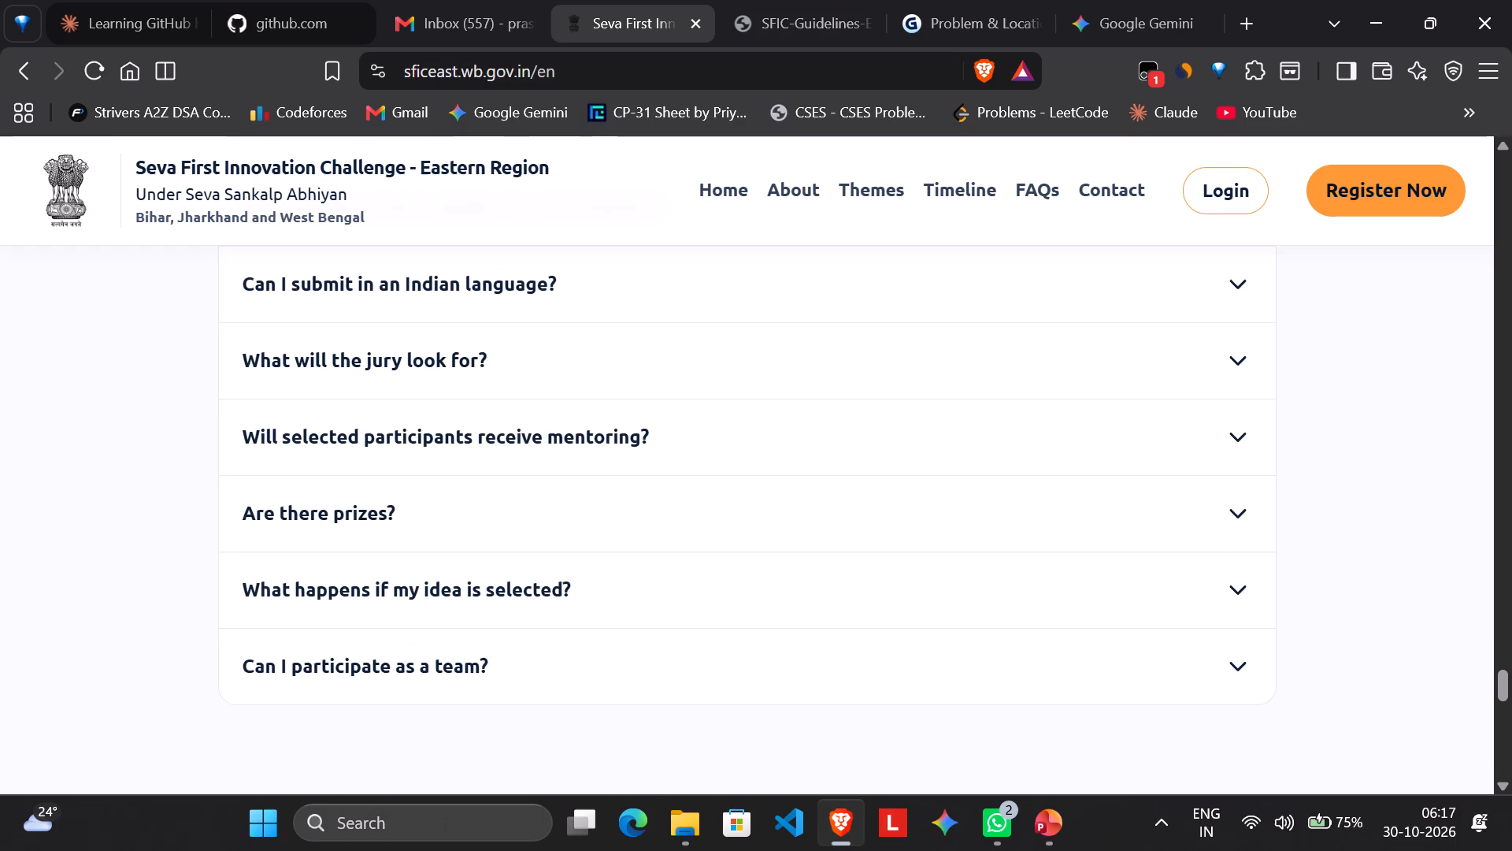
{"action": "left_click", "coordinate": [662, 363]}
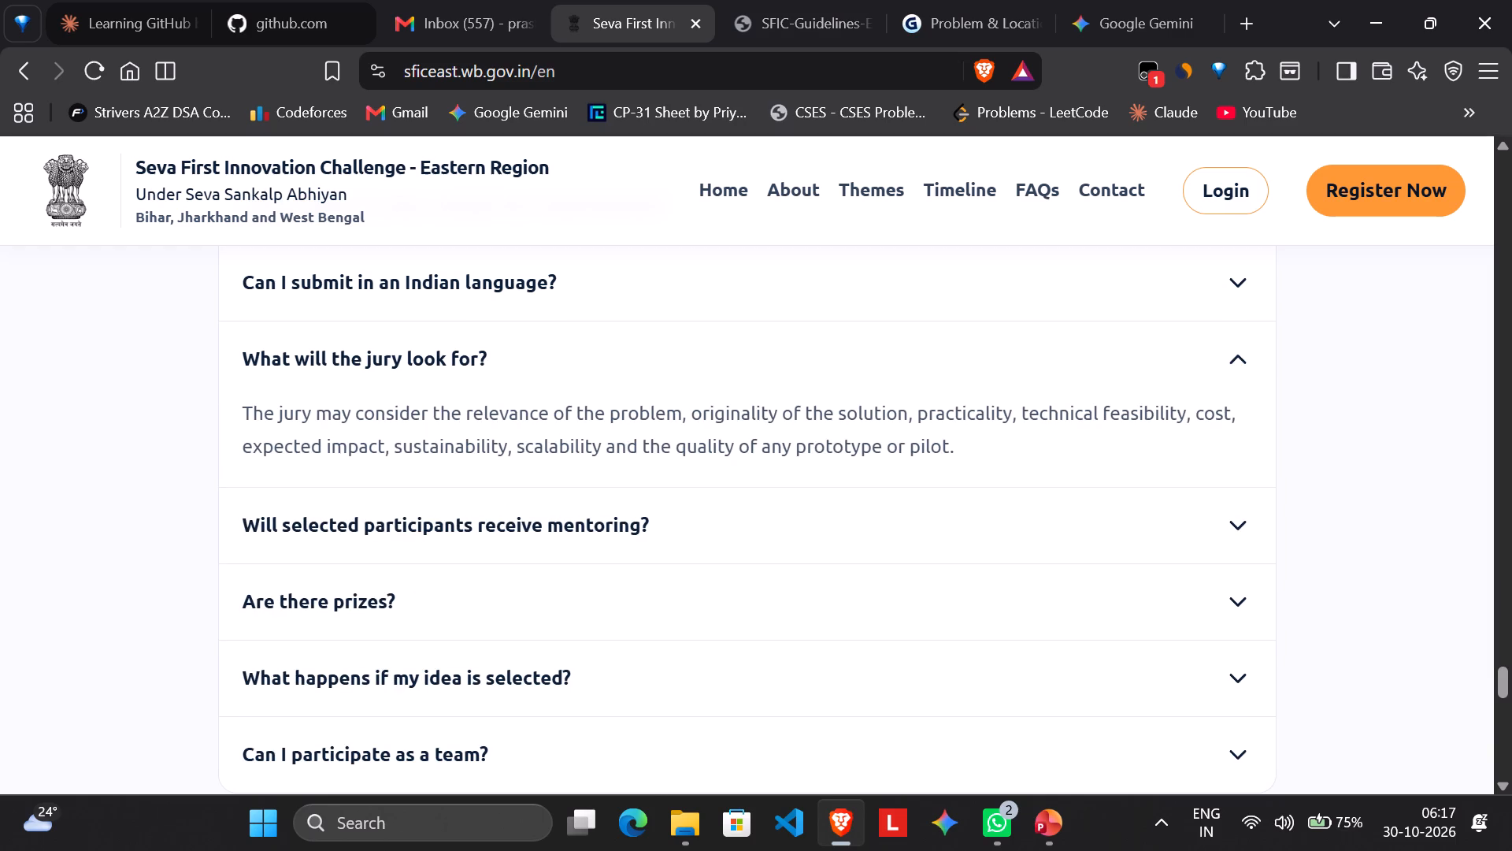
{"action": "left_click", "coordinate": [1165, 360]}
{"action": "scroll", "coordinate": [932, 462], "scroll_direction": "up", "scroll_amount": 1}
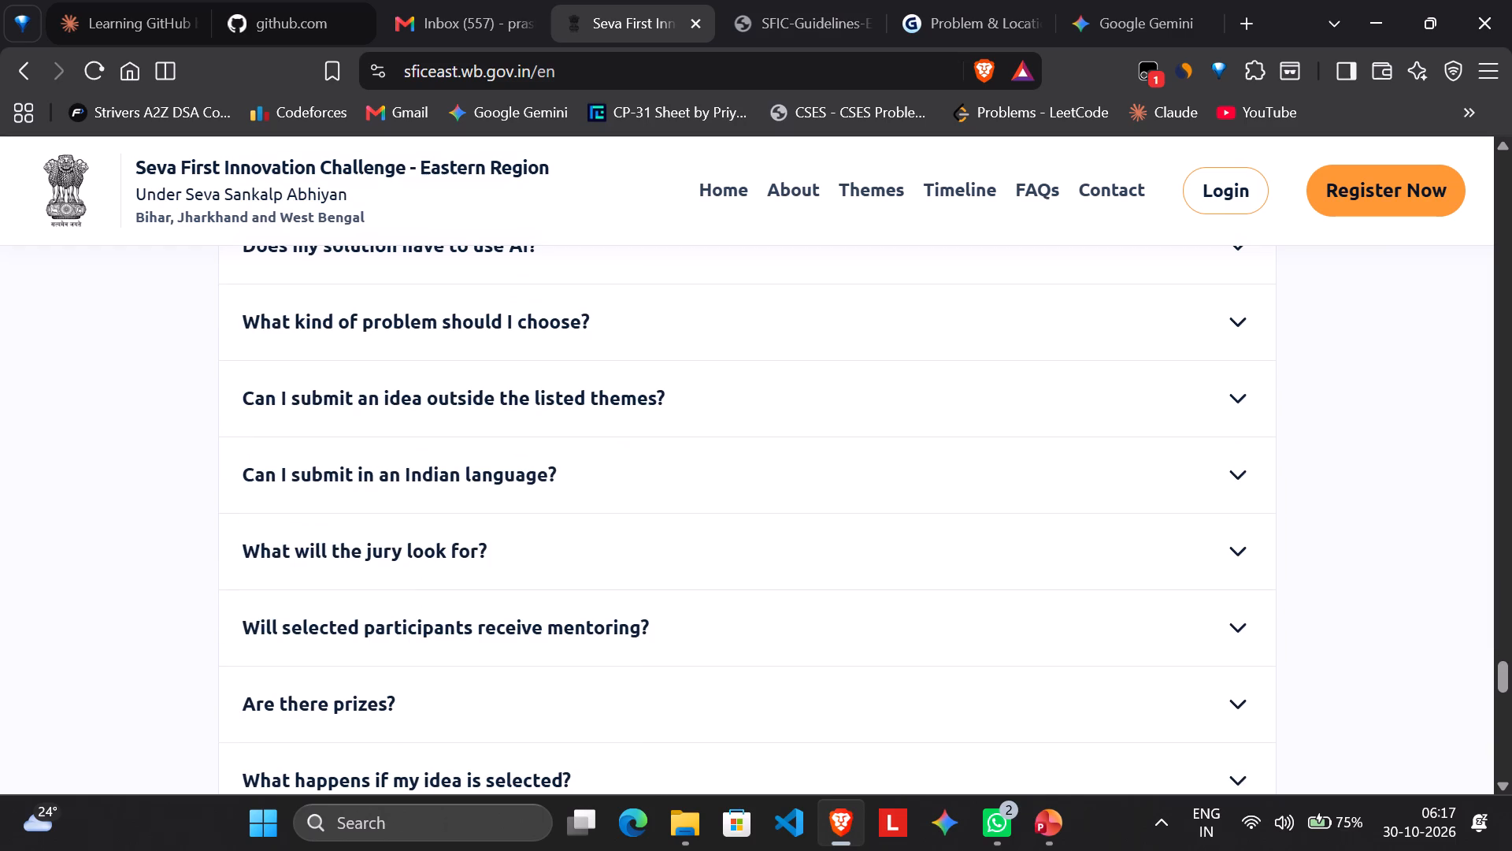
{"action": "left_click", "coordinate": [680, 492]}
{"action": "scroll", "coordinate": [680, 492], "scroll_direction": "up", "scroll_amount": 1}
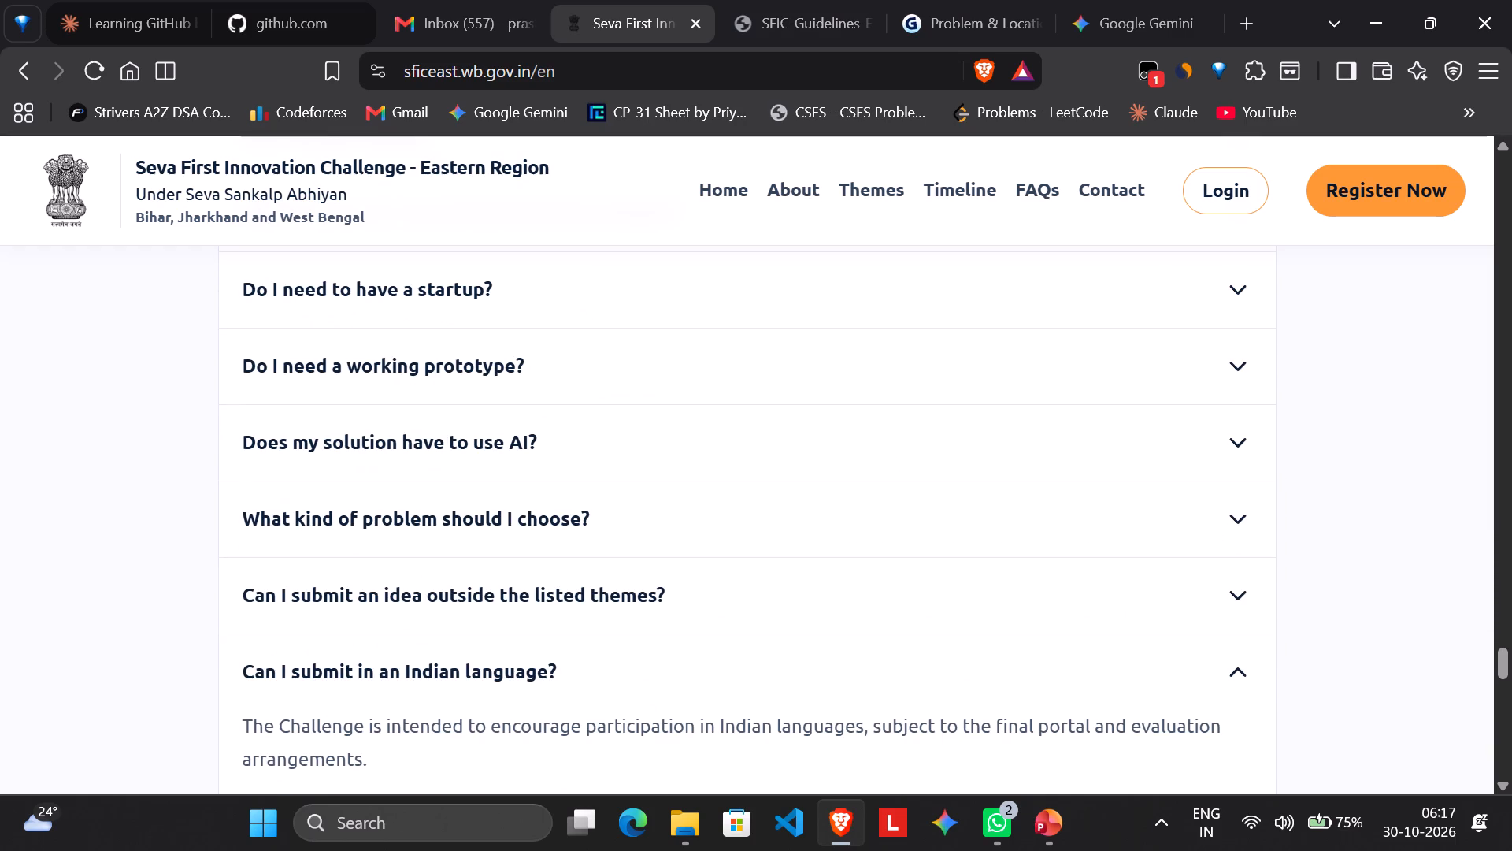
{"action": "left_click", "coordinate": [570, 694]}
{"action": "scroll", "coordinate": [570, 694], "scroll_direction": "up", "scroll_amount": 1}
{"action": "scroll", "coordinate": [570, 694], "scroll_direction": "down", "scroll_amount": 1}
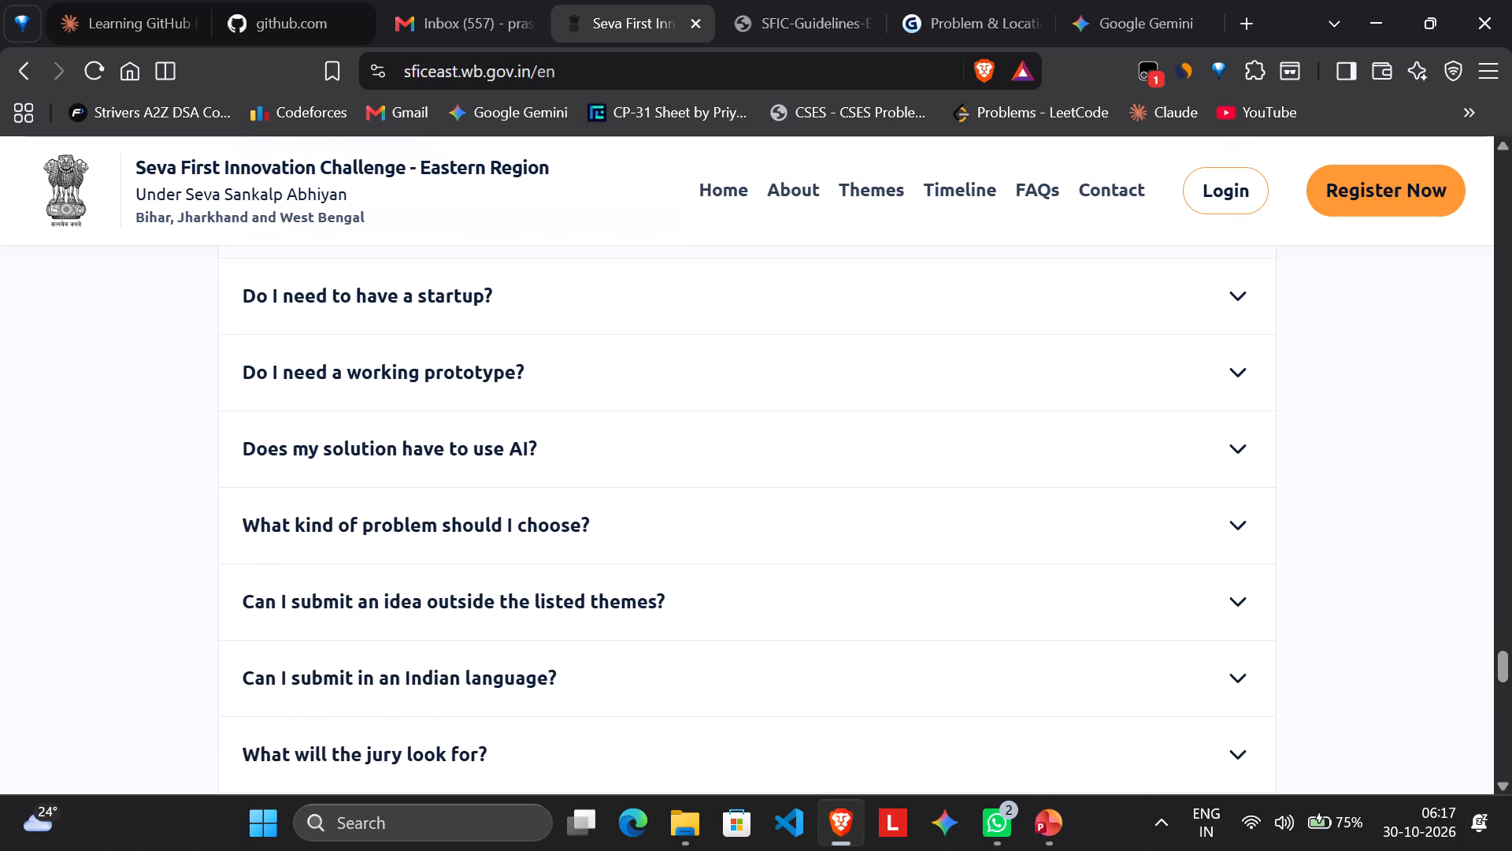
{"action": "left_click", "coordinate": [633, 610]}
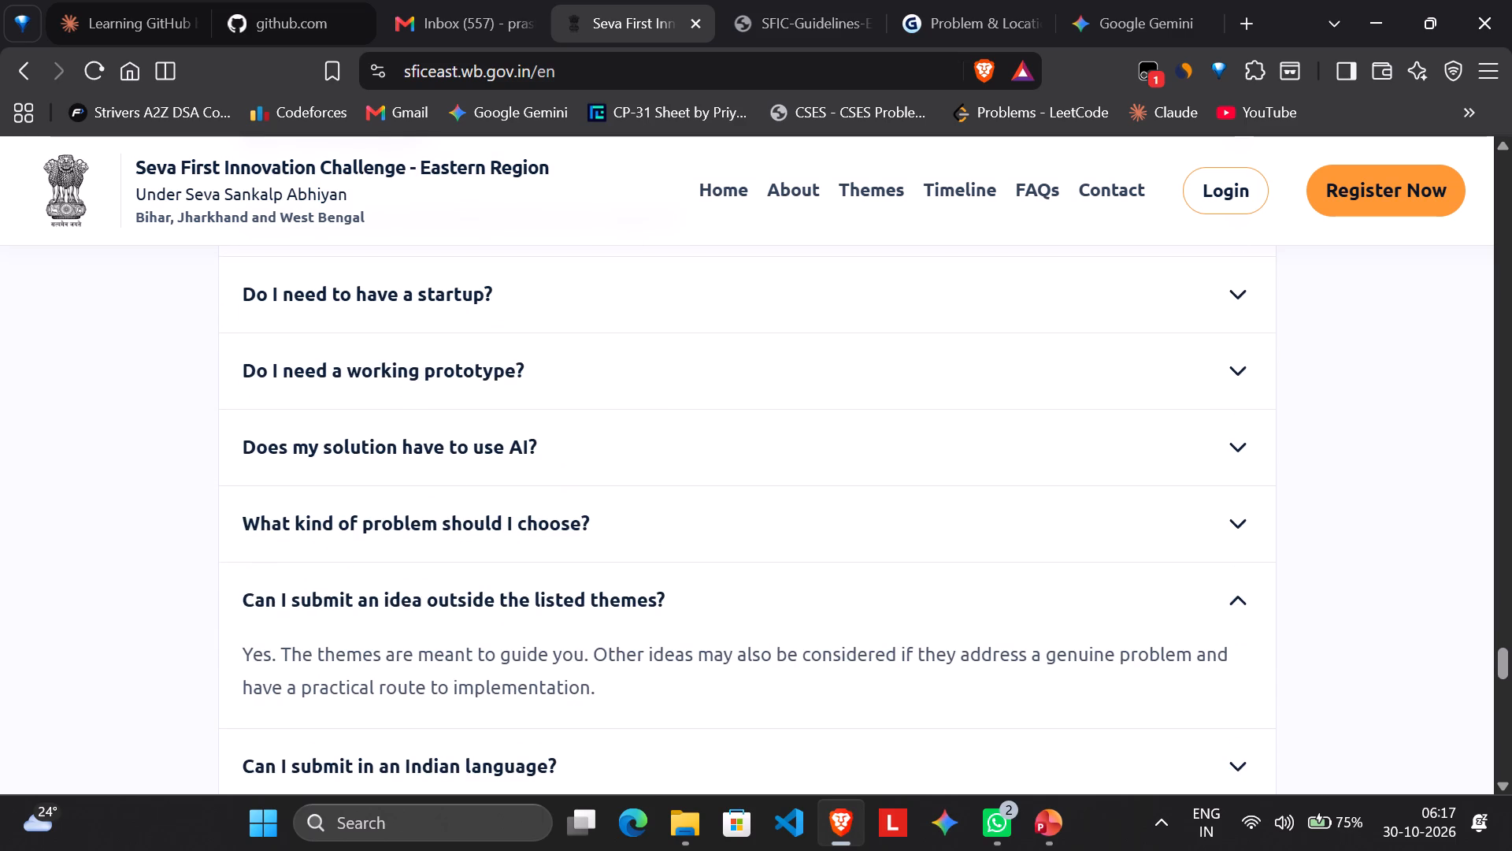
{"action": "left_click", "coordinate": [635, 605]}
{"action": "scroll", "coordinate": [643, 600], "scroll_direction": "up", "scroll_amount": 8}
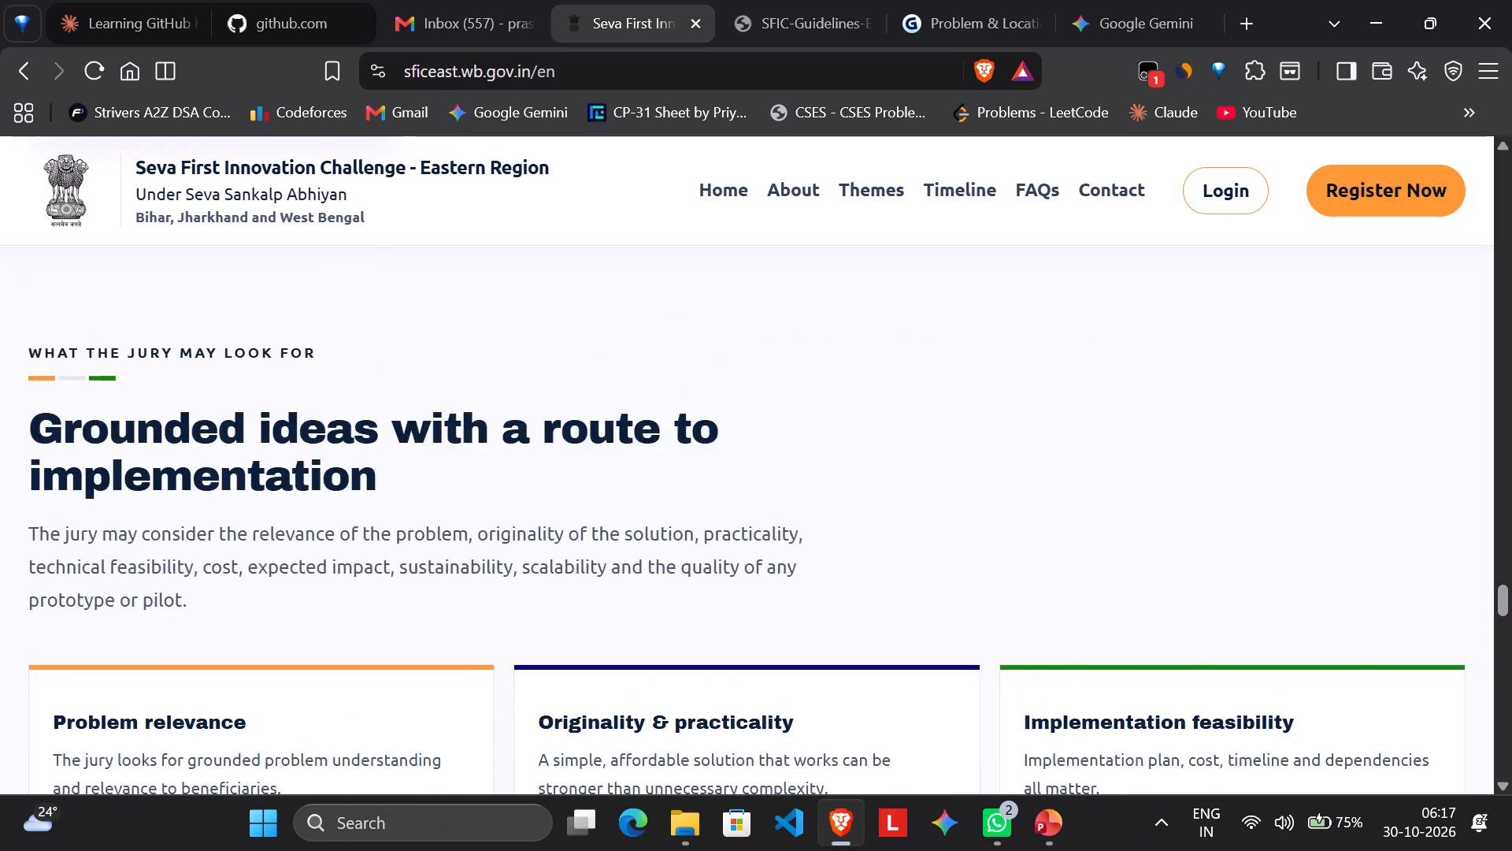
{"action": "scroll", "coordinate": [643, 598], "scroll_direction": "up", "scroll_amount": 3}
{"action": "scroll", "coordinate": [643, 600], "scroll_direction": "down", "scroll_amount": 5}
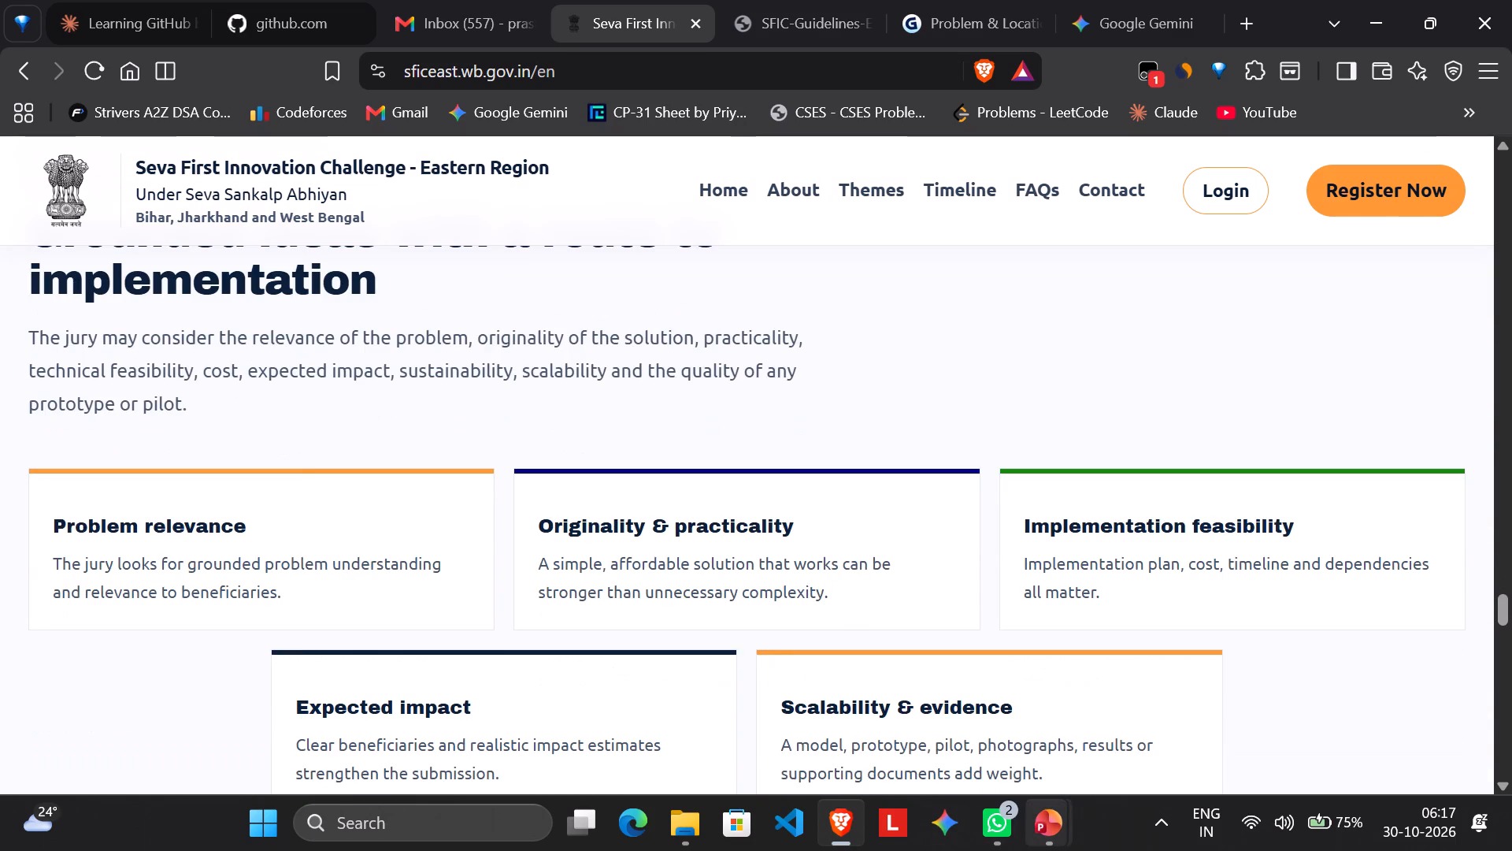
Return to PowerPoint and place the text cursor at the end of the opening slide's title.
{"action": "left_click", "coordinate": [1056, 835]}
{"action": "left_click", "coordinate": [845, 716]}
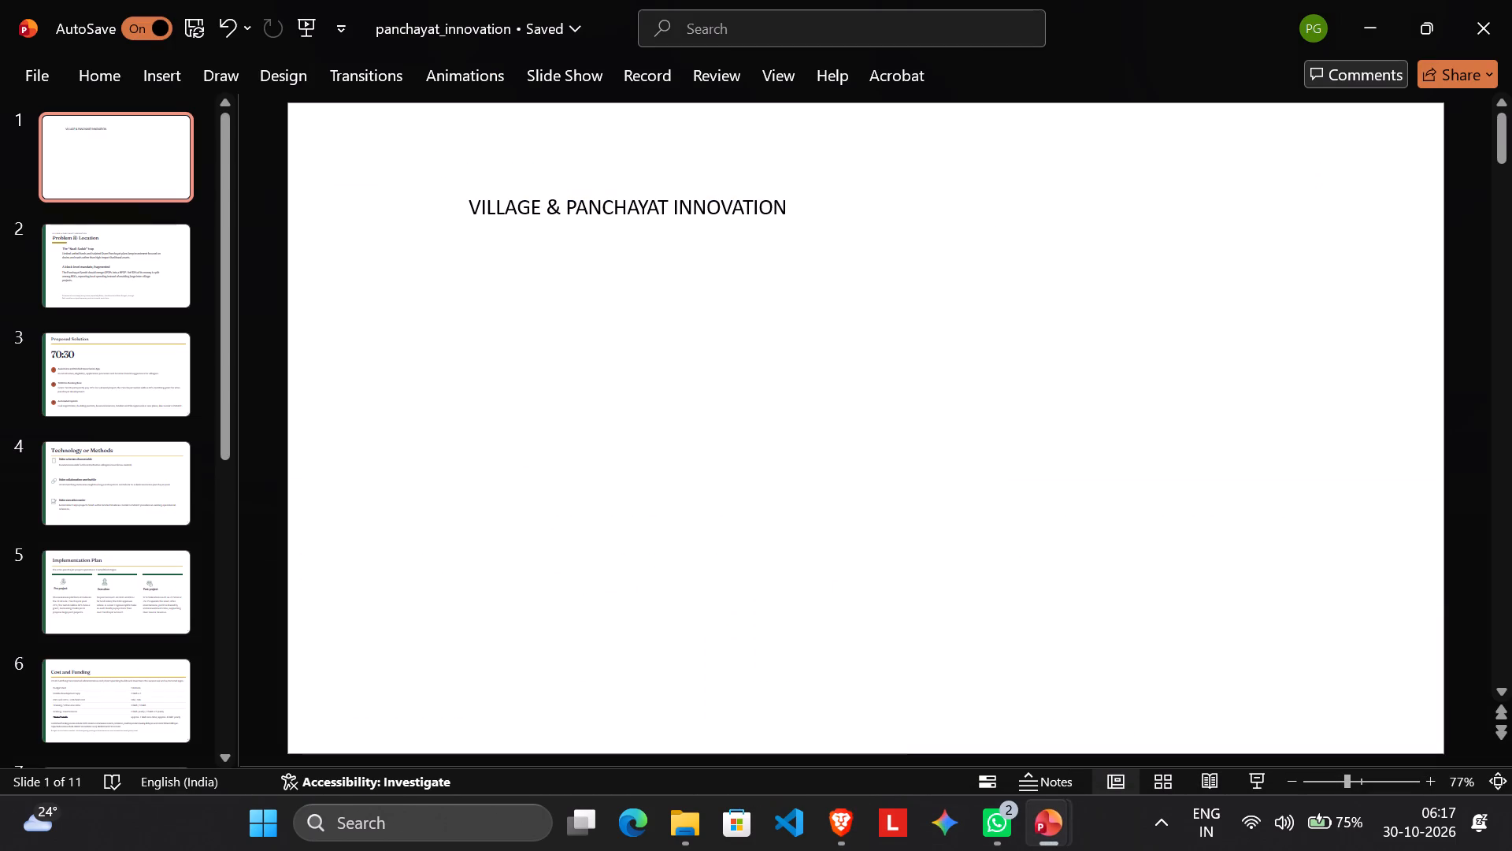
{"action": "left_click", "coordinate": [793, 199]}
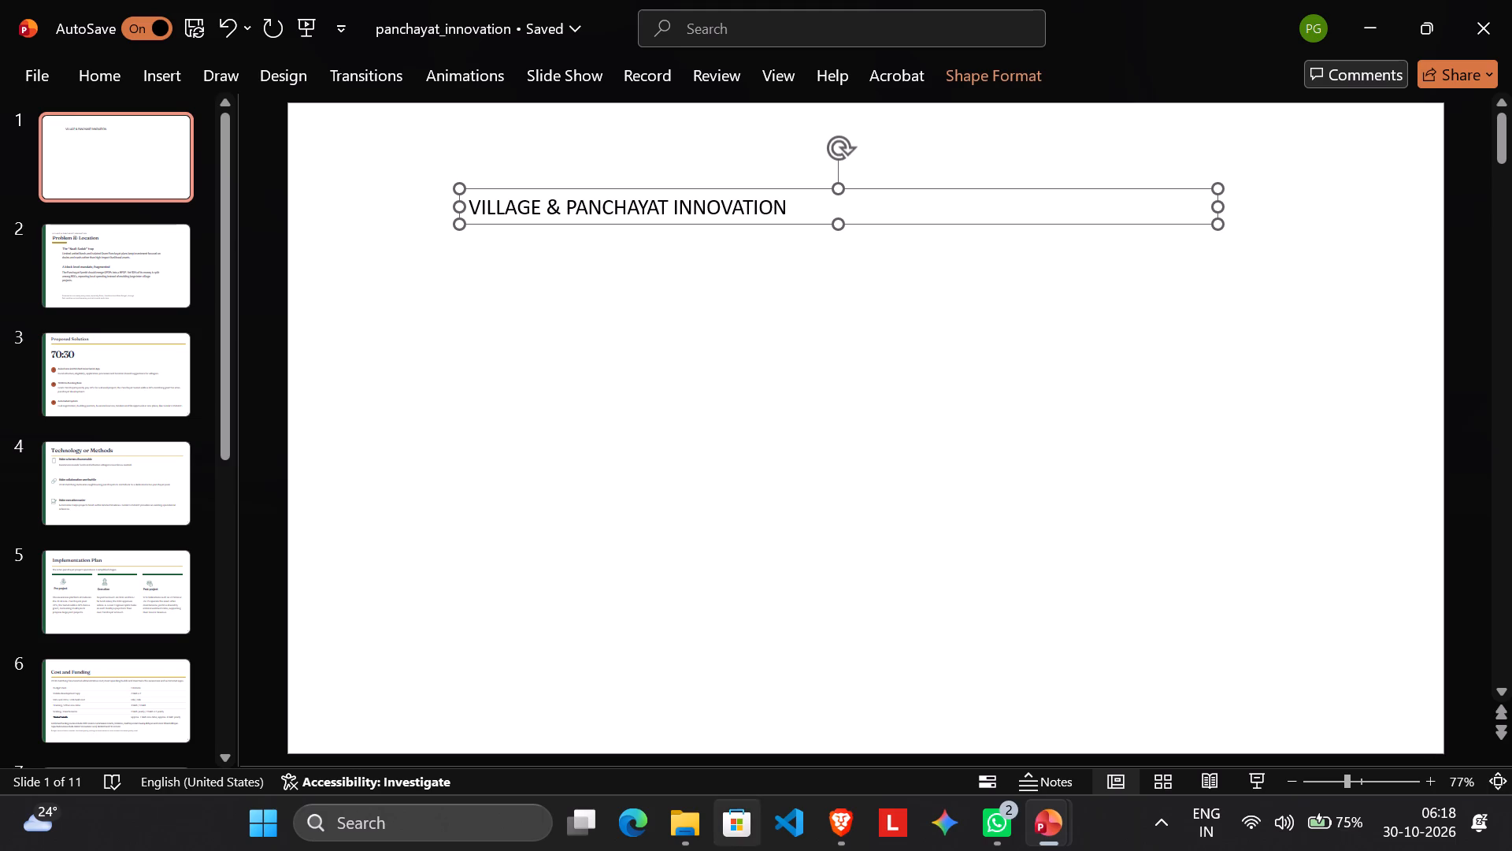
Switch to Brave and return to the Seva First Innovation Challenge page's section on what the jury may consider.
{"action": "left_click", "coordinate": [839, 834]}
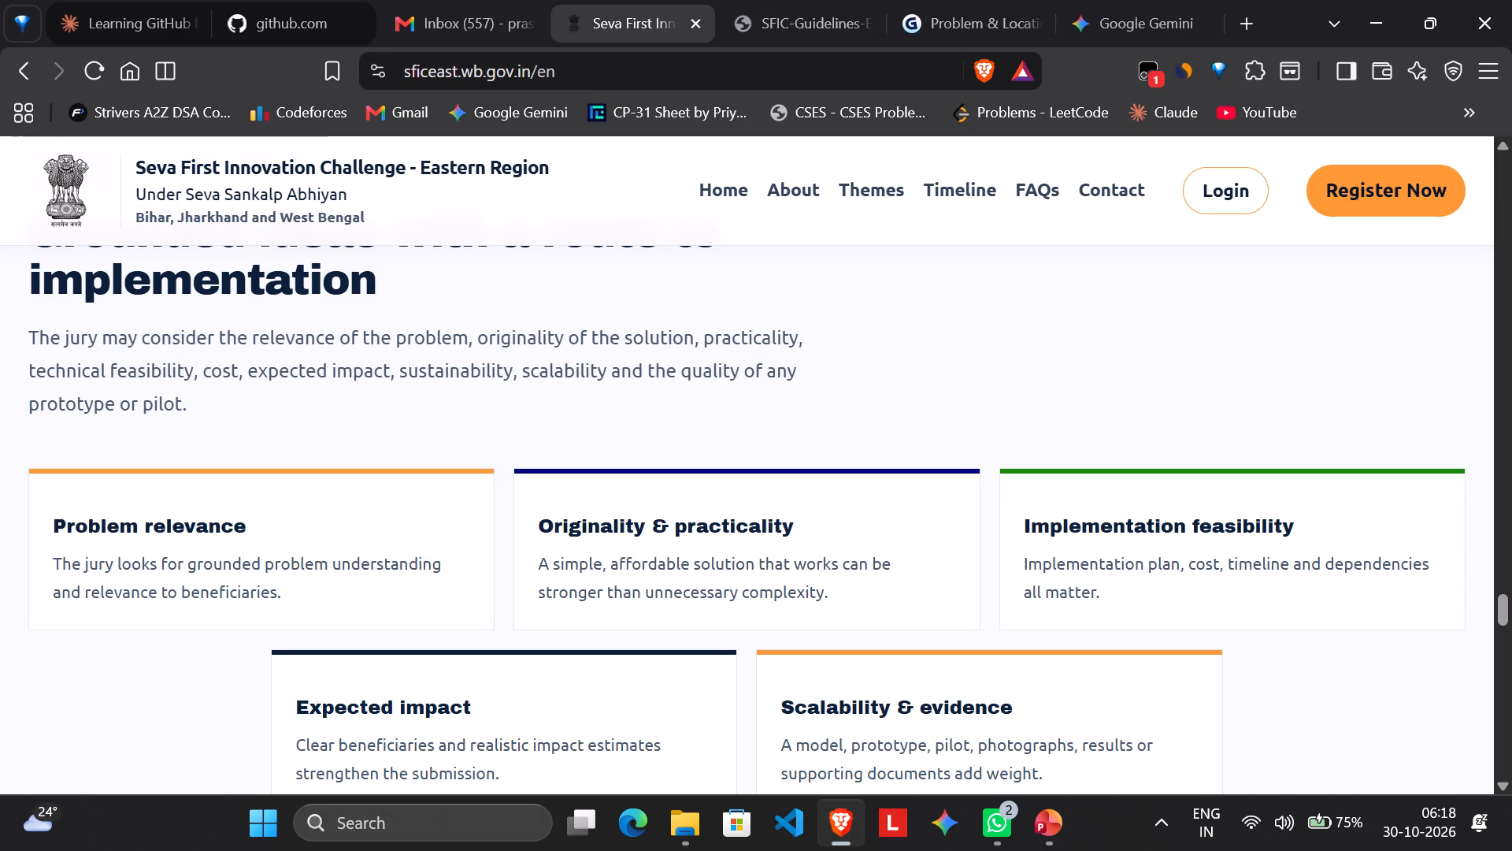
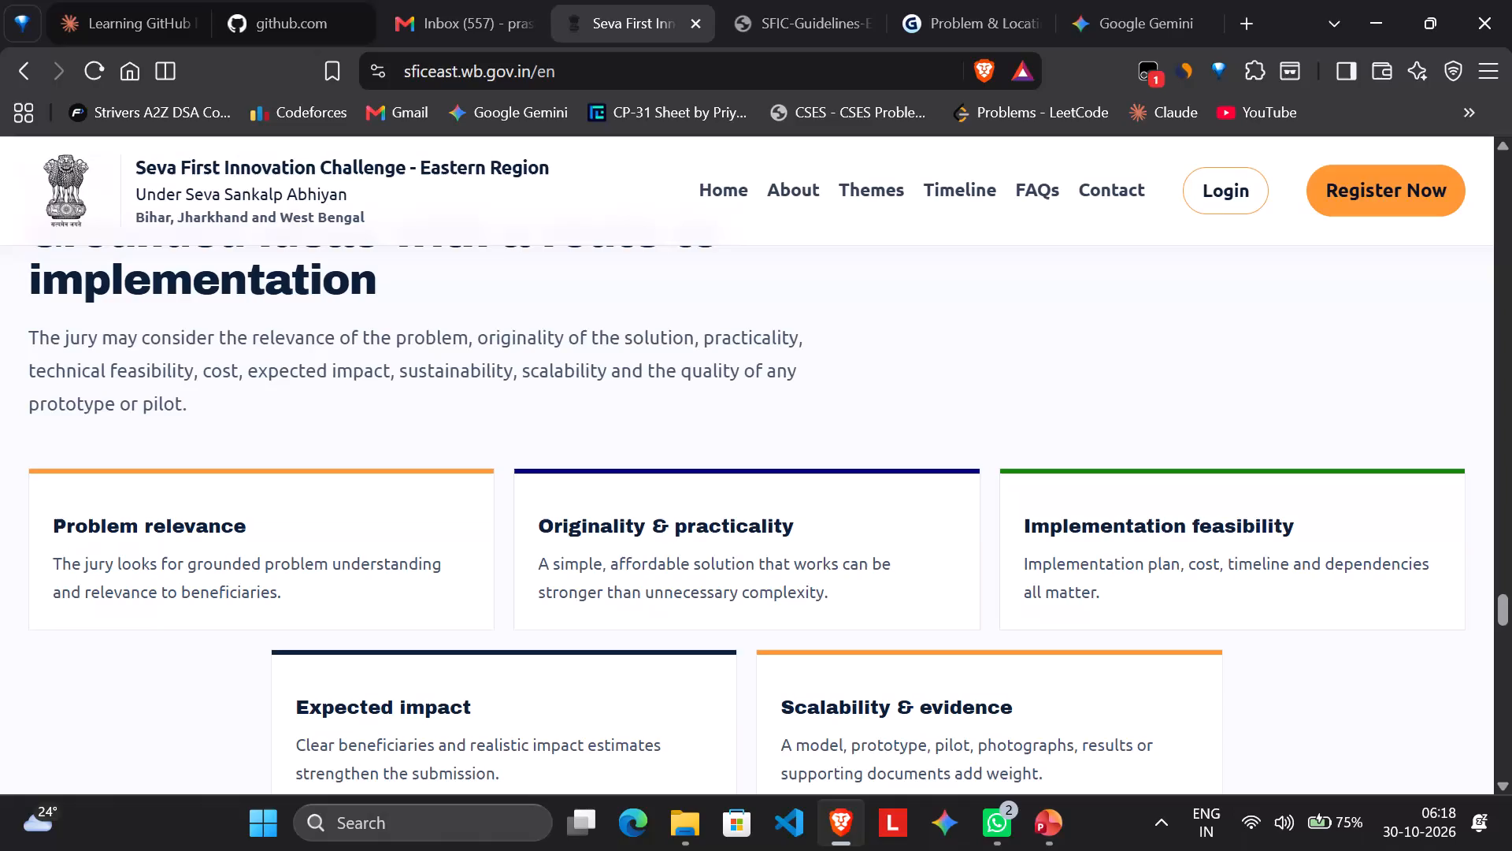
In PowerPoint, paste the copied Mahatma Gandhi quote "GREATER THE POWER OF THE PANCHAYATS…" into a new text box roughly centred below the opening slide's title.
{"action": "key", "text": "alt+Tab"}
{"action": "key", "text": "alt+Tab"}
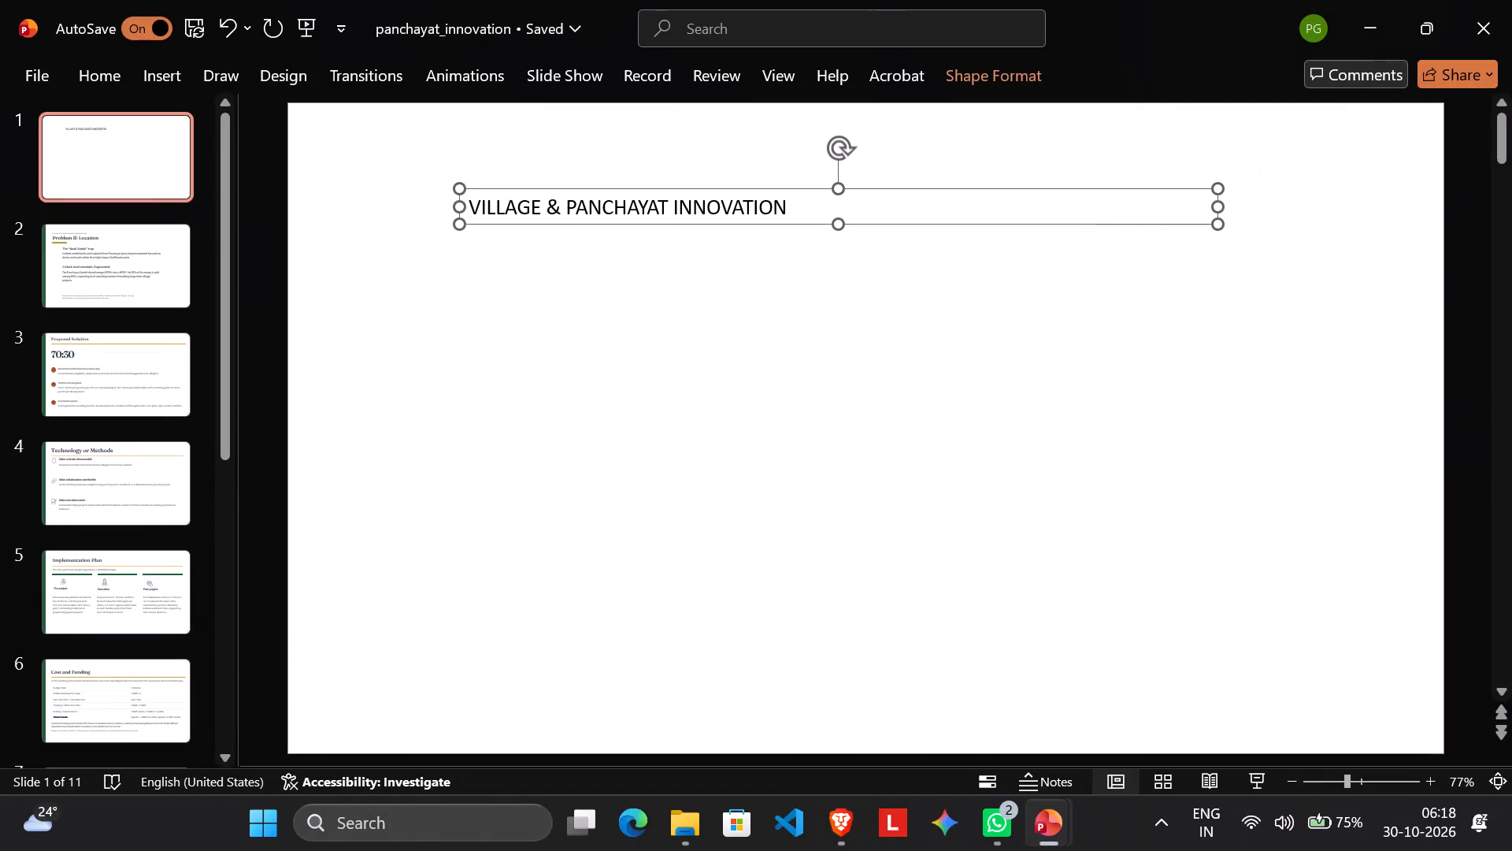
{"action": "left_click", "coordinate": [1056, 411]}
{"action": "left_click", "coordinate": [177, 86]}
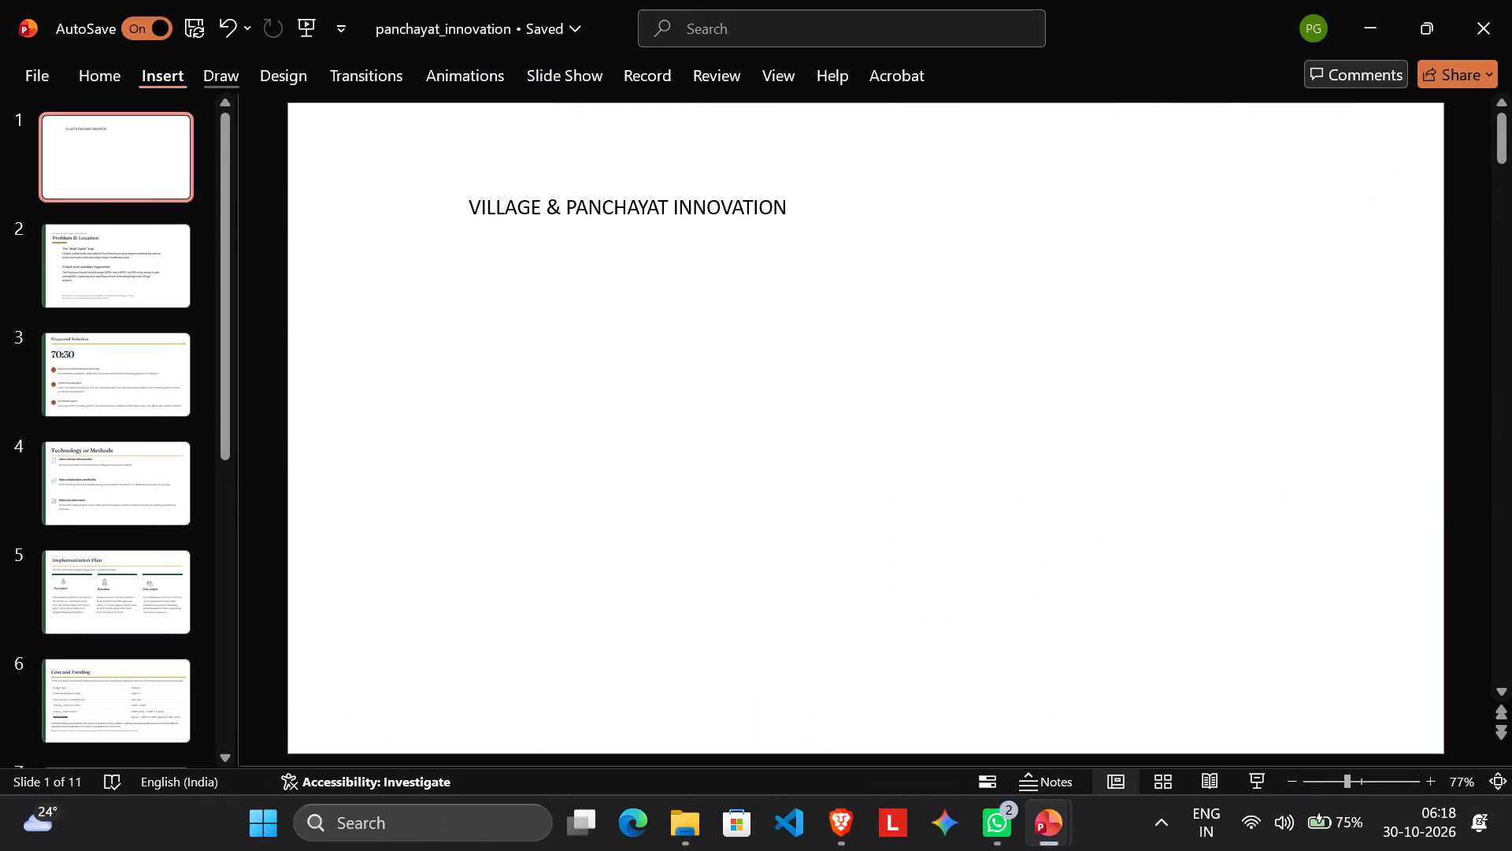
{"action": "left_click", "coordinate": [989, 132]}
{"action": "left_click", "coordinate": [650, 507]}
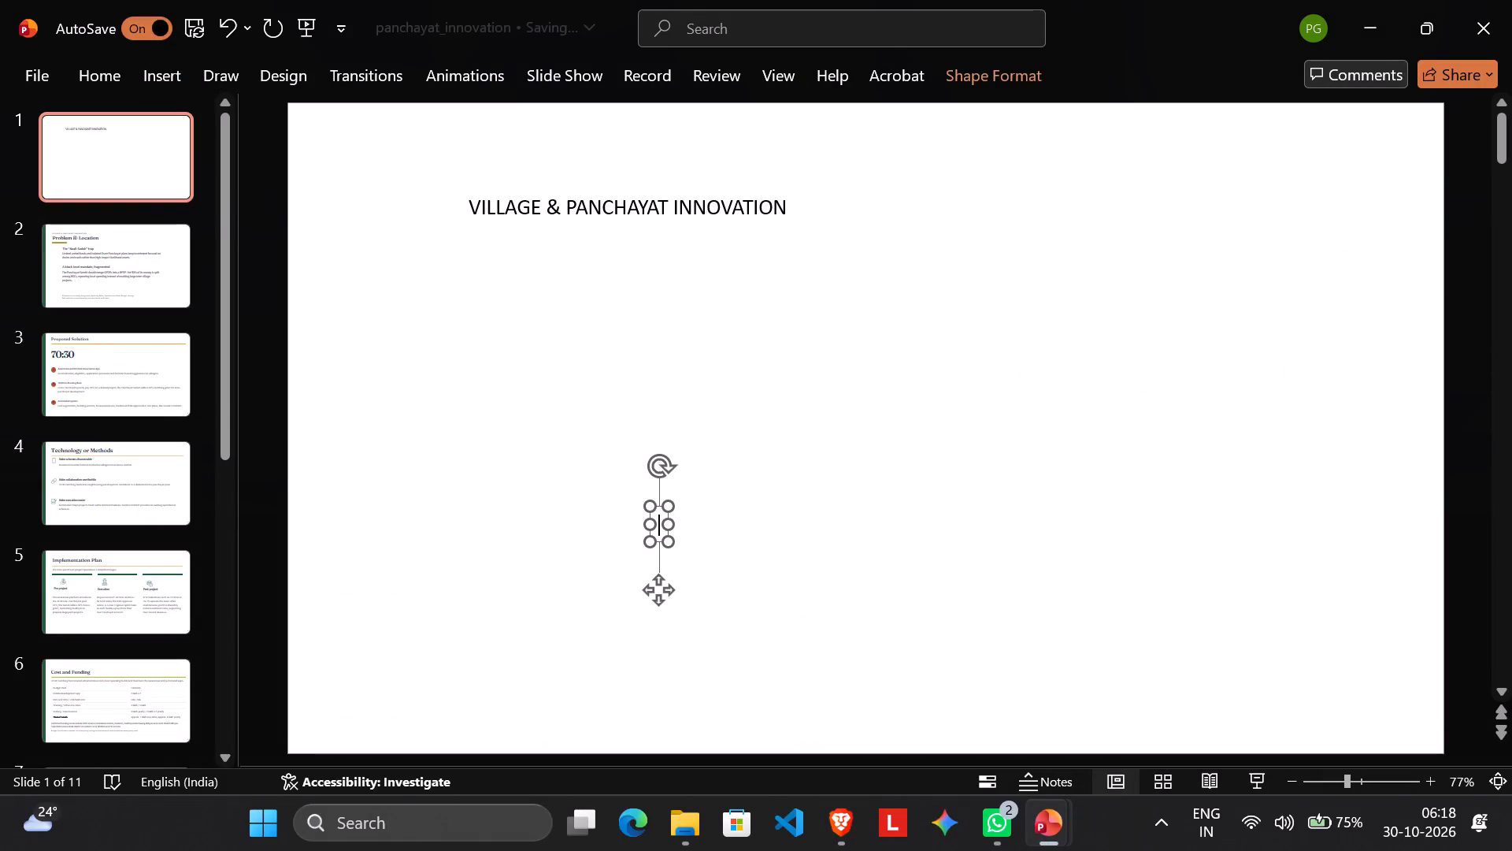
{"action": "key", "text": "ctrl+v"}
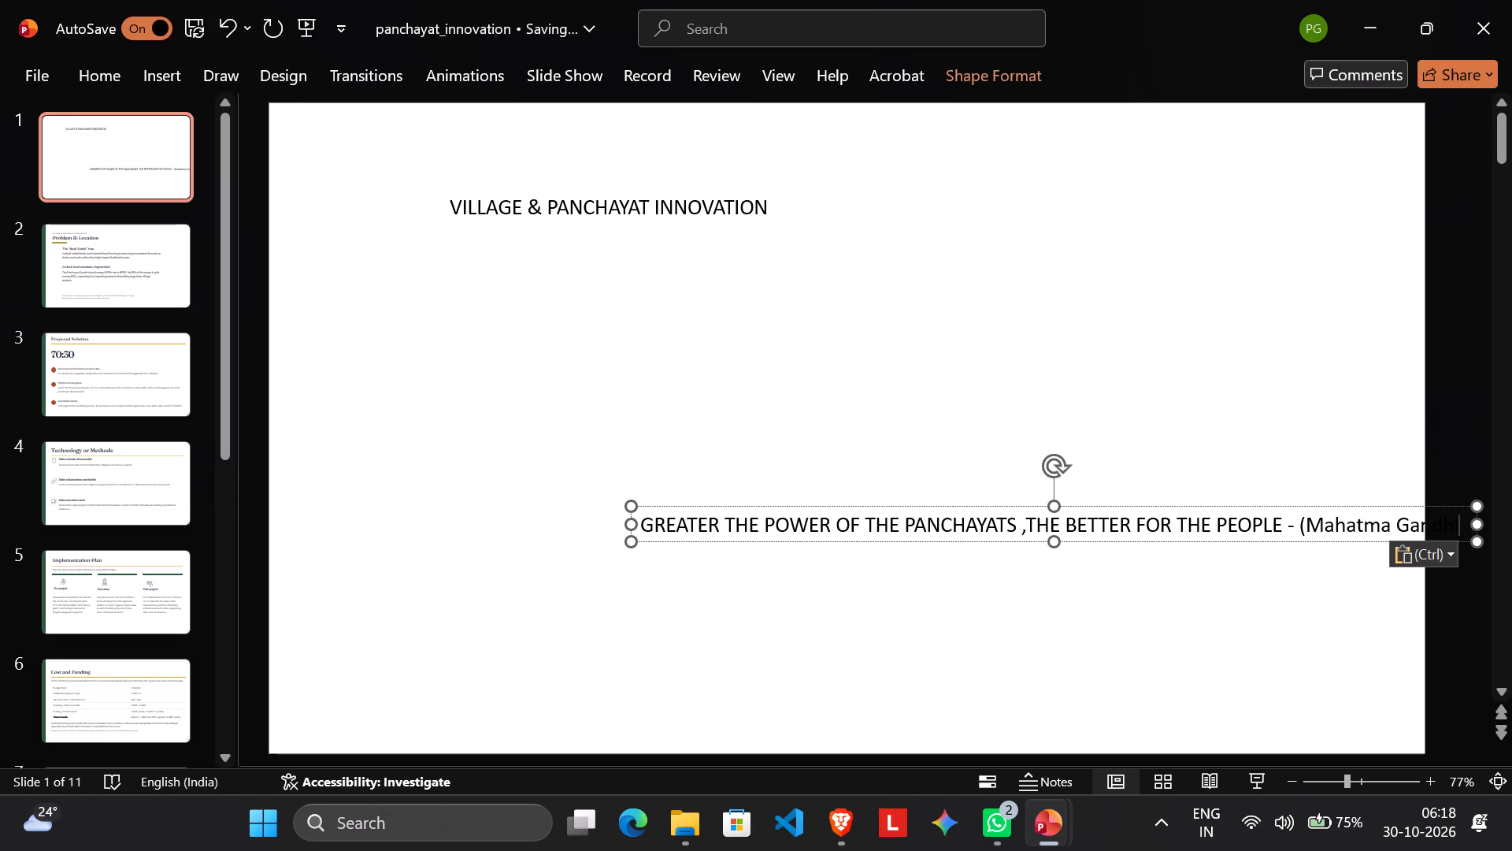
{"action": "left_click_drag", "start_coordinate": [954, 506], "coordinate": [732, 508]}
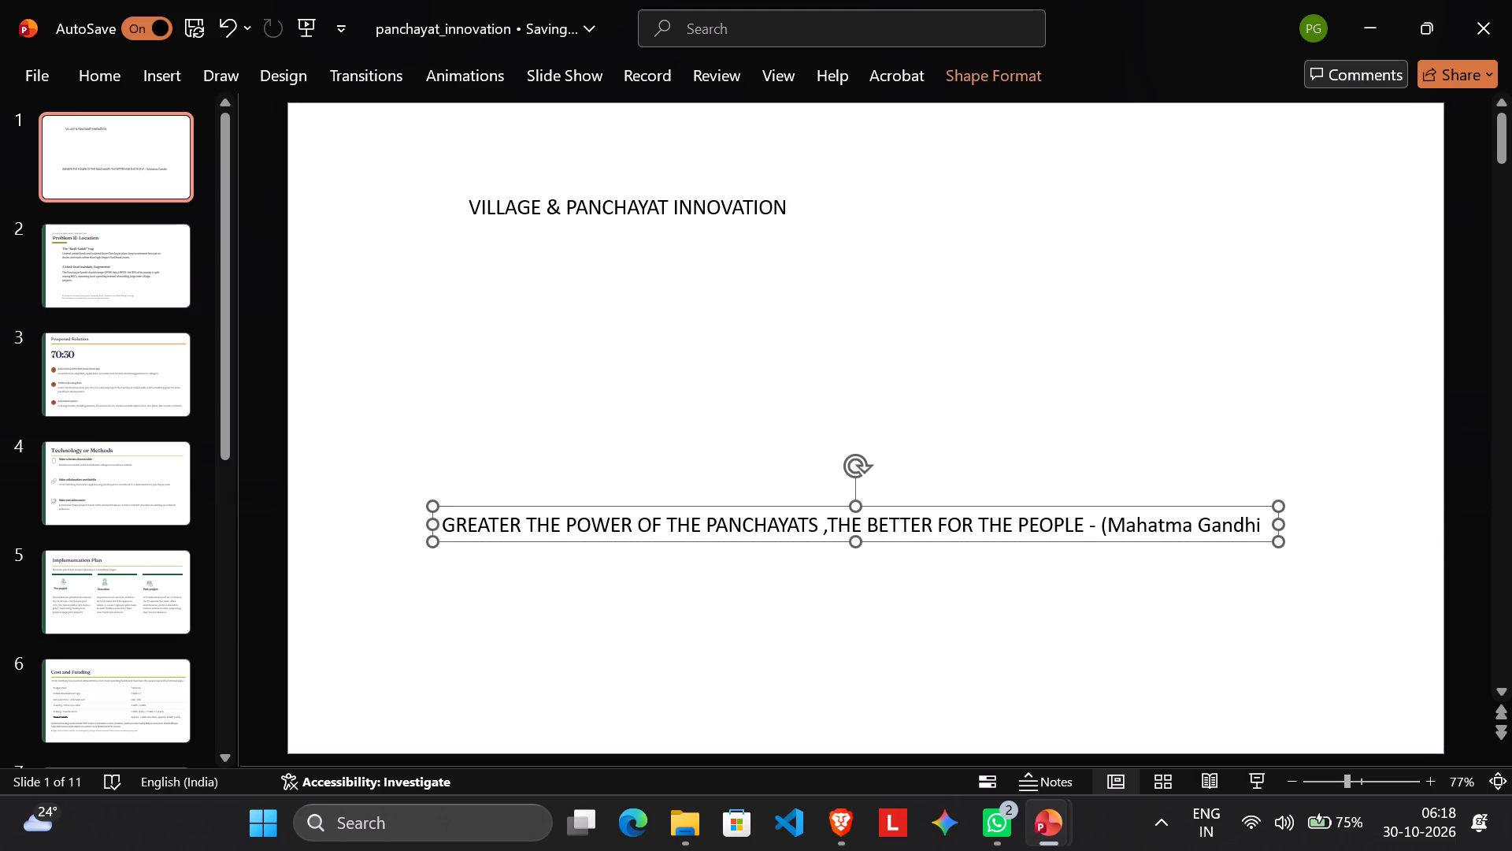
Add the closing parenthesis after "Mahatma Gandhi" at the end of the quote on the opening slide.
{"action": "left_click", "coordinate": [1258, 518]}
{"action": "key", "text": "shift+parenright"}
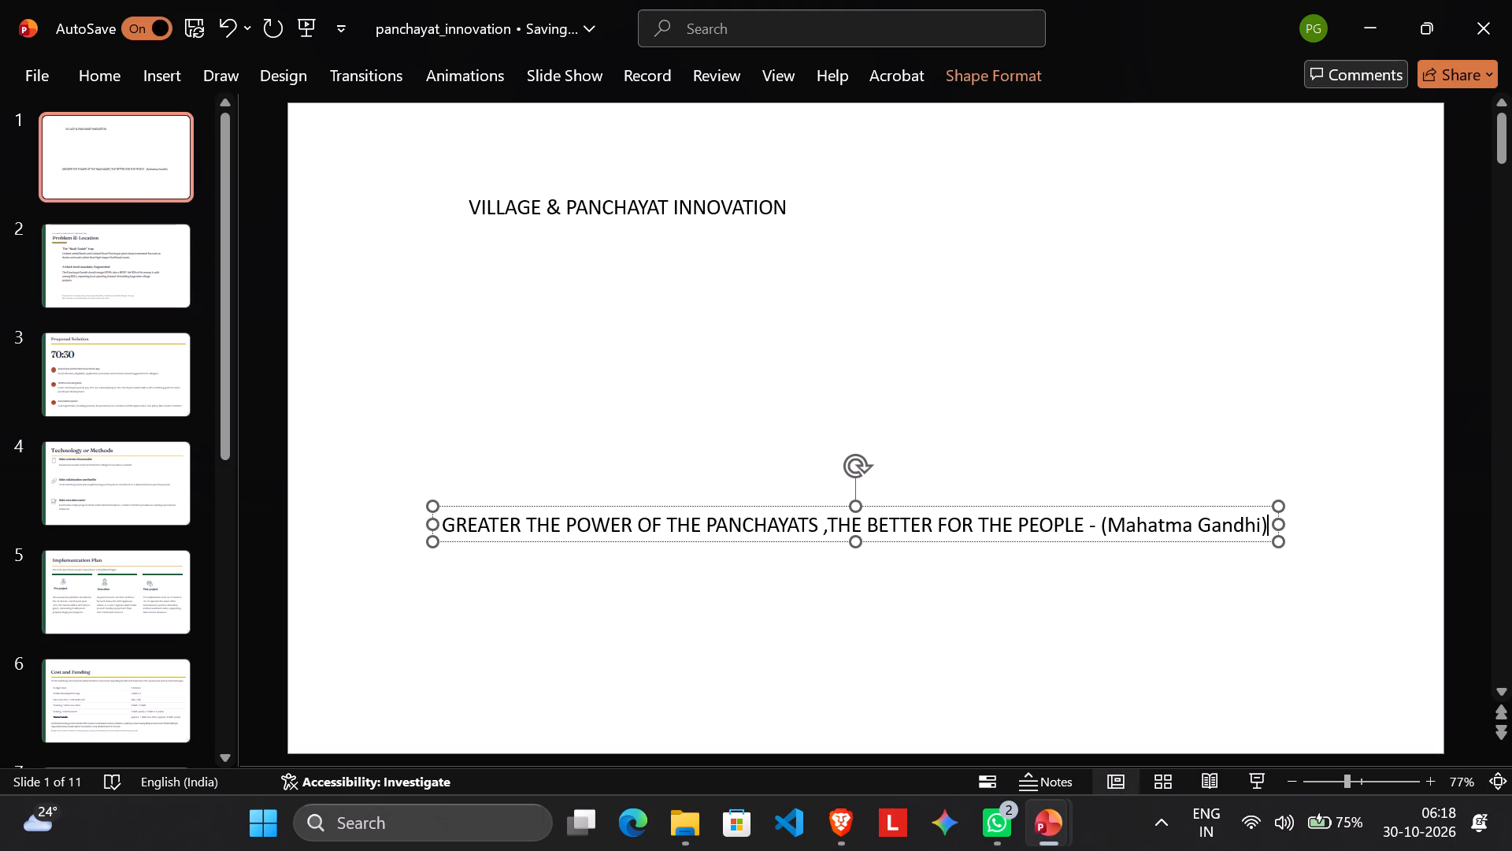
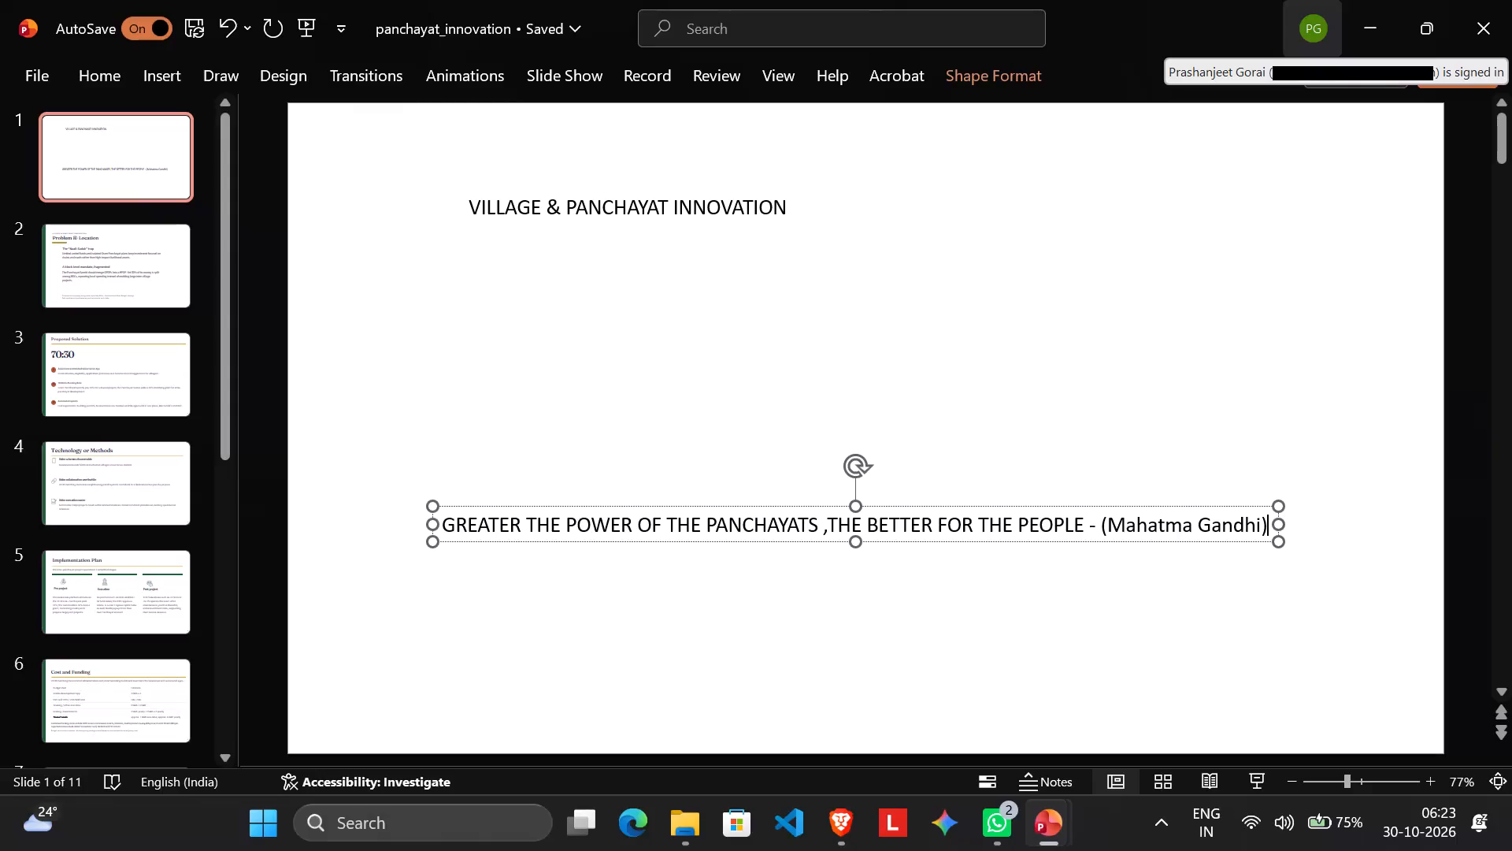
Leave the presentation and open Notepad with the project notes on the panchayat idea.
{"action": "key", "text": "alt+Tab"}
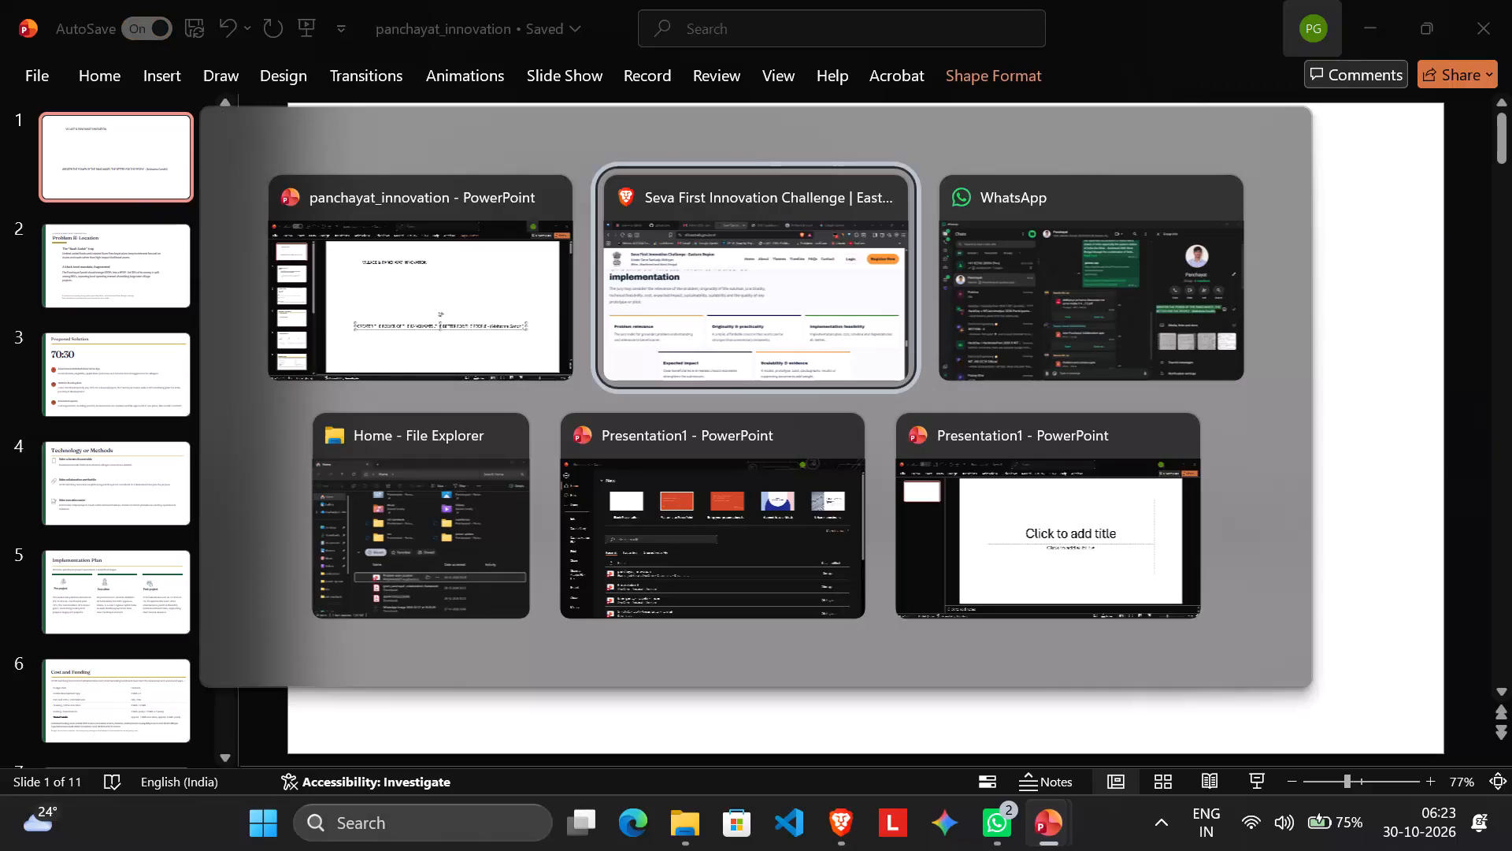
{"action": "key", "text": "alt+Tab"}
{"action": "key", "text": "alt+Tab"}
{"action": "key", "text": "alt+Tab"}
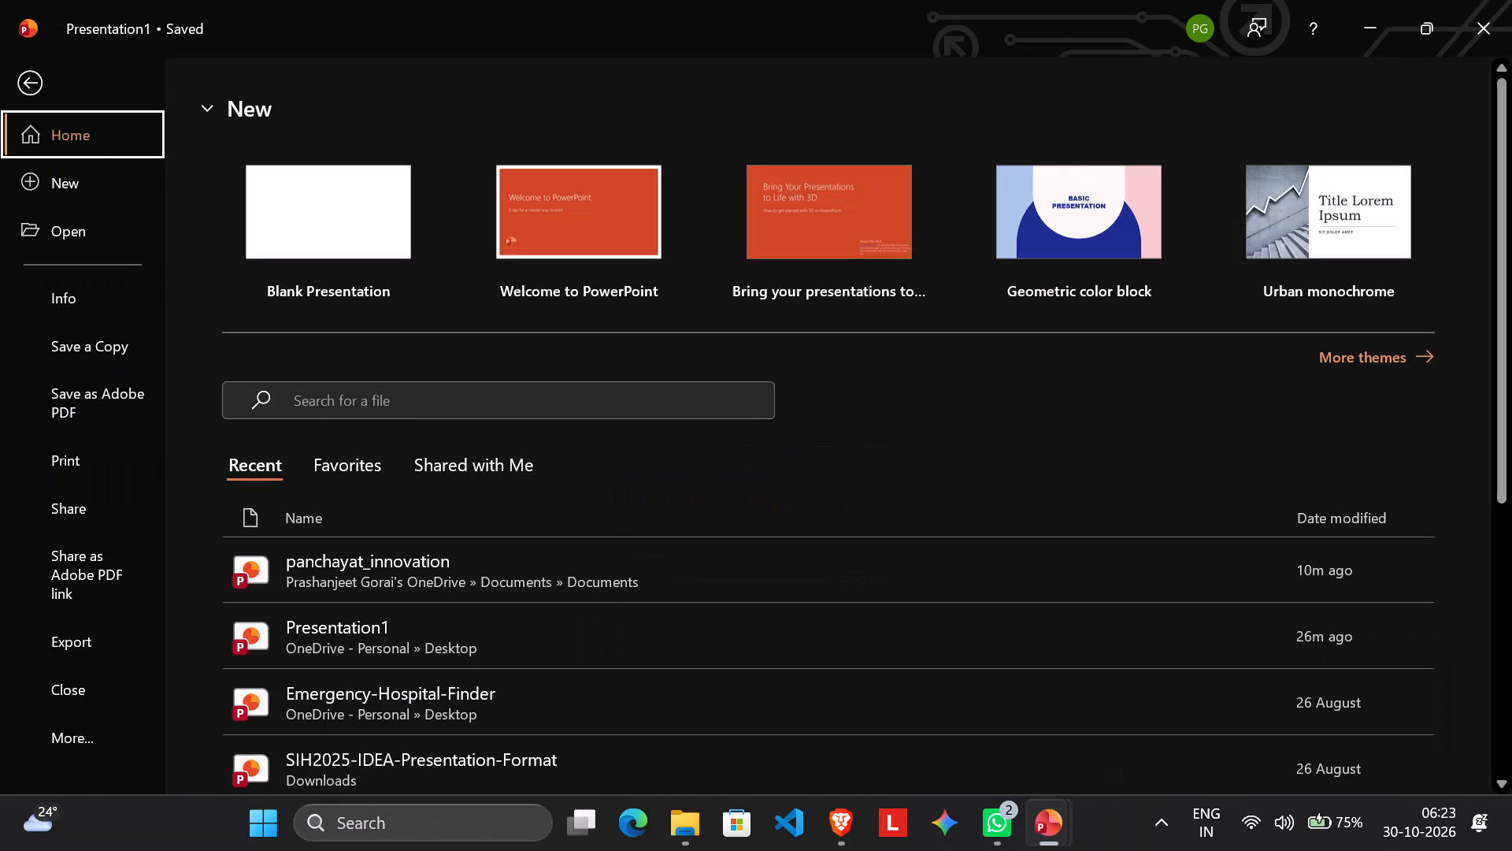
{"action": "left_click", "coordinate": [395, 809]}
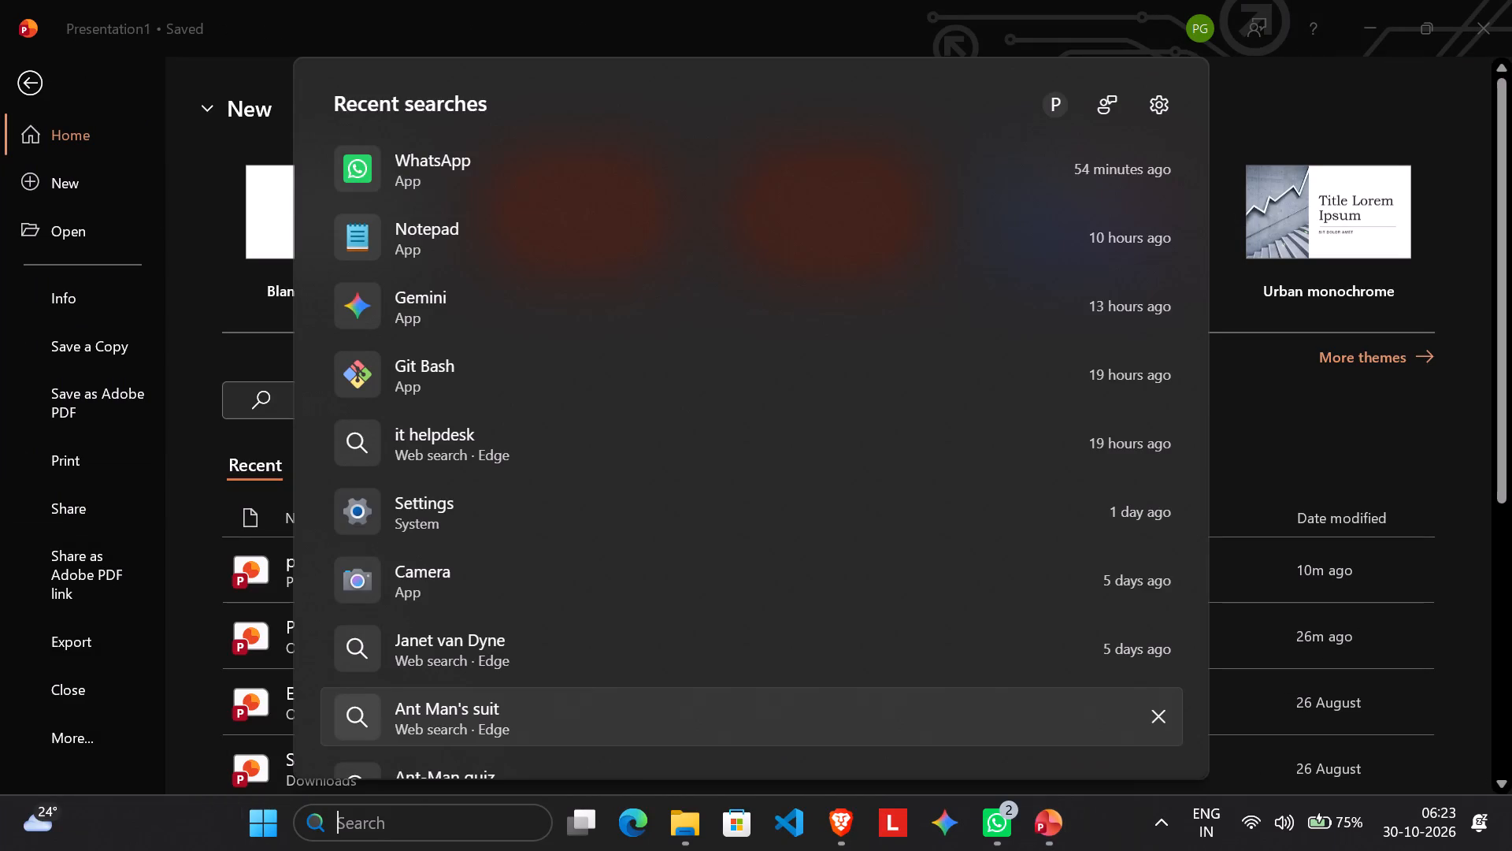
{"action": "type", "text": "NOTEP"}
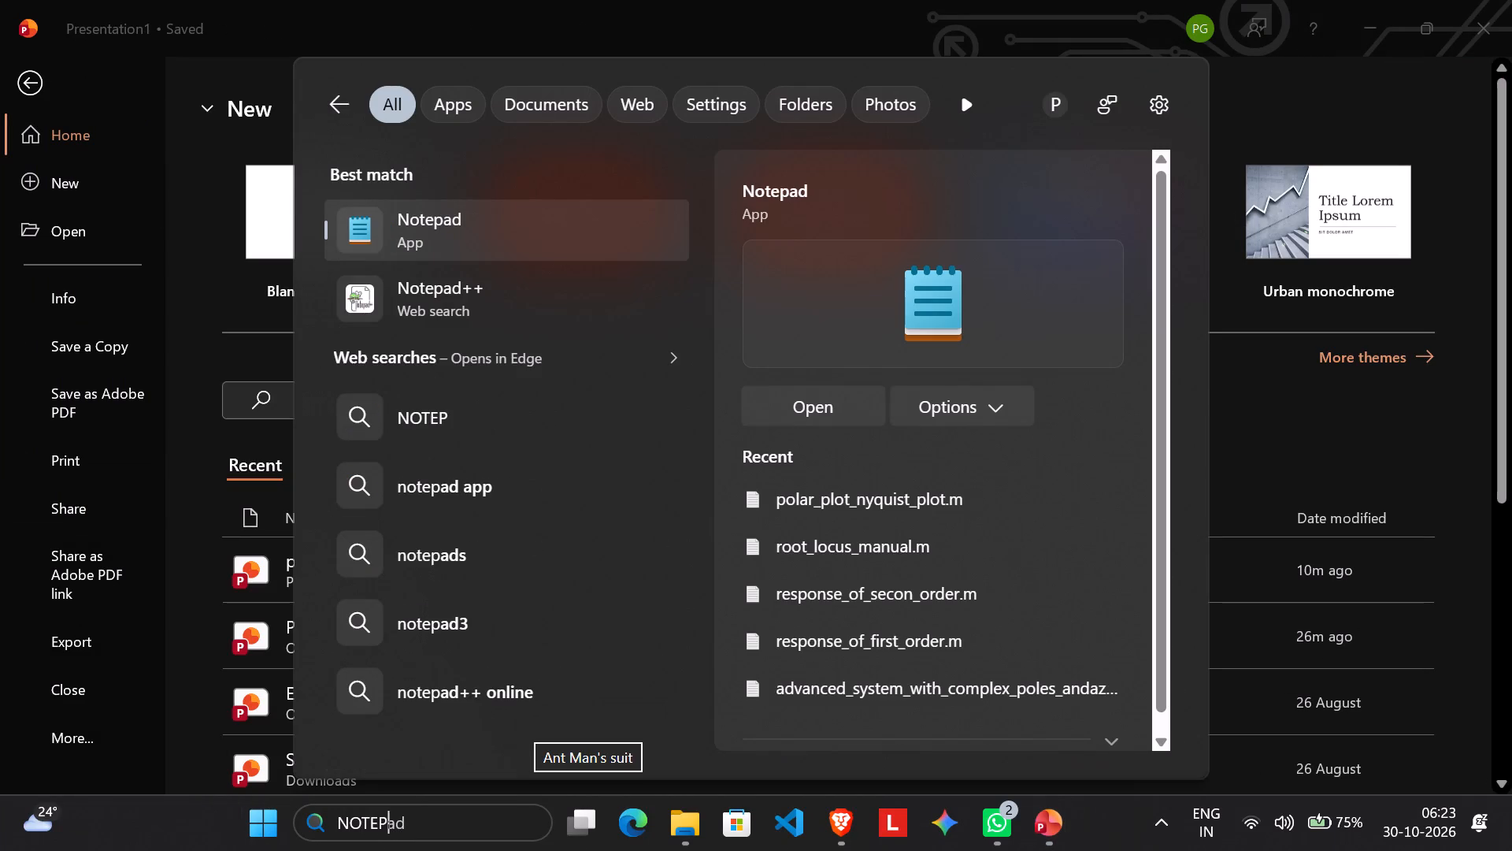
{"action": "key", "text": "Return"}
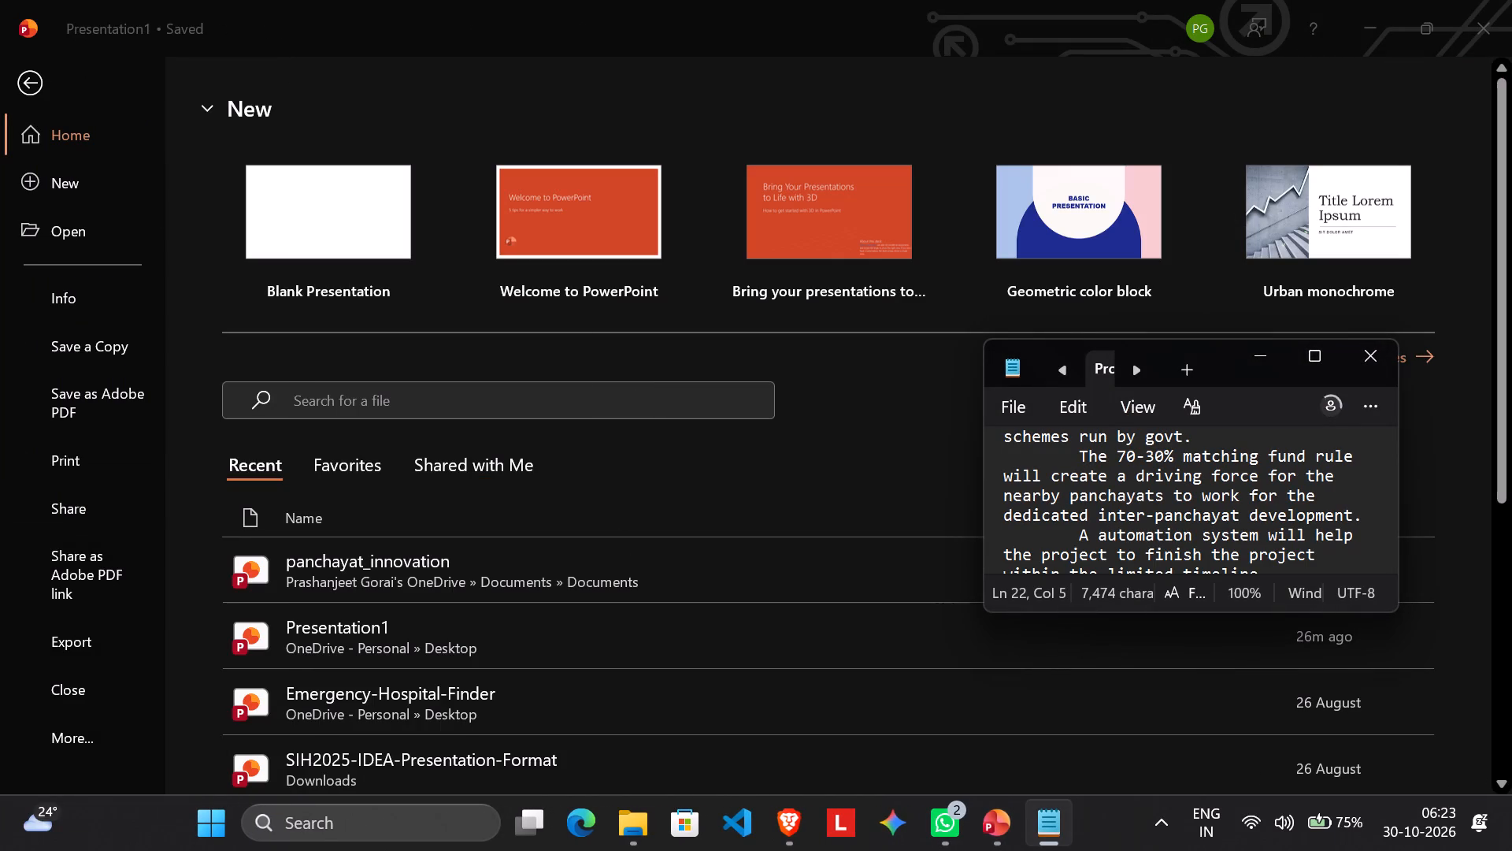
Copy the entire text of the Problem & Location notes in Notepad.
{"action": "left_click", "coordinate": [1336, 359]}
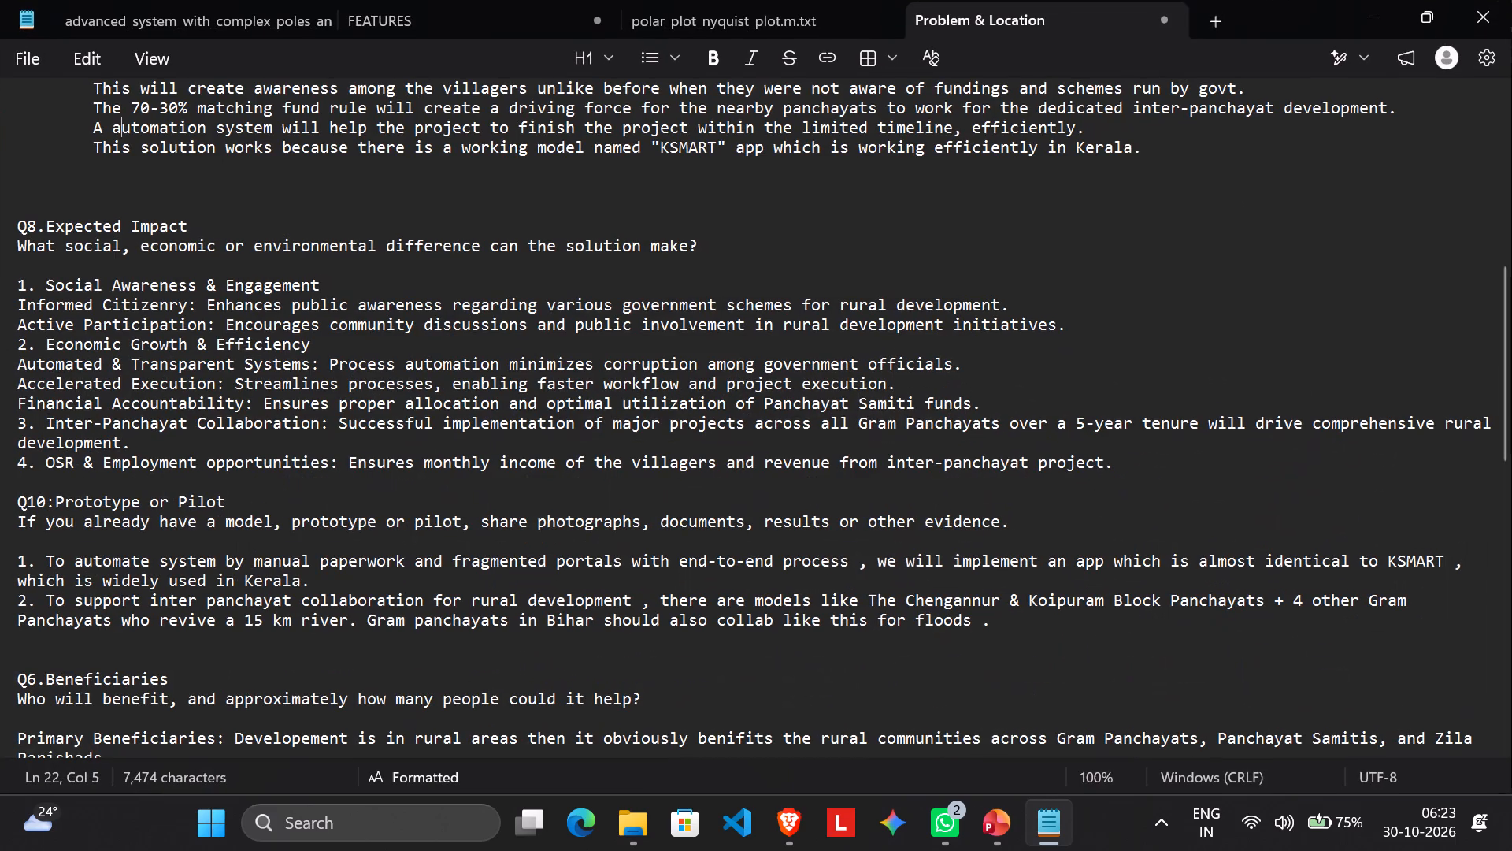
{"action": "left_click", "coordinate": [580, 553]}
{"action": "key", "text": "ctrl+a"}
{"action": "key", "text": "ctrl+c"}
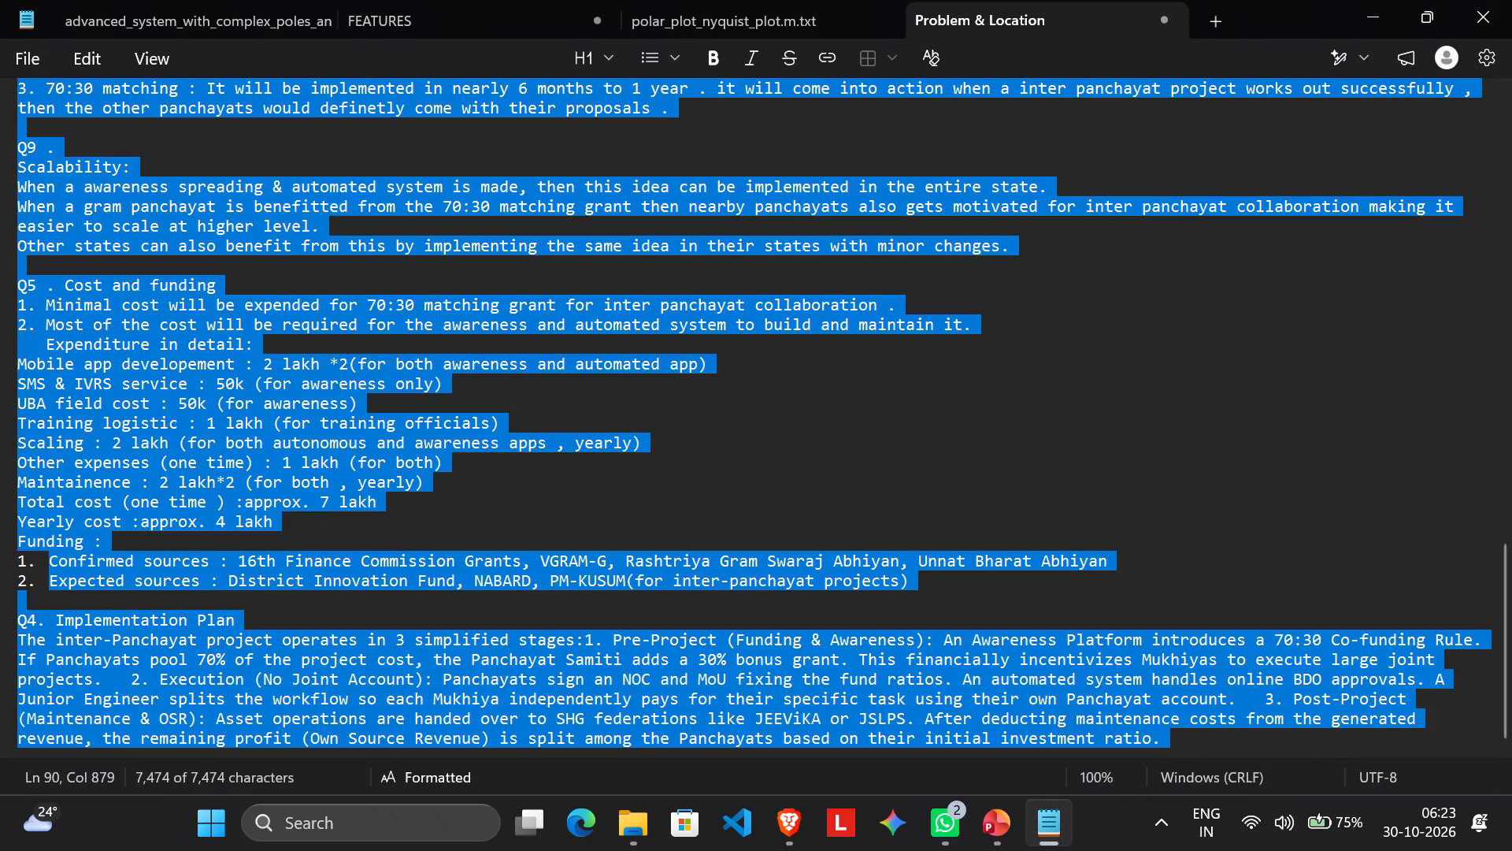
Switch from the notes to the panchayat_innovation presentation in PowerPoint.
{"action": "key", "text": "alt+Tab"}
{"action": "key", "text": "alt+Tab"}
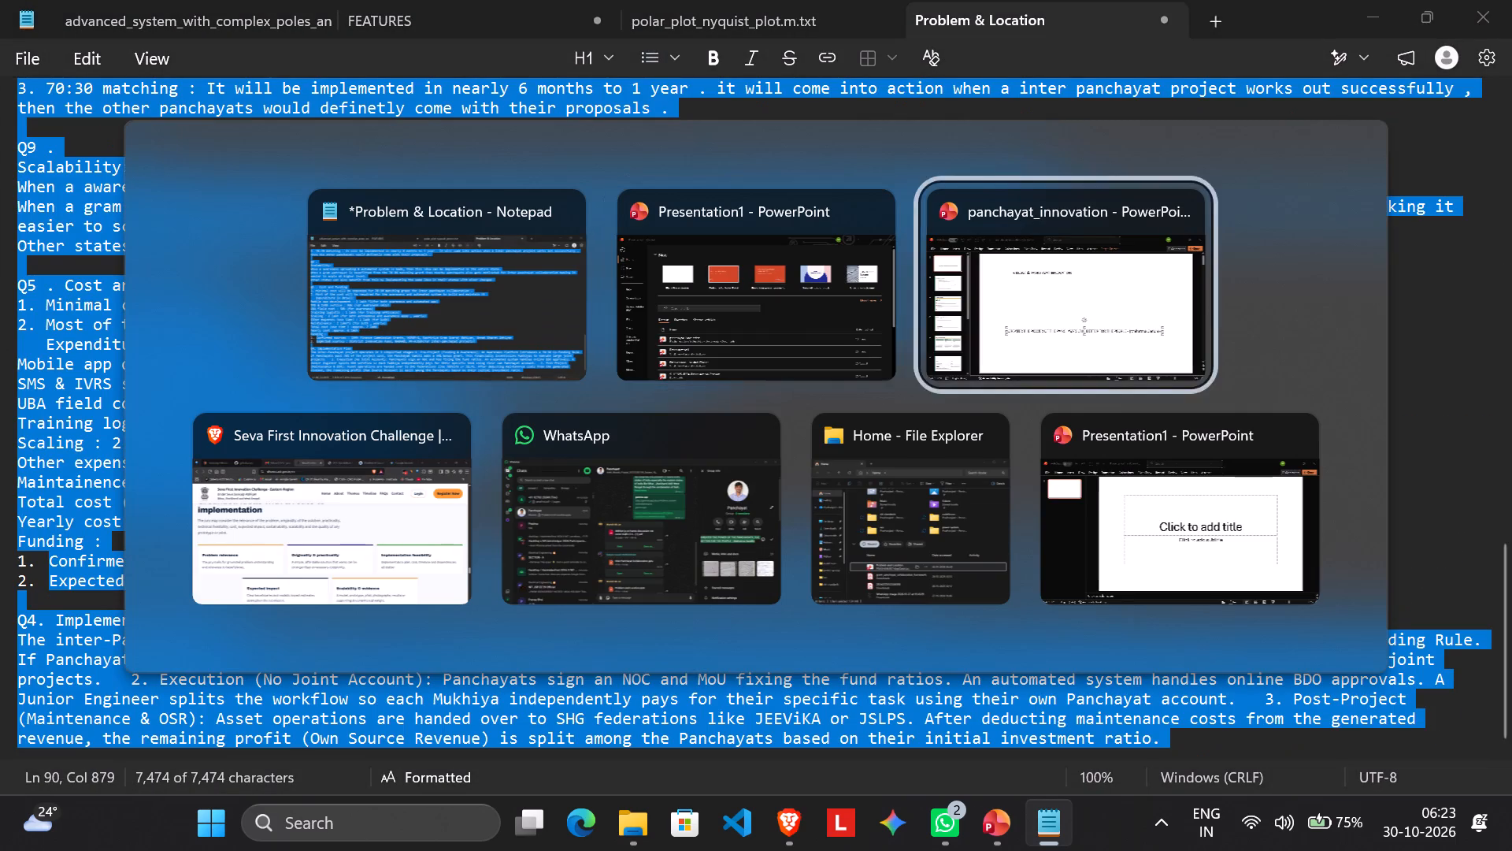
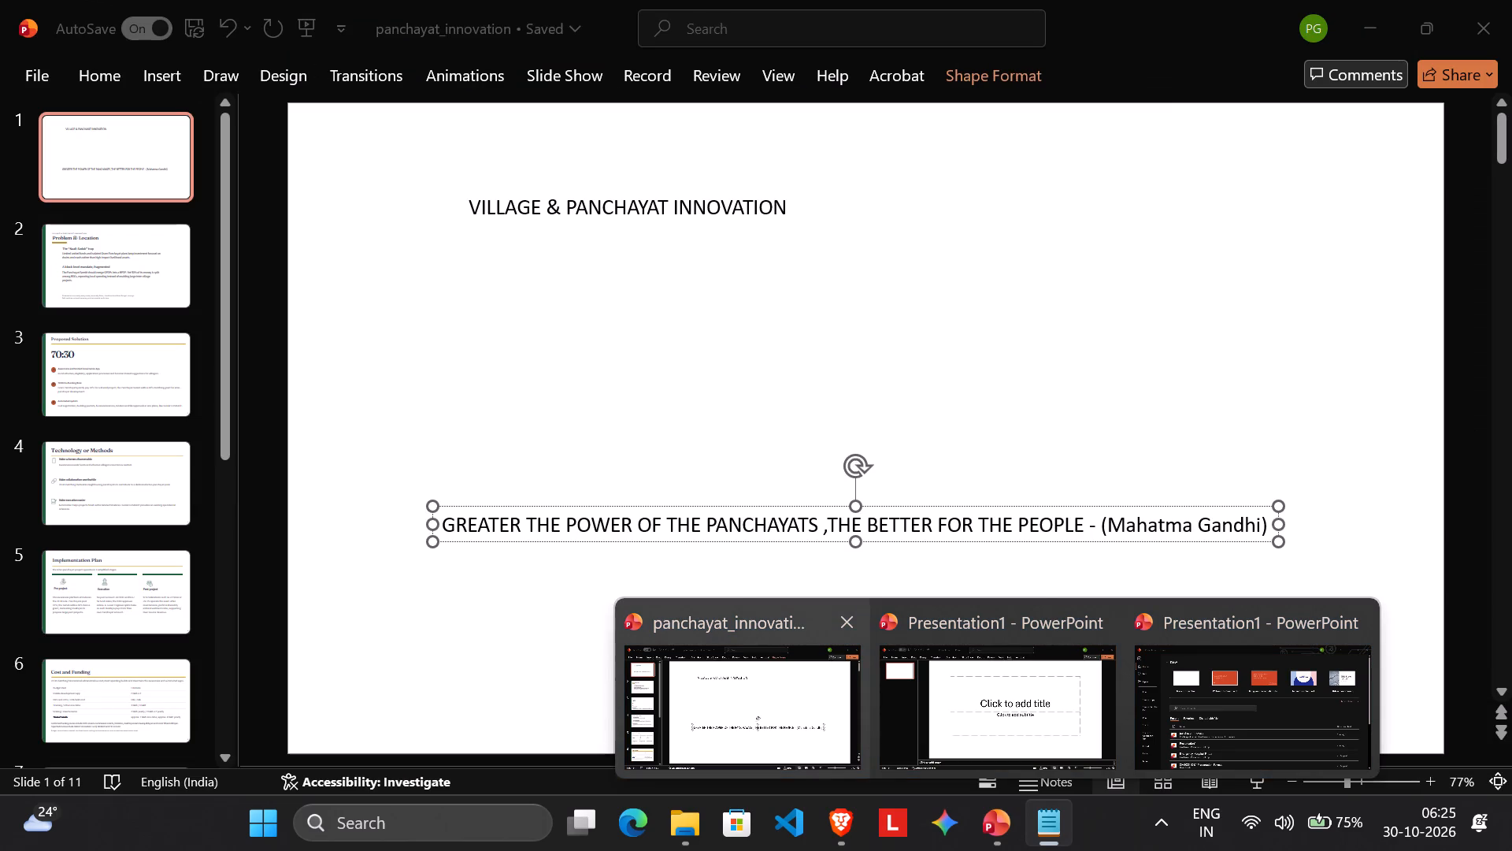
Bring the panchayat_innovation presentation to the front in PowerPoint, choosing it over the open Presentation1 windows.
{"action": "left_click", "coordinate": [817, 667]}
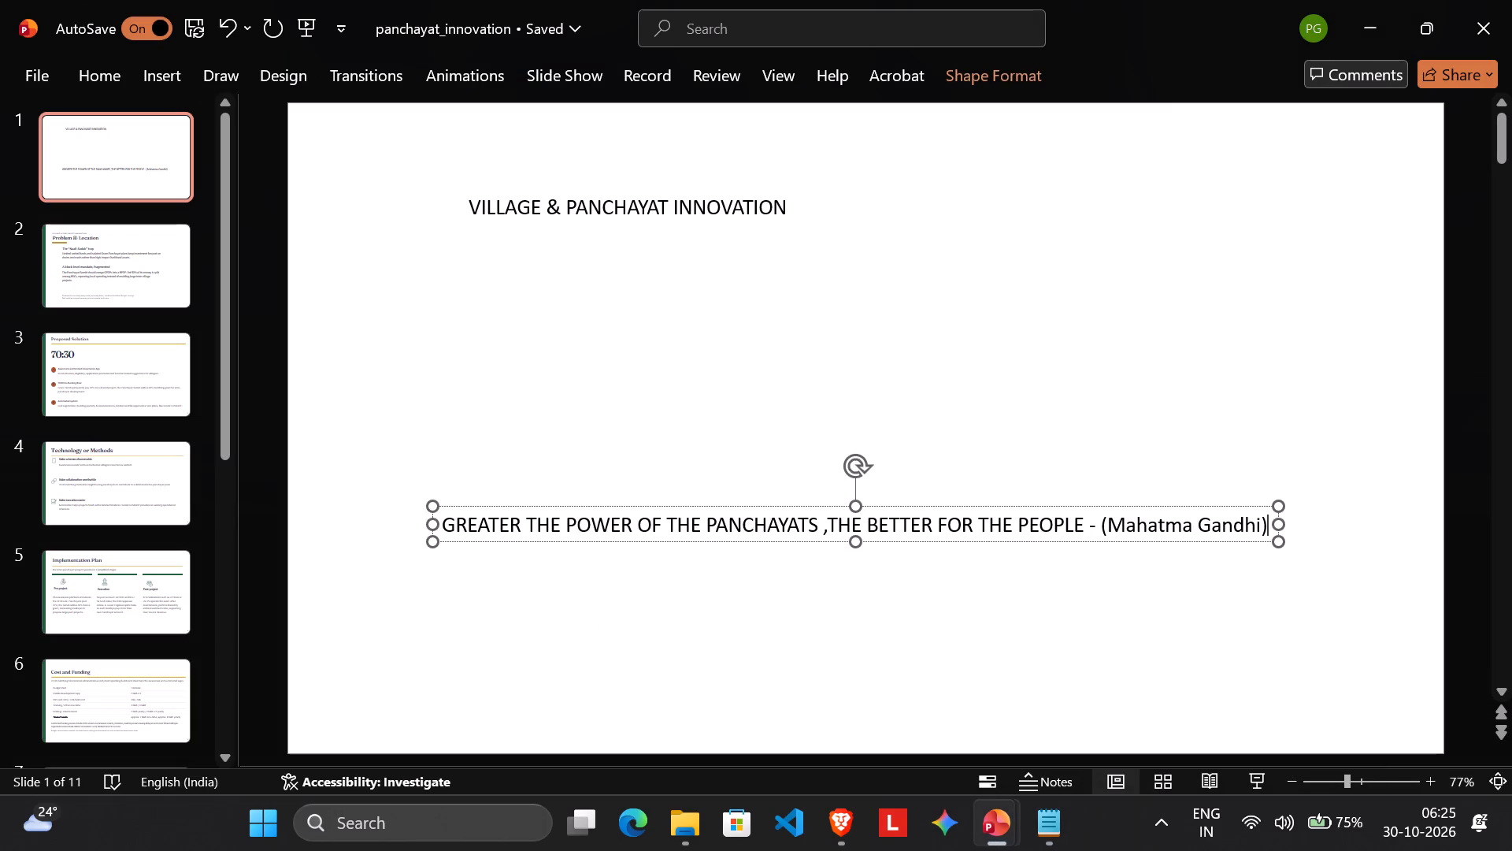
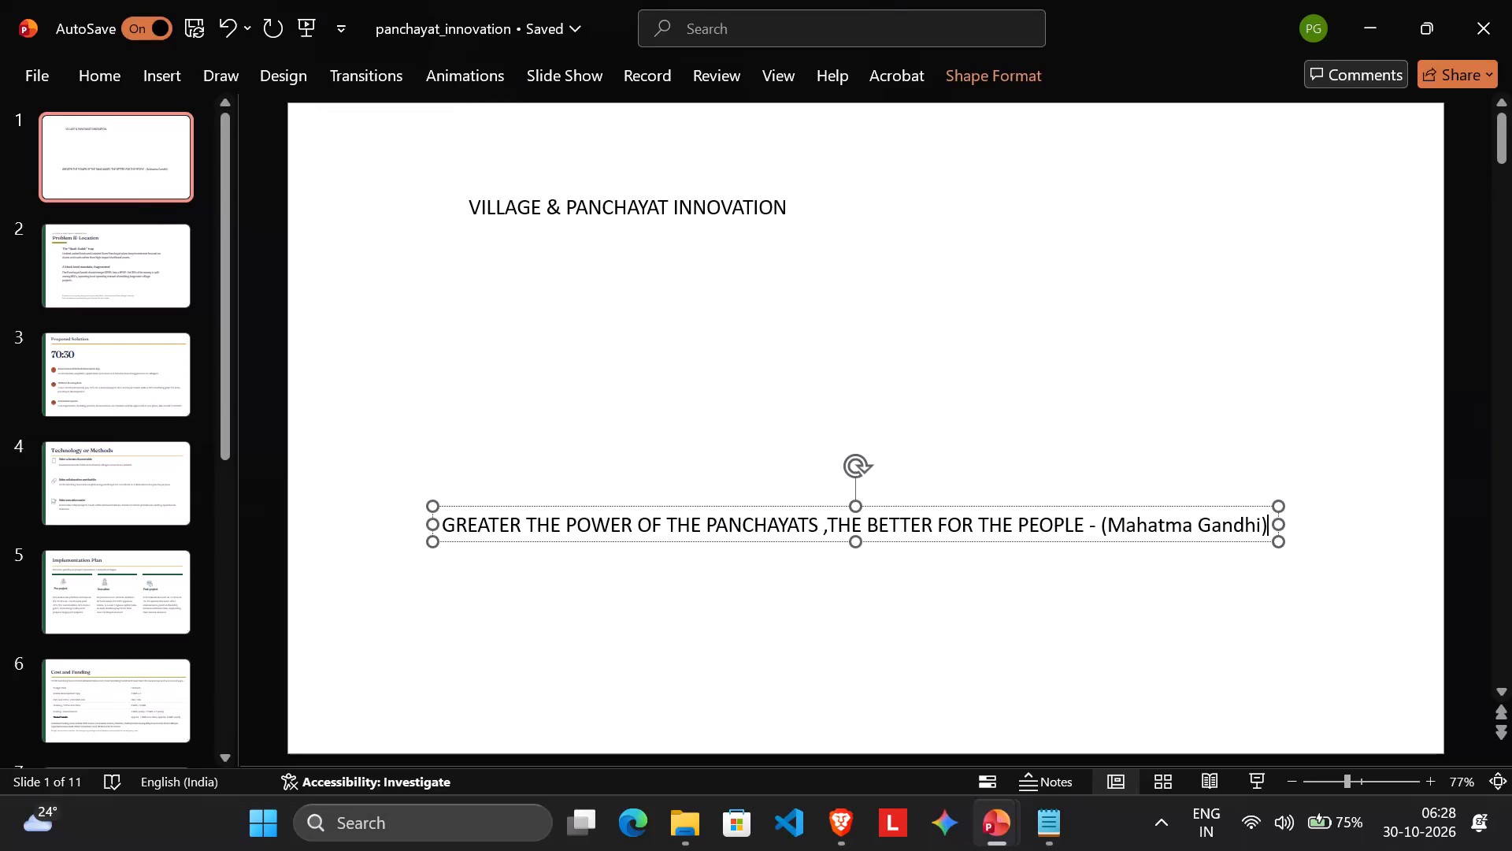
Switch to Notepad and read through the Problem & Location notes, returning to the problem, proposed solution and technology answers at the start.
{"action": "left_click", "coordinate": [1071, 824]}
{"action": "left_click", "coordinate": [715, 592]}
{"action": "scroll", "coordinate": [716, 592], "scroll_direction": "down", "scroll_amount": 4}
{"action": "scroll", "coordinate": [716, 592], "scroll_direction": "up", "scroll_amount": 11}
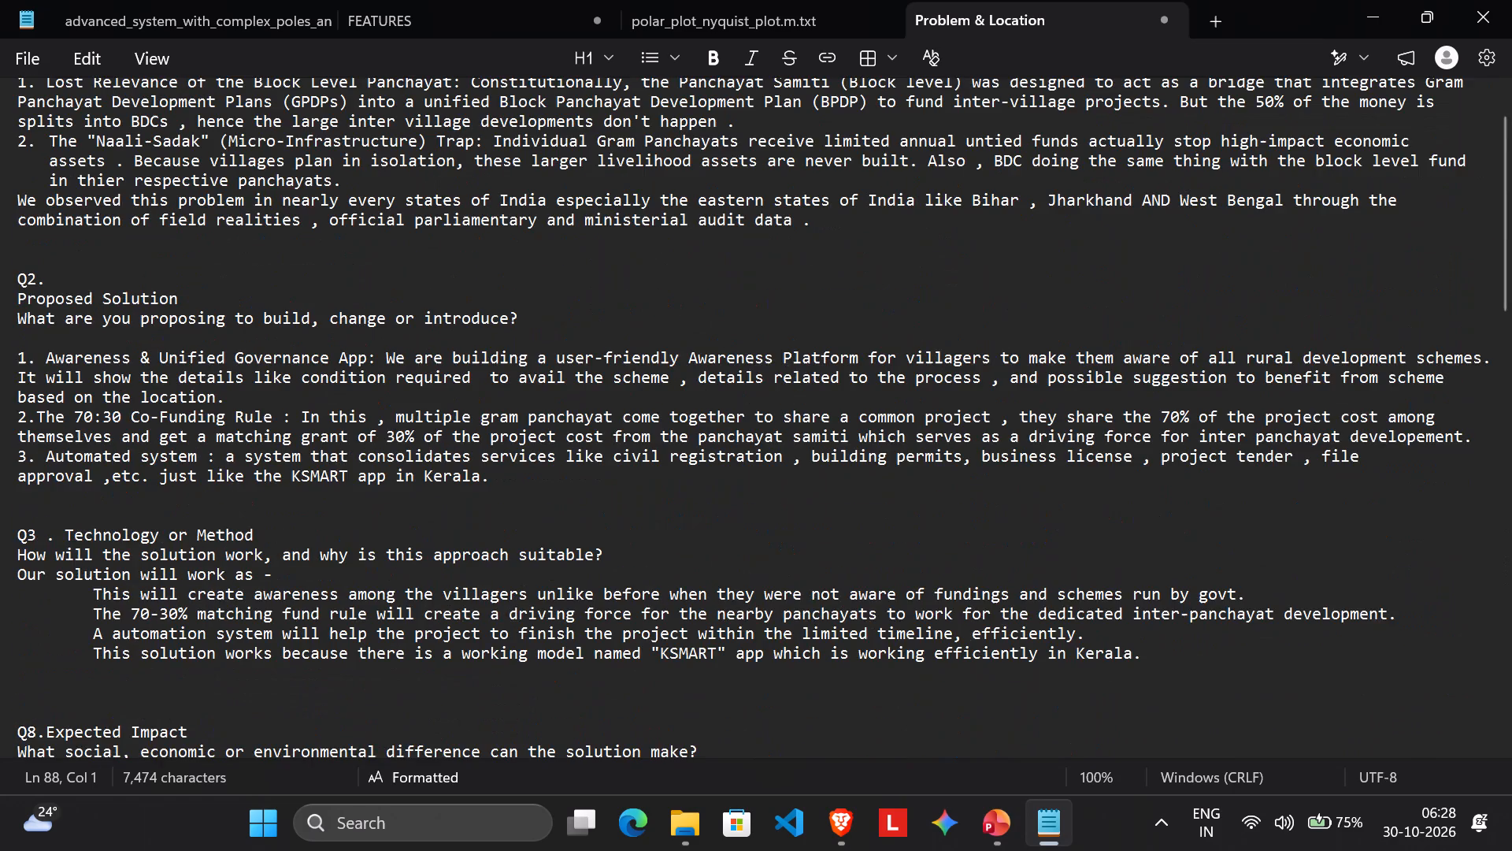
{"action": "scroll", "coordinate": [716, 592], "scroll_direction": "down", "scroll_amount": 14}
{"action": "scroll", "coordinate": [716, 592], "scroll_direction": "up", "scroll_amount": 7}
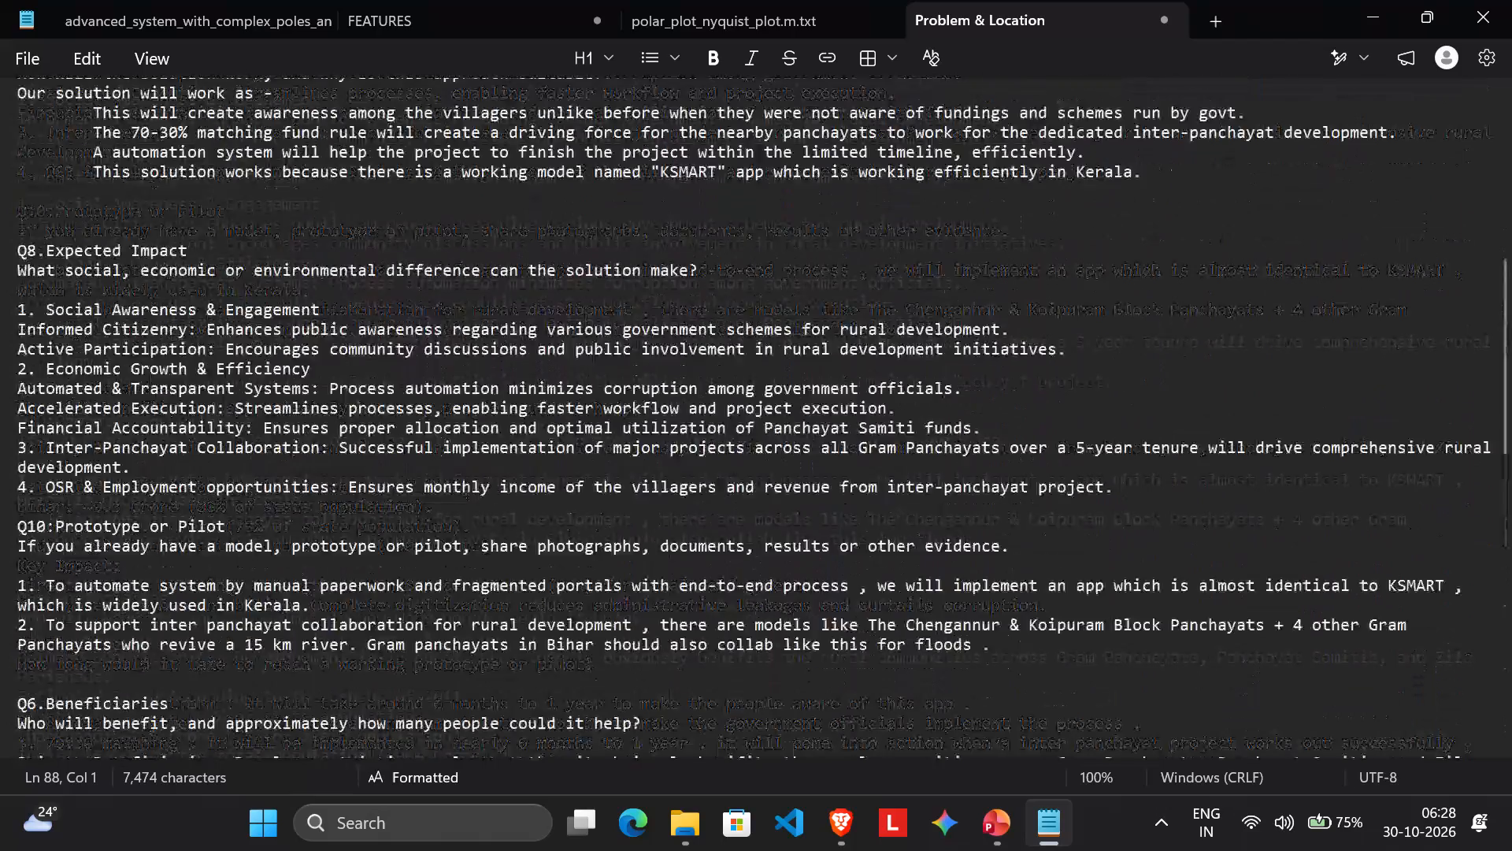
{"action": "scroll", "coordinate": [716, 592], "scroll_direction": "down", "scroll_amount": 20}
{"action": "scroll", "coordinate": [716, 592], "scroll_direction": "up", "scroll_amount": 5}
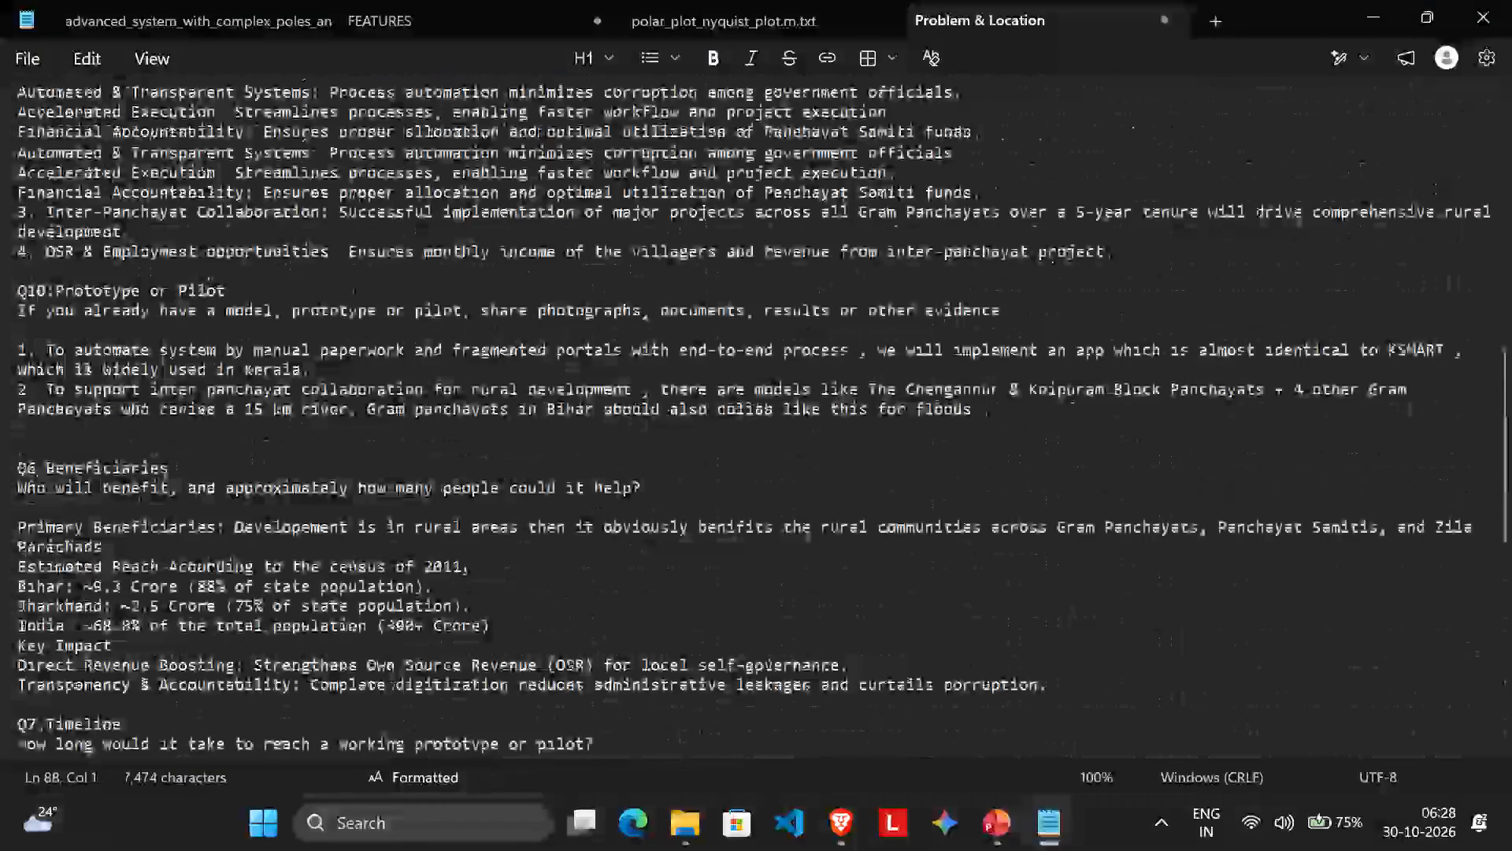
{"action": "scroll", "coordinate": [716, 592], "scroll_direction": "up", "scroll_amount": 10}
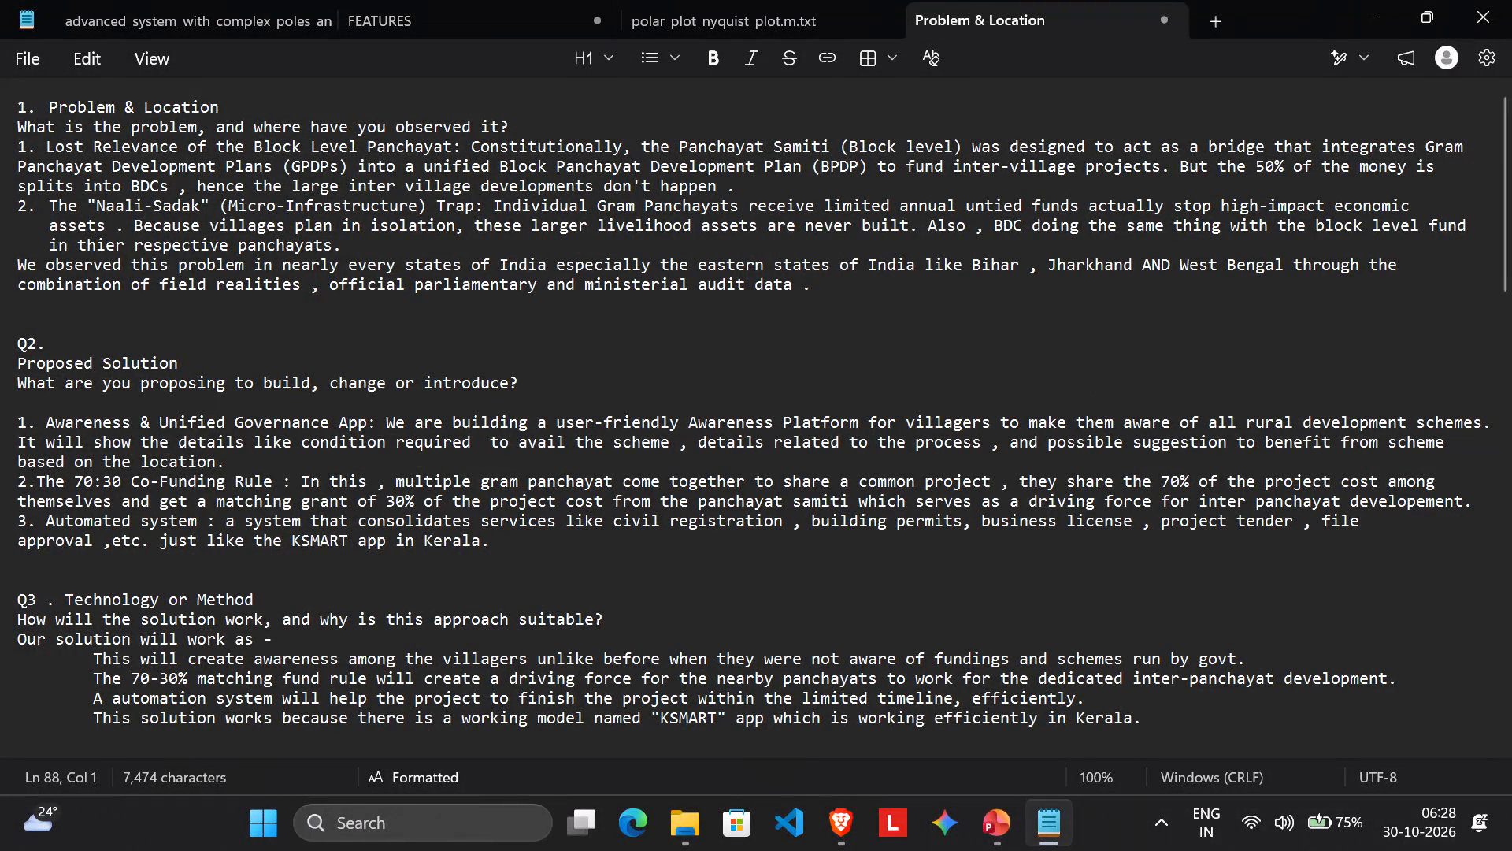
{"action": "left_click", "coordinate": [674, 452]}
{"action": "left_click", "coordinate": [680, 444]}
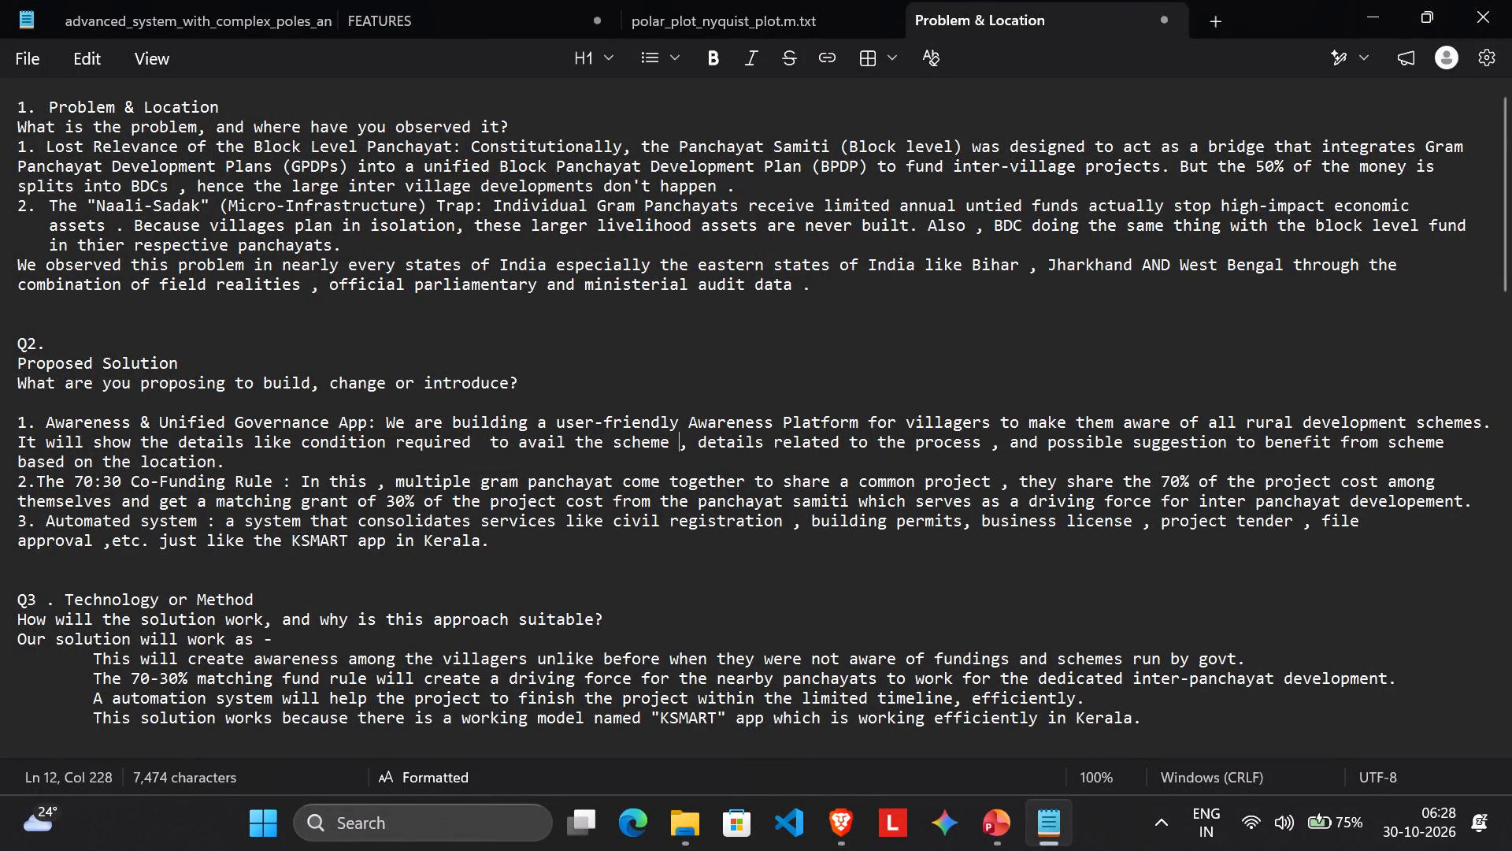
{"action": "left_click", "coordinate": [800, 526]}
{"action": "left_click", "coordinate": [797, 520]}
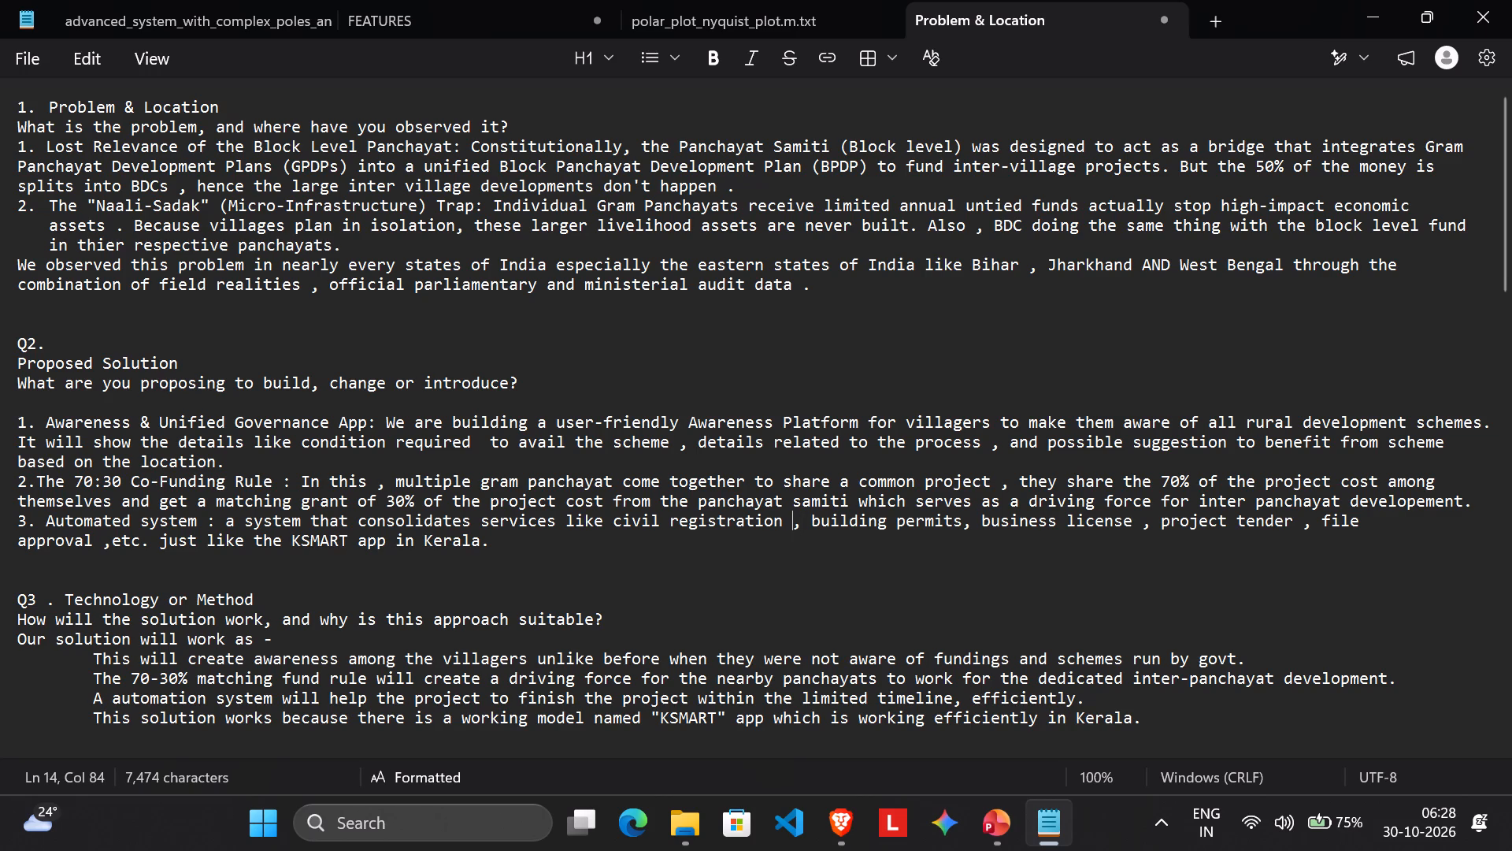
Close the blank untitled Presentation1 window and return to the panchayat_innovation presentation in PowerPoint.
{"action": "left_click", "coordinate": [1005, 850]}
{"action": "left_click", "coordinate": [729, 689]}
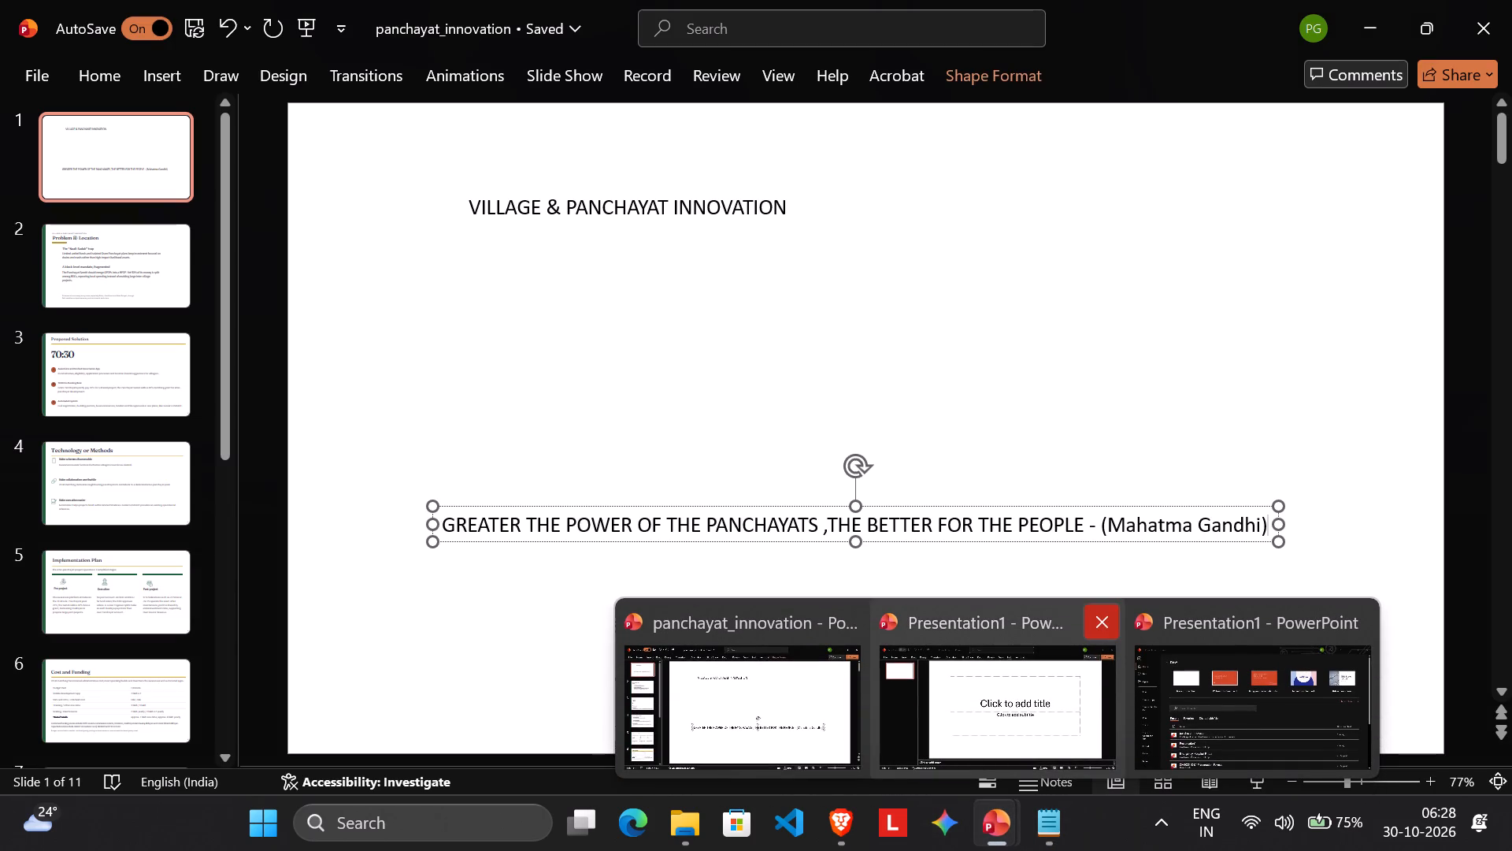
{"action": "left_click", "coordinate": [1096, 615]}
{"action": "left_click", "coordinate": [909, 713]}
Look through the content slides, including Proposed Solution and Technology or Methods, and return to slide 1.
{"action": "scroll", "coordinate": [636, 587], "scroll_direction": "down", "scroll_amount": 5}
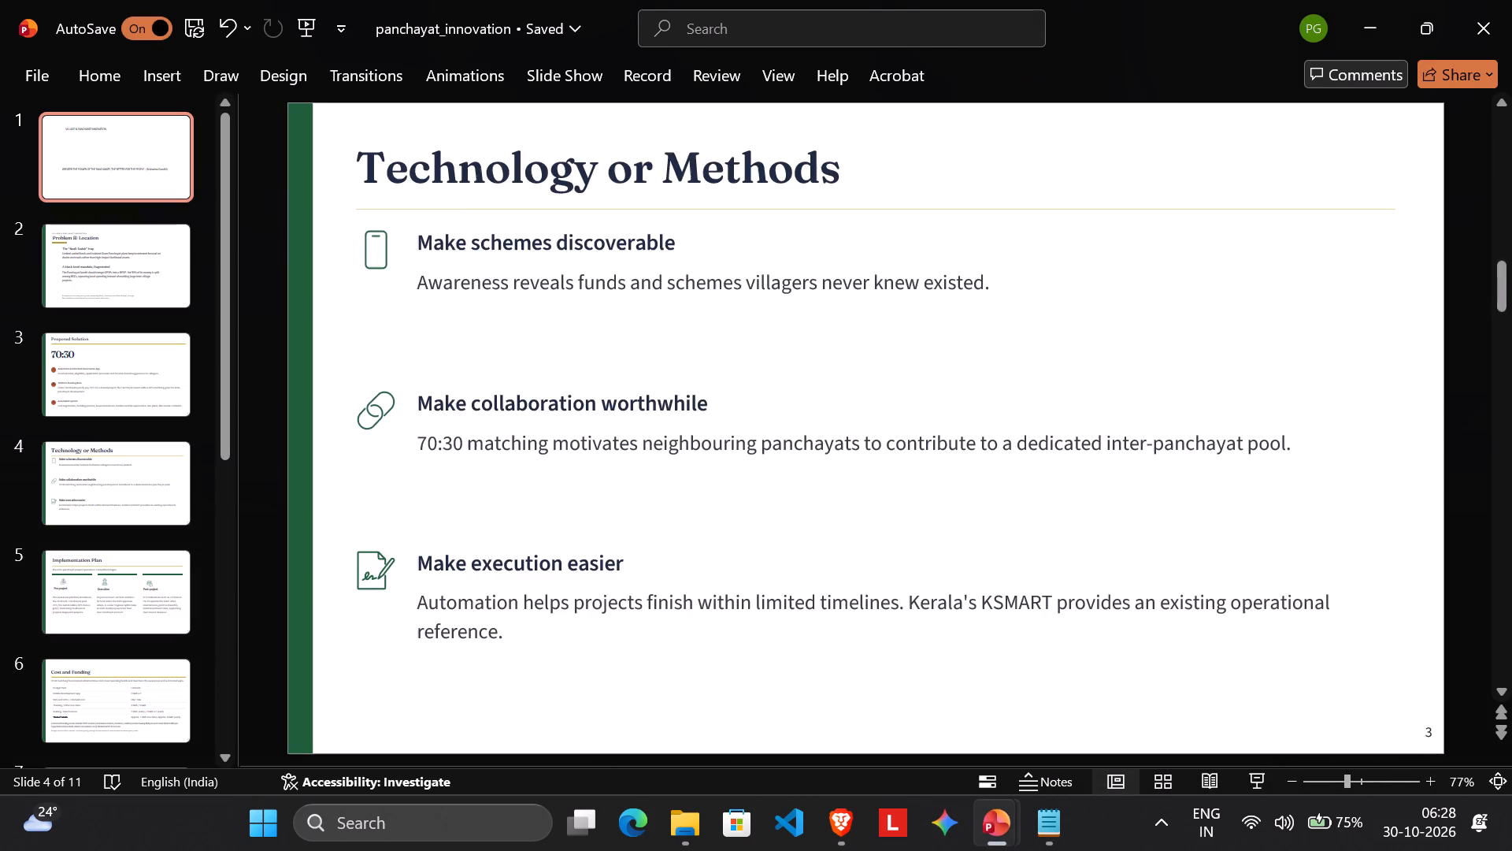
{"action": "scroll", "coordinate": [637, 587], "scroll_direction": "down", "scroll_amount": 13}
{"action": "scroll", "coordinate": [637, 587], "scroll_direction": "up", "scroll_amount": 11}
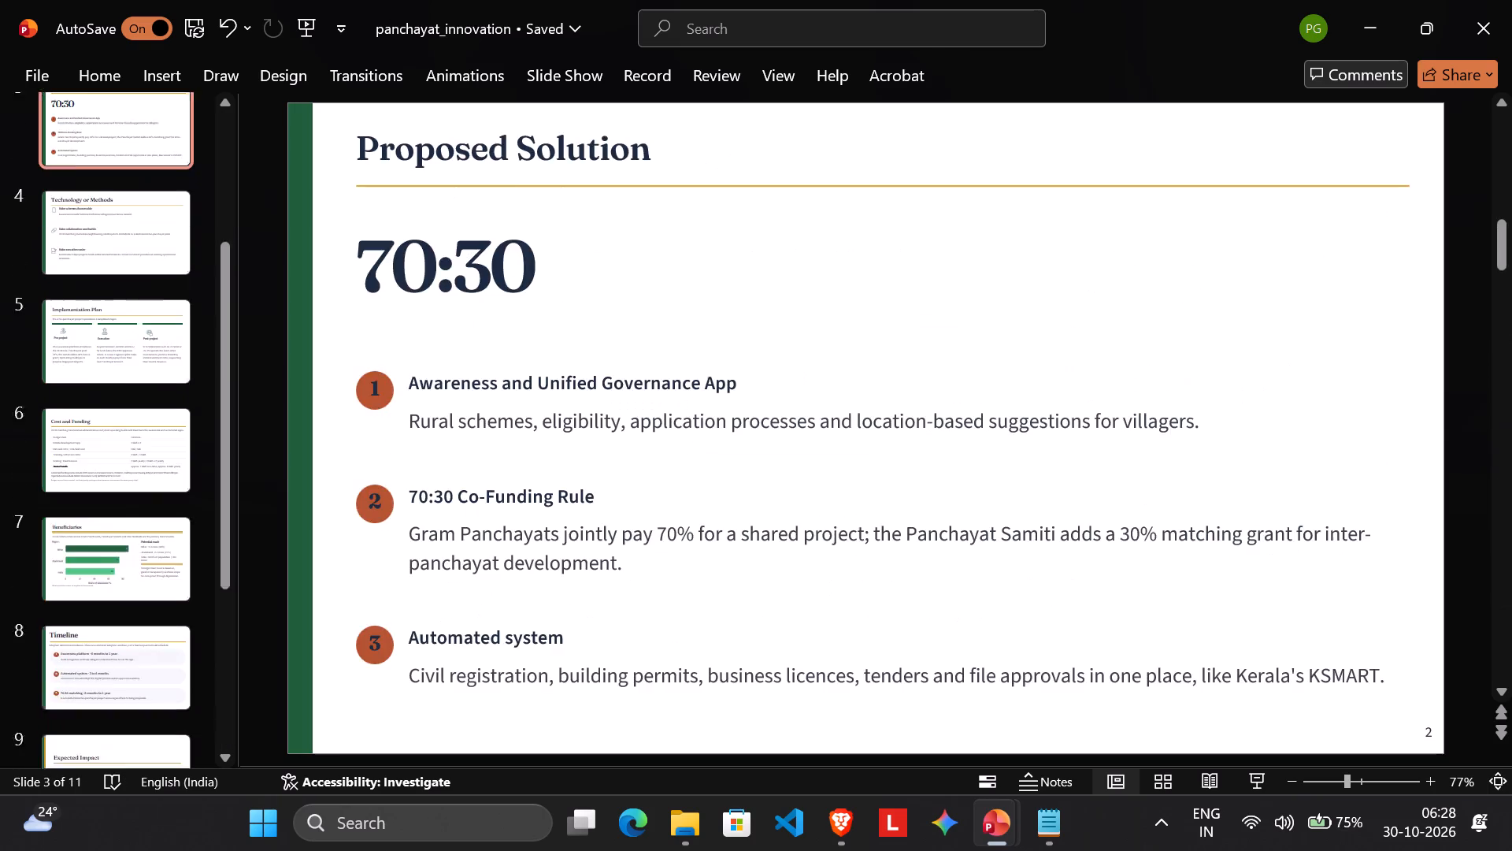
{"action": "scroll", "coordinate": [635, 587], "scroll_direction": "up", "scroll_amount": 13}
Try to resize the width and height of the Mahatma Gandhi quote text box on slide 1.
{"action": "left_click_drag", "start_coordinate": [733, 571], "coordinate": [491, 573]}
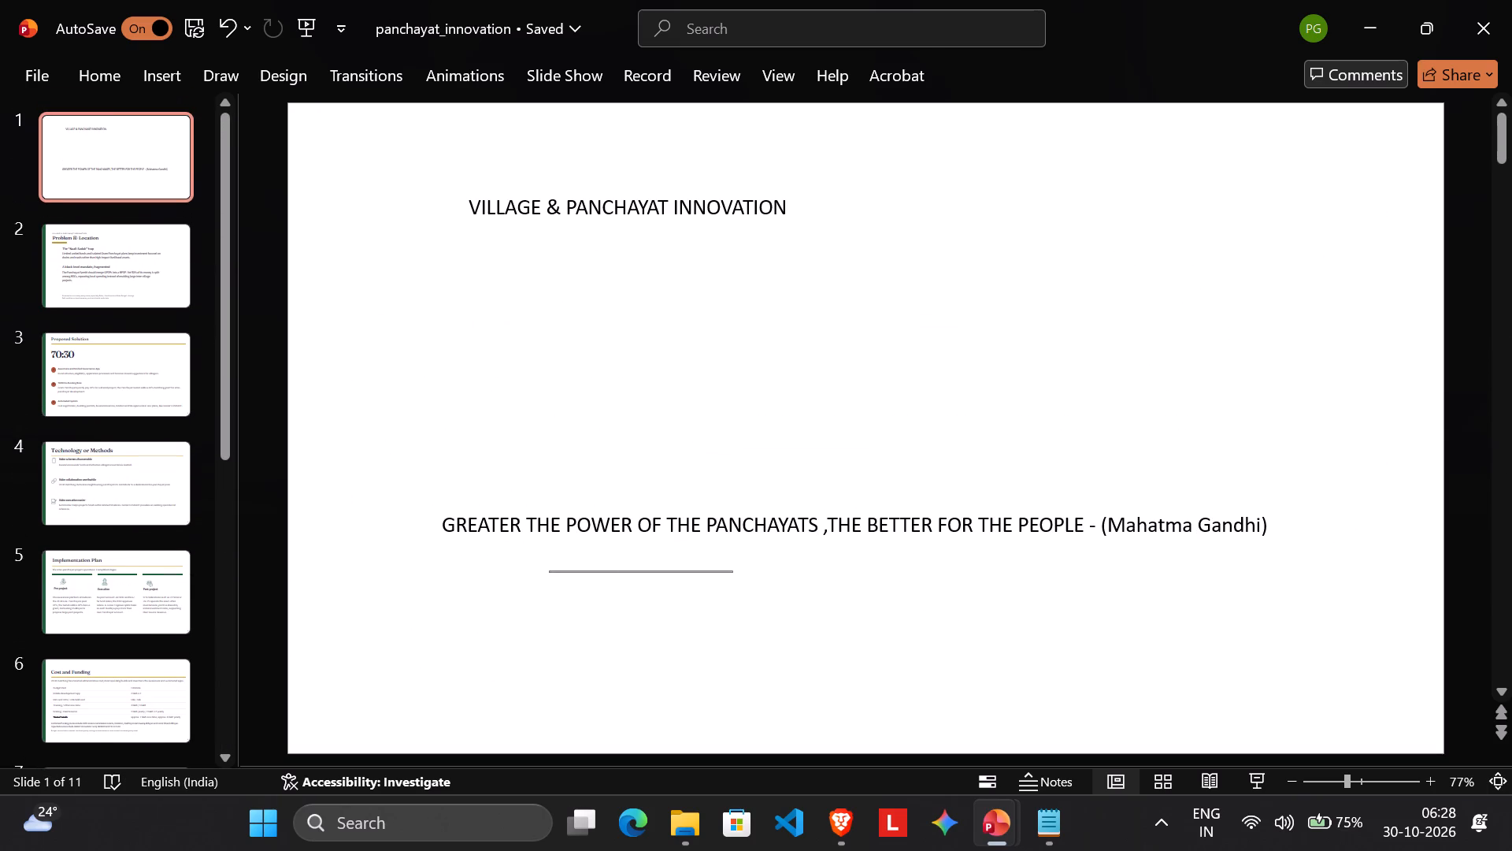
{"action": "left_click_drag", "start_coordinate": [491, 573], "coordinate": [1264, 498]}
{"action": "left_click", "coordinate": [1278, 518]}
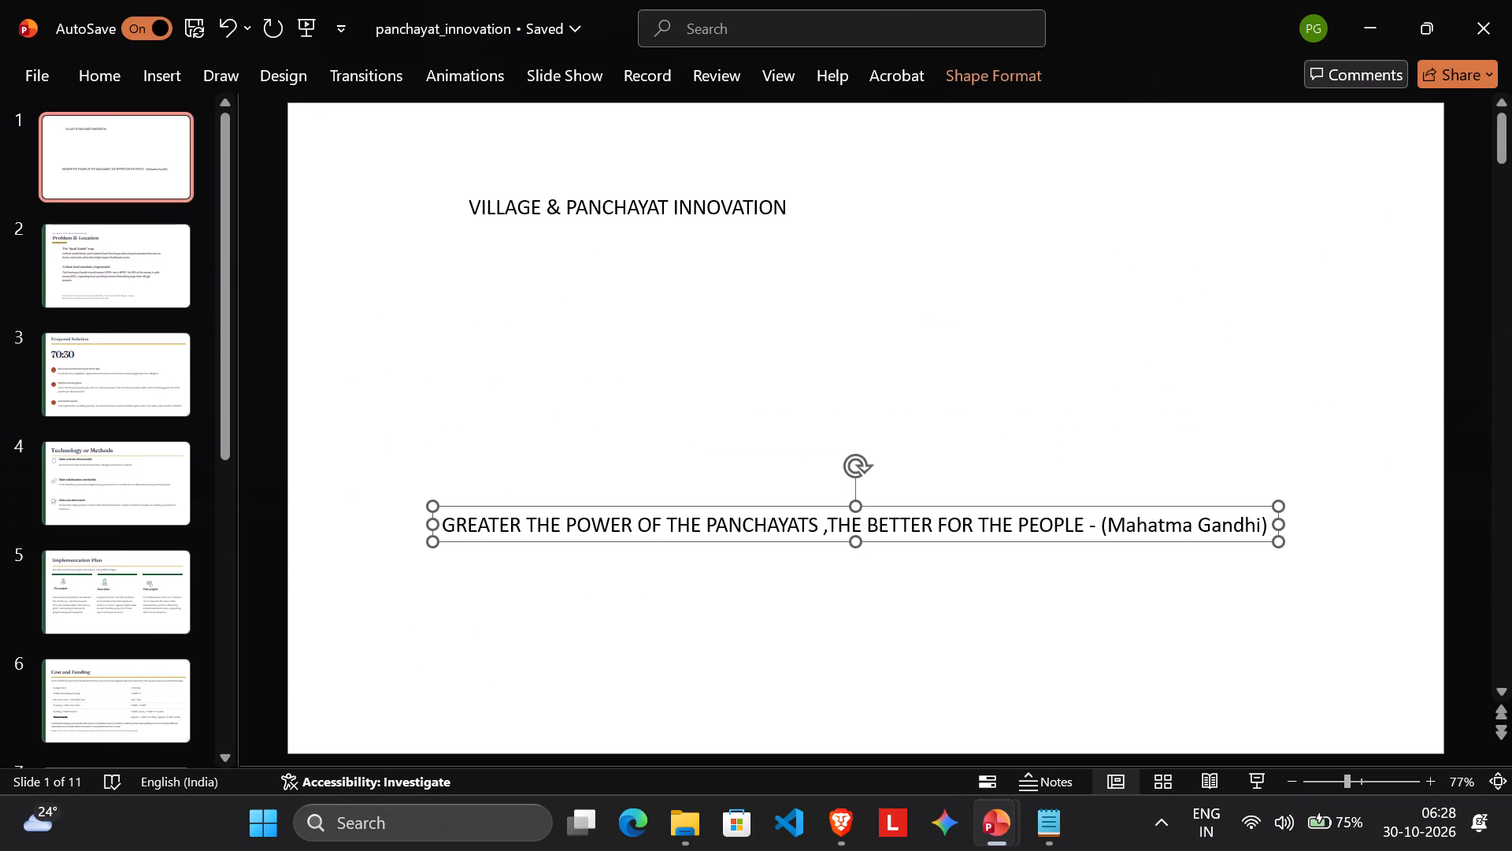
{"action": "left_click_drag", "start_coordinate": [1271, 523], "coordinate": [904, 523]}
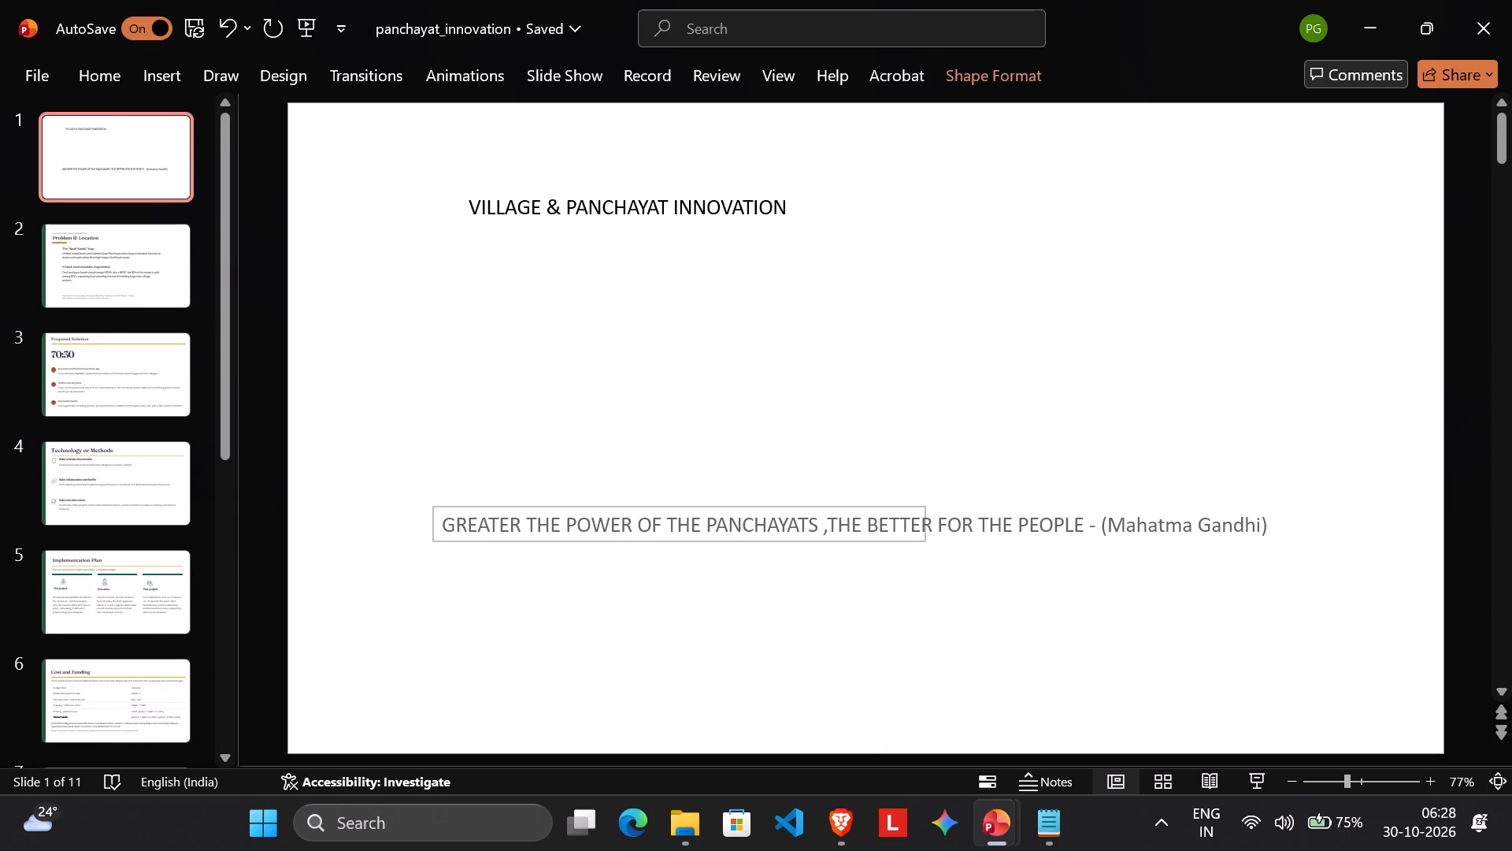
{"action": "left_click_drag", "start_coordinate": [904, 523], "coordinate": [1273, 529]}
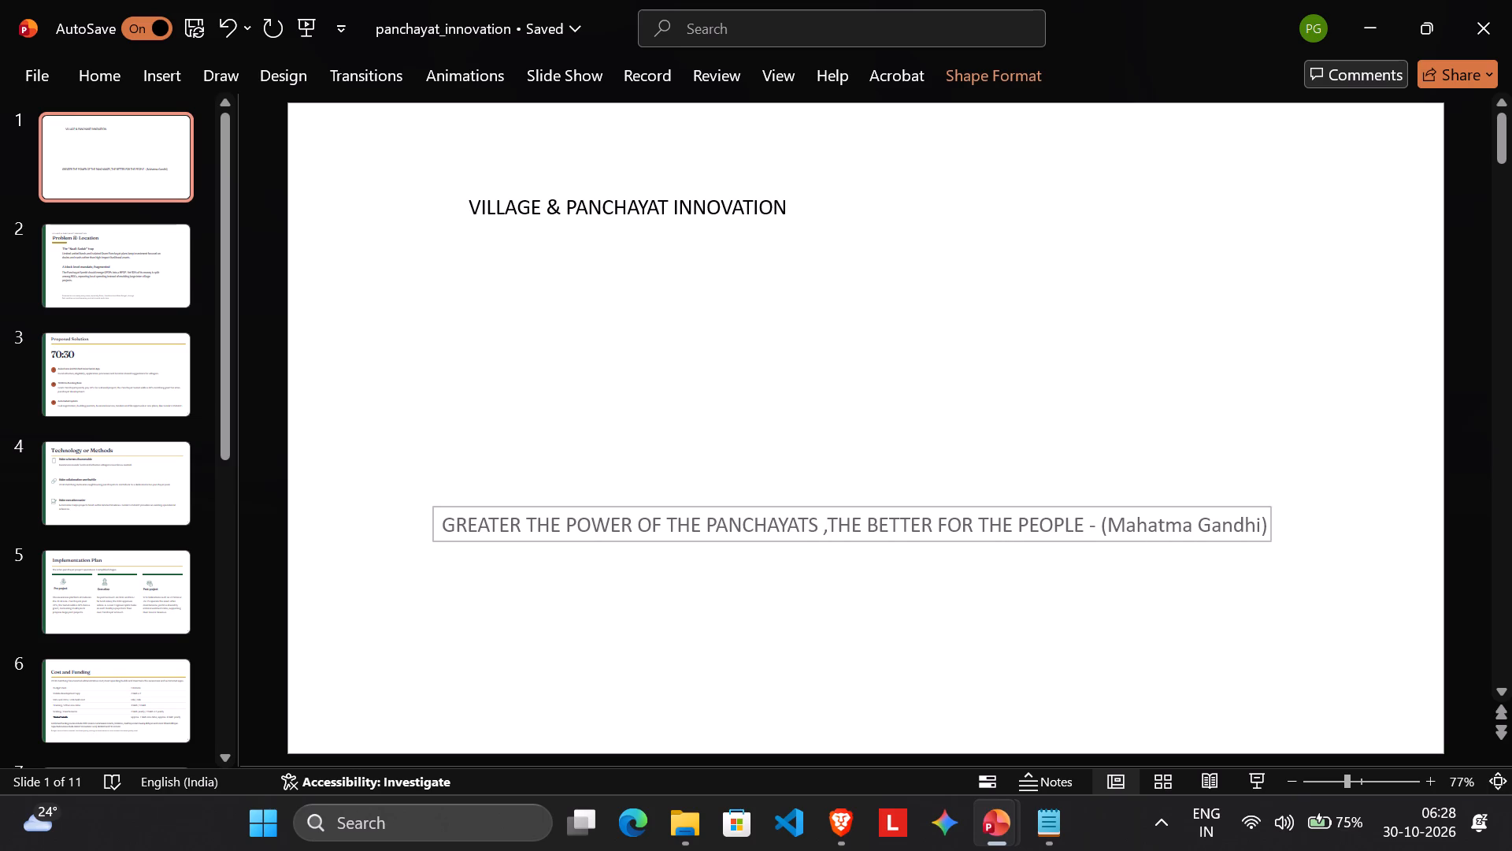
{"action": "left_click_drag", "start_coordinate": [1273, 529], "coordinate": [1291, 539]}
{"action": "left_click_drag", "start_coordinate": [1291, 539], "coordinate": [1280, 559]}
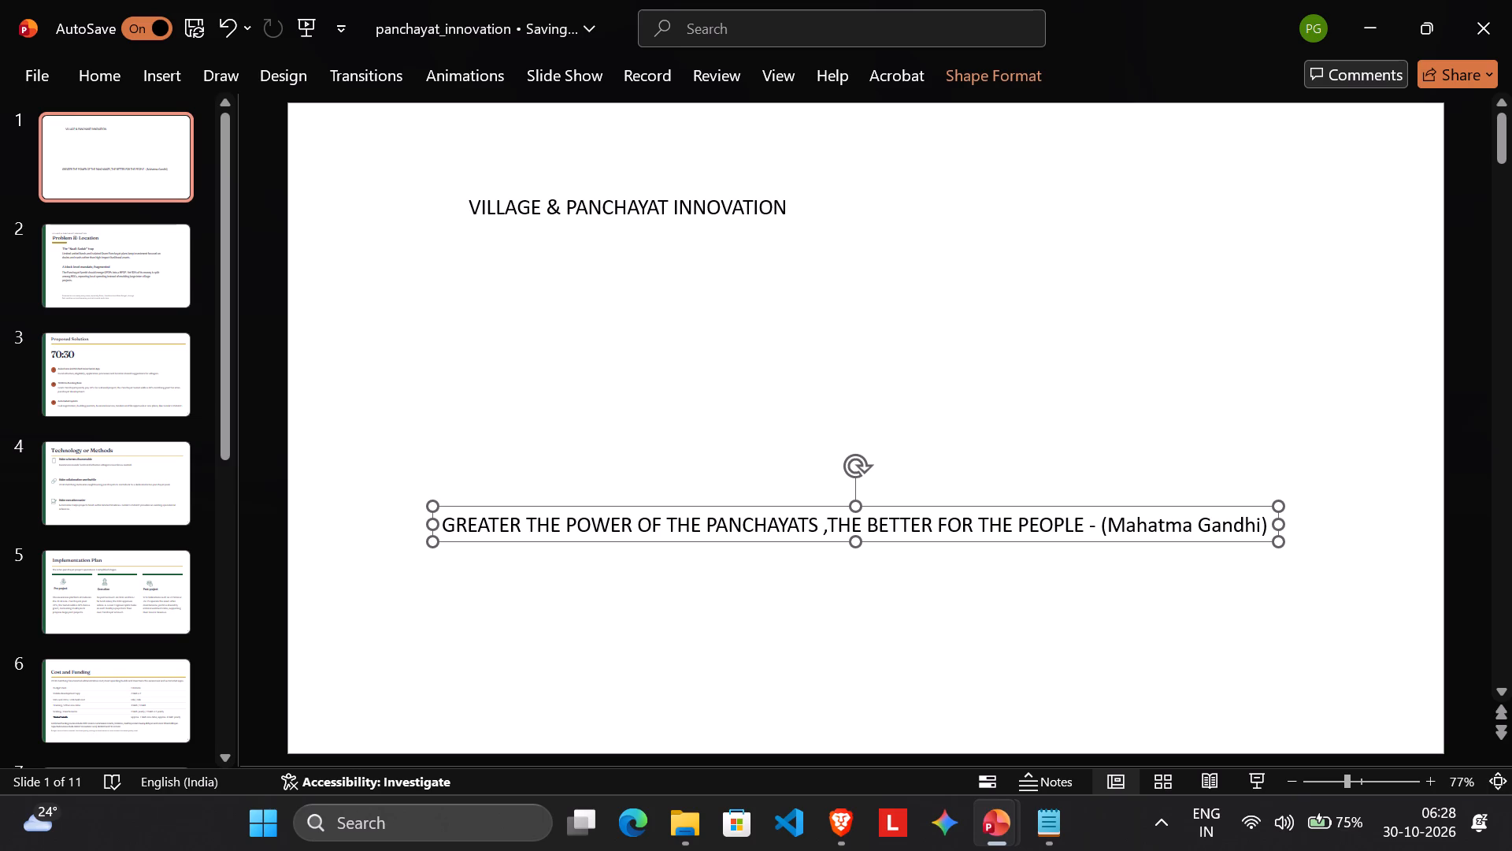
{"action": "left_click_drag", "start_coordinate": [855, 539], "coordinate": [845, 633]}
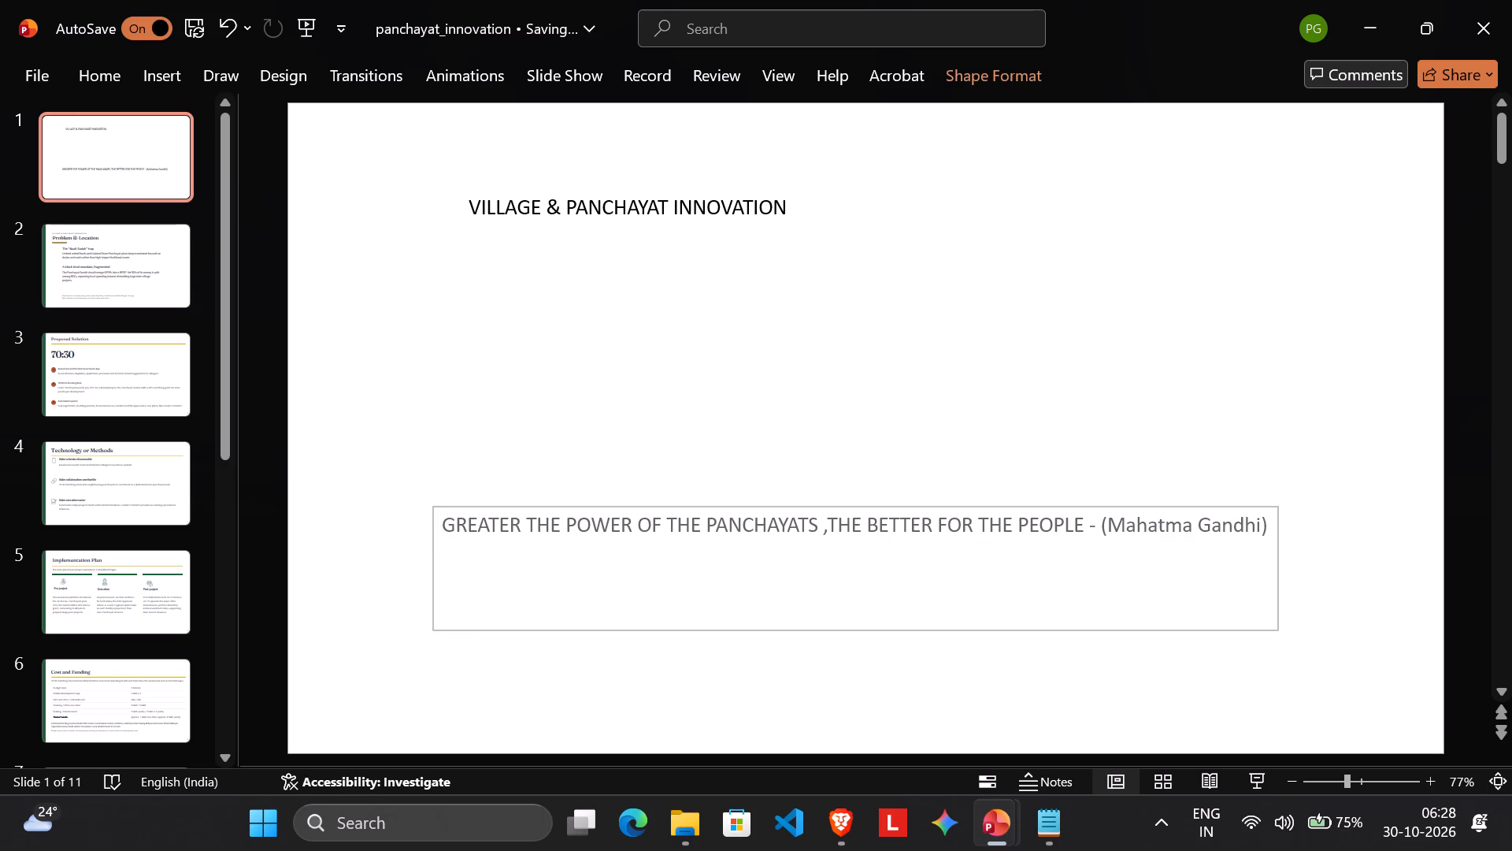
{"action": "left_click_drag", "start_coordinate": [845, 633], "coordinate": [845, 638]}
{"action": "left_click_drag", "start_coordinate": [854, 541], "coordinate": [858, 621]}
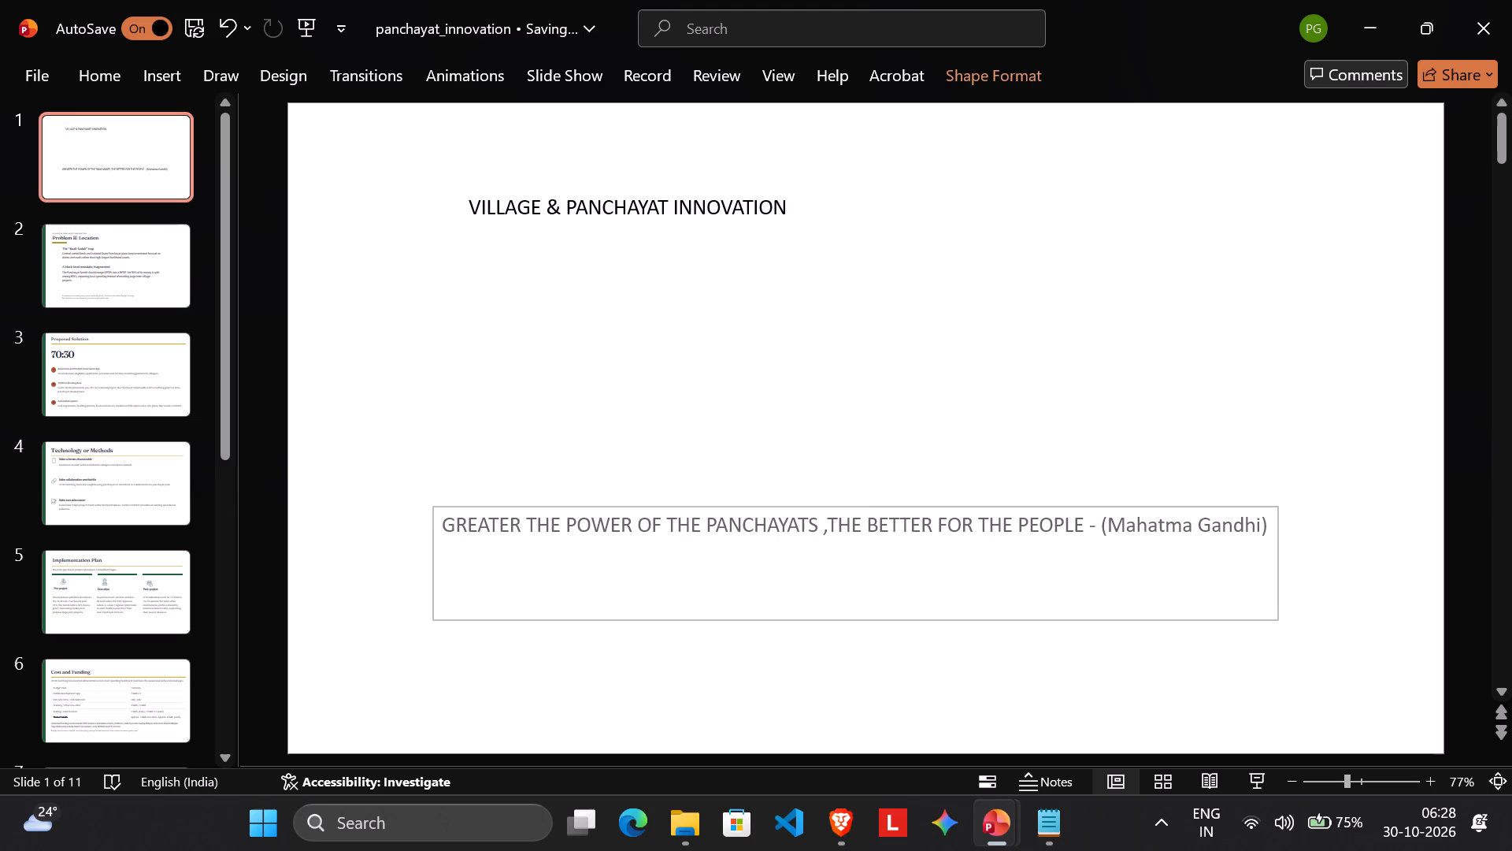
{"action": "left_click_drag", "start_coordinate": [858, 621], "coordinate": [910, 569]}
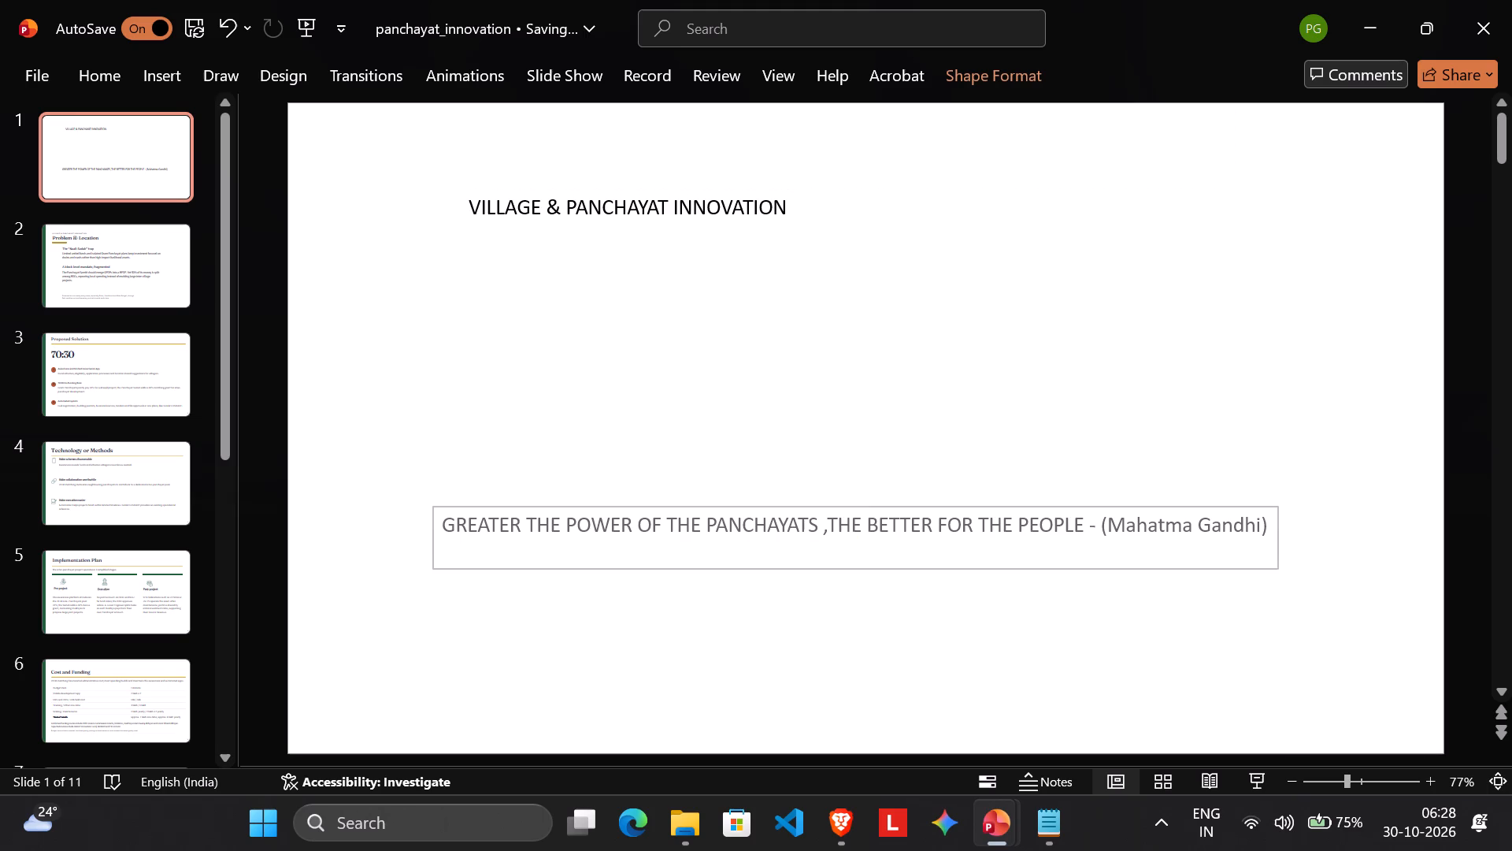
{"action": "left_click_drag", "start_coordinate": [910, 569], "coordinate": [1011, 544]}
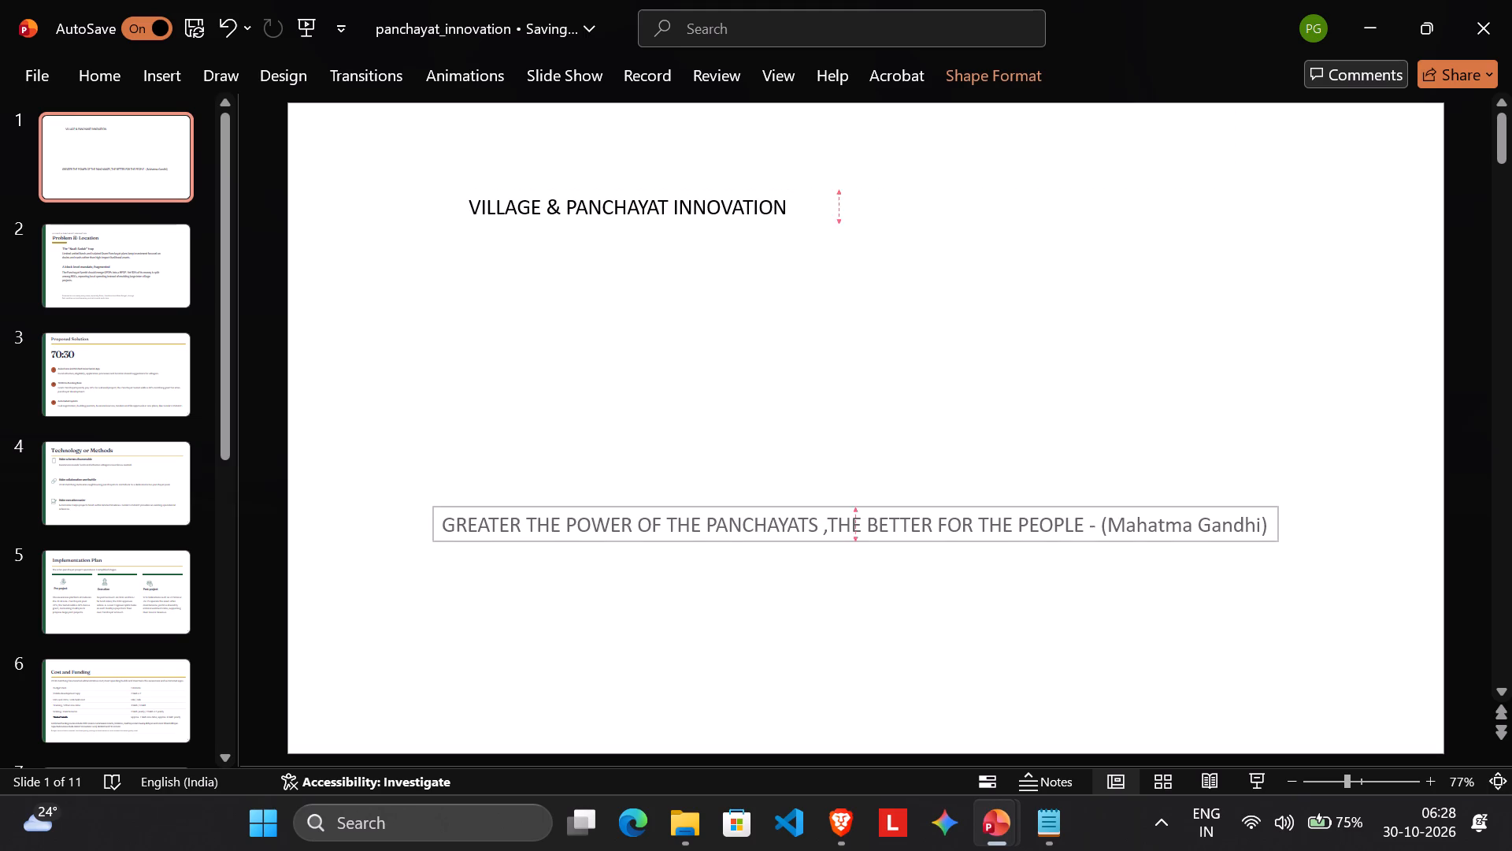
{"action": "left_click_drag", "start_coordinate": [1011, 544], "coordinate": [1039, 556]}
Set the font size of the whole Mahatma Gandhi quote on slide 1 to 20.
{"action": "double_click", "coordinate": [886, 526]}
{"action": "triple_click", "coordinate": [891, 525]}
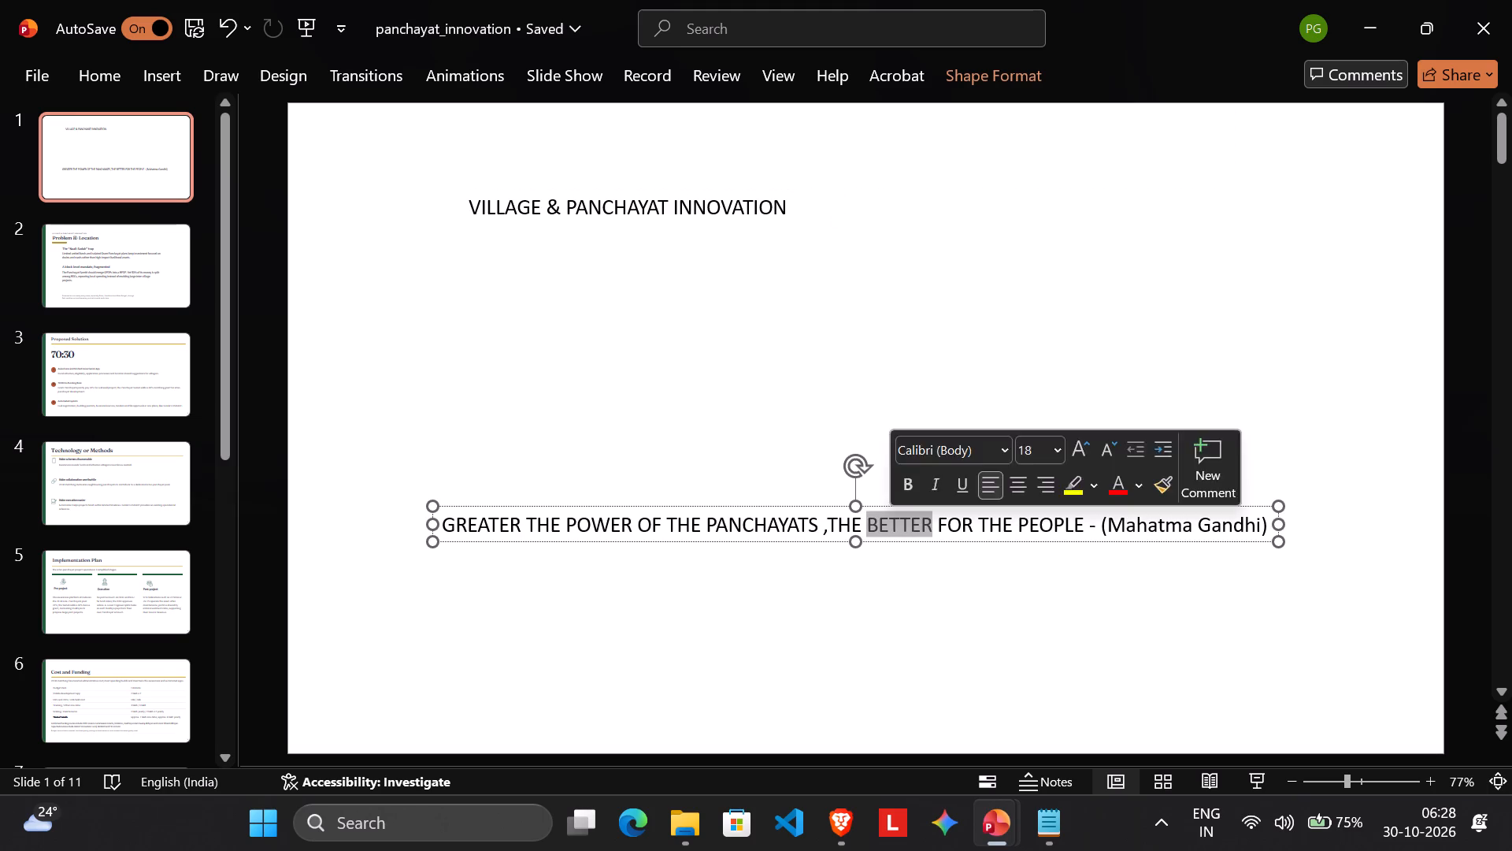
{"action": "double_click", "coordinate": [891, 525]}
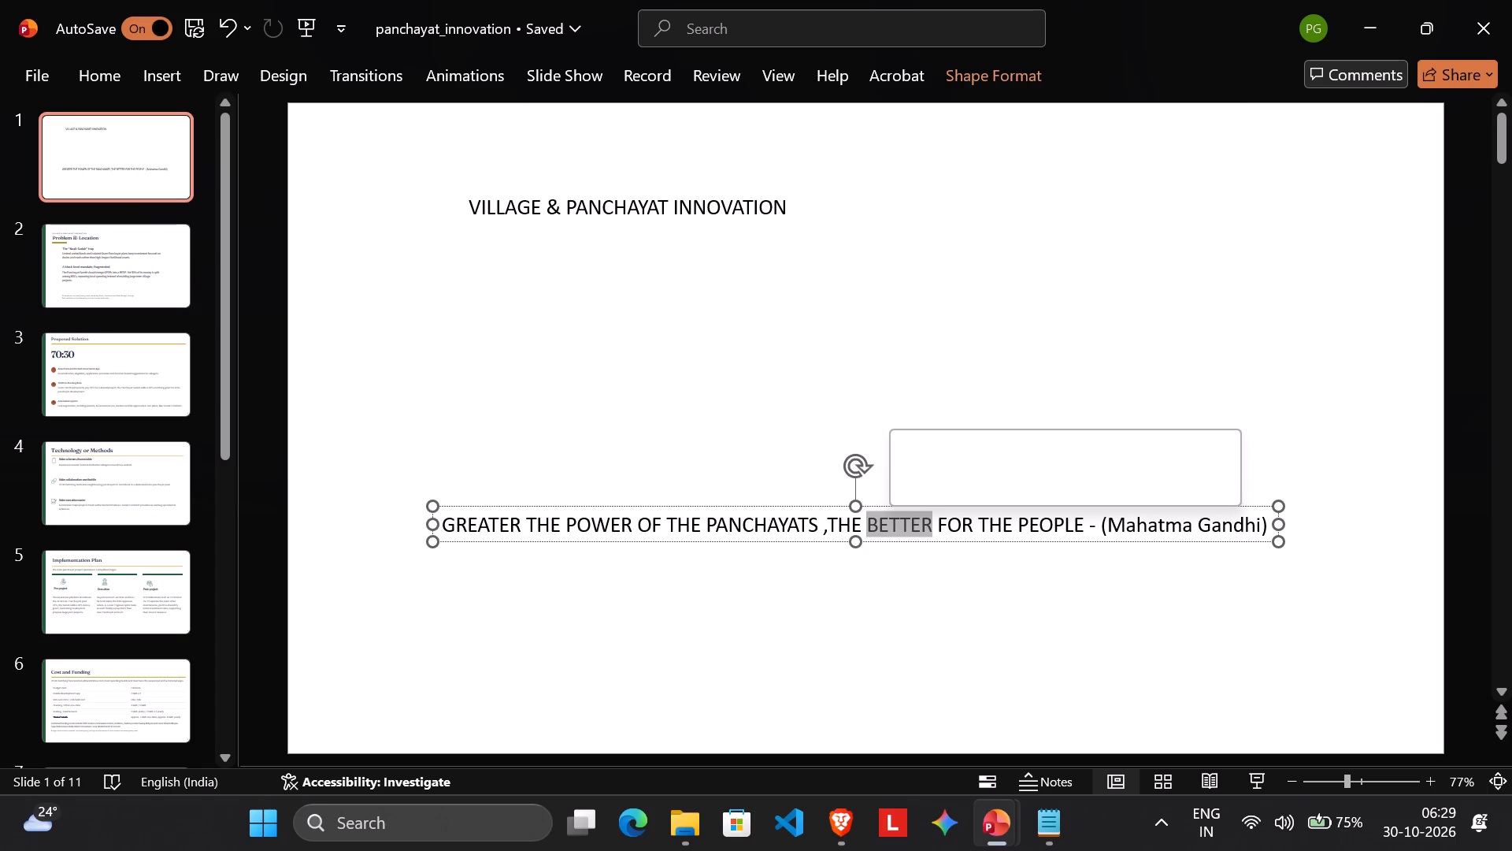
{"action": "left_click", "coordinate": [886, 525]}
{"action": "double_click", "coordinate": [886, 525]}
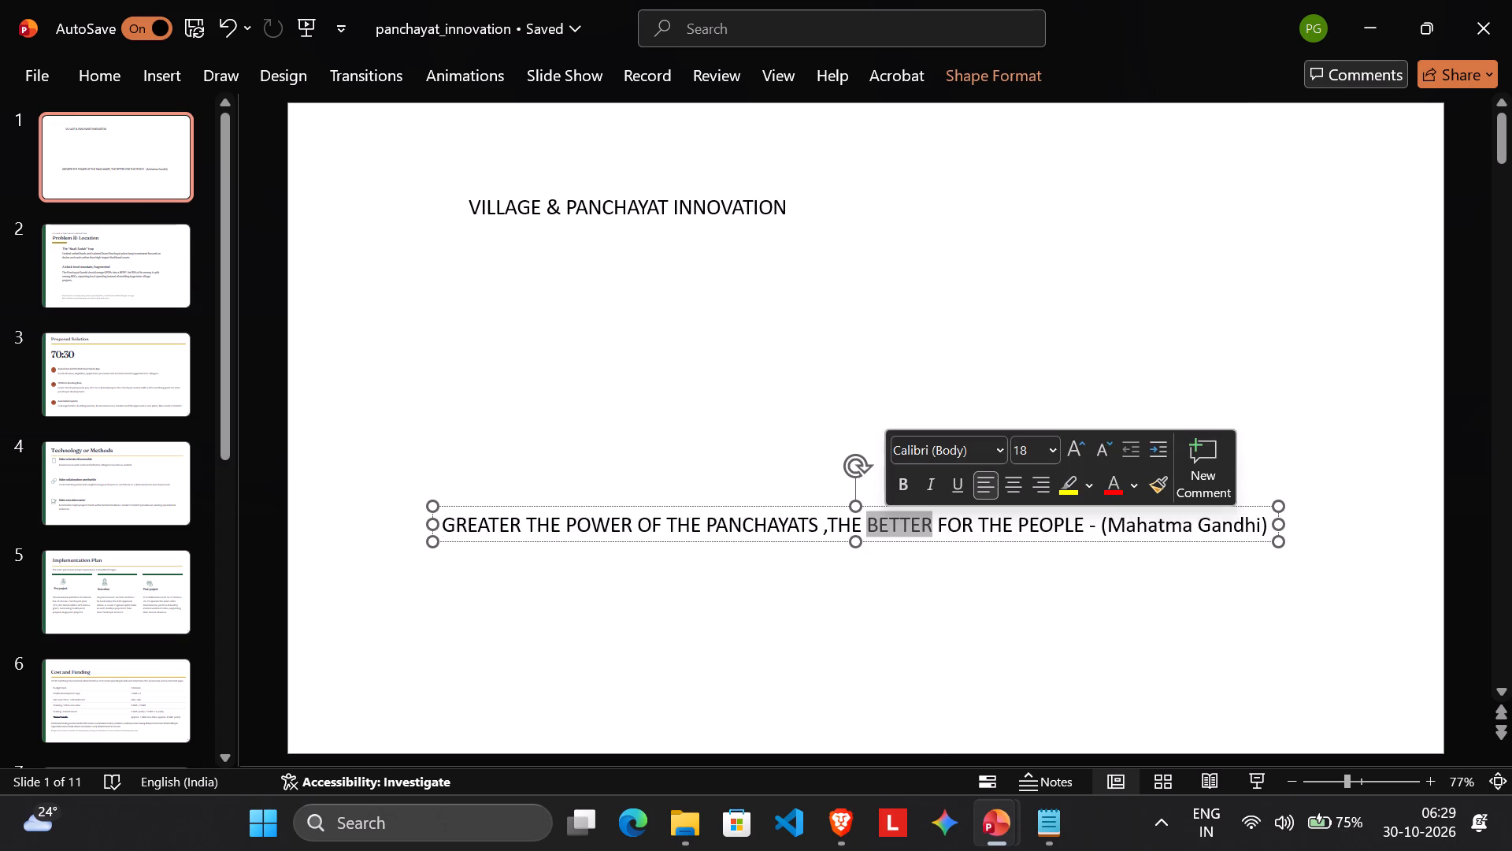
{"action": "left_click", "coordinate": [1052, 450]}
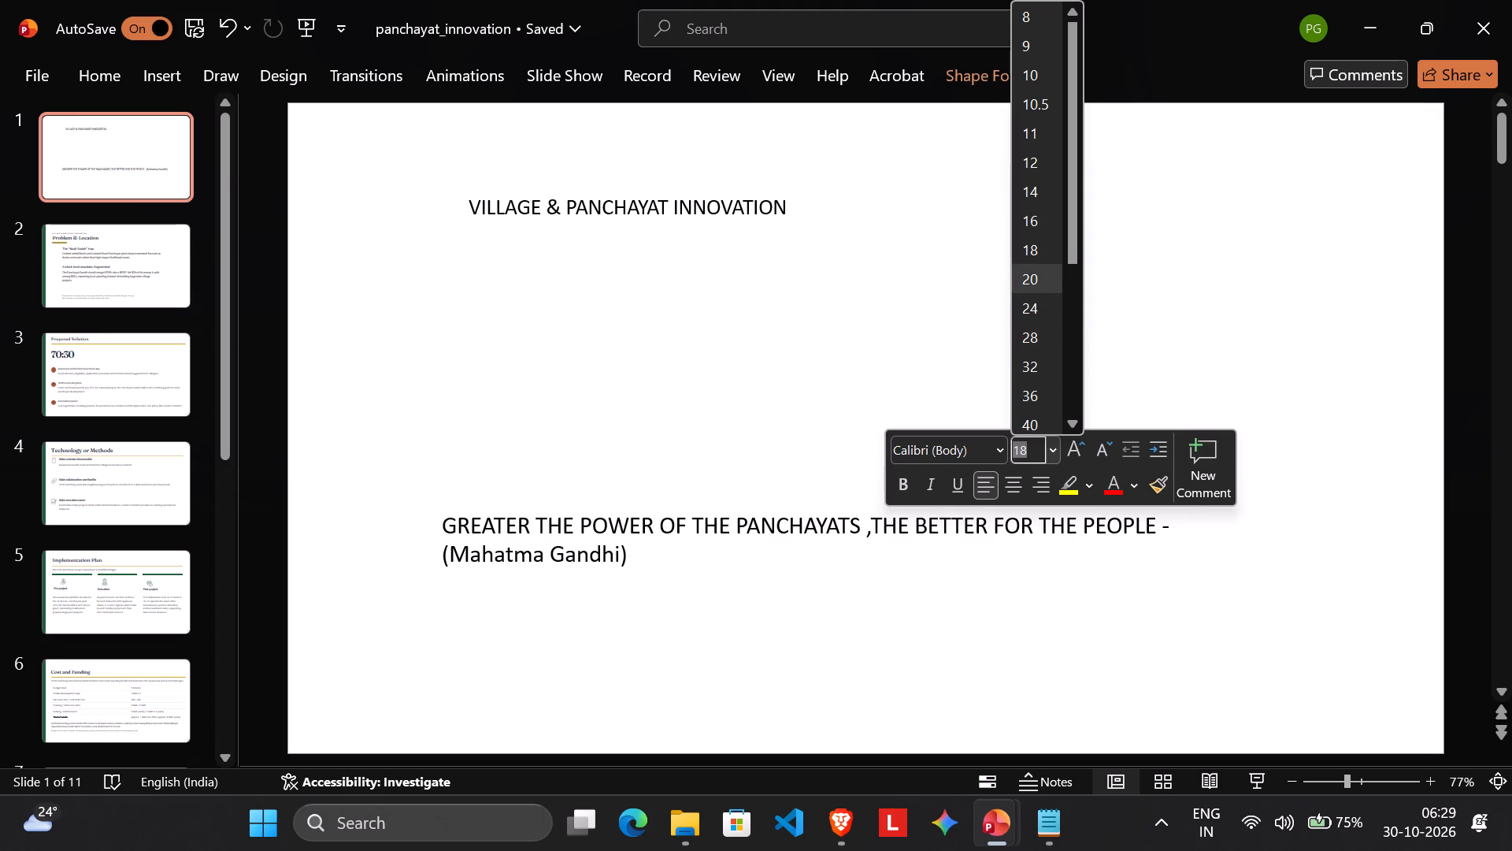
{"action": "left_click", "coordinate": [1029, 290]}
{"action": "left_click", "coordinate": [1014, 559]}
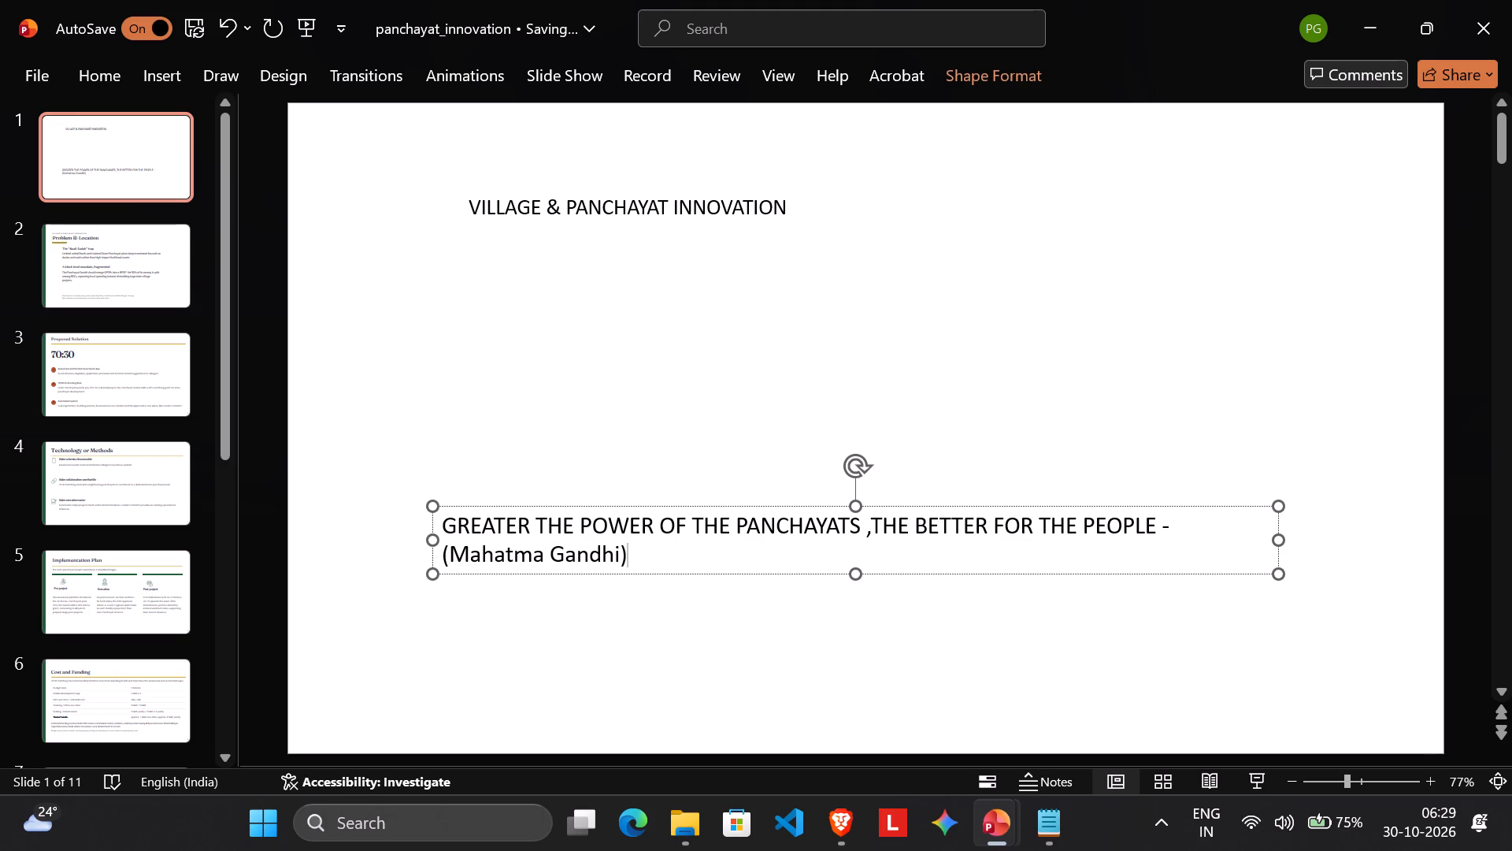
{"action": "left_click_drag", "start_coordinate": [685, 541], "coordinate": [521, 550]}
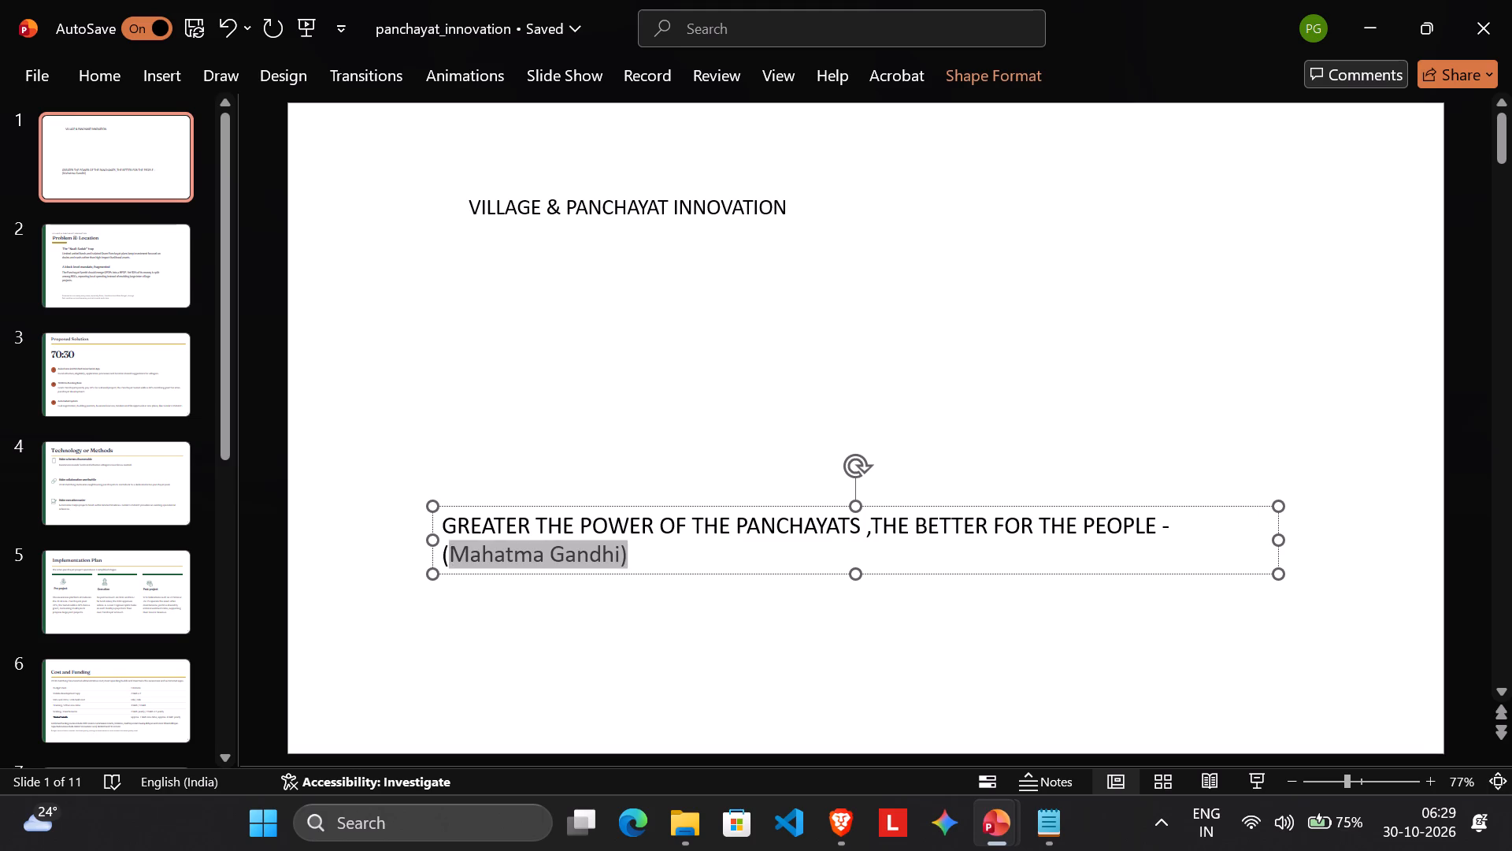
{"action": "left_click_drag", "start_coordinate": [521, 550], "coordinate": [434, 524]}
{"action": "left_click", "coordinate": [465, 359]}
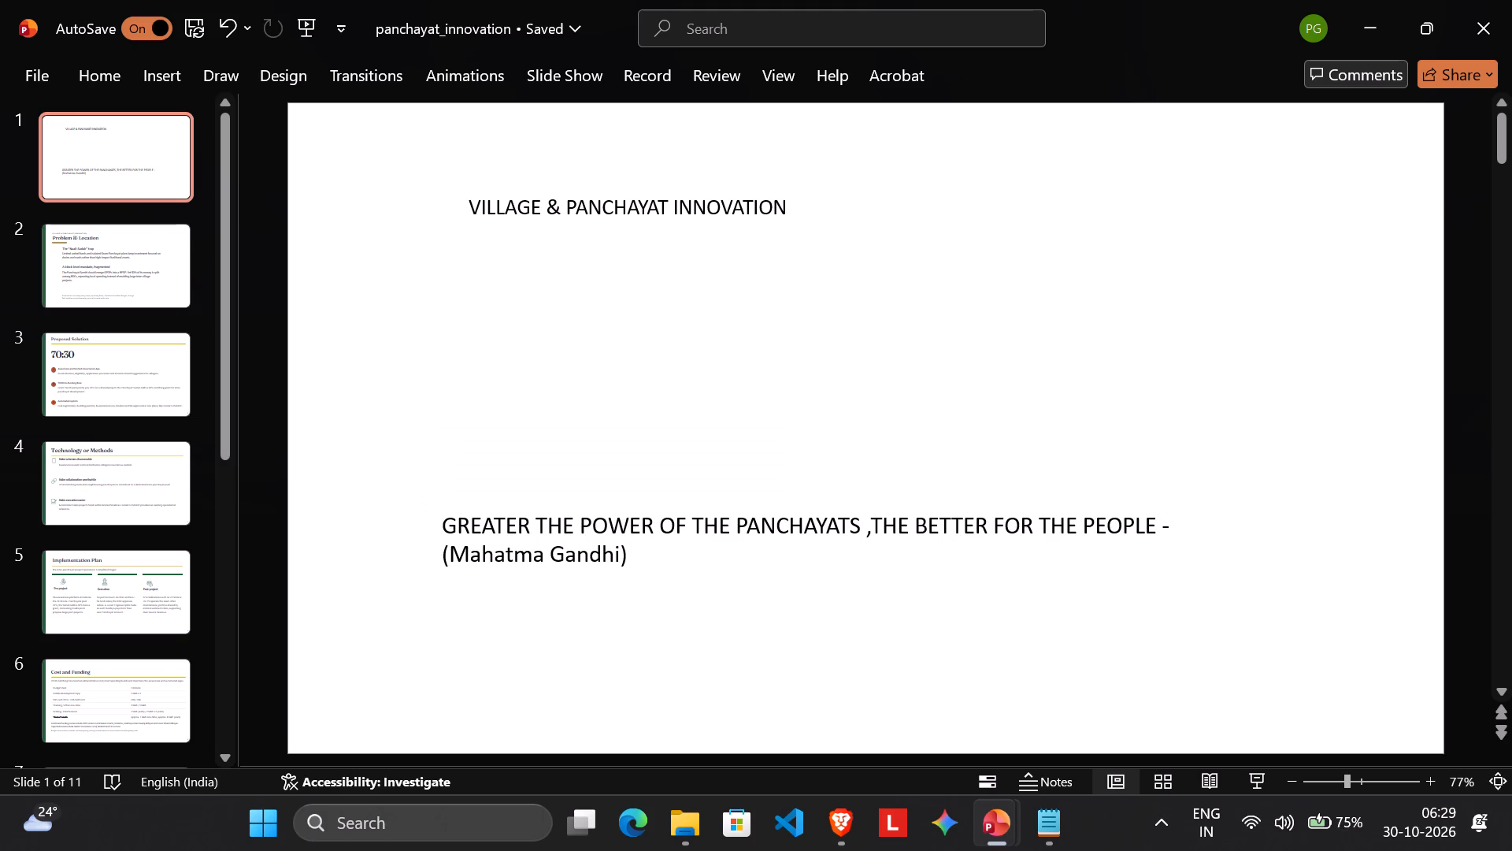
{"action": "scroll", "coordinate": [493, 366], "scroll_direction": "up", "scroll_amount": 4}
On the Problem & Location slide, recolour the whole "Observed across nearly every state" note with the darkest, near-black shade of the light grey theme colour.
{"action": "left_click", "coordinate": [121, 251]}
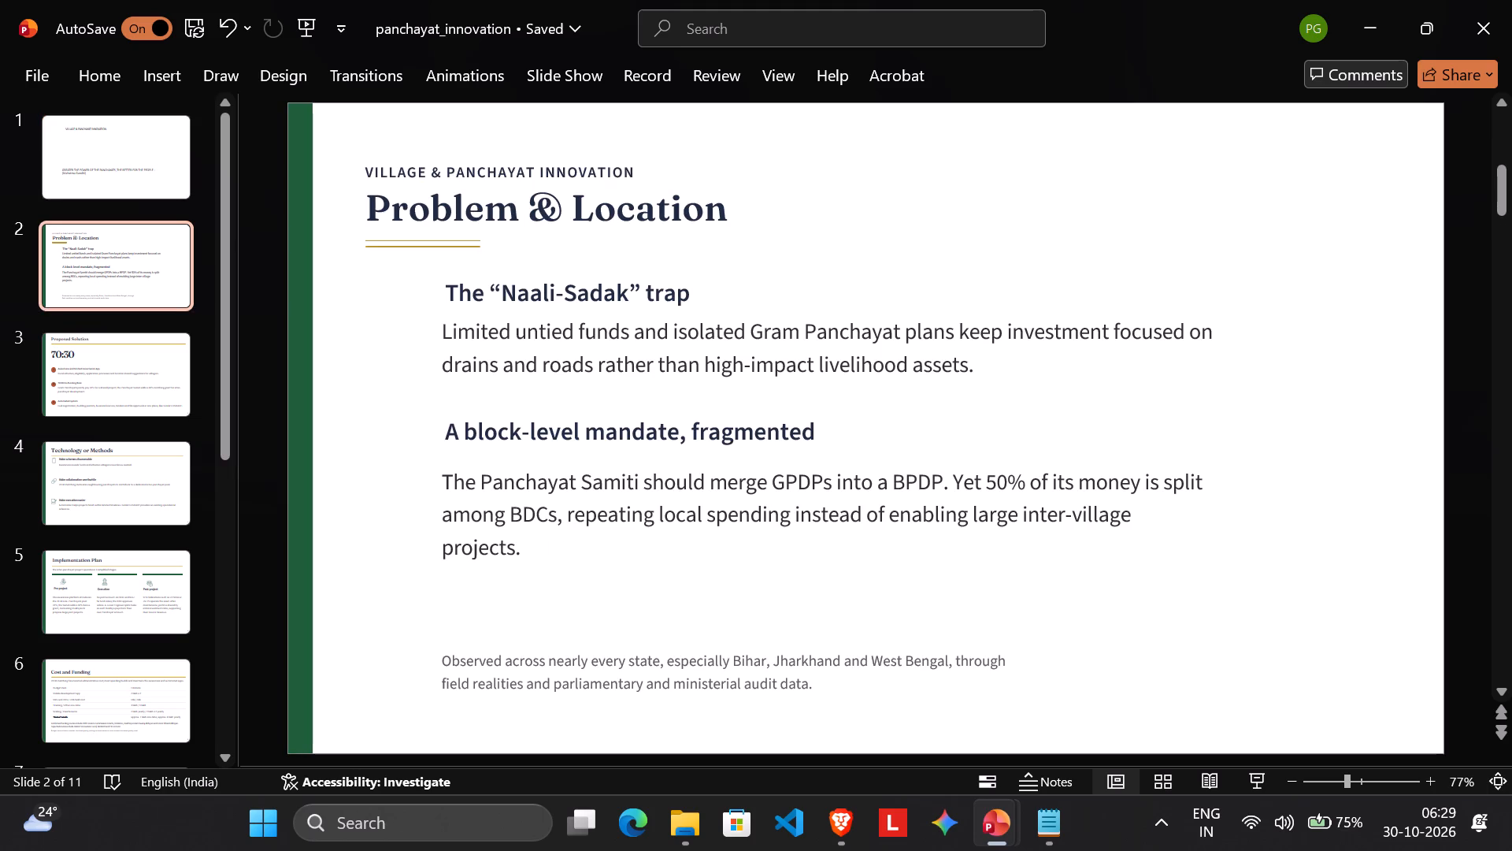
{"action": "left_click", "coordinate": [100, 158]}
{"action": "left_click", "coordinate": [149, 240]}
{"action": "left_click", "coordinate": [542, 667]}
{"action": "left_click", "coordinate": [587, 644]}
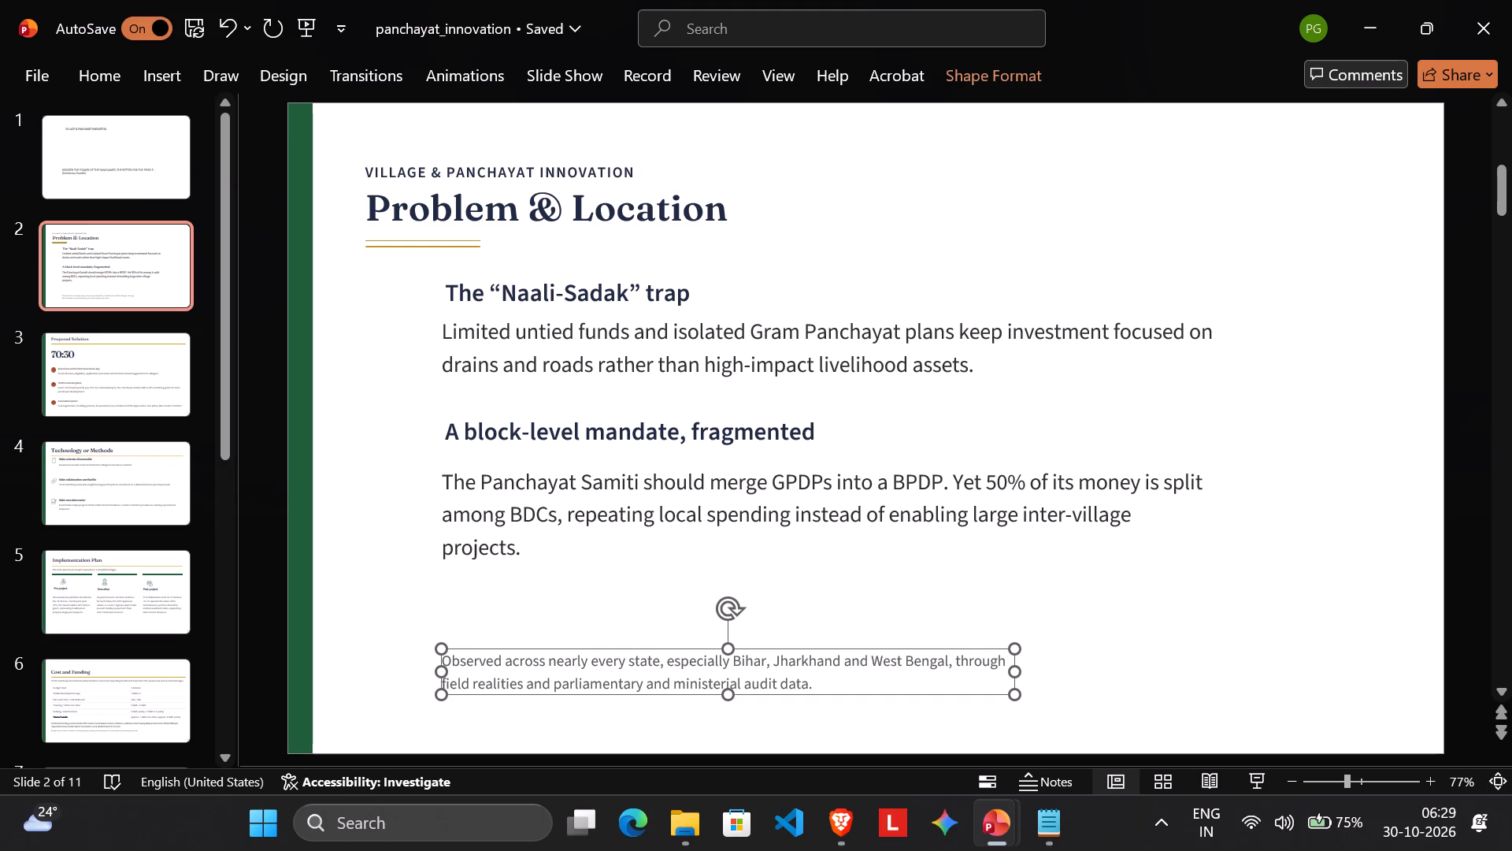
{"action": "left_click", "coordinate": [837, 719]}
{"action": "left_click", "coordinate": [840, 679]}
{"action": "left_click_drag", "start_coordinate": [840, 679], "coordinate": [624, 653]}
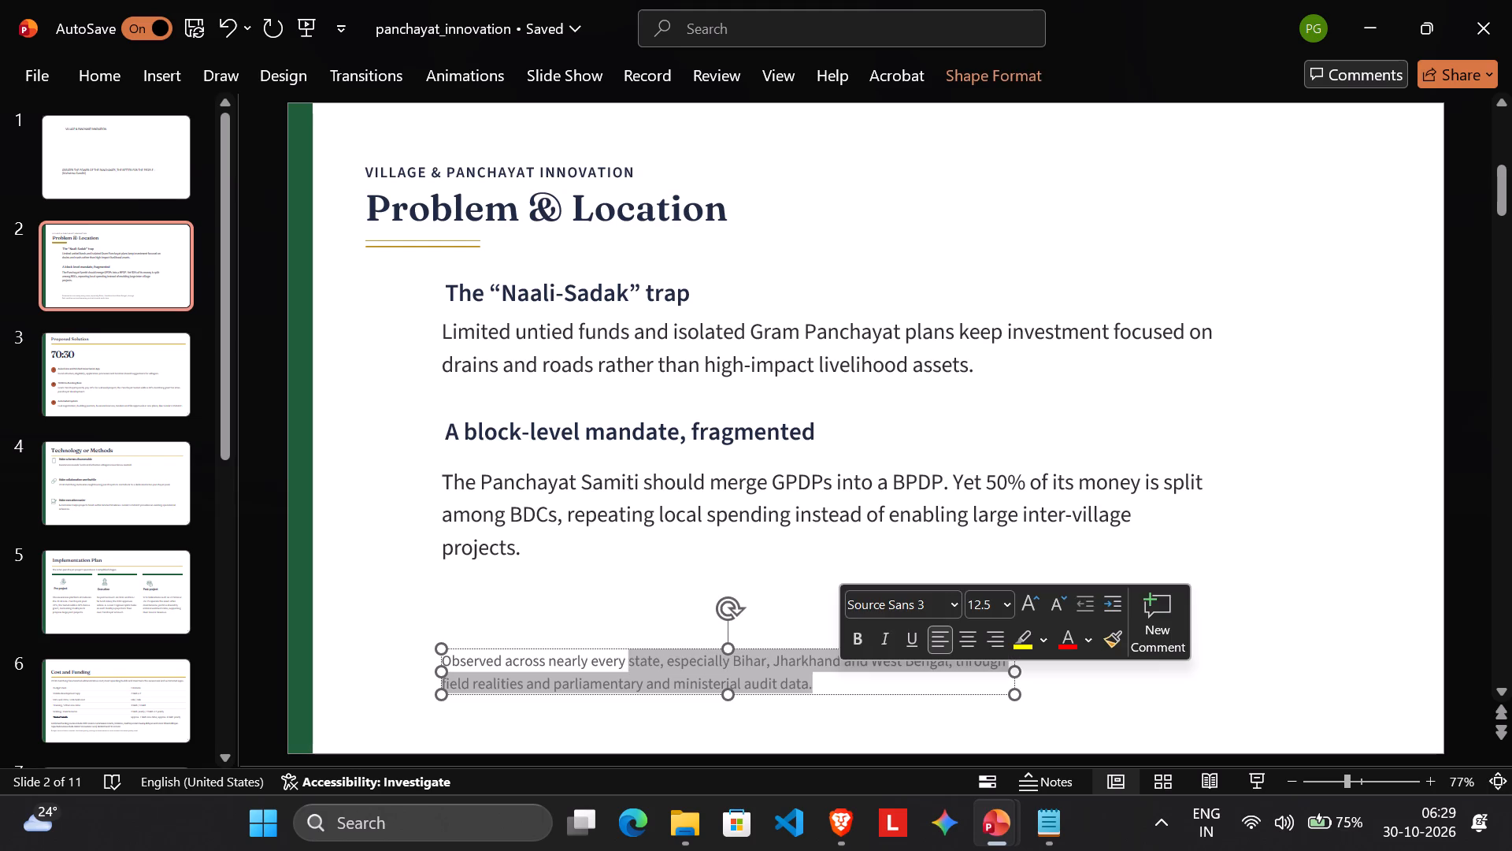
{"action": "left_click_drag", "start_coordinate": [624, 653], "coordinate": [417, 641]}
{"action": "right_click", "coordinate": [786, 677]}
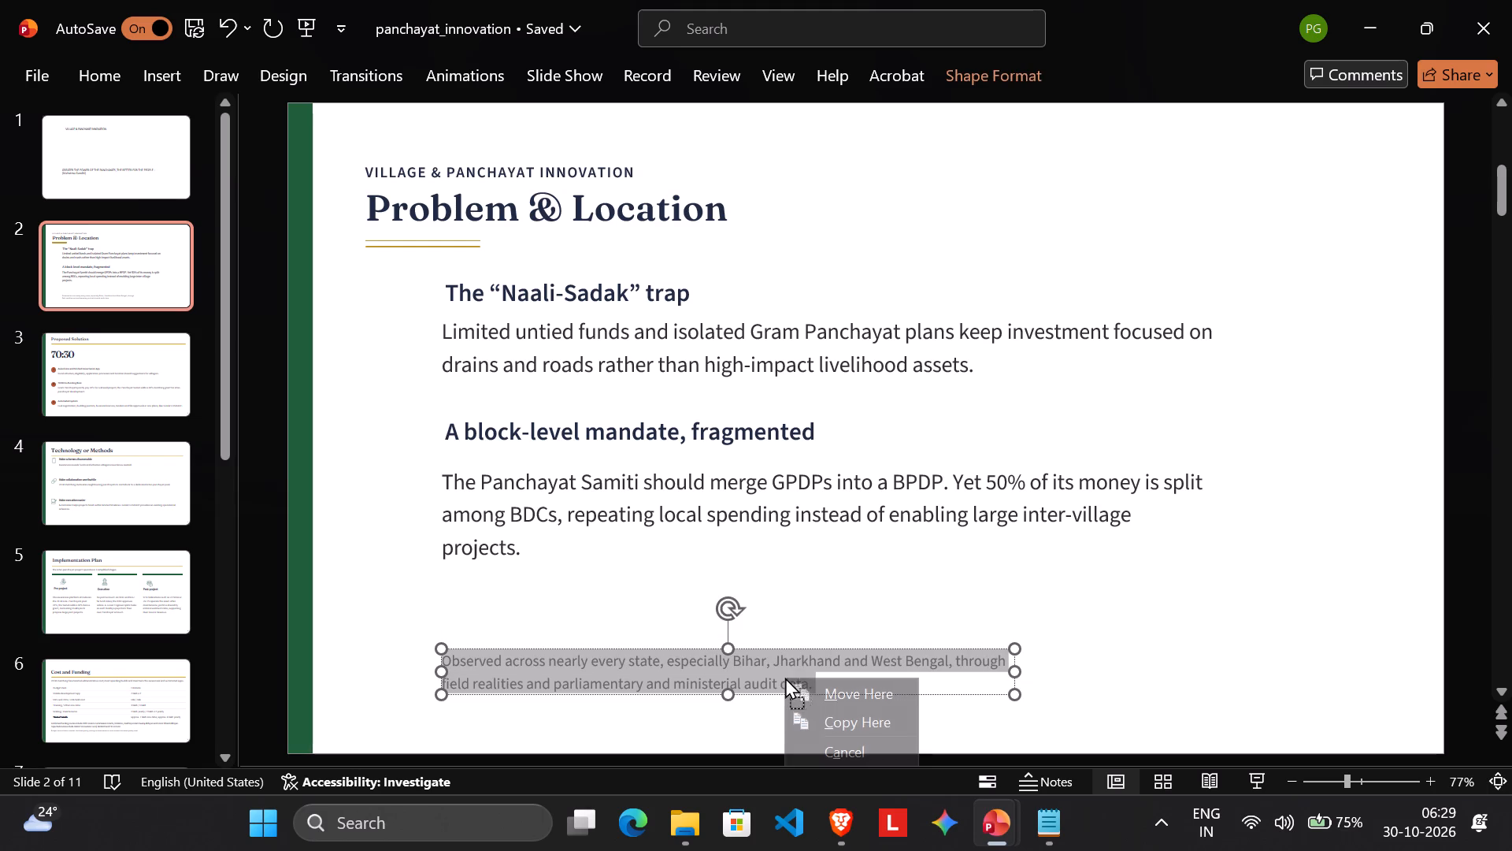
{"action": "left_click", "coordinate": [776, 667]}
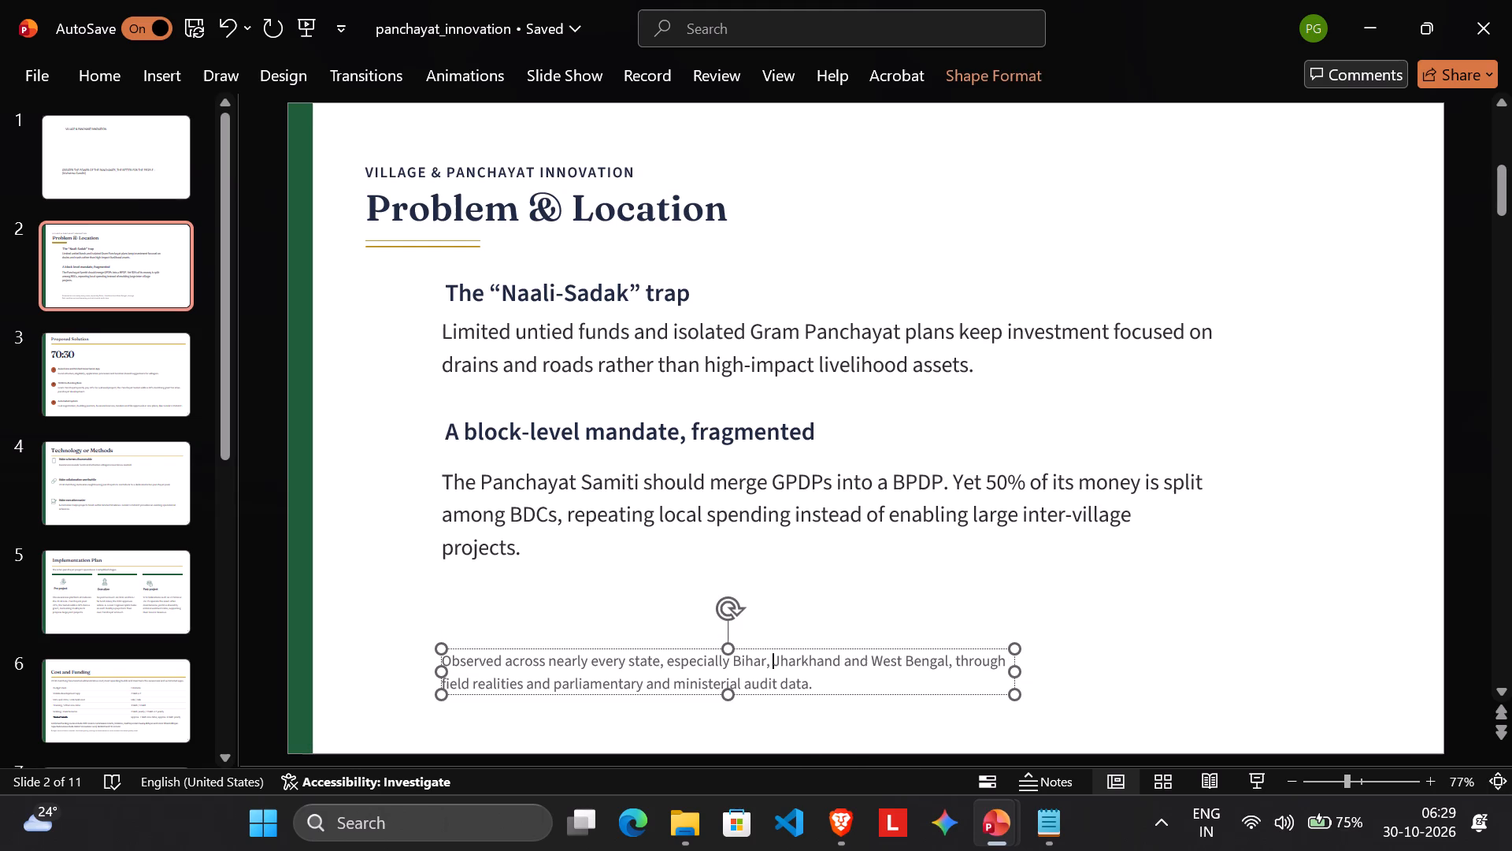
{"action": "left_click_drag", "start_coordinate": [821, 686], "coordinate": [421, 630]}
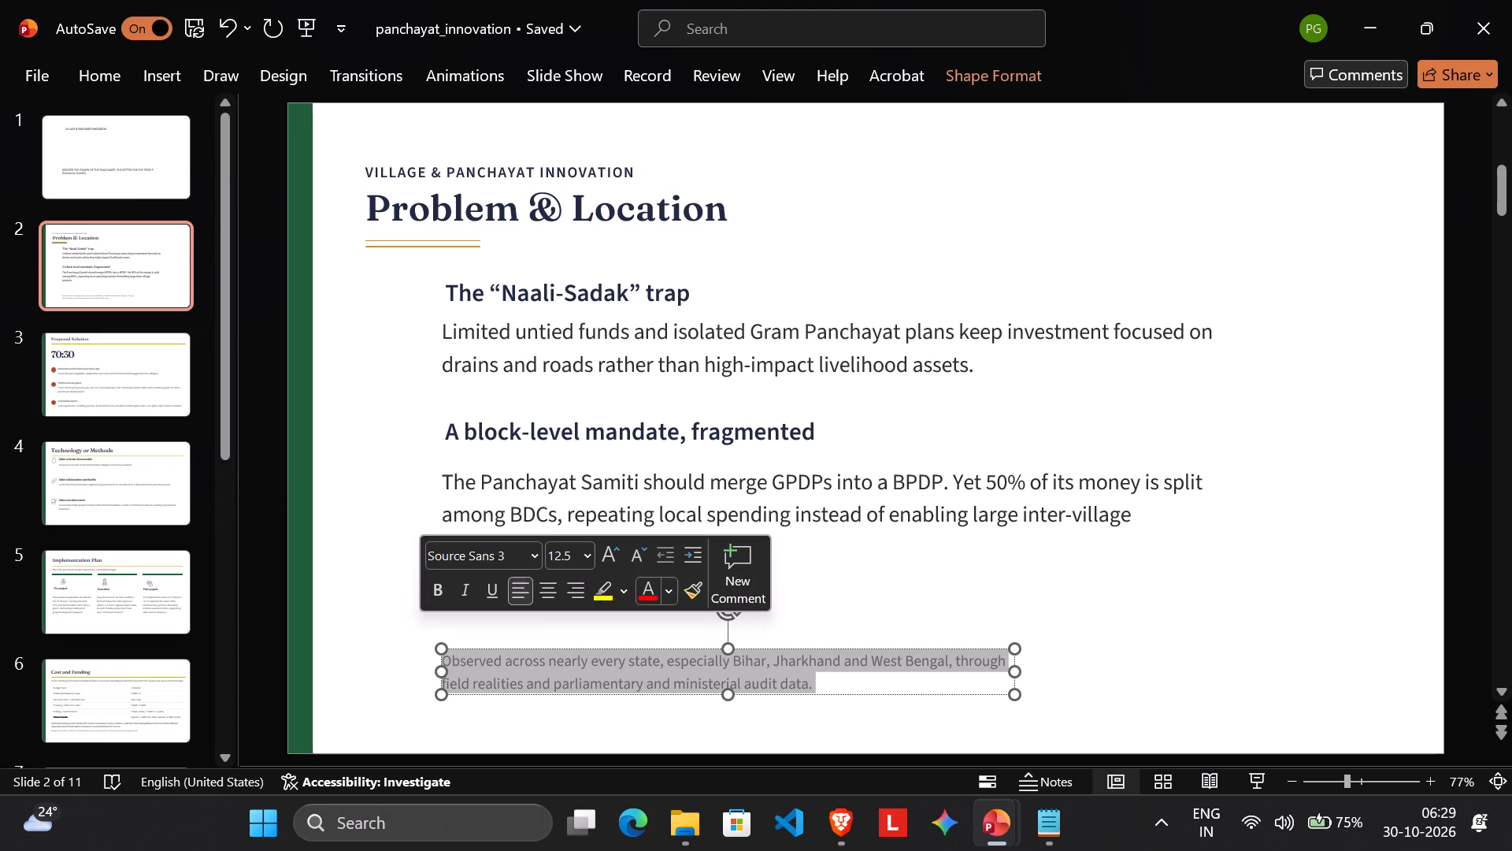
{"action": "left_click", "coordinate": [676, 589]}
{"action": "left_click", "coordinate": [706, 396]}
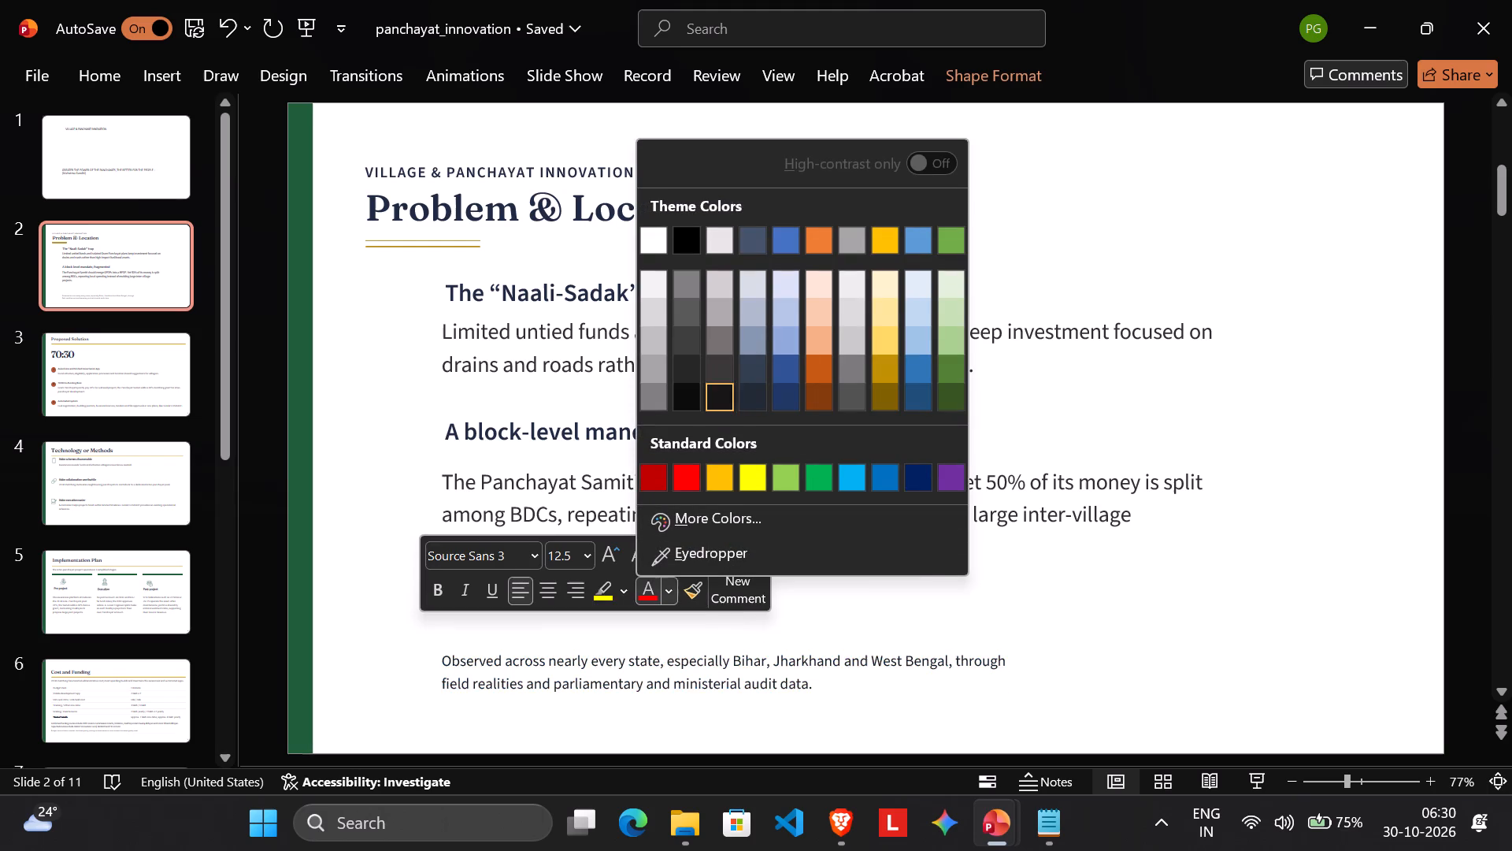
Enlarge the "Observed across nearly every state" note's text box on Problem & Location upward, and extend its lower corner outward.
{"action": "left_click", "coordinate": [859, 581]}
{"action": "left_click", "coordinate": [827, 672]}
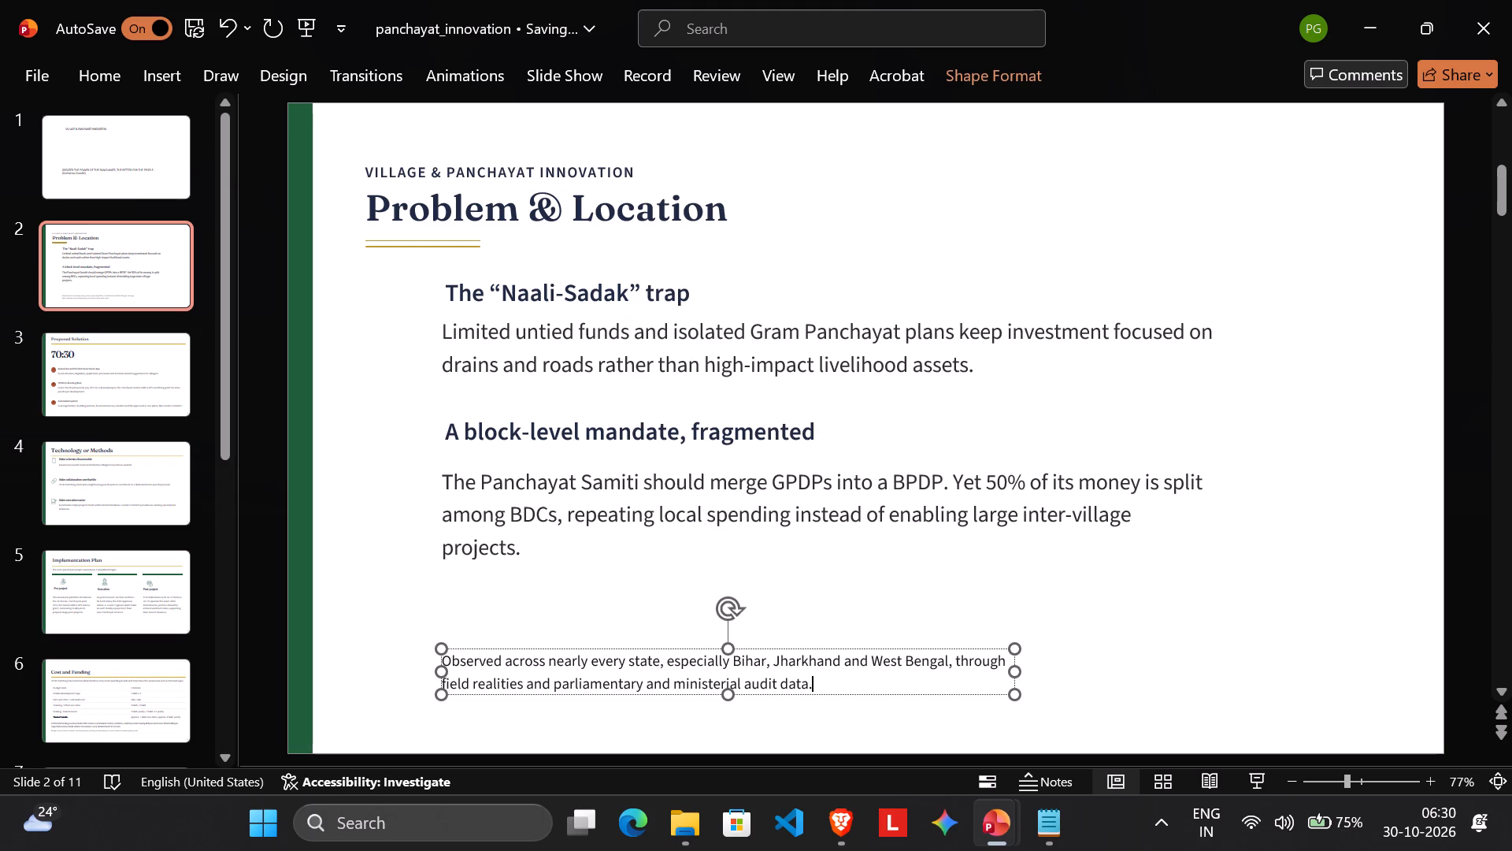
{"action": "left_click_drag", "start_coordinate": [810, 649], "coordinate": [806, 593]}
{"action": "left_click_drag", "start_coordinate": [1012, 641], "coordinate": [1265, 723]}
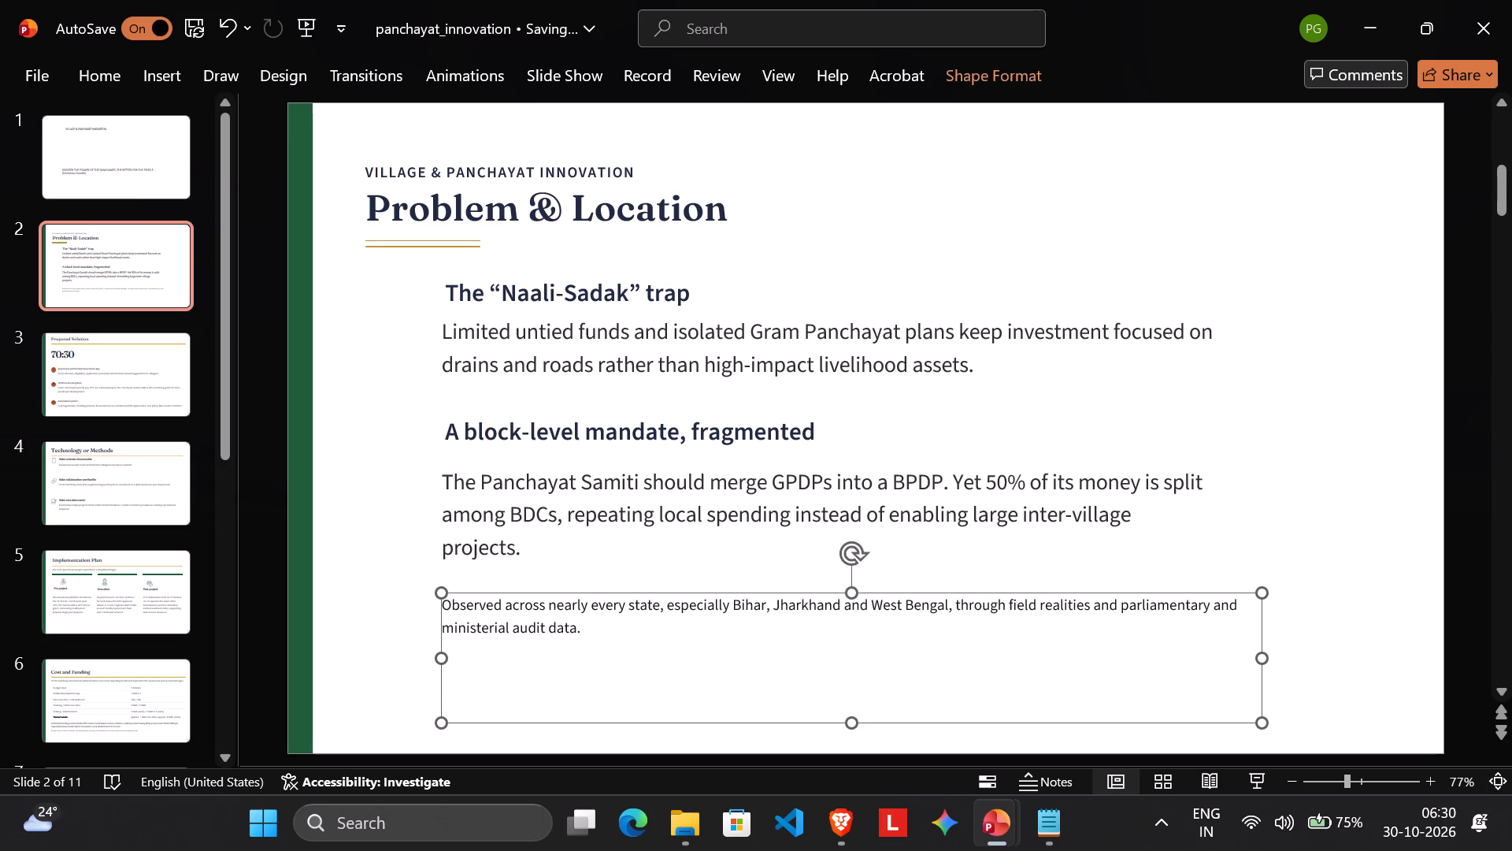
Set the font size of the whole "Observed across nearly every state" note to 18.
{"action": "left_click_drag", "start_coordinate": [598, 630], "coordinate": [433, 612]}
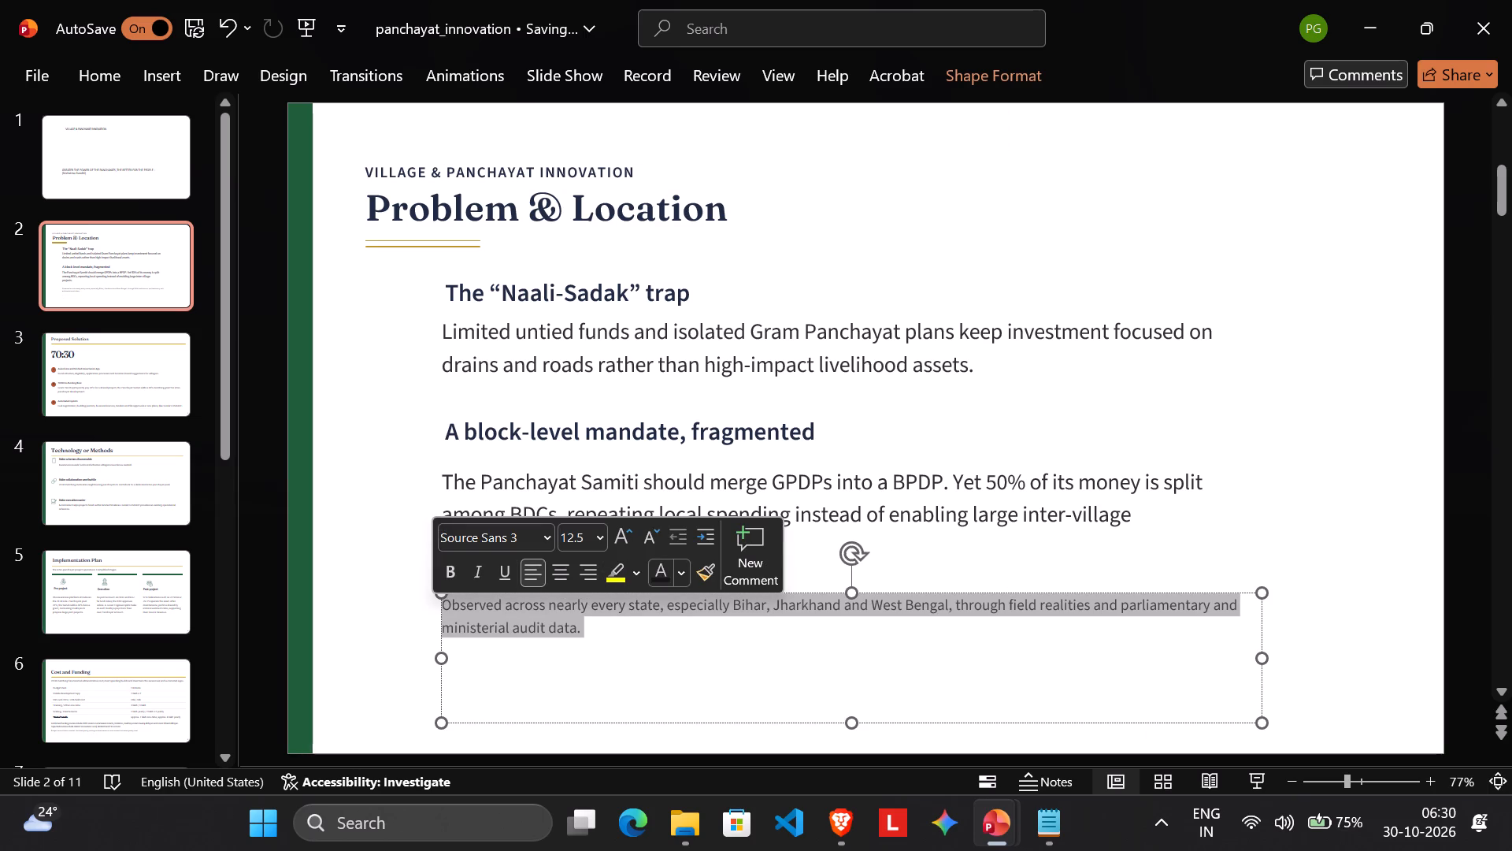
{"action": "triple_click", "coordinate": [621, 537]}
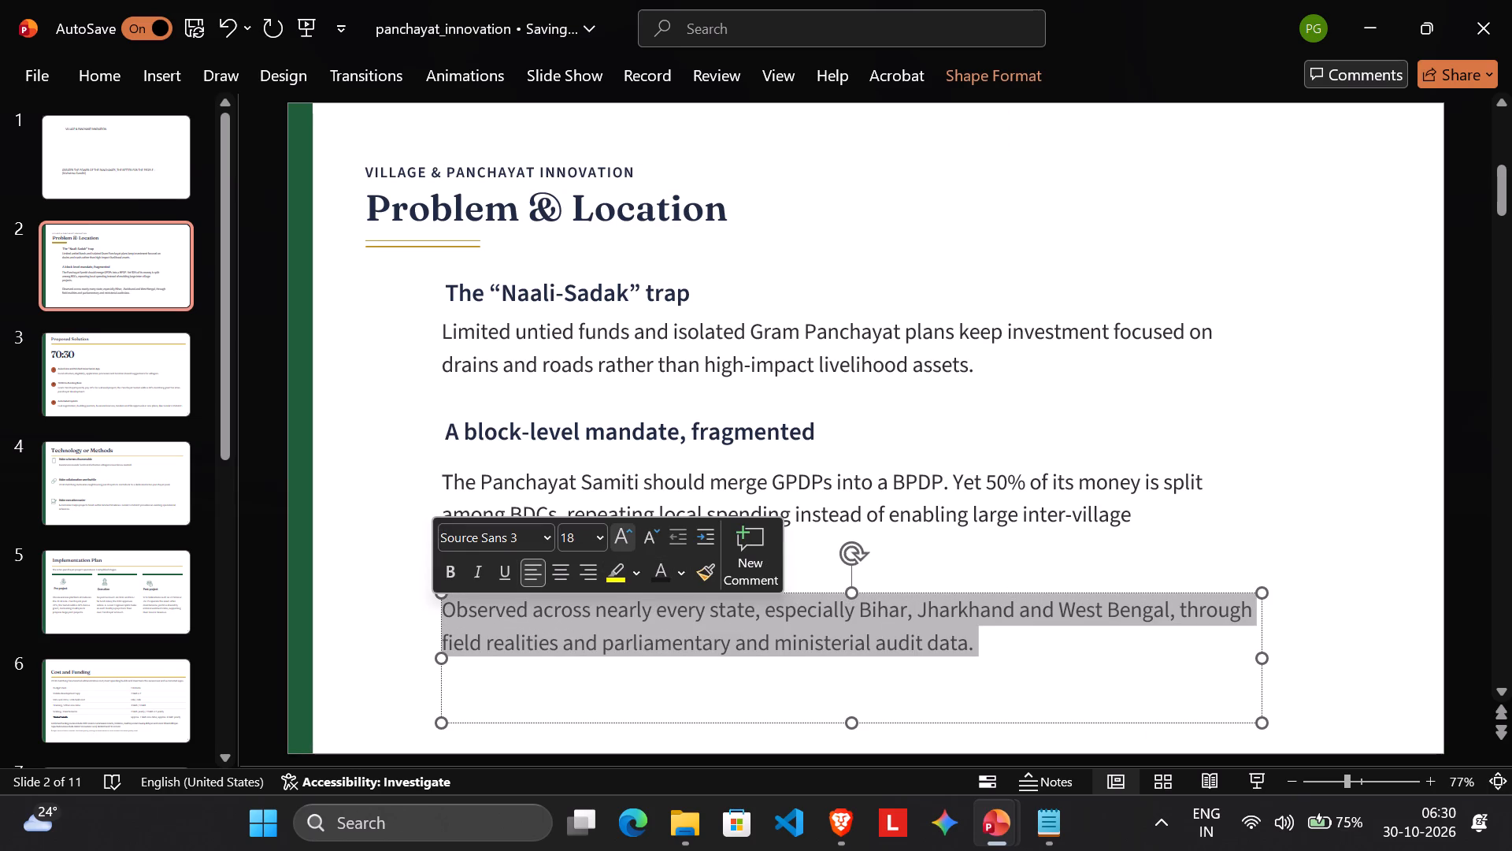
{"action": "left_click", "coordinate": [647, 537]}
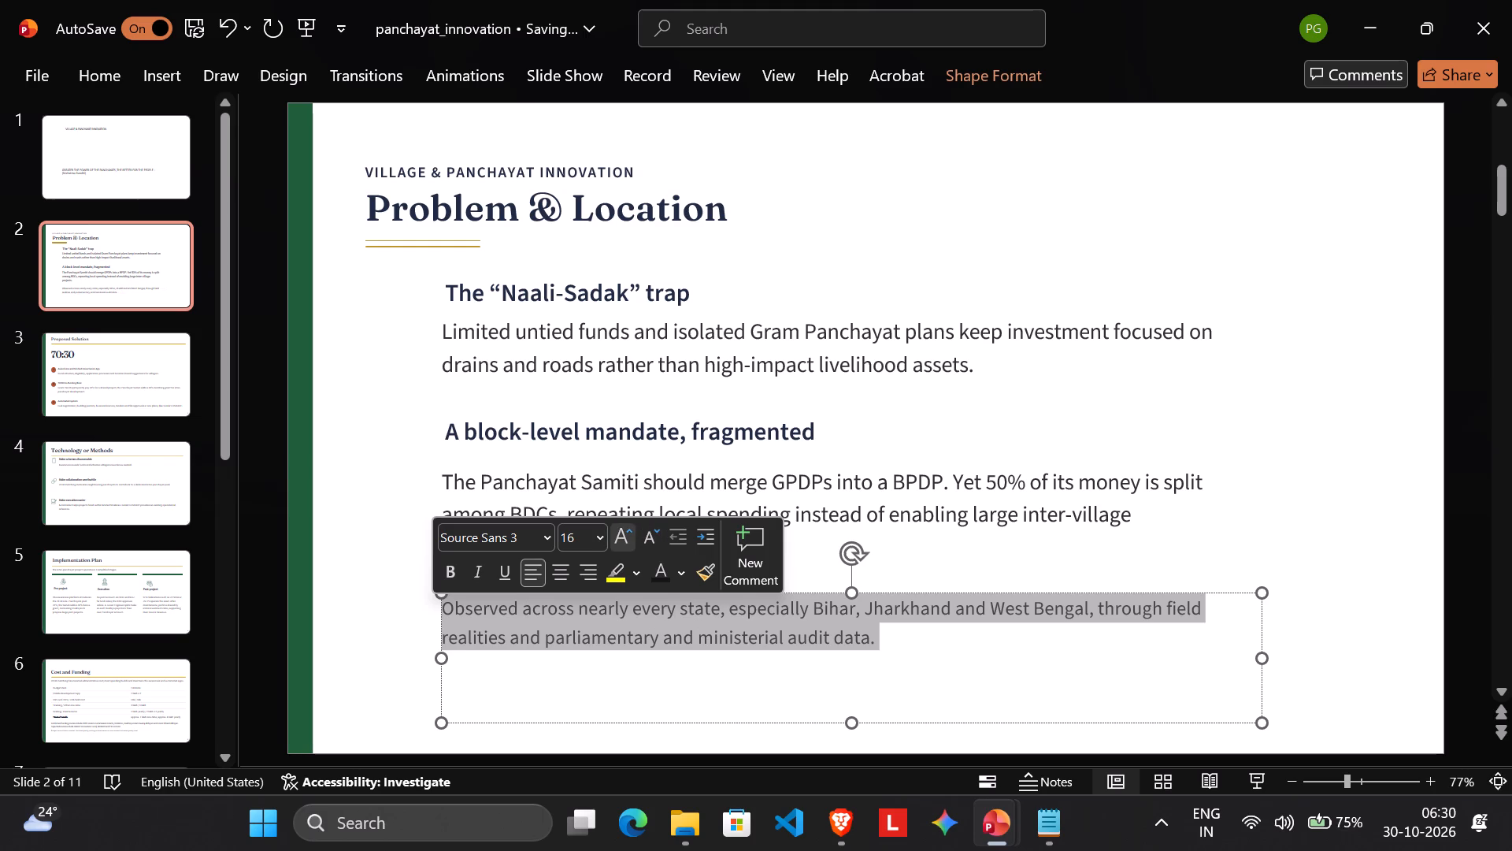
{"action": "left_click", "coordinate": [622, 537]}
{"action": "left_click", "coordinate": [980, 573]}
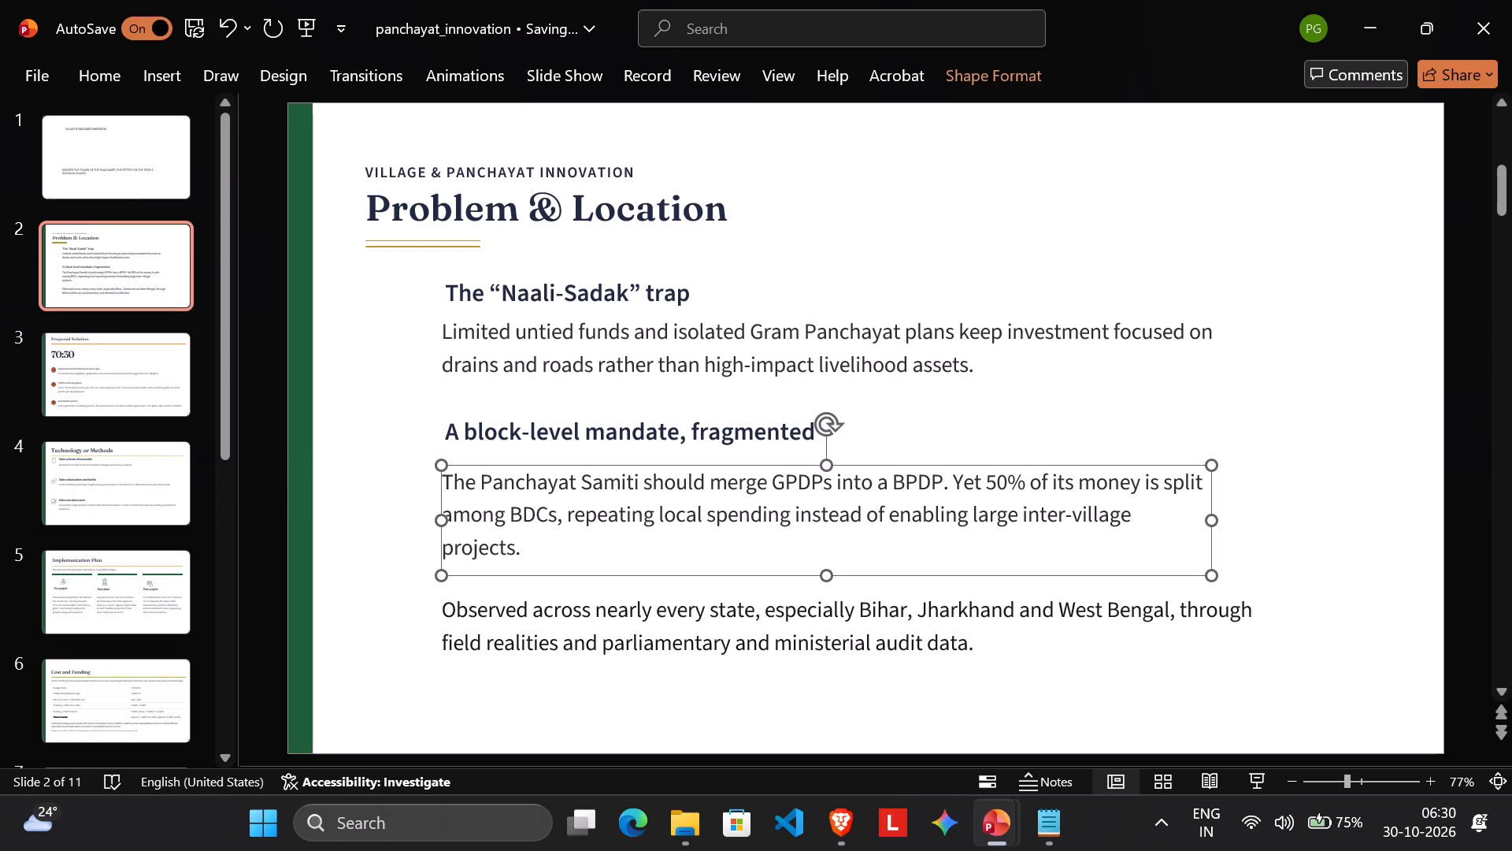
{"action": "left_click", "coordinate": [807, 693]}
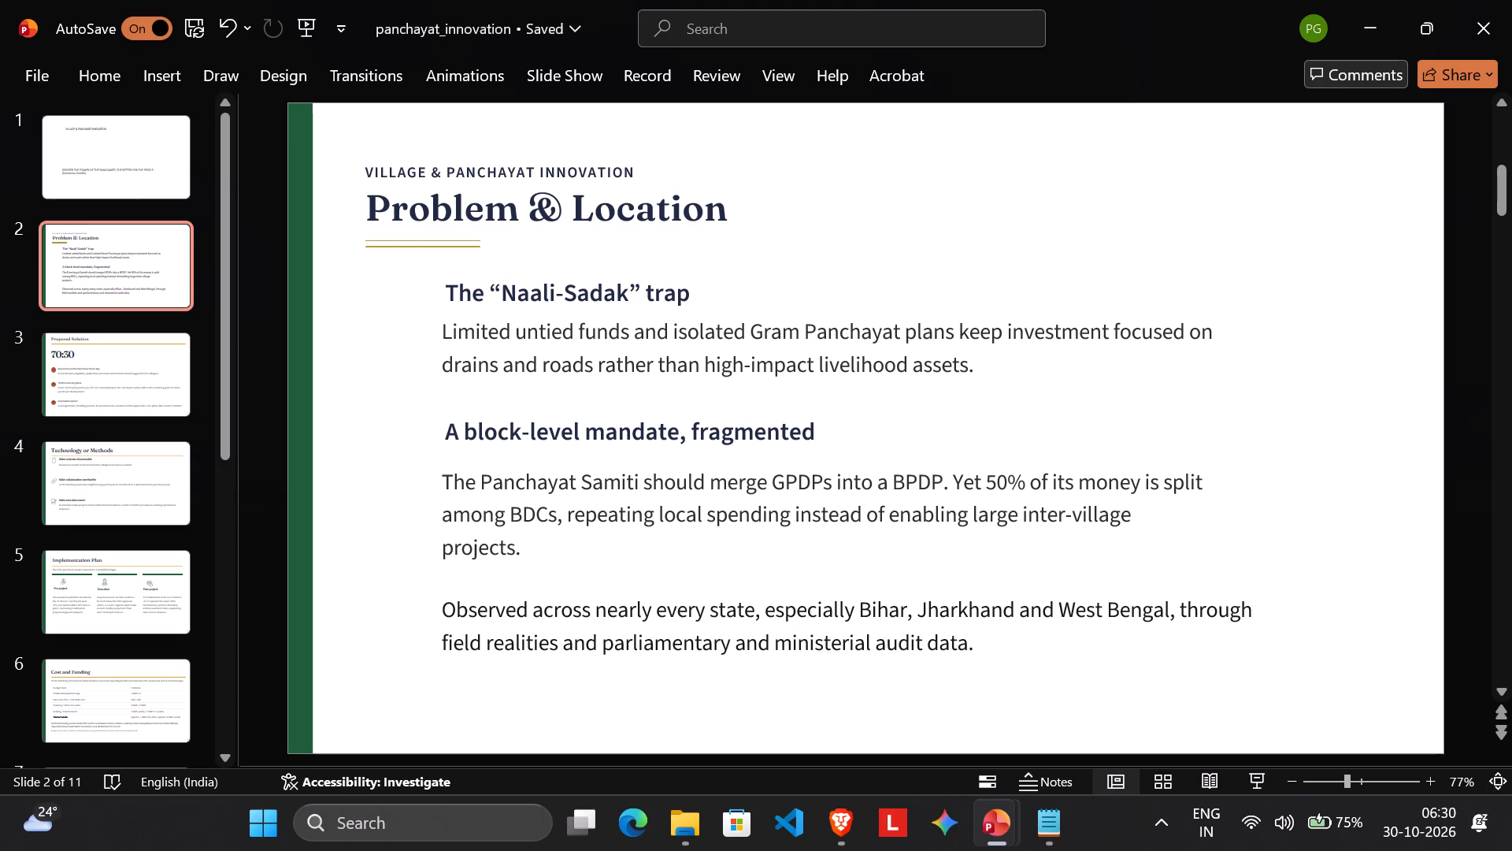
{"action": "left_click", "coordinate": [651, 384]}
On slide 1, move the "VILLAGE & PANCHAYAT INNOVATION" title toward the upper middle and narrow its box to fit the text.
{"action": "left_click", "coordinate": [120, 181]}
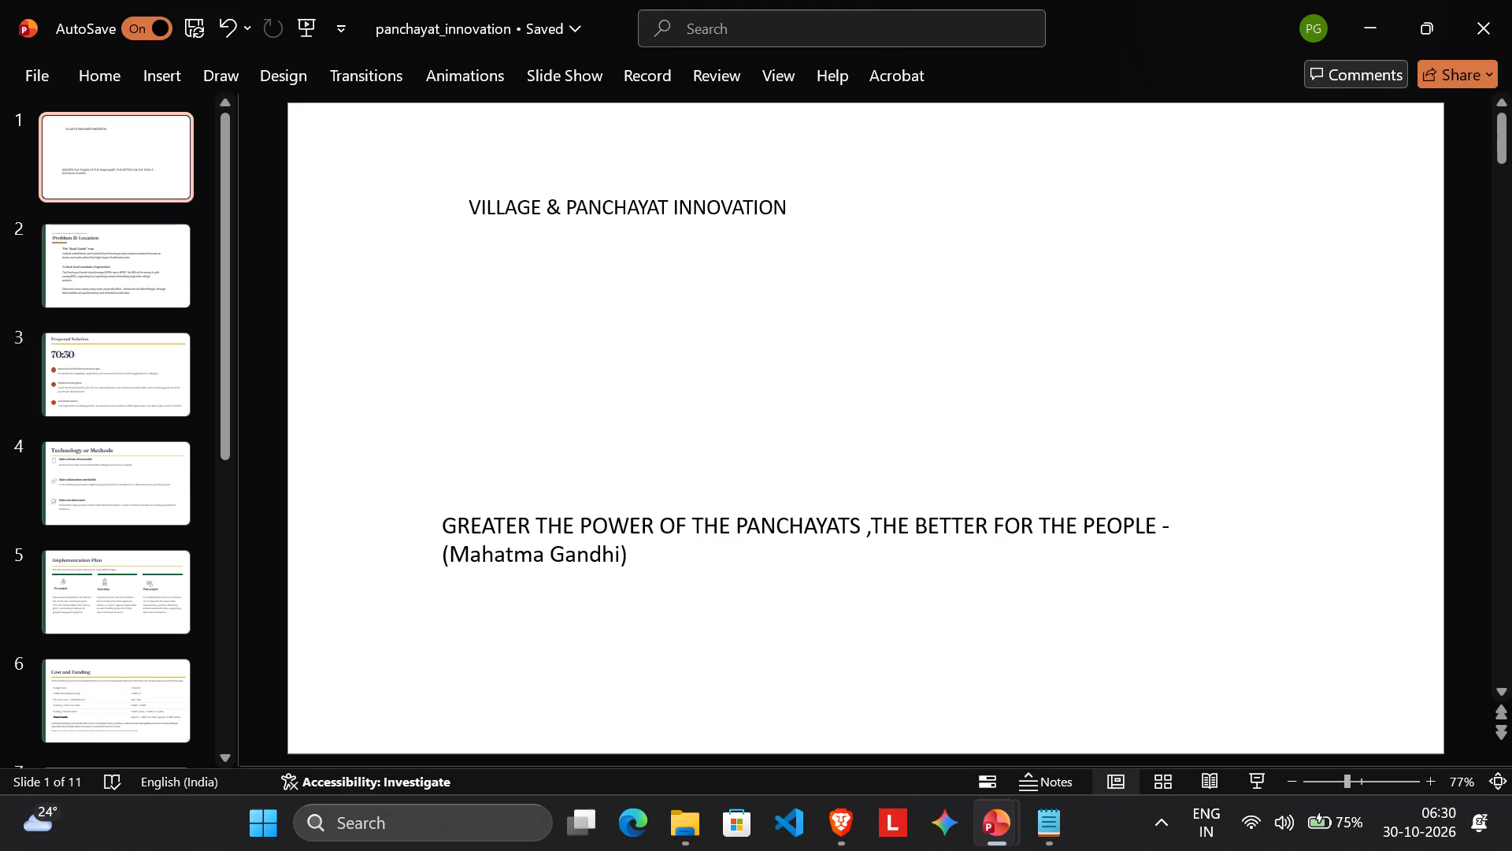
{"action": "left_click", "coordinate": [542, 313]}
{"action": "left_click_drag", "start_coordinate": [465, 206], "coordinate": [721, 211]}
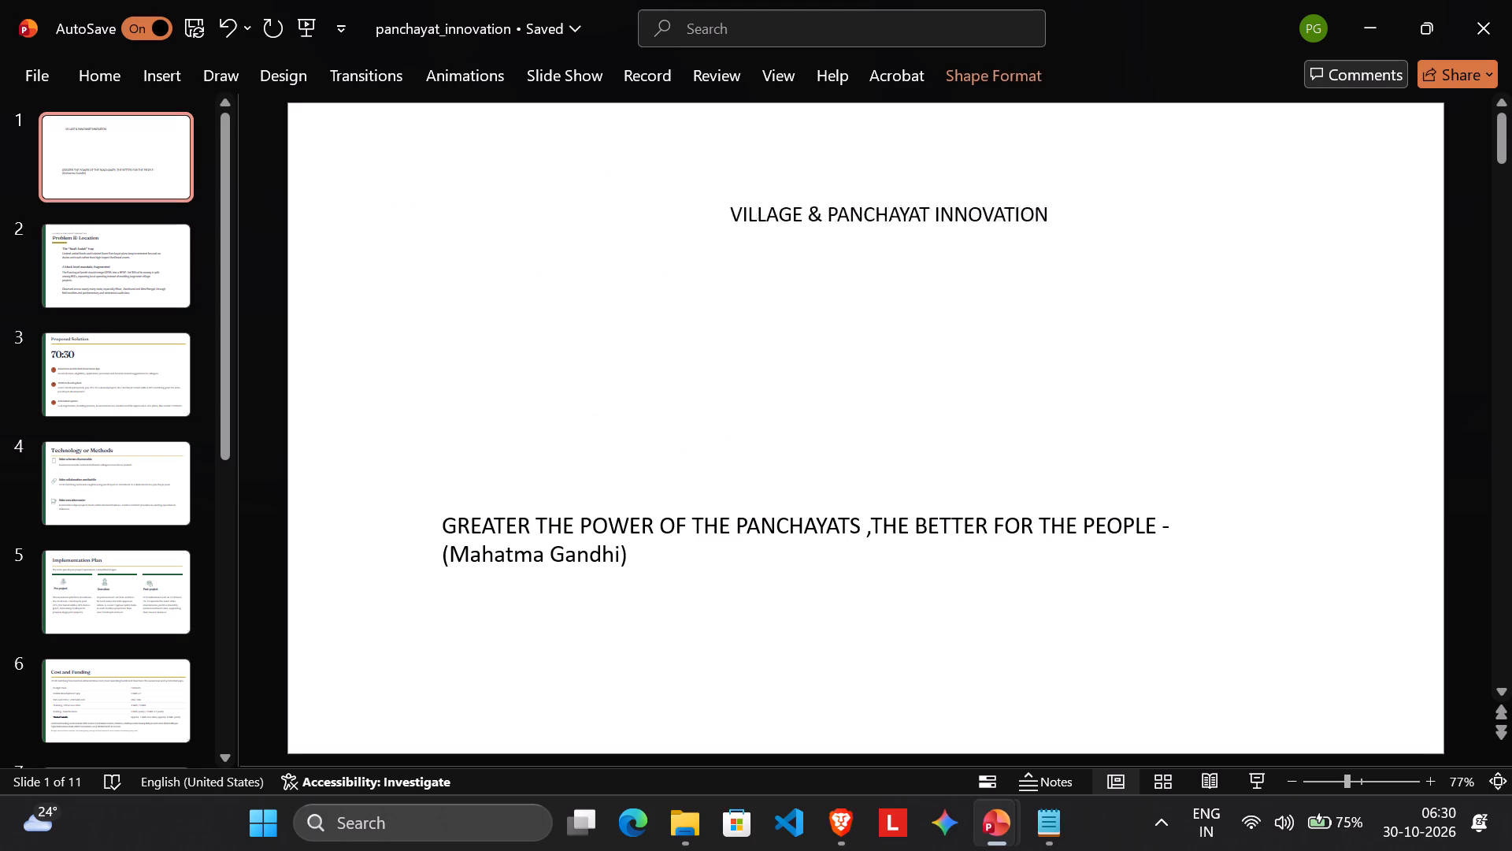
{"action": "left_click_drag", "start_coordinate": [721, 211], "coordinate": [703, 232]}
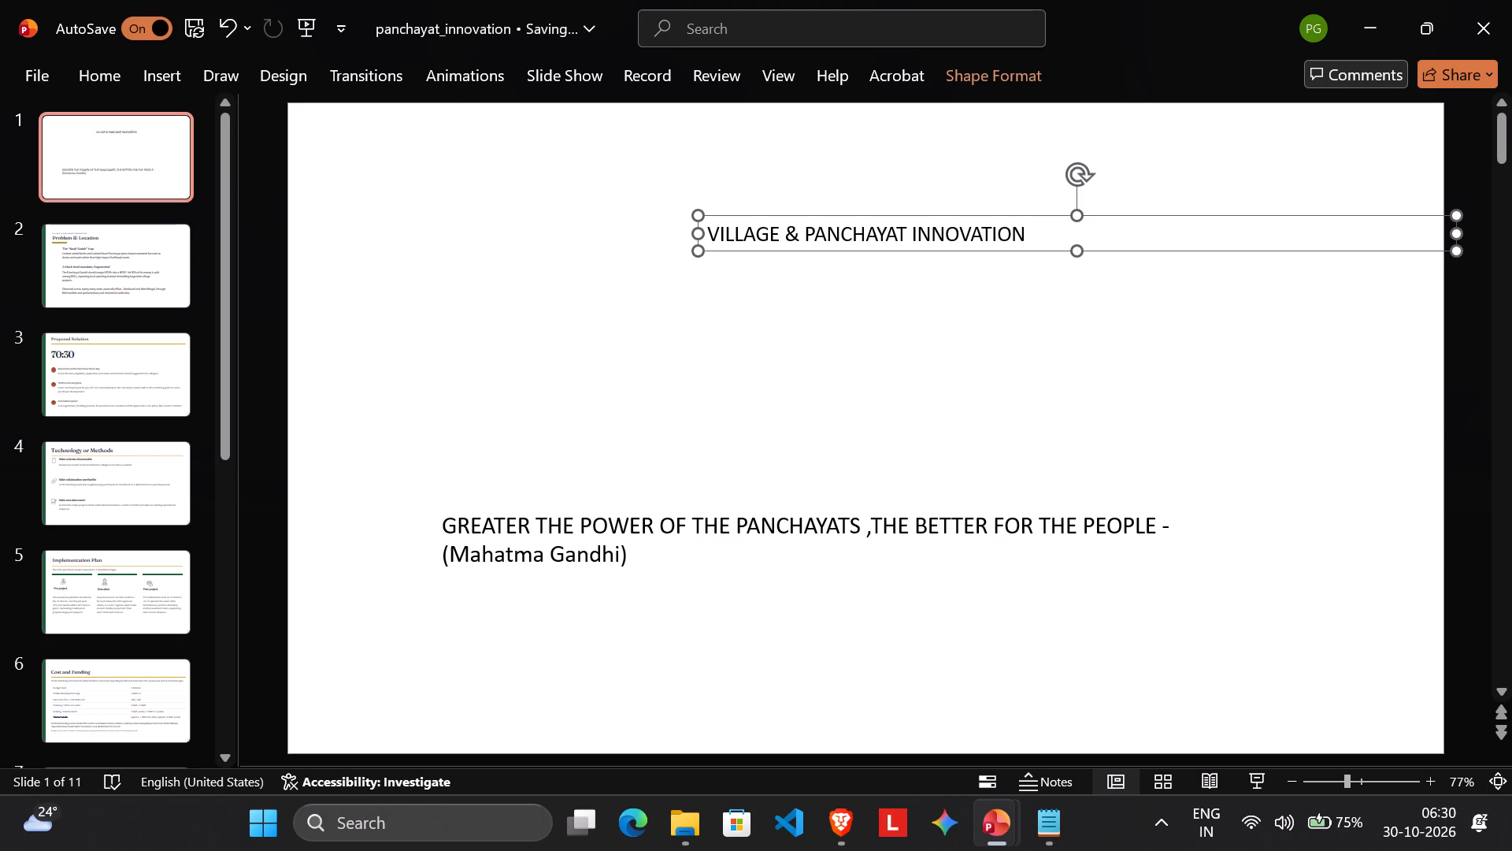
{"action": "left_click_drag", "start_coordinate": [1458, 236], "coordinate": [1048, 231]}
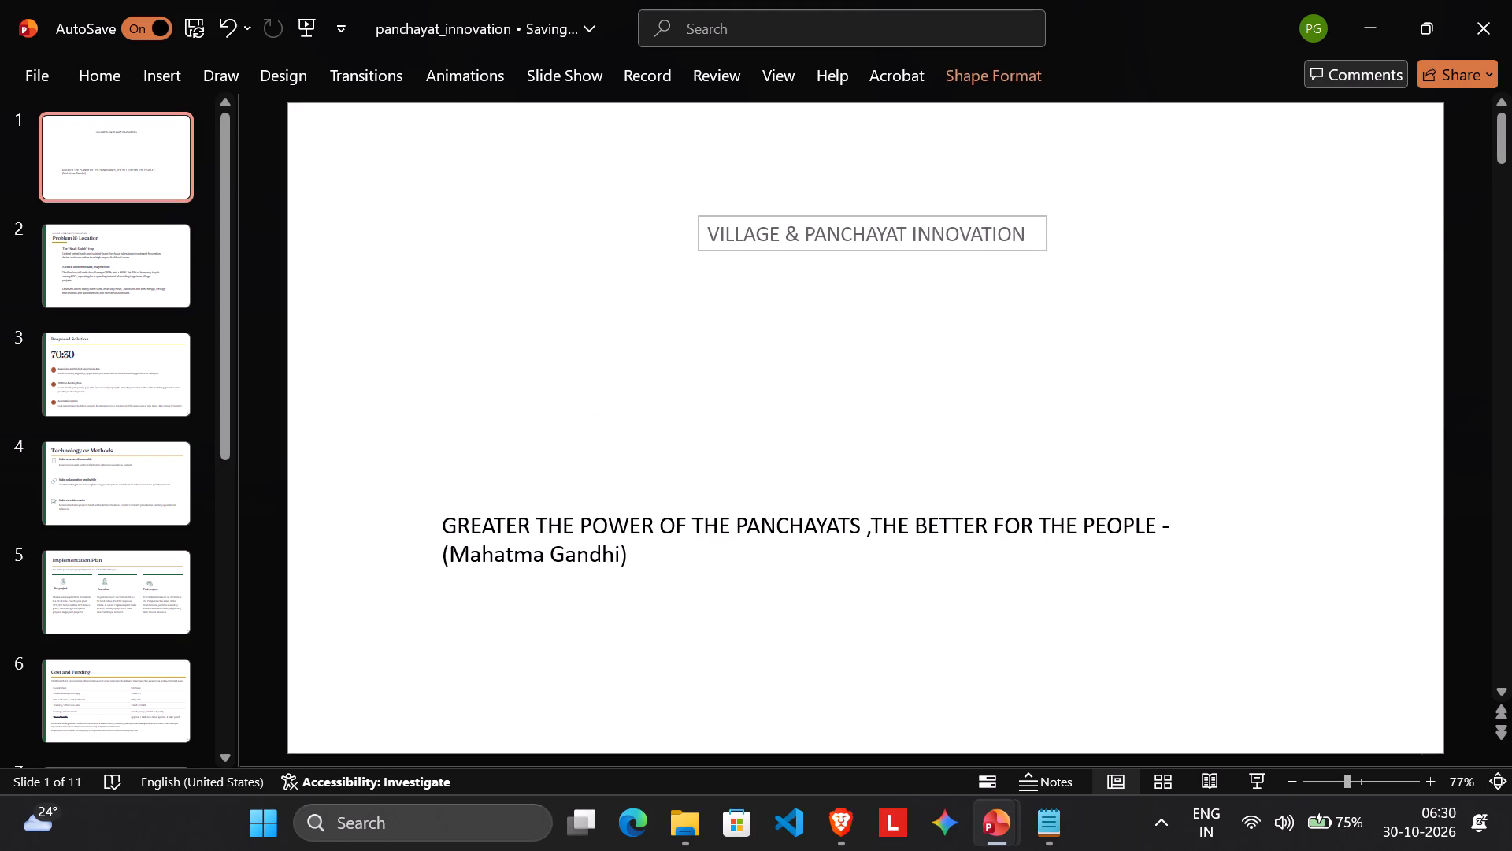
{"action": "left_click_drag", "start_coordinate": [864, 254], "coordinate": [900, 440]}
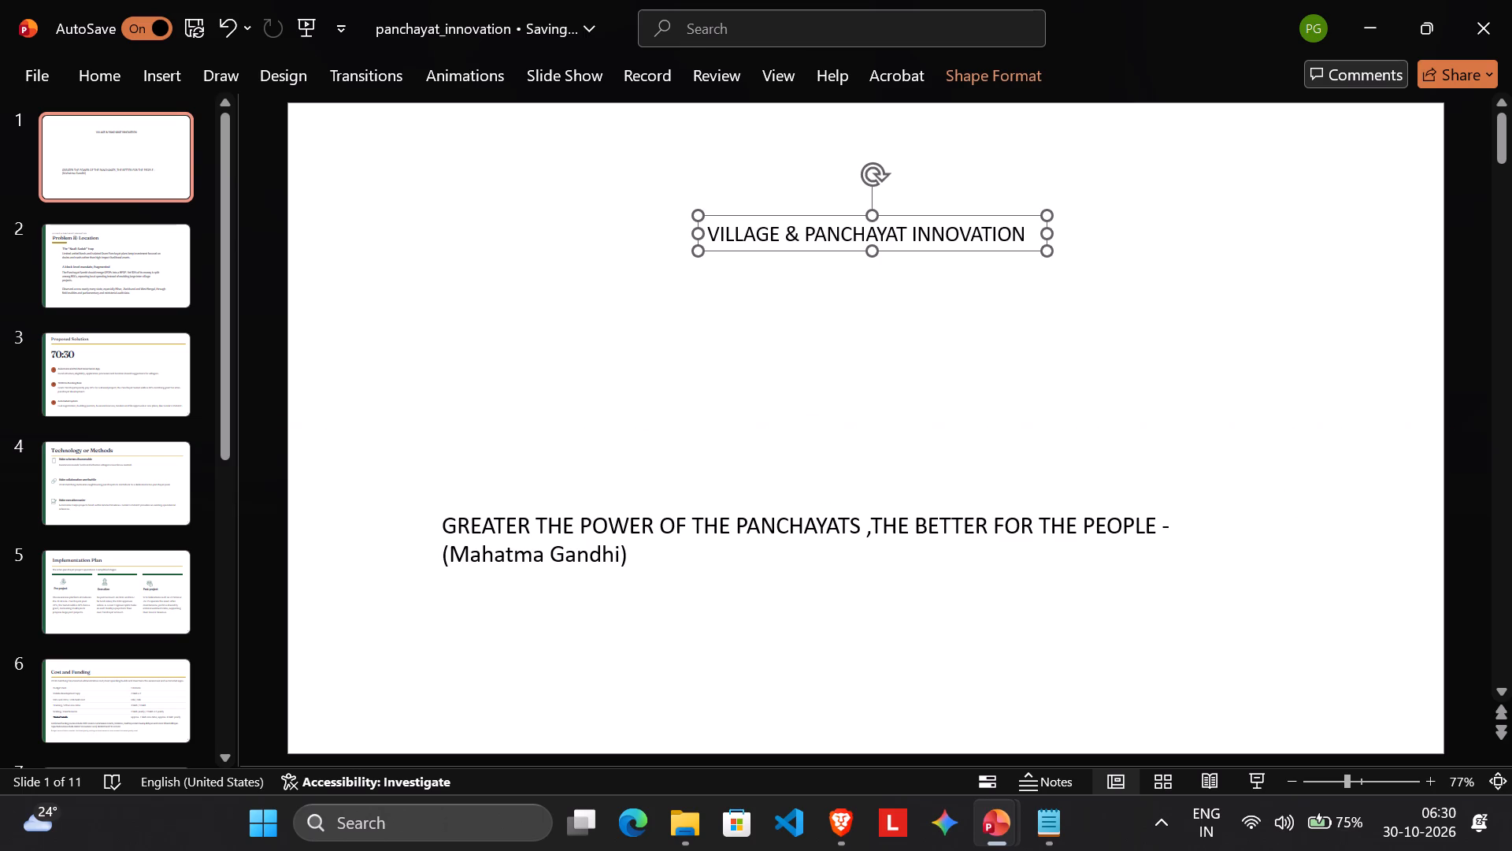
Set the font size of the whole "VILLAGE & PANCHAYAT INNOVATION" title to 40.
{"action": "triple_click", "coordinate": [1022, 229]}
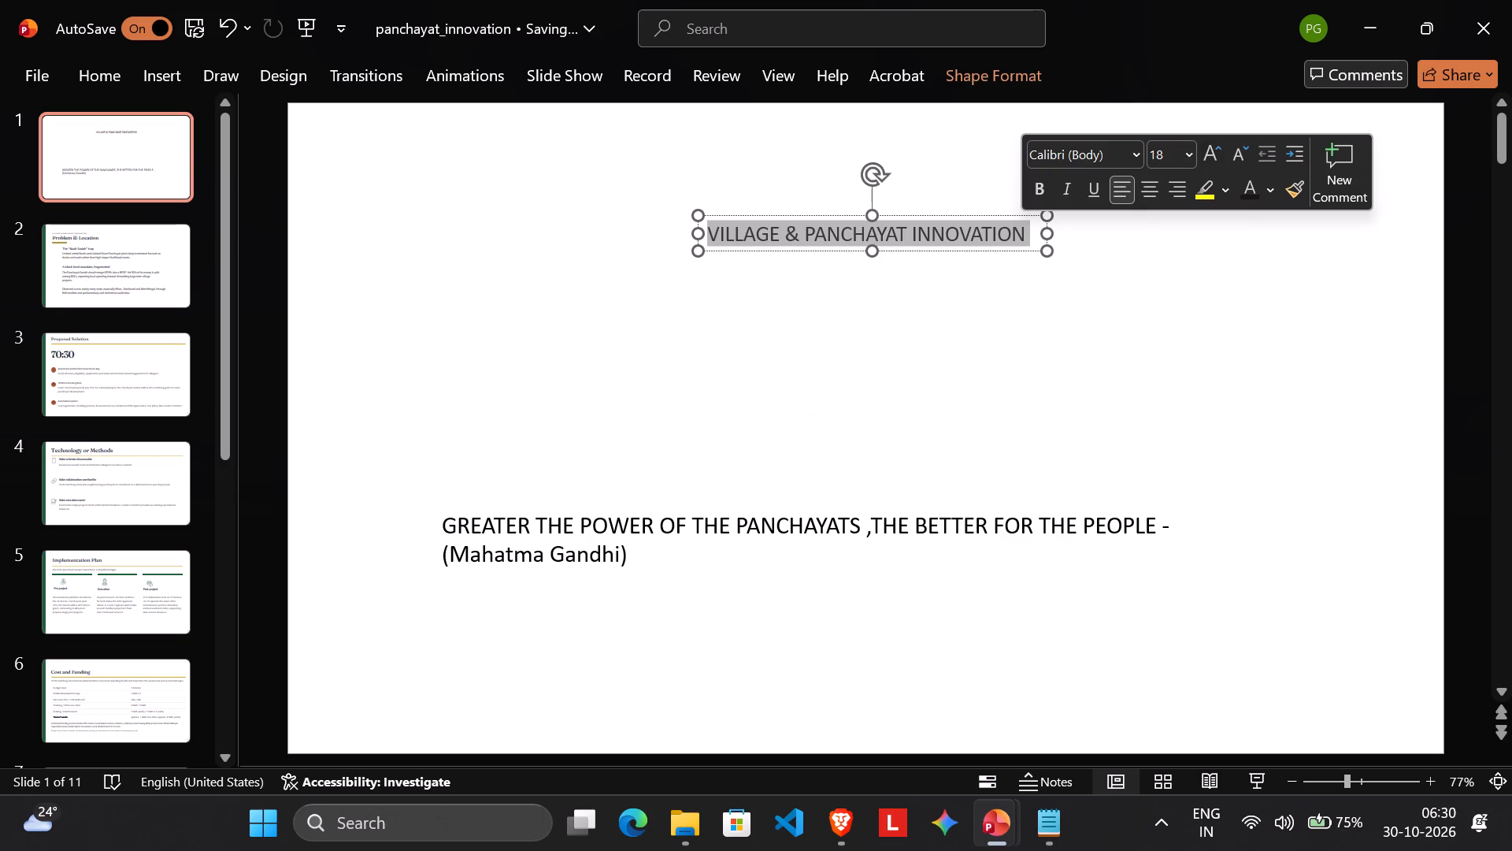
{"action": "triple_click", "coordinate": [1206, 153]}
{"action": "triple_click", "coordinate": [1206, 153]}
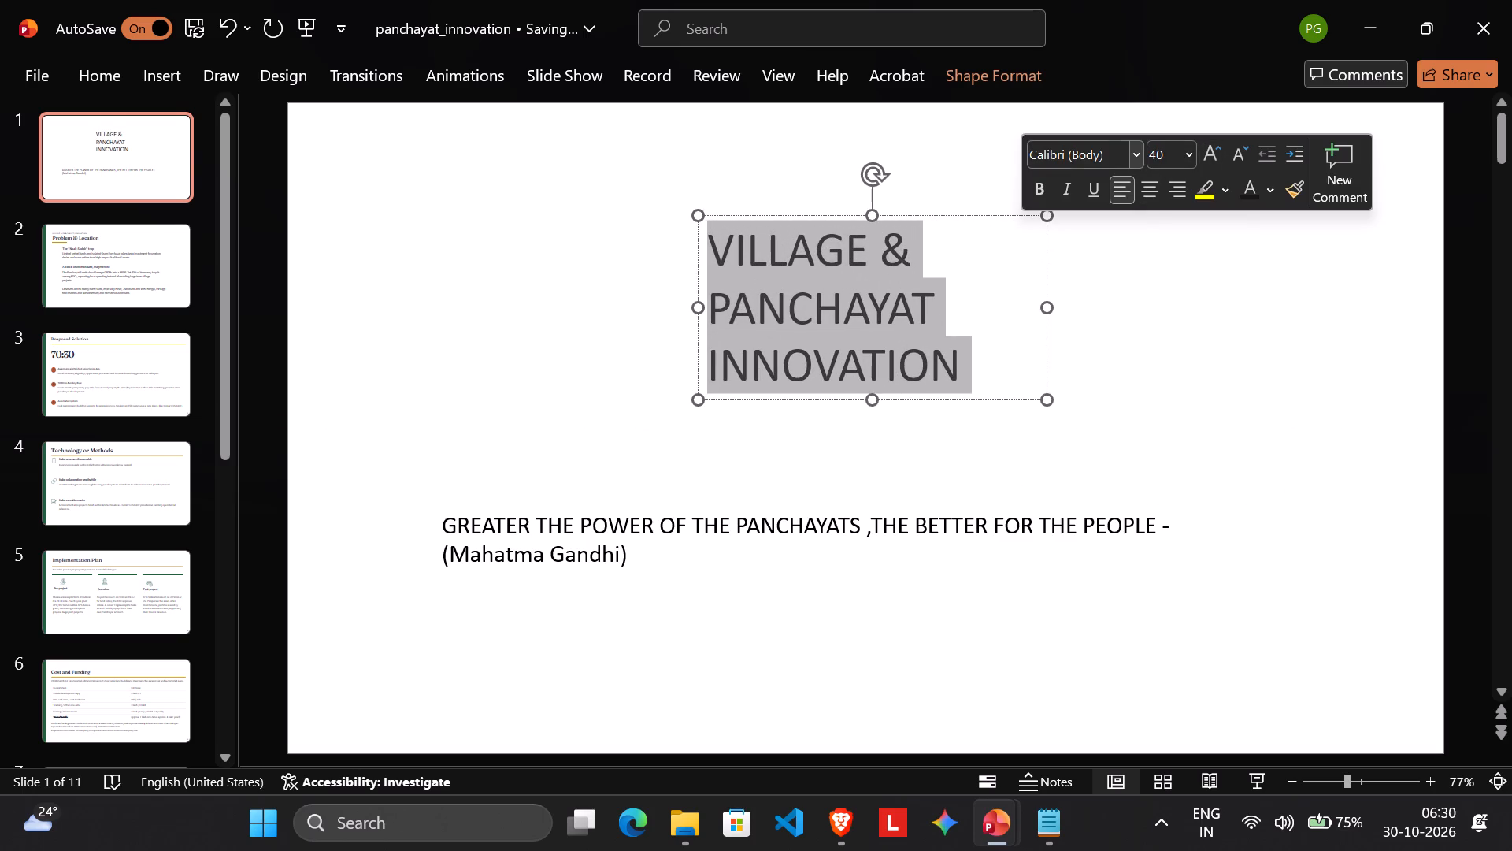
Change the font of the "VILLAGE & PANCHAYAT INNOVATION" title to Cooper Black.
{"action": "left_click", "coordinate": [1140, 158]}
{"action": "scroll", "coordinate": [1133, 323], "scroll_direction": "up", "scroll_amount": 4}
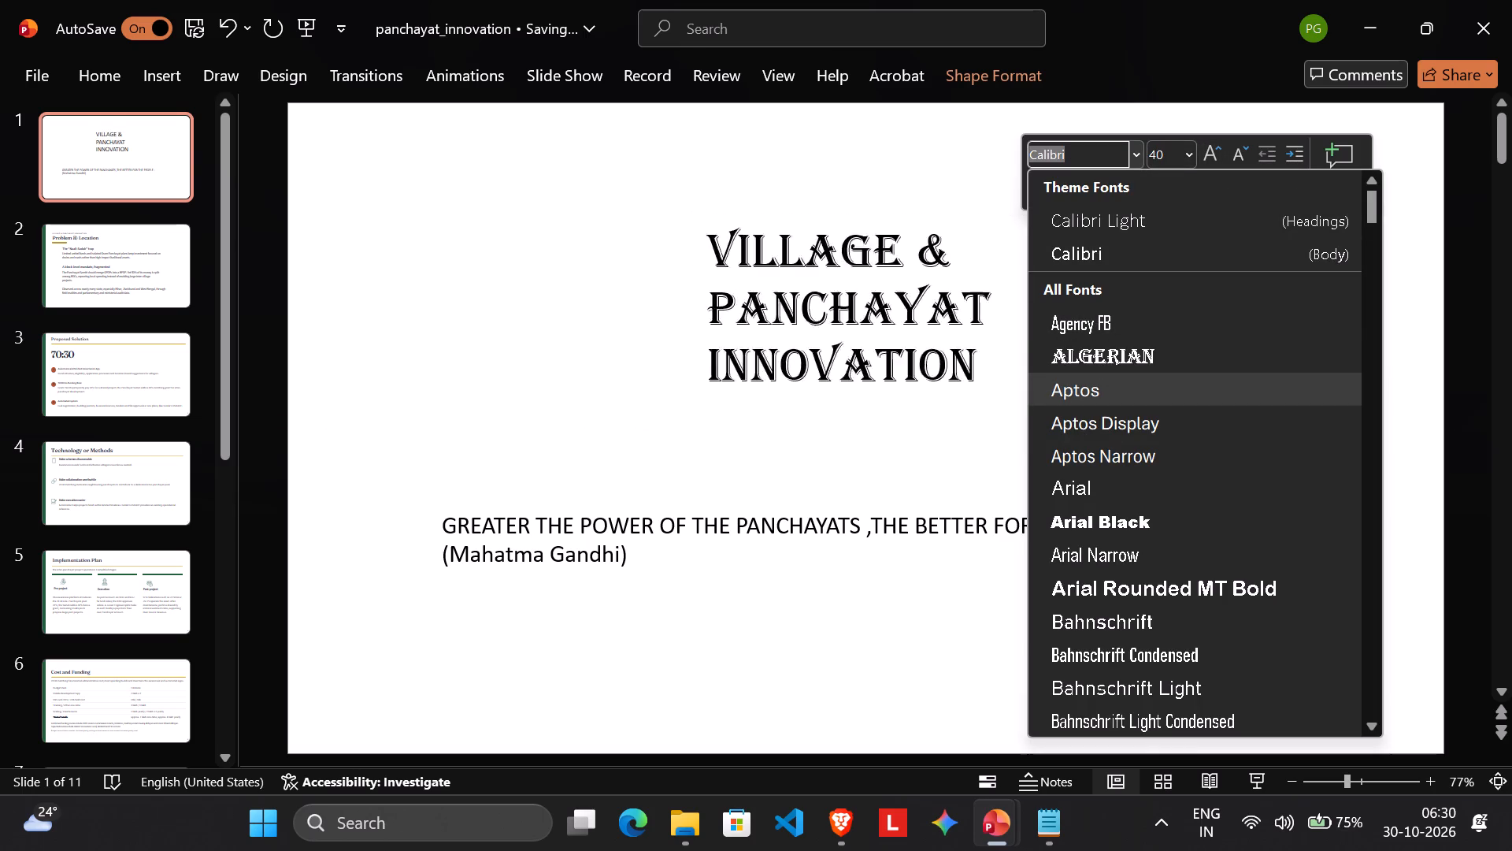
{"action": "scroll", "coordinate": [1186, 478], "scroll_direction": "down", "scroll_amount": 3}
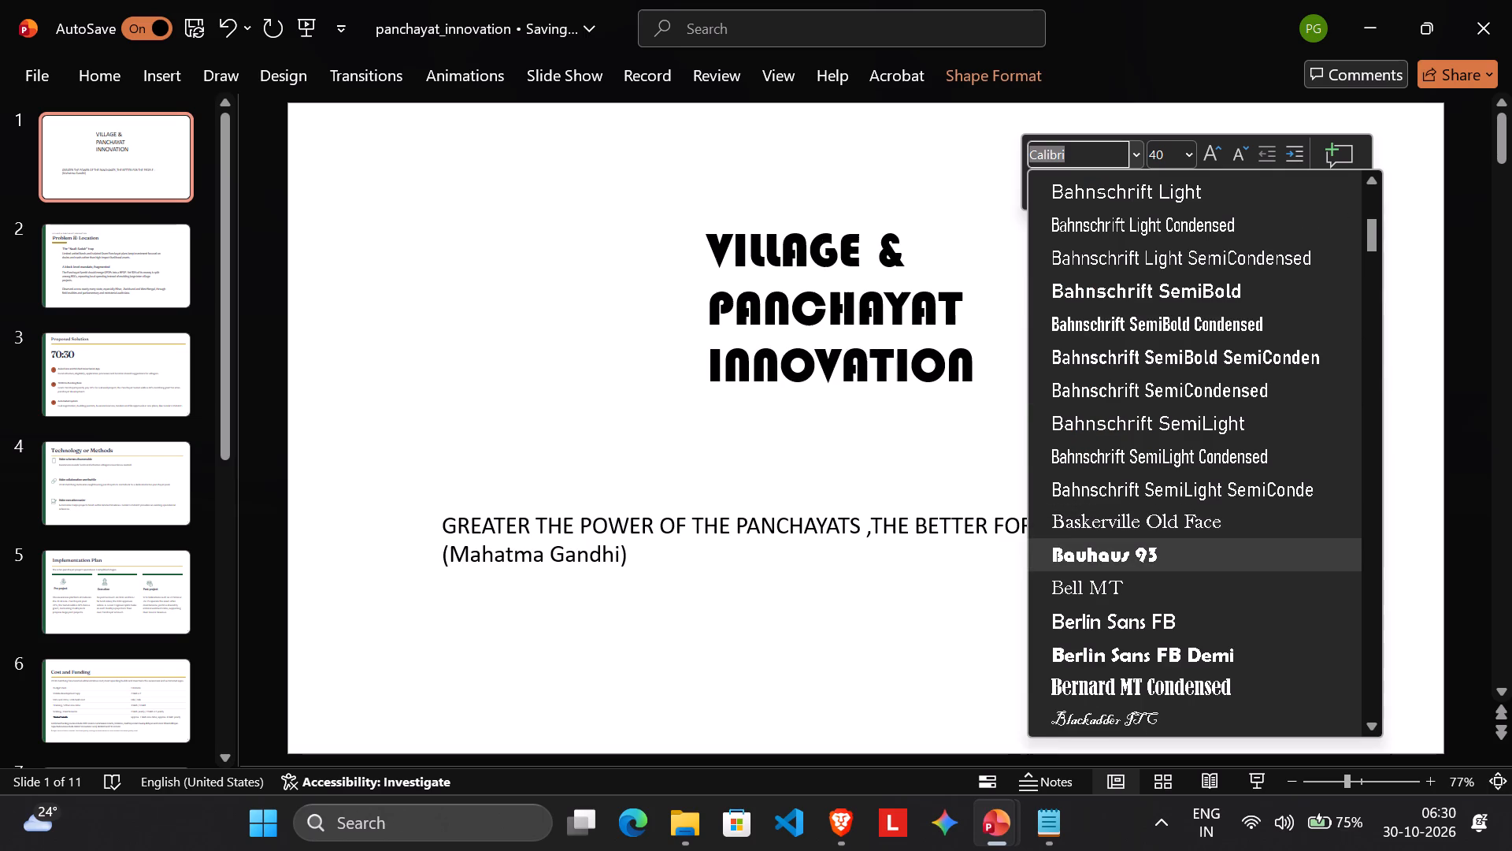
{"action": "scroll", "coordinate": [1183, 459], "scroll_direction": "up", "scroll_amount": 6}
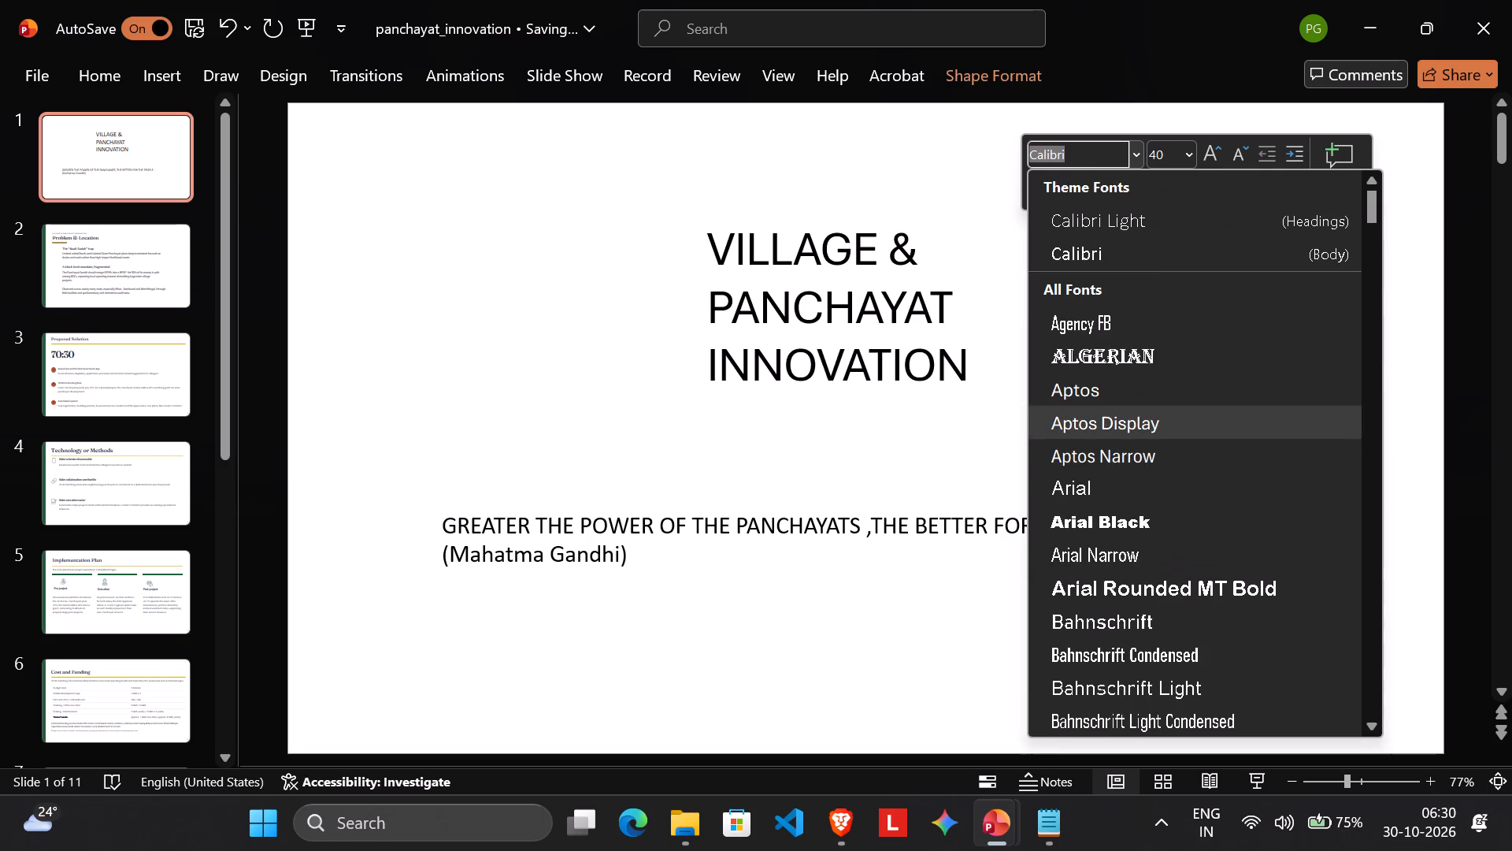
{"action": "scroll", "coordinate": [1173, 481], "scroll_direction": "down", "scroll_amount": 14}
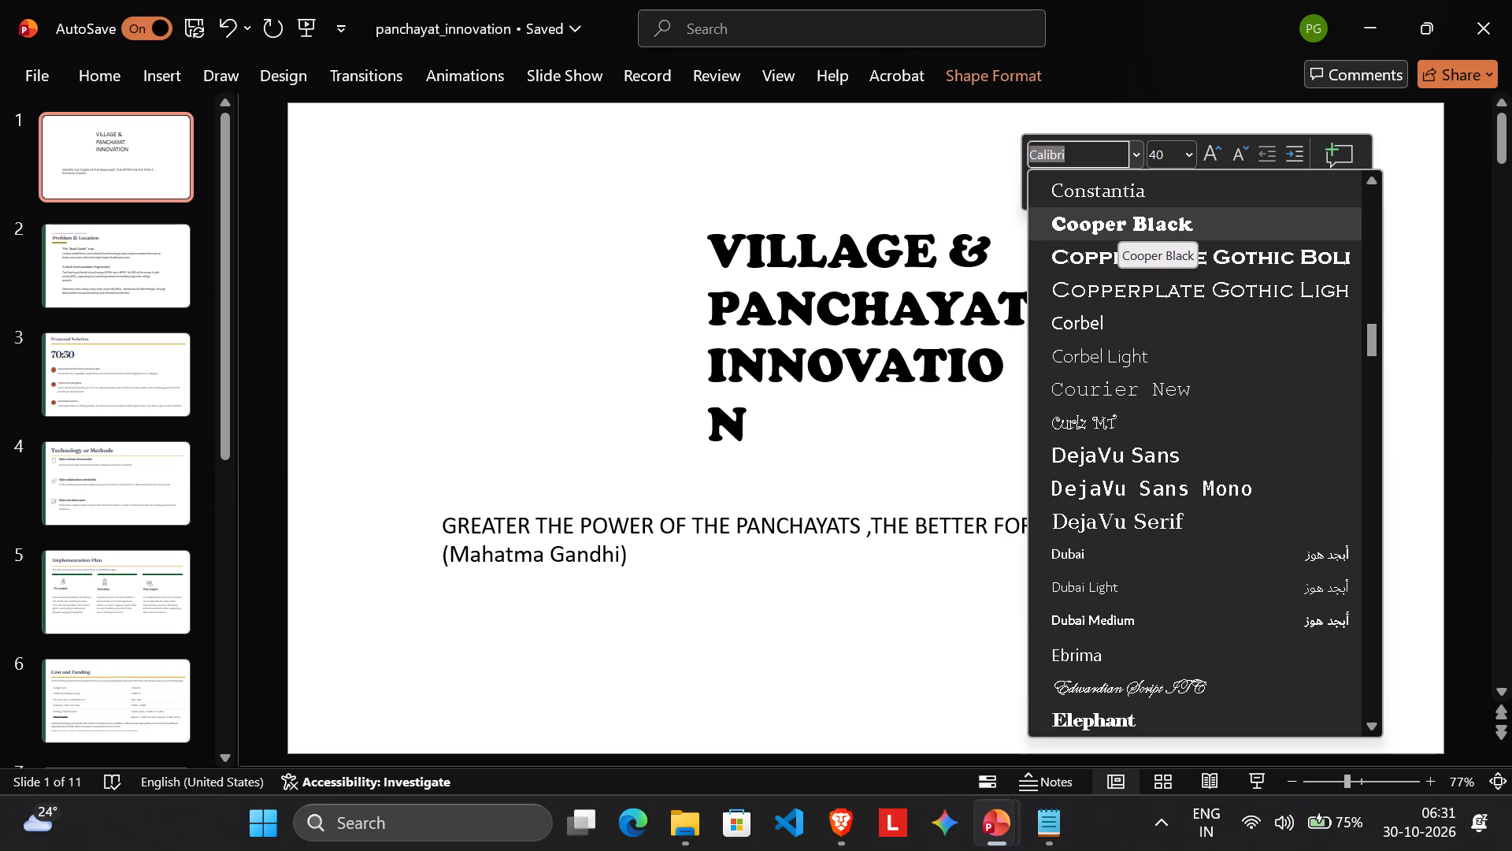
{"action": "left_click", "coordinate": [1117, 217]}
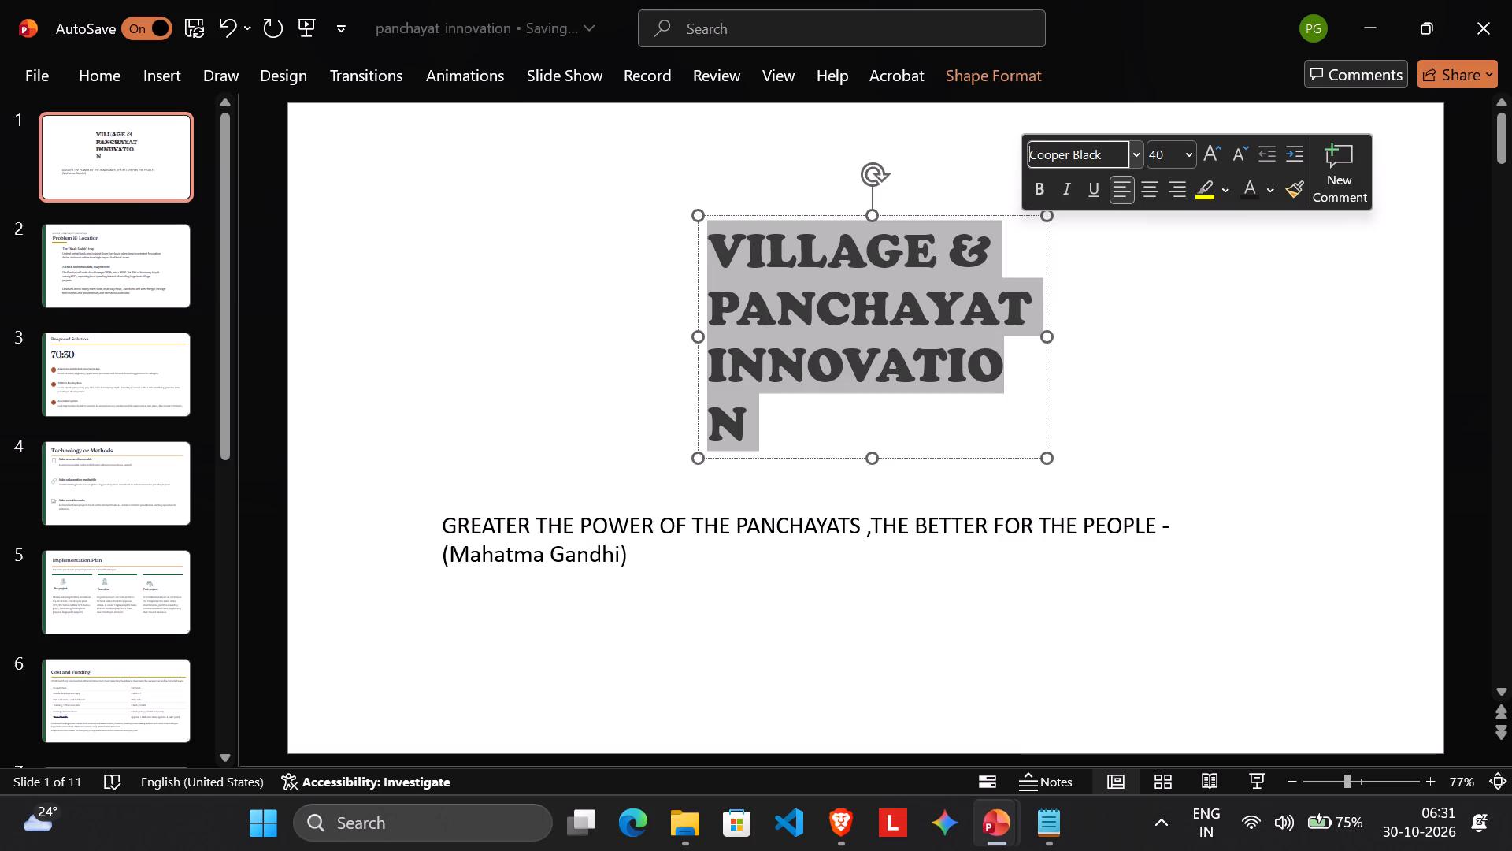
Resize the title box so INNOVATION fits on one line, and move it down toward the middle, above the quote.
{"action": "left_click", "coordinate": [701, 328]}
{"action": "left_click_drag", "start_coordinate": [695, 338], "coordinate": [606, 345]}
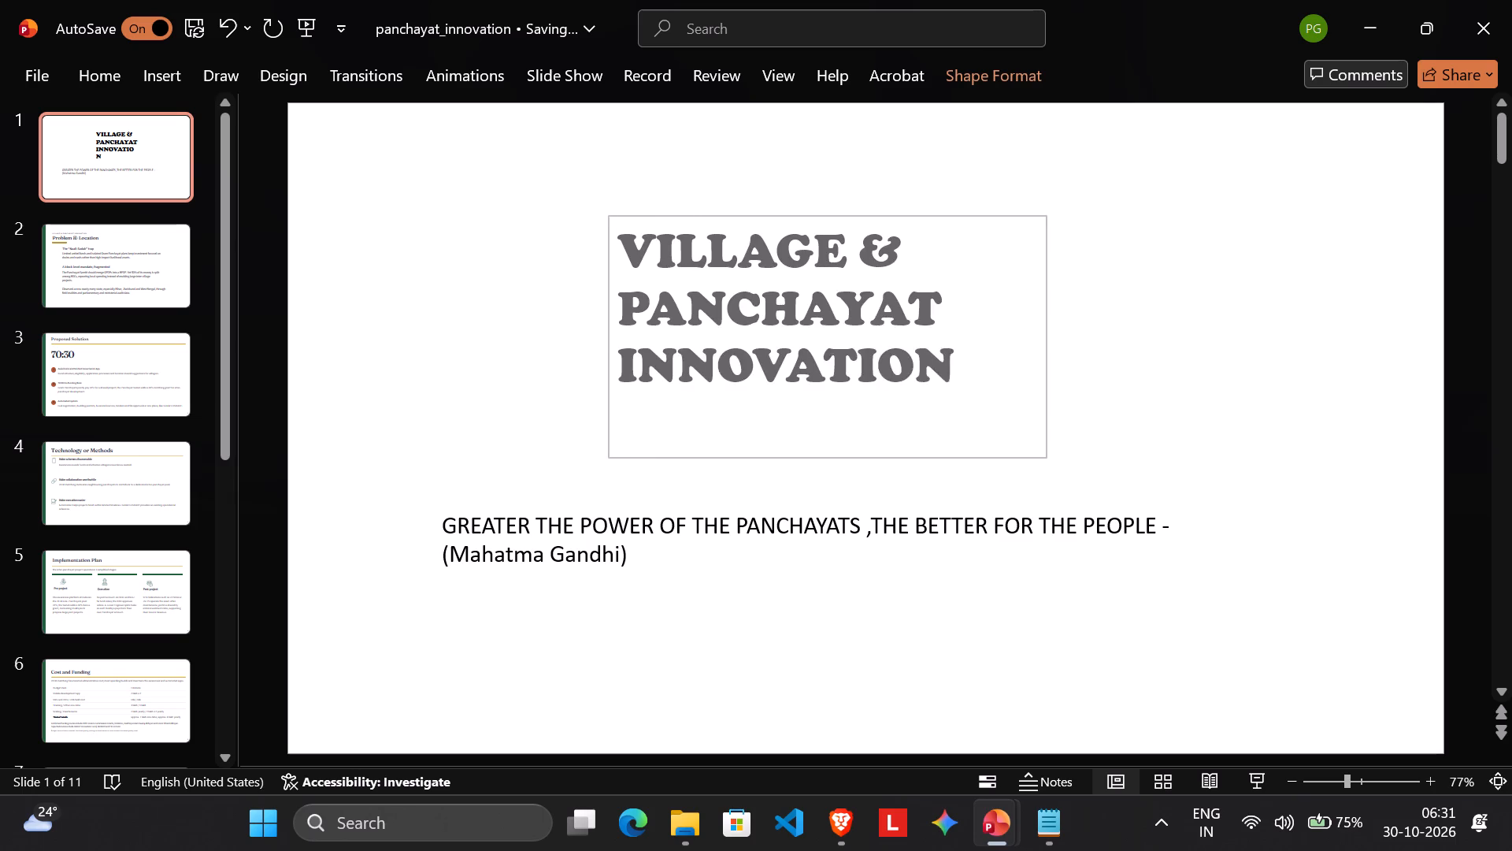
{"action": "left_click_drag", "start_coordinate": [606, 345], "coordinate": [495, 365]}
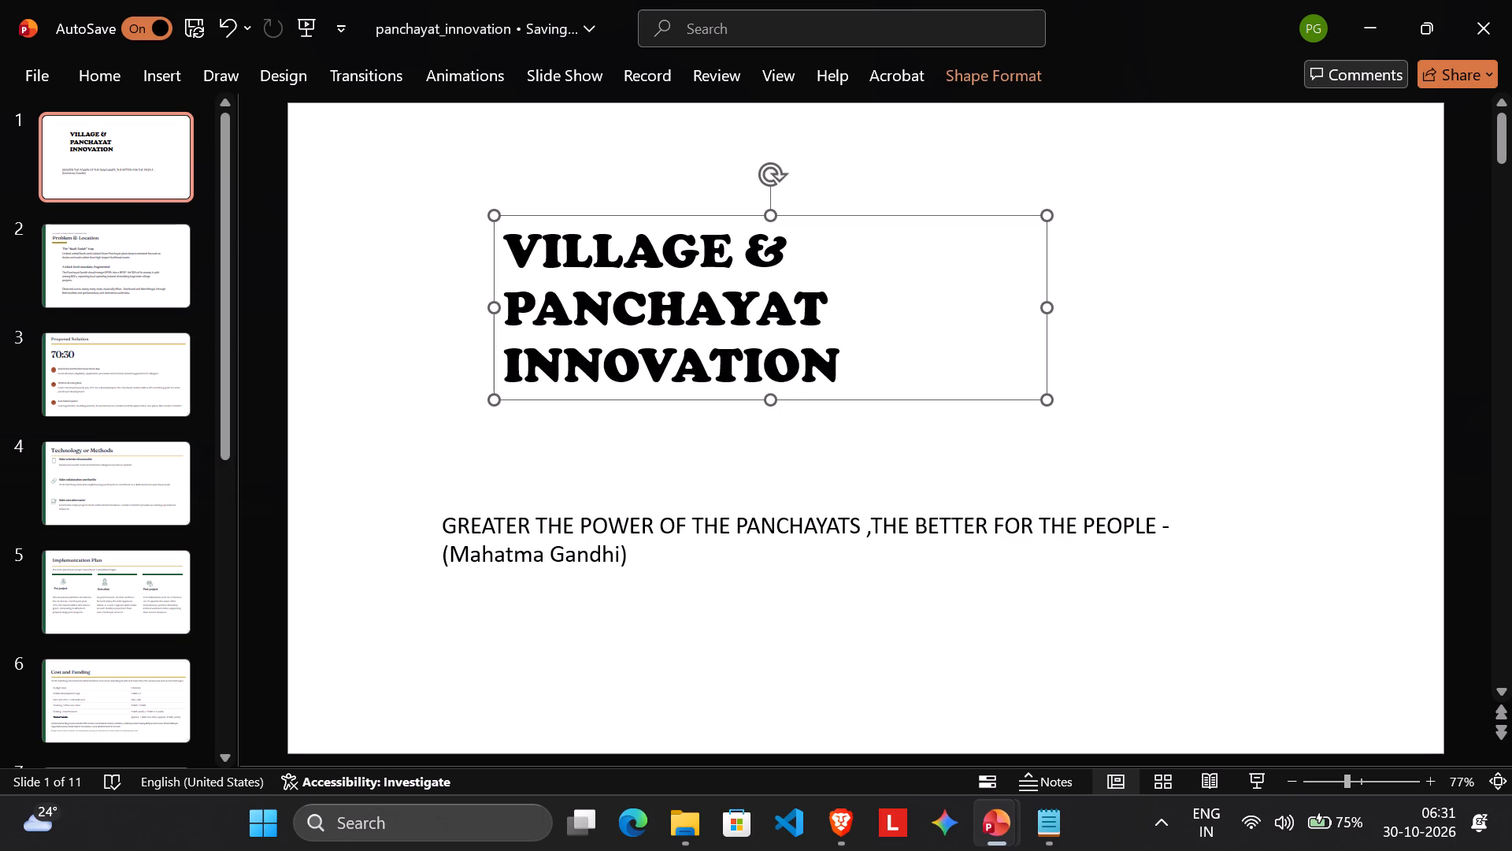
{"action": "left_click_drag", "start_coordinate": [1048, 310], "coordinate": [894, 333]}
{"action": "left_click_drag", "start_coordinate": [860, 362], "coordinate": [828, 359]}
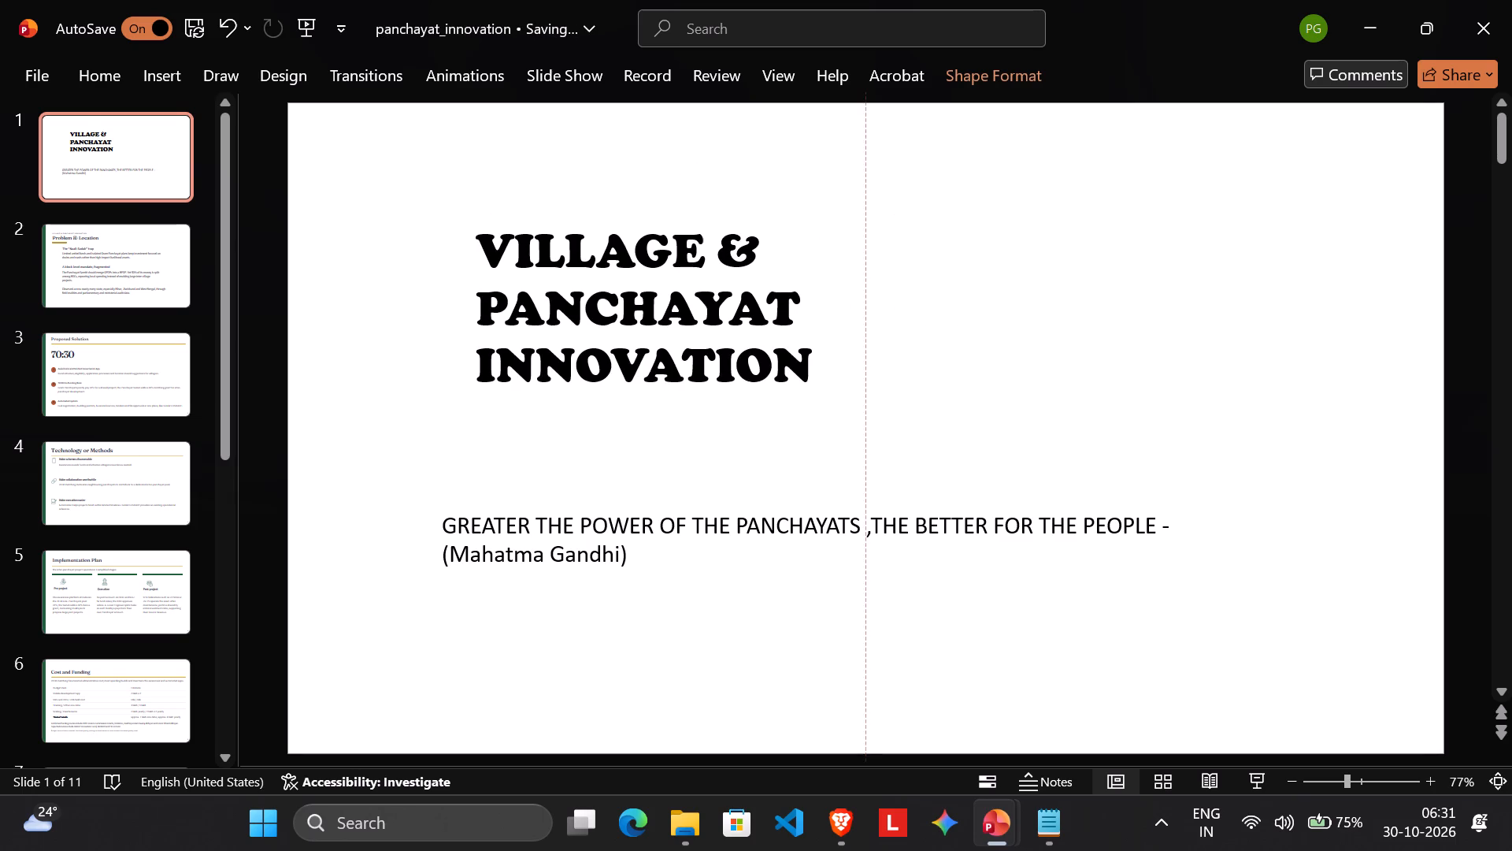
{"action": "left_click_drag", "start_coordinate": [828, 359], "coordinate": [1080, 406]}
Centre-align the three-line title text within its box.
{"action": "triple_click", "coordinate": [1017, 406]}
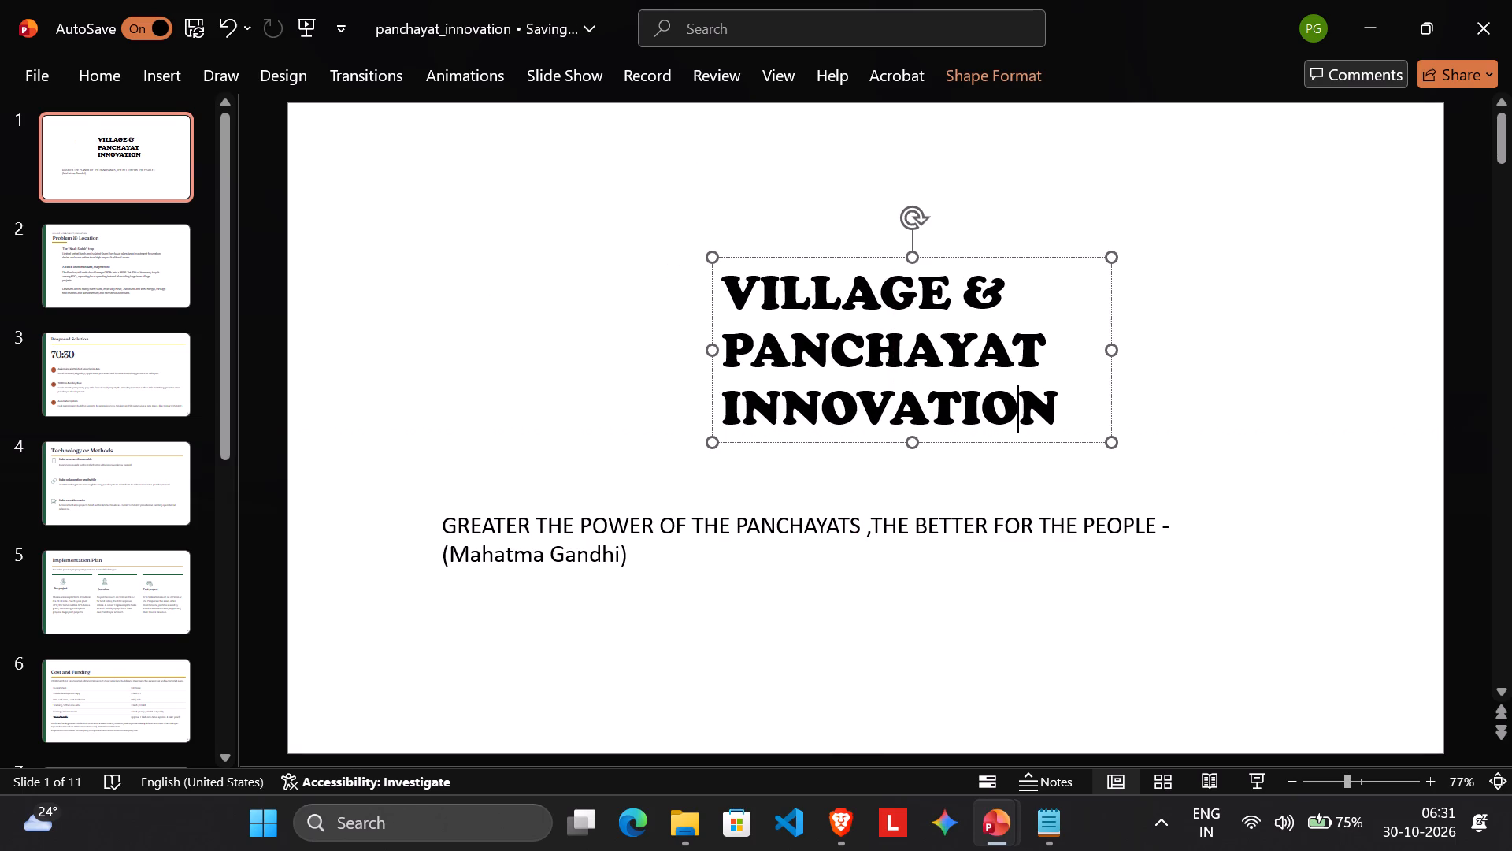
{"action": "left_click", "coordinate": [1146, 370]}
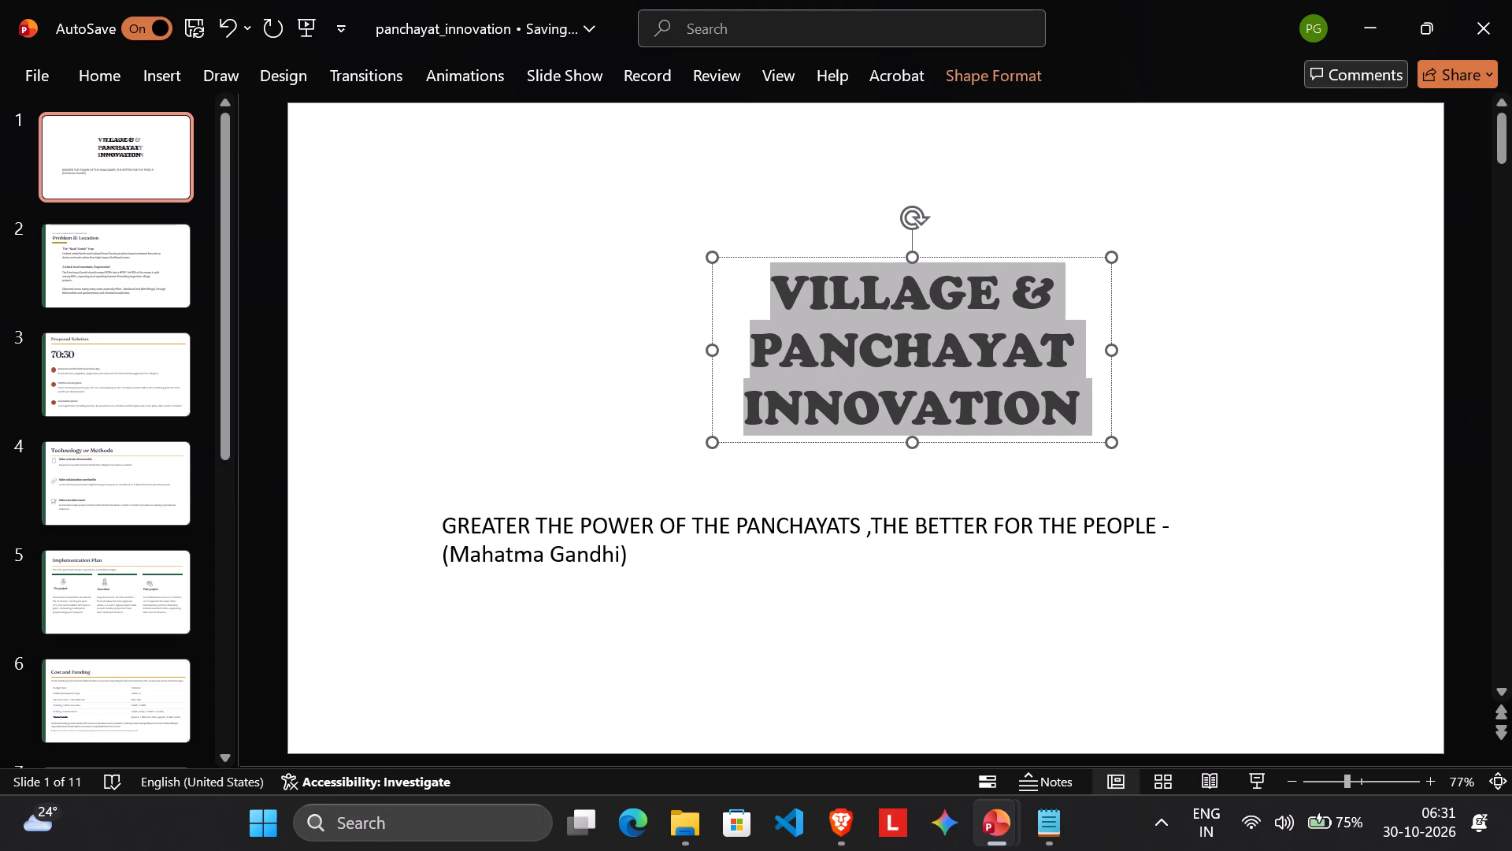
{"action": "left_click", "coordinate": [1167, 402]}
{"action": "left_click", "coordinate": [986, 362]}
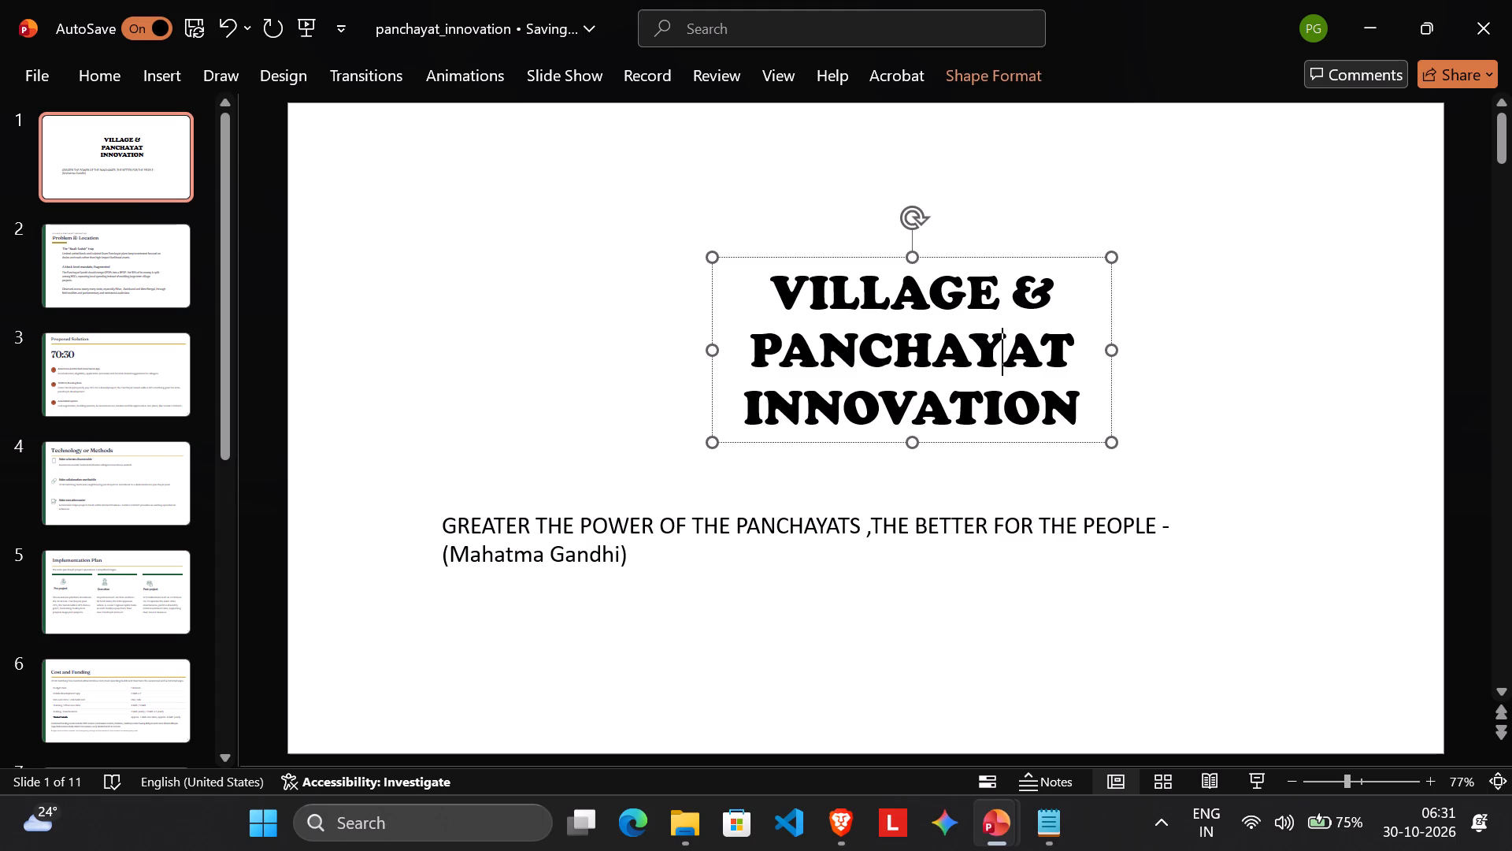
Move the title box onto the slide's vertical centre line, slightly closer to the quote.
{"action": "left_click_drag", "start_coordinate": [969, 260], "coordinate": [924, 269]}
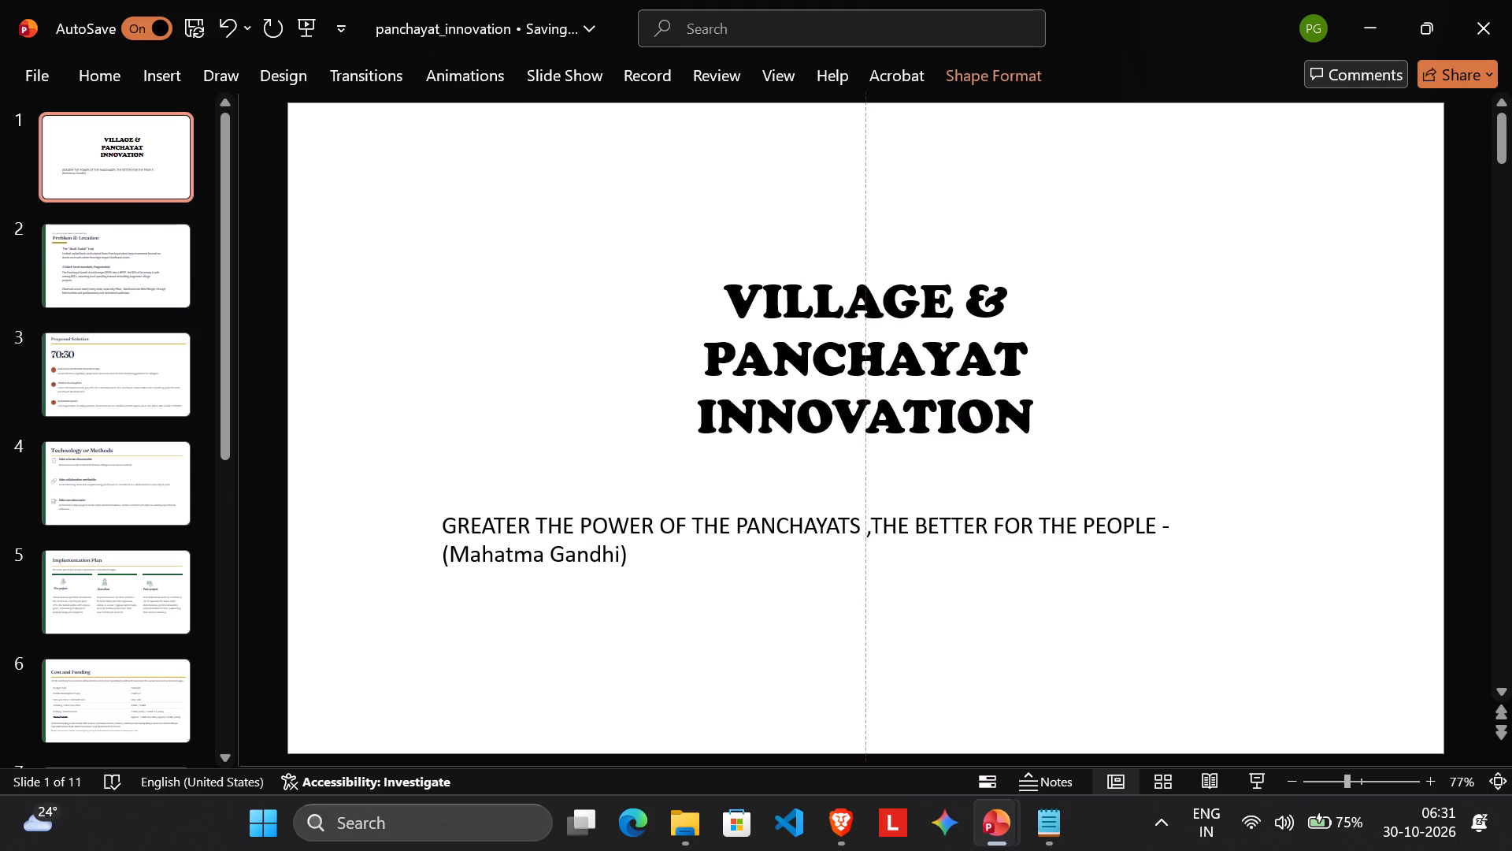
{"action": "left_click_drag", "start_coordinate": [924, 269], "coordinate": [921, 269]}
{"action": "left_click", "coordinate": [1149, 378]}
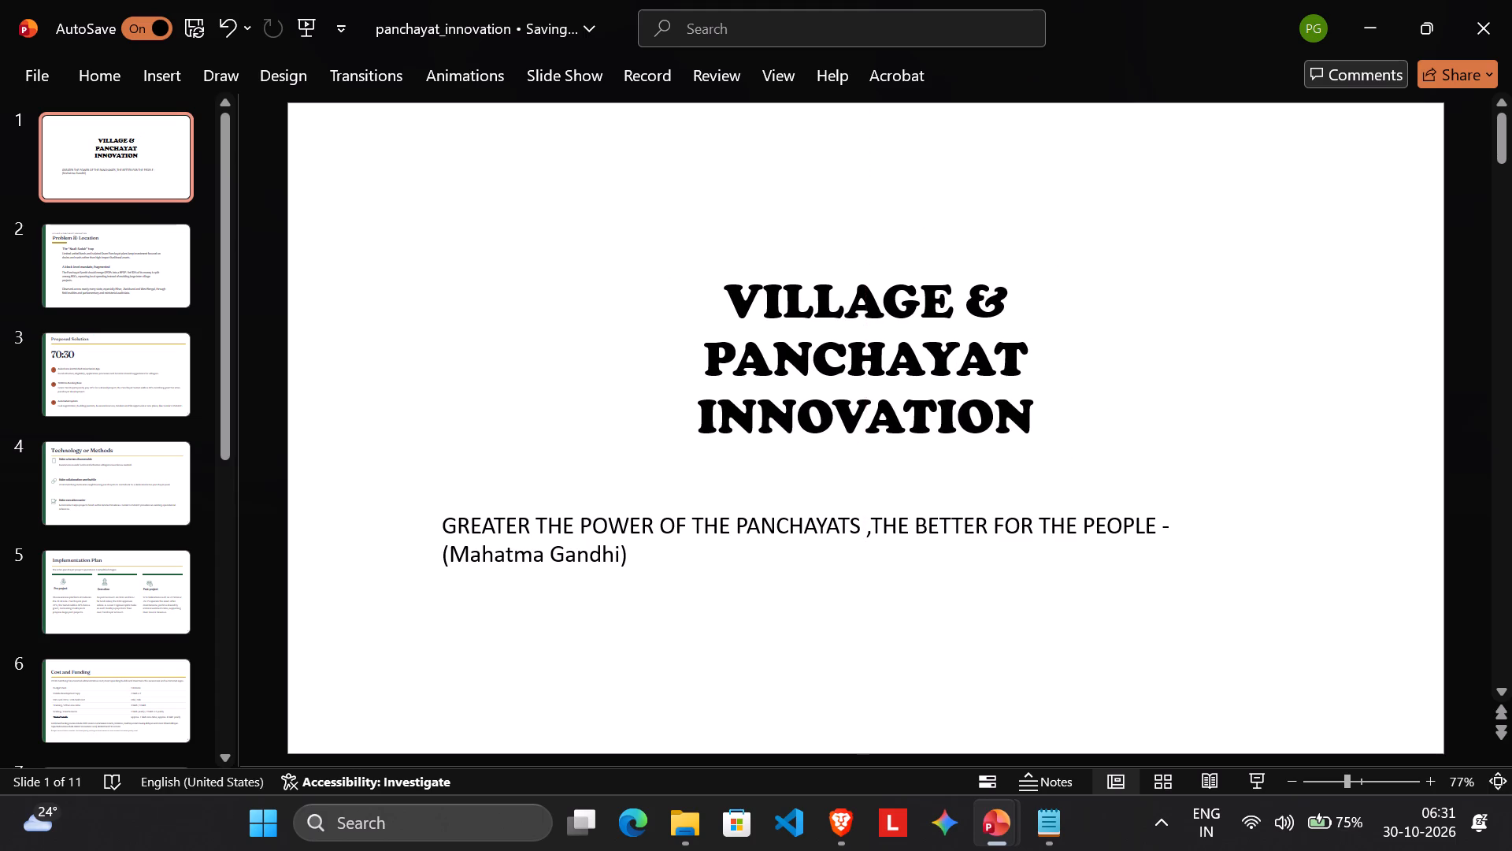
Change the font of the whole Mahatma Gandhi quote on slide 1 to Arial Black.
{"action": "left_click", "coordinate": [1010, 515]}
{"action": "left_click_drag", "start_coordinate": [862, 562], "coordinate": [386, 536]}
{"action": "left_click", "coordinate": [495, 463]}
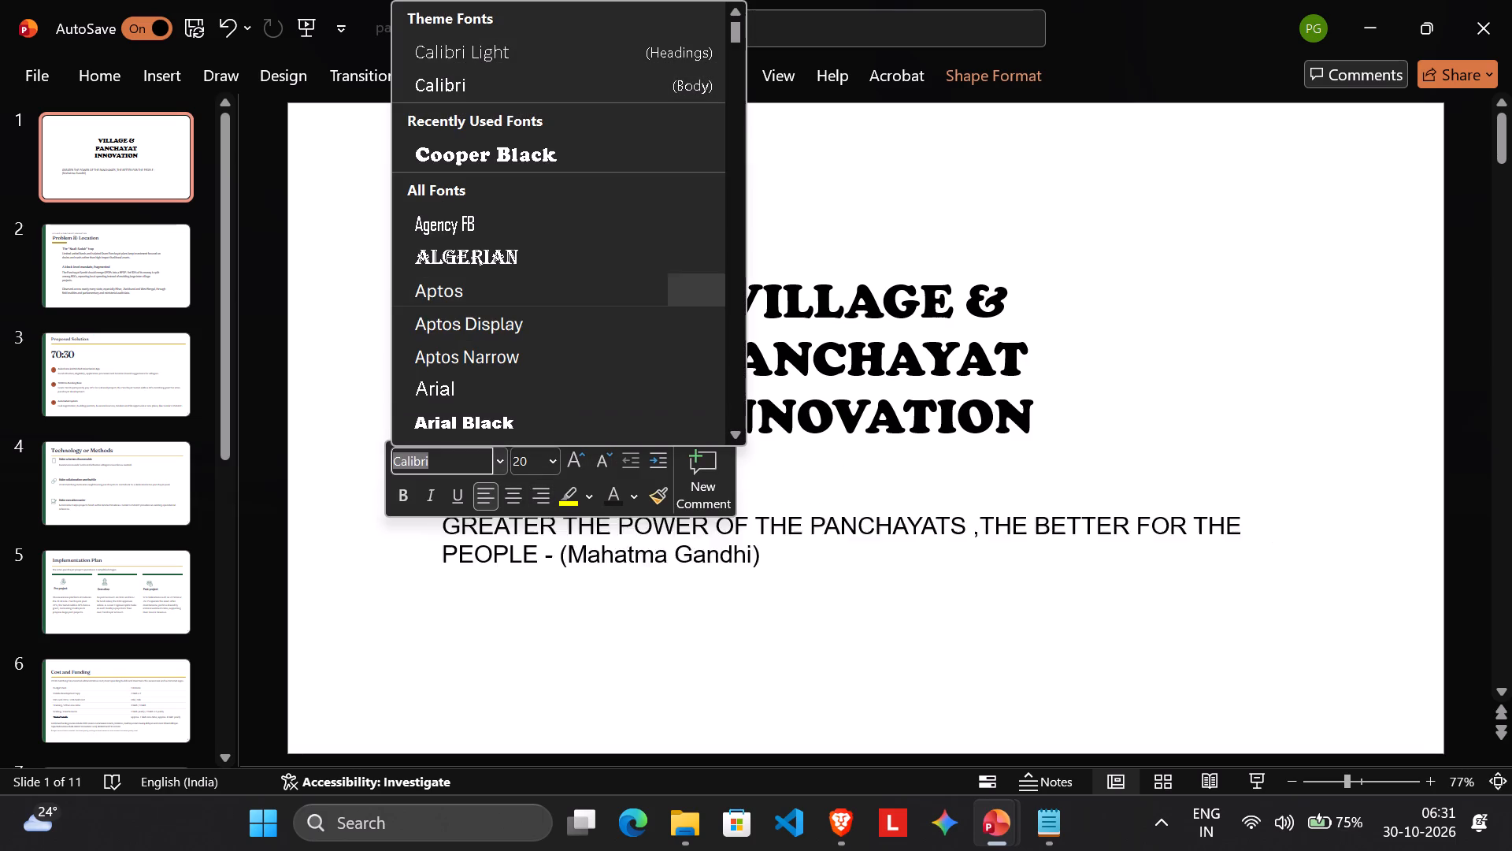
{"action": "left_click", "coordinate": [490, 431]}
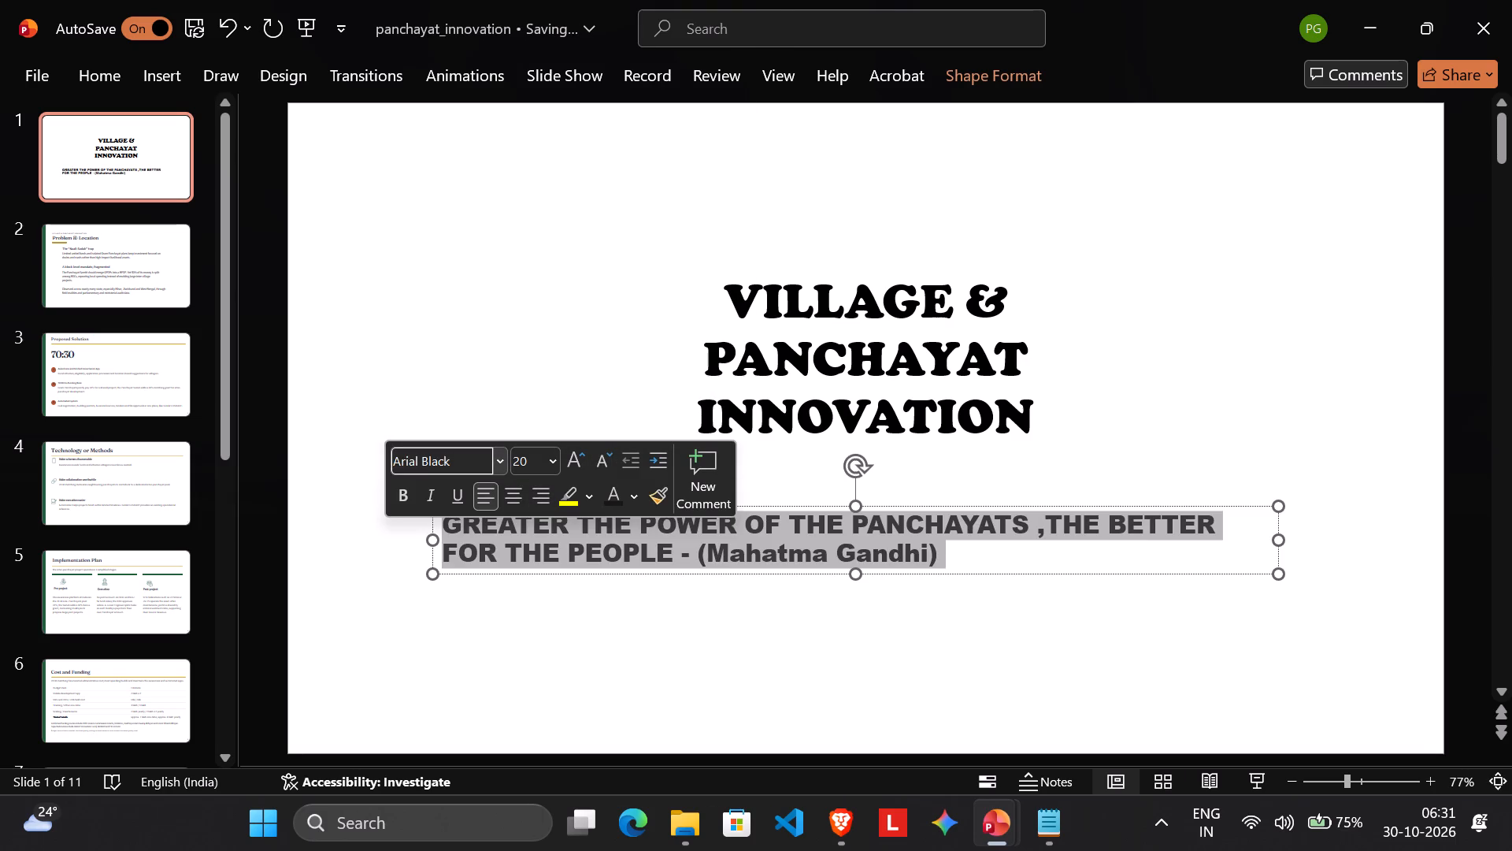
{"action": "left_click", "coordinate": [976, 543]}
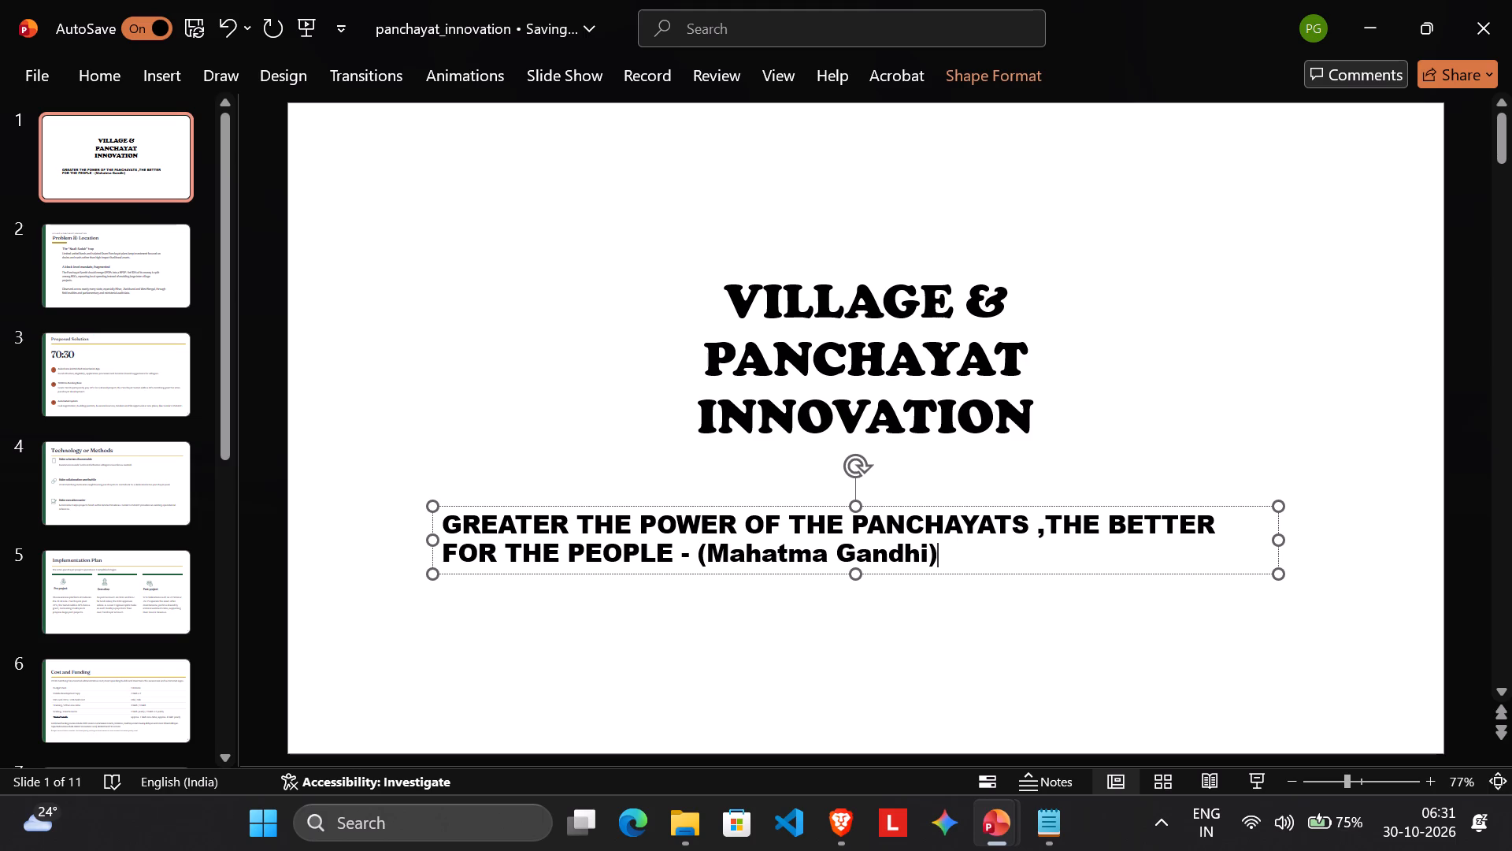
Centre-align the Mahatma Gandhi quote within its text box.
{"action": "triple_click", "coordinate": [760, 556]}
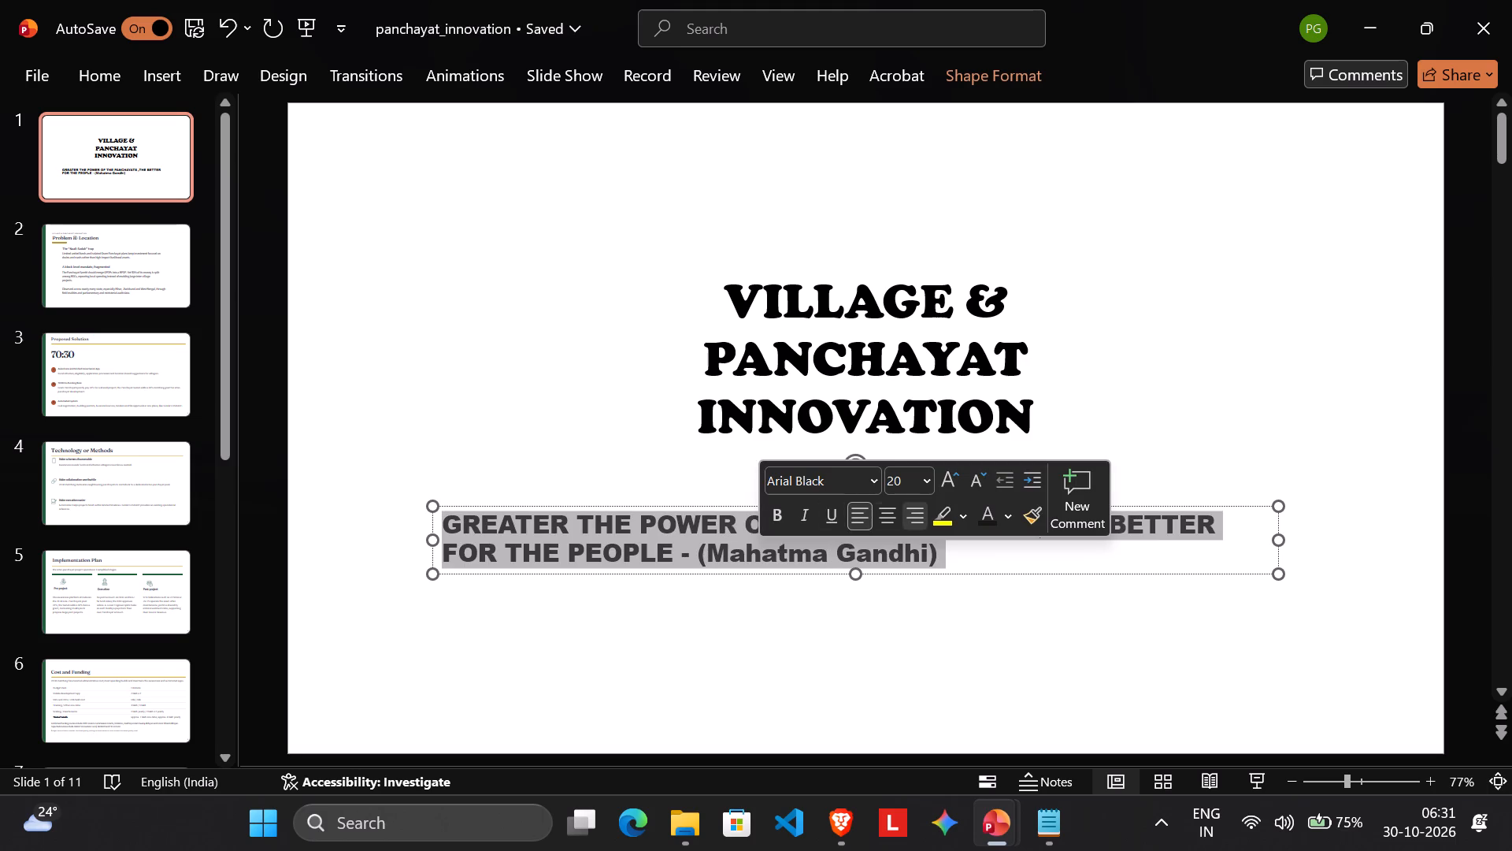
{"action": "left_click", "coordinate": [893, 512]}
{"action": "left_click", "coordinate": [1111, 559]}
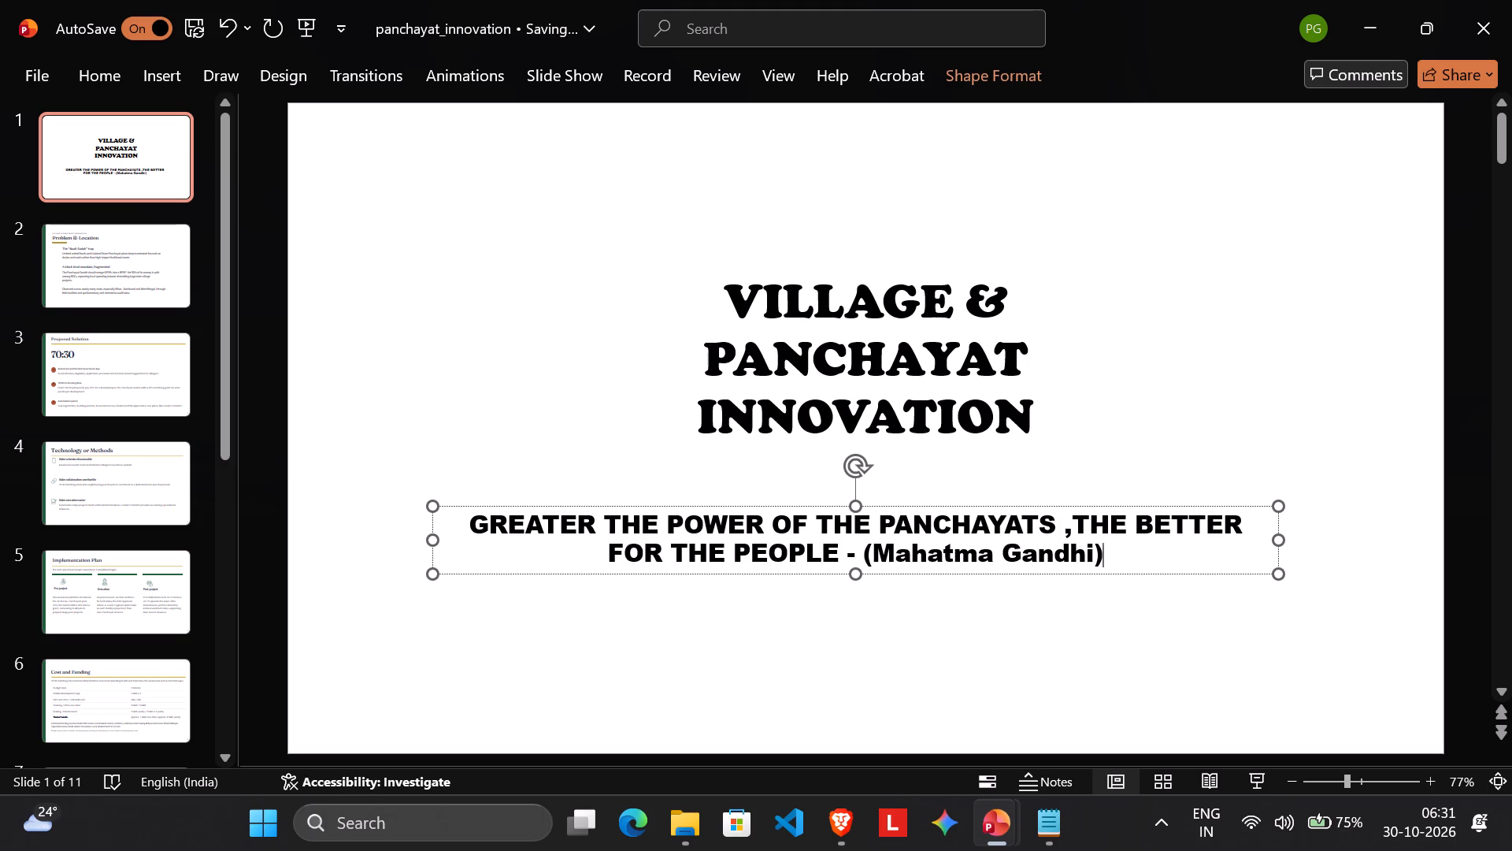
Remove the parentheses around Mahatma Gandhi at the end of the slide 1 quote.
{"action": "left_click_drag", "start_coordinate": [864, 556], "coordinate": [1060, 556]}
{"action": "left_click", "coordinate": [1108, 556]}
{"action": "key", "text": "BackSpace"}
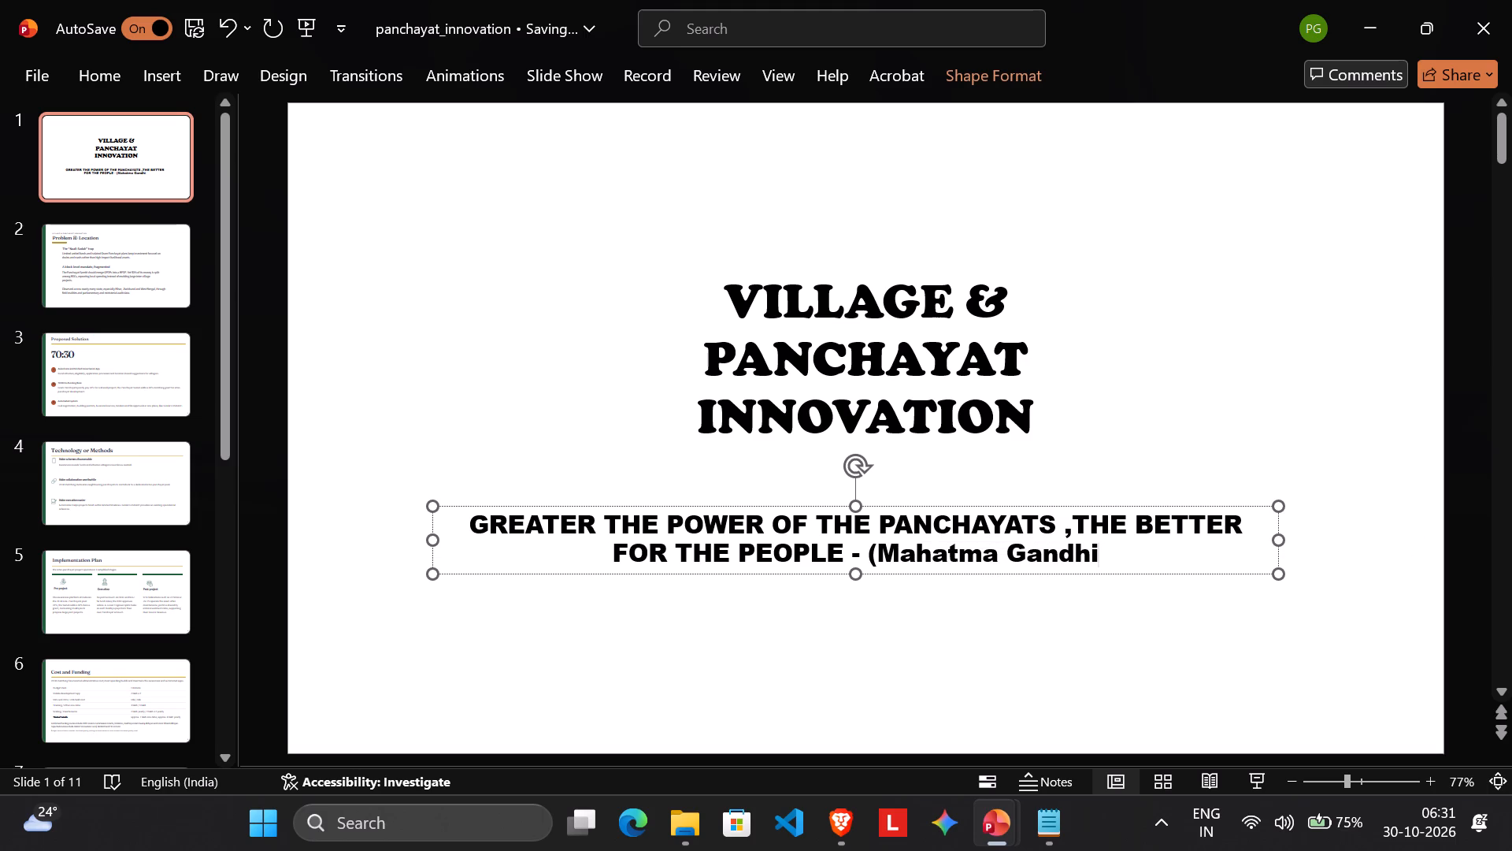
{"action": "key", "text": "Left"}
{"action": "key", "text": "Left"}
{"action": "key", "text": "Left"}
{"action": "key", "text": "Left"}
{"action": "key", "text": "Left"}
{"action": "key", "text": "Left"}
{"action": "key", "text": "Left"}
{"action": "key", "text": "Left"}
{"action": "key", "text": "Left"}
{"action": "key", "text": "Left"}
{"action": "key", "text": "Left"}
{"action": "key", "text": "Left"}
{"action": "key", "text": "Left"}
{"action": "key", "text": "Left"}
{"action": "key", "text": "BackSpace"}
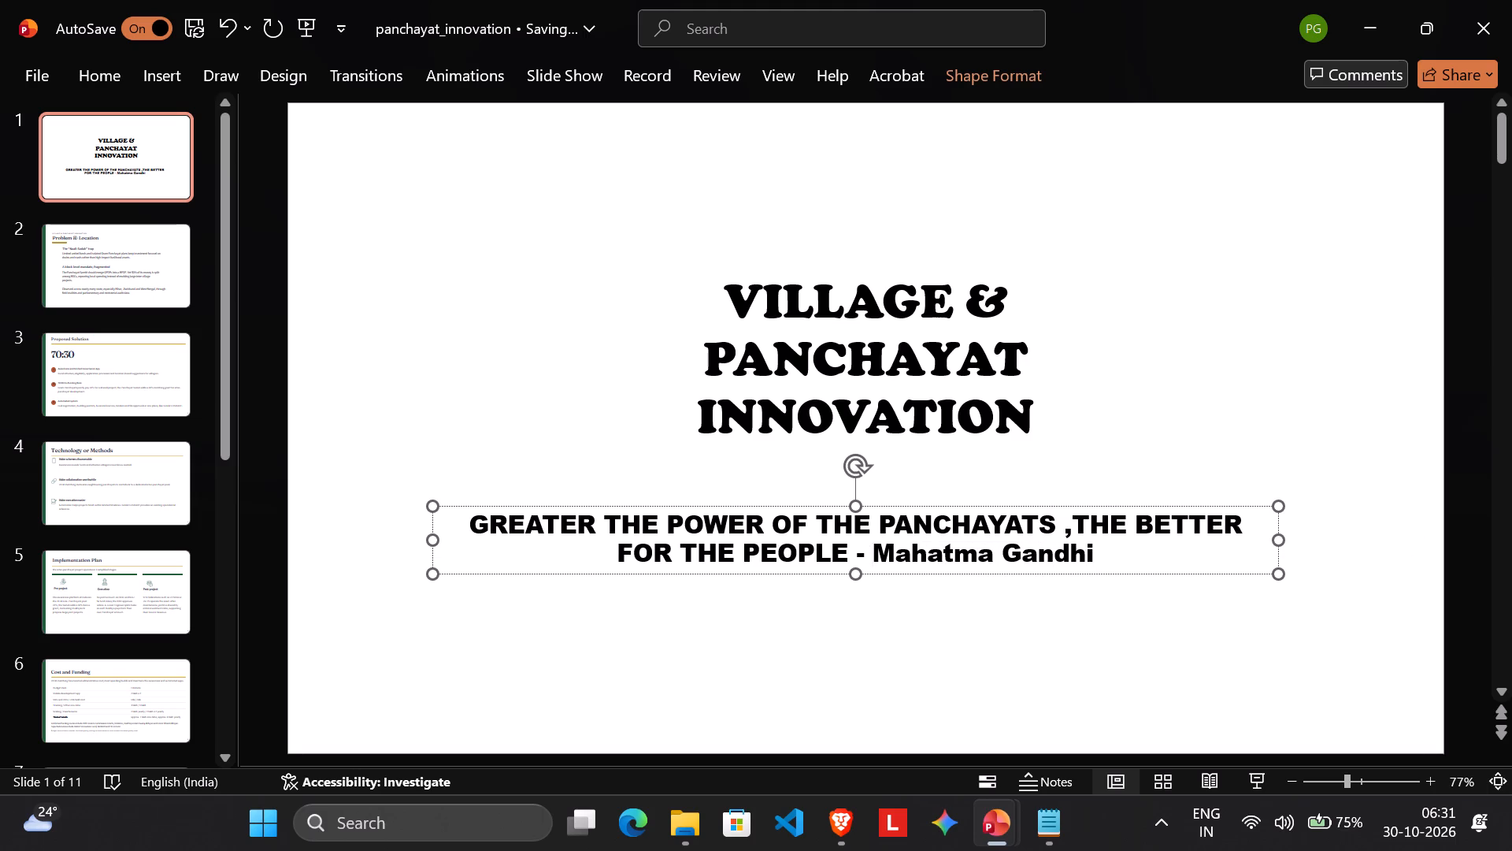
Italicise the whole Mahatma Gandhi quote on slide 1, including the attribution.
{"action": "left_click", "coordinate": [1109, 556]}
{"action": "left_click_drag", "start_coordinate": [1137, 563], "coordinate": [542, 538]}
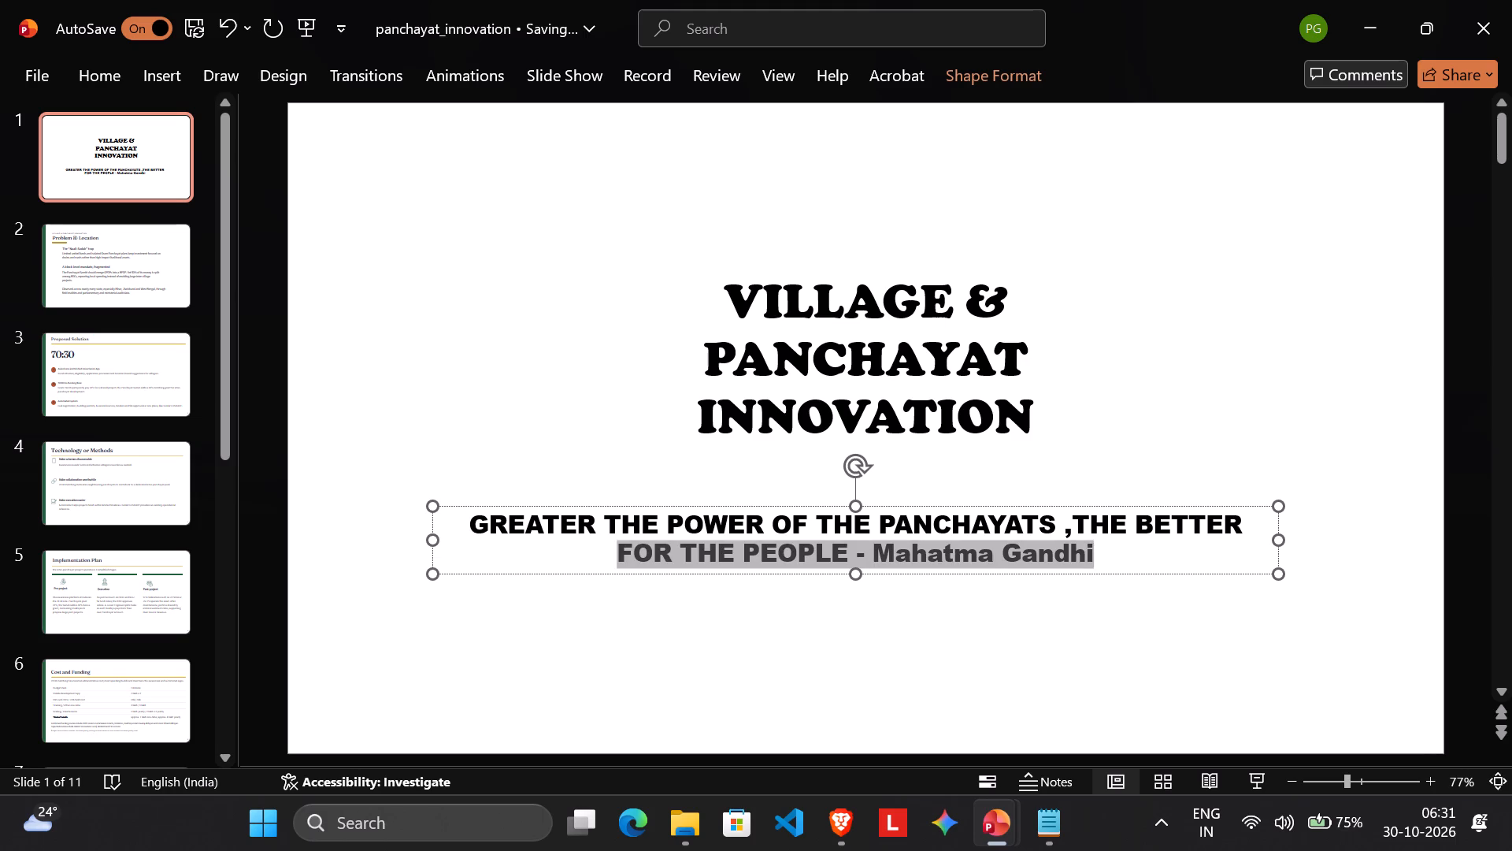
{"action": "left_click_drag", "start_coordinate": [542, 538], "coordinate": [487, 515]}
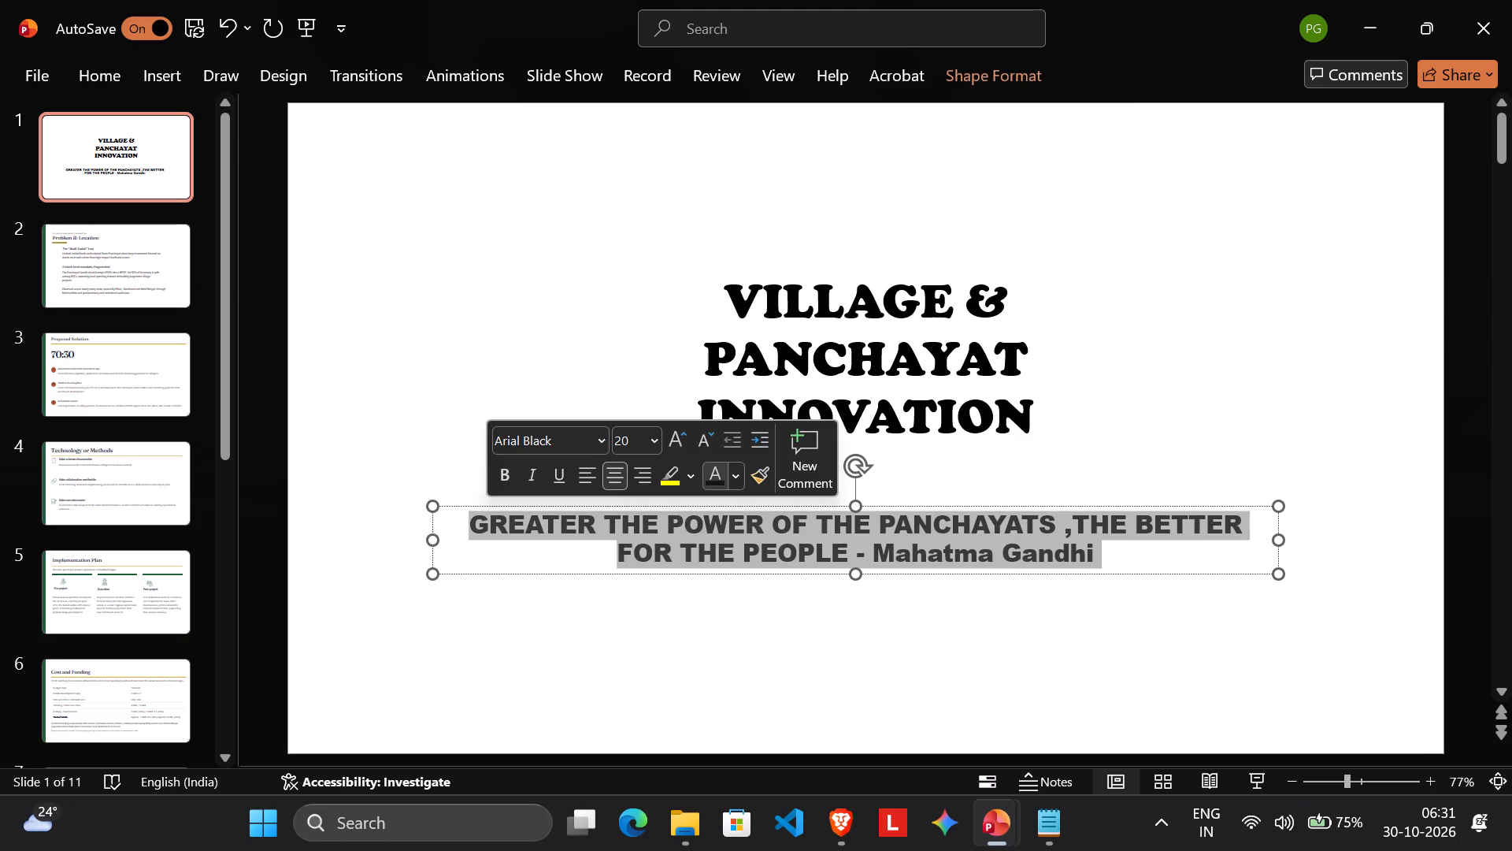
{"action": "left_click", "coordinate": [521, 483]}
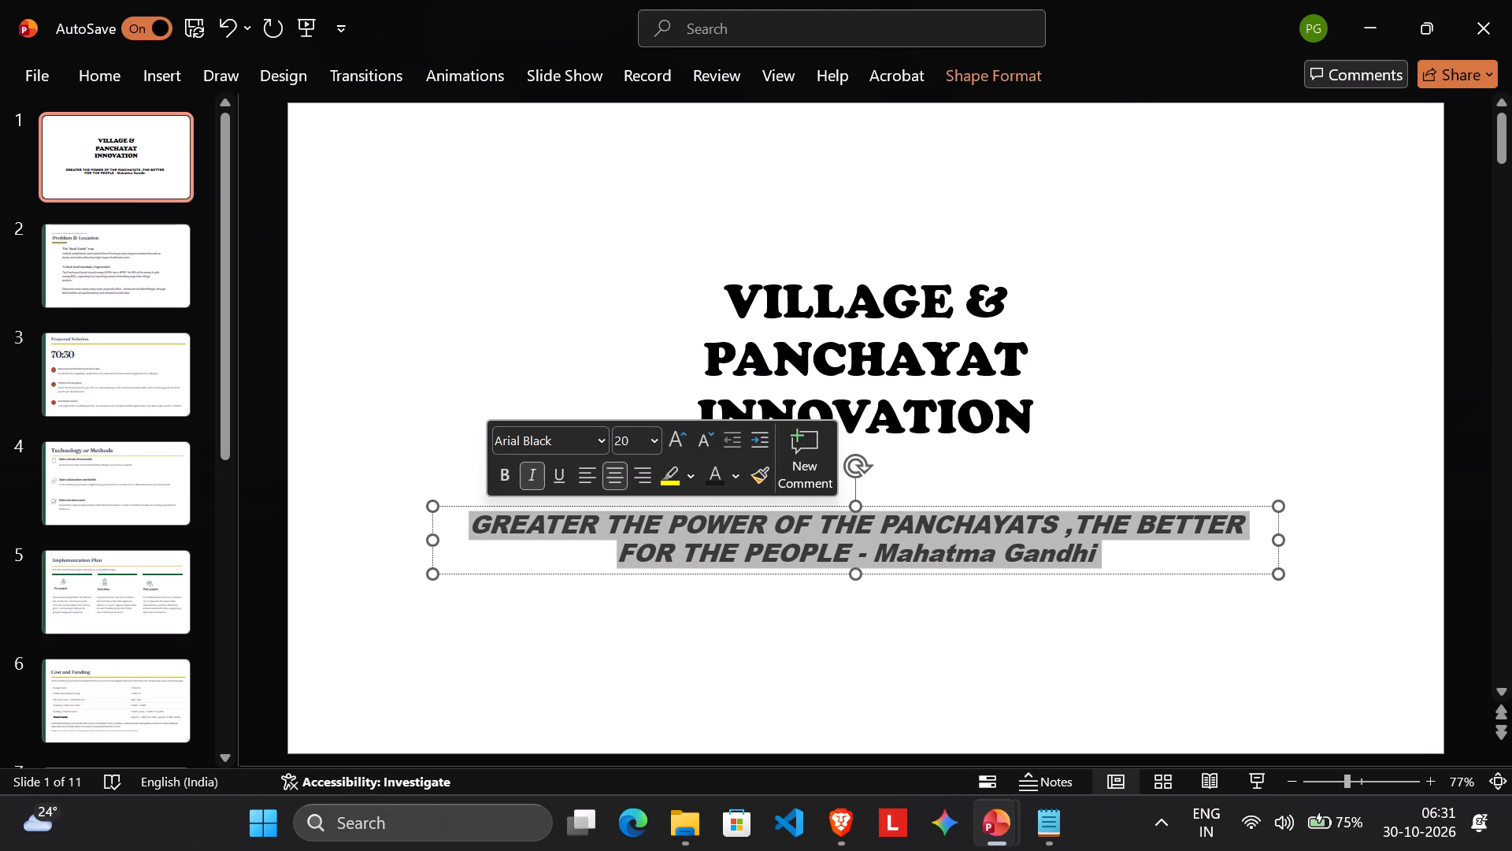
{"action": "left_click", "coordinate": [999, 596]}
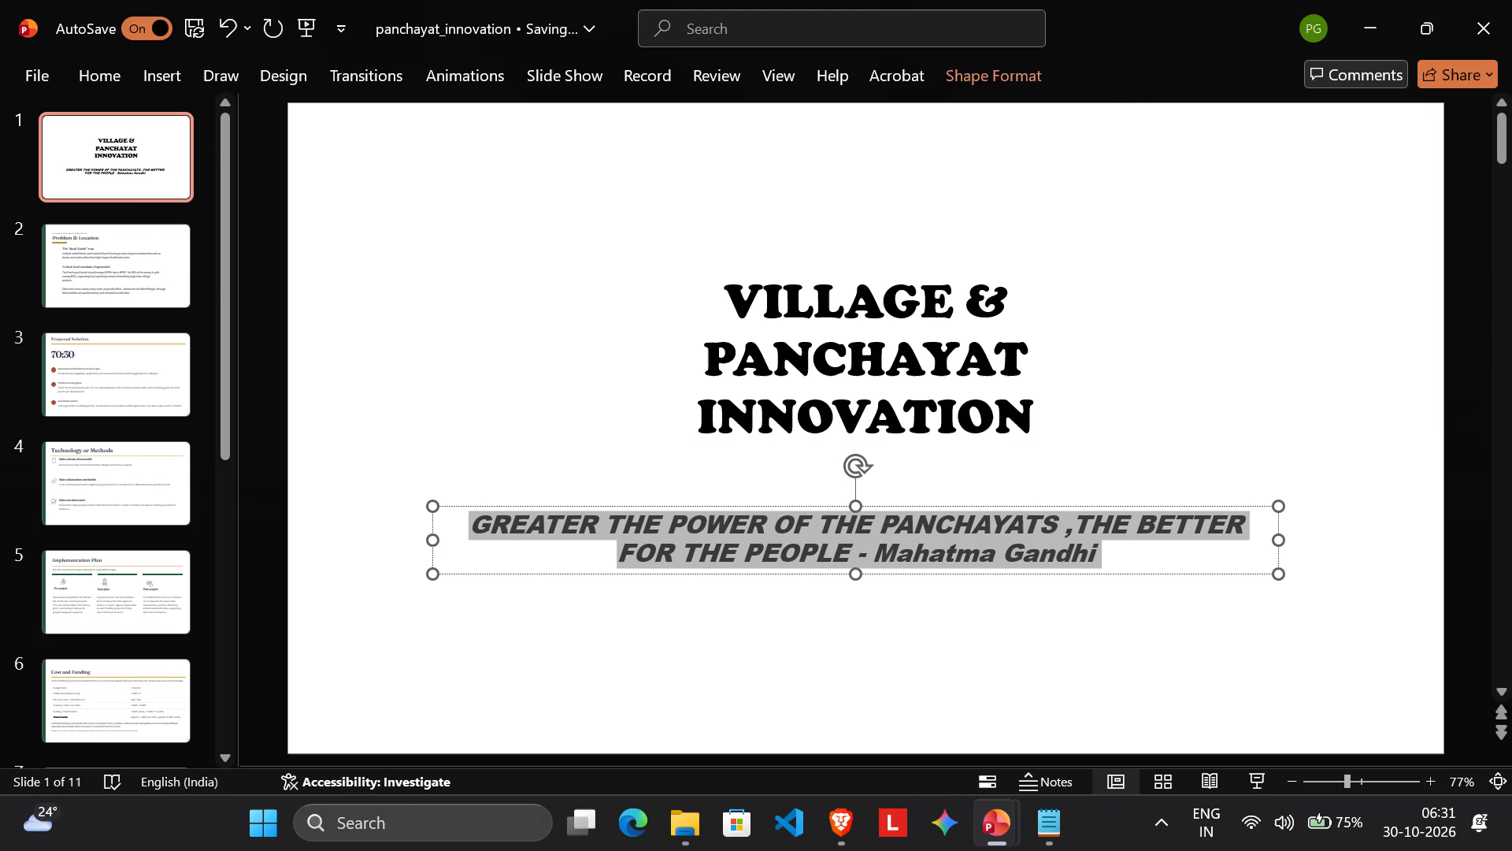
Move the quote text box down near the bottom edge of slide 1, leaving a clear gap below the title.
{"action": "left_click", "coordinate": [952, 535]}
{"action": "left_click_drag", "start_coordinate": [966, 506], "coordinate": [987, 631]}
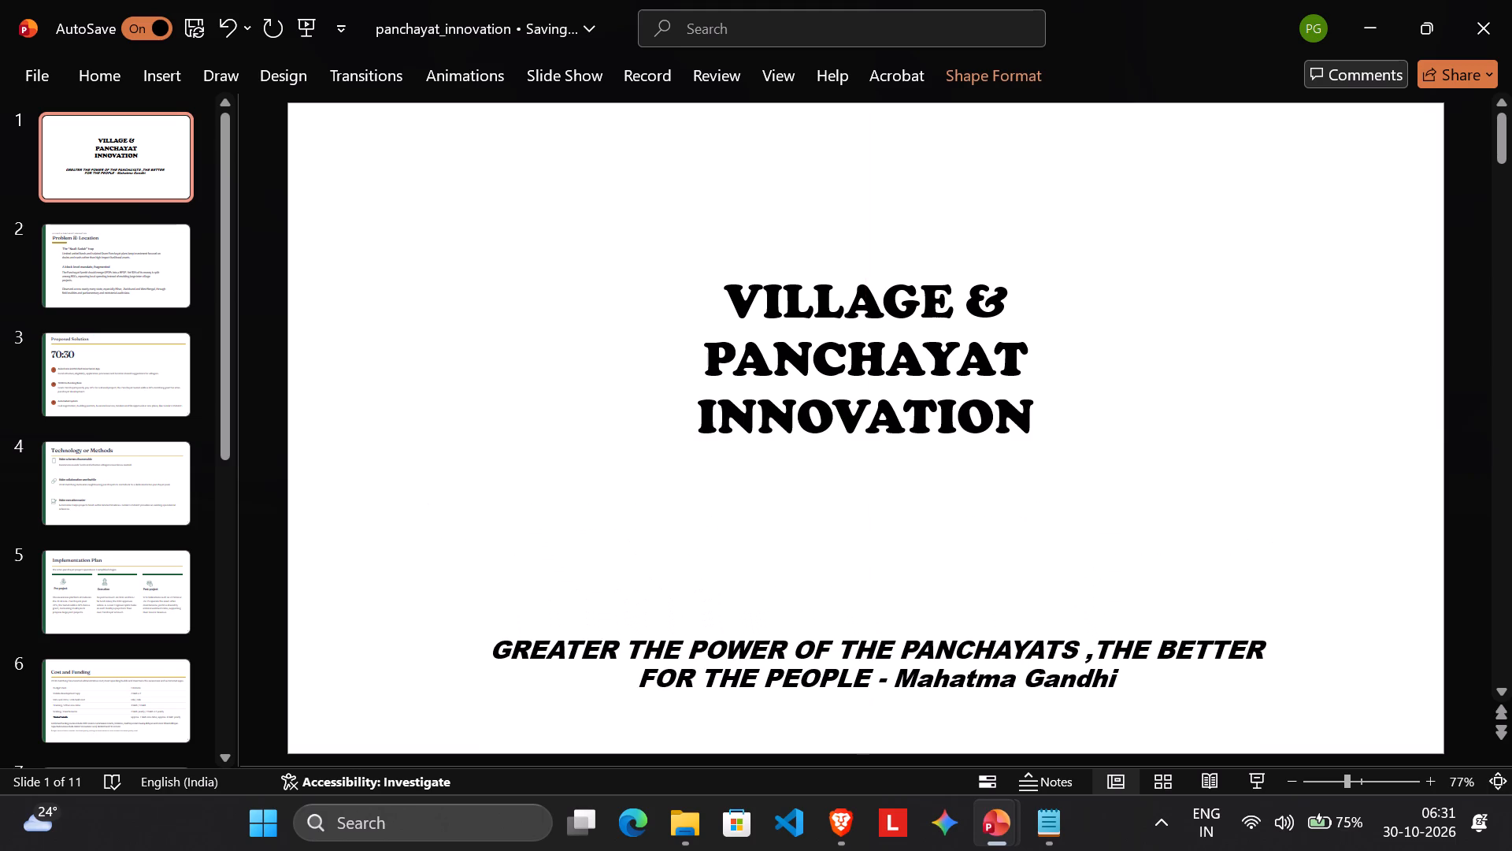
{"action": "left_click_drag", "start_coordinate": [987, 631], "coordinate": [987, 622]}
{"action": "left_click", "coordinate": [1100, 559]}
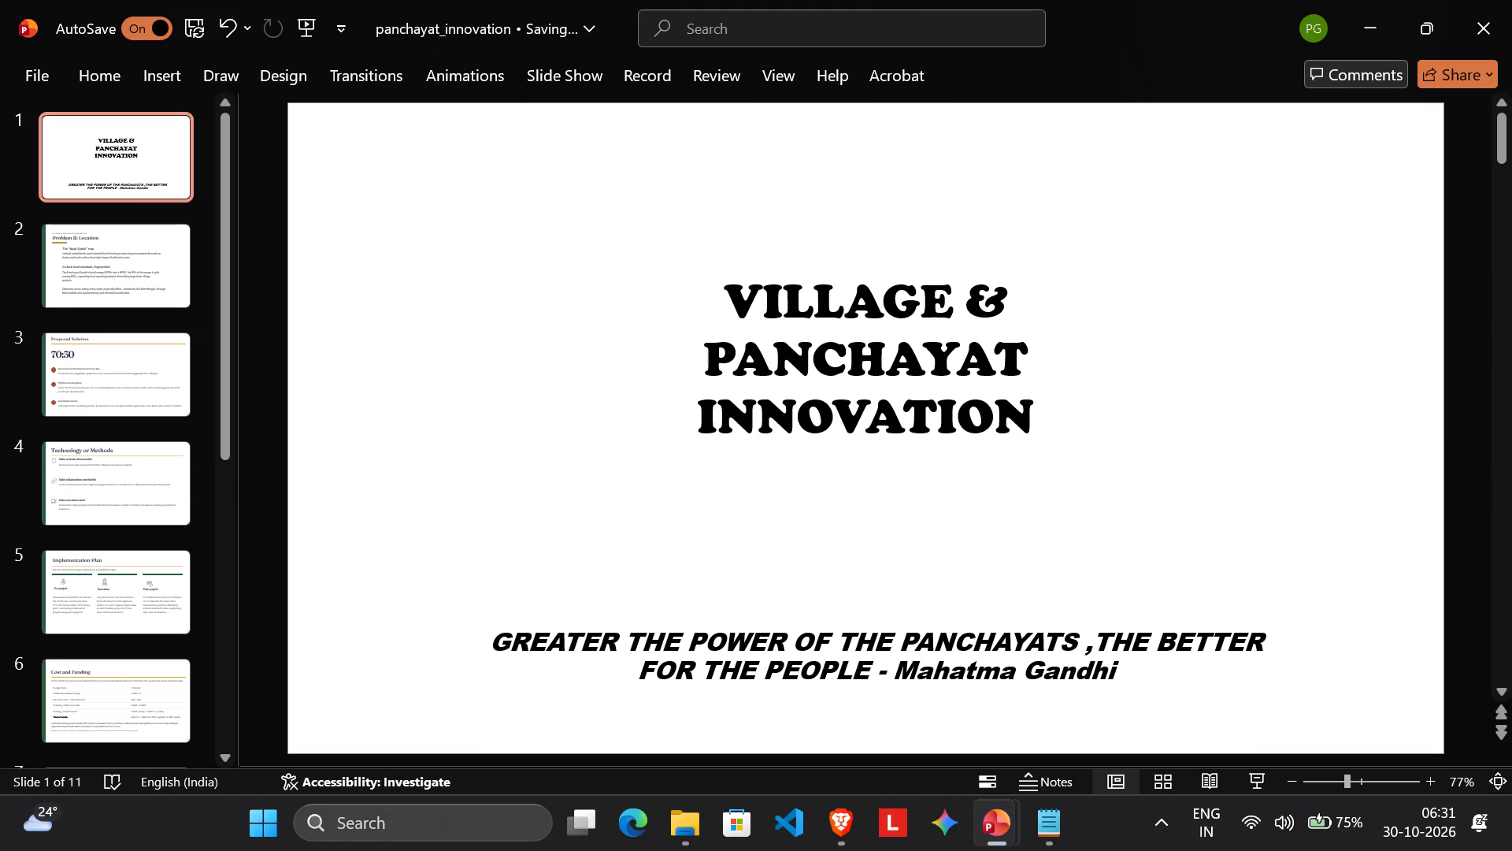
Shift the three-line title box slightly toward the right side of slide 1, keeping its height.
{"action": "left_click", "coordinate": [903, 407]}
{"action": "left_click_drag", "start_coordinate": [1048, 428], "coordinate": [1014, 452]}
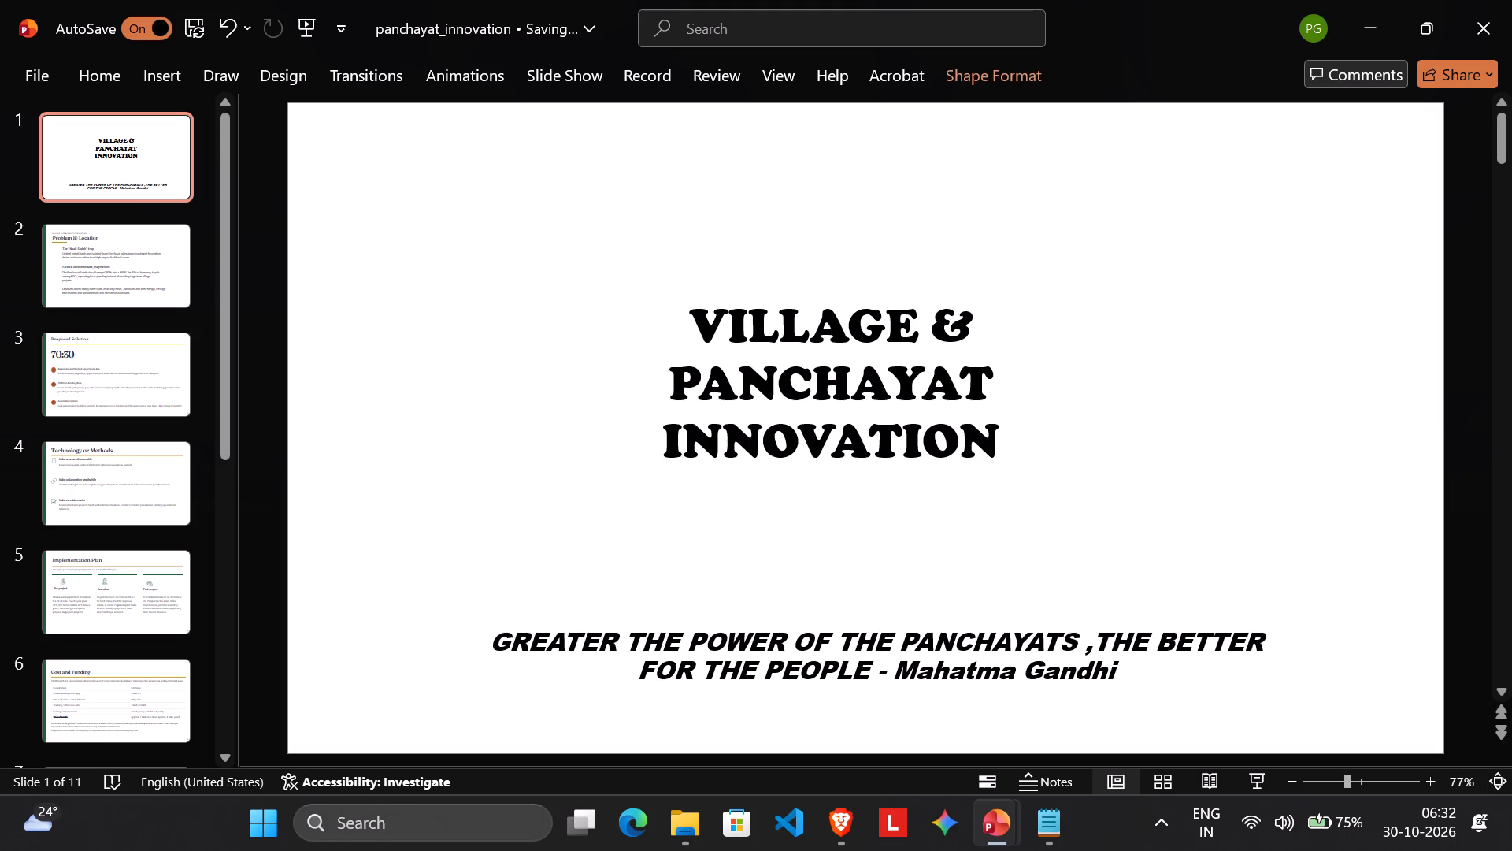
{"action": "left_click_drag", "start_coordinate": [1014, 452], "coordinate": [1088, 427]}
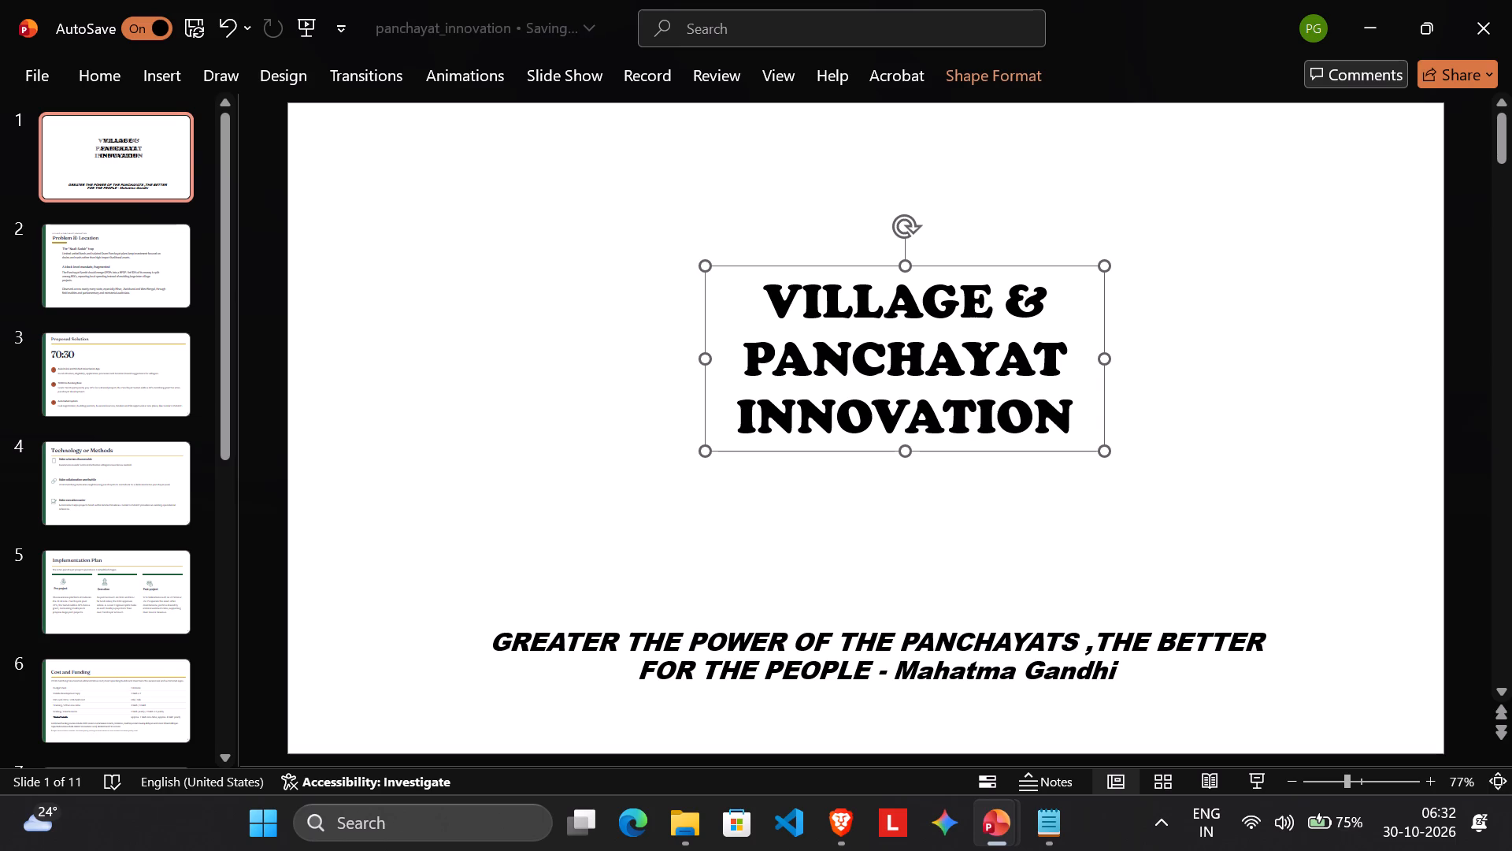
Enlarge the title text to 48 pt and widen its box so no word breaks across lines.
{"action": "left_click_drag", "start_coordinate": [1069, 418], "coordinate": [815, 317]}
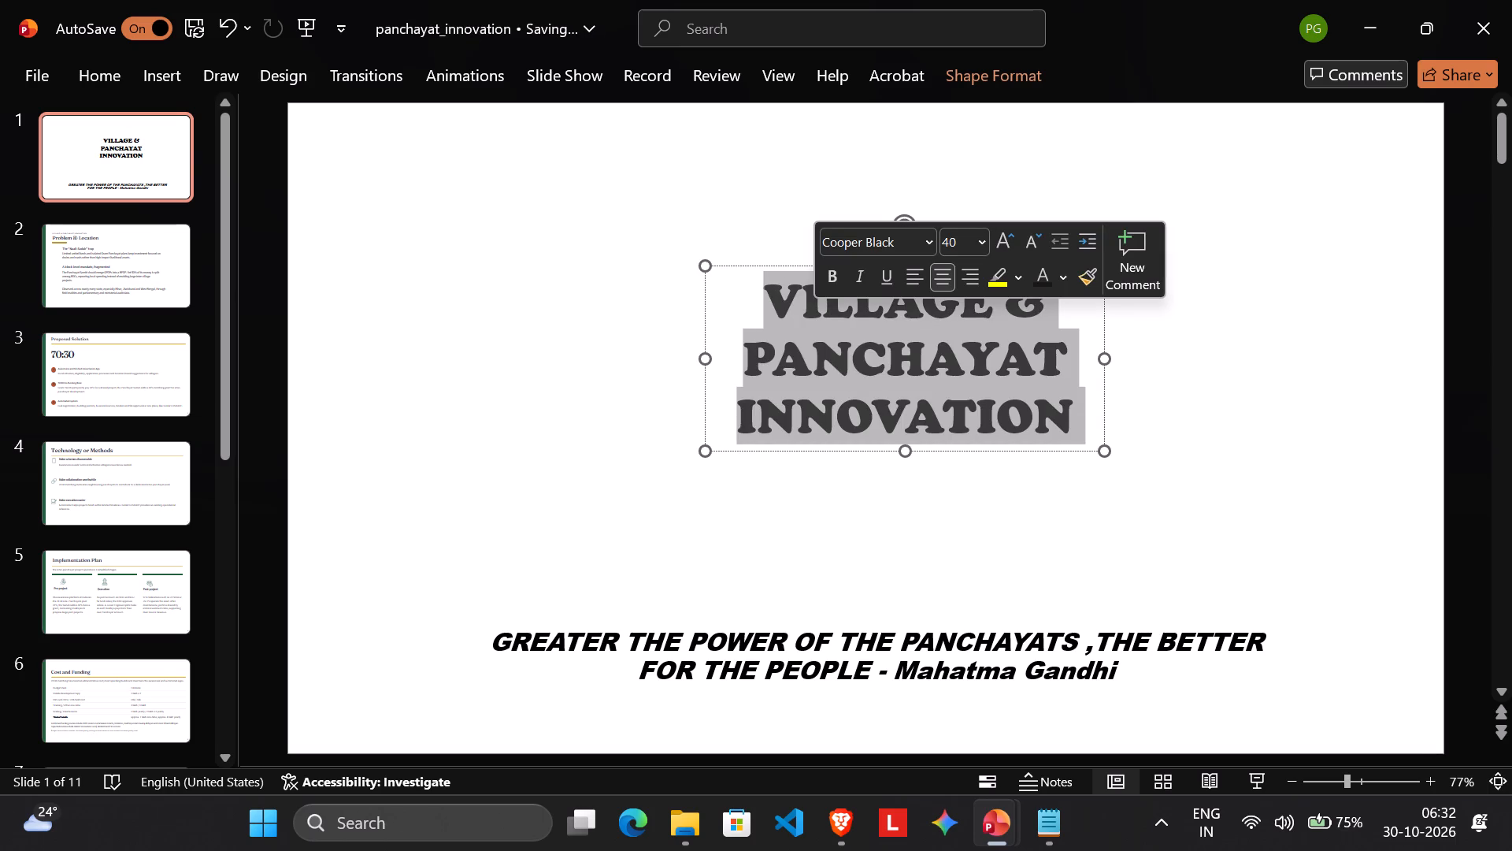
{"action": "left_click", "coordinate": [1002, 240]}
{"action": "left_click", "coordinate": [1002, 240]}
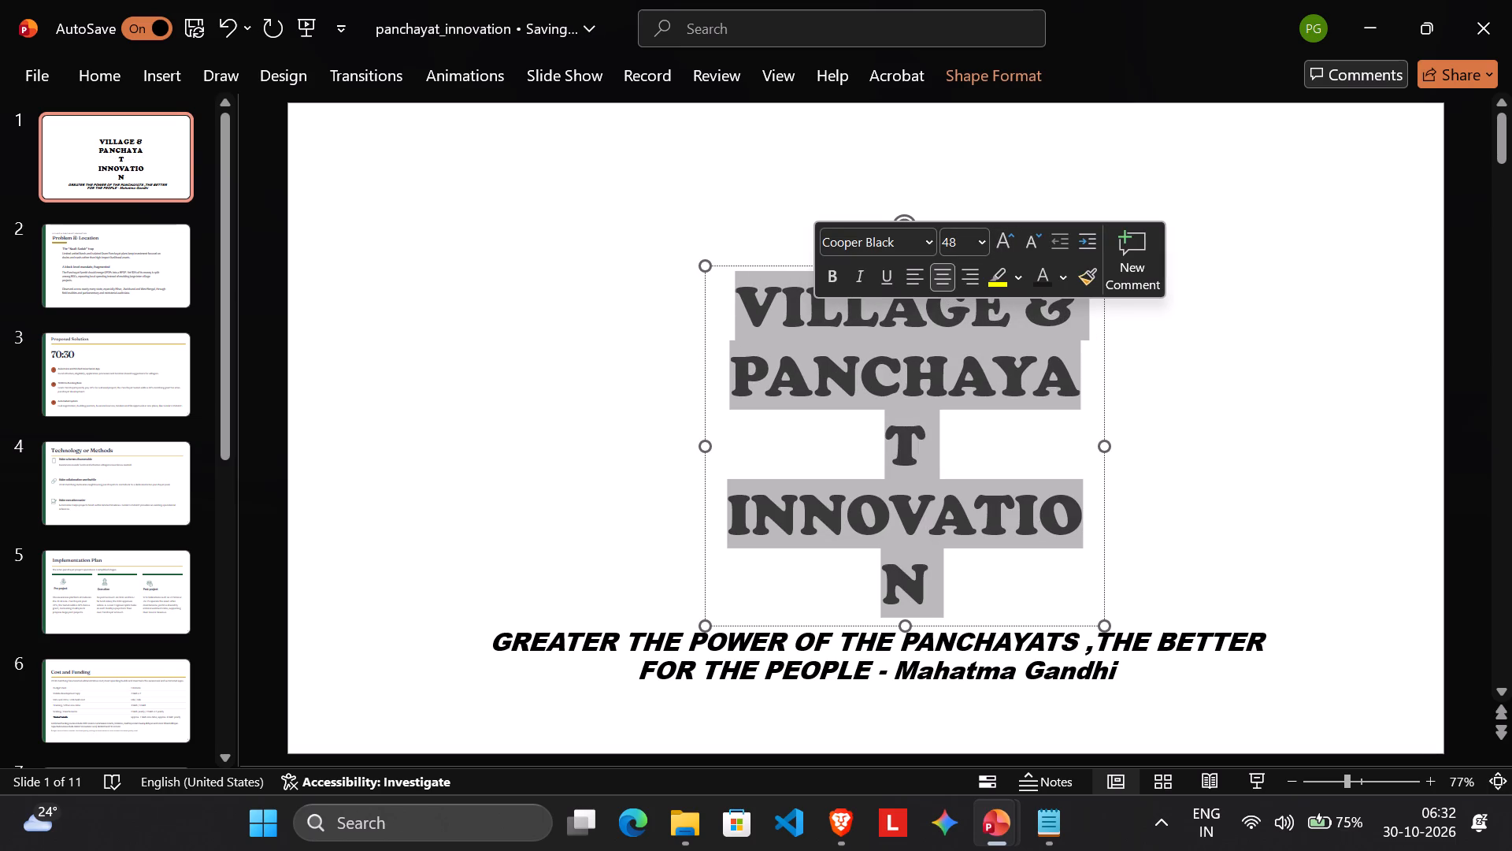
{"action": "left_click_drag", "start_coordinate": [709, 445], "coordinate": [591, 448]}
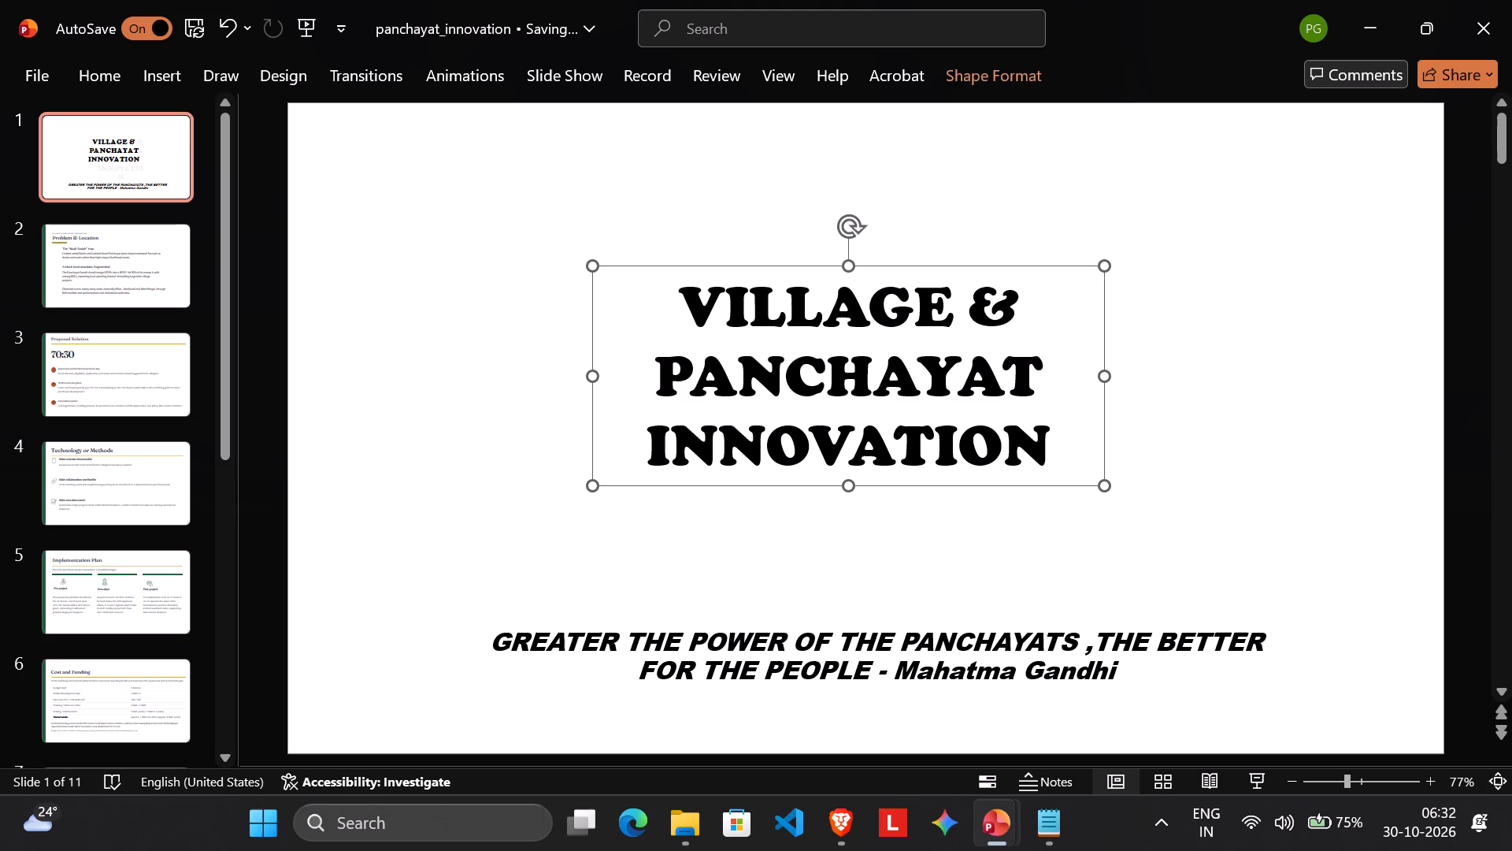
Position the enlarged title box above the quote, aligning its vertical centre line with the quote box's centre.
{"action": "left_click_drag", "start_coordinate": [883, 267], "coordinate": [936, 295]}
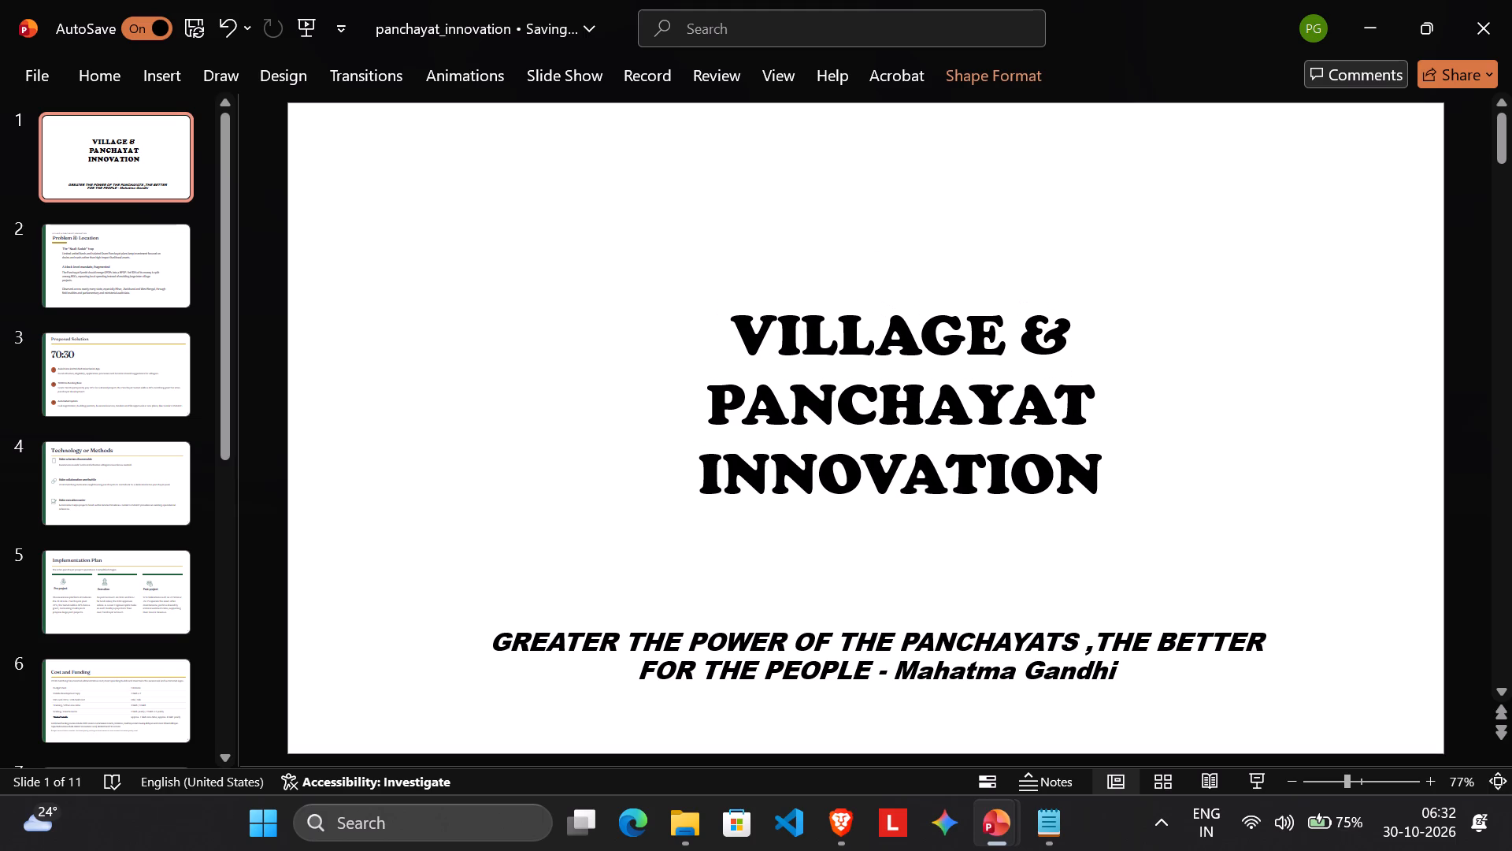
{"action": "left_click_drag", "start_coordinate": [936, 295], "coordinate": [917, 295]}
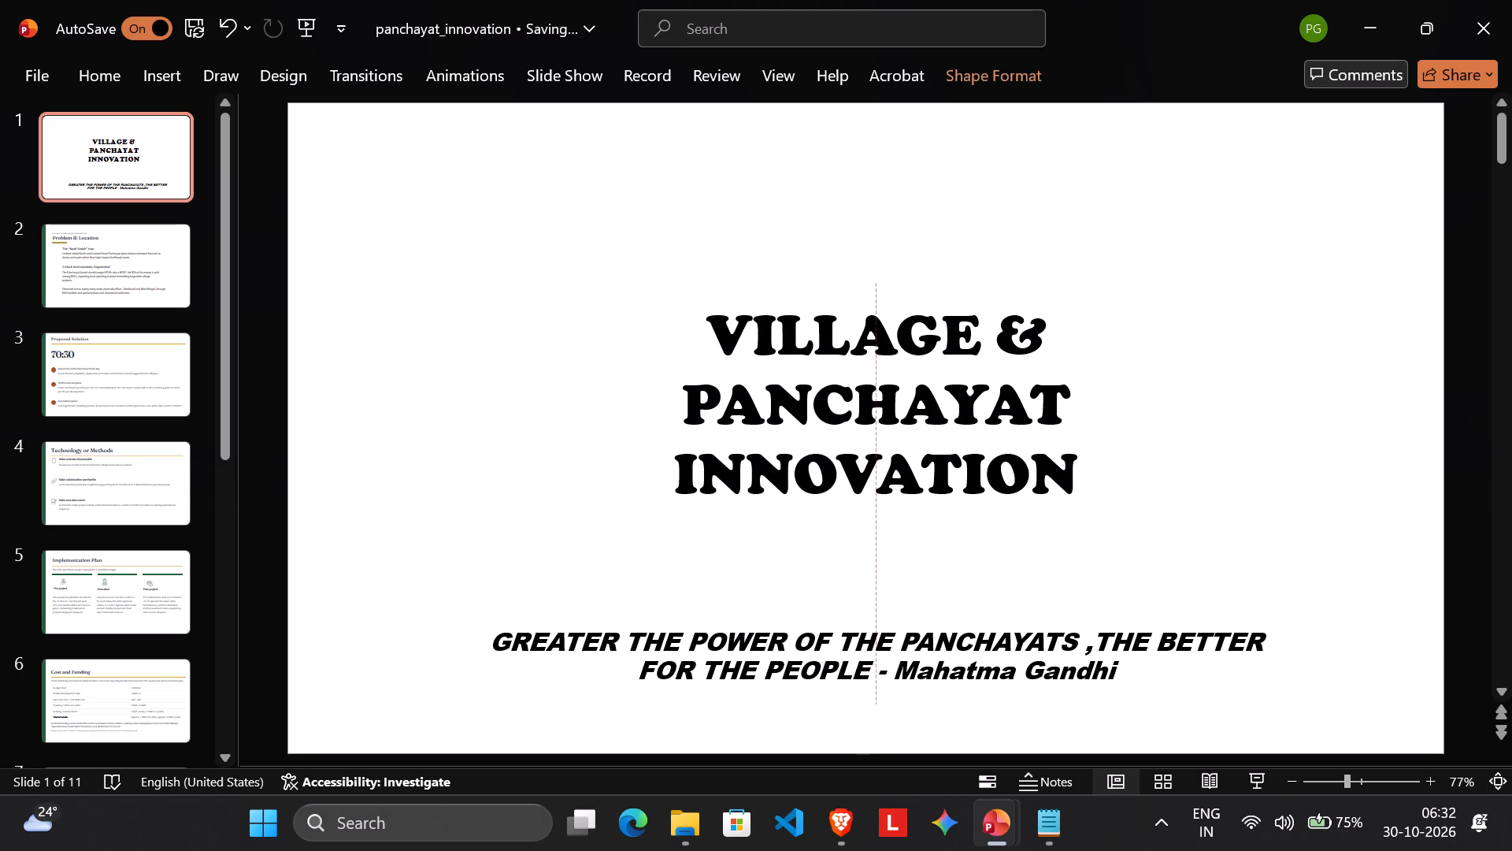
{"action": "left_click_drag", "start_coordinate": [917, 295], "coordinate": [915, 292]}
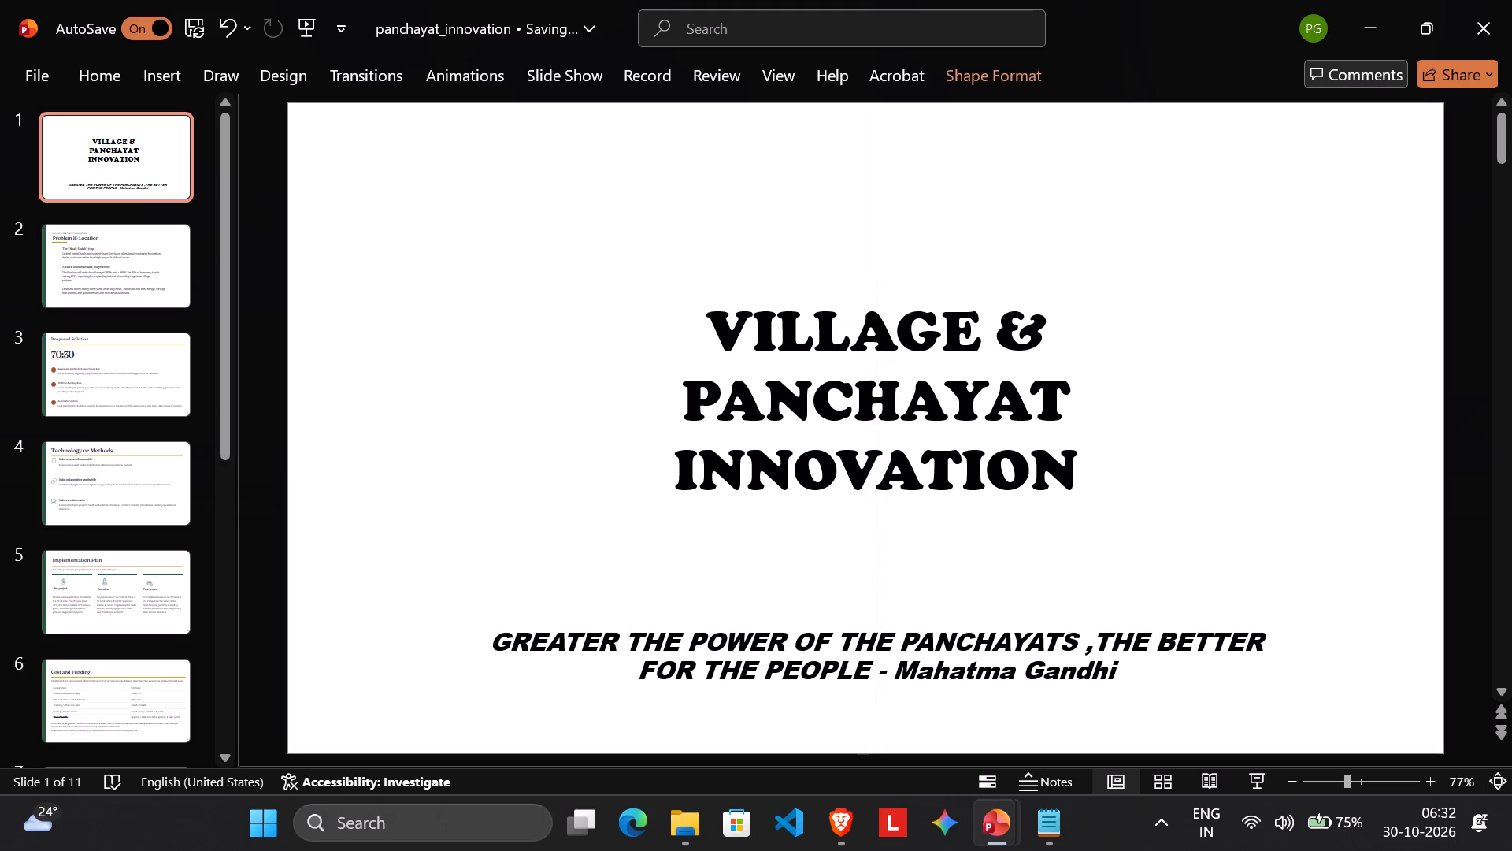
{"action": "left_click_drag", "start_coordinate": [915, 292], "coordinate": [913, 268]}
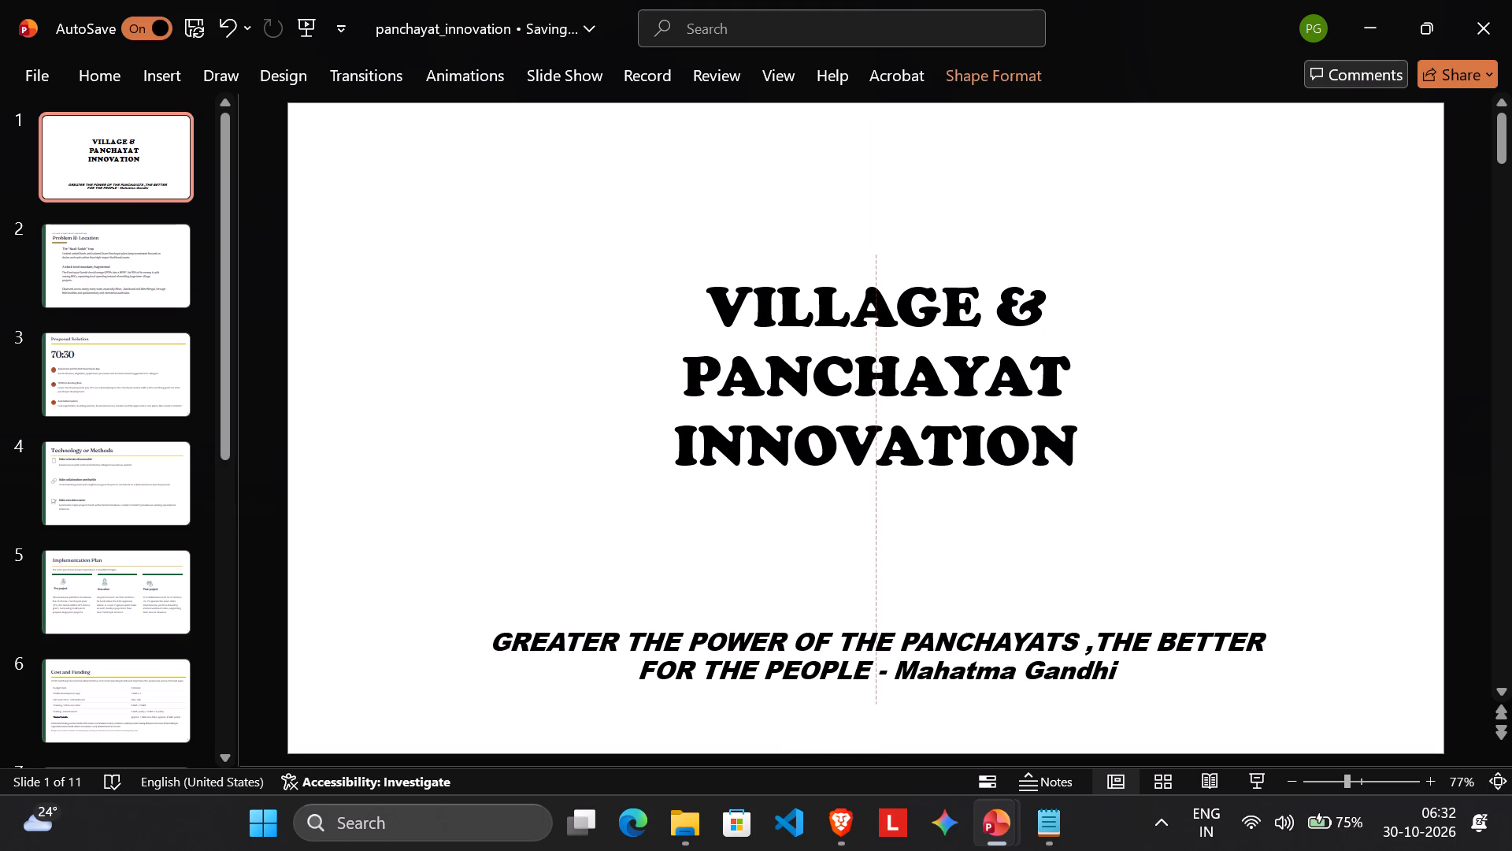
{"action": "left_click_drag", "start_coordinate": [913, 268], "coordinate": [913, 279]}
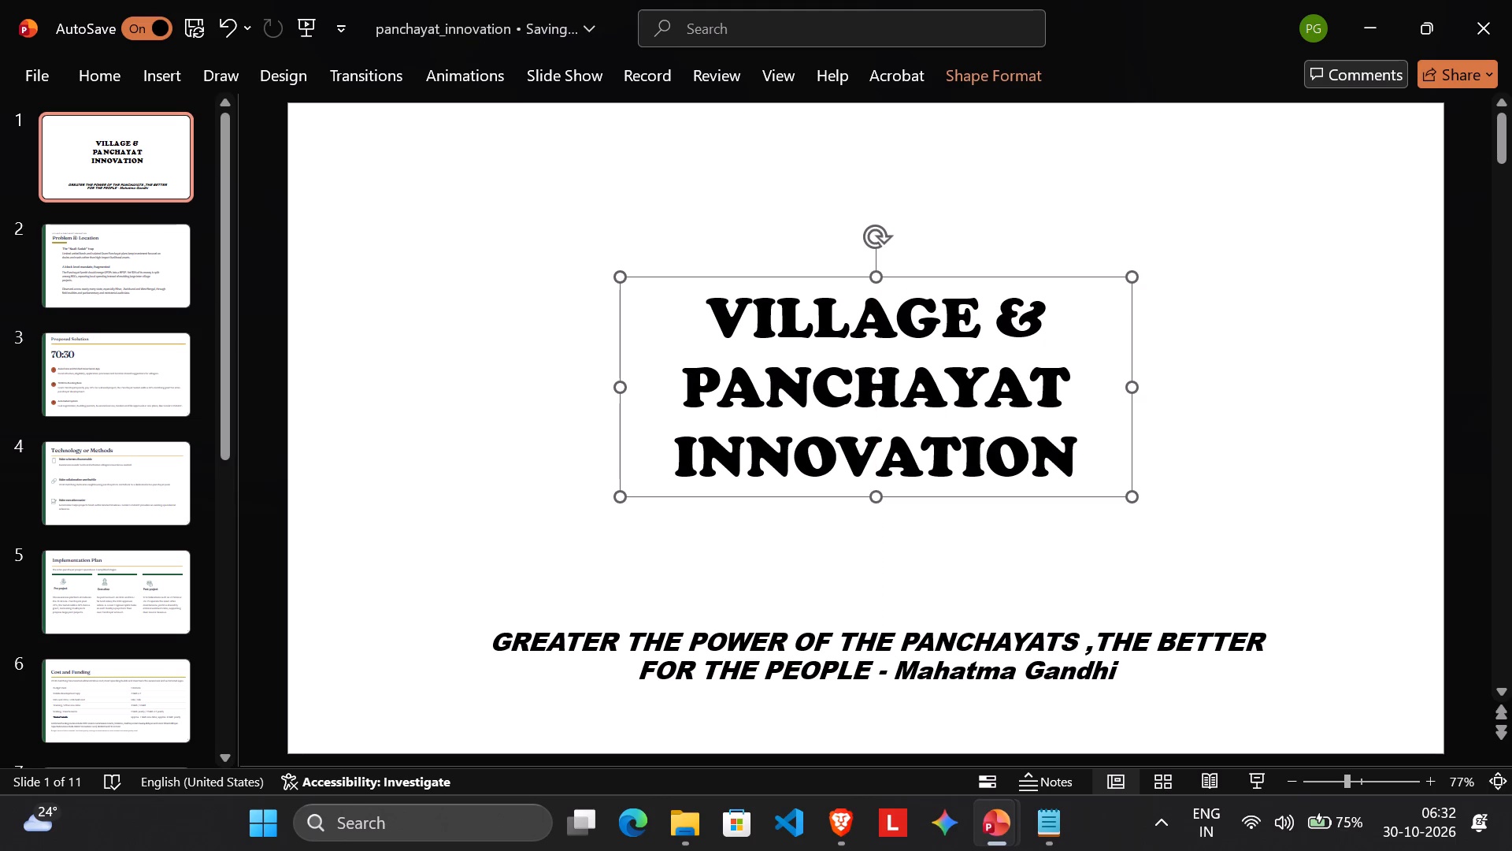
{"action": "left_click", "coordinate": [1211, 377]}
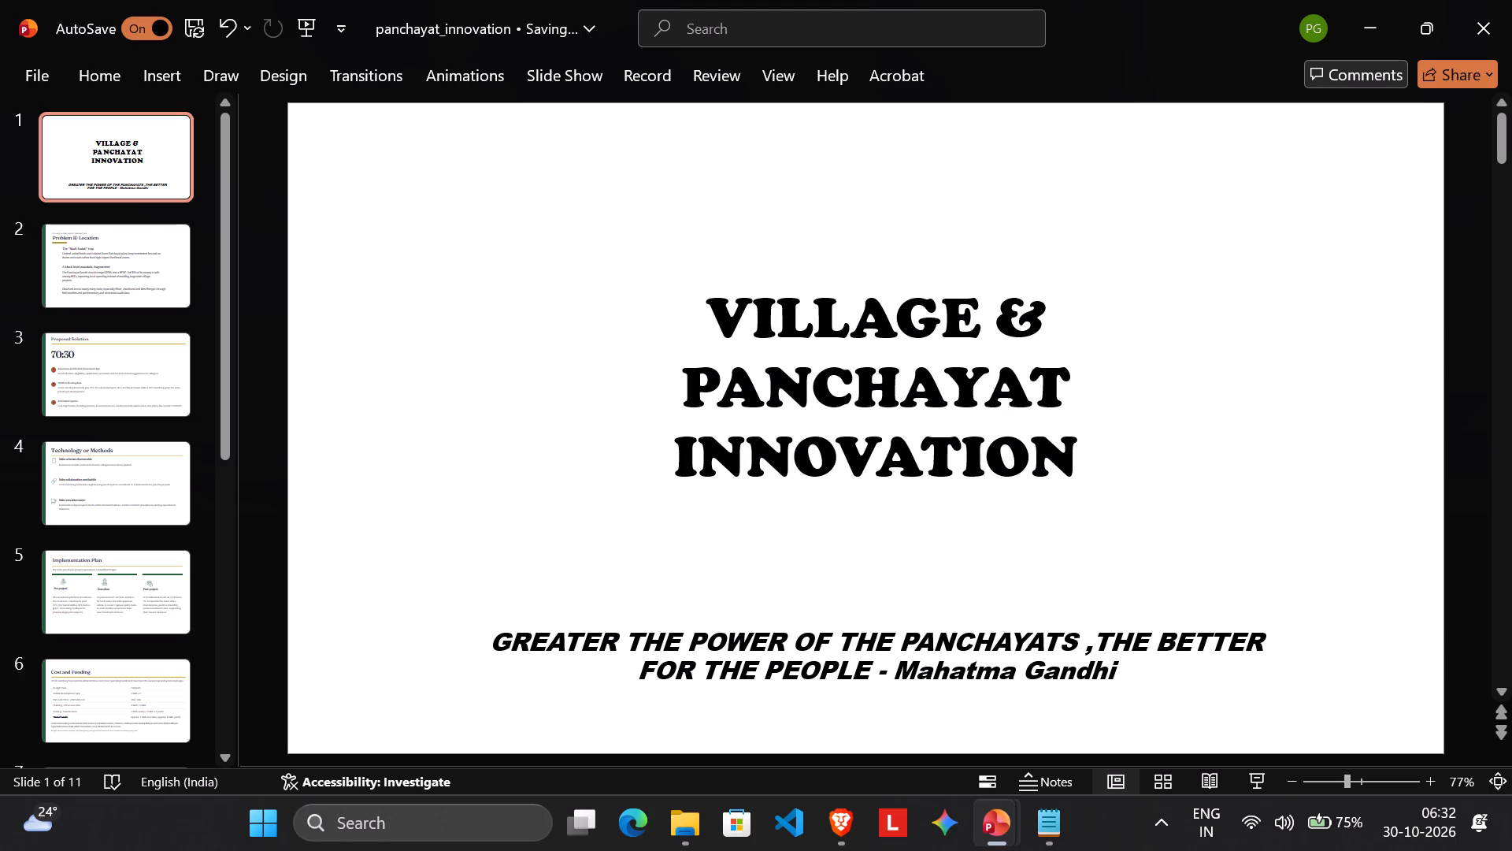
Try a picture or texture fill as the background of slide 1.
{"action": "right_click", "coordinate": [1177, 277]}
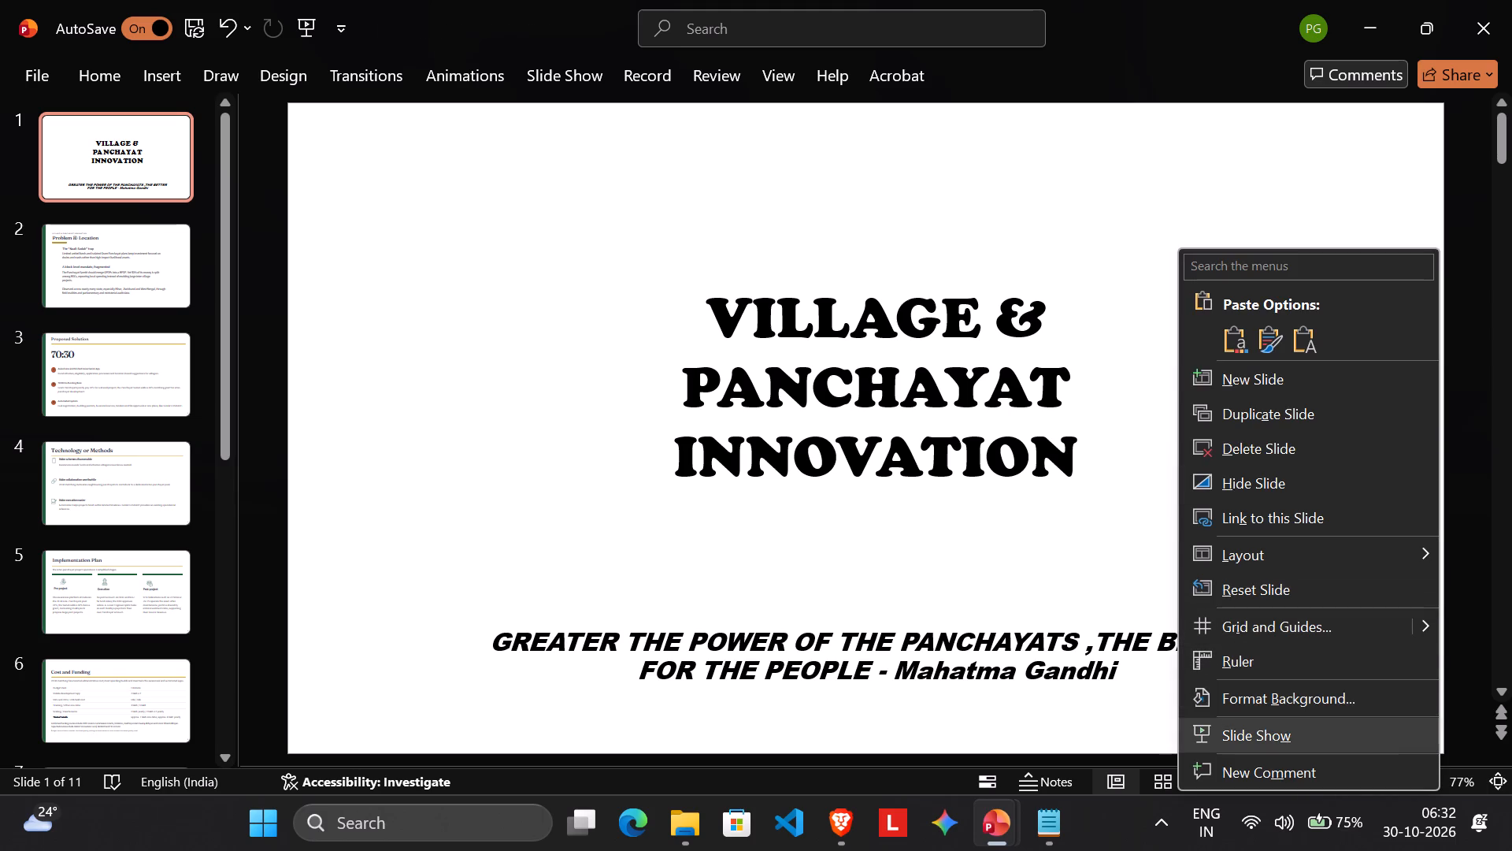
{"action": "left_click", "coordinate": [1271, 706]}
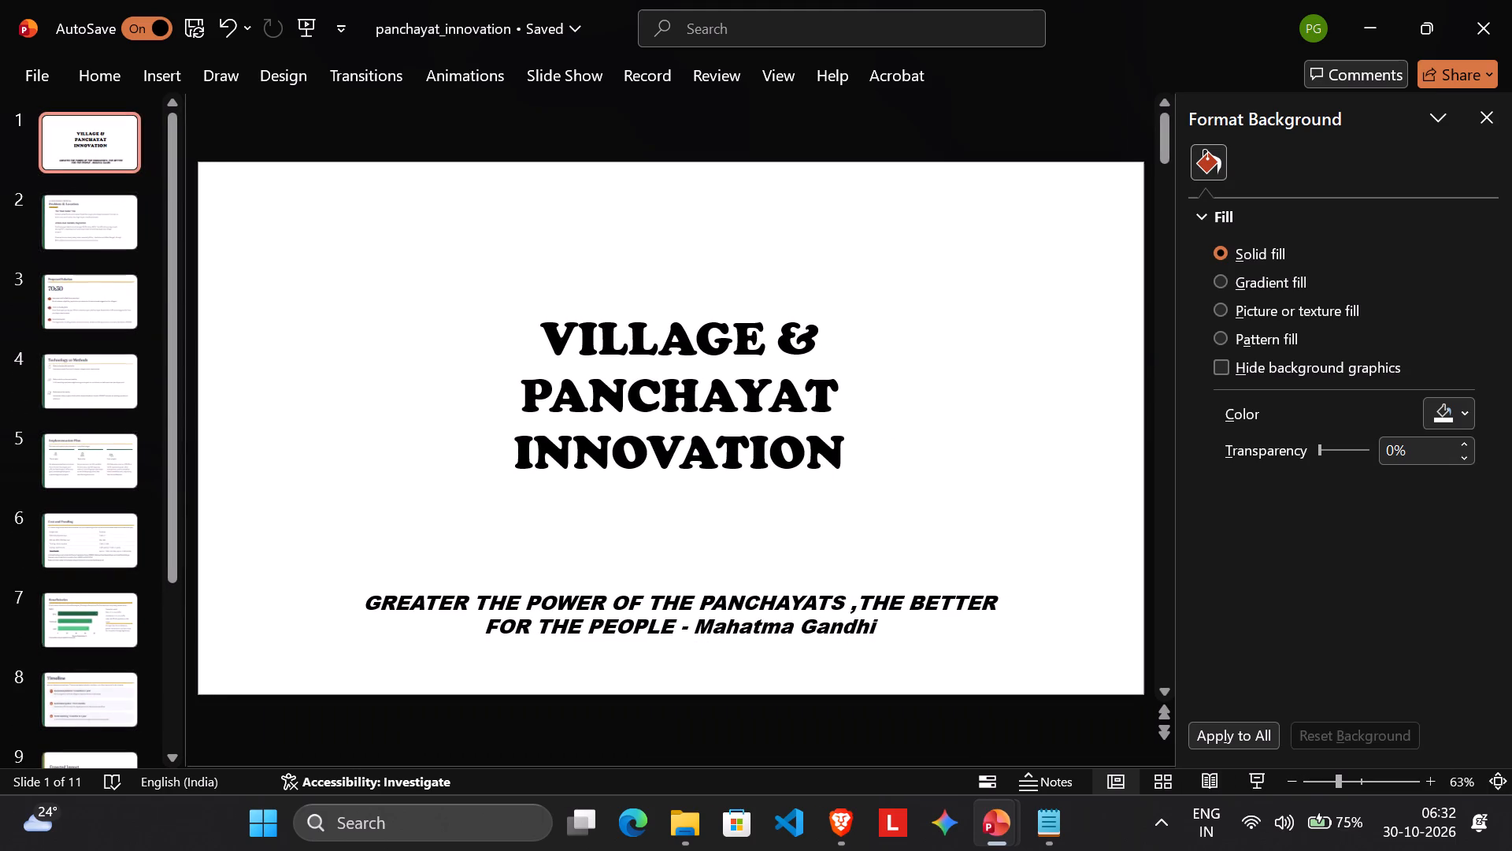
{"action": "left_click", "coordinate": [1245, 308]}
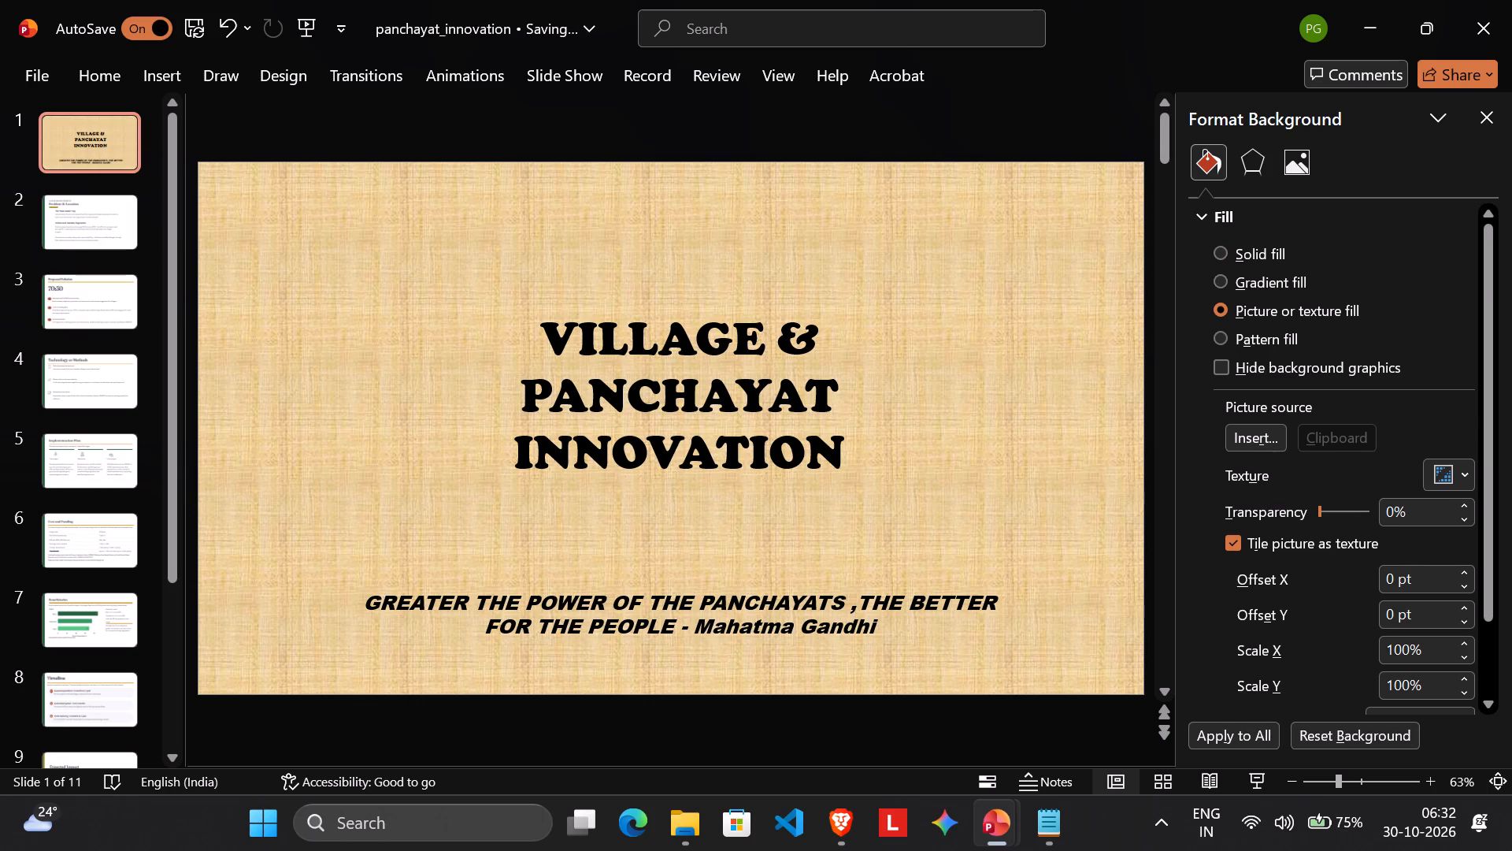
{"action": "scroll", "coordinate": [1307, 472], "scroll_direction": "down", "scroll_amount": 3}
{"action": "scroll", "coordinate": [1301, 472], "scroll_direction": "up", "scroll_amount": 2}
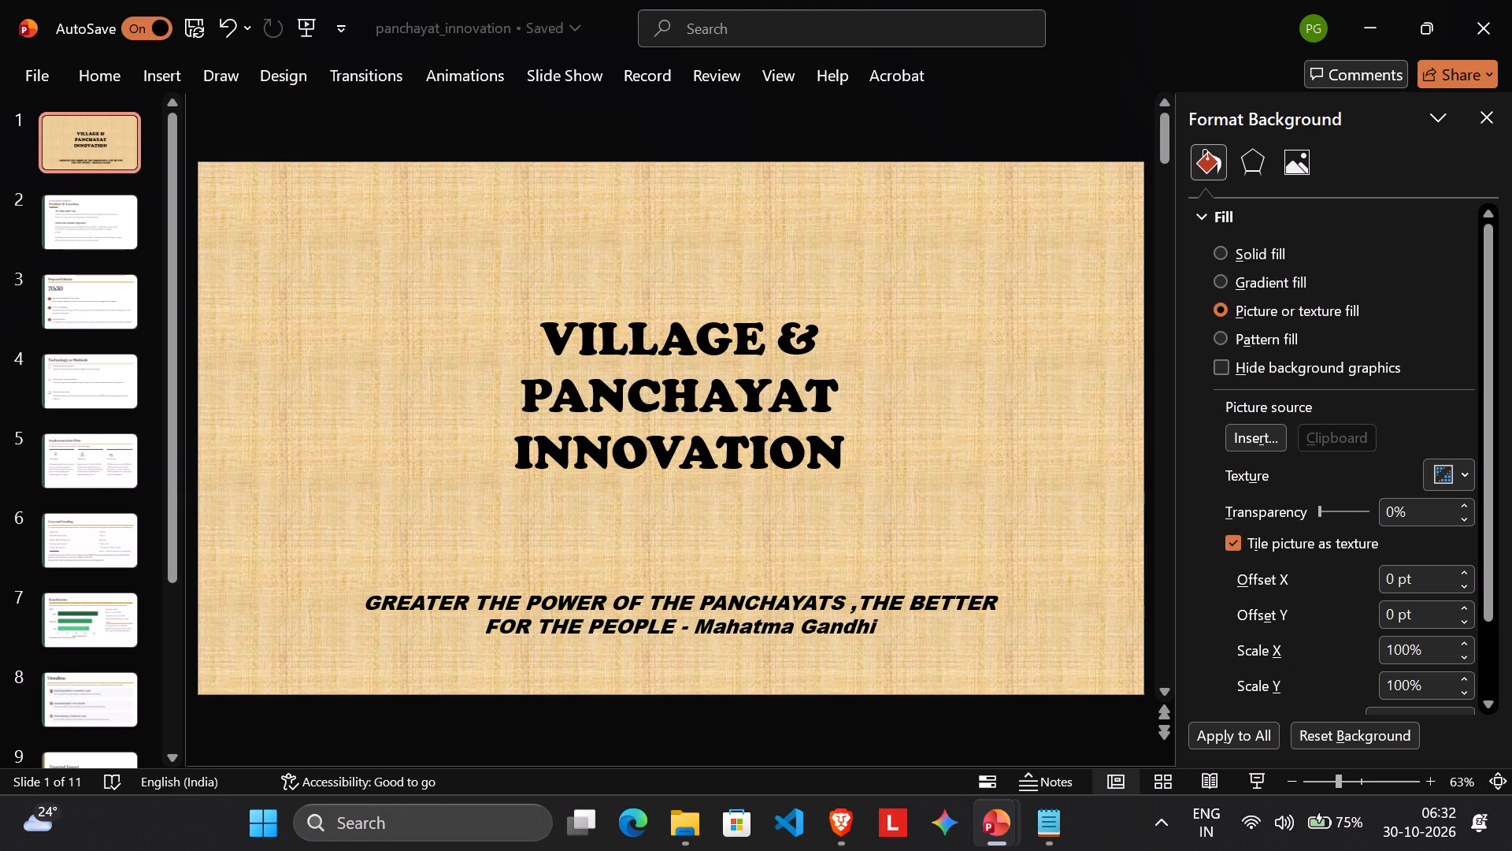
Apply the light blue linear gradient fill to slide 1's background only and close the background formatting options.
{"action": "left_click", "coordinate": [1225, 281]}
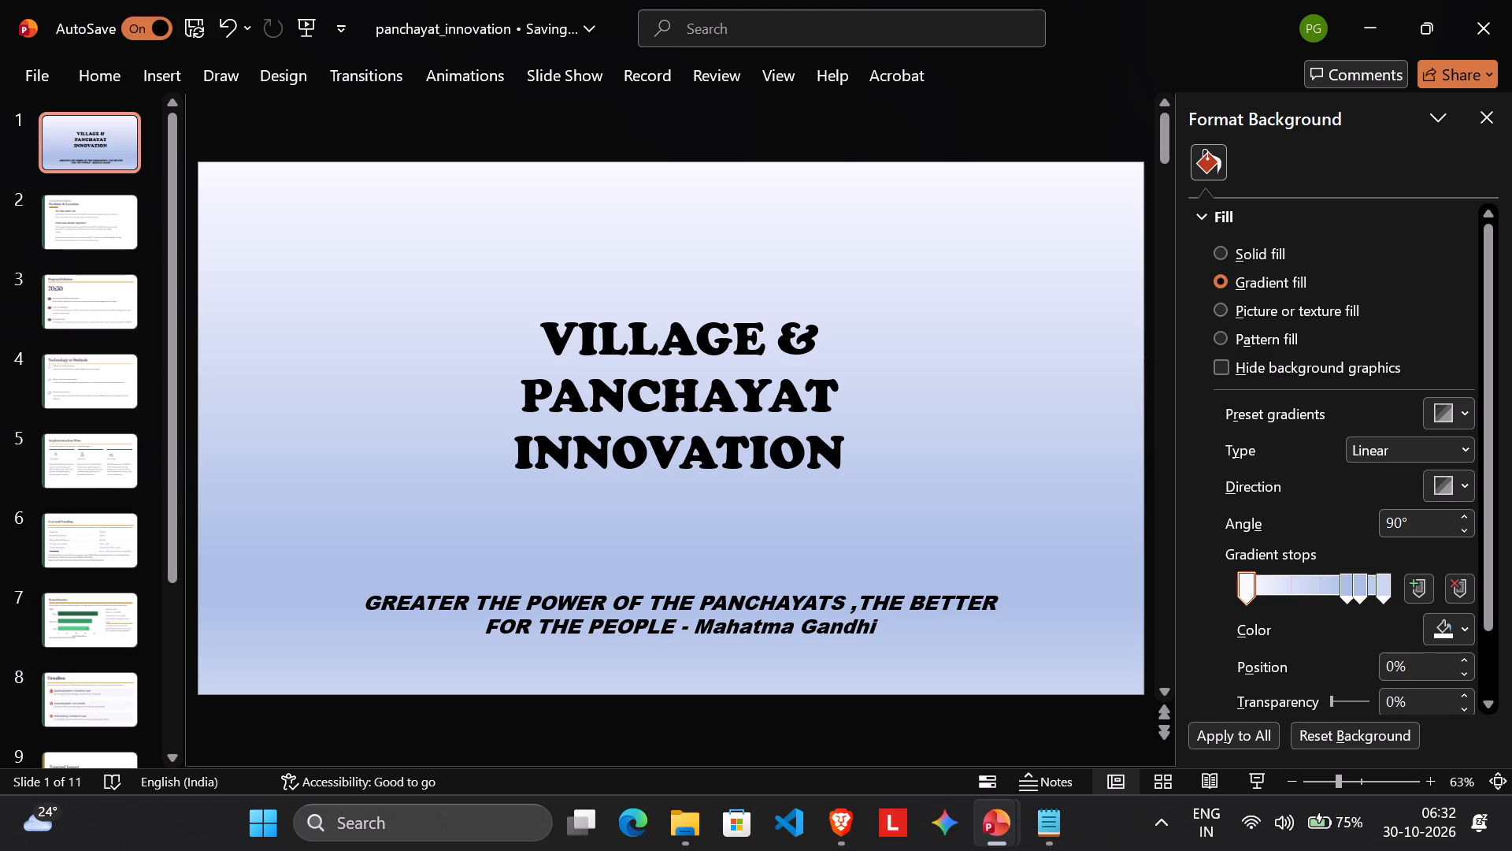
{"action": "left_click", "coordinate": [1248, 246]}
{"action": "left_click", "coordinate": [1242, 277]}
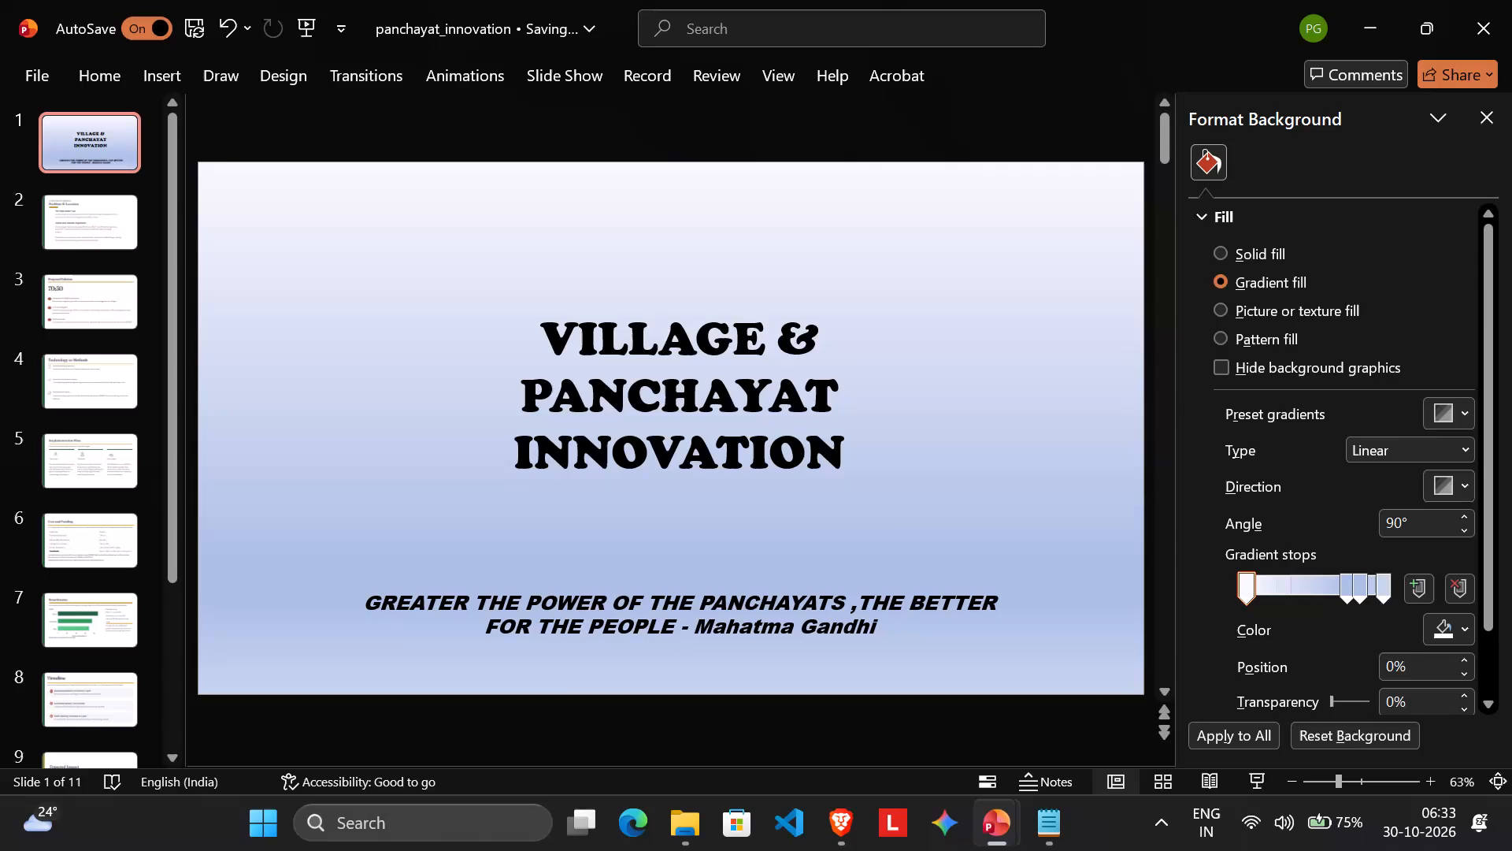
{"action": "left_click", "coordinate": [1485, 108]}
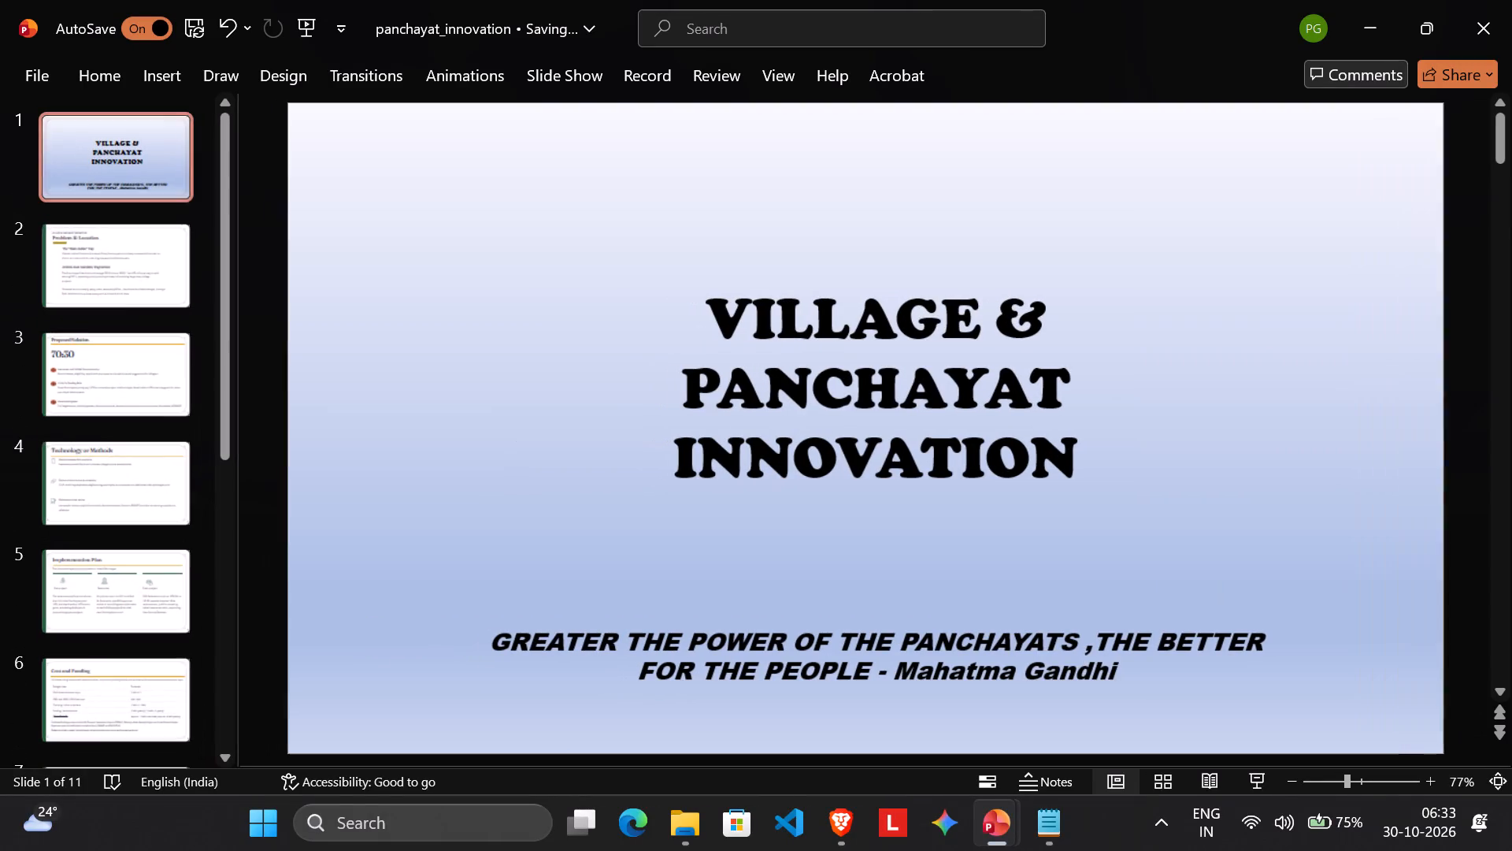
{"action": "left_click", "coordinate": [1232, 274]}
Examine the Problem & Location text blocks on slide 2, from the Naali-Sadak trap to the observed states paragraph.
{"action": "left_click", "coordinate": [126, 246]}
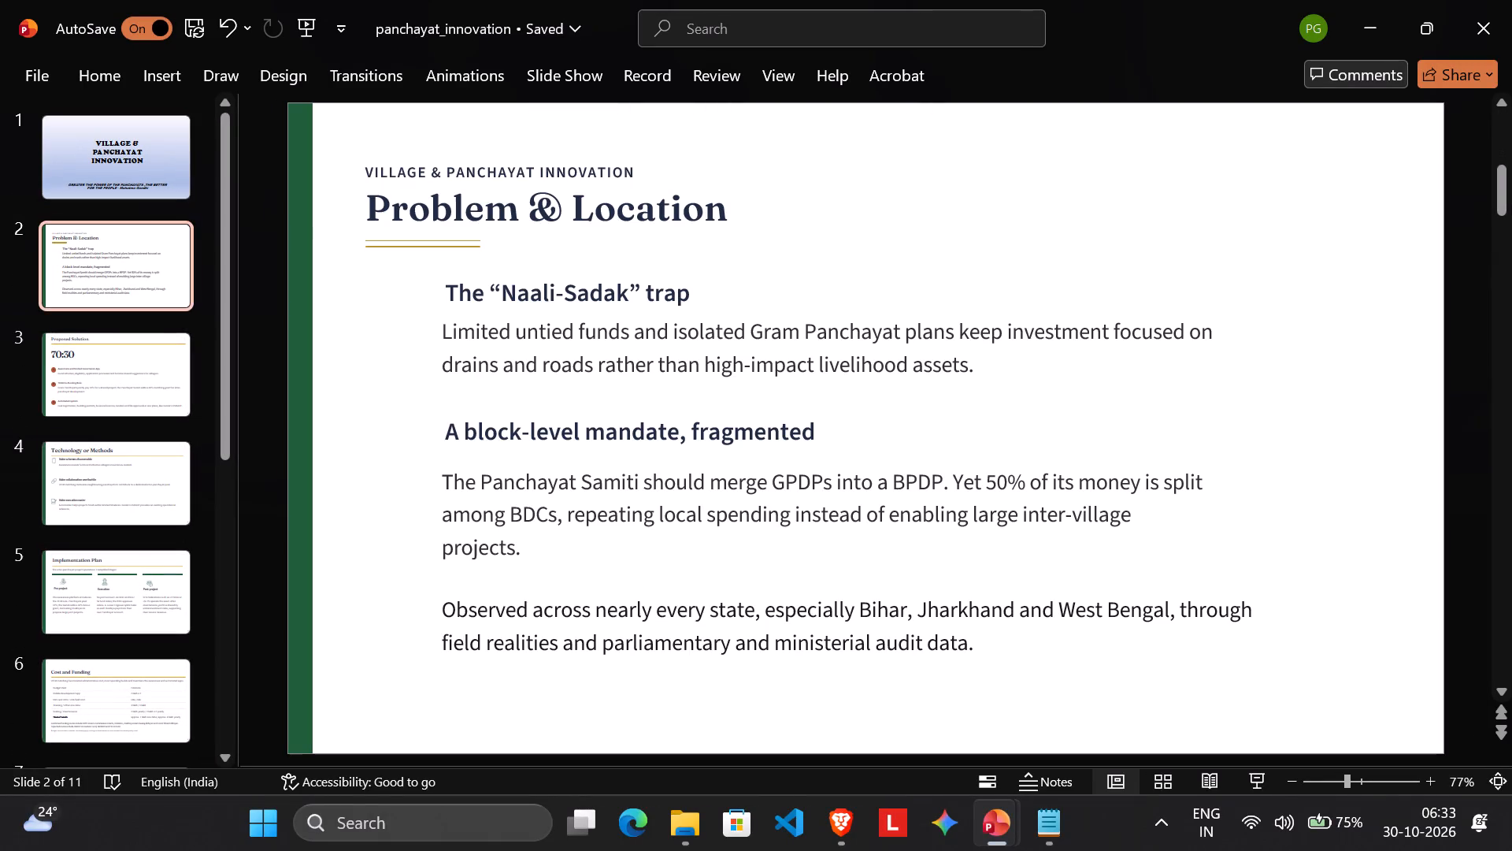
{"action": "left_click", "coordinate": [175, 190]}
{"action": "left_click", "coordinate": [175, 259]}
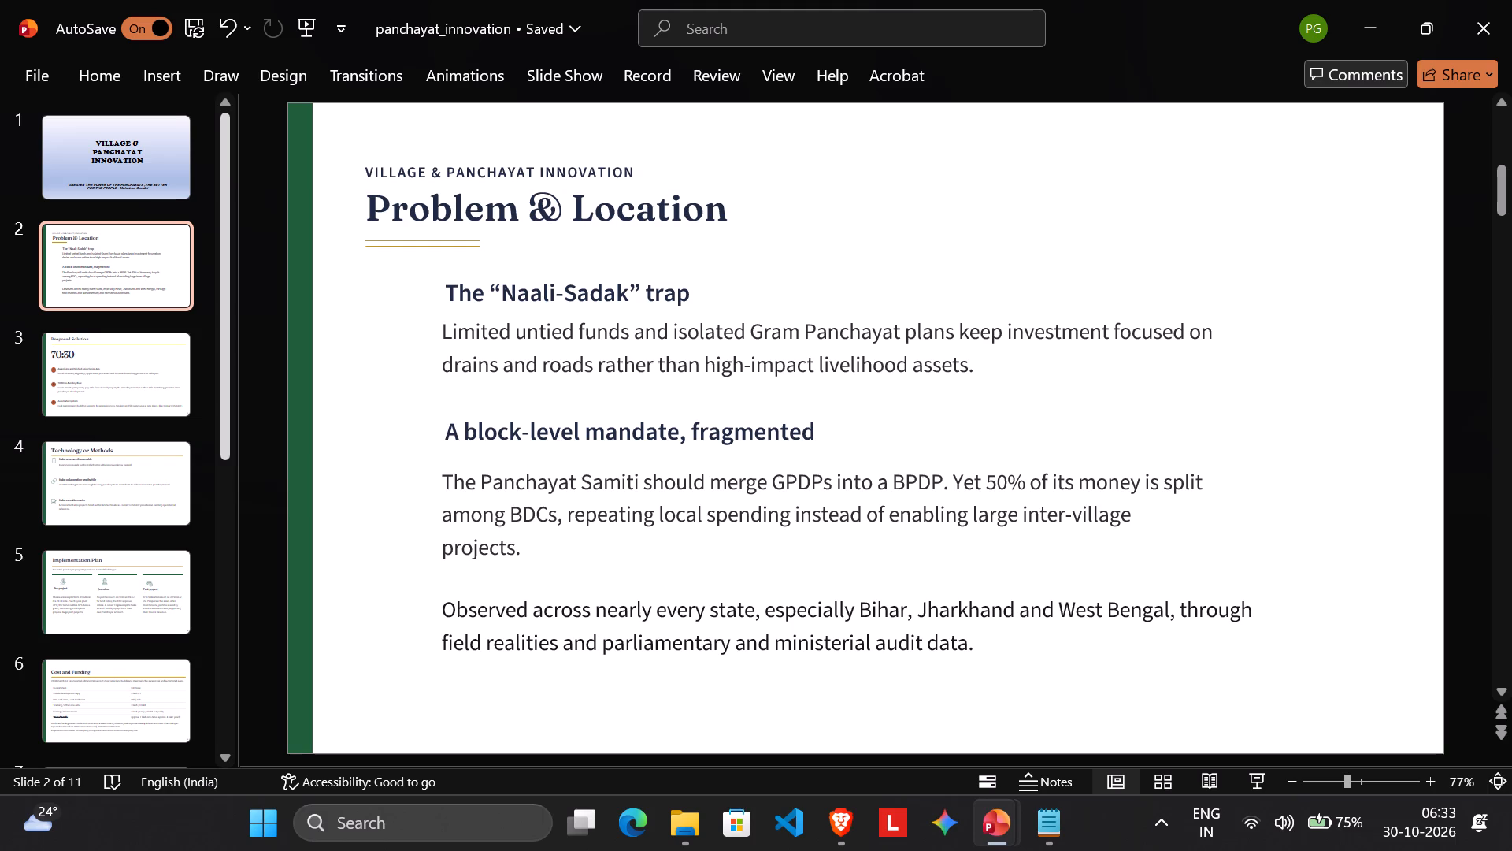
{"action": "left_click", "coordinate": [365, 165]}
{"action": "left_click", "coordinate": [684, 355]}
{"action": "left_click", "coordinate": [706, 492]}
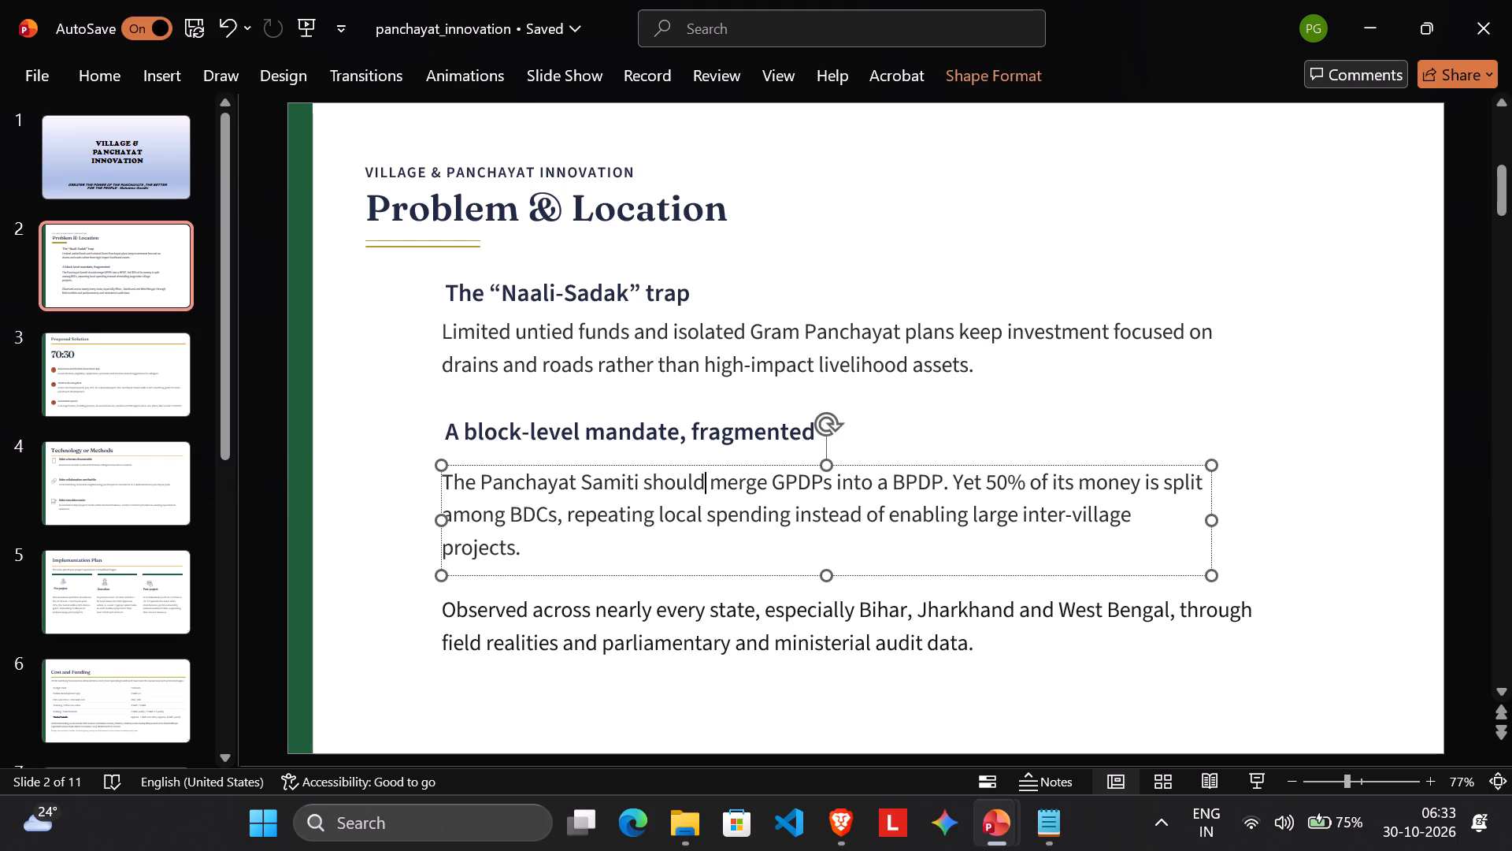
{"action": "left_click", "coordinate": [683, 622]}
{"action": "triple_click", "coordinate": [518, 632]}
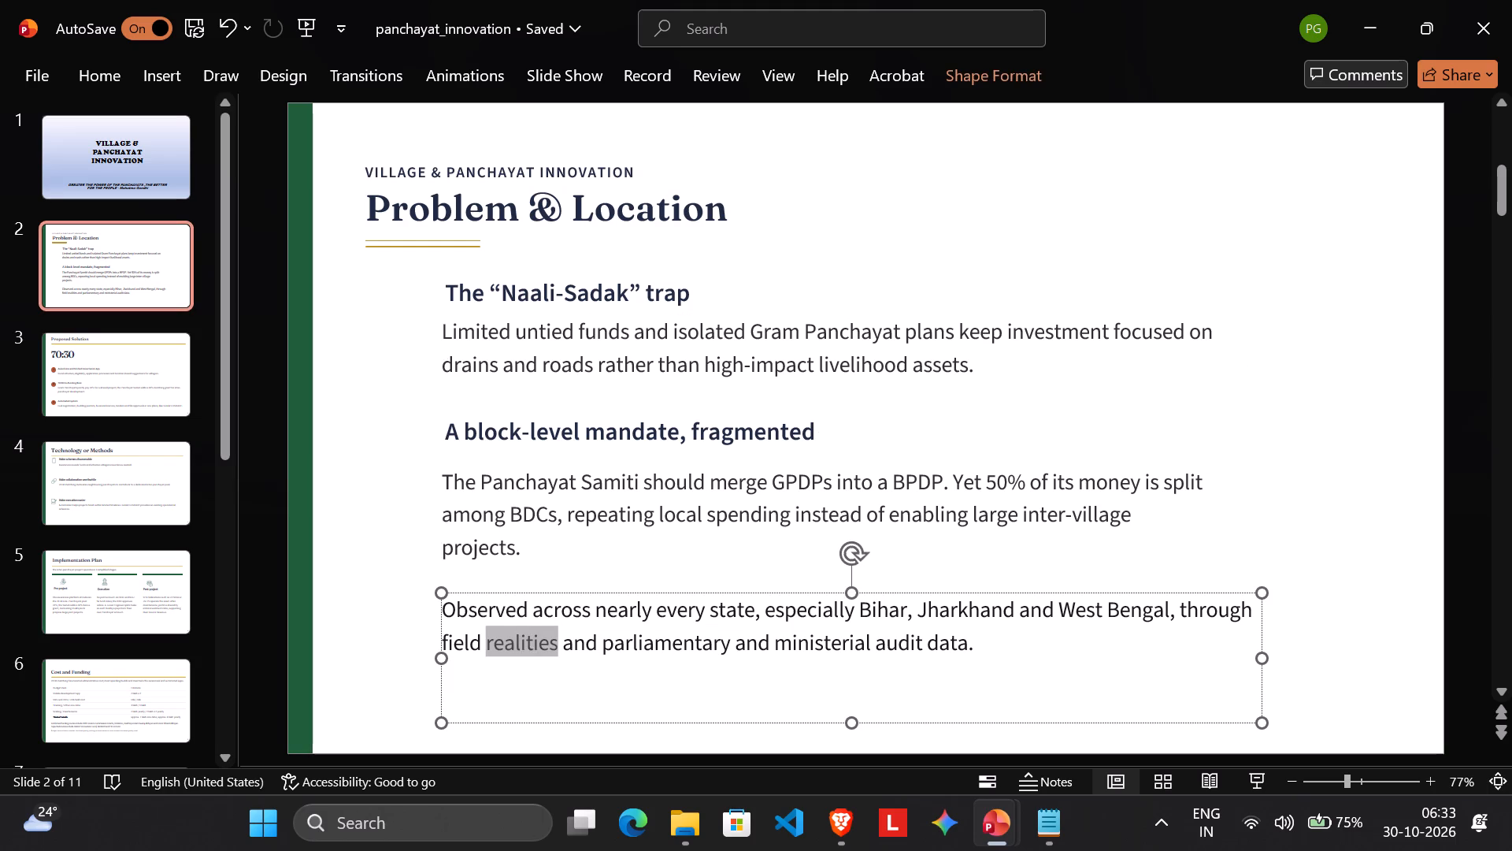
{"action": "left_click", "coordinate": [354, 382]}
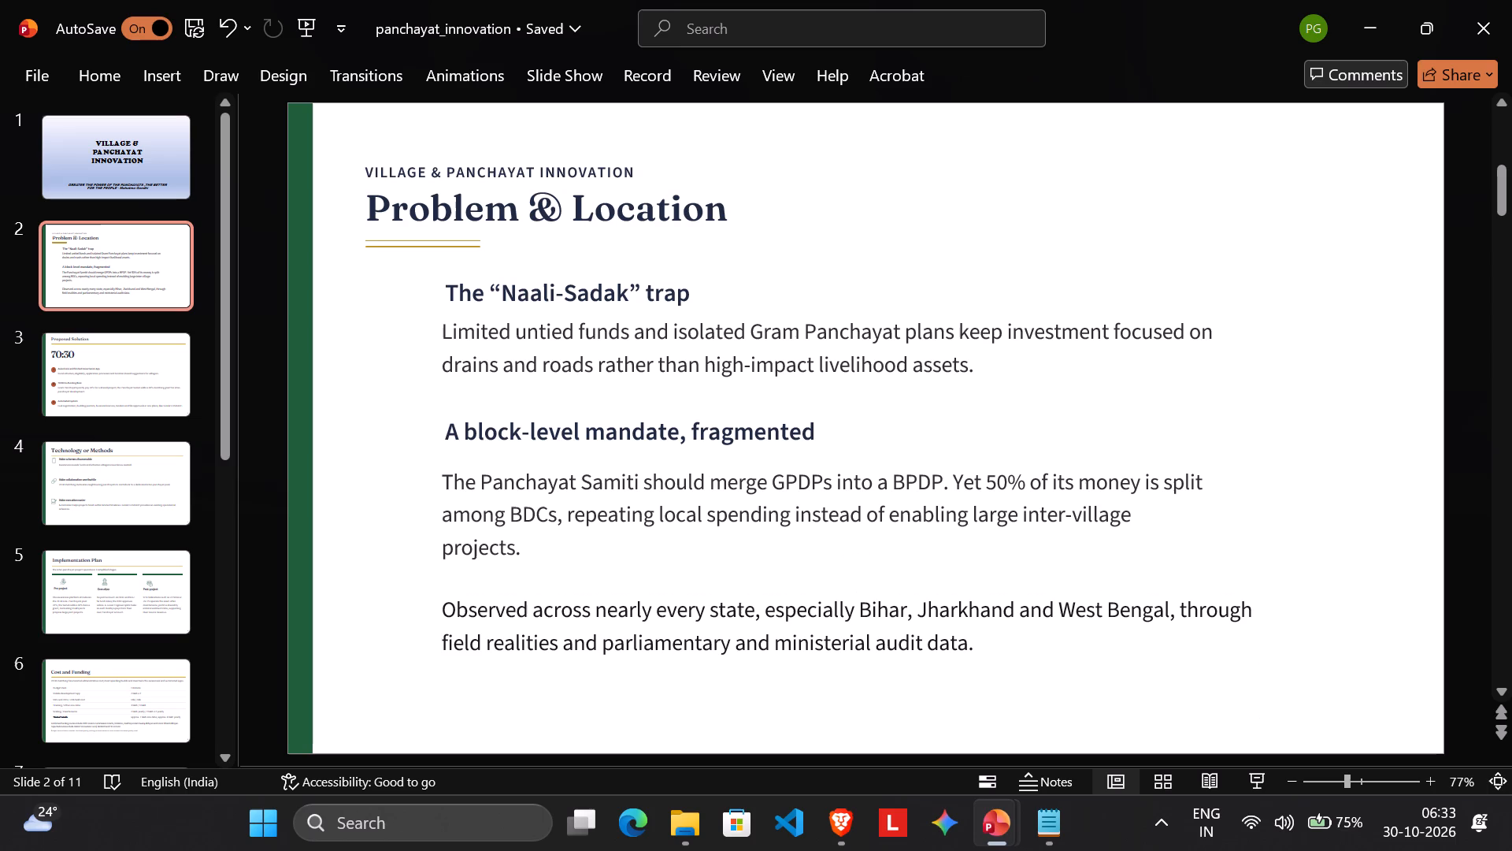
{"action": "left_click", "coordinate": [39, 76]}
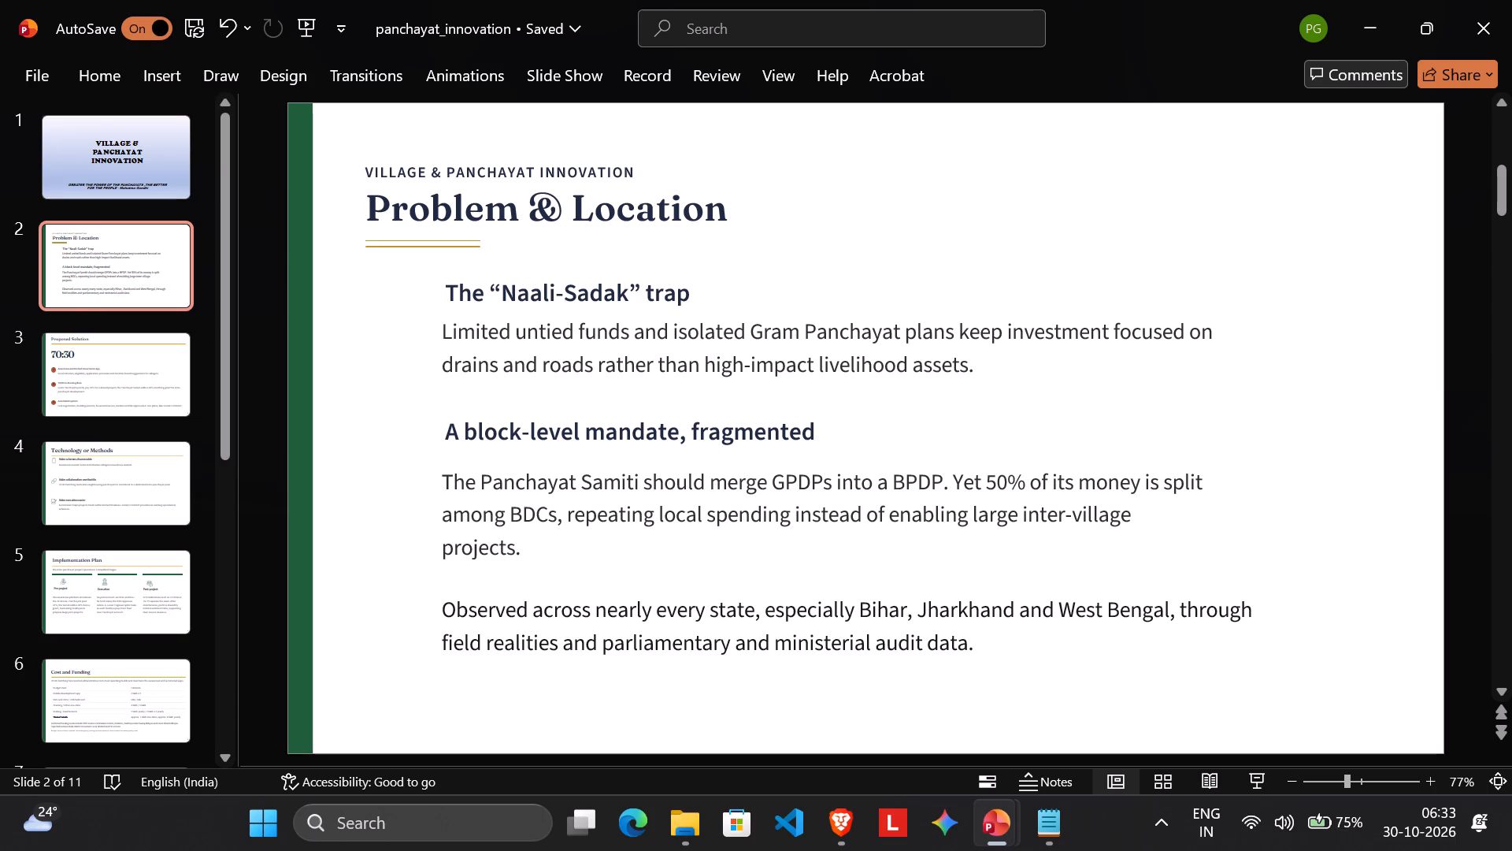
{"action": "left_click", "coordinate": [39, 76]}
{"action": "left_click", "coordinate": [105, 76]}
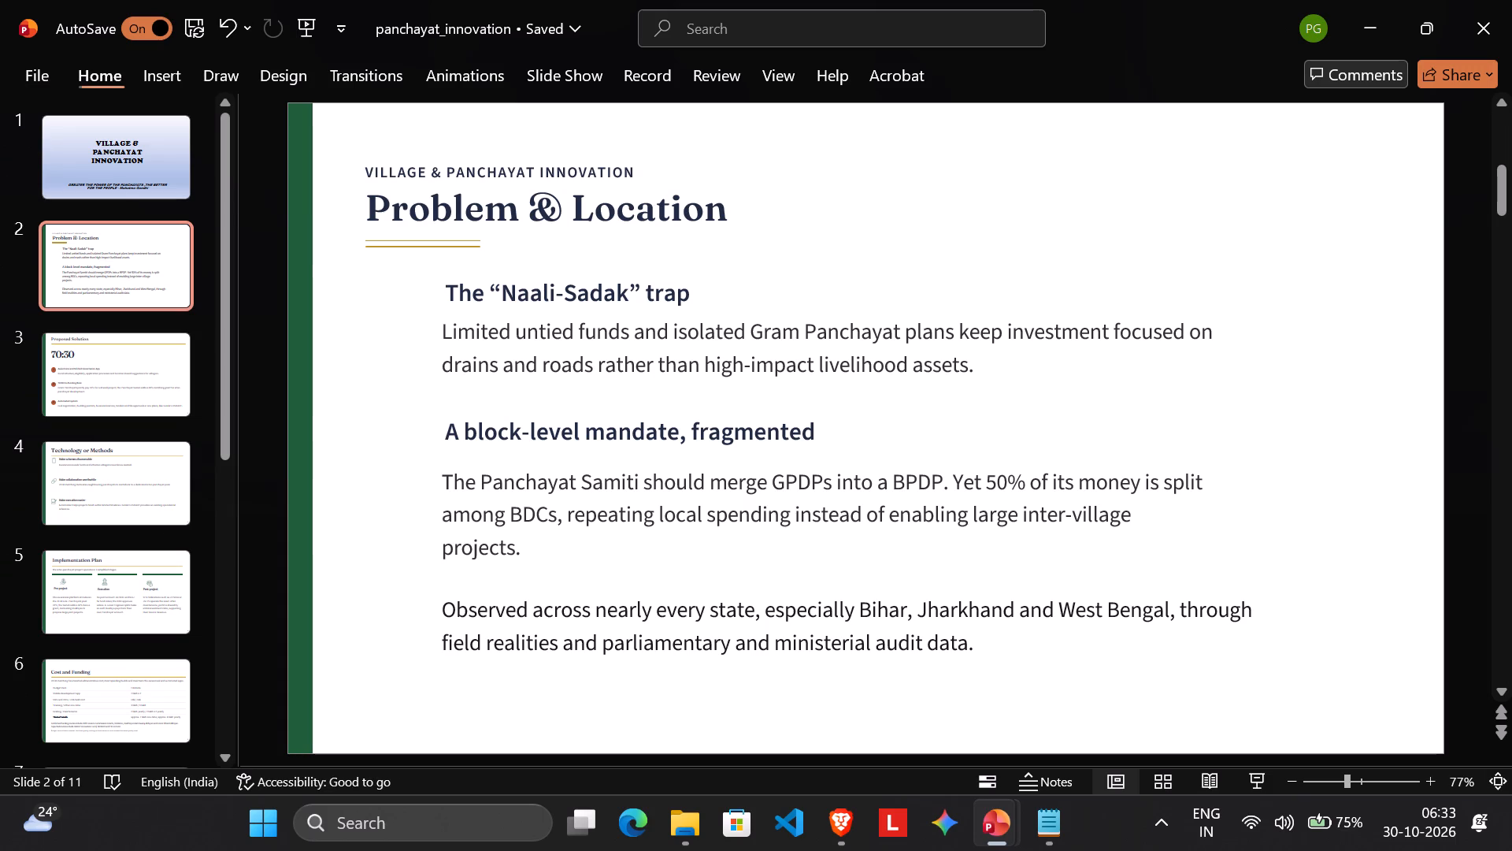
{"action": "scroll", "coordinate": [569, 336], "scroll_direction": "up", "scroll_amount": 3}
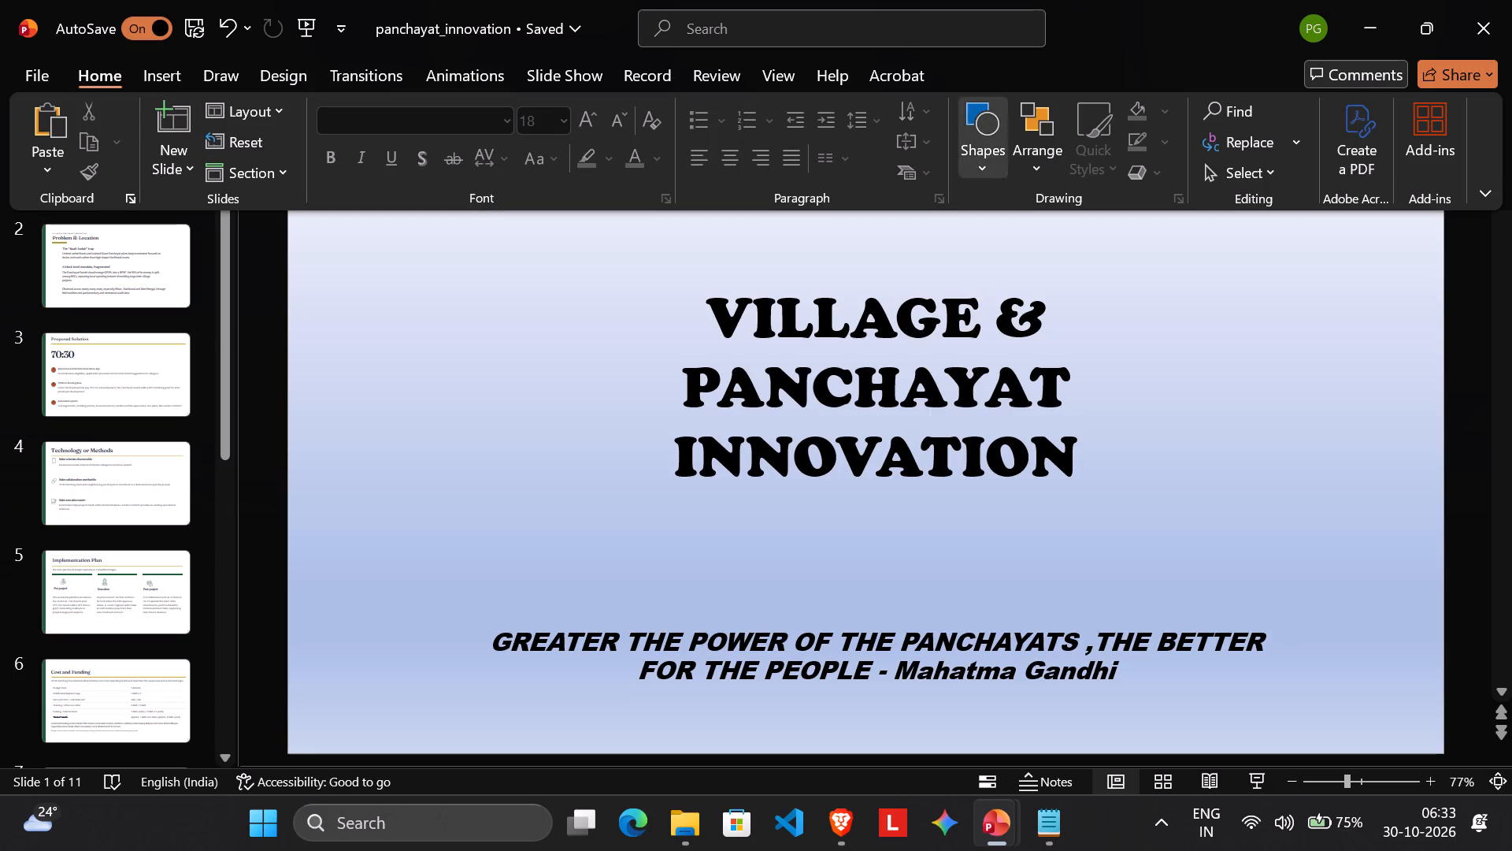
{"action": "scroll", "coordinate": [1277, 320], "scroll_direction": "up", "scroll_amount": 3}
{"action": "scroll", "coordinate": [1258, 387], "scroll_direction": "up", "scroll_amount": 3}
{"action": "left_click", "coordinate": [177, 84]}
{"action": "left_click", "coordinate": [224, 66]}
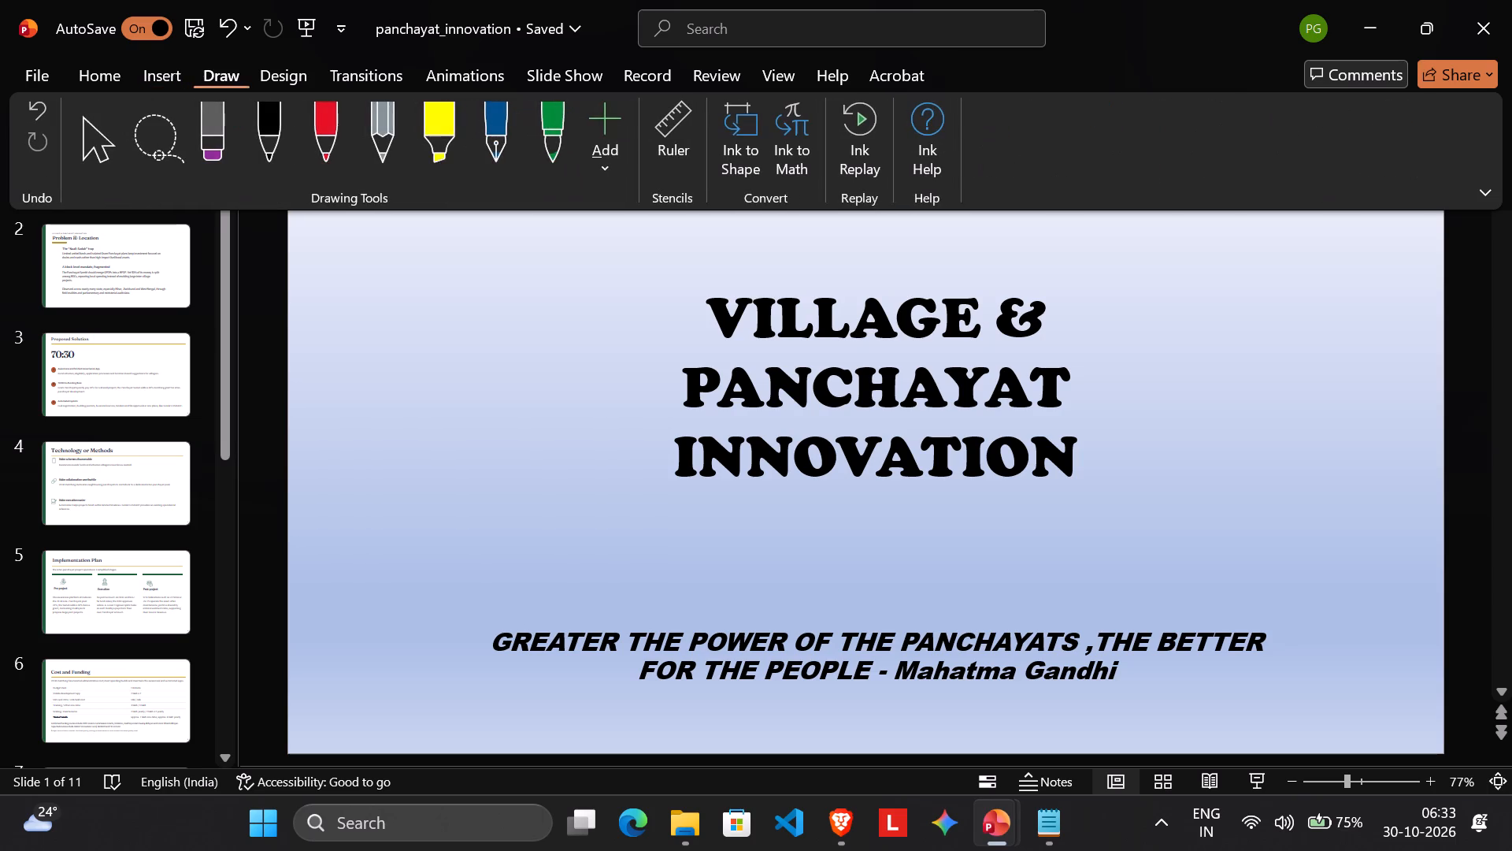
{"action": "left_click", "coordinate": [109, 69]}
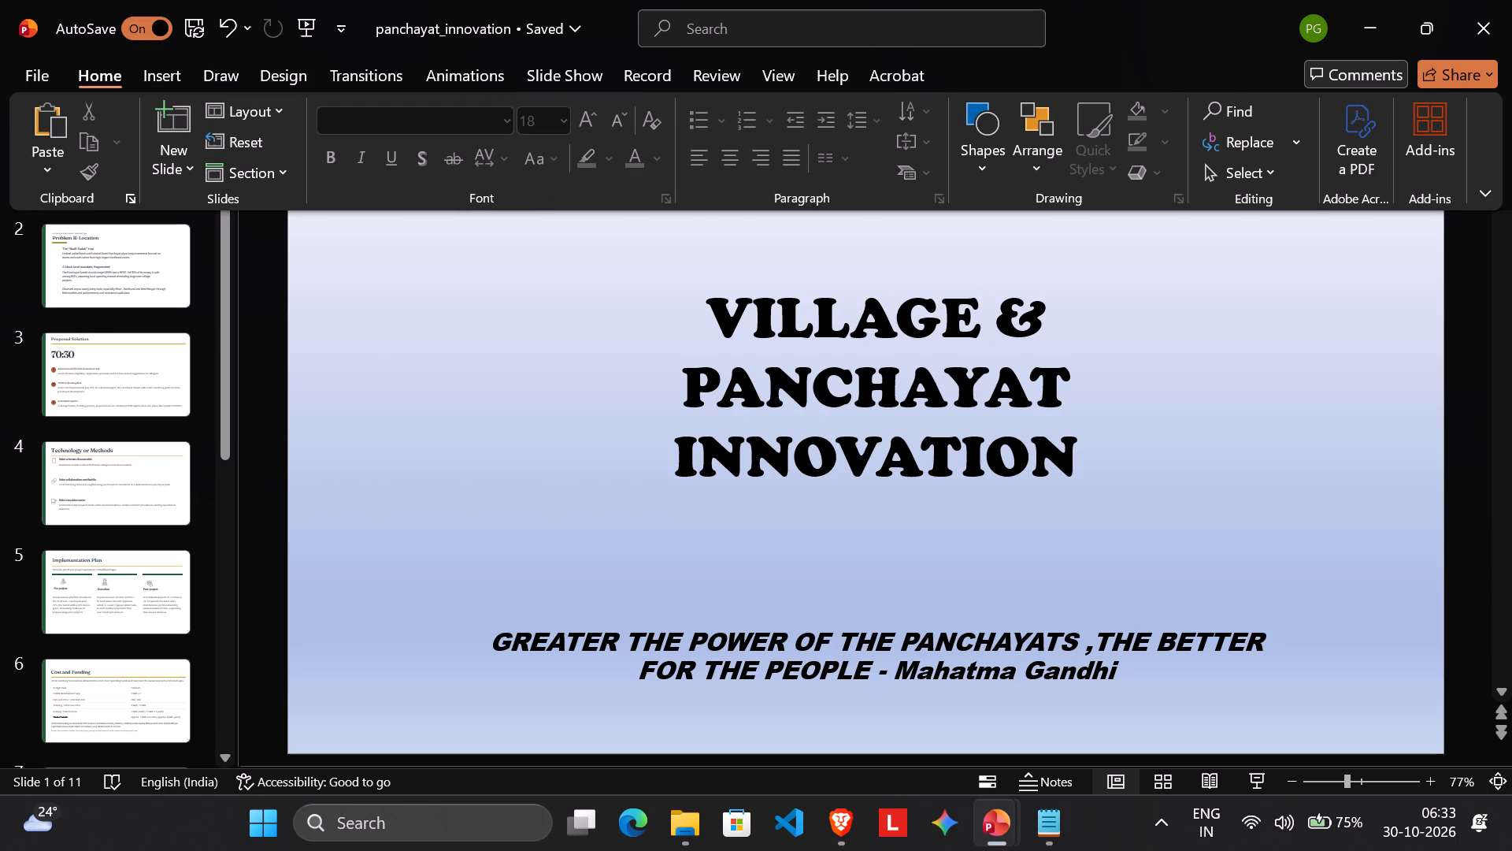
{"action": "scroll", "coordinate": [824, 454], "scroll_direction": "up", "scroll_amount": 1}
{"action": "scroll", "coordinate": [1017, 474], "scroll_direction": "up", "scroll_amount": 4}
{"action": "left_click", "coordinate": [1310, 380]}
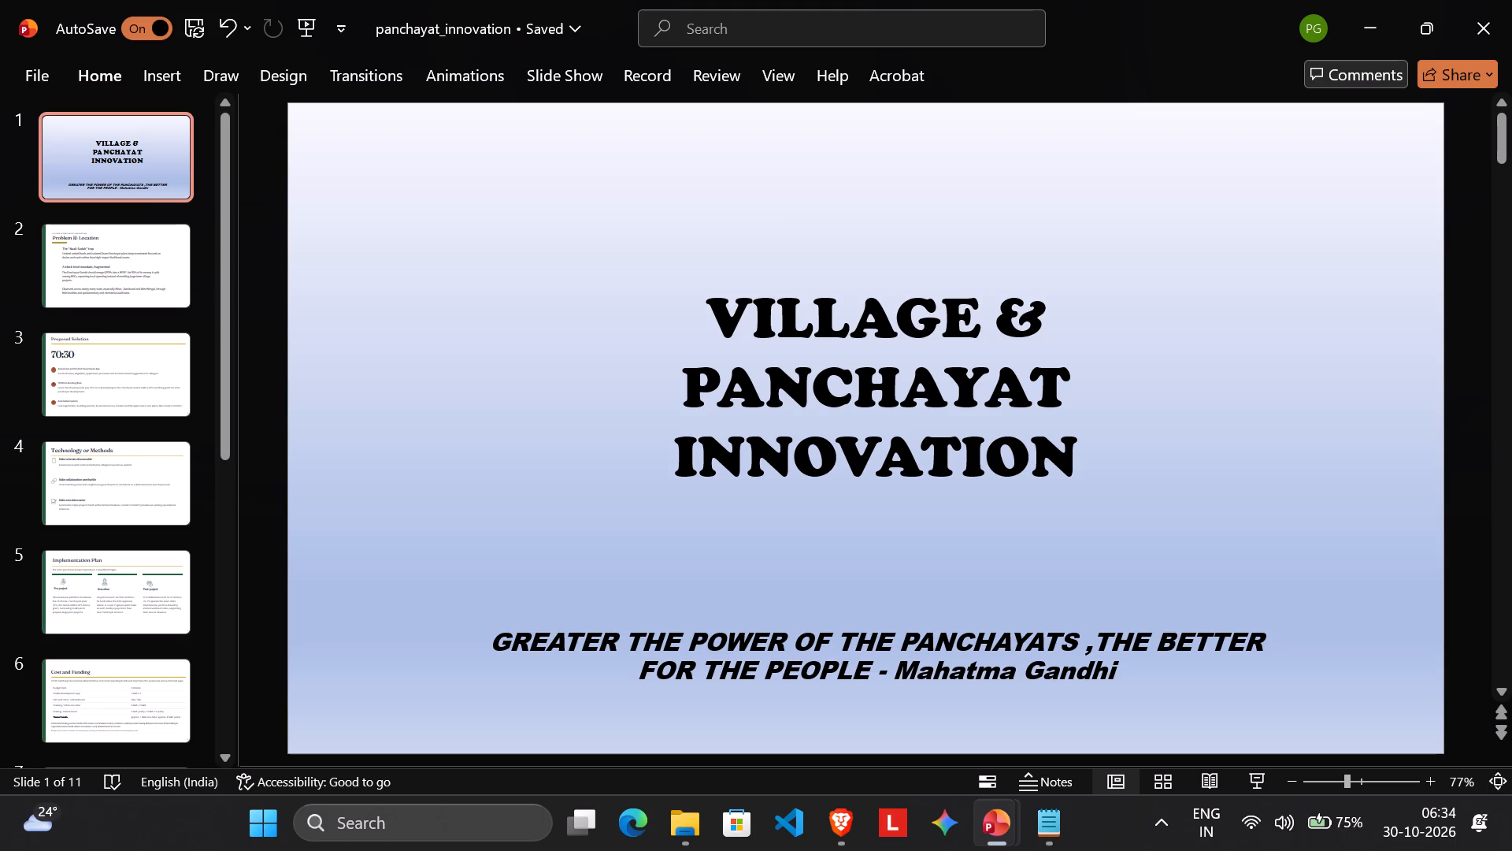
Save the presentation.
{"action": "key", "text": "ctrl+s"}
{"action": "key", "text": "ctrl+s"}
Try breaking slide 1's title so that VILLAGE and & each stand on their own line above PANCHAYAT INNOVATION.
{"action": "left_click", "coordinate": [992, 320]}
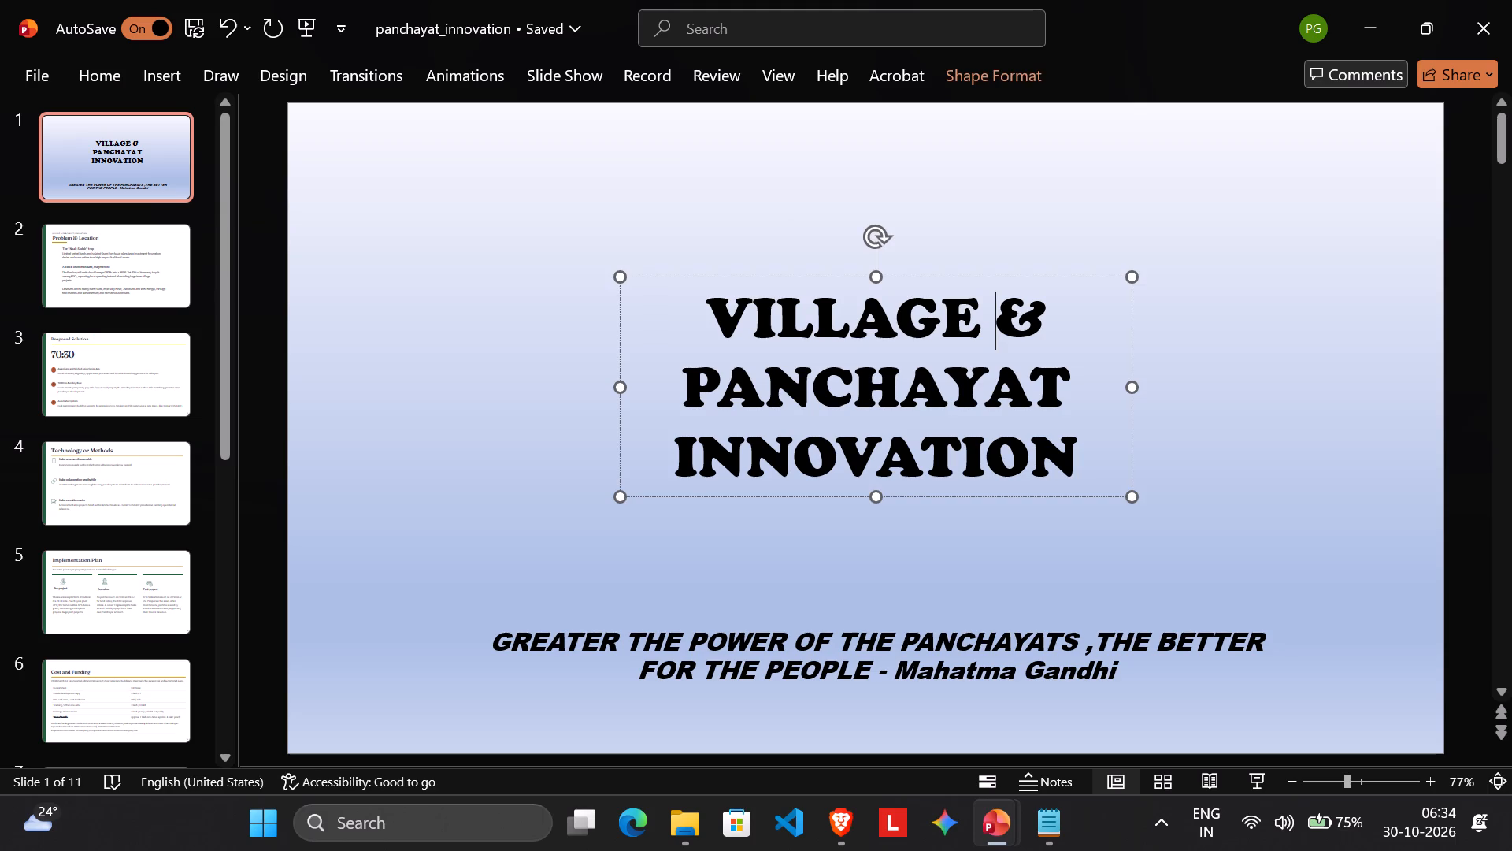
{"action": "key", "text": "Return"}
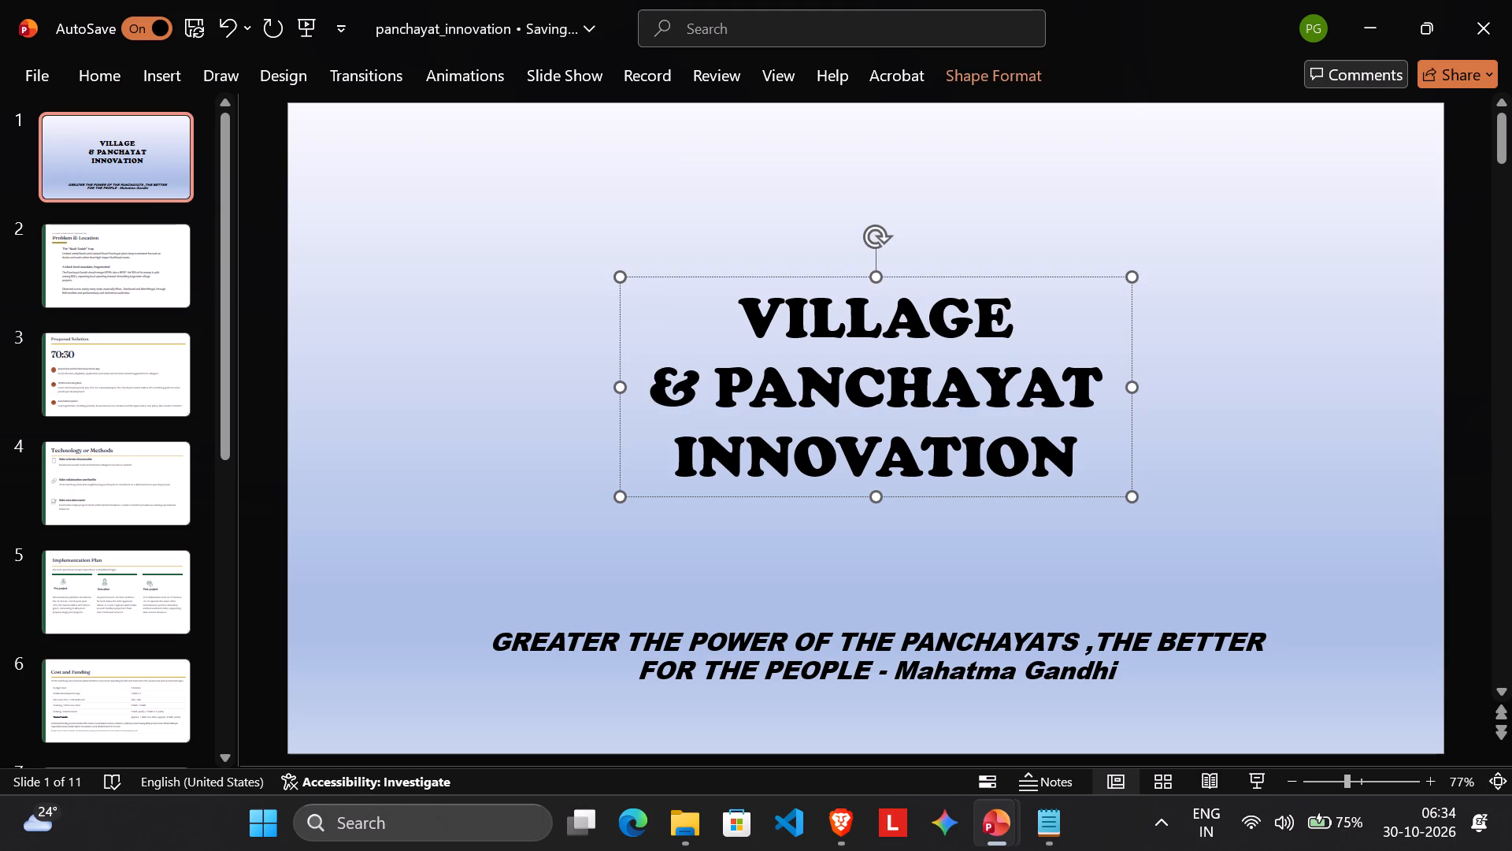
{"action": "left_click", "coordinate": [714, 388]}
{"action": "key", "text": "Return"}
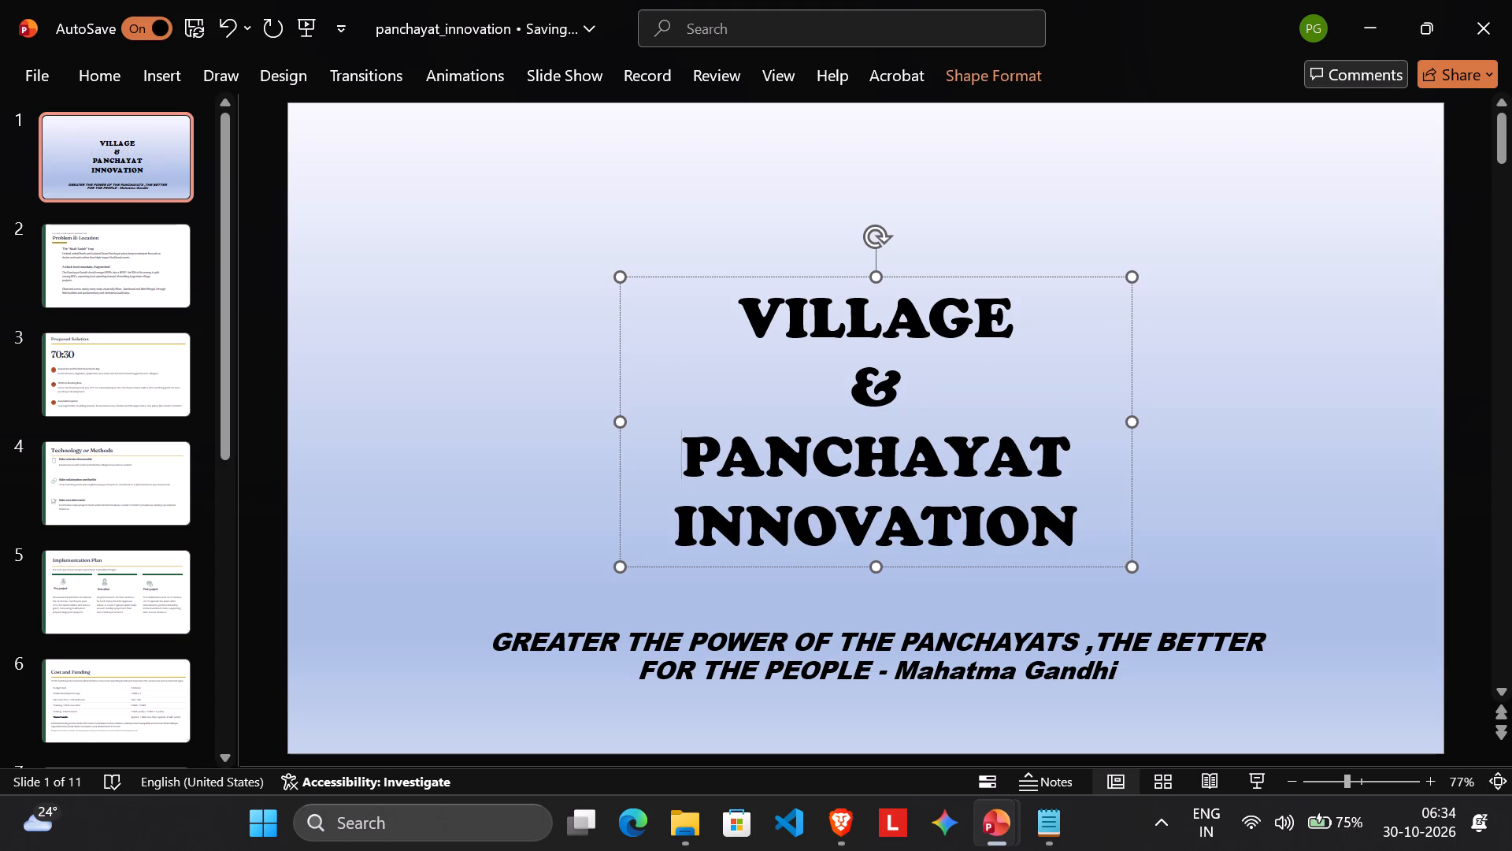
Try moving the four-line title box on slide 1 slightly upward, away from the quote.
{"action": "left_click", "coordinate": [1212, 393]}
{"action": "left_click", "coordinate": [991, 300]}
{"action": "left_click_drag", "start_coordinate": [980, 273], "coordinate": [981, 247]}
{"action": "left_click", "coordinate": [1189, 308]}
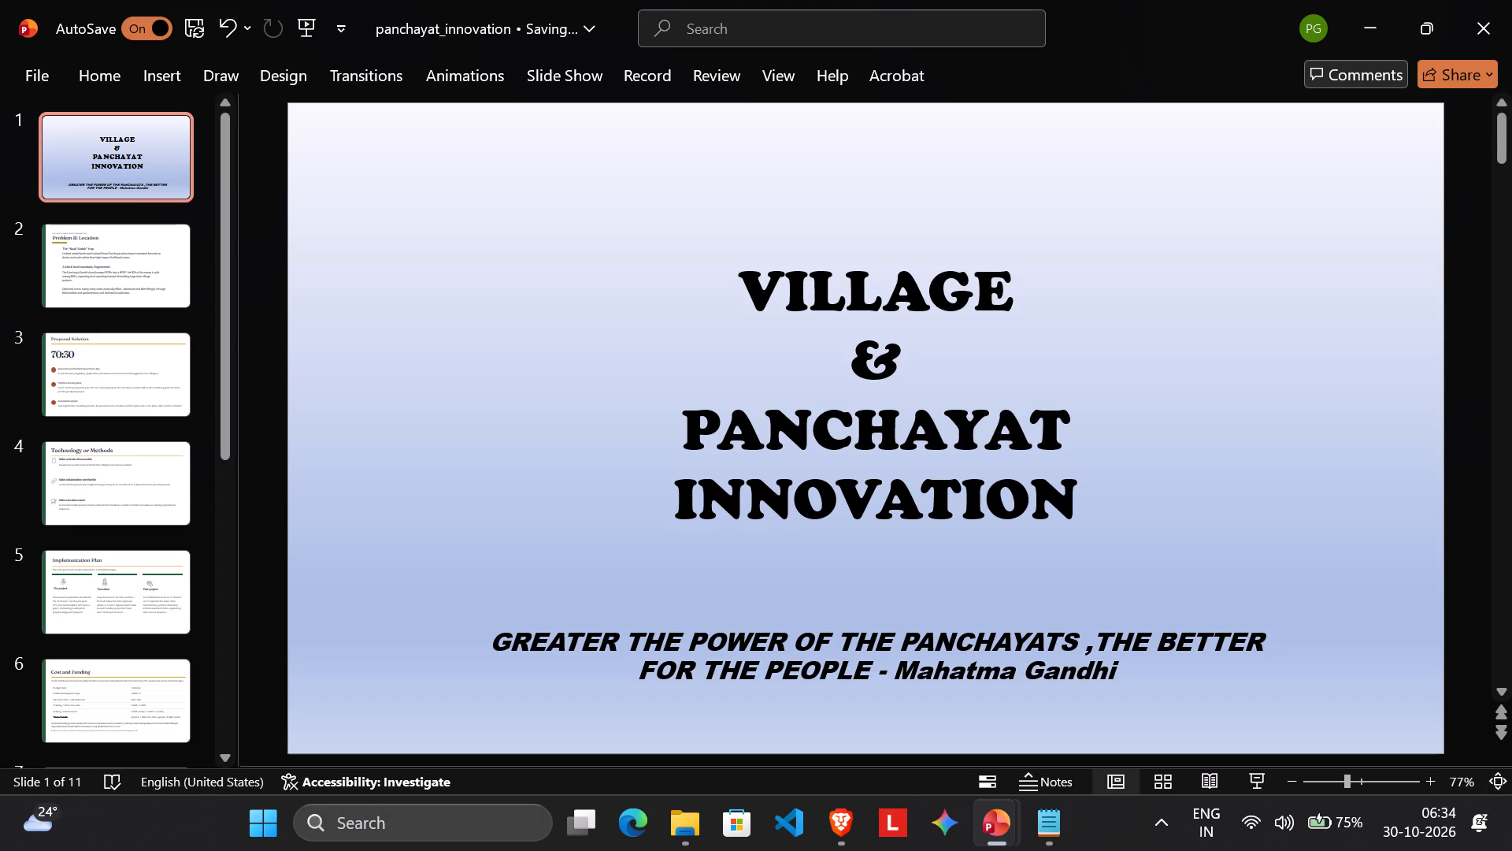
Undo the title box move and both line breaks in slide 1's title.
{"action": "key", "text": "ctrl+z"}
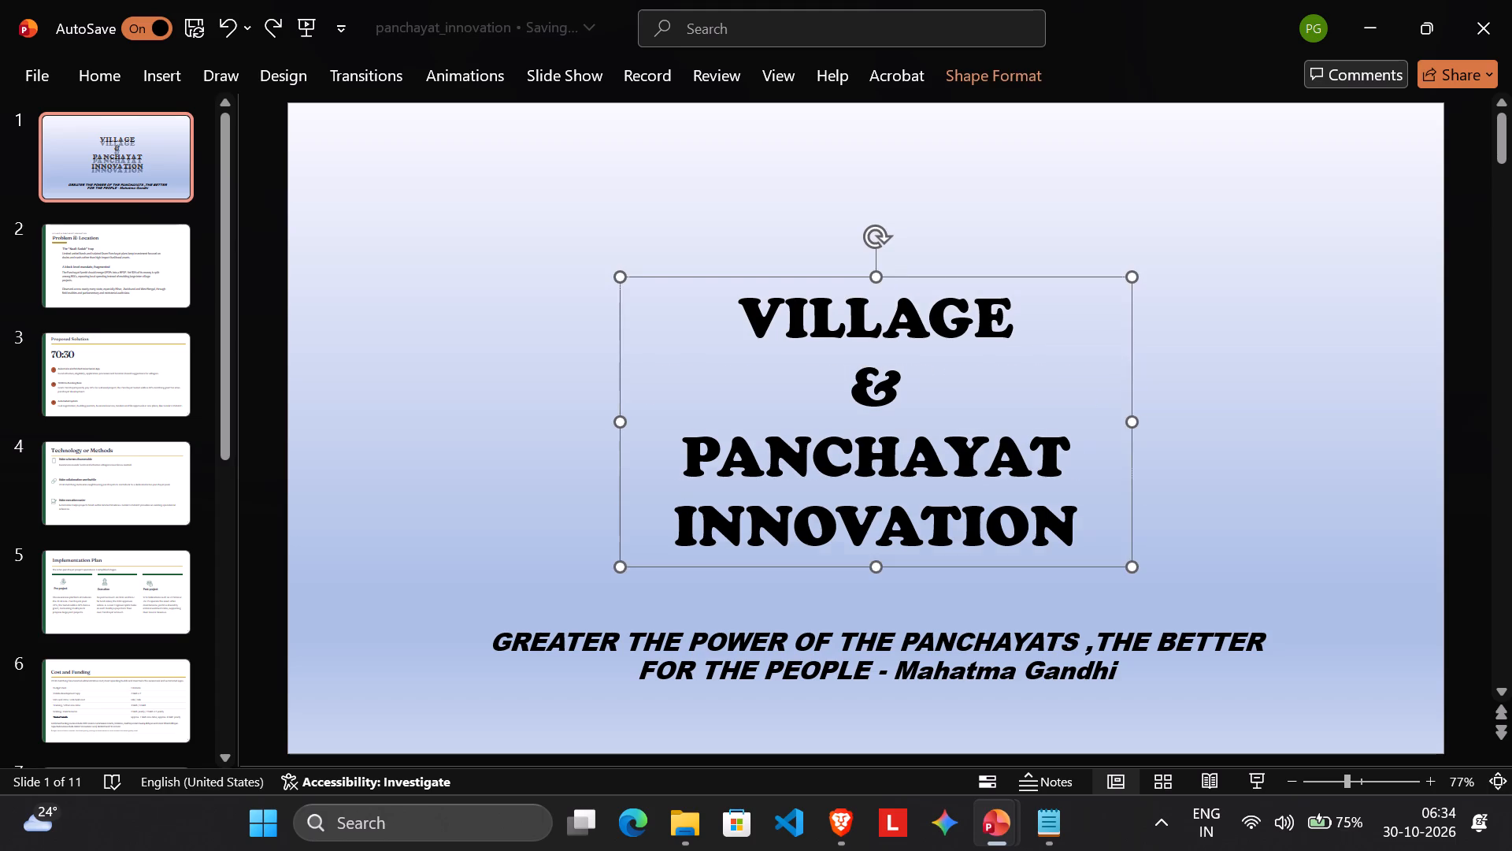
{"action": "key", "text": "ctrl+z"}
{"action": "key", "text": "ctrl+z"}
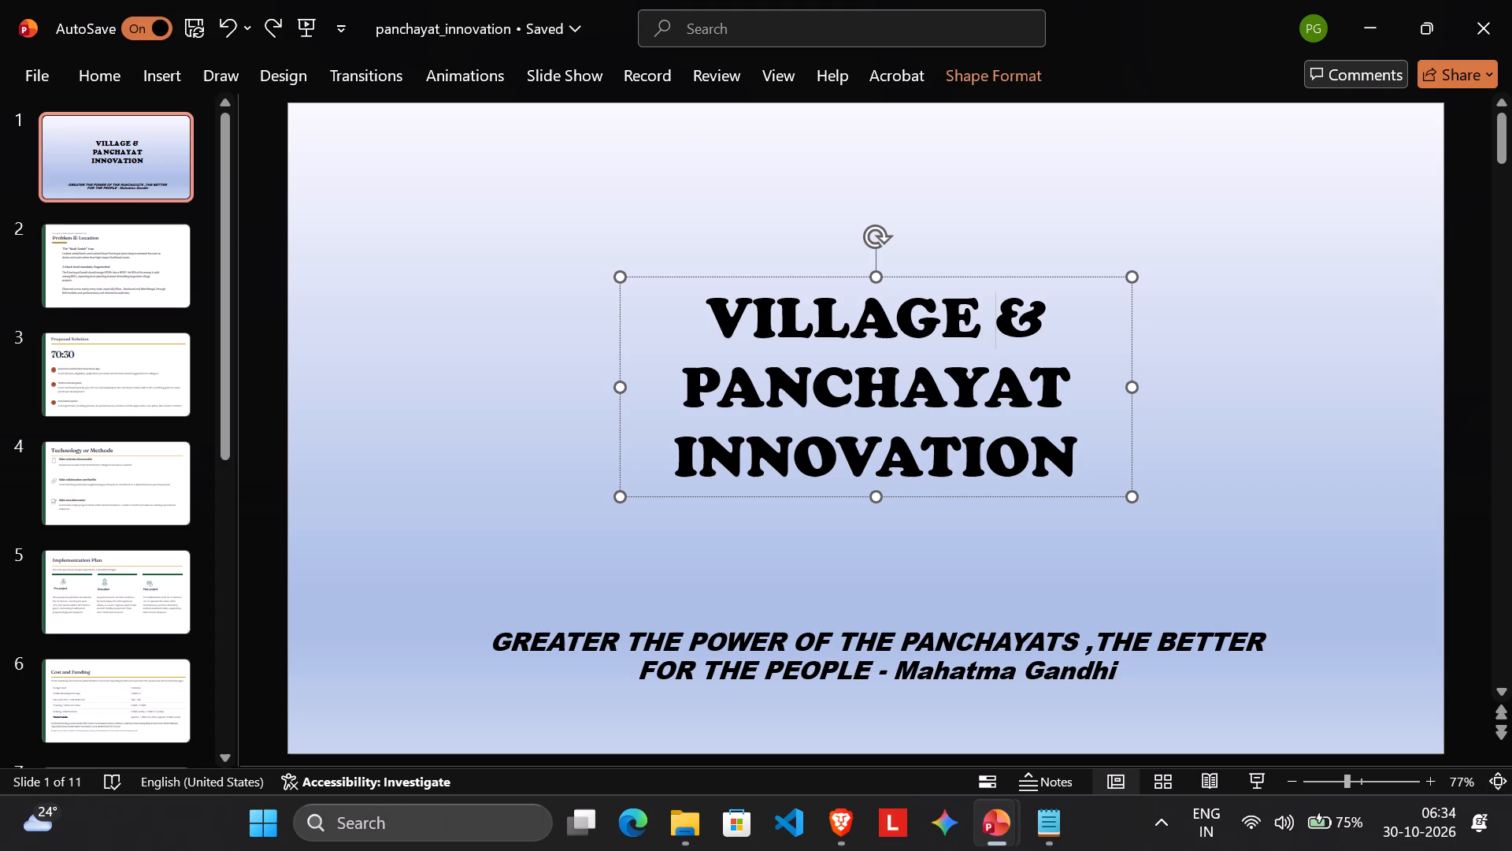
Break slide 1's title before and after the & so that VILLAGE and & each stand on a separate line.
{"action": "key", "text": "Return"}
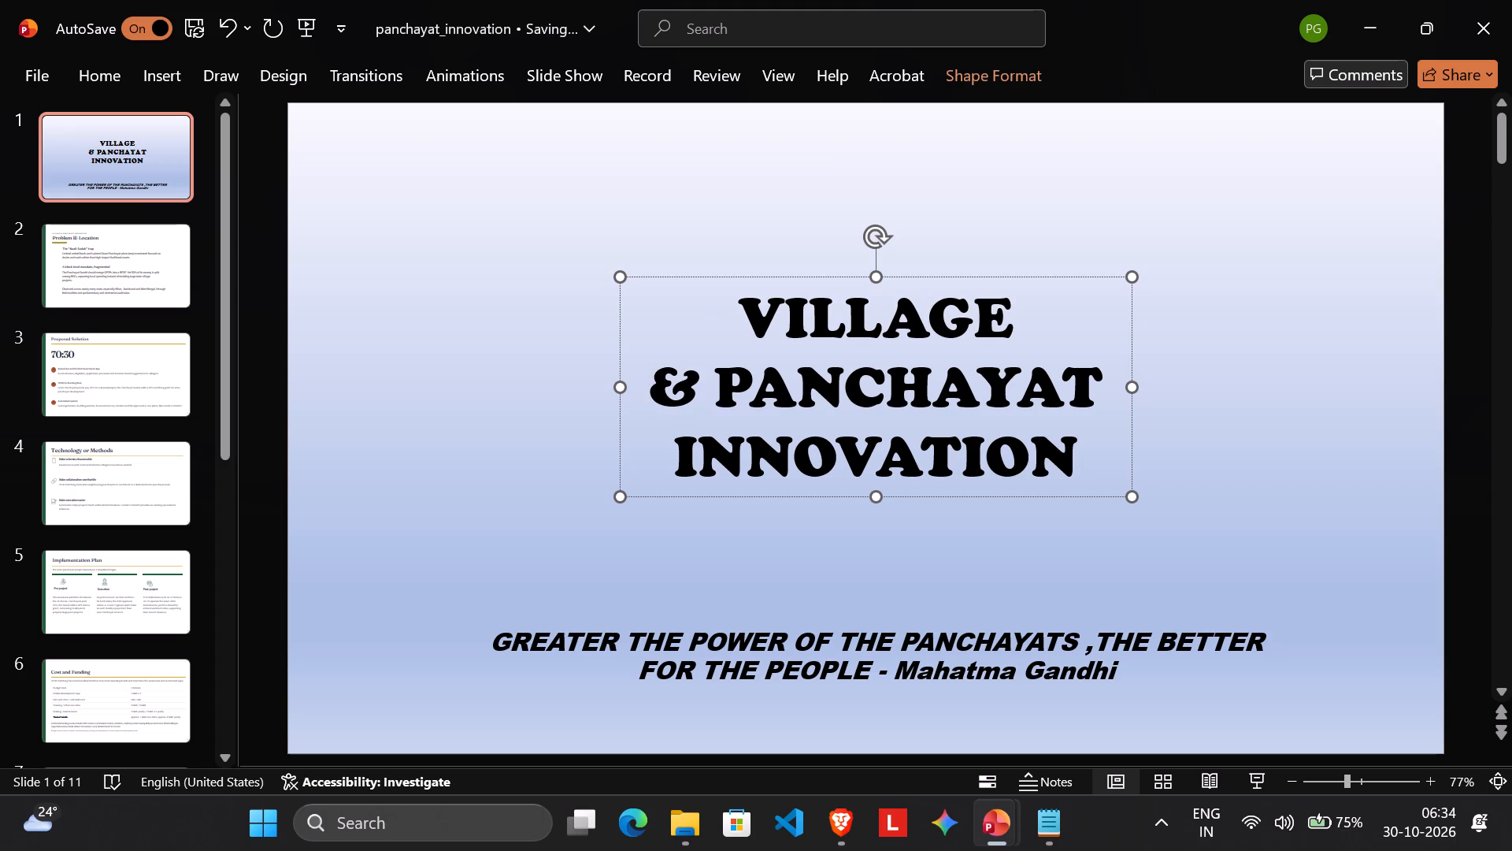
{"action": "key", "text": "ctrl+Right"}
{"action": "key", "text": "Return"}
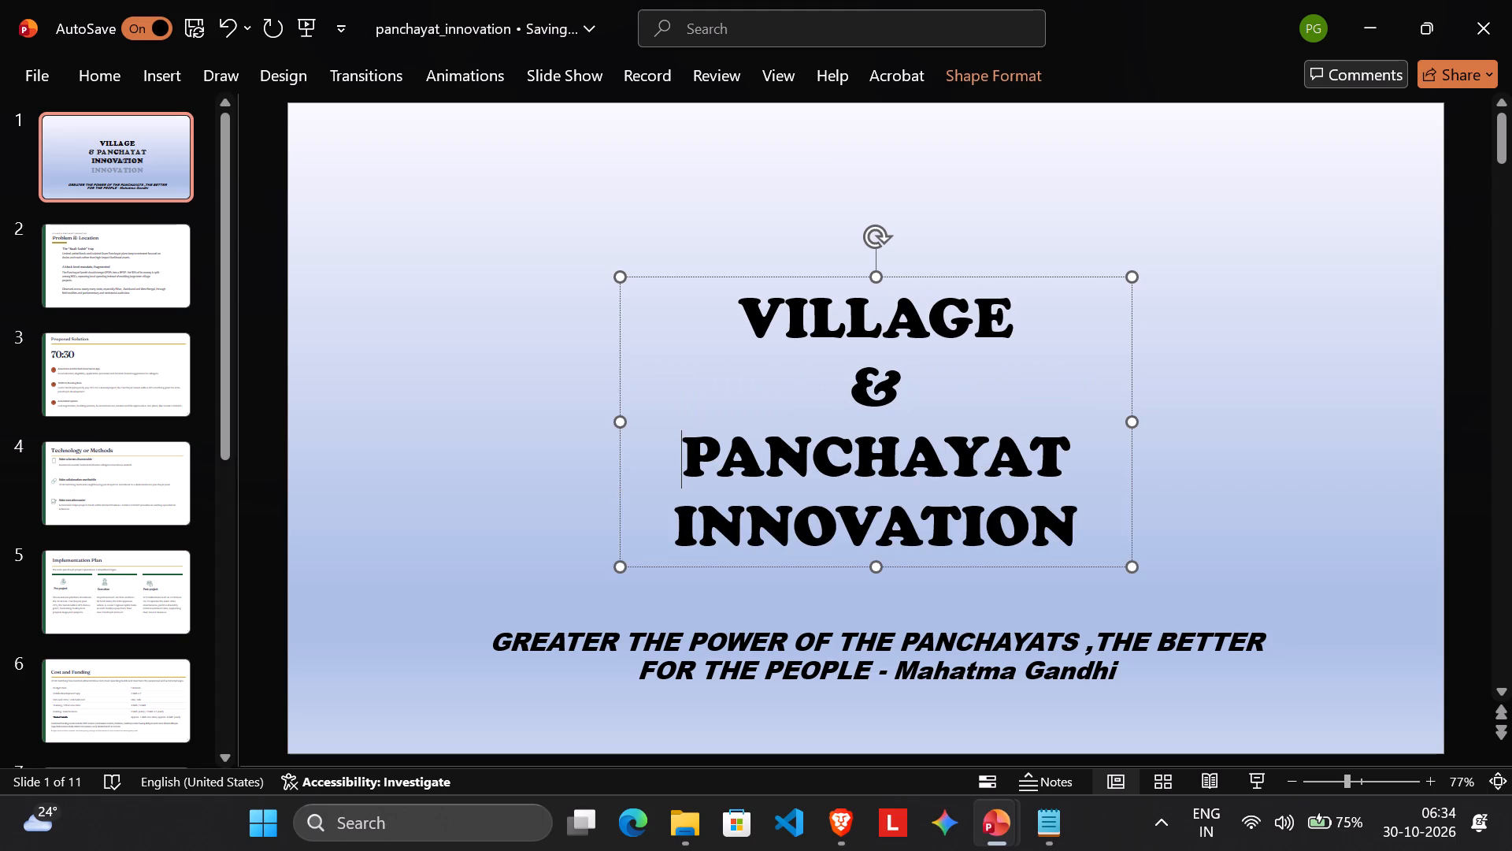
{"action": "left_click", "coordinate": [1317, 387]}
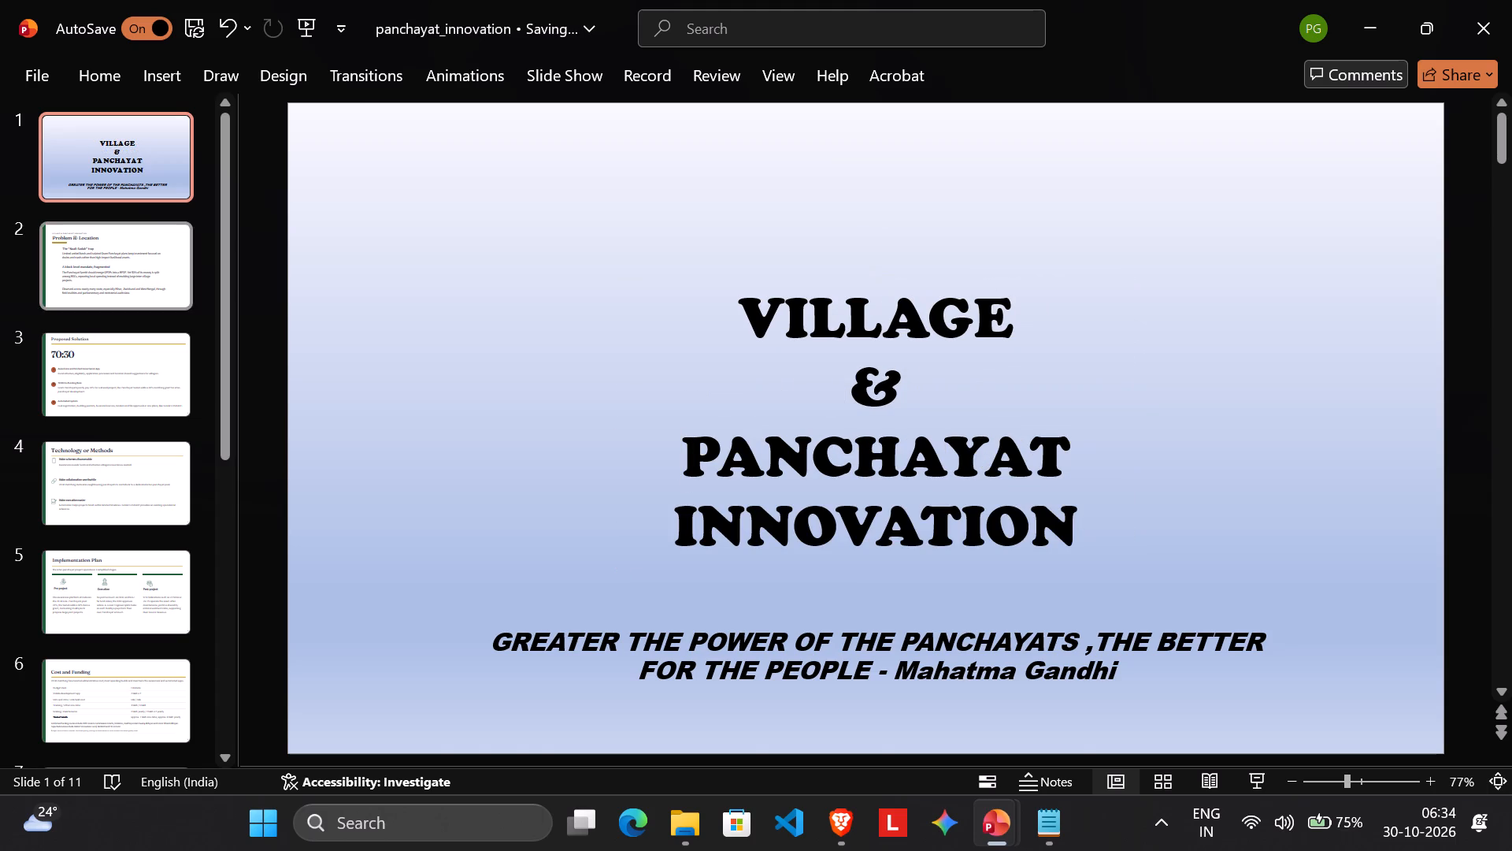
Set the heading "A block-level mandate, fragmented" on slide 2 in the Arial Black font.
{"action": "left_click", "coordinate": [127, 279]}
{"action": "triple_click", "coordinate": [720, 433]}
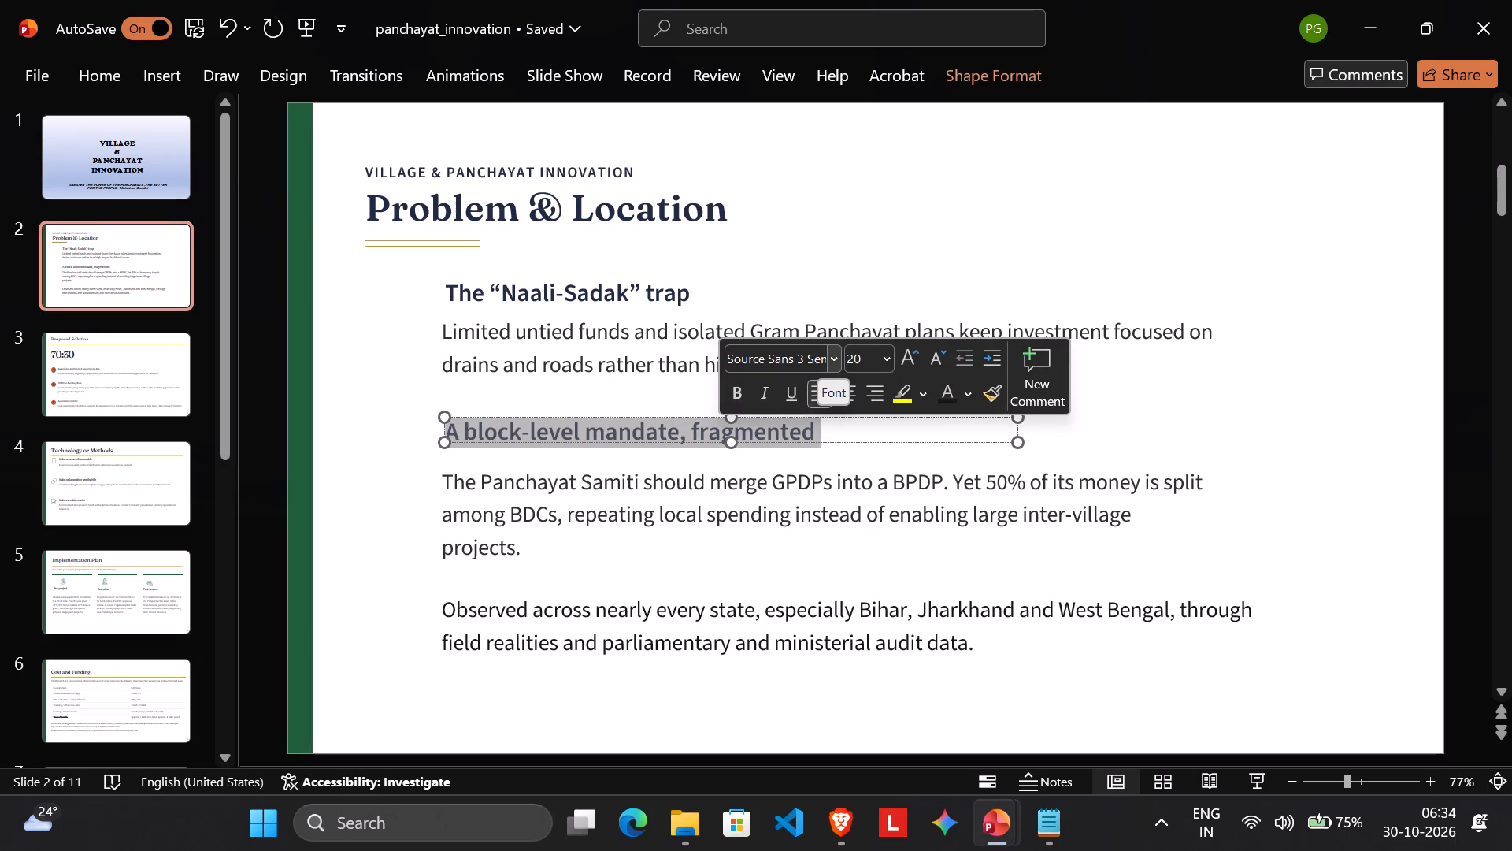
{"action": "left_click", "coordinate": [839, 357]}
{"action": "scroll", "coordinate": [812, 463], "scroll_direction": "up", "scroll_amount": 12}
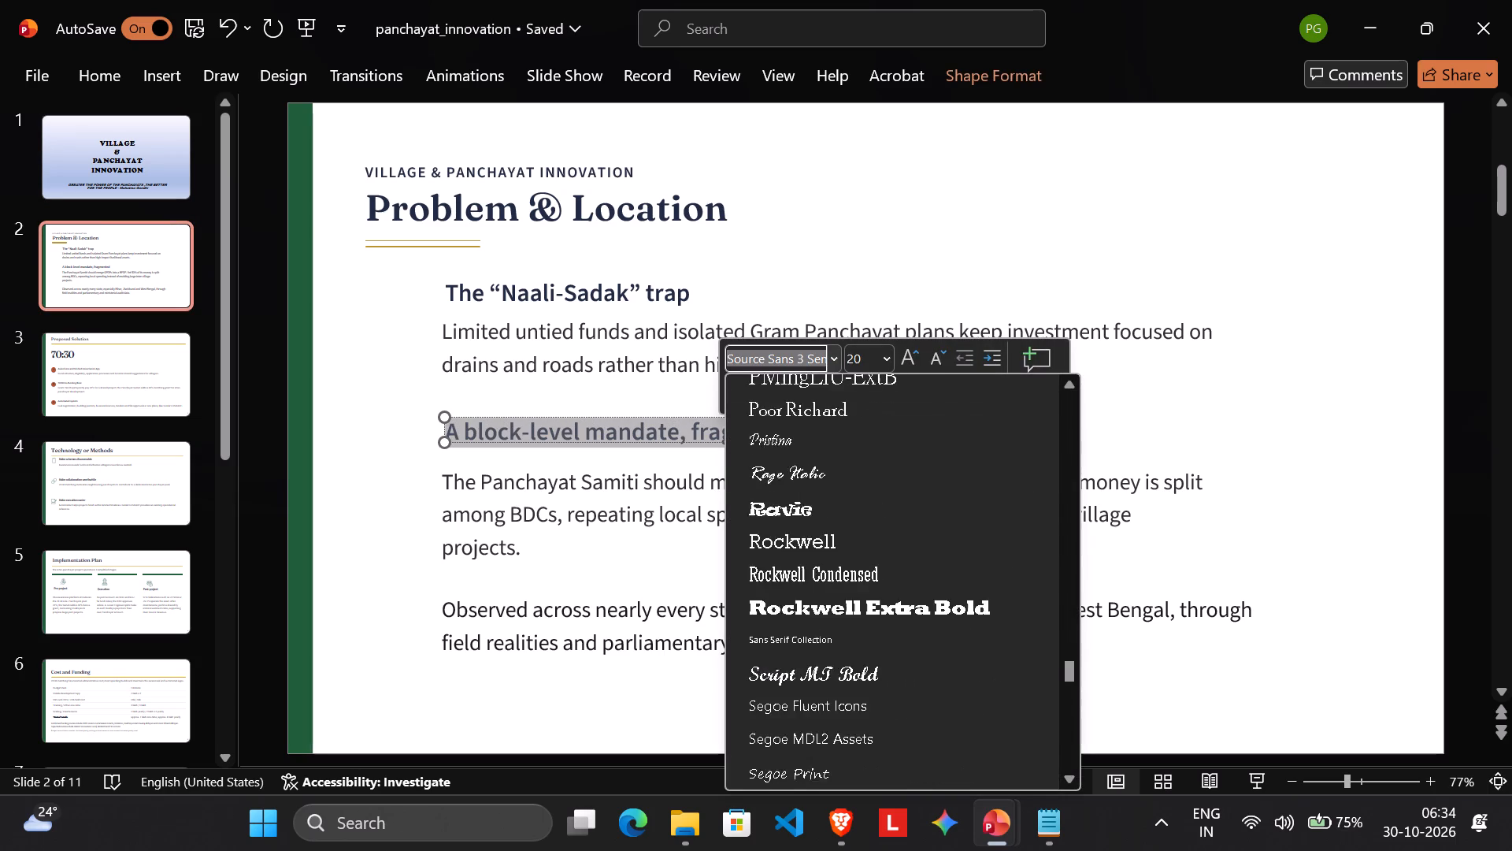
{"action": "scroll", "coordinate": [801, 463], "scroll_direction": "up", "scroll_amount": 20}
{"action": "scroll", "coordinate": [801, 463], "scroll_direction": "up", "scroll_amount": 5}
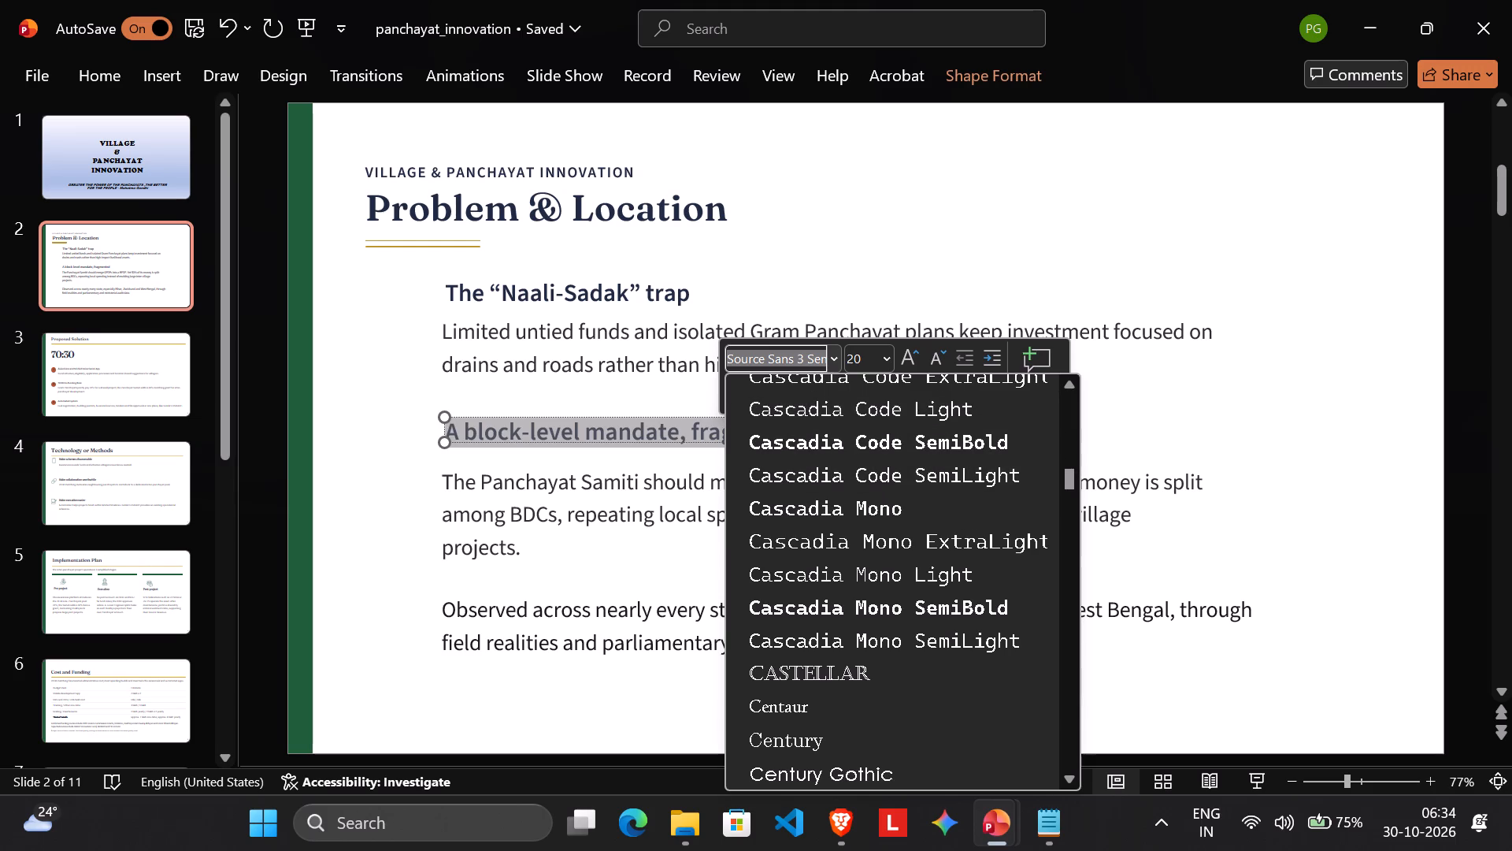
{"action": "scroll", "coordinate": [897, 621], "scroll_direction": "up", "scroll_amount": 13}
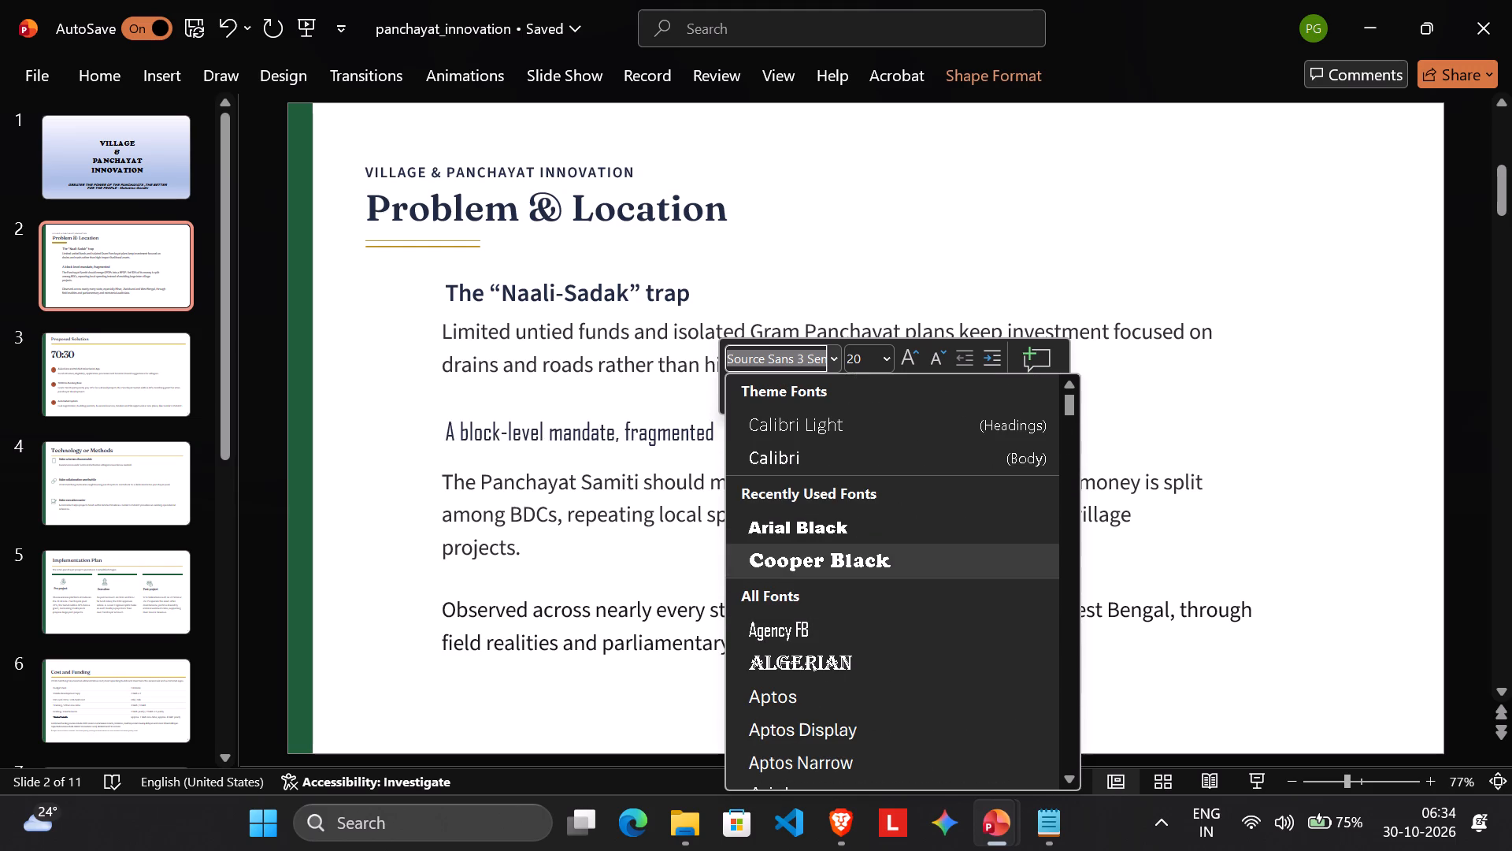
{"action": "left_click", "coordinate": [832, 525]}
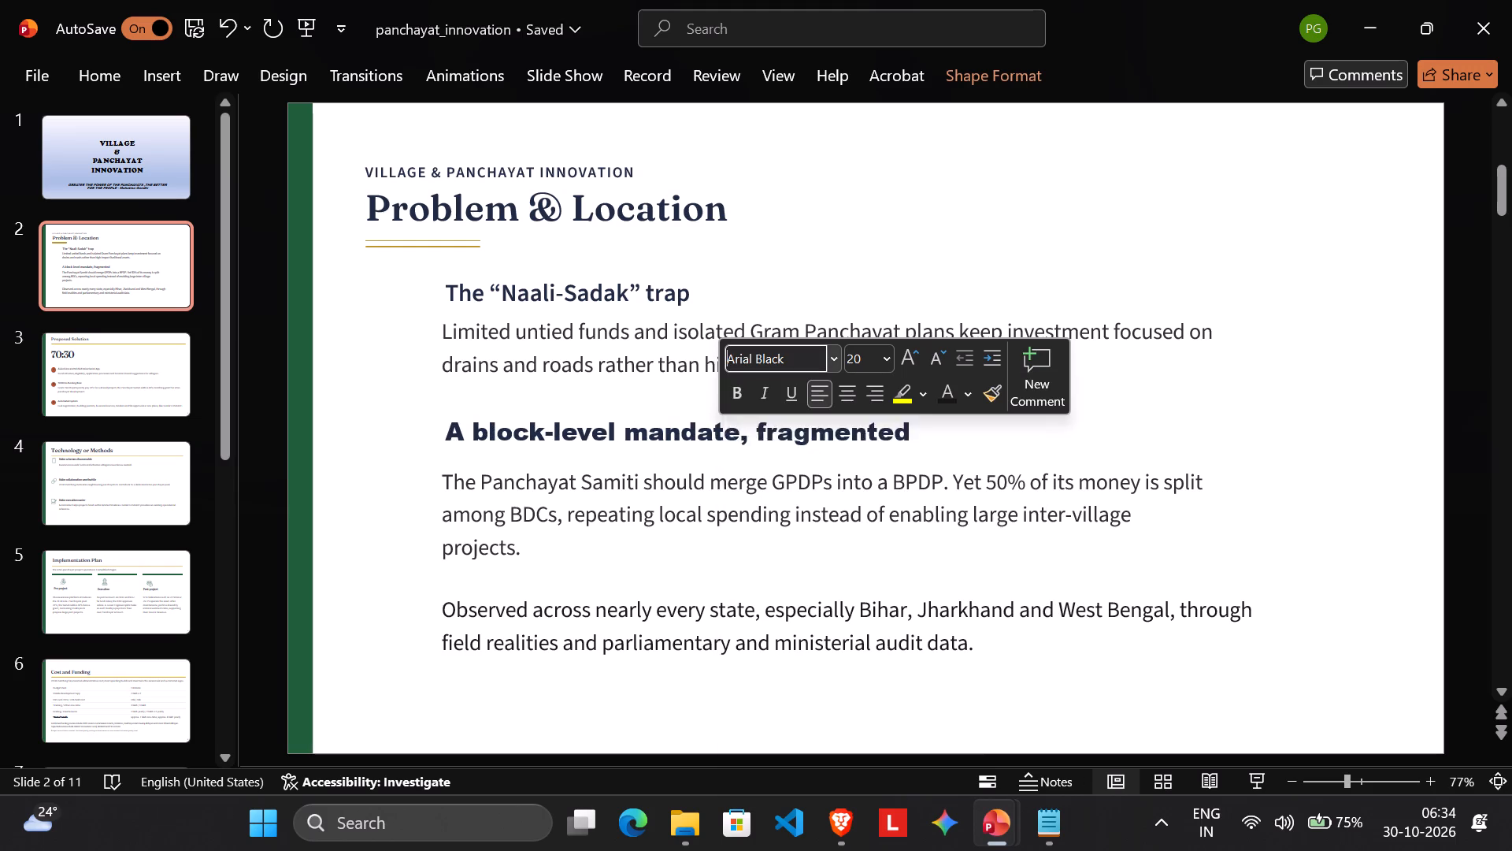
Set the heading "The “Naali-Sadak” trap" on slide 2 in the Arial Black font.
{"action": "triple_click", "coordinate": [581, 301]}
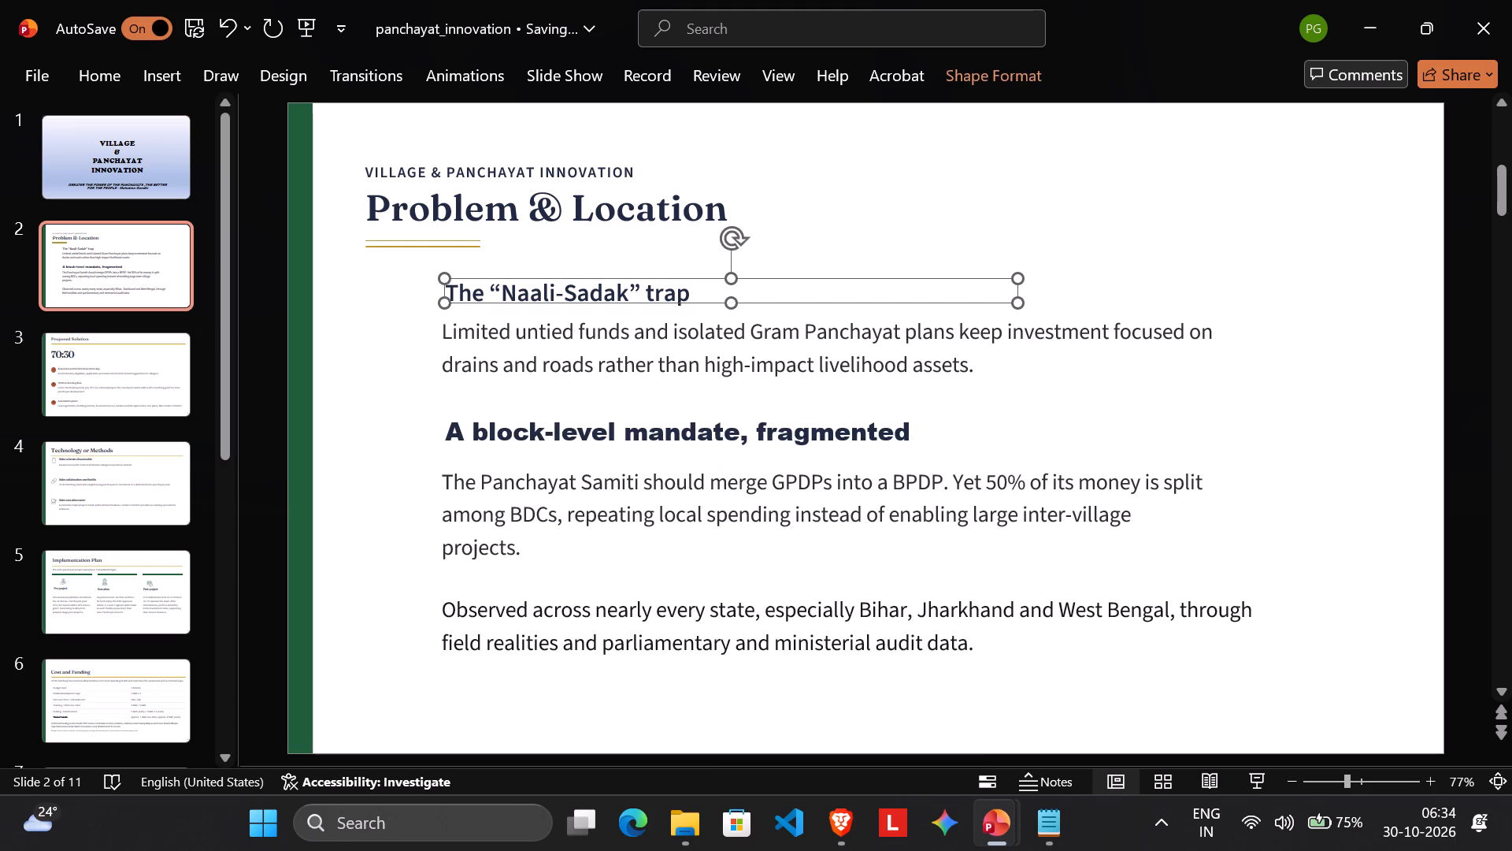
{"action": "triple_click", "coordinate": [590, 295]}
{"action": "left_click", "coordinate": [710, 221]}
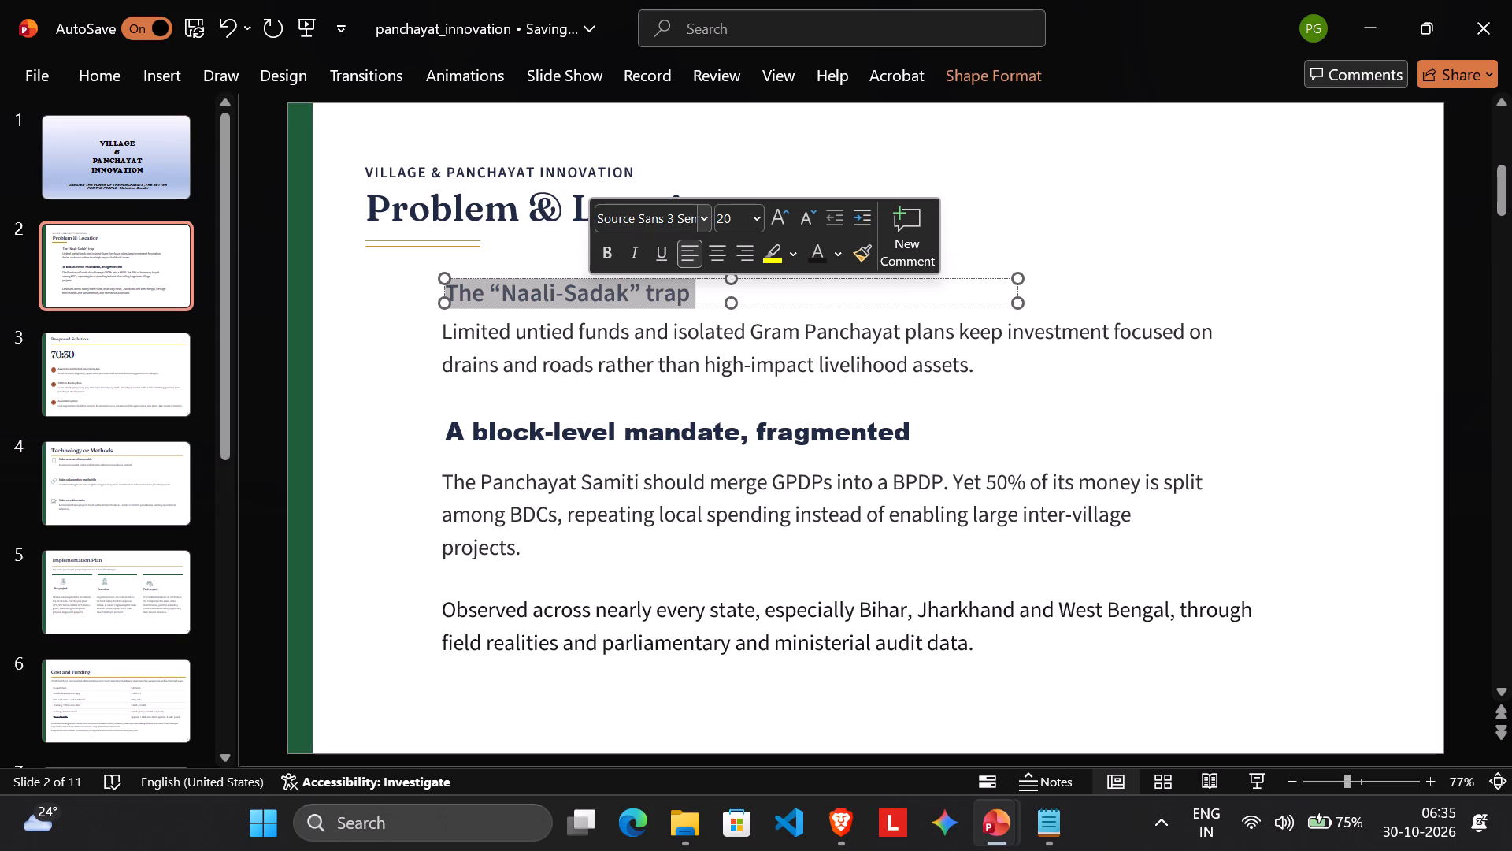
{"action": "left_click", "coordinate": [936, 269]}
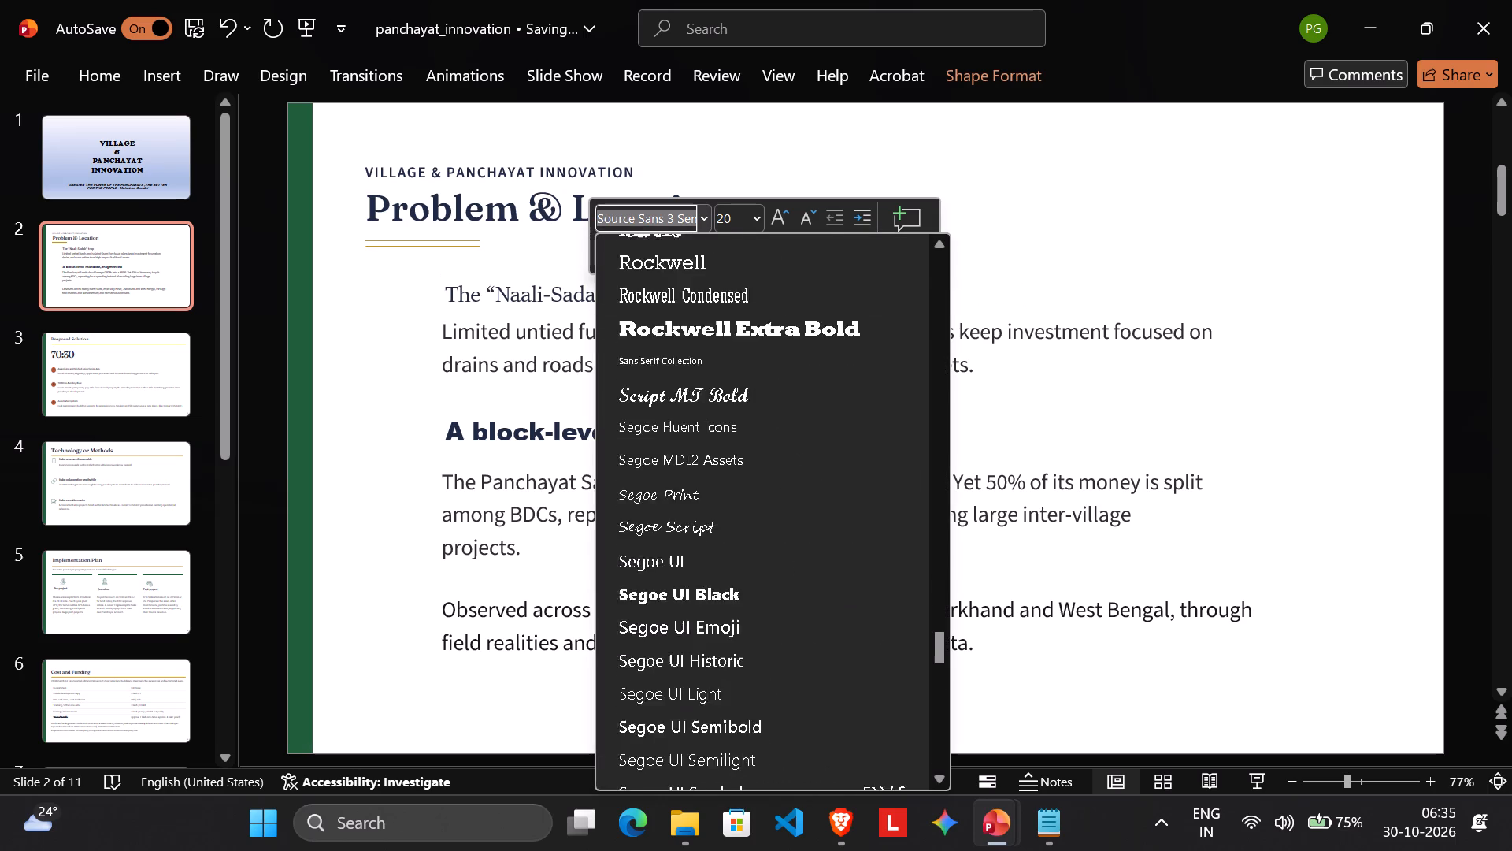
{"action": "left_click", "coordinate": [771, 378]}
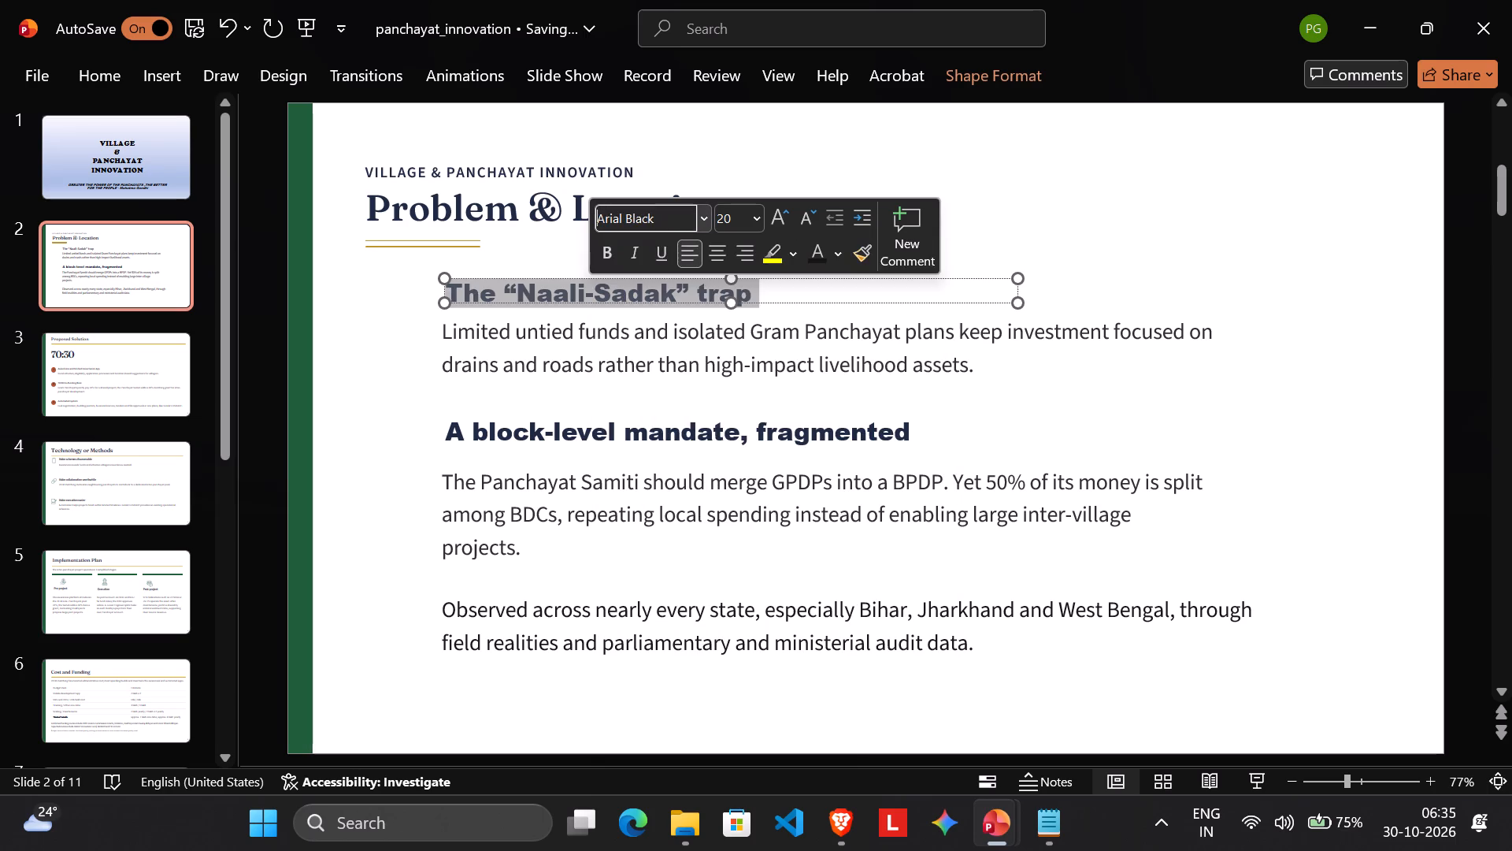
{"action": "left_click", "coordinate": [656, 413]}
Check the fonts and sizes of the body text and headings on slides 2 and 3 and compare them with slide 1.
{"action": "triple_click", "coordinate": [653, 346]}
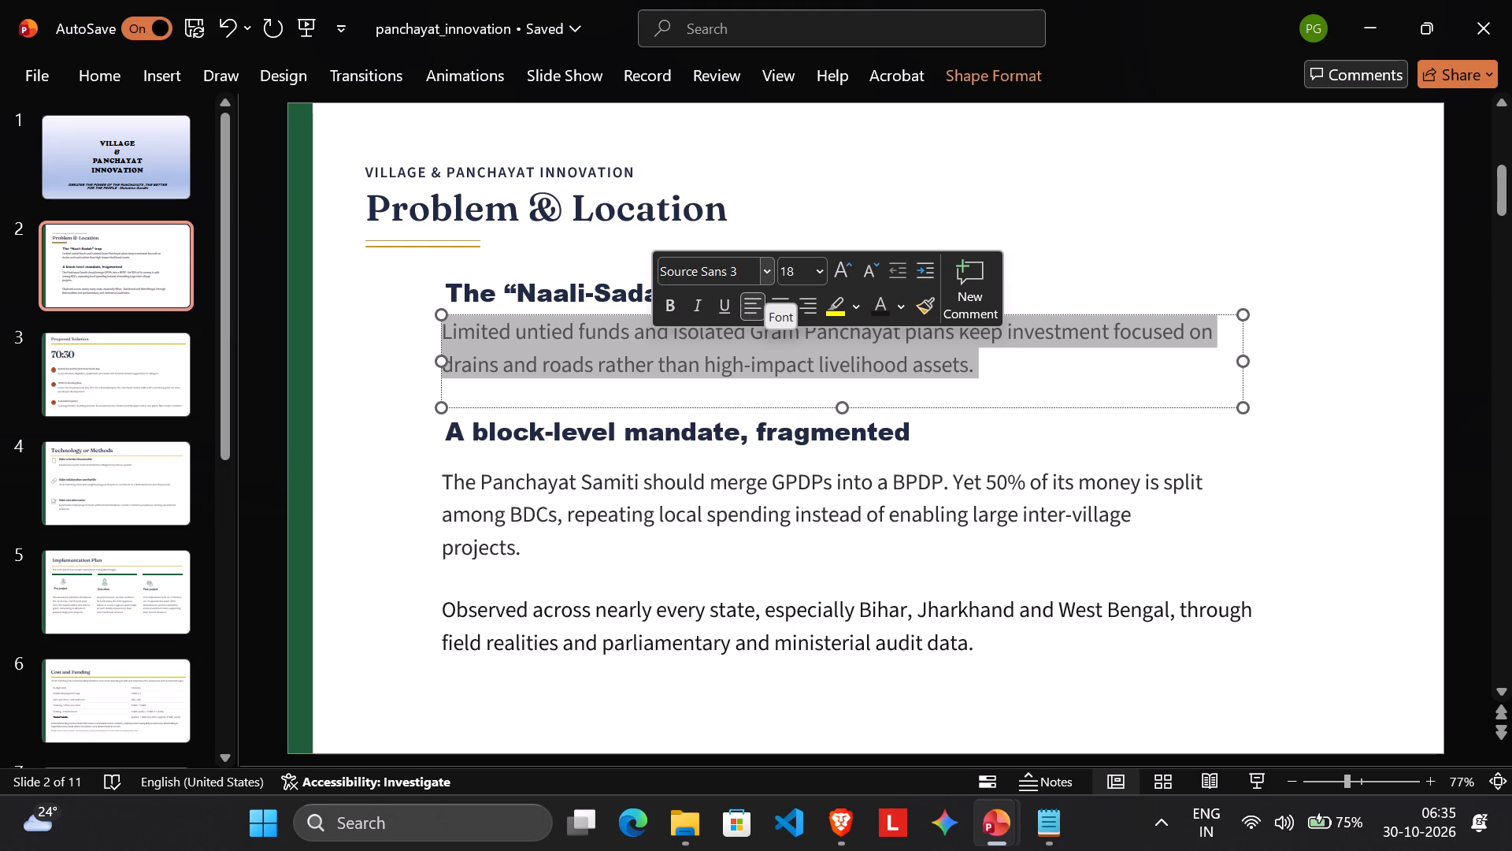
{"action": "left_click", "coordinate": [747, 531]}
{"action": "left_click", "coordinate": [753, 624]}
{"action": "double_click", "coordinate": [753, 622]}
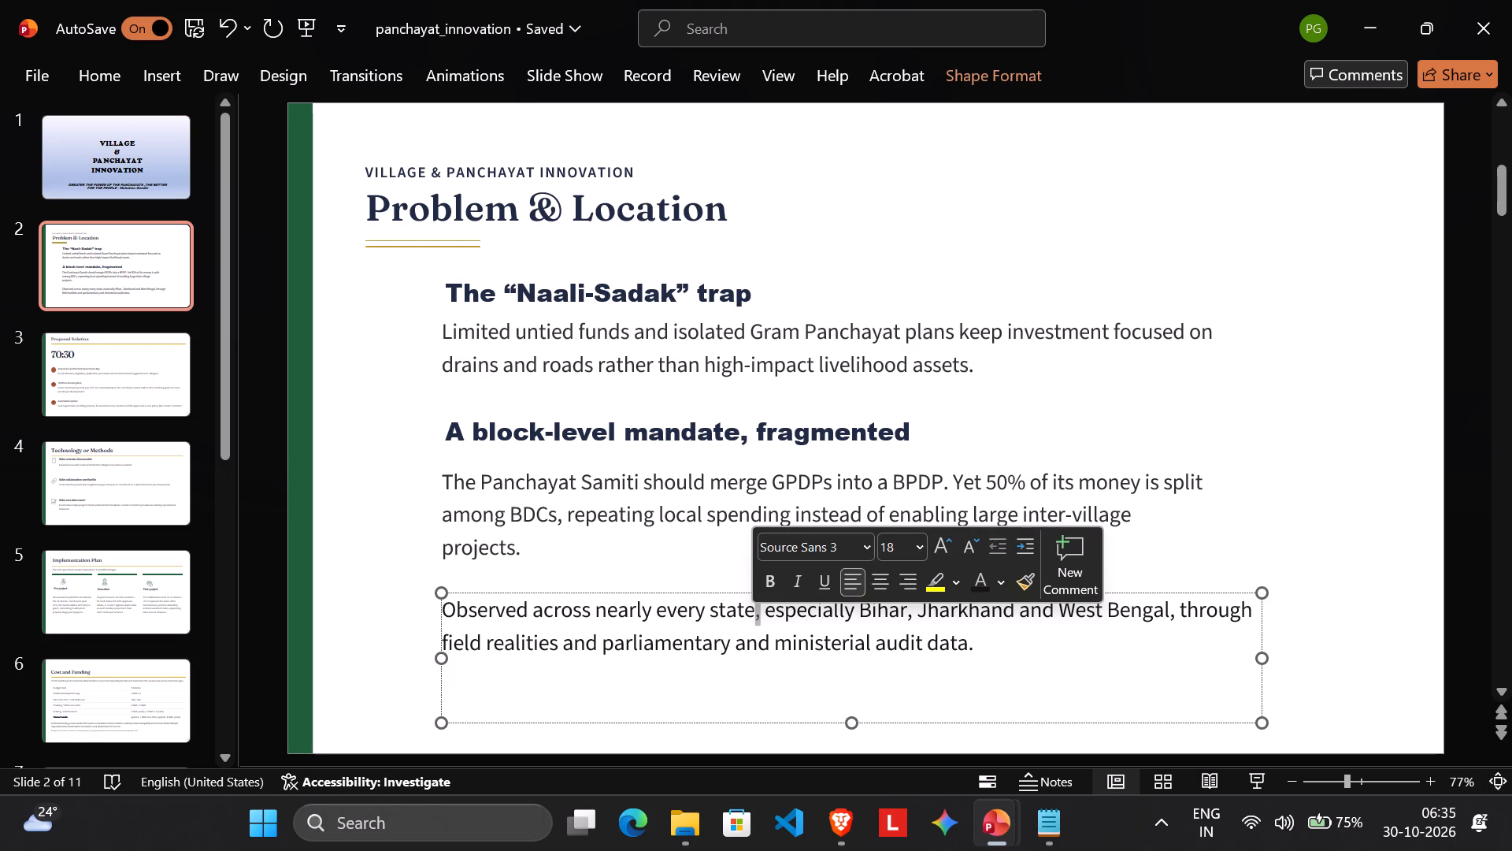
{"action": "double_click", "coordinate": [730, 510]}
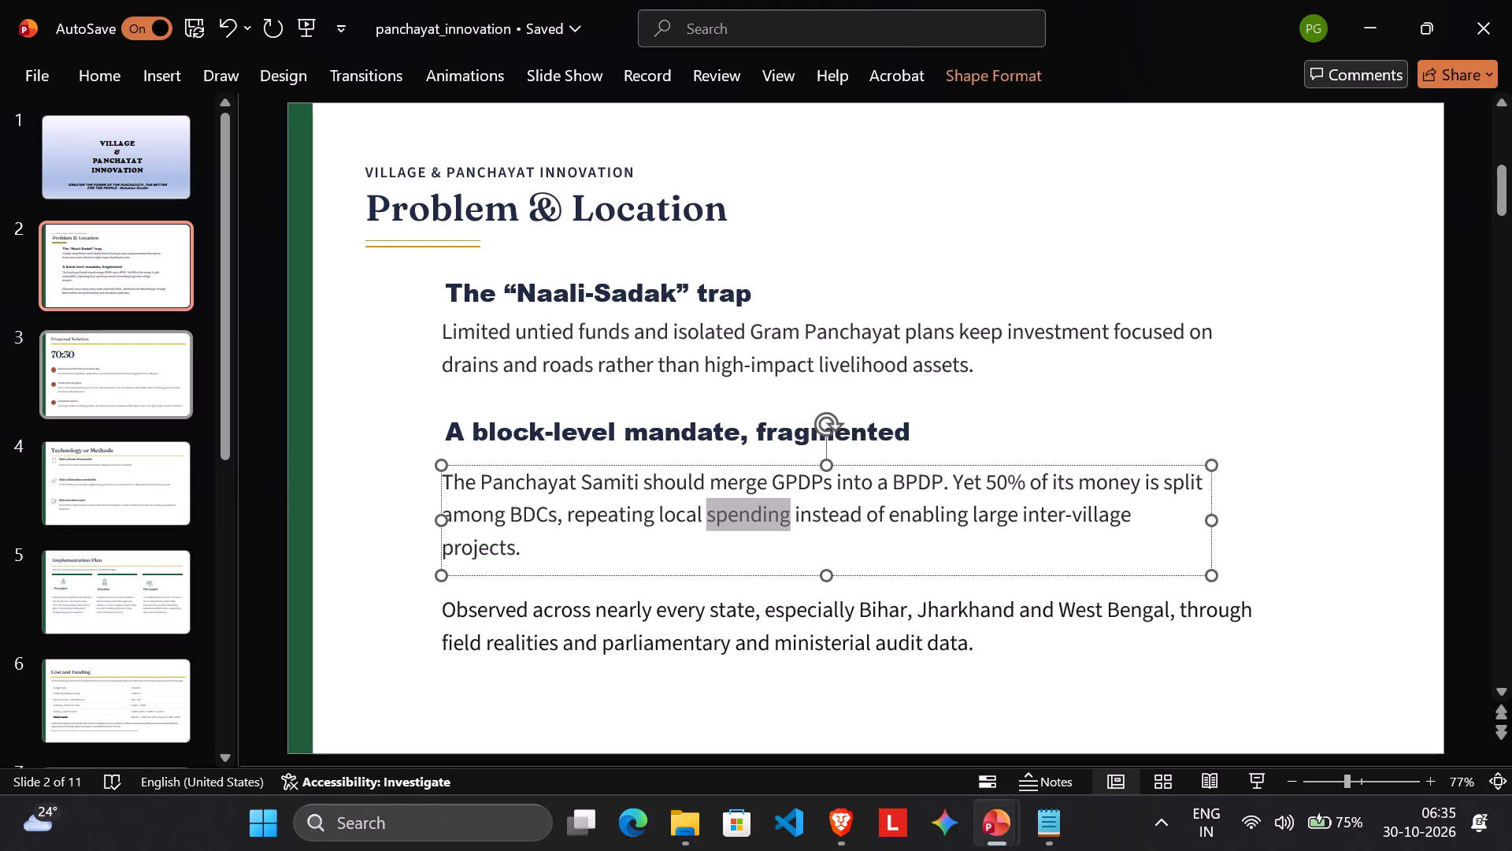
{"action": "left_click", "coordinate": [146, 353]}
{"action": "double_click", "coordinate": [442, 419]}
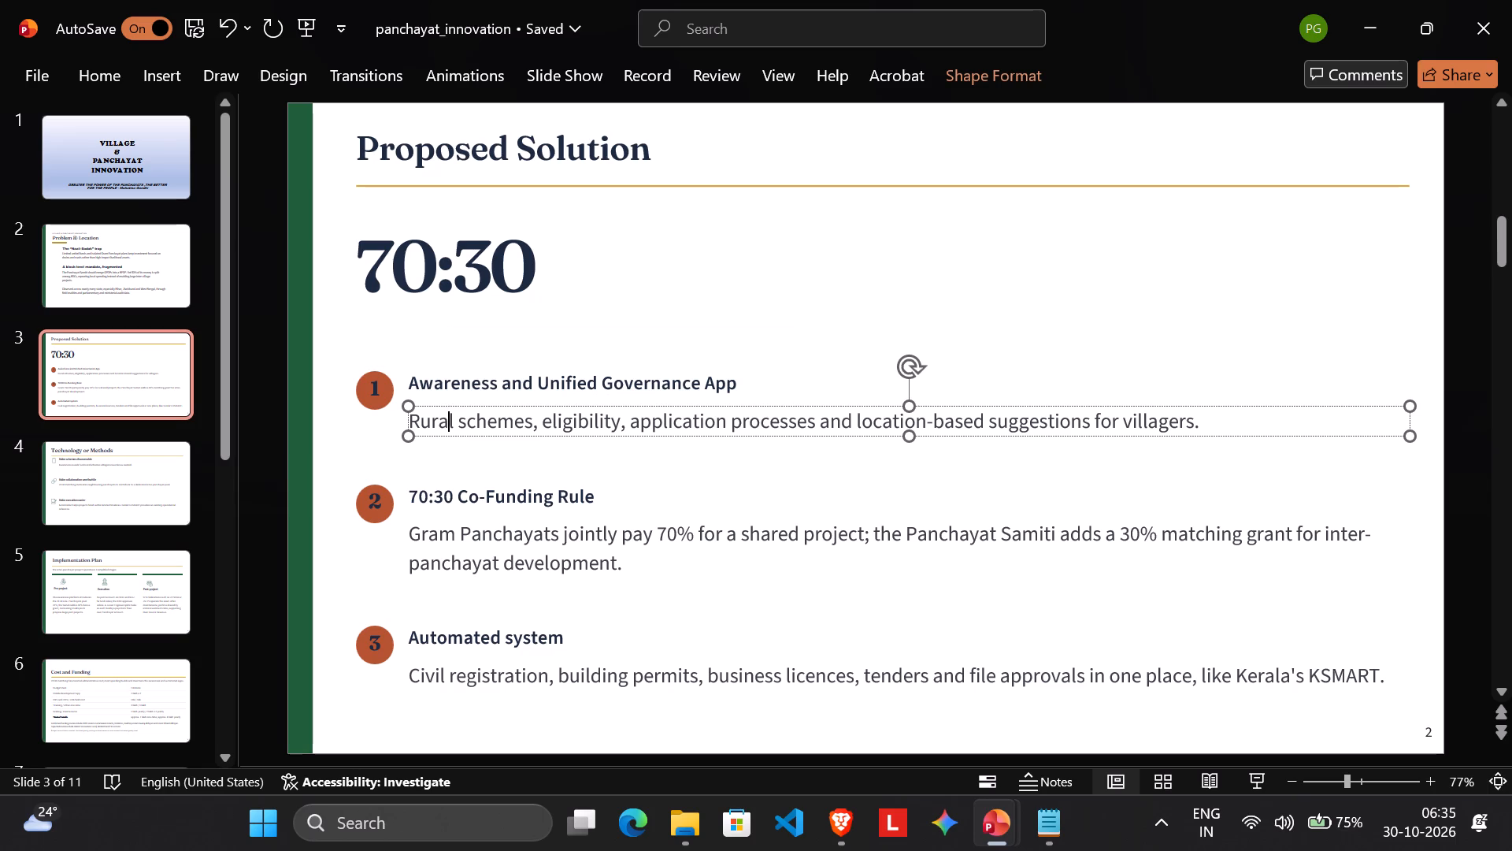
{"action": "double_click", "coordinate": [487, 424]}
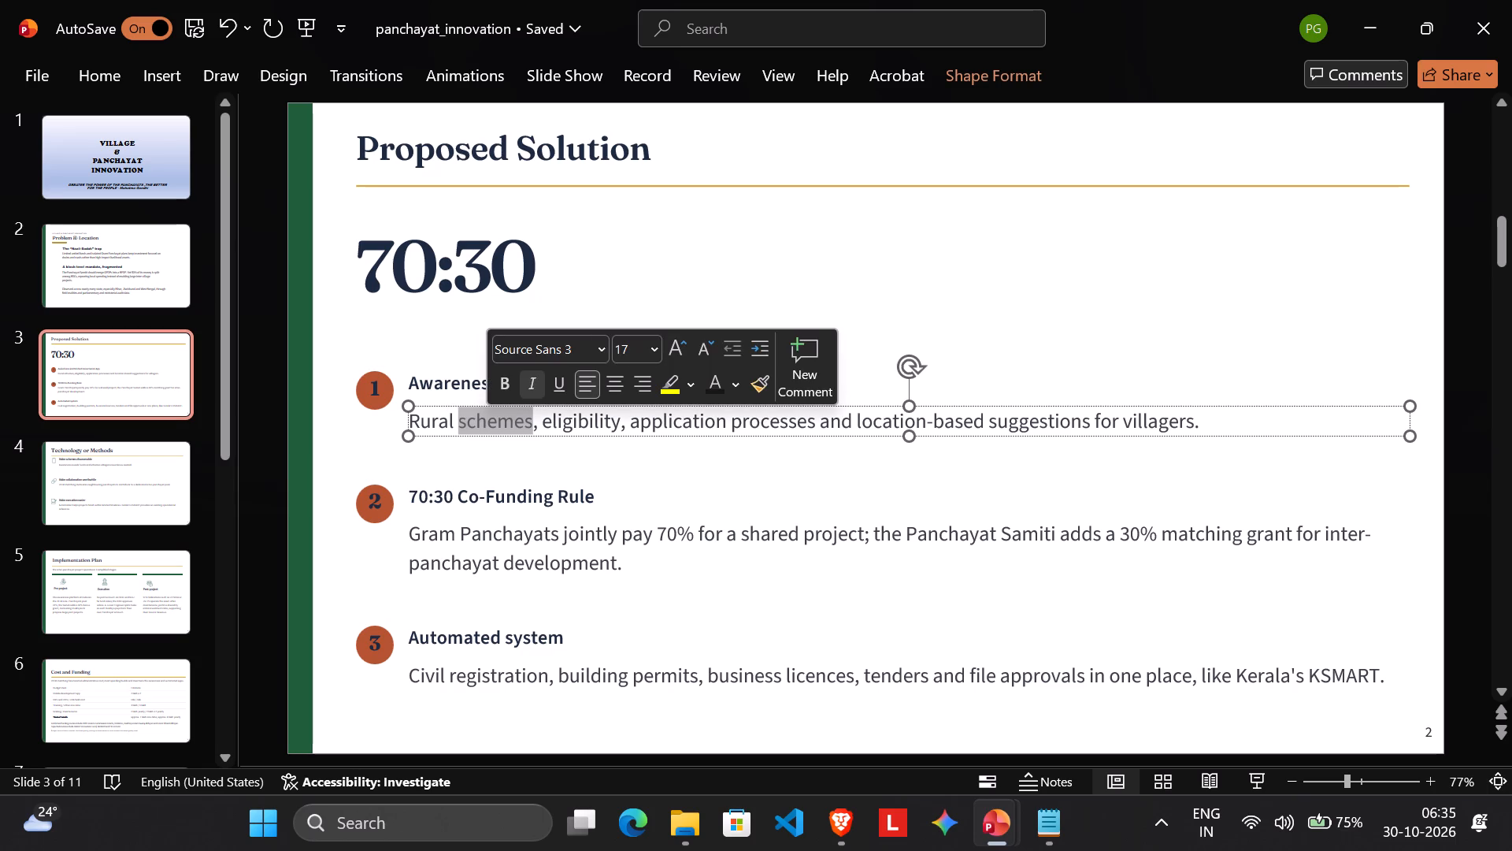
{"action": "double_click", "coordinate": [508, 536]}
{"action": "double_click", "coordinate": [480, 505]}
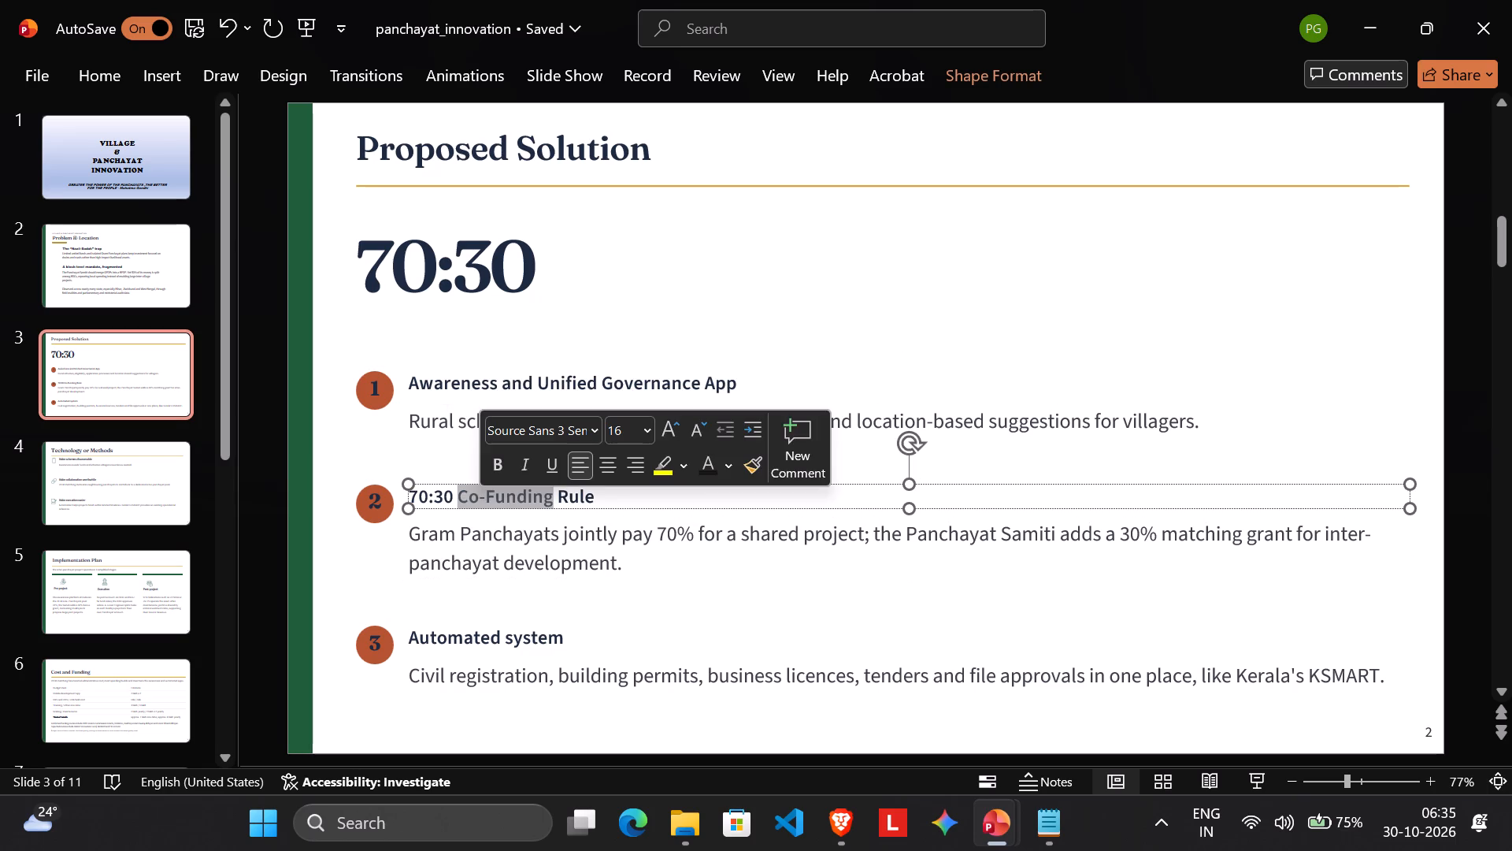
{"action": "double_click", "coordinate": [455, 292]}
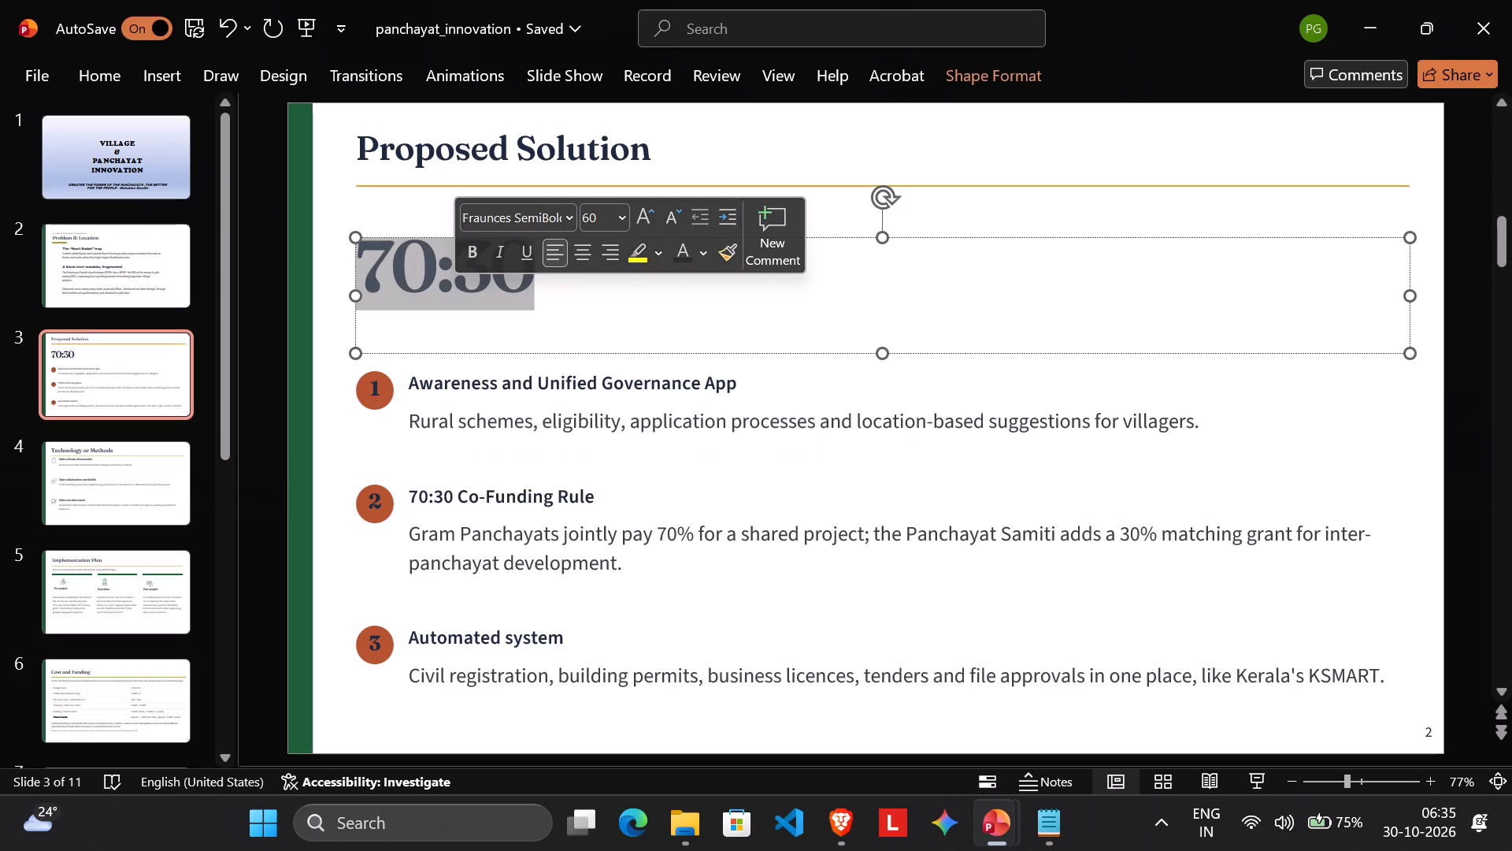
{"action": "left_click", "coordinate": [424, 169]}
{"action": "double_click", "coordinate": [417, 157]}
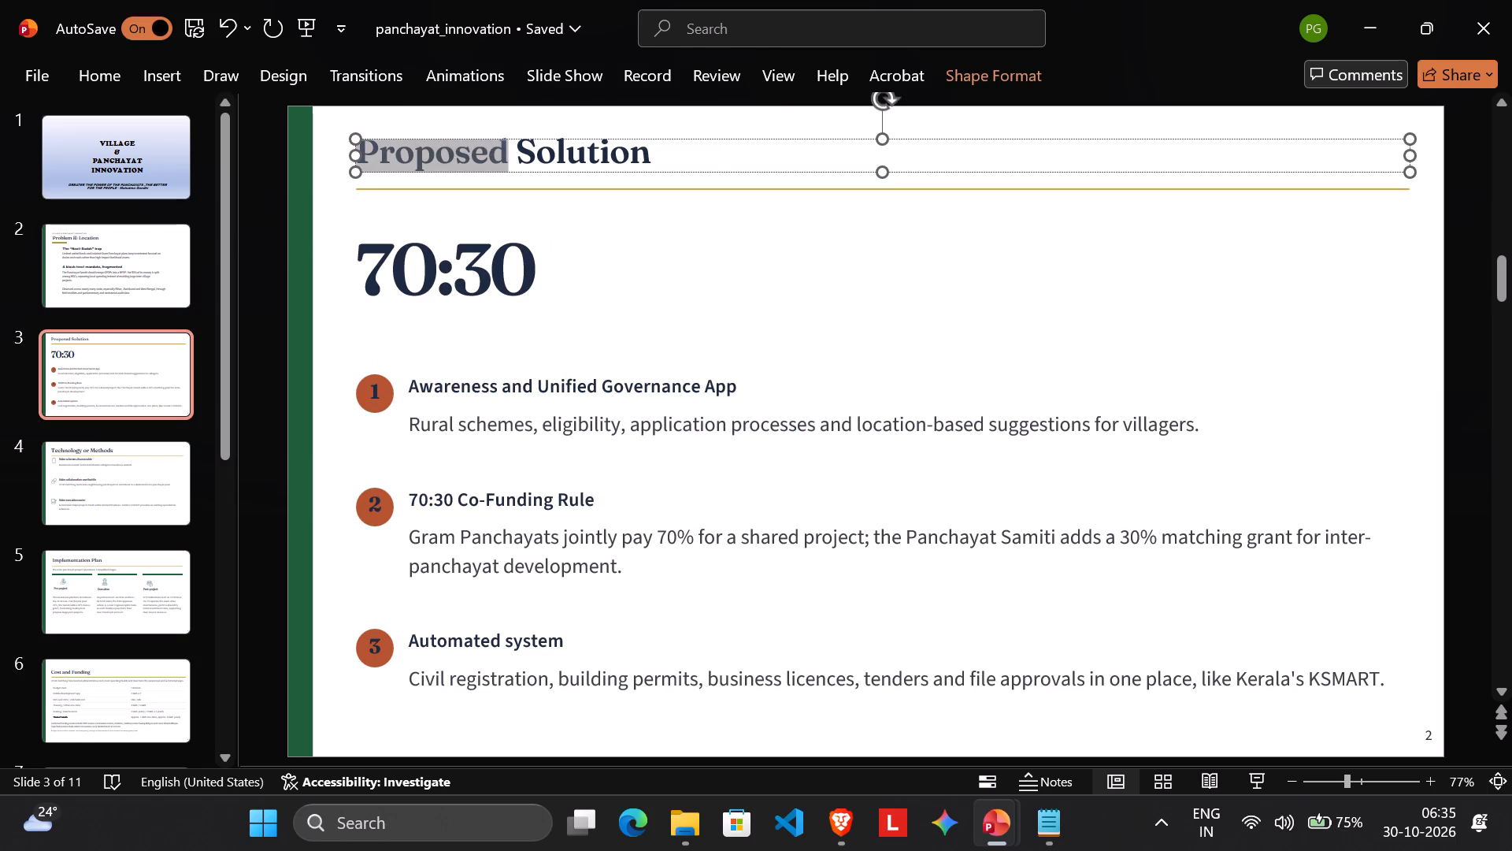
{"action": "left_click", "coordinate": [139, 232]}
{"action": "left_click", "coordinate": [176, 170]}
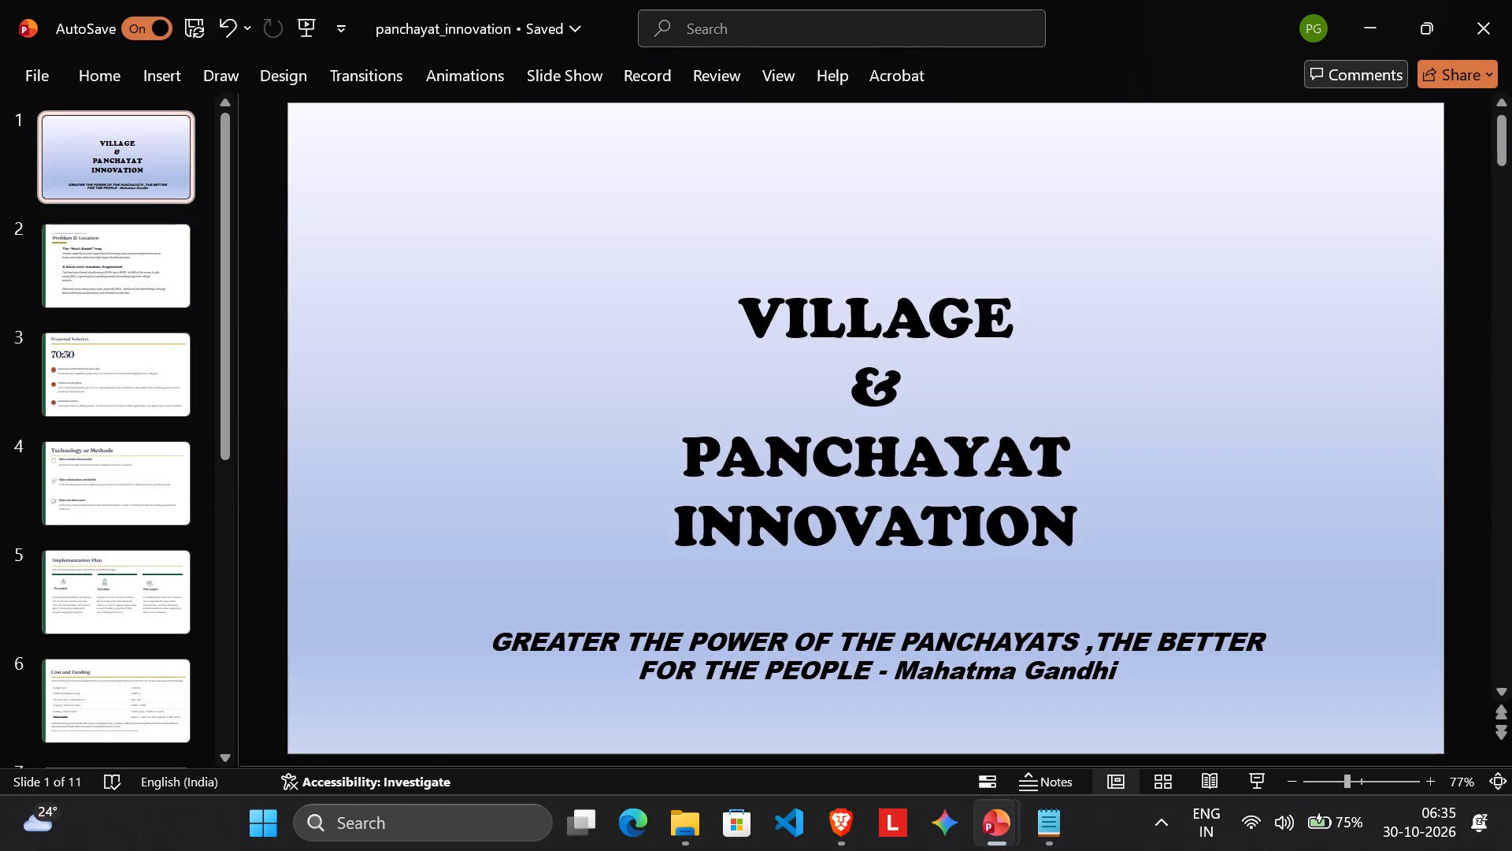
Set the paragraph under "A block-level mandate, fragmented" on slide 2 in the Arial font.
{"action": "left_click", "coordinate": [153, 243]}
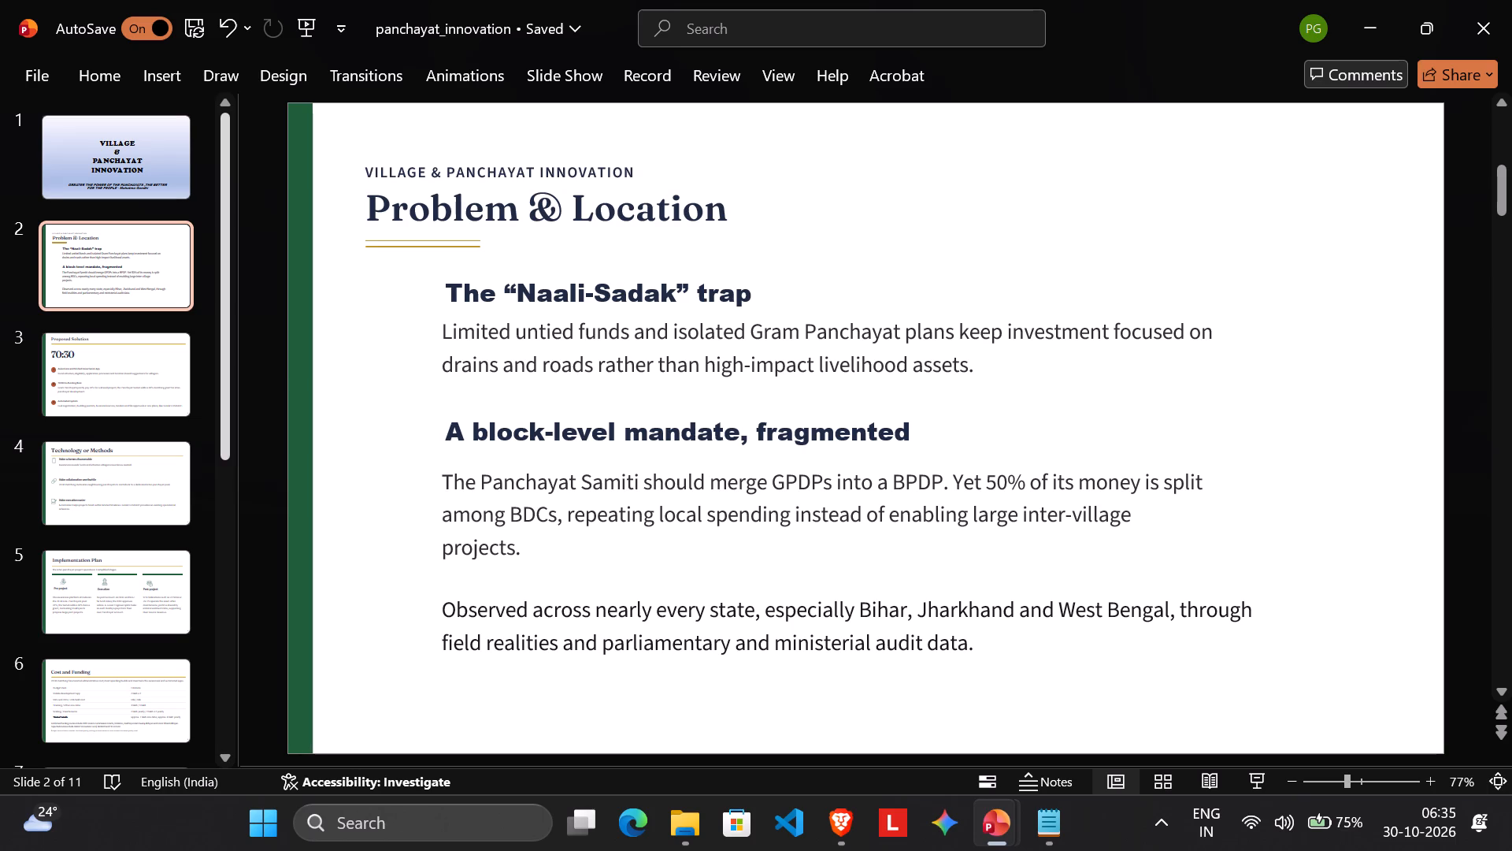
{"action": "left_click", "coordinate": [760, 294]}
{"action": "left_click", "coordinate": [583, 388]}
{"action": "triple_click", "coordinate": [583, 533]}
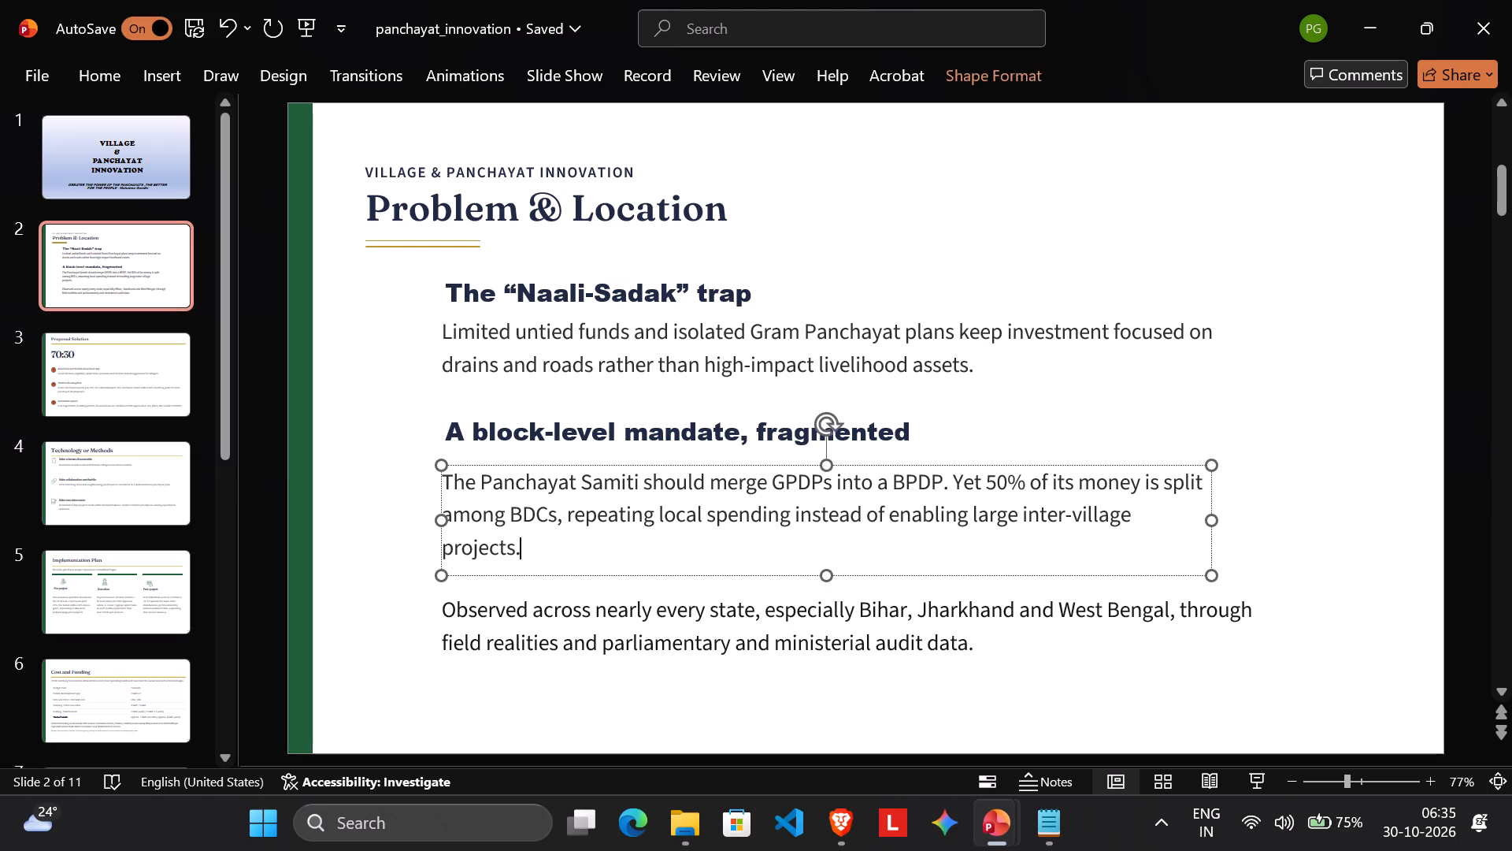
{"action": "triple_click", "coordinate": [543, 514]}
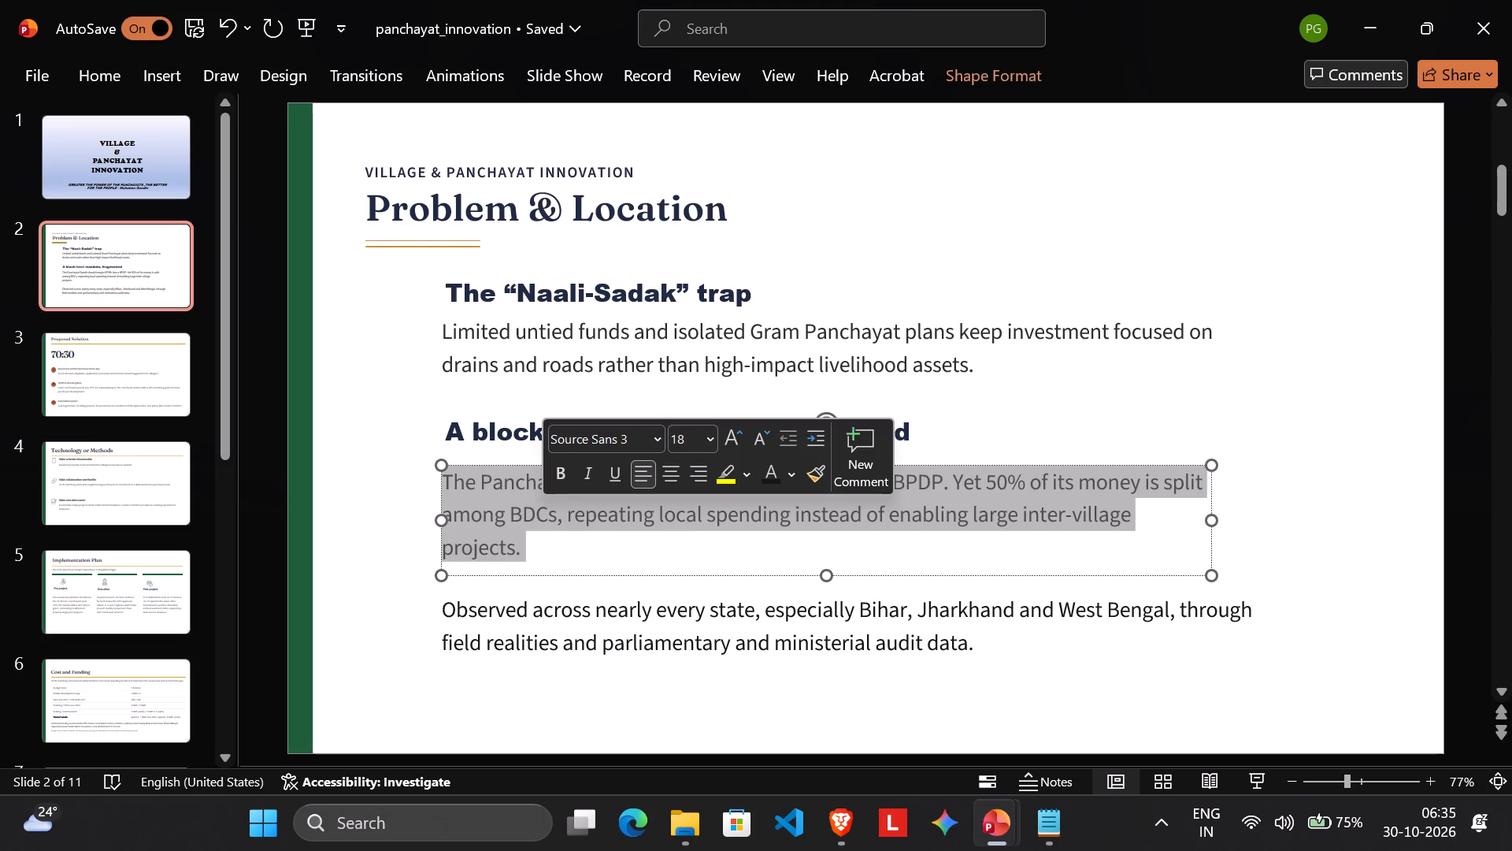
{"action": "left_click", "coordinate": [664, 439]}
{"action": "scroll", "coordinate": [633, 351], "scroll_direction": "up", "scroll_amount": 14}
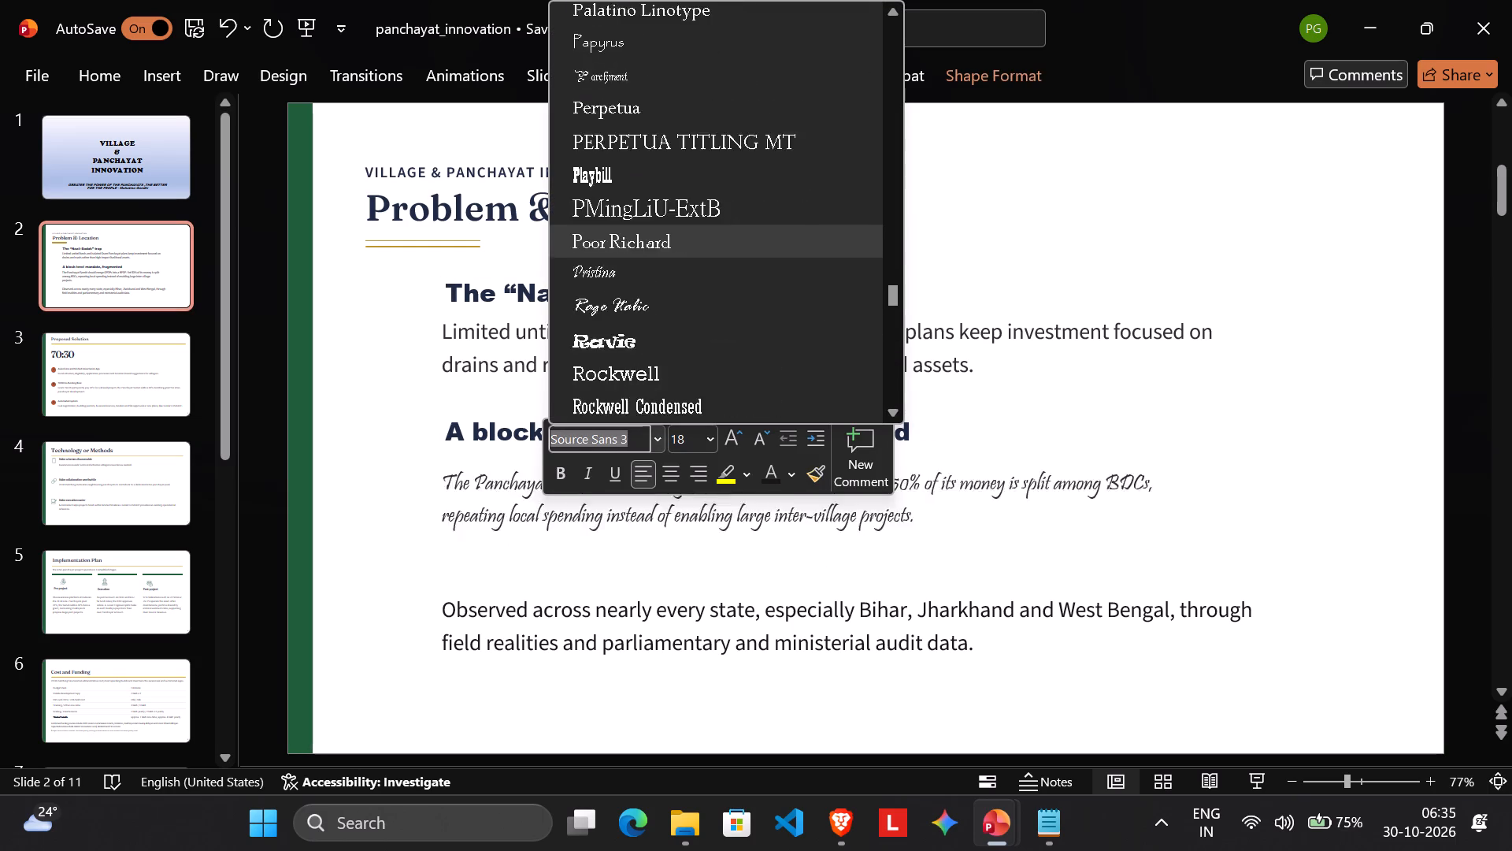
{"action": "scroll", "coordinate": [624, 247], "scroll_direction": "up", "scroll_amount": 20}
{"action": "scroll", "coordinate": [624, 247], "scroll_direction": "up", "scroll_amount": 20}
{"action": "scroll", "coordinate": [624, 247], "scroll_direction": "up", "scroll_amount": 1}
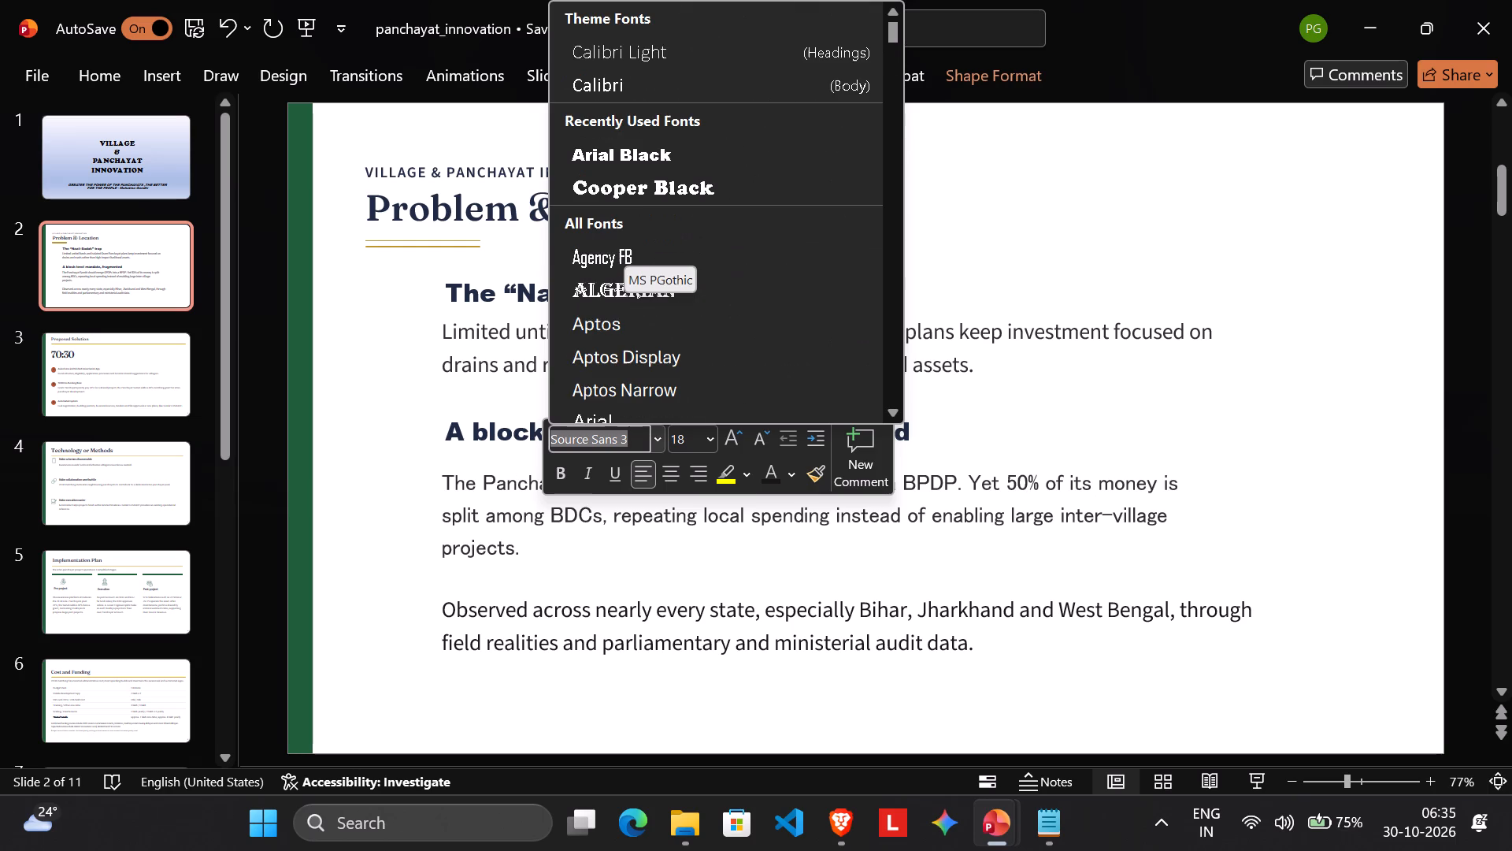
{"action": "scroll", "coordinate": [624, 242], "scroll_direction": "up", "scroll_amount": 2}
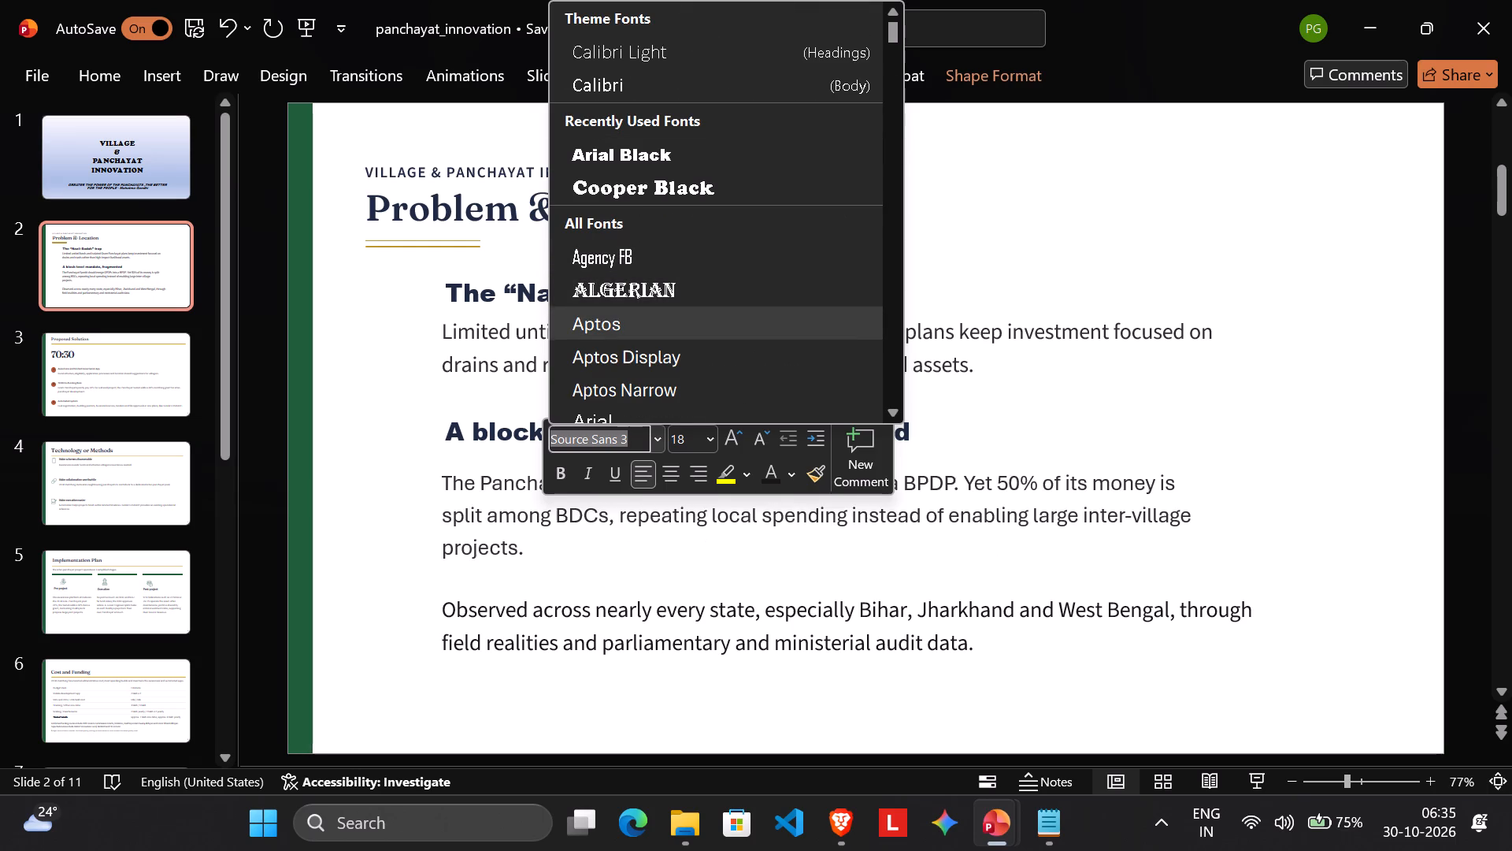
{"action": "scroll", "coordinate": [665, 331], "scroll_direction": "down", "scroll_amount": 1}
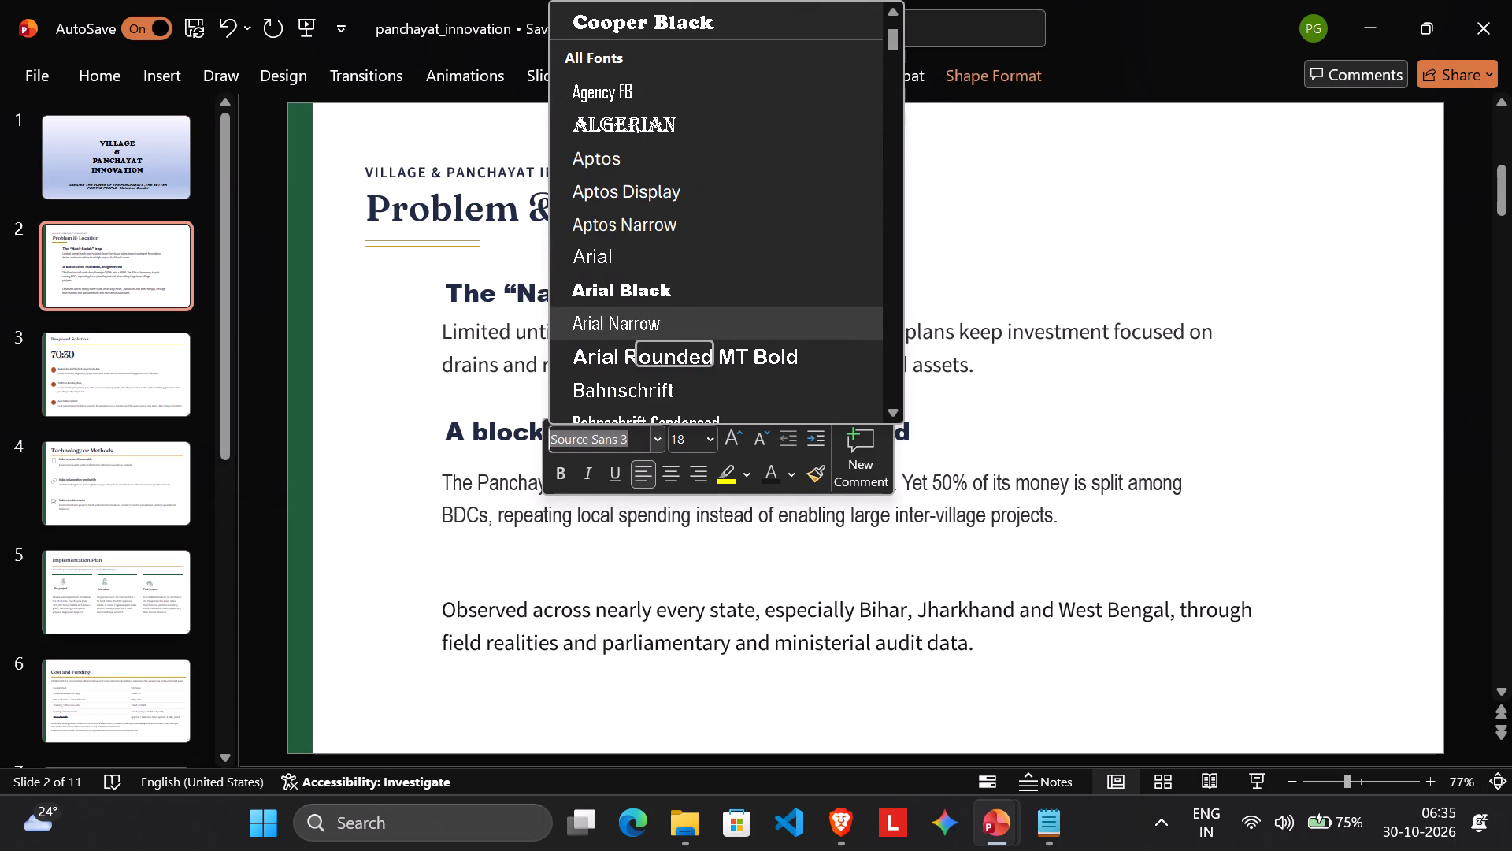
{"action": "left_click", "coordinate": [626, 262]}
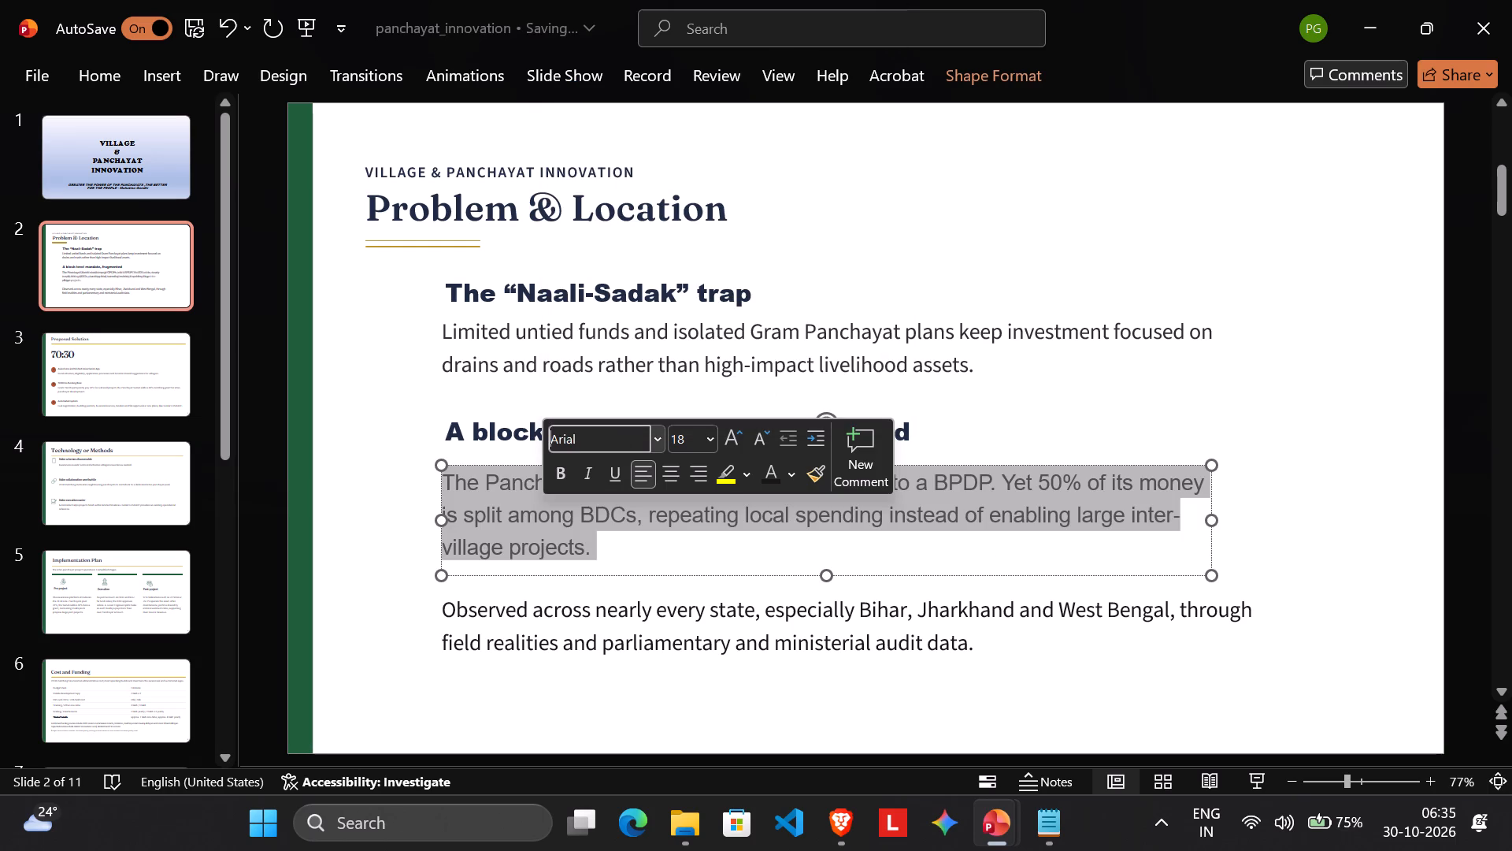
Set the paragraph under "The “Naali-Sadak” trap" on slide 2 in the Arial font.
{"action": "double_click", "coordinate": [498, 336]}
{"action": "triple_click", "coordinate": [532, 361]}
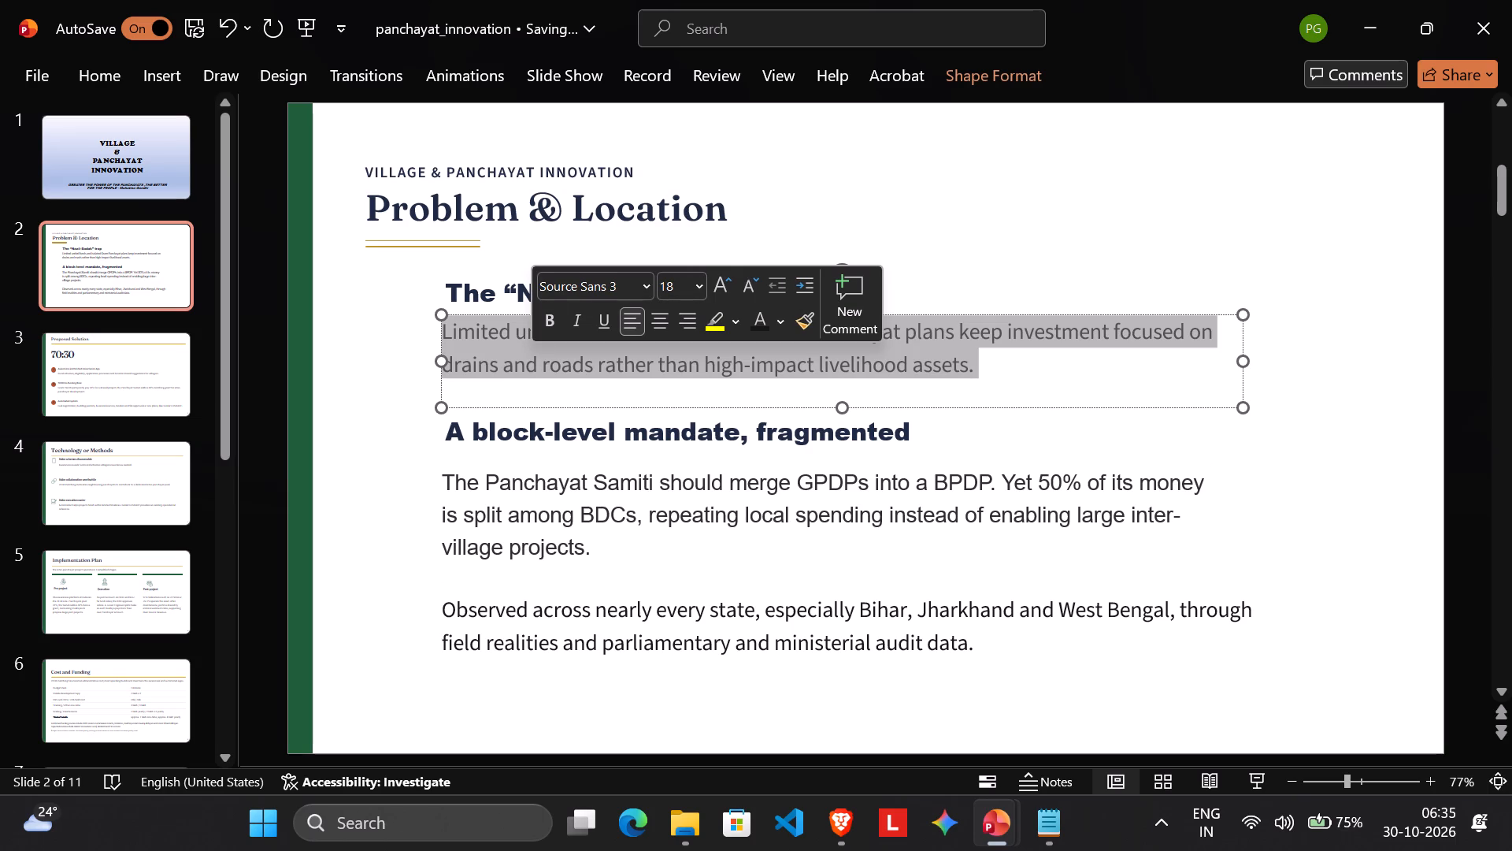
{"action": "left_click", "coordinate": [619, 292]}
{"action": "left_click", "coordinate": [652, 288]}
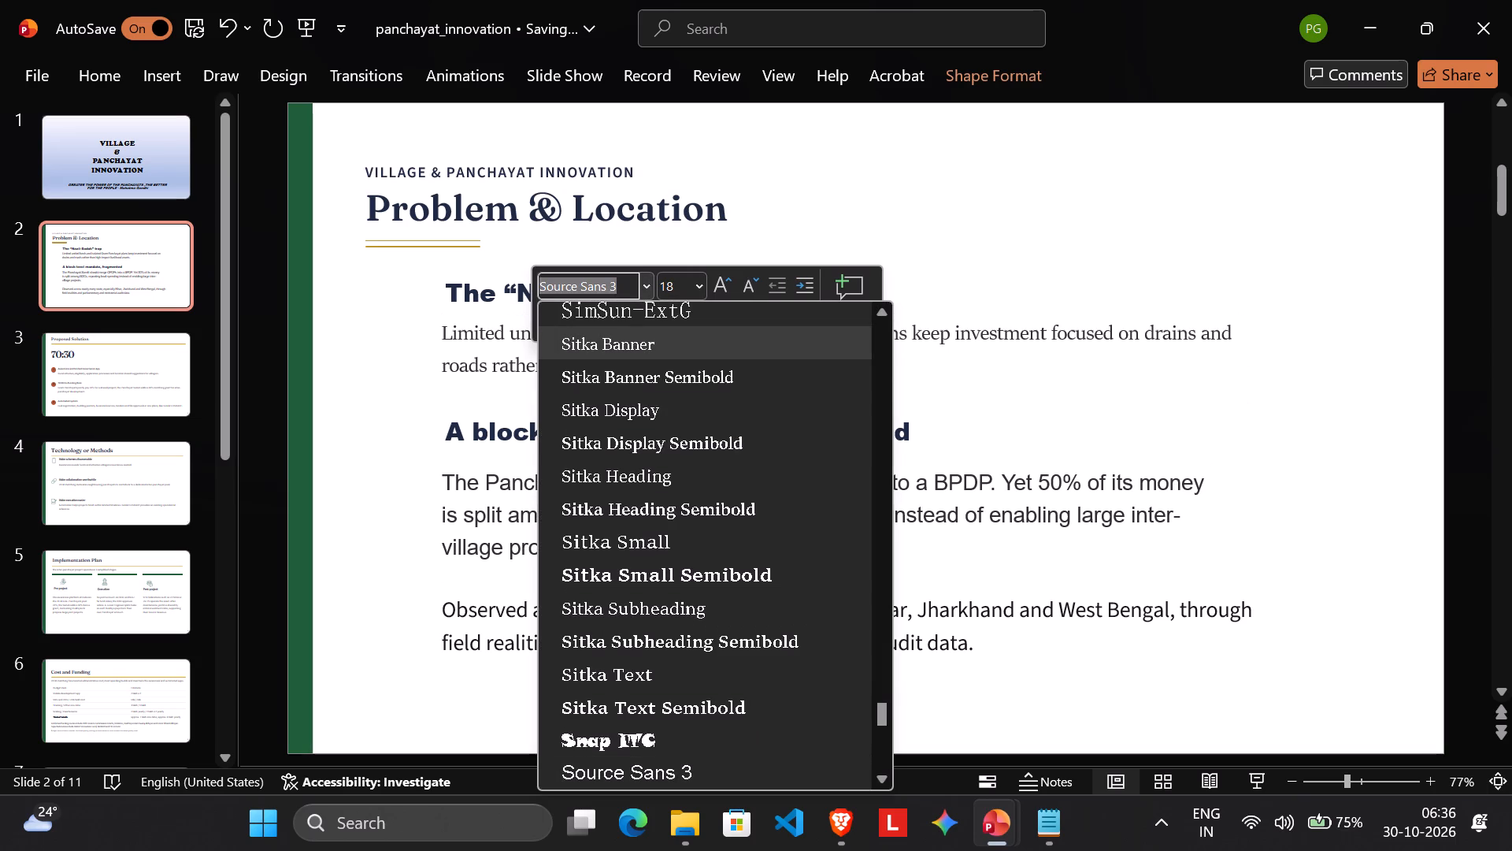
{"action": "left_click", "coordinate": [876, 333]}
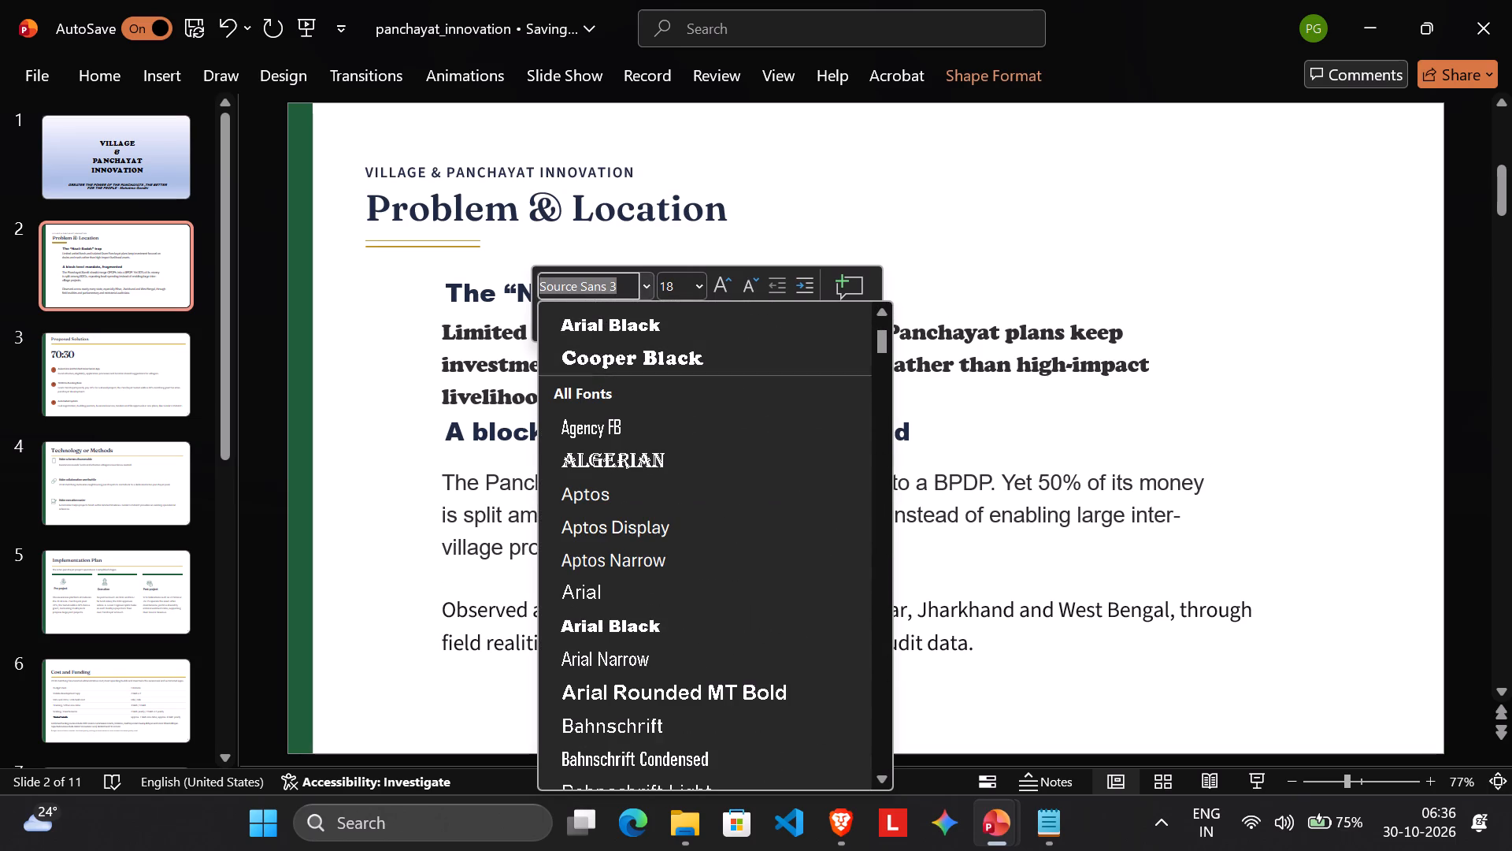
{"action": "scroll", "coordinate": [668, 389], "scroll_direction": "up", "scroll_amount": 3}
{"action": "left_click", "coordinate": [644, 460]}
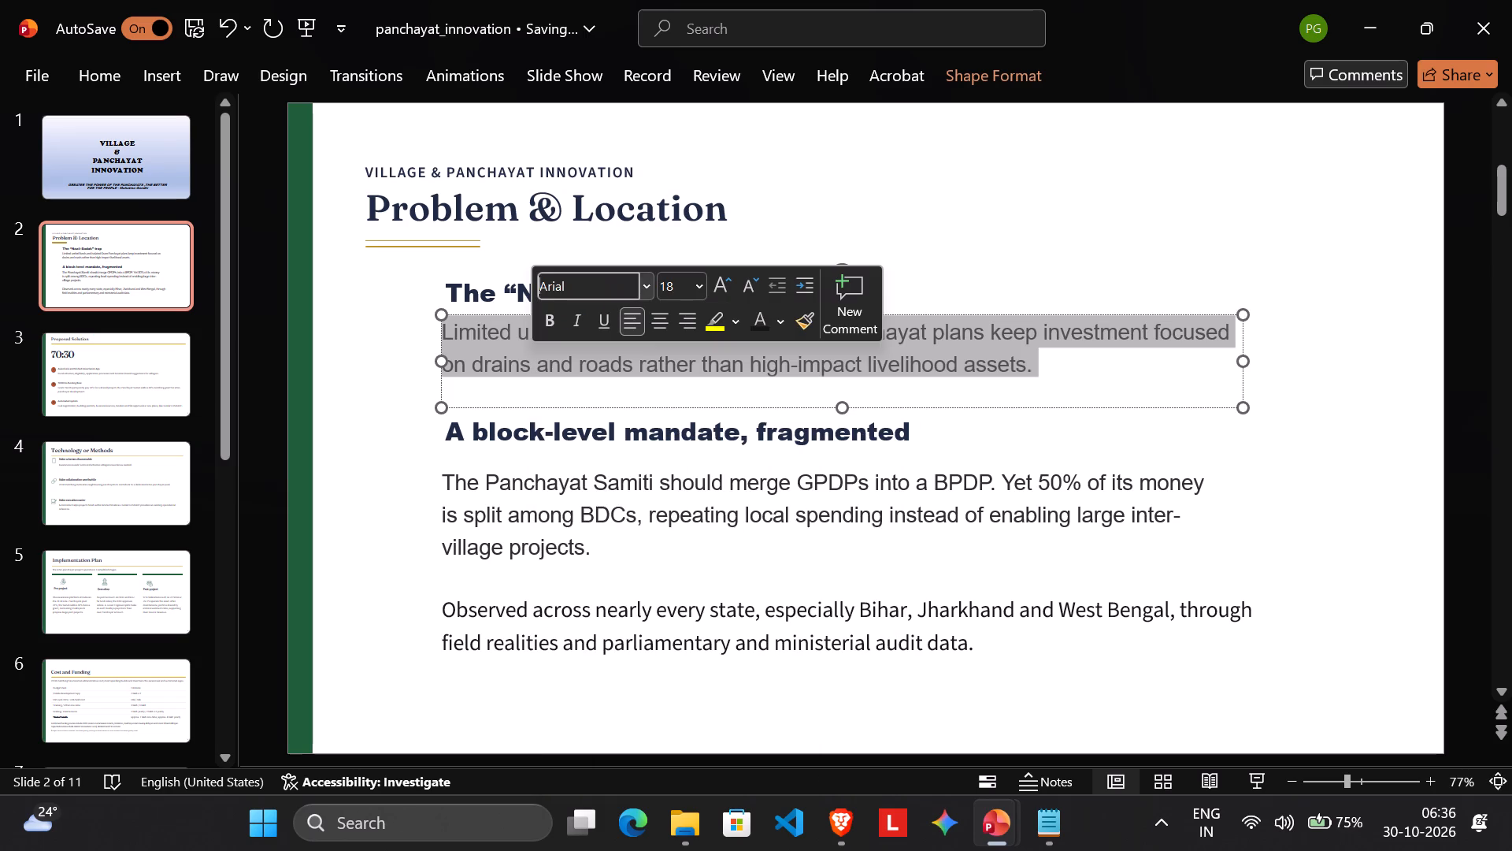
Set slide 2's closing paragraph, starting "Observed across nearly every state", in the Arial font.
{"action": "triple_click", "coordinate": [642, 625]}
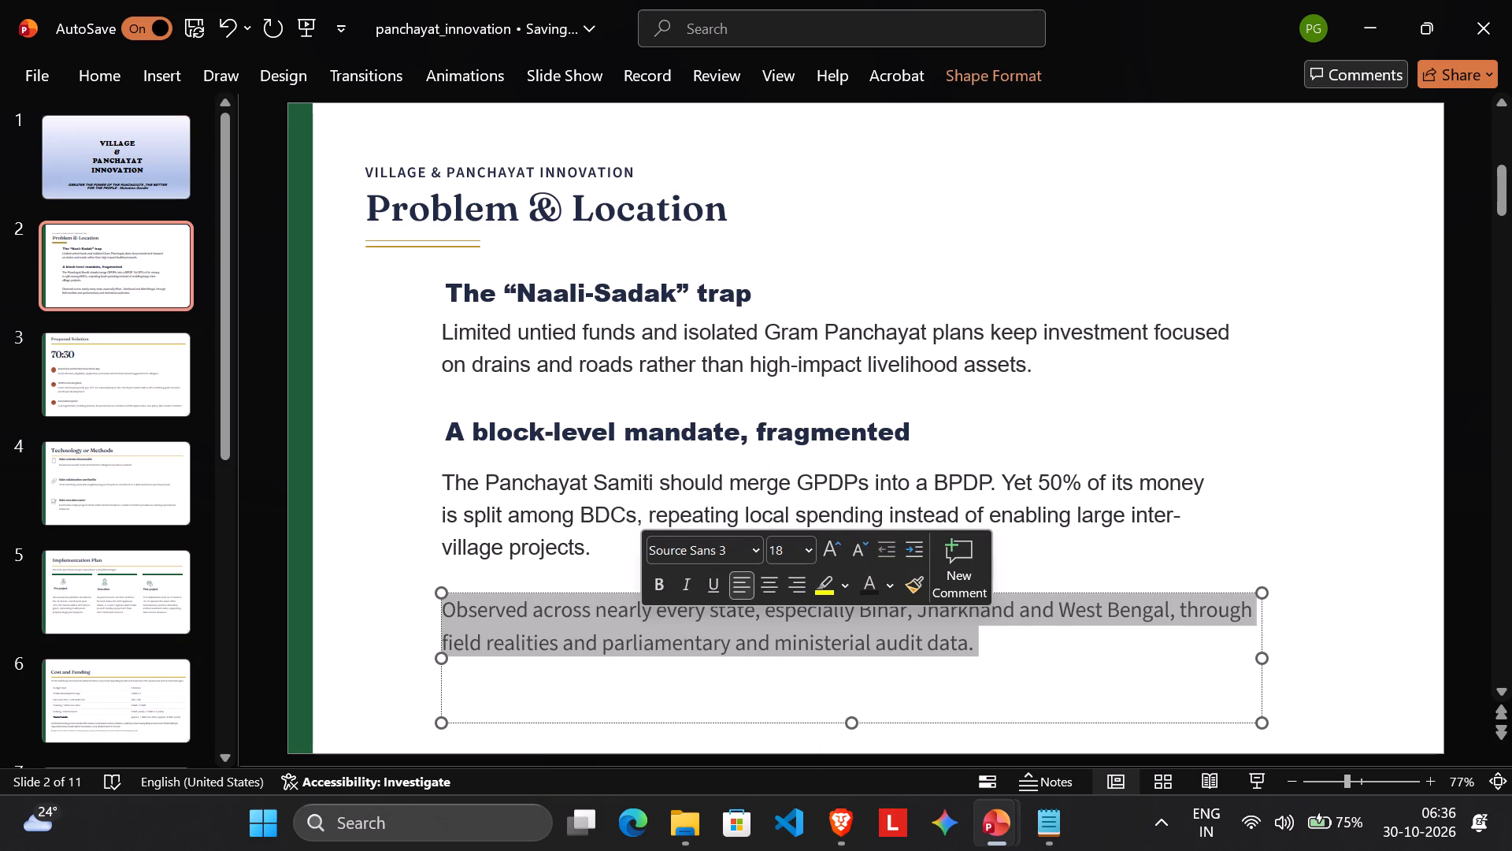
{"action": "left_click", "coordinate": [763, 548]}
{"action": "scroll", "coordinate": [773, 364], "scroll_direction": "up", "scroll_amount": 17}
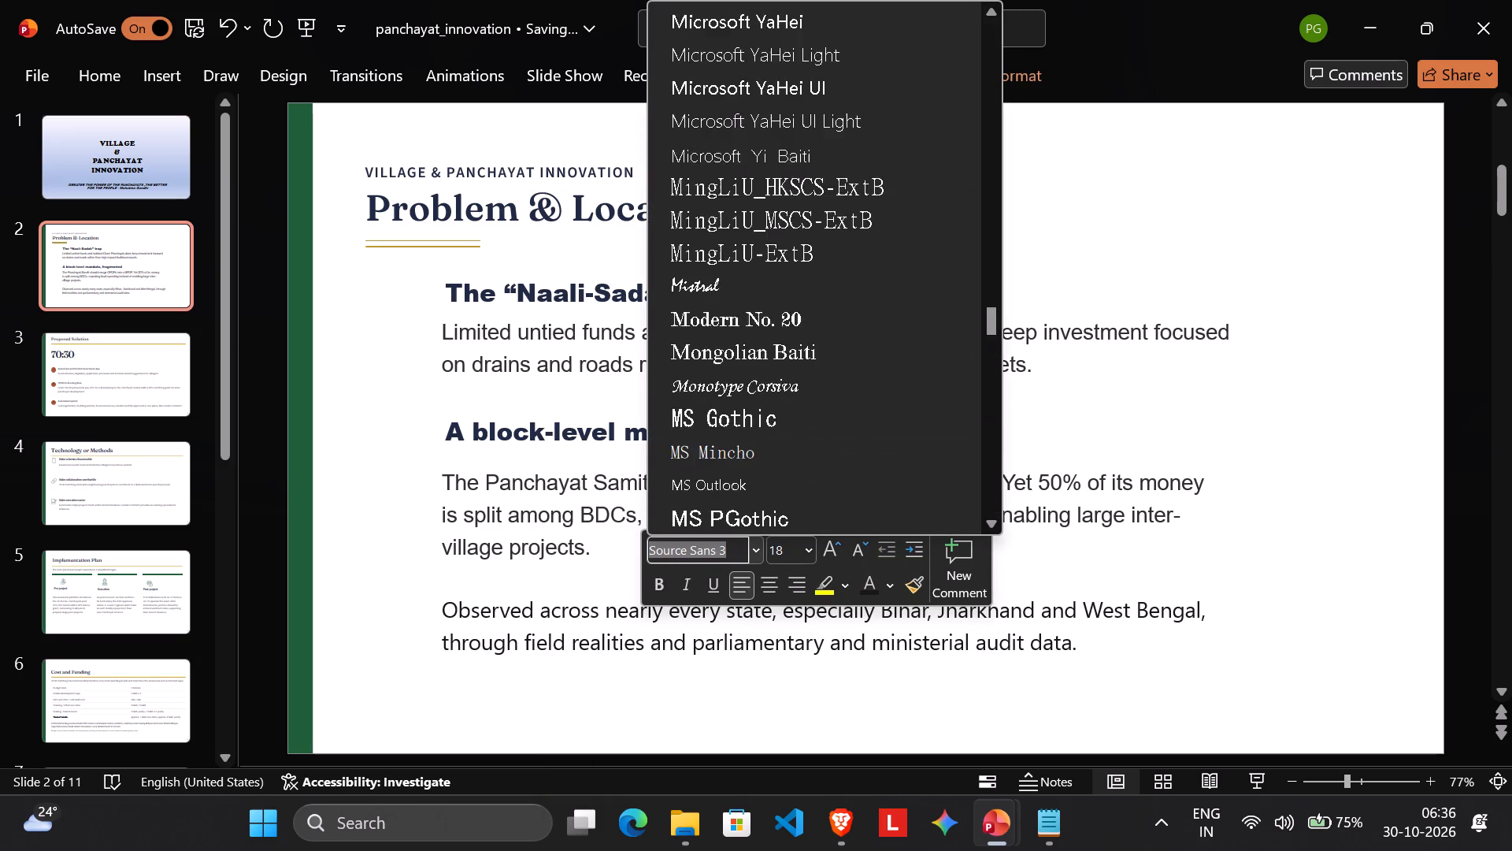
{"action": "scroll", "coordinate": [775, 362], "scroll_direction": "up", "scroll_amount": 20}
{"action": "scroll", "coordinate": [775, 362], "scroll_direction": "up", "scroll_amount": 16}
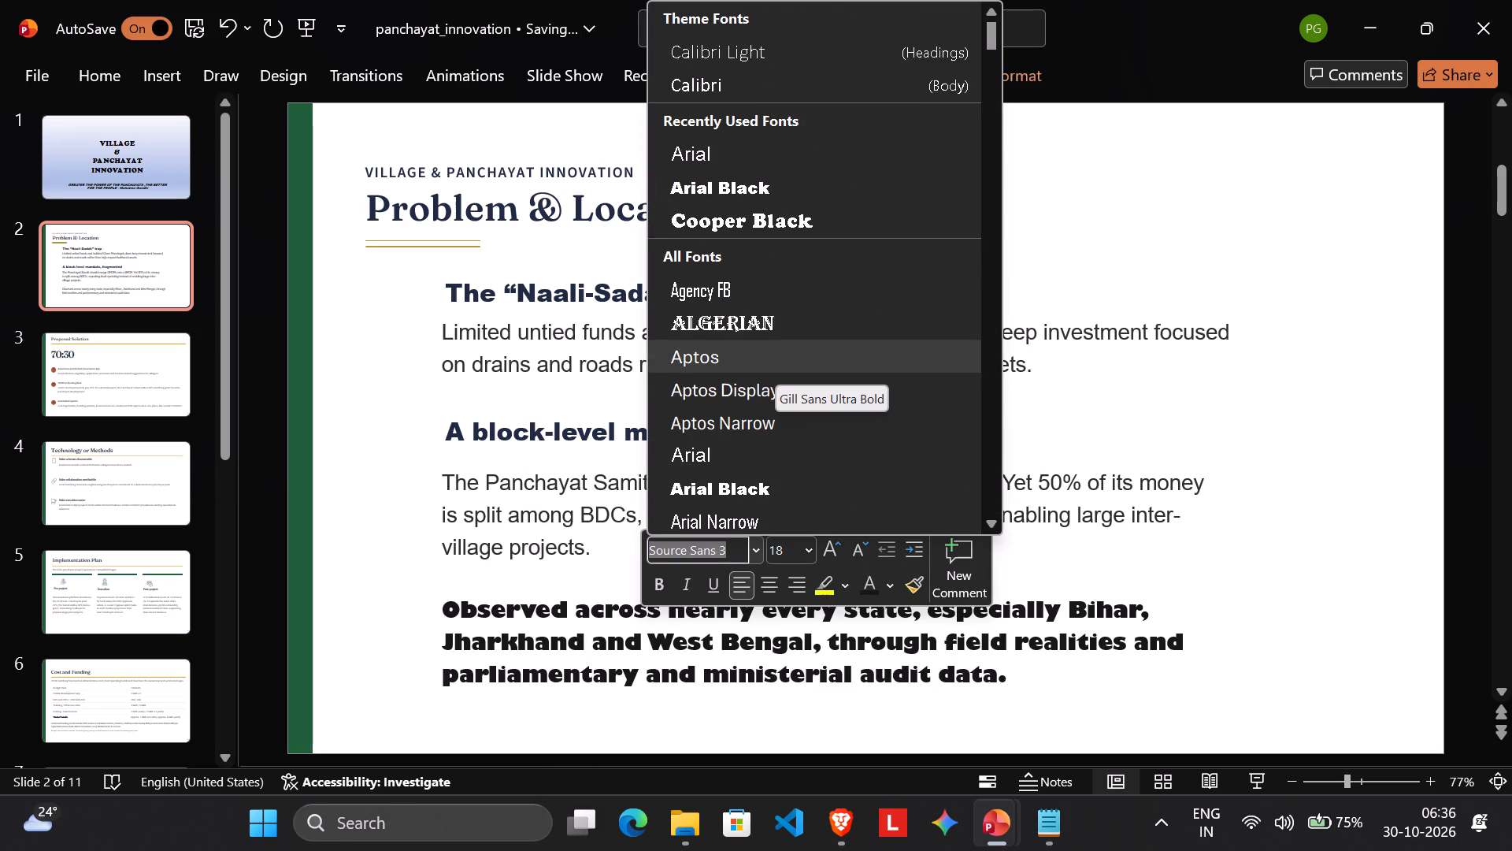
{"action": "left_click", "coordinate": [728, 136]}
{"action": "left_click", "coordinate": [728, 151]}
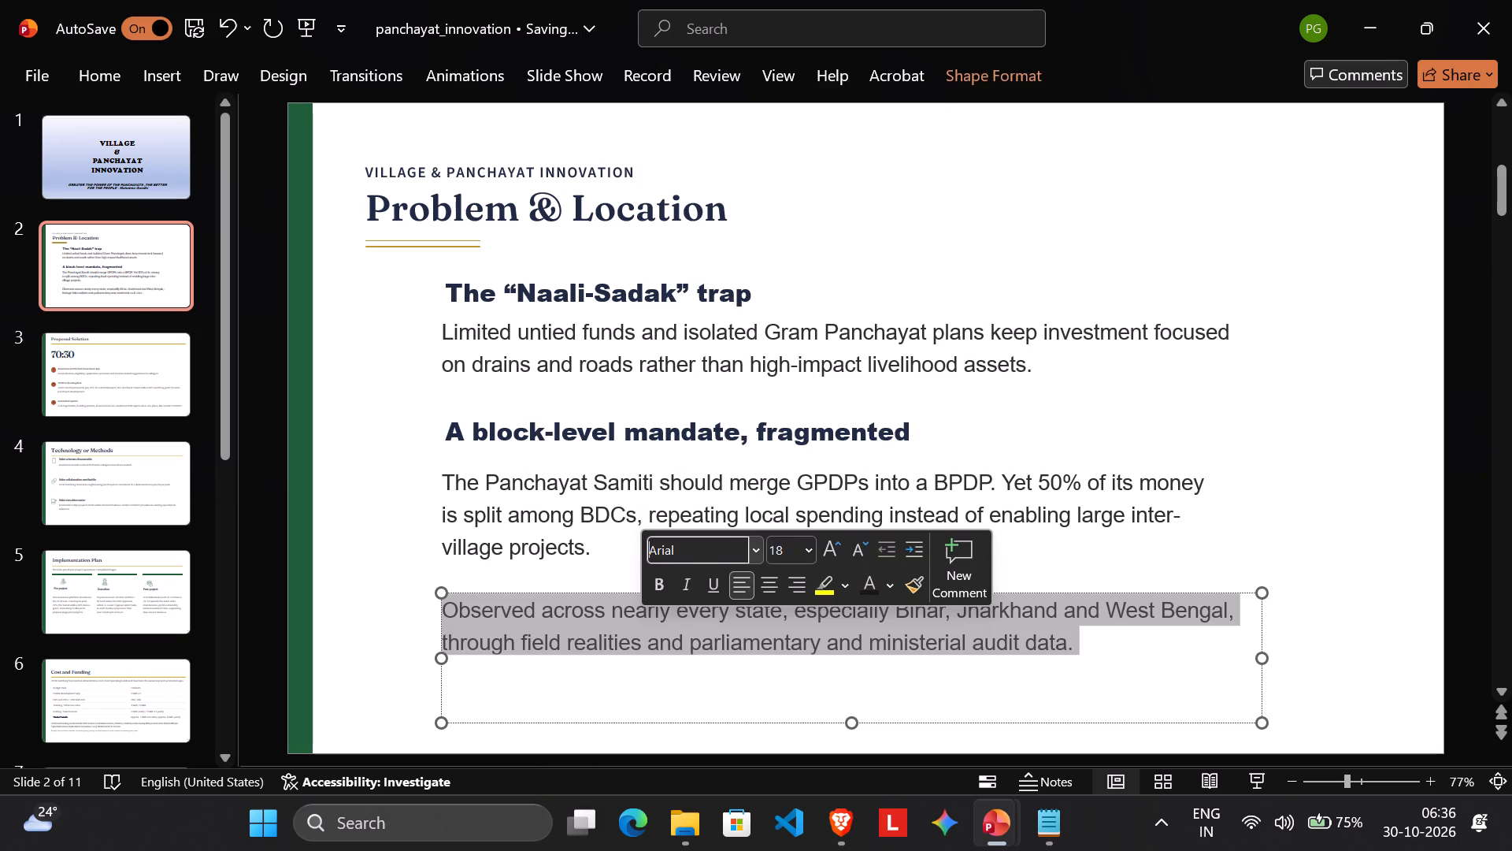
{"action": "left_click", "coordinate": [395, 552]}
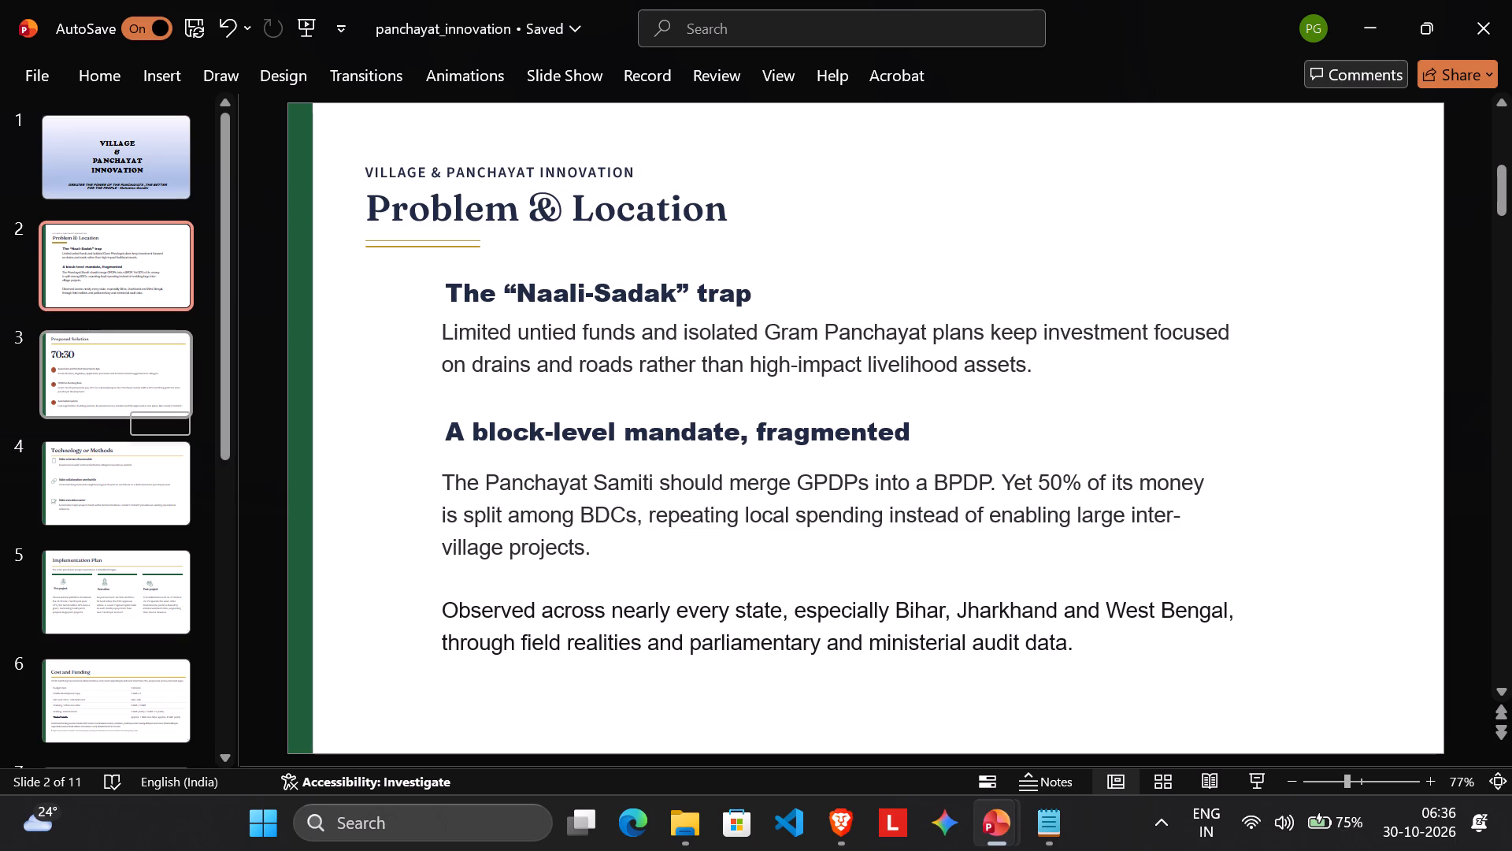
Set slide 2's title "Problem & Location" in the Cooper Black font.
{"action": "triple_click", "coordinate": [443, 202]}
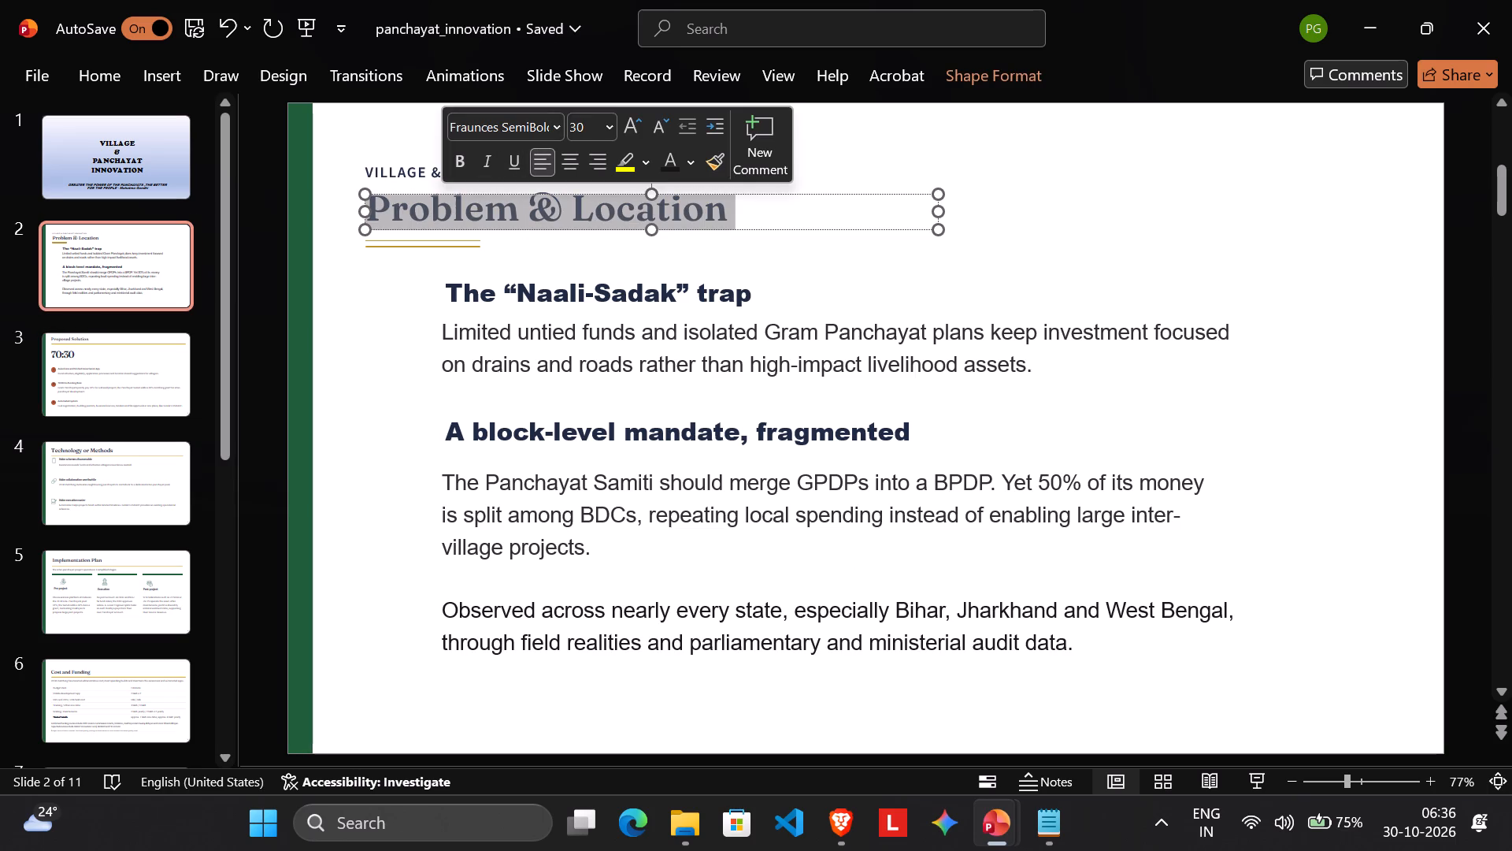
{"action": "left_click", "coordinate": [558, 127]}
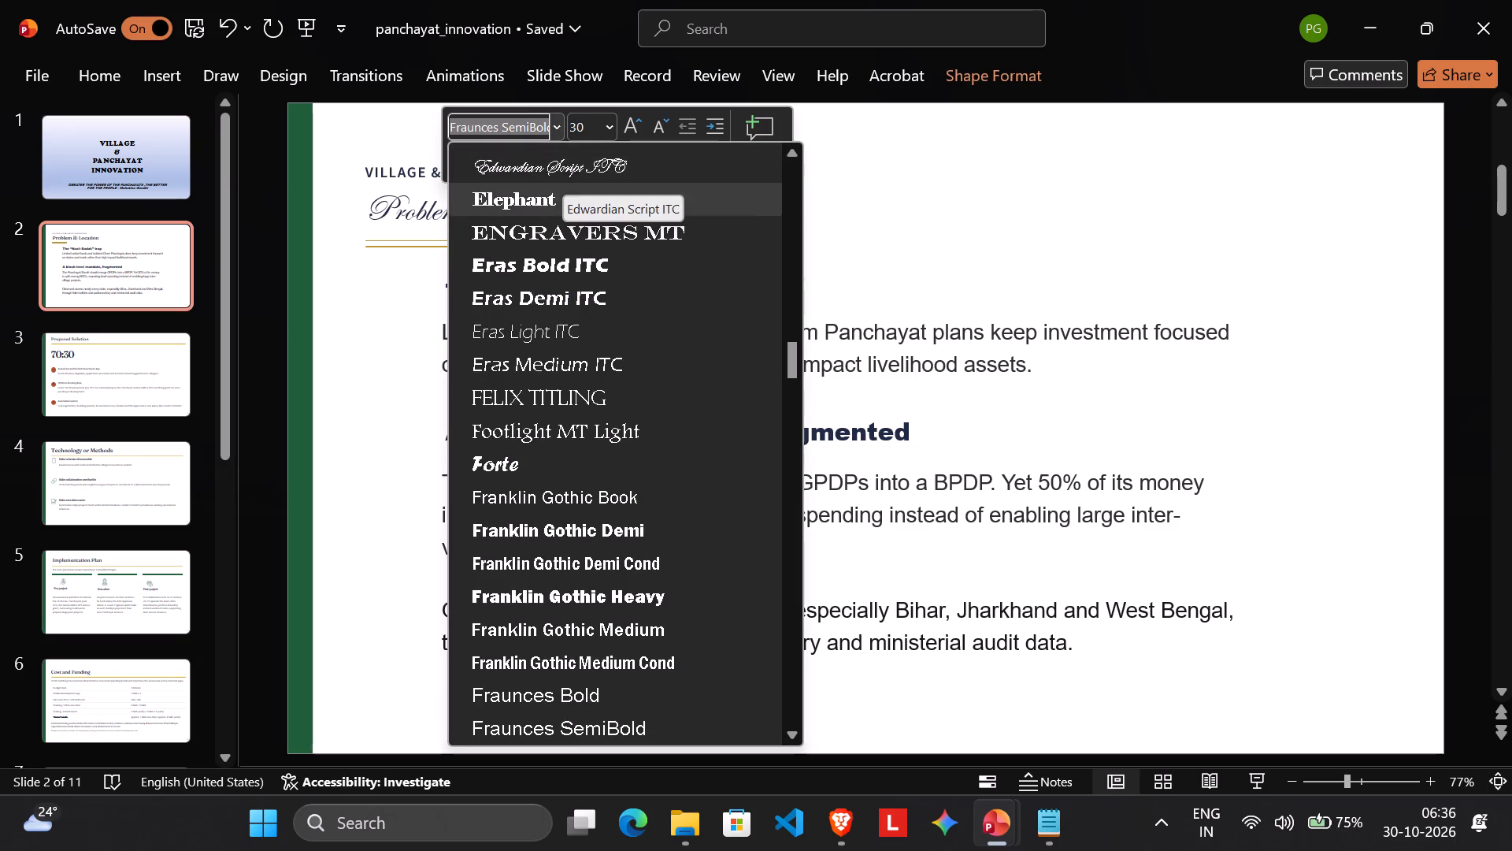
{"action": "scroll", "coordinate": [631, 292], "scroll_direction": "up", "scroll_amount": 16}
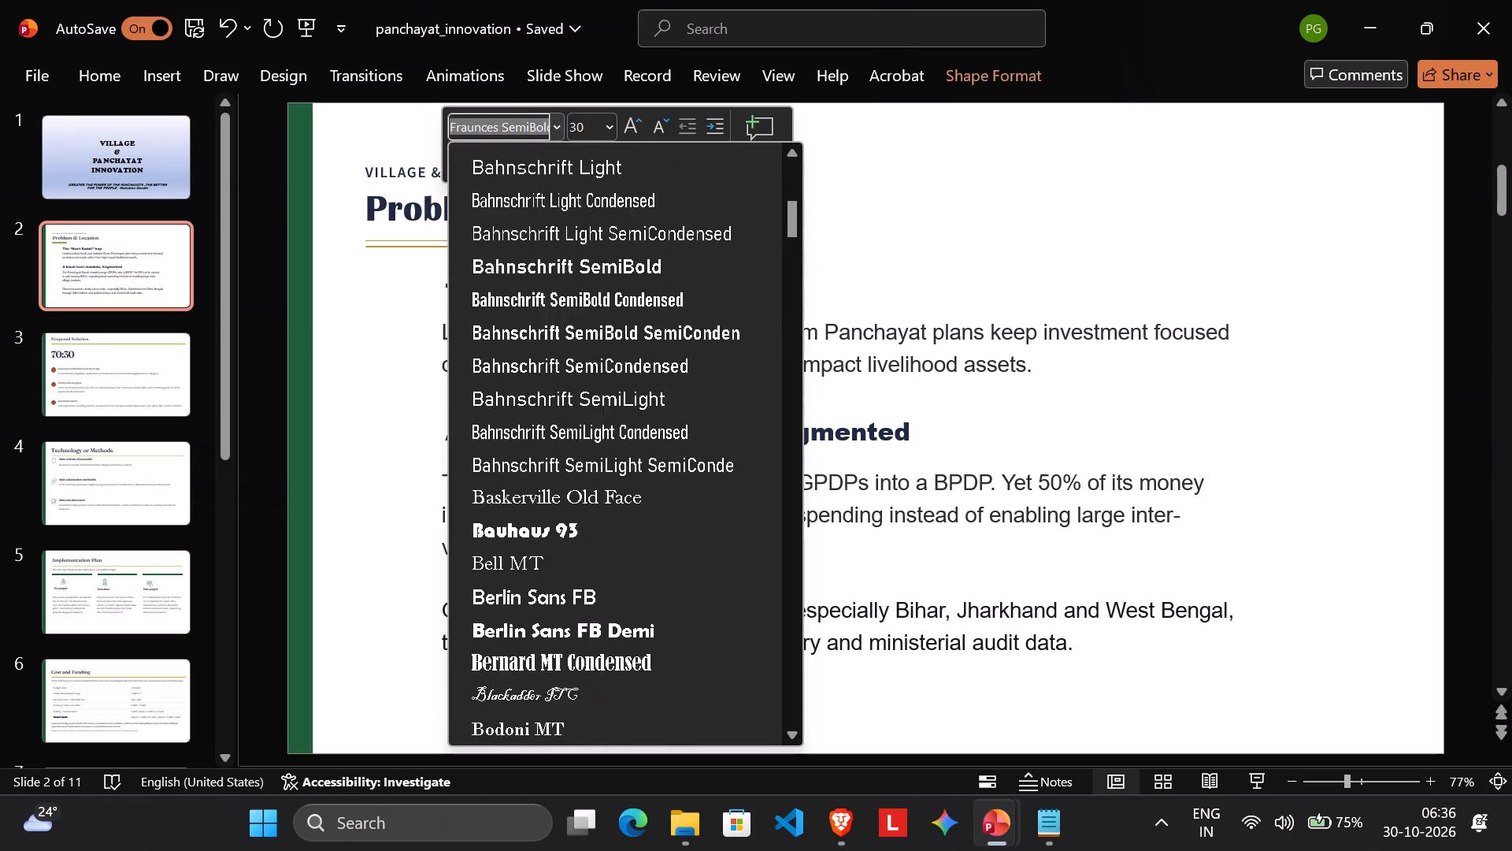
{"action": "scroll", "coordinate": [637, 320], "scroll_direction": "up", "scroll_amount": 7}
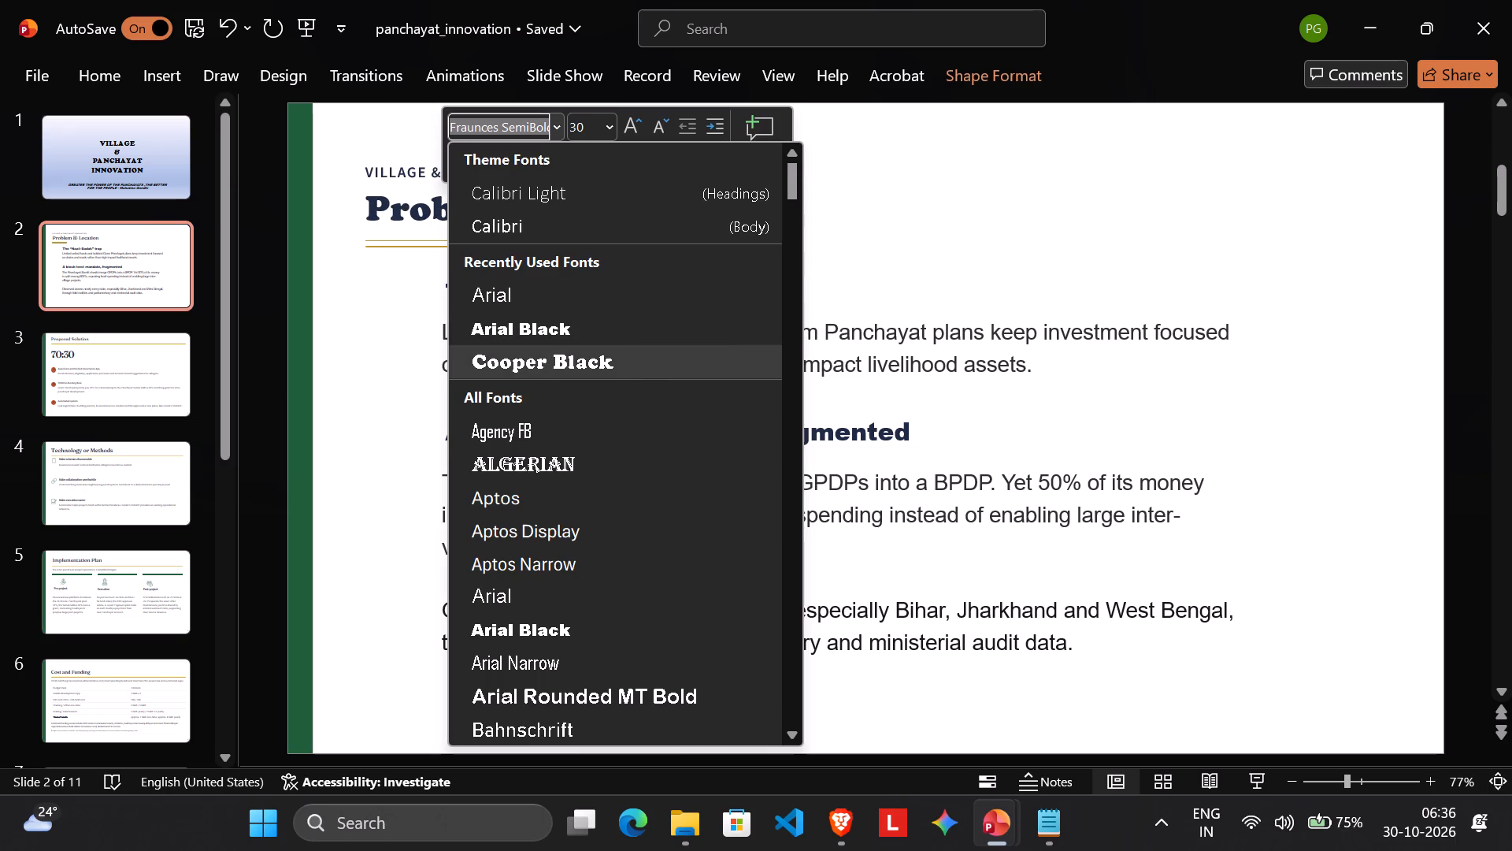
{"action": "left_click", "coordinate": [573, 372]}
{"action": "left_click", "coordinate": [680, 253]}
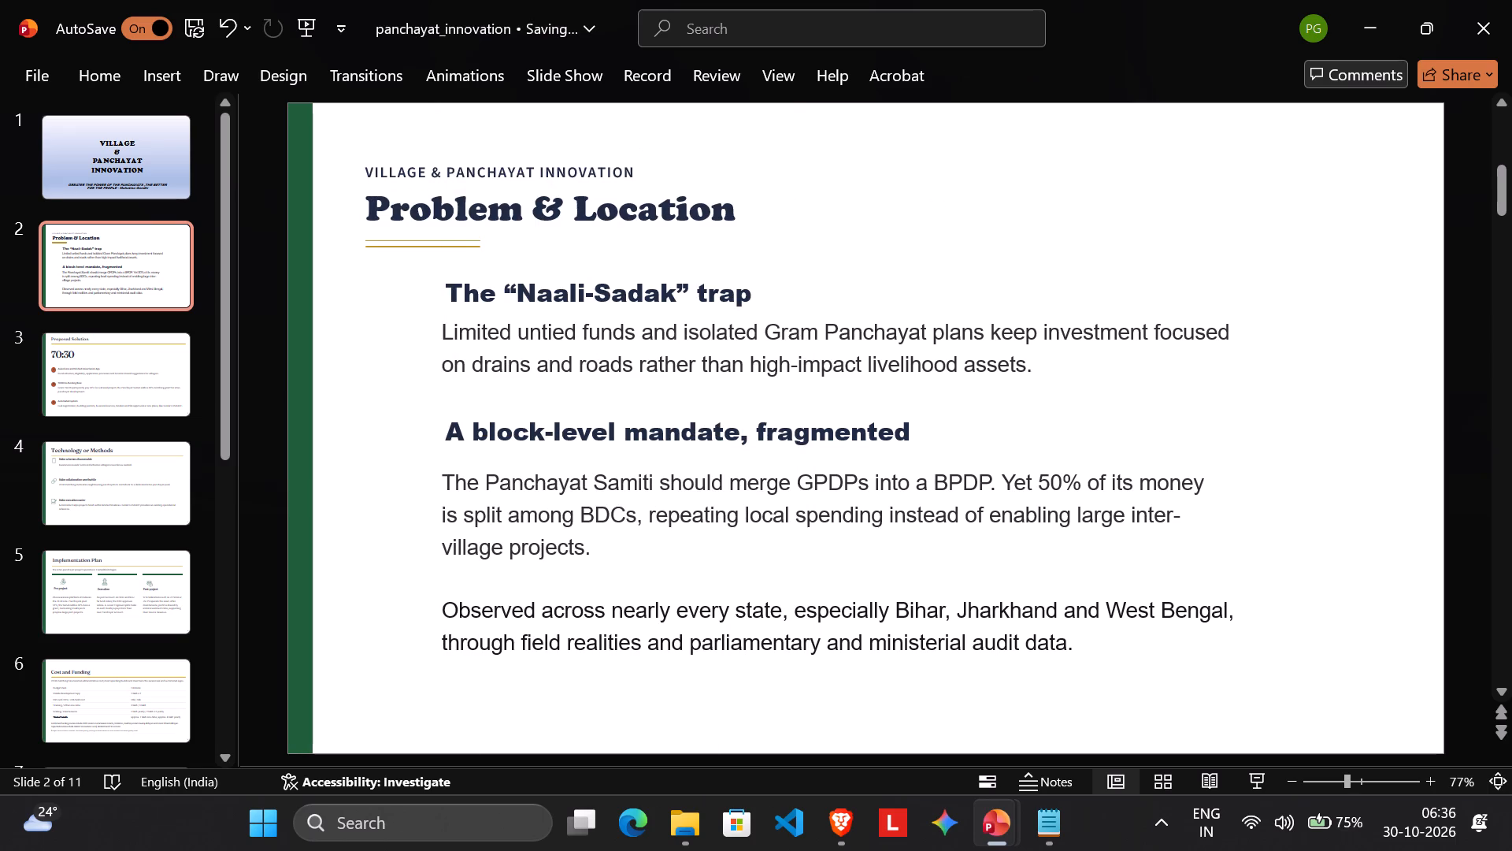
Delete both gold decorative lines beneath the "Problem & Location" title on slide 2.
{"action": "left_click", "coordinate": [450, 246]}
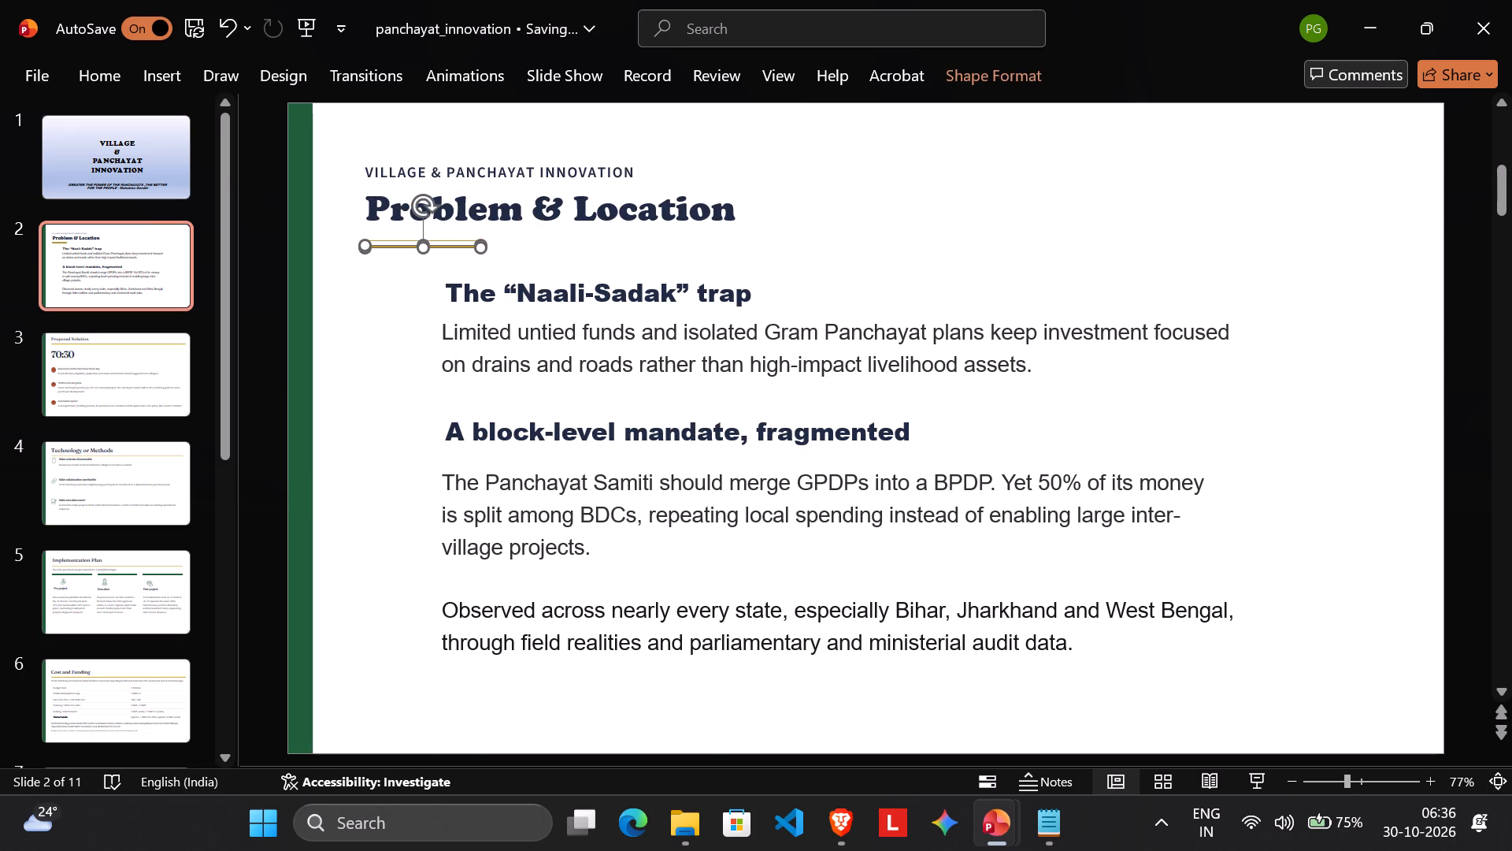
{"action": "key", "text": "Delete"}
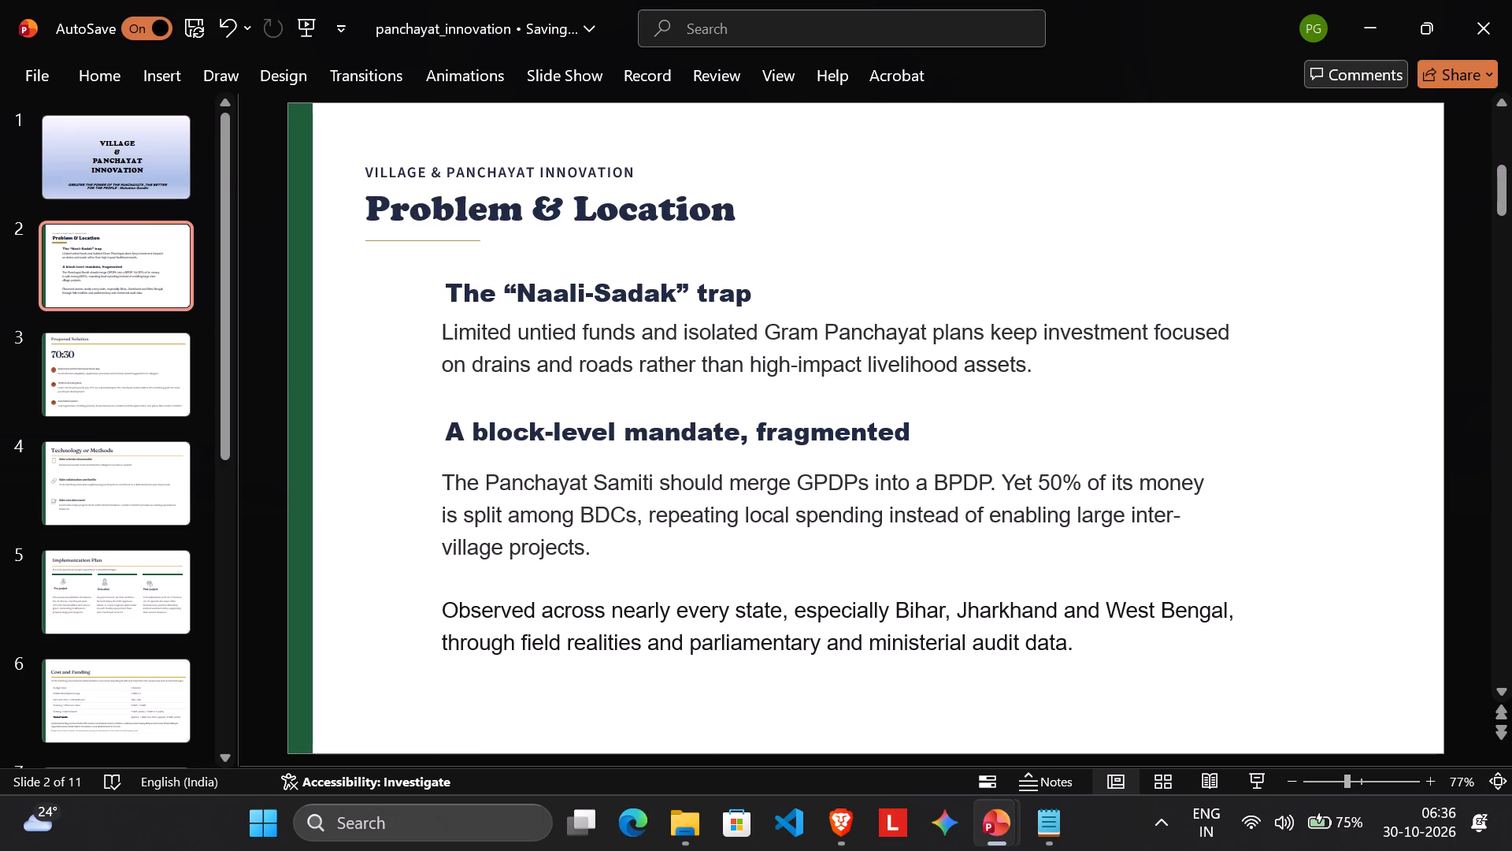
{"action": "left_click", "coordinate": [468, 243]}
{"action": "key", "text": "Delete"}
Underline the whole title "Problem & Location" on slide 2.
{"action": "triple_click", "coordinate": [491, 217]}
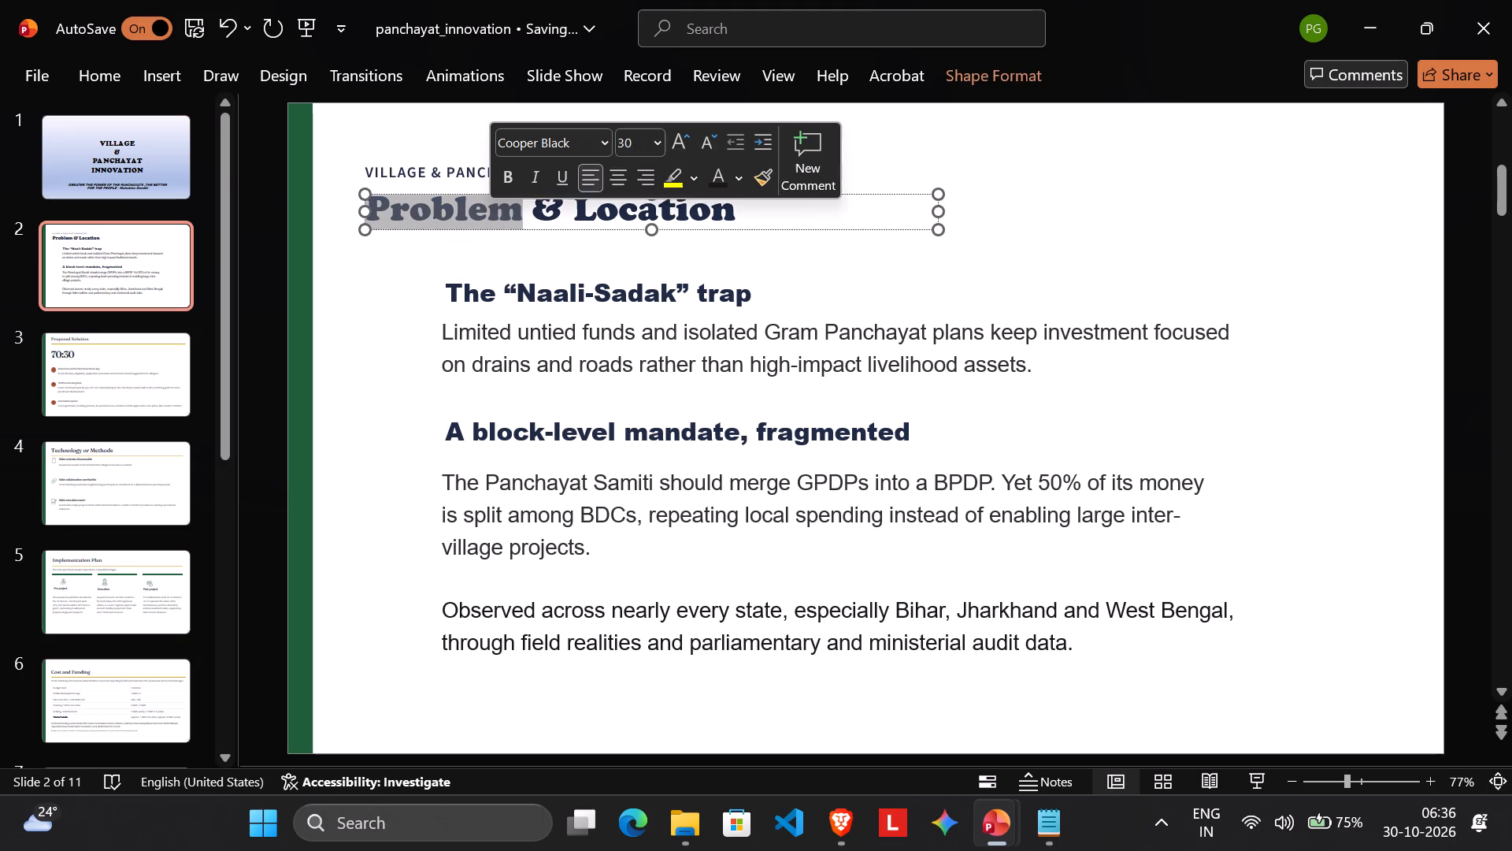
{"action": "left_click", "coordinate": [558, 180]}
{"action": "left_click", "coordinate": [527, 265]}
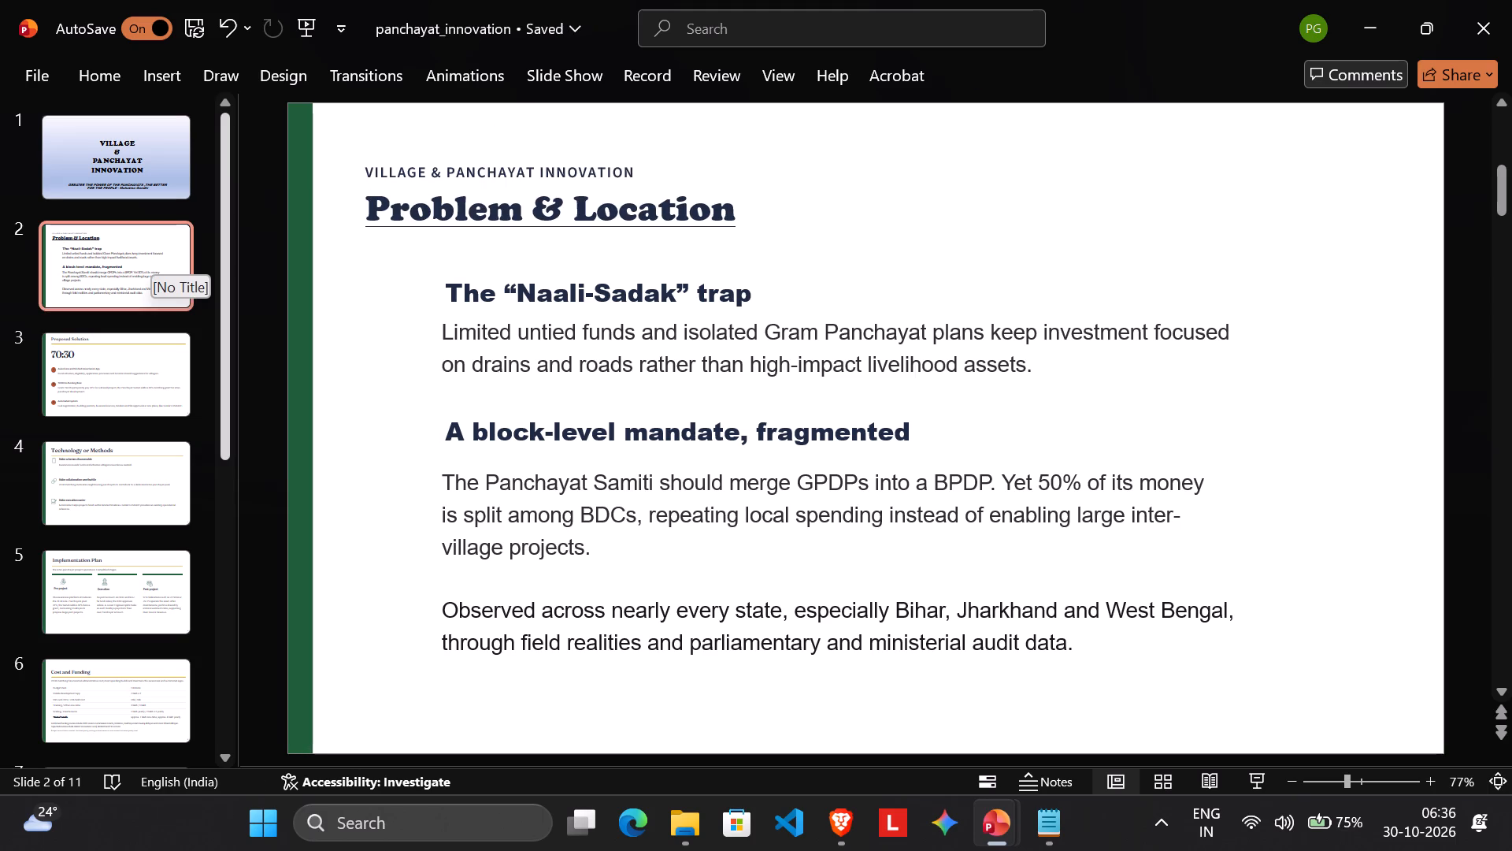
Shrink the "70:30" text box on slide 3 in width and height so it fits closely around its text.
{"action": "left_click", "coordinate": [156, 371]}
{"action": "triple_click", "coordinate": [432, 273]}
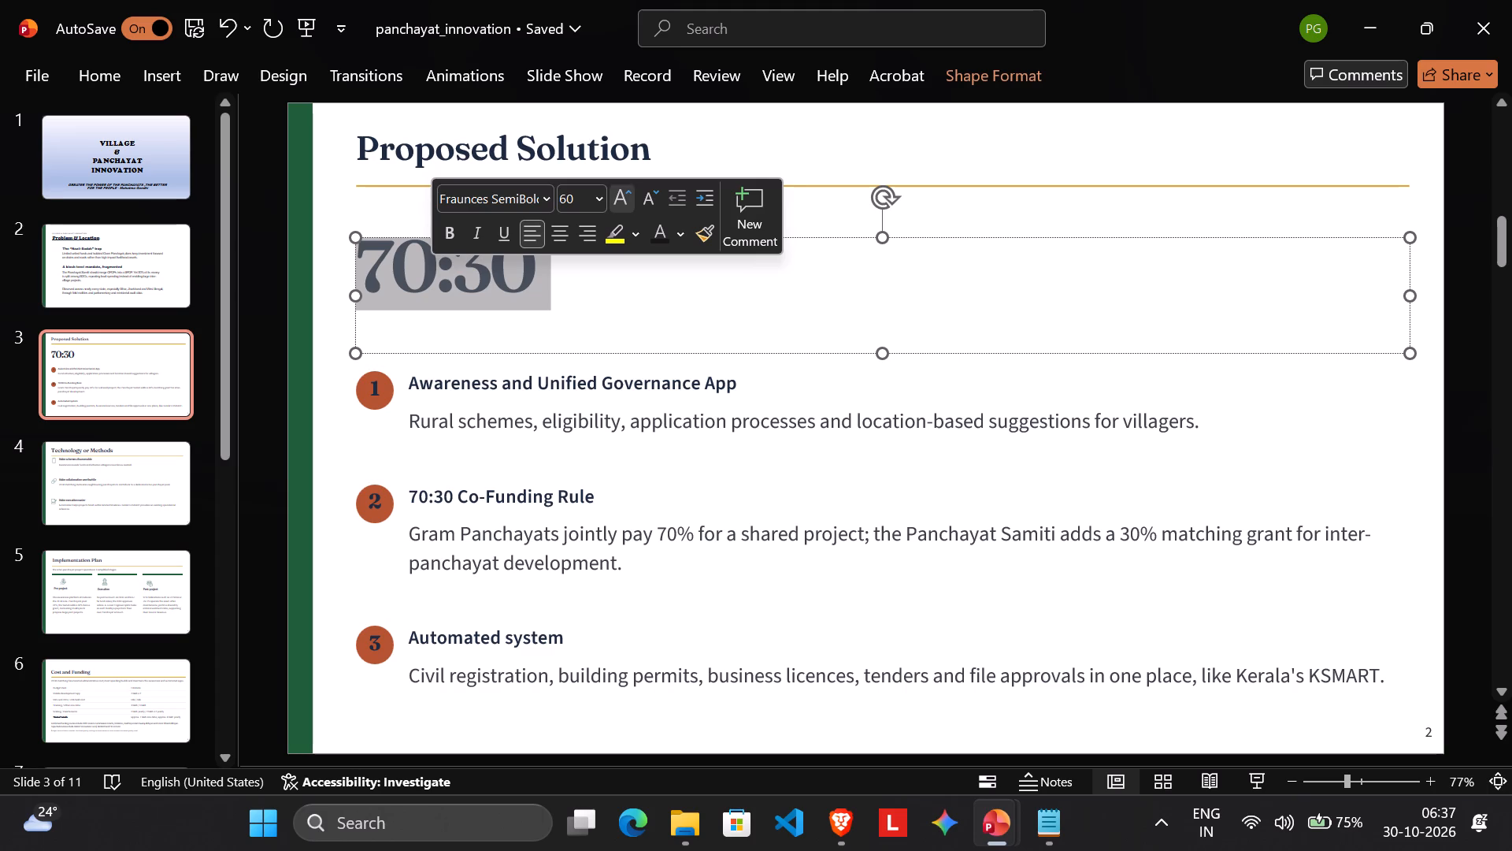
{"action": "left_click_drag", "start_coordinate": [1408, 291], "coordinate": [583, 240]}
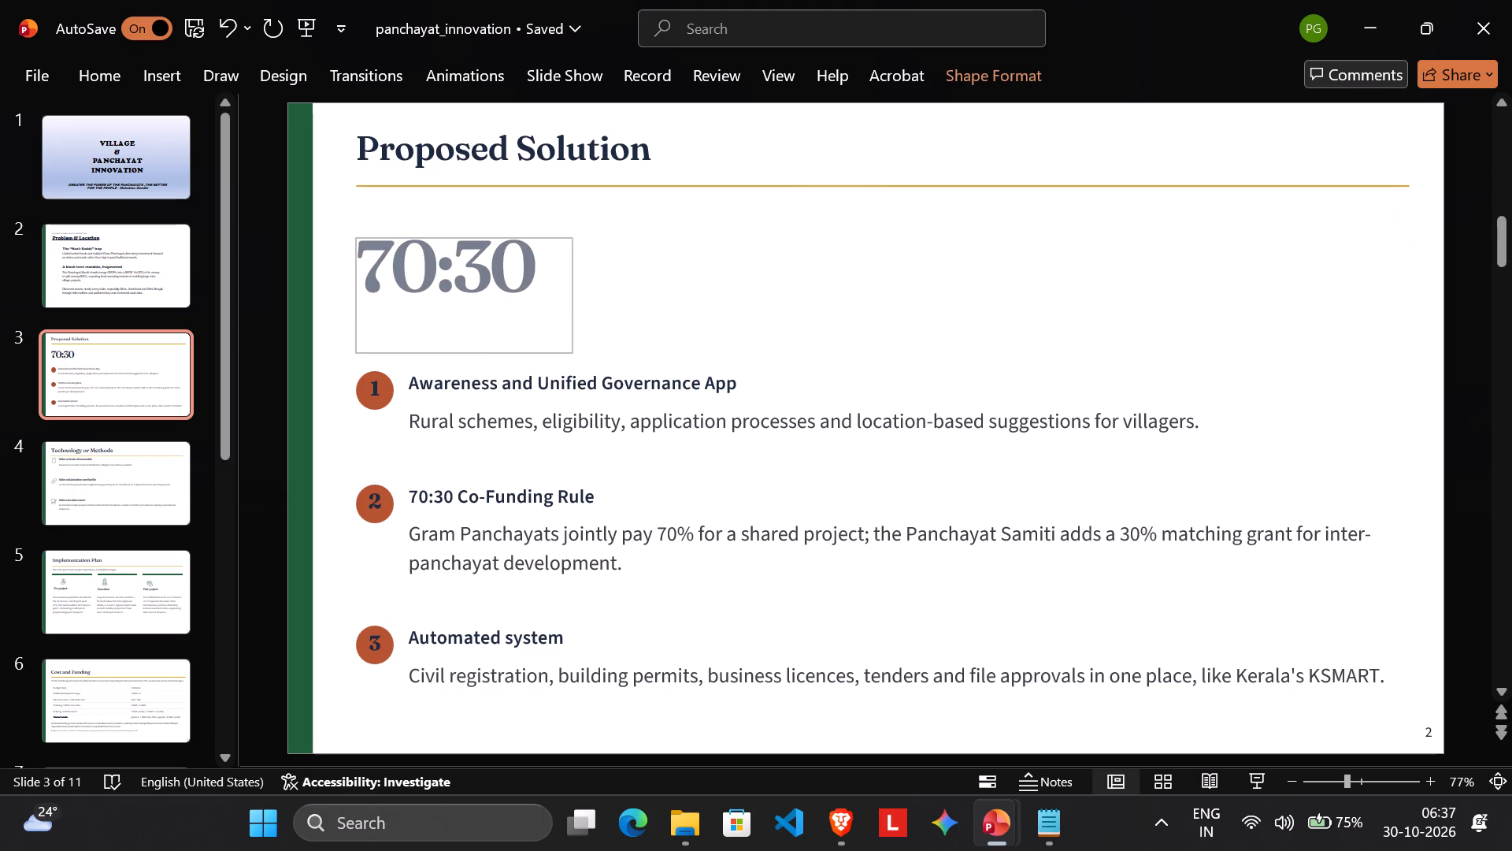
{"action": "left_click_drag", "start_coordinate": [583, 240], "coordinate": [590, 240]}
{"action": "left_click_drag", "start_coordinate": [472, 351], "coordinate": [468, 336]}
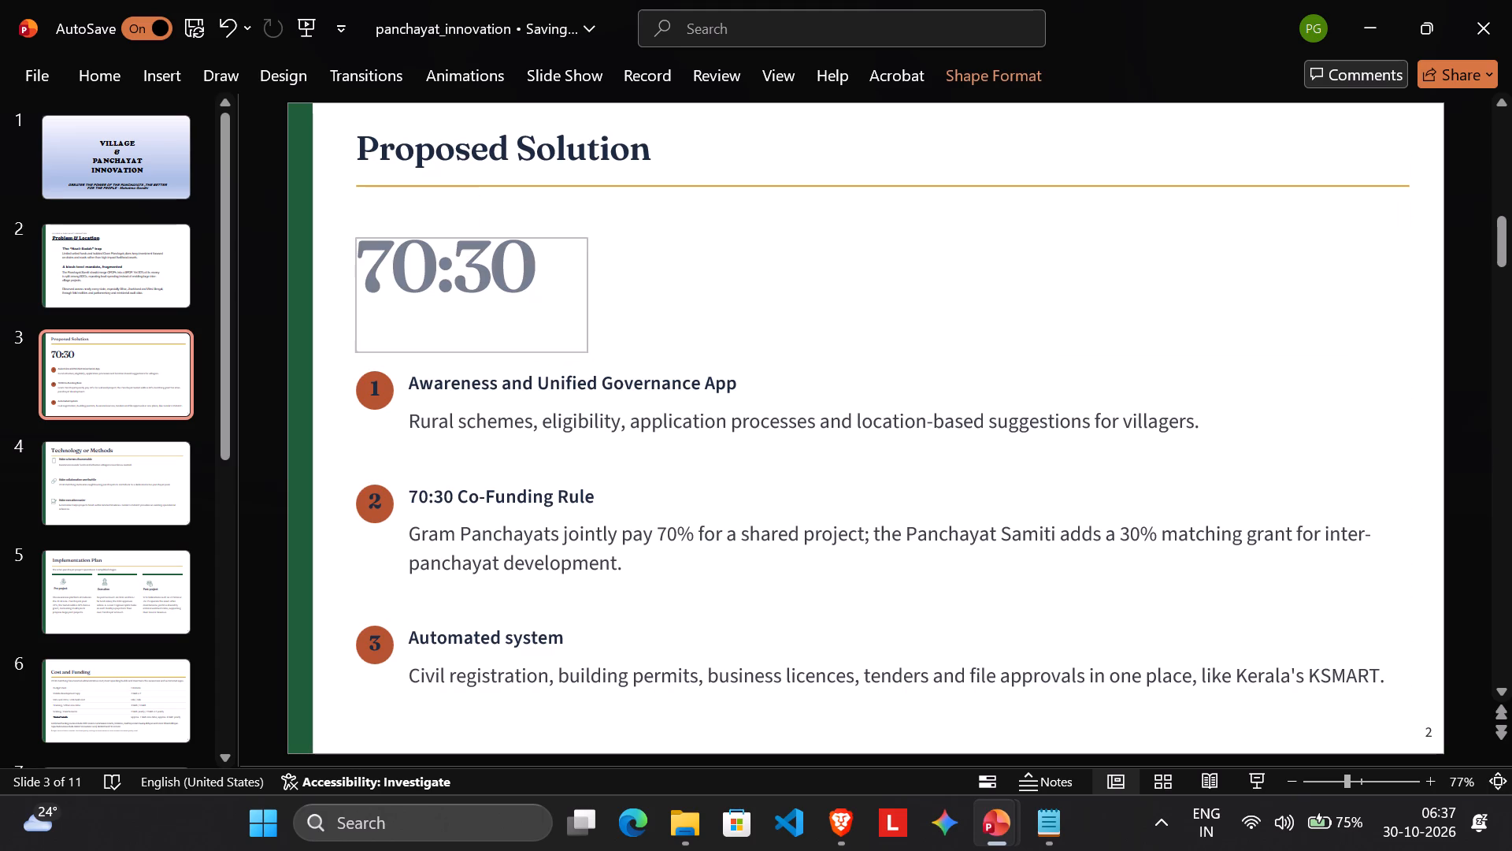
{"action": "left_click_drag", "start_coordinate": [468, 336], "coordinate": [462, 308]}
{"action": "left_click", "coordinate": [478, 233]}
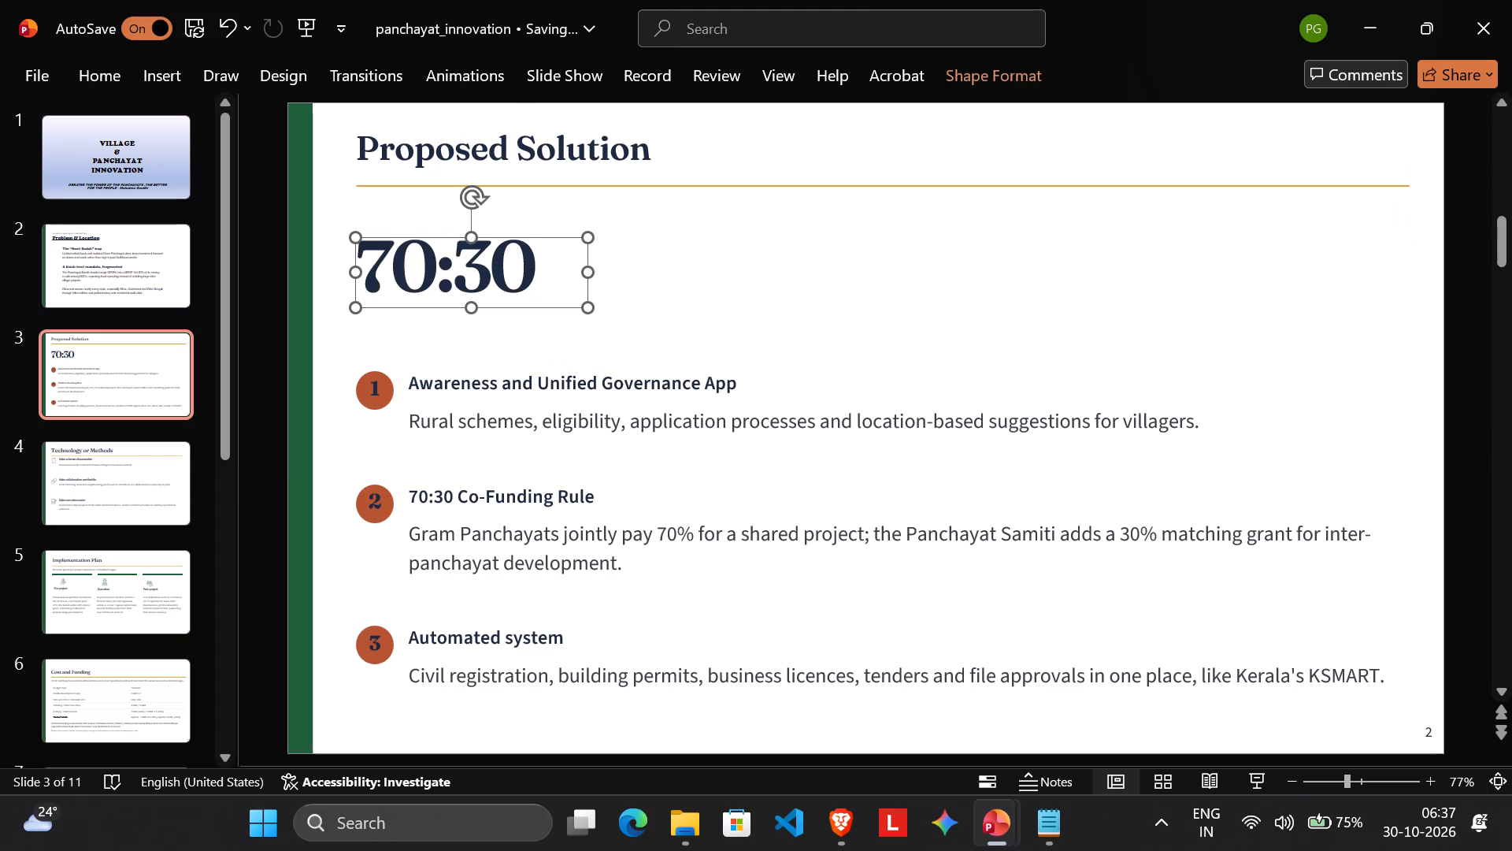
Delete the small separate text box at the end of the "70:30" figure on slide 3.
{"action": "triple_click", "coordinate": [538, 264]}
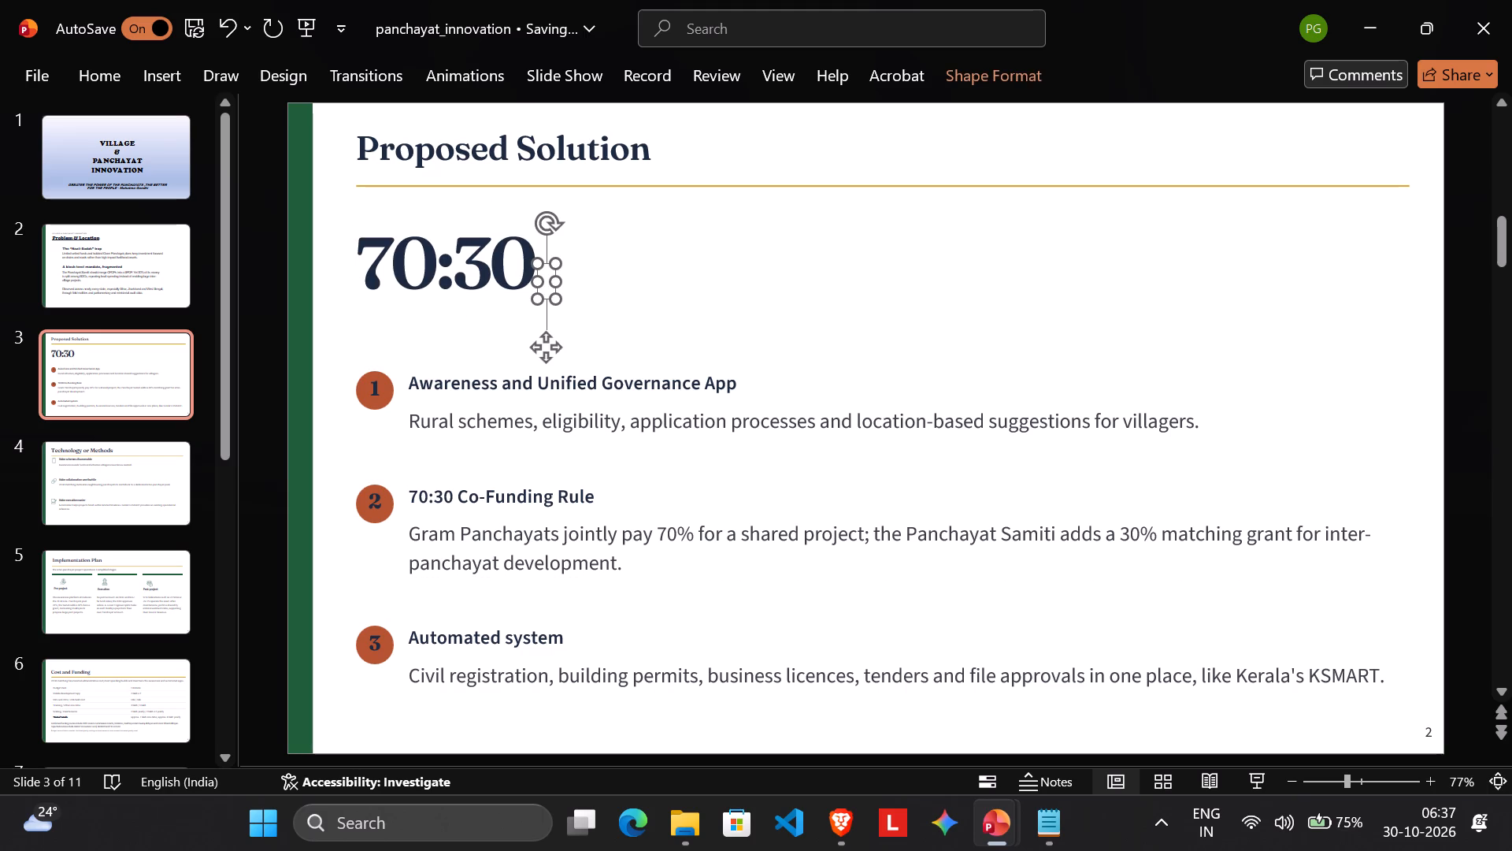
{"action": "key", "text": "Delete"}
Set the large "70:30" figure on slide 3 in the Arial Black font.
{"action": "triple_click", "coordinate": [476, 276]}
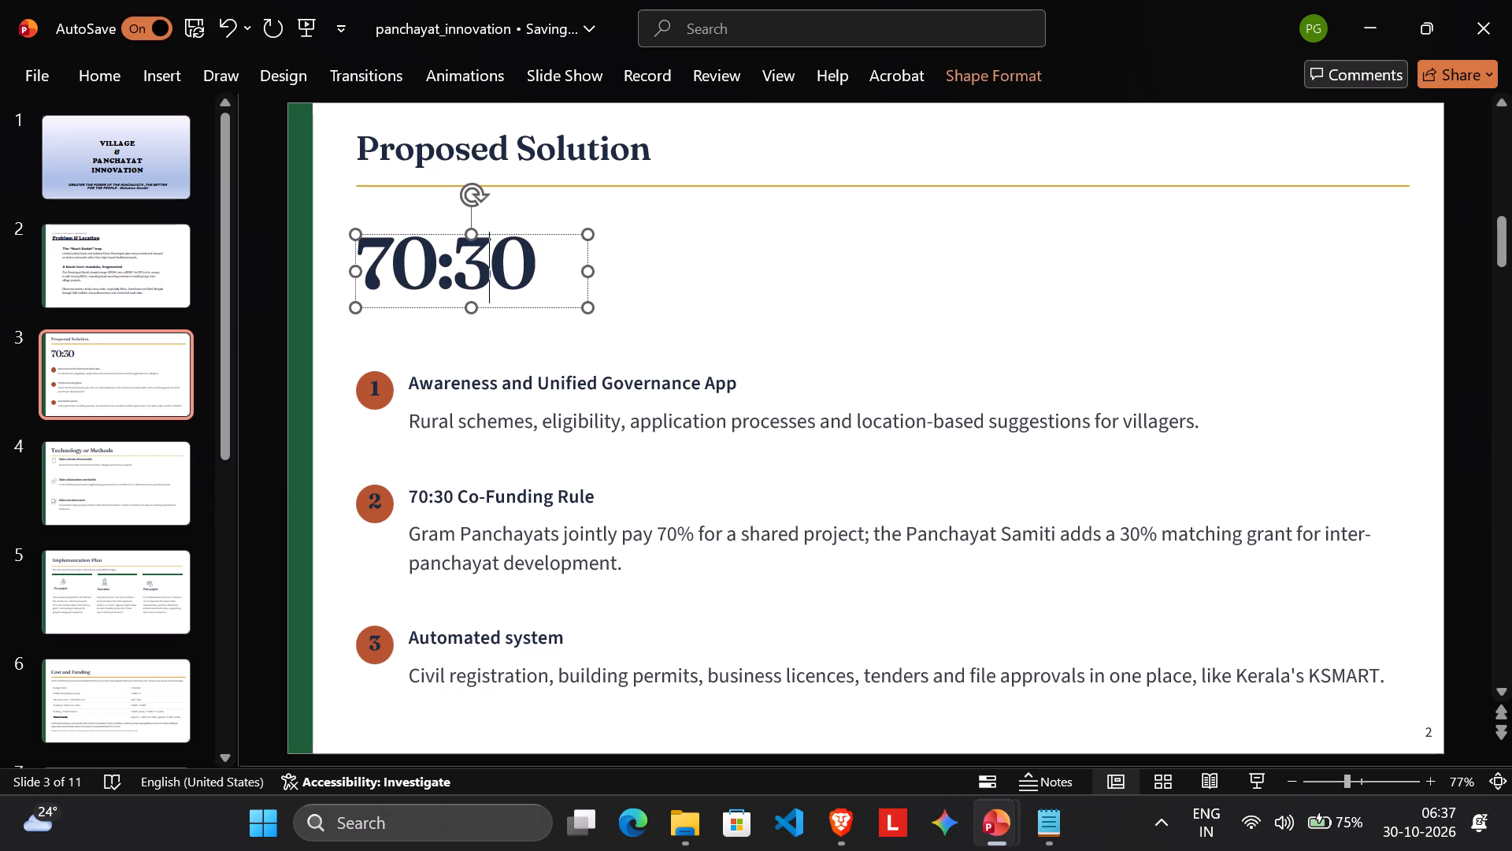
{"action": "left_click", "coordinate": [589, 196]}
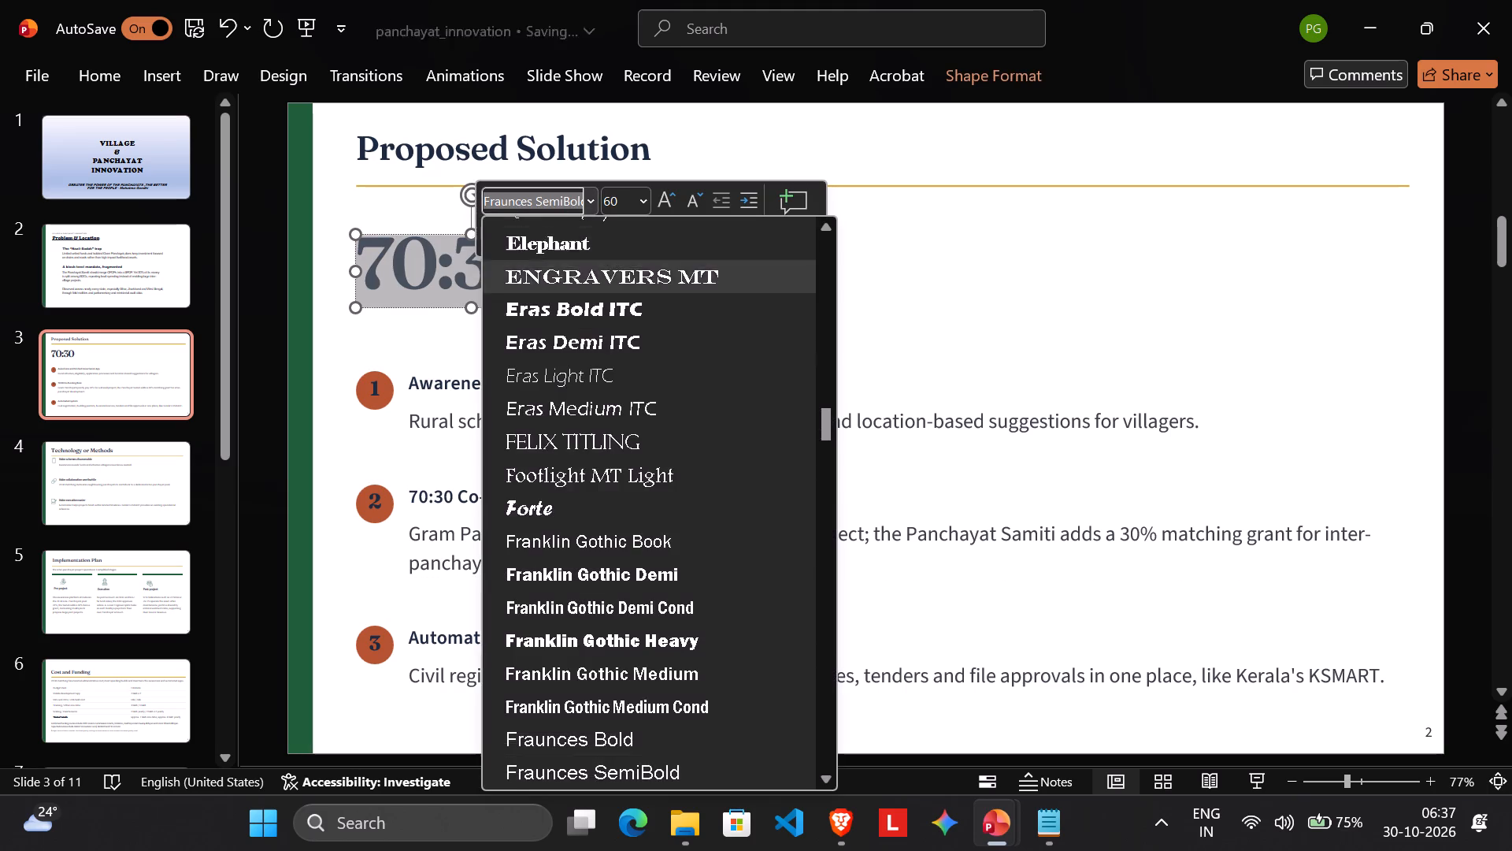
{"action": "scroll", "coordinate": [721, 281], "scroll_direction": "up", "scroll_amount": 20}
{"action": "scroll", "coordinate": [721, 281], "scroll_direction": "up", "scroll_amount": 3}
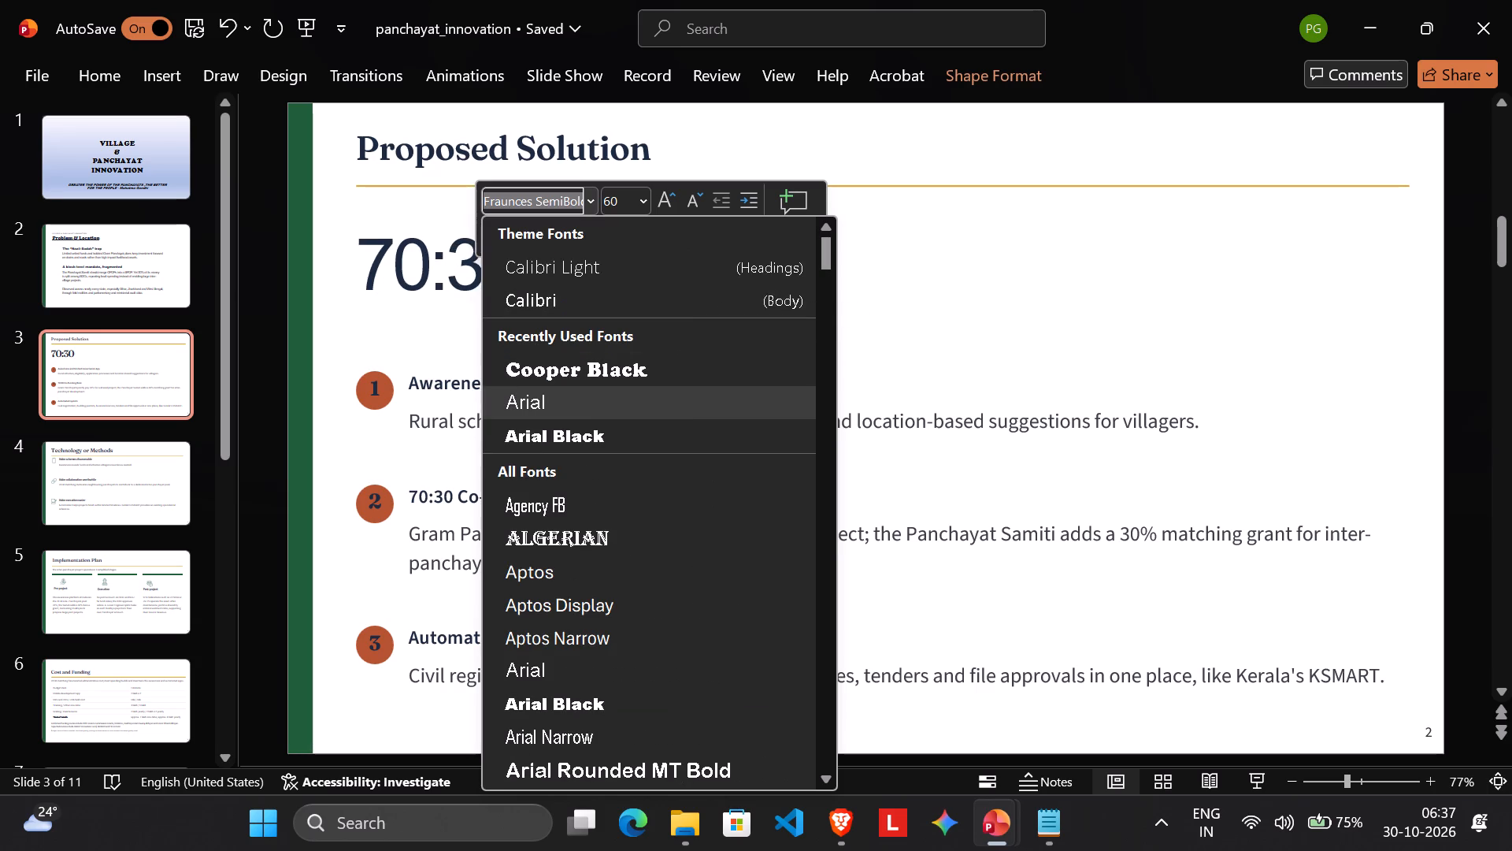
{"action": "left_click", "coordinate": [568, 425]}
{"action": "left_click", "coordinate": [643, 329]}
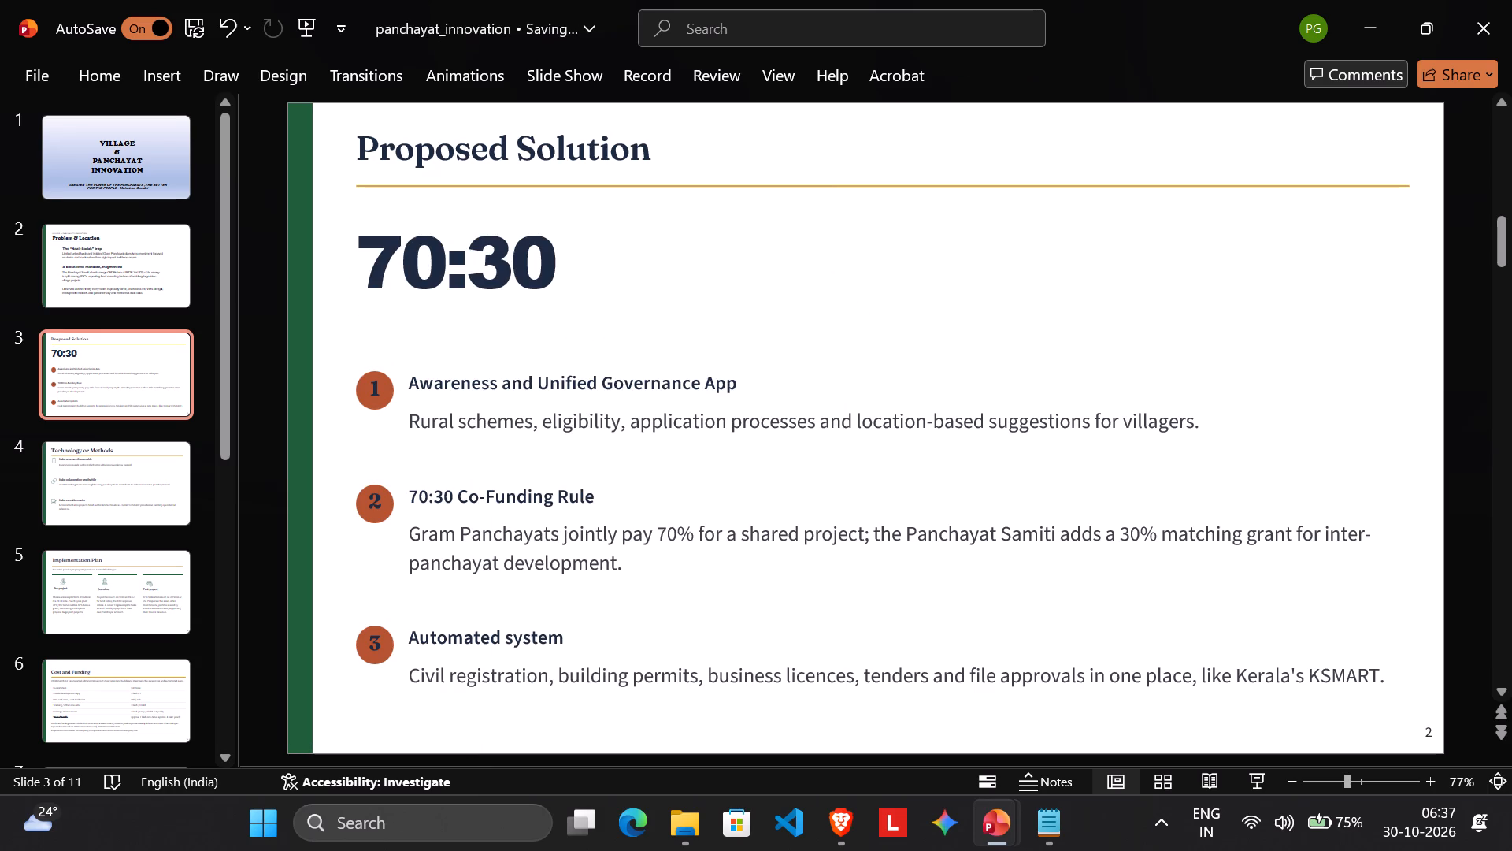
Set slide 3's title "Proposed Solution" in the Arial Black font.
{"action": "double_click", "coordinate": [514, 155]}
{"action": "left_click", "coordinate": [514, 155]}
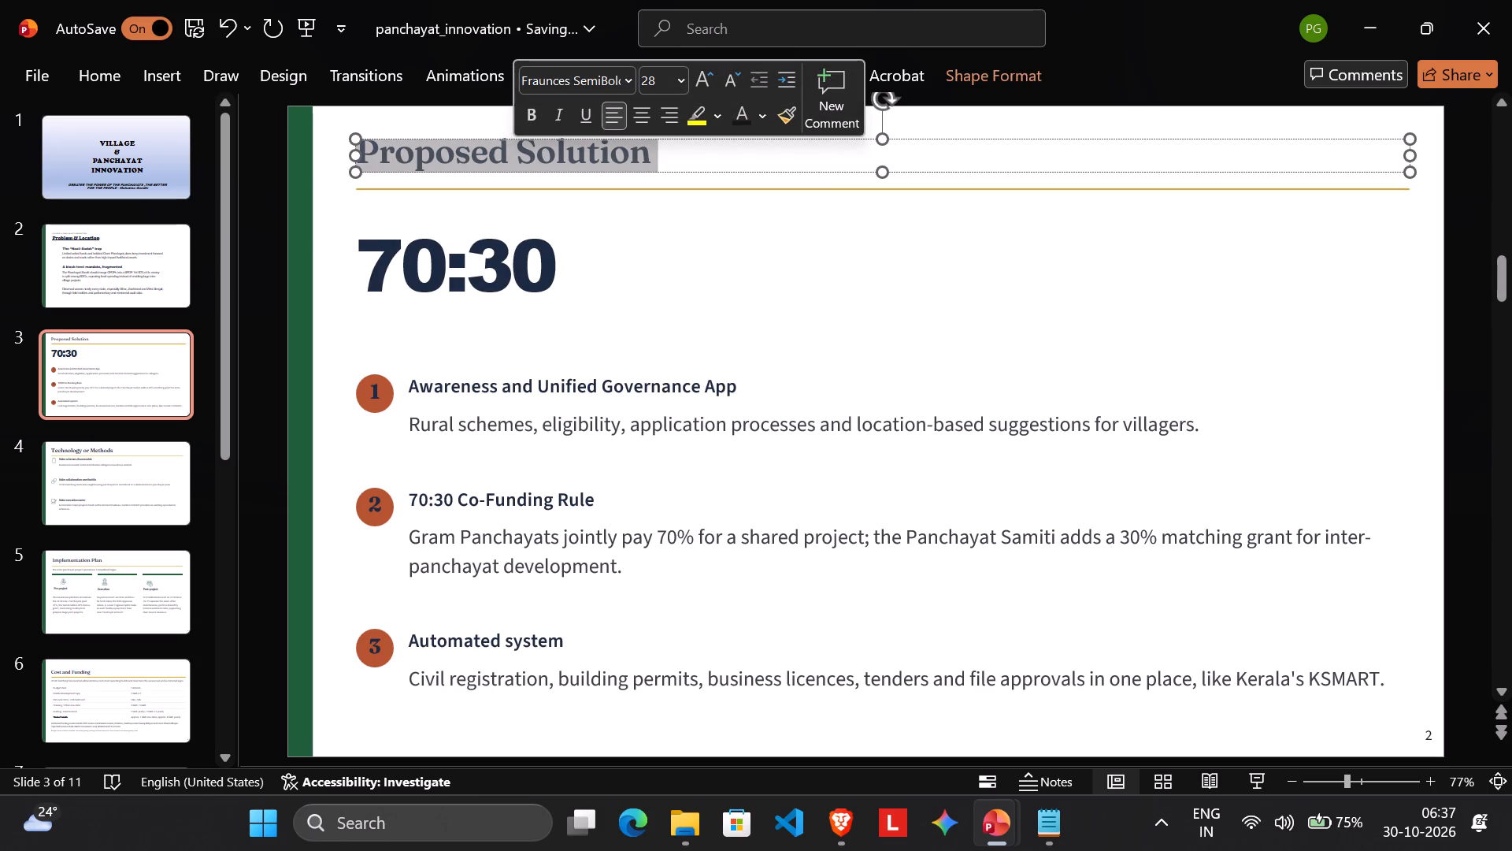
{"action": "left_click", "coordinate": [627, 77]}
{"action": "scroll", "coordinate": [657, 263], "scroll_direction": "up", "scroll_amount": 20}
{"action": "scroll", "coordinate": [657, 263], "scroll_direction": "up", "scroll_amount": 8}
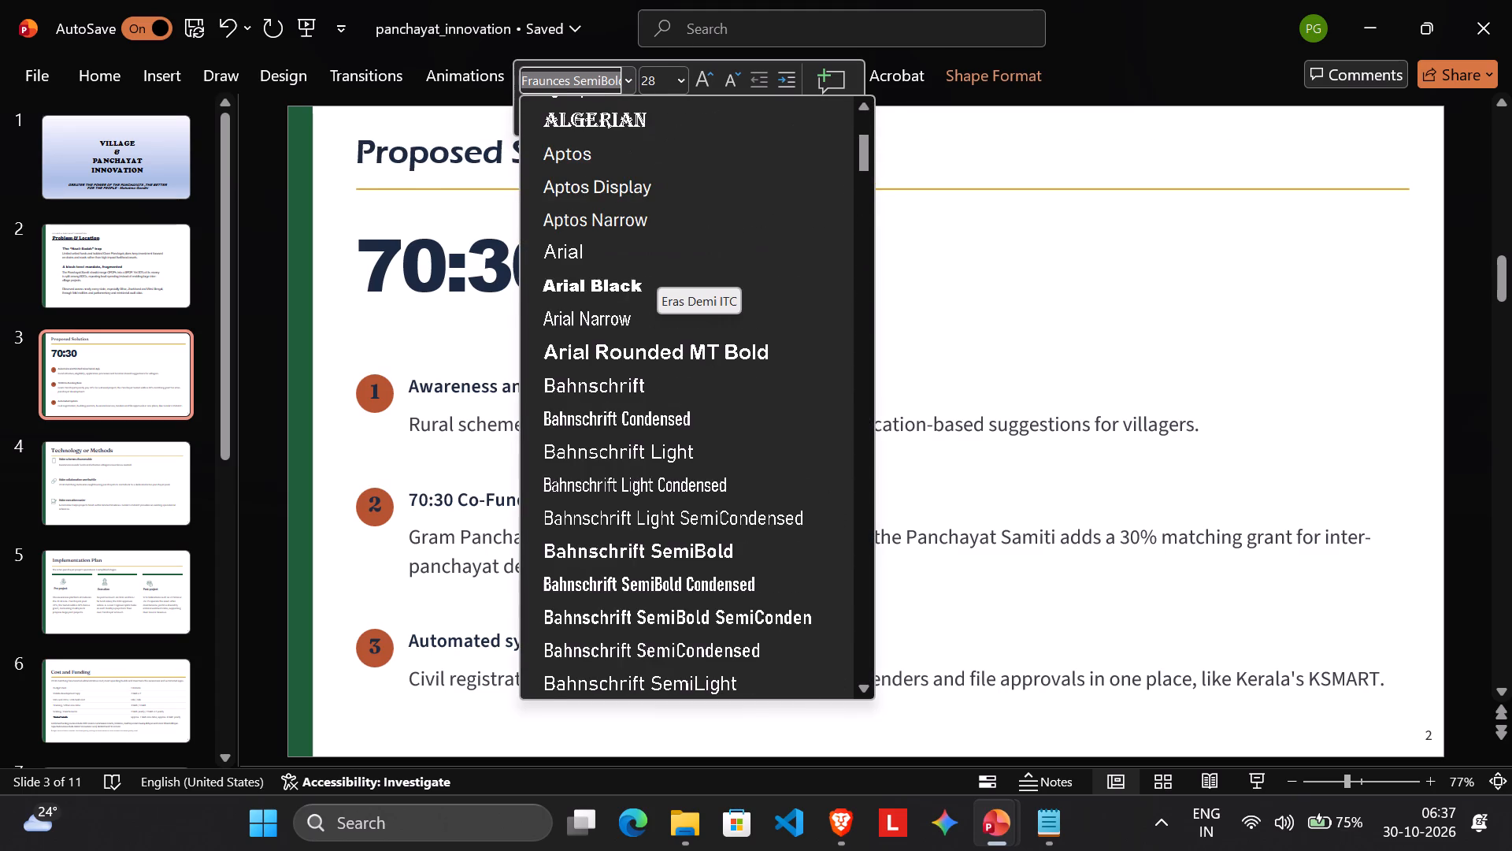
{"action": "left_click", "coordinate": [613, 256]}
{"action": "left_click", "coordinate": [630, 270]}
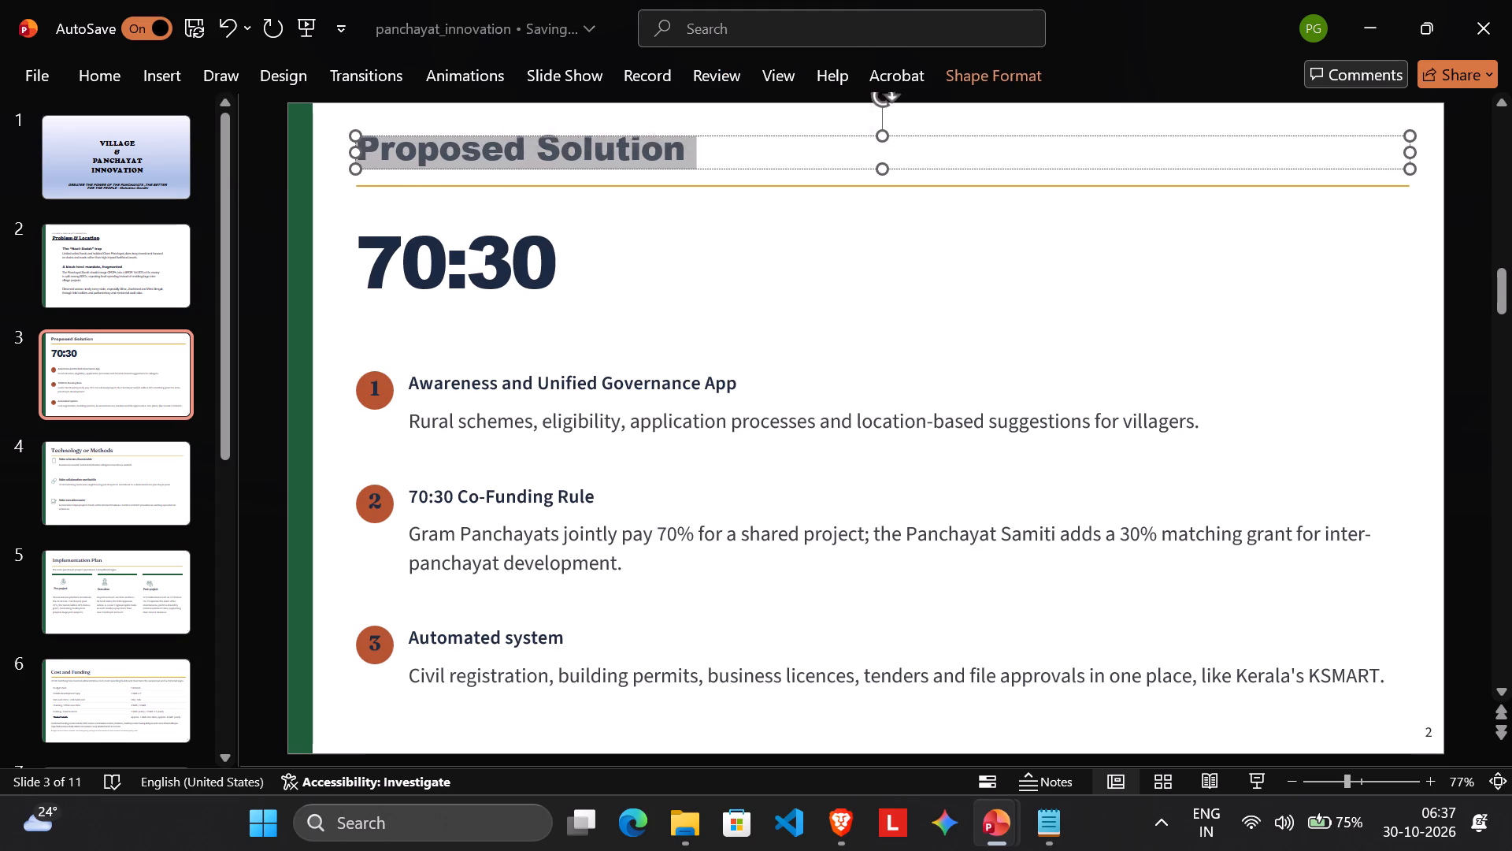
Delete both green vertical strips along the edge of slide 3.
{"action": "left_click", "coordinate": [302, 340]}
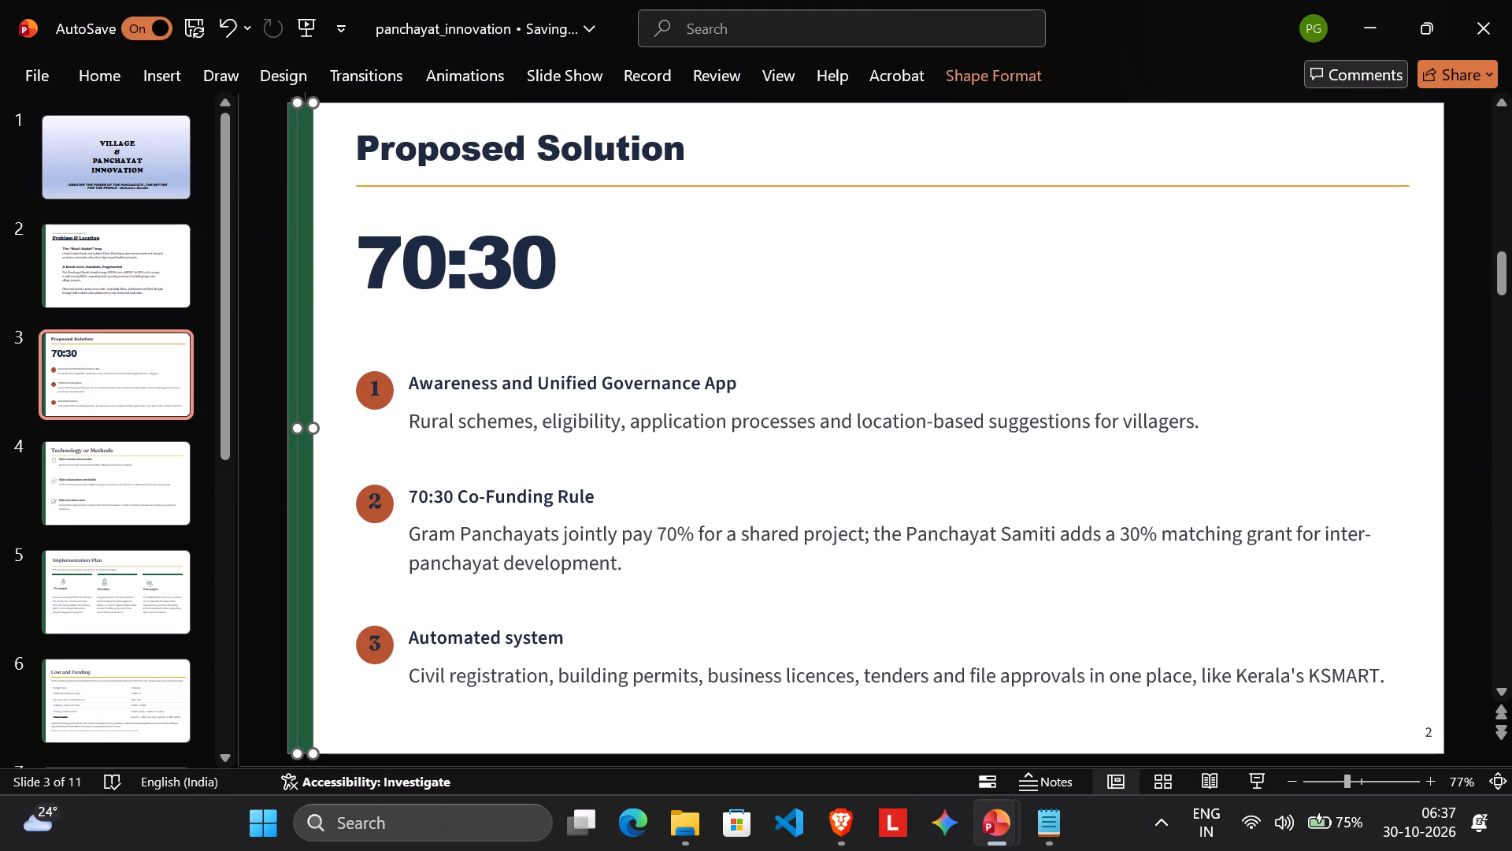
{"action": "key", "text": "Delete"}
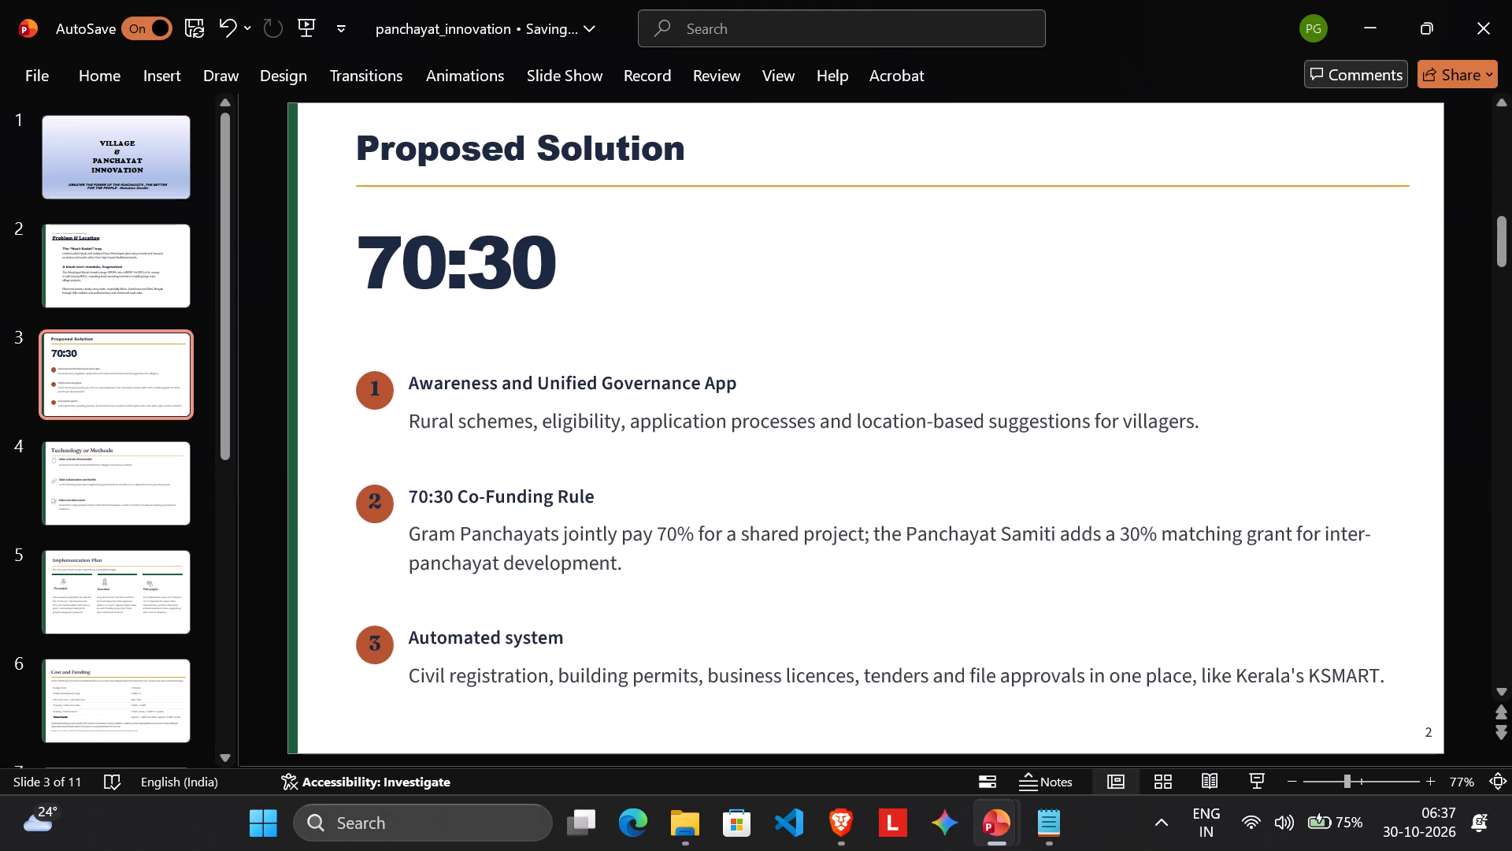
{"action": "left_click", "coordinate": [295, 305]}
{"action": "key", "text": "Delete"}
Delete both green vertical strips along the edge of slide 4, "Technology or Methods".
{"action": "left_click", "coordinate": [110, 492]}
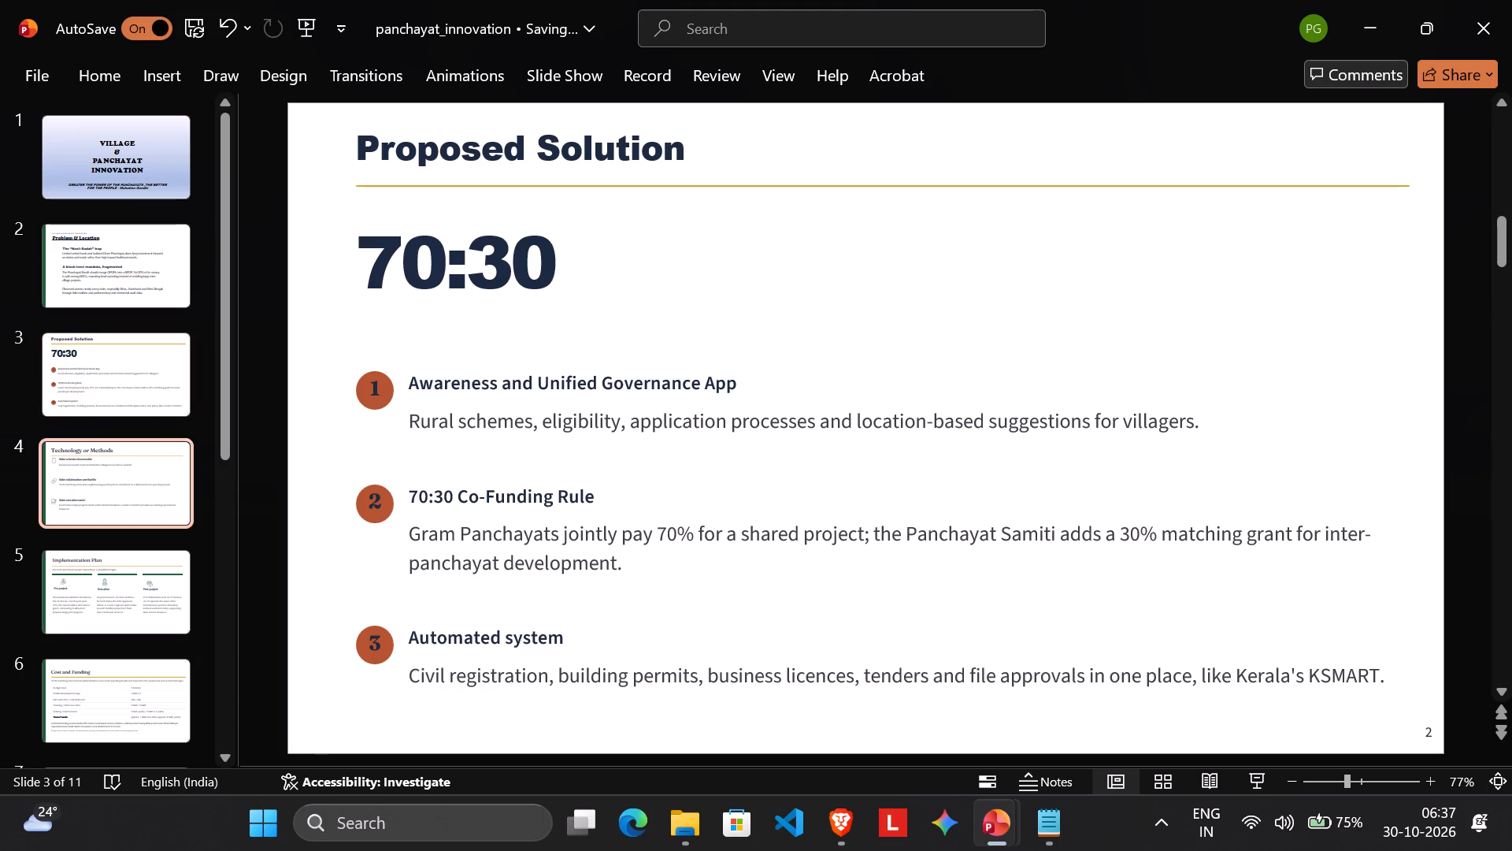
{"action": "left_click", "coordinate": [301, 373]}
{"action": "key", "text": "Delete"}
{"action": "left_click", "coordinate": [289, 381]}
{"action": "key", "text": "Delete"}
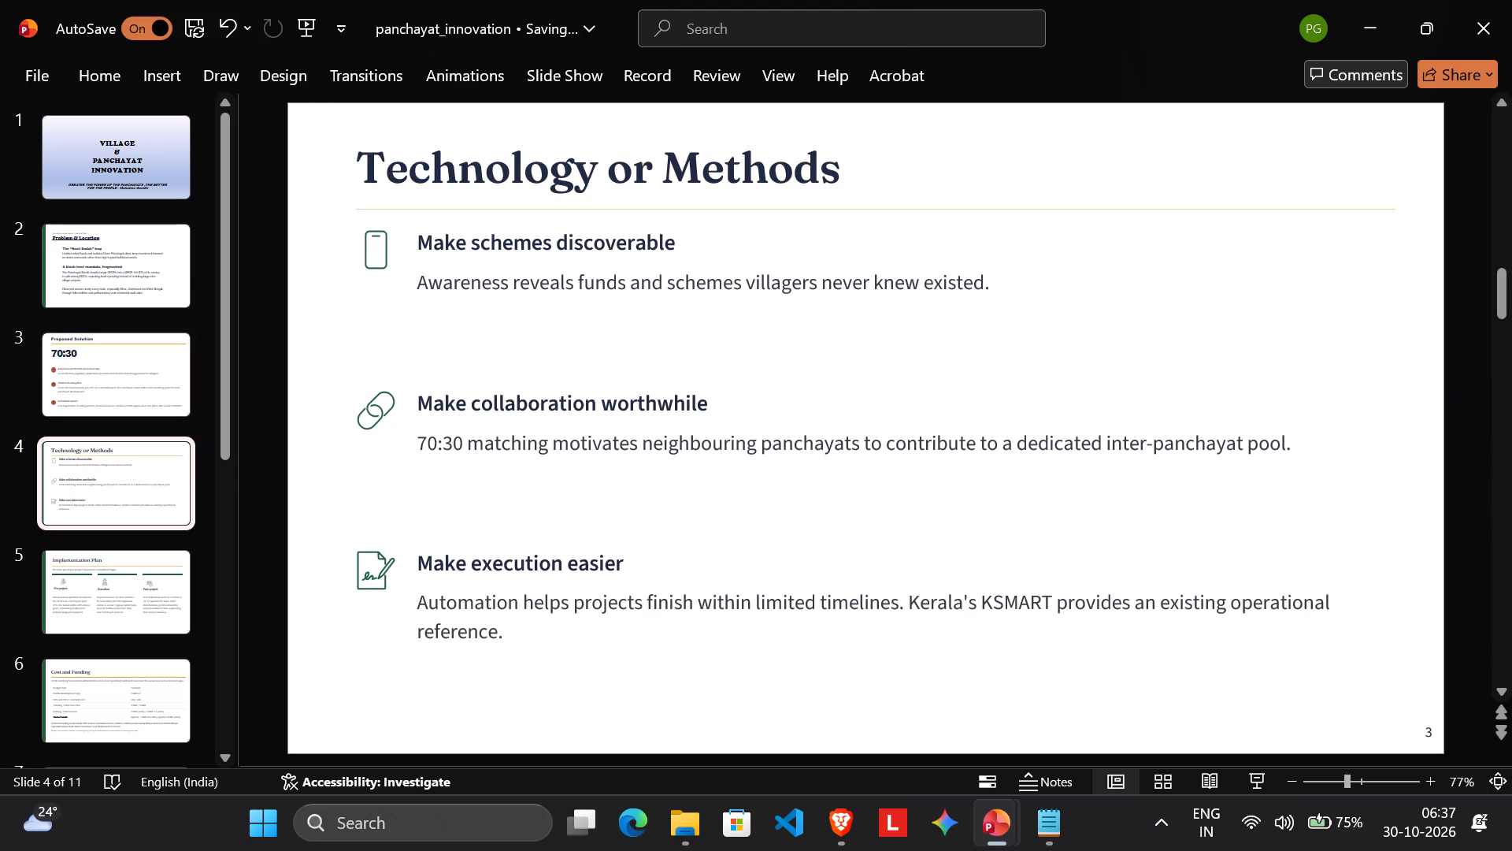
{"action": "left_click", "coordinate": [129, 492]}
Delete both green vertical strips along the edge of slide 5, "Implementation Plan".
{"action": "left_click", "coordinate": [128, 616]}
{"action": "left_click", "coordinate": [308, 354]}
{"action": "key", "text": "Delete"}
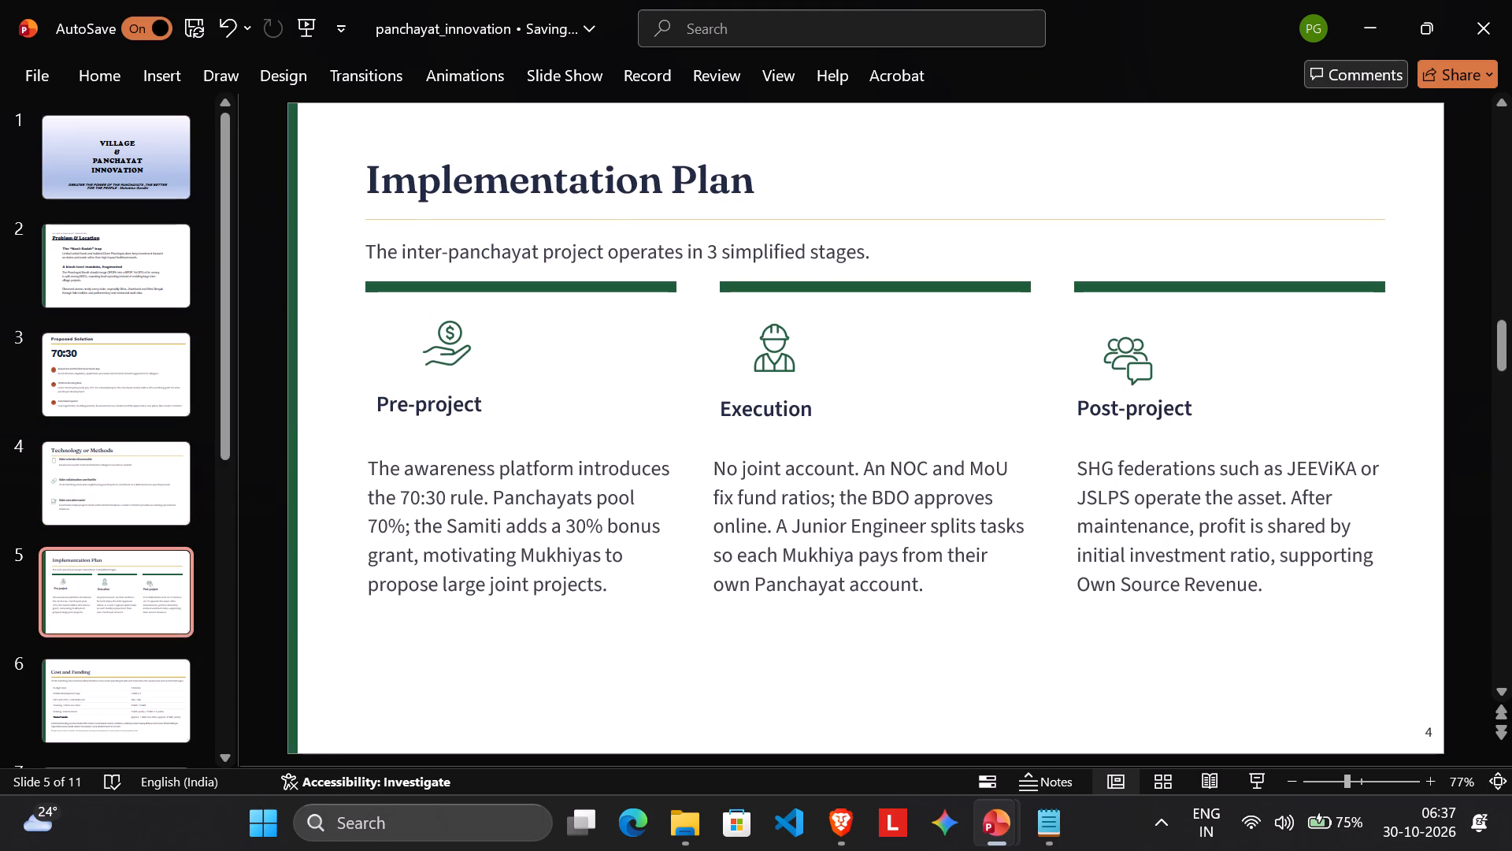
{"action": "left_click", "coordinate": [289, 382]}
{"action": "key", "text": "Delete"}
Delete the three green horizontal bars above the Pre-project, Execution and Post-project columns on slide 5.
{"action": "left_click", "coordinate": [403, 292]}
{"action": "key", "text": "Delete"}
{"action": "left_click", "coordinate": [442, 283]}
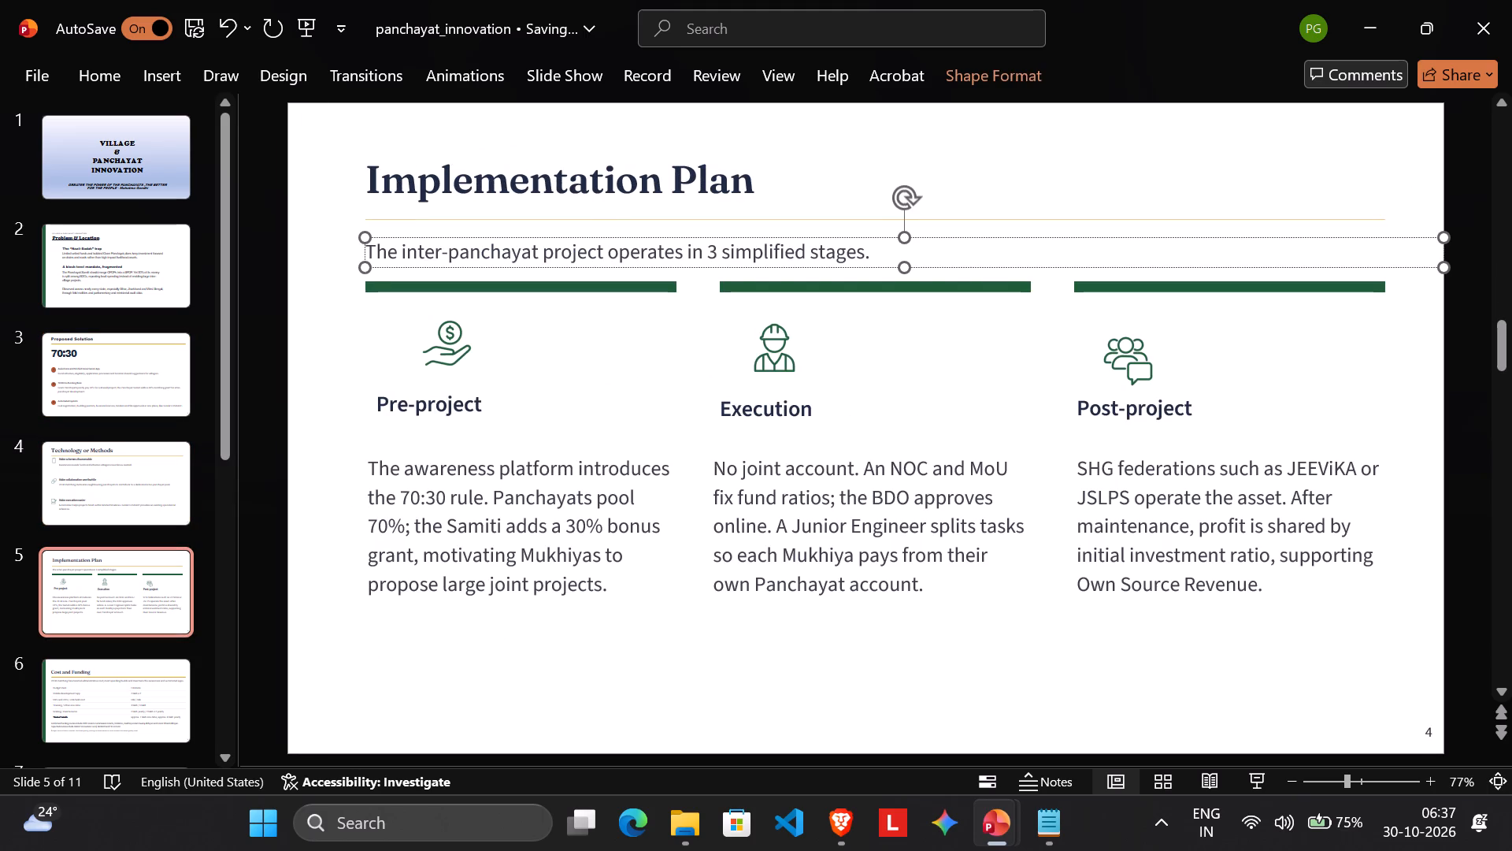
{"action": "key", "text": "Delete"}
{"action": "left_click", "coordinate": [731, 287]}
{"action": "key", "text": "Delete"}
{"action": "left_click", "coordinate": [1101, 288]}
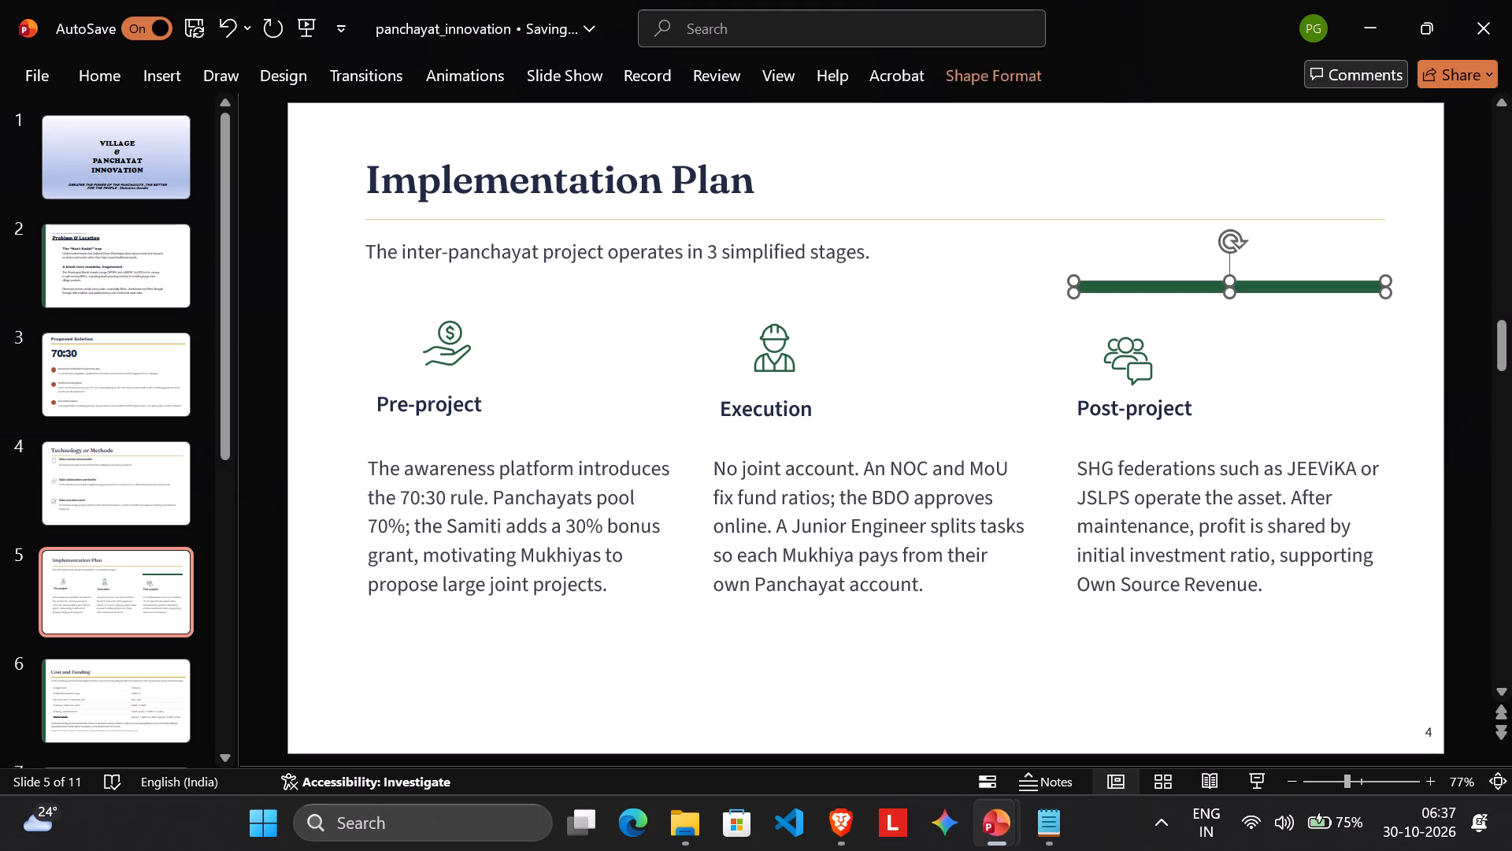
{"action": "key", "text": "Delete"}
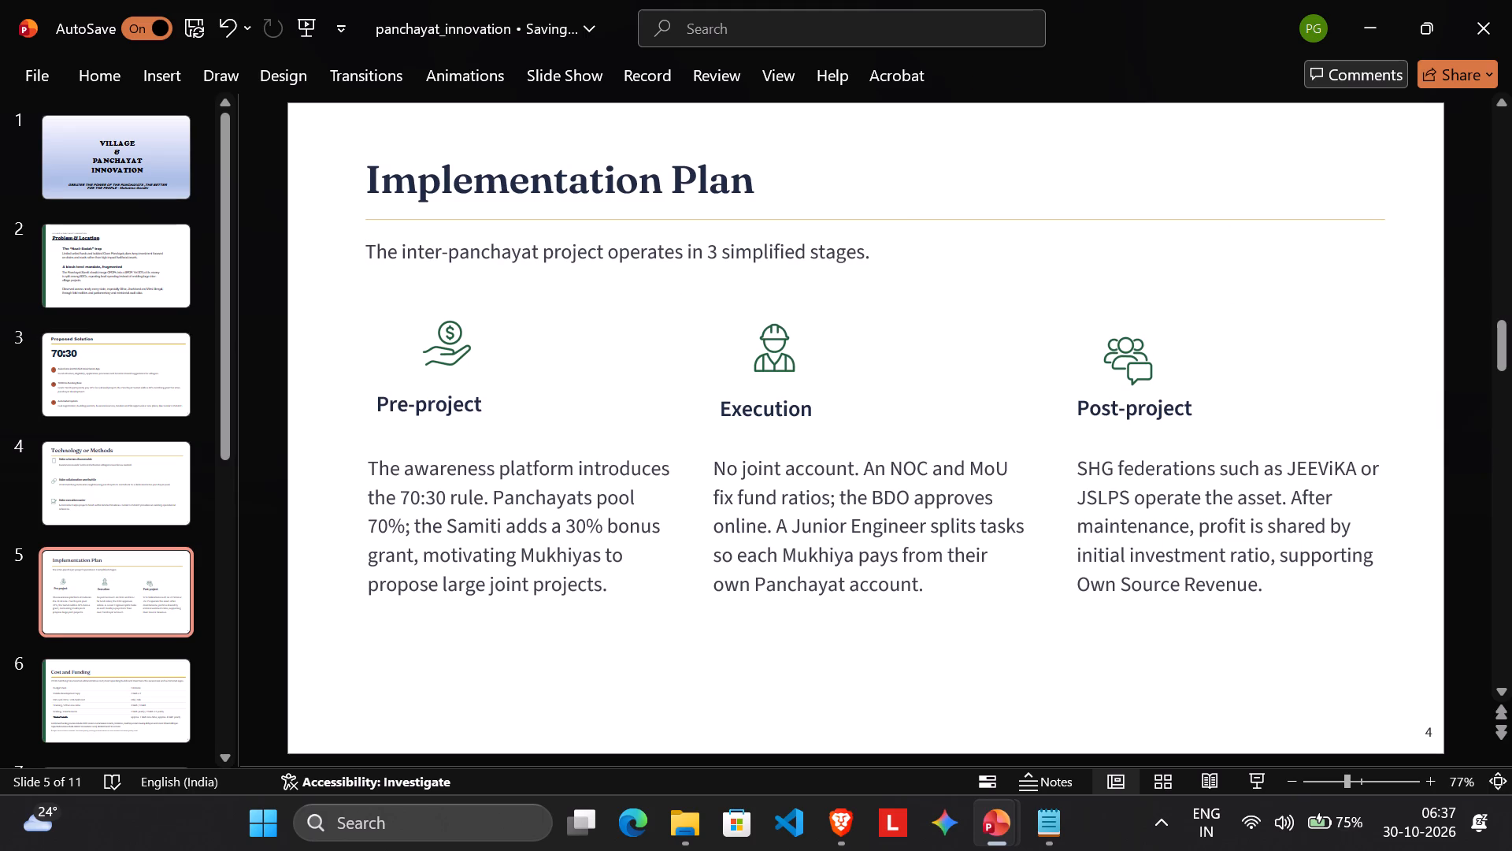
Delete the green vertical strips along the edge of slide 6, "Cost and Funding".
{"action": "left_click", "coordinate": [124, 676]}
{"action": "left_click", "coordinate": [306, 430]}
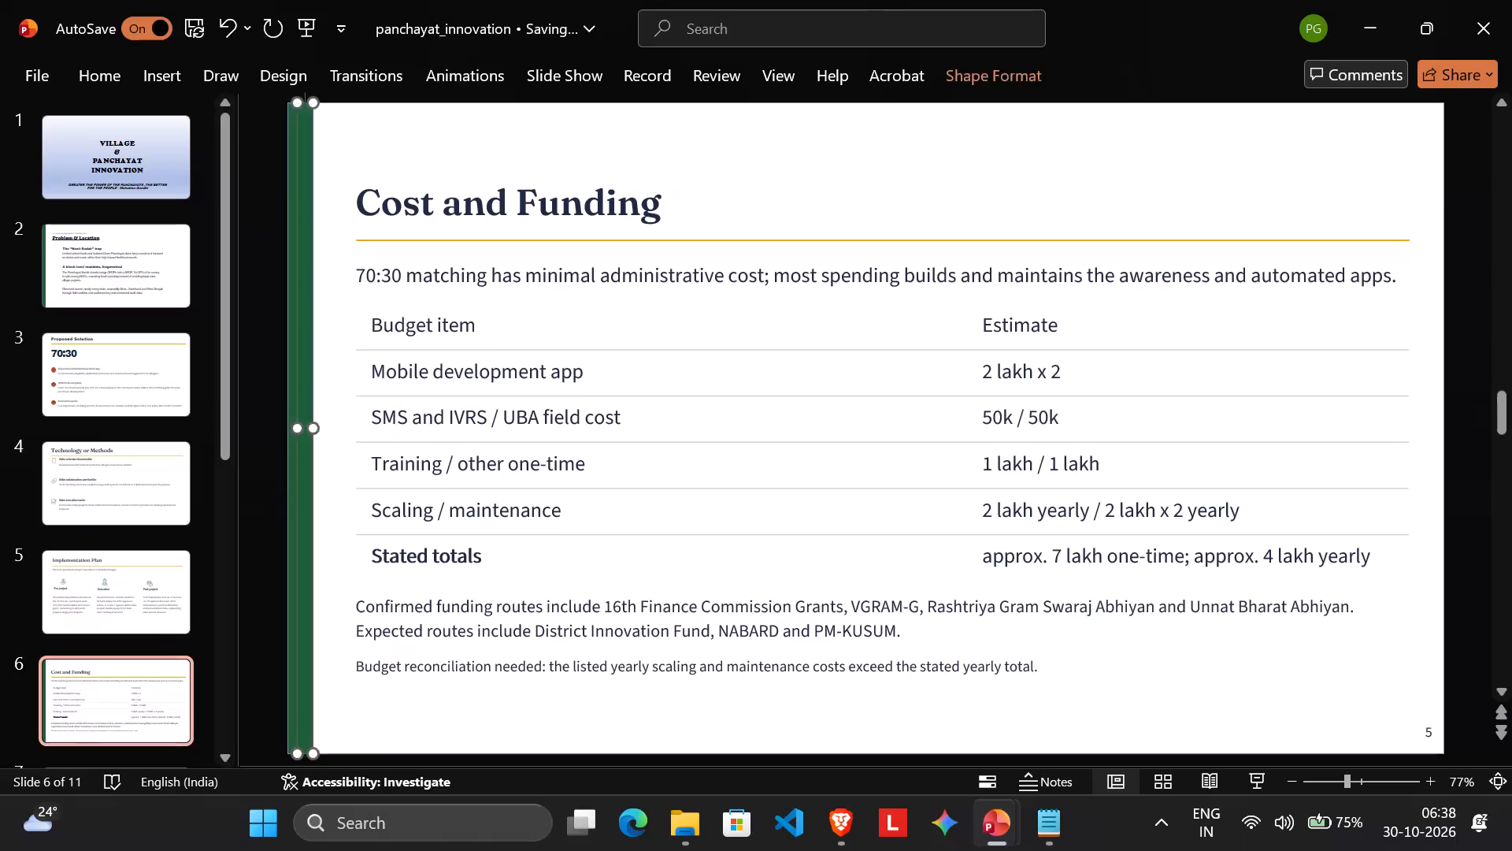
{"action": "left_click", "coordinate": [291, 449]}
{"action": "key", "text": "Delete"}
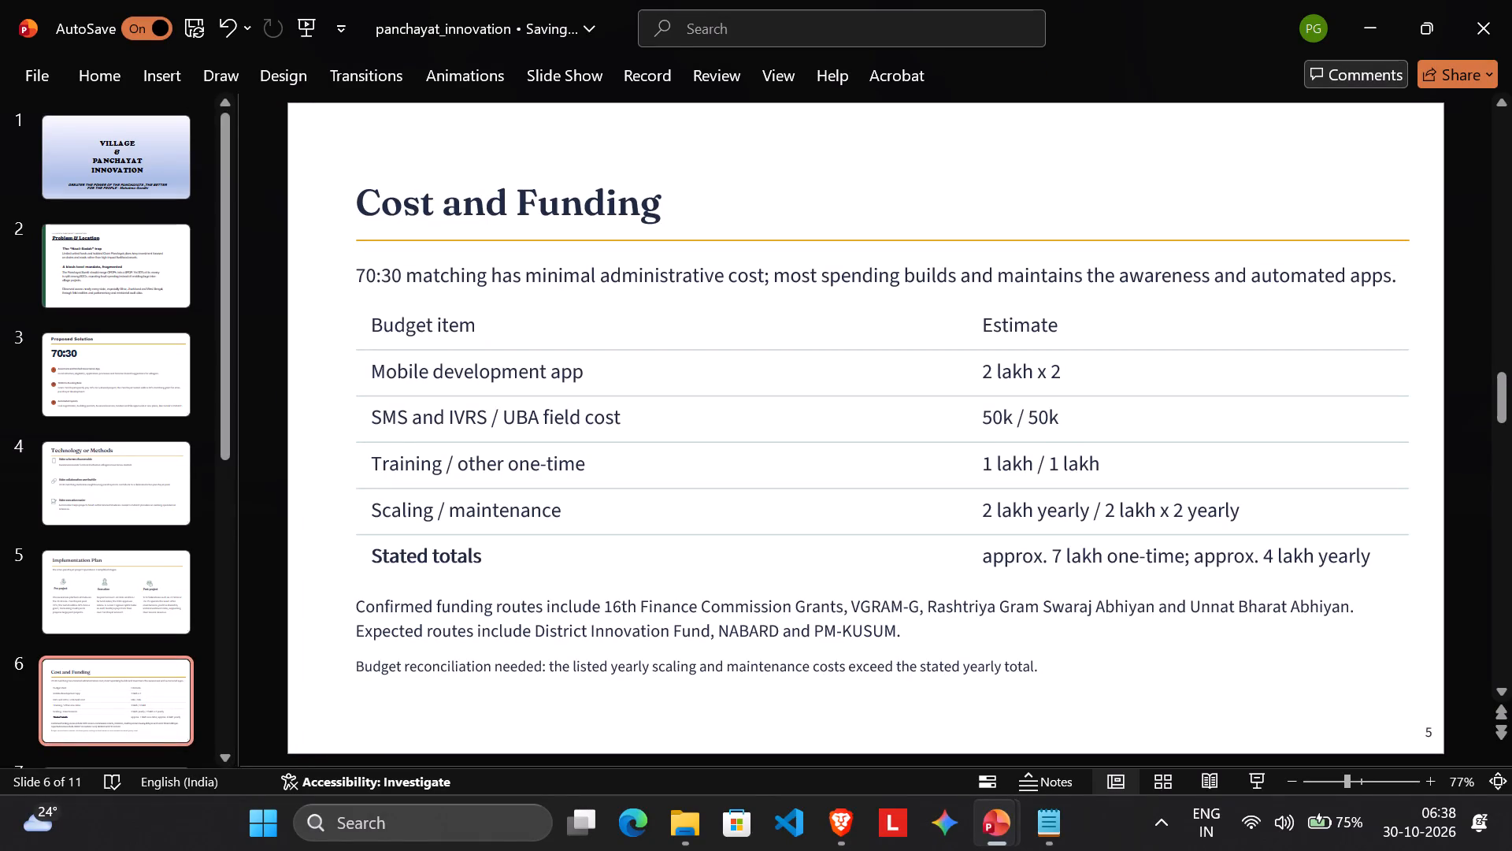
Delete the gold decorative line beneath the "Cost and Funding" title on slide 6.
{"action": "left_click", "coordinate": [470, 236]}
{"action": "key", "text": "Delete"}
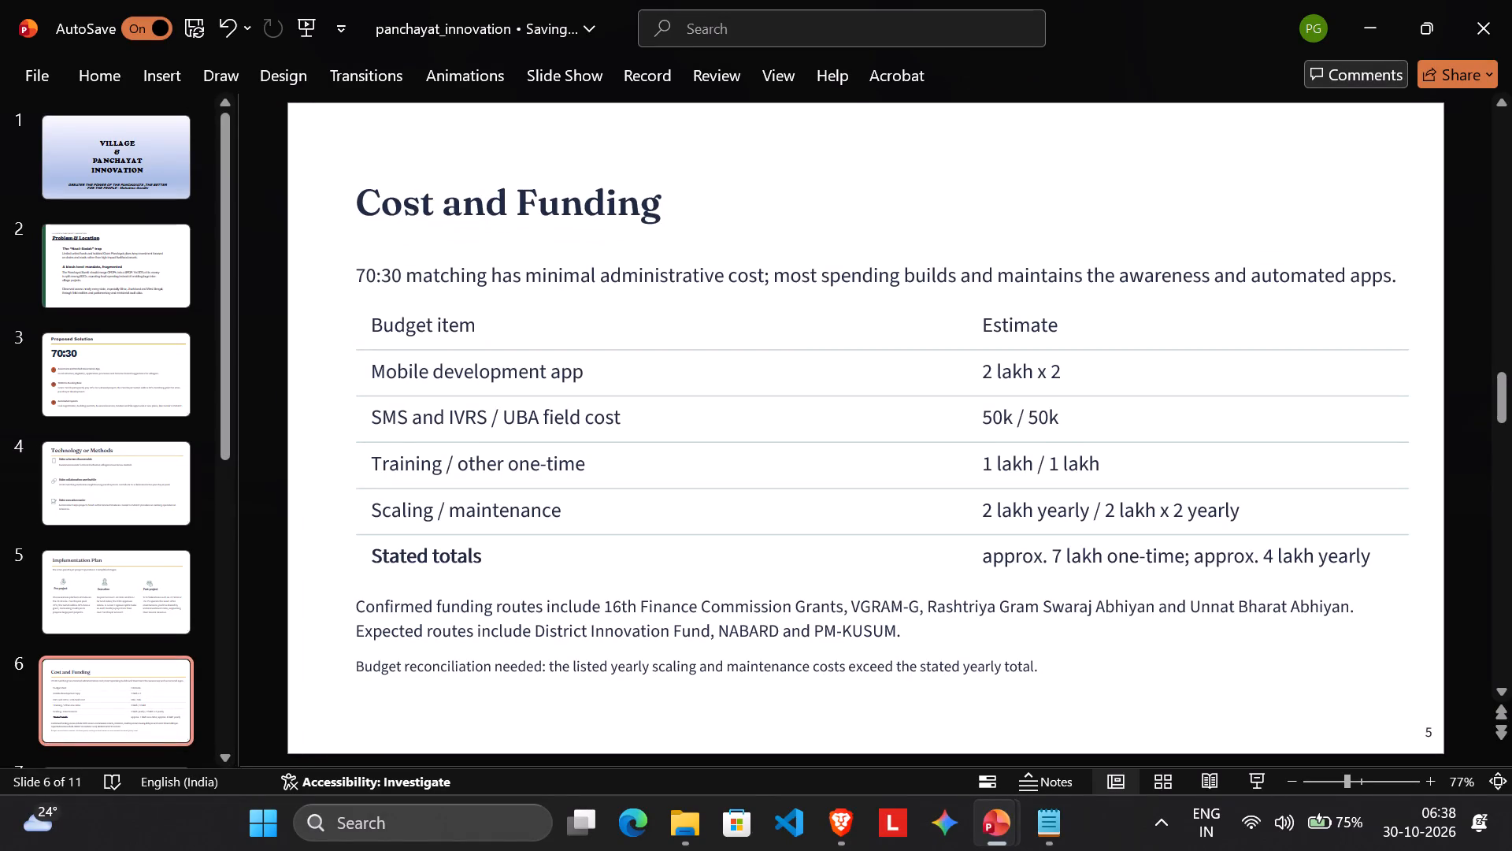
Underline the whole title "Cost and Funding" on slide 6.
{"action": "triple_click", "coordinate": [511, 206]}
{"action": "left_click", "coordinate": [586, 167]}
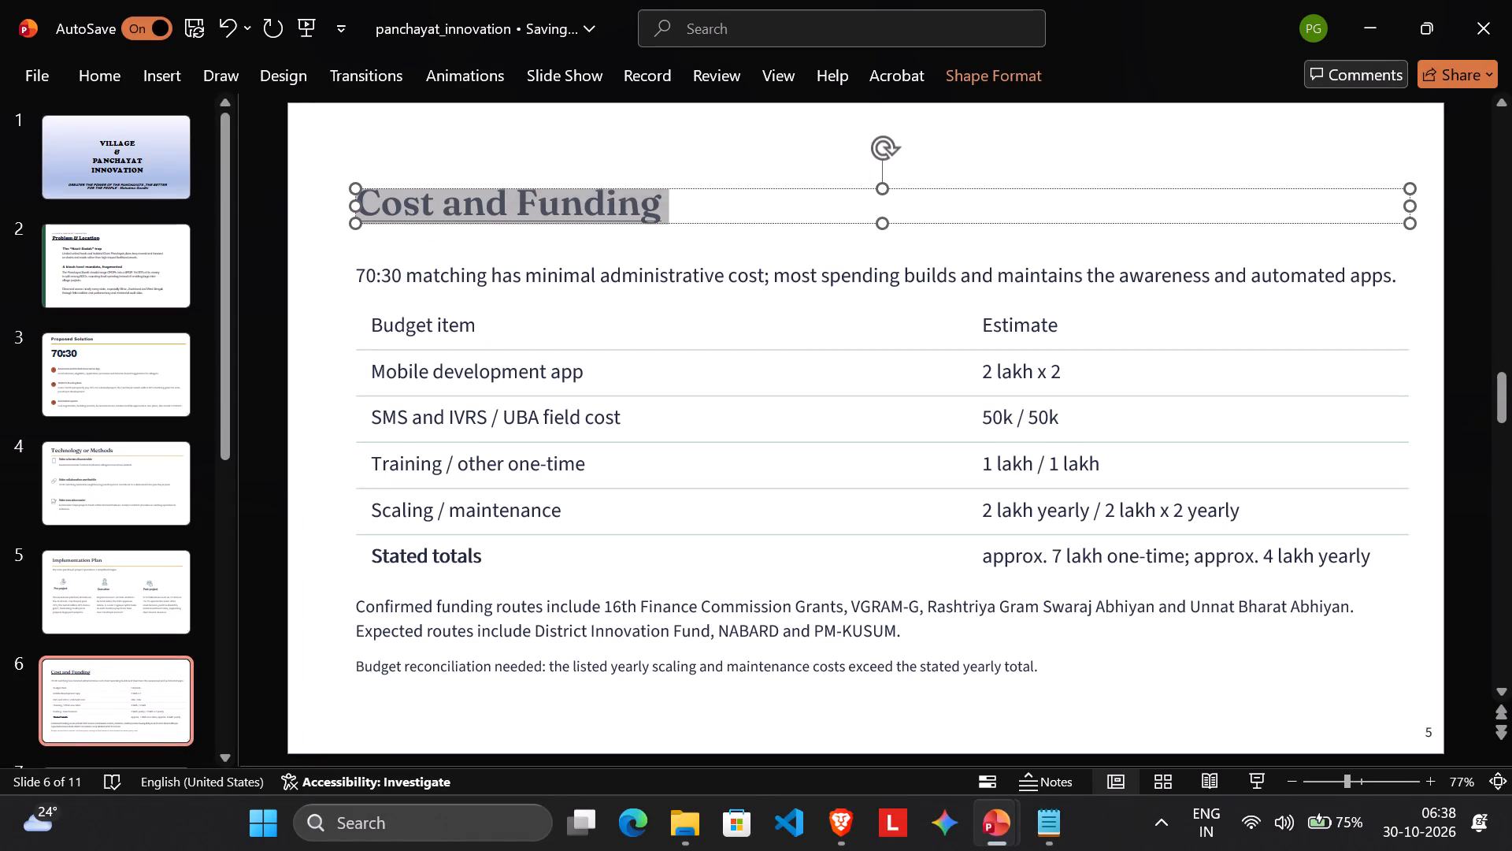
{"action": "left_click", "coordinate": [593, 240]}
{"action": "triple_click", "coordinate": [462, 210]}
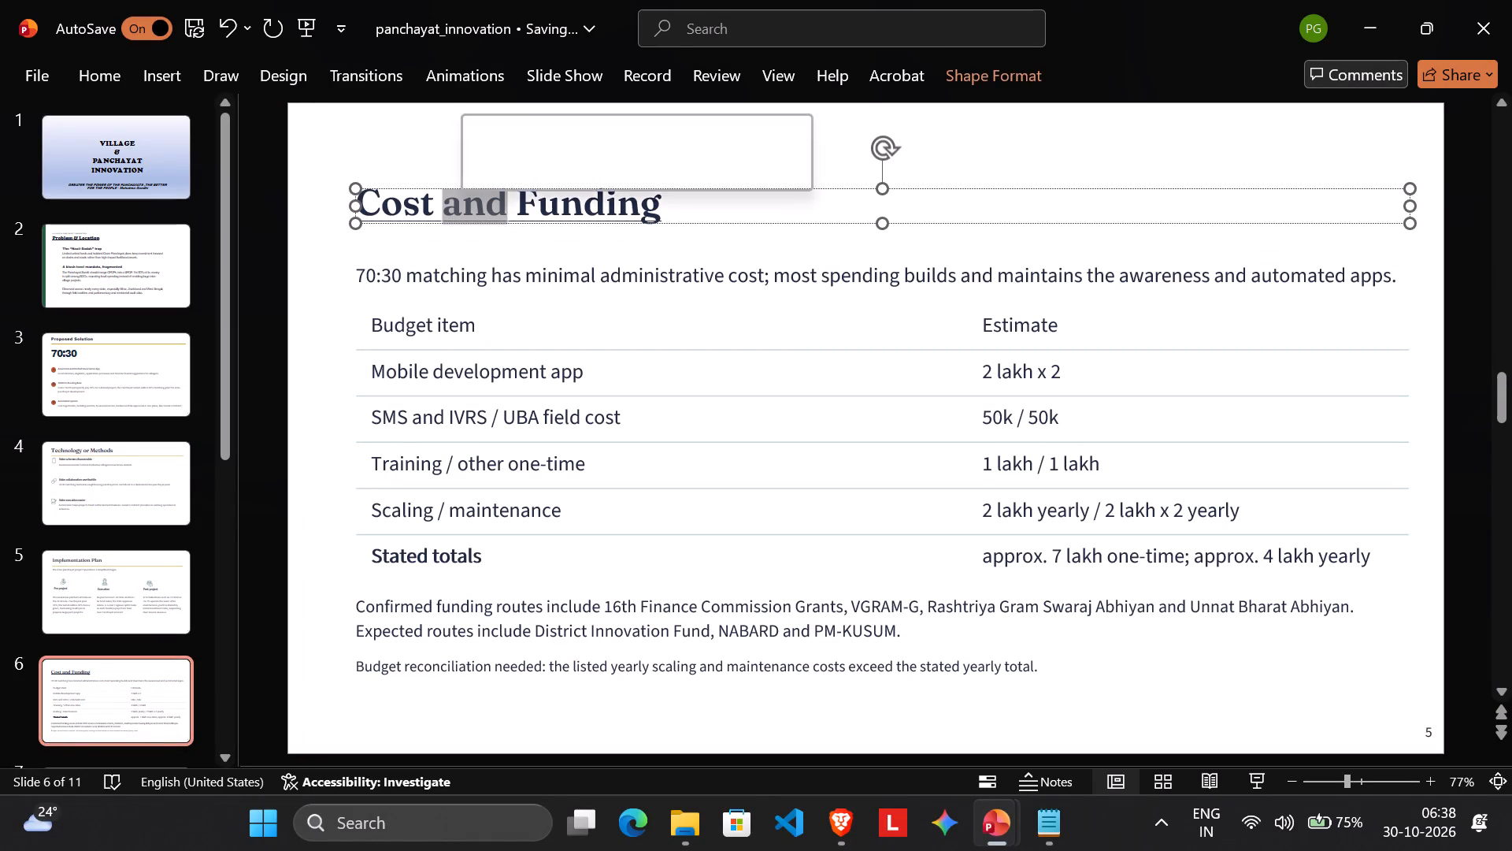
{"action": "left_click", "coordinate": [563, 246]}
Delete the gold decorative line beneath the "Proposed Solution" title on slide 3.
{"action": "left_click", "coordinate": [143, 376]}
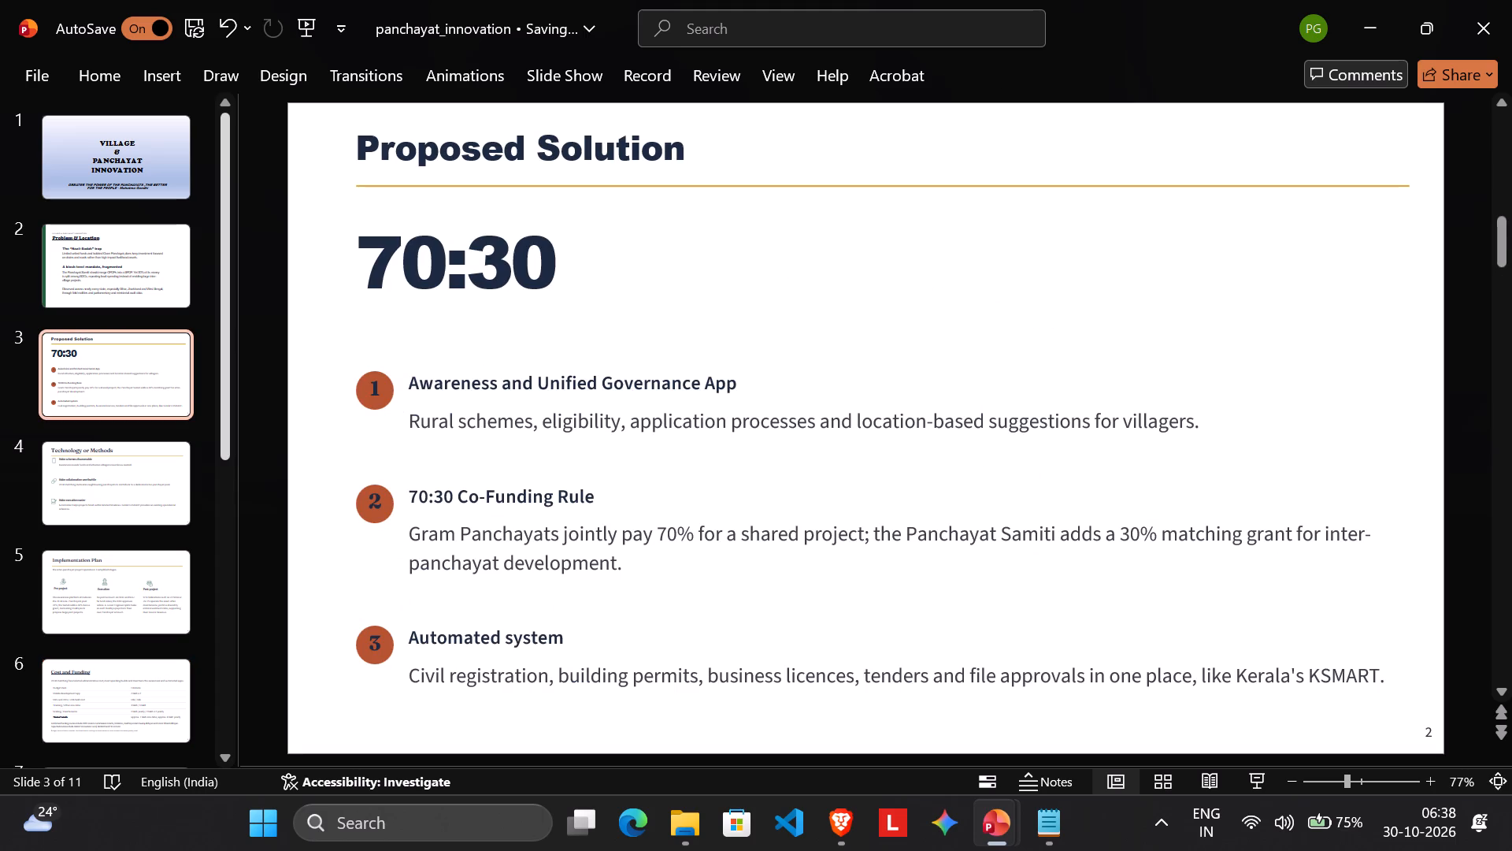
{"action": "left_click", "coordinate": [506, 183]}
{"action": "key", "text": "Delete"}
Underline the whole title "Proposed Solution" on slide 3.
{"action": "triple_click", "coordinate": [586, 156]}
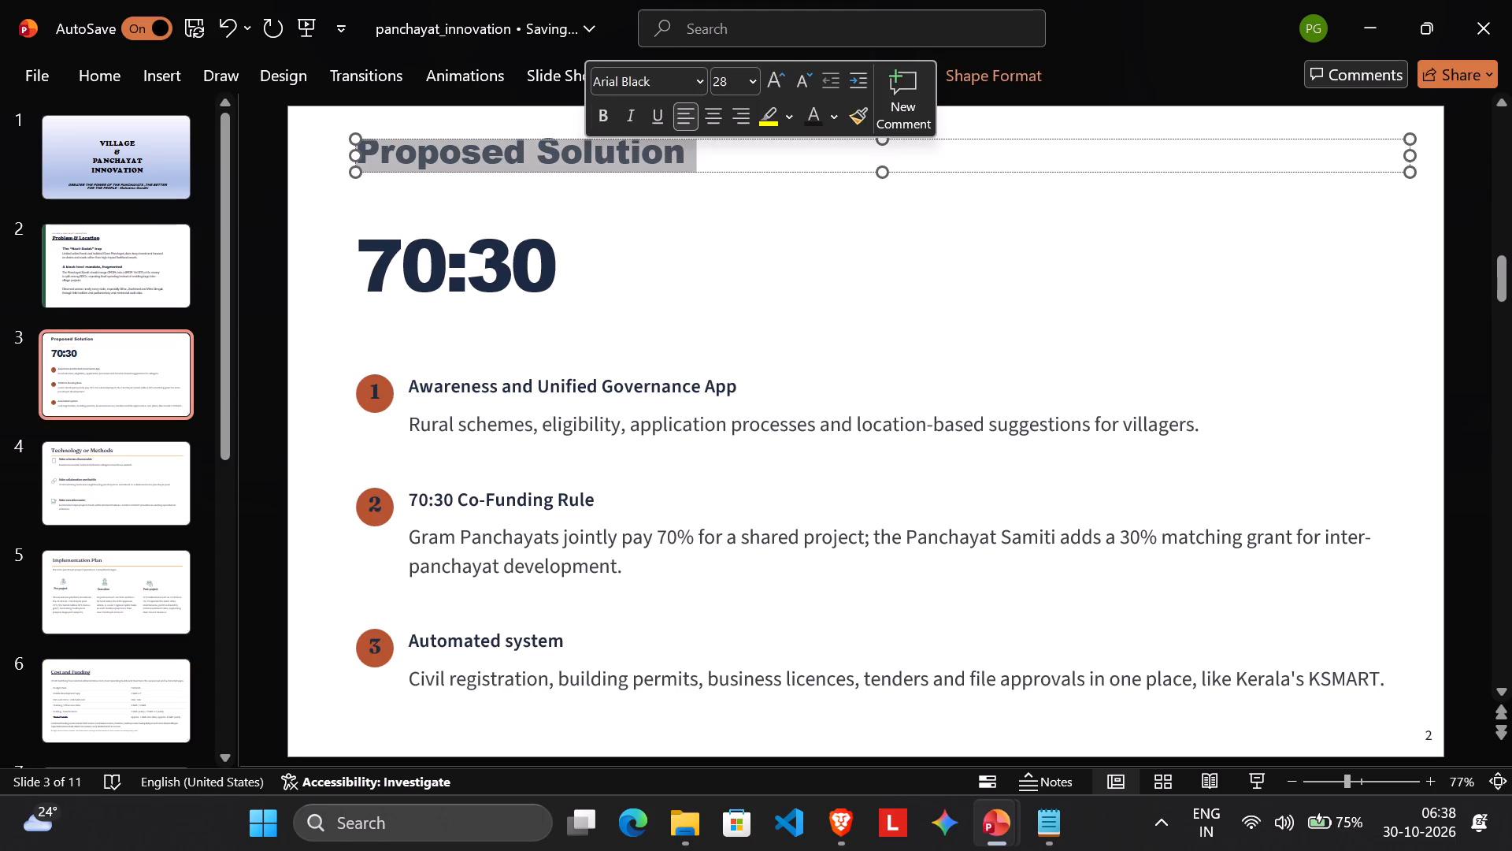
{"action": "left_click", "coordinate": [654, 114]}
{"action": "left_click", "coordinate": [629, 254]}
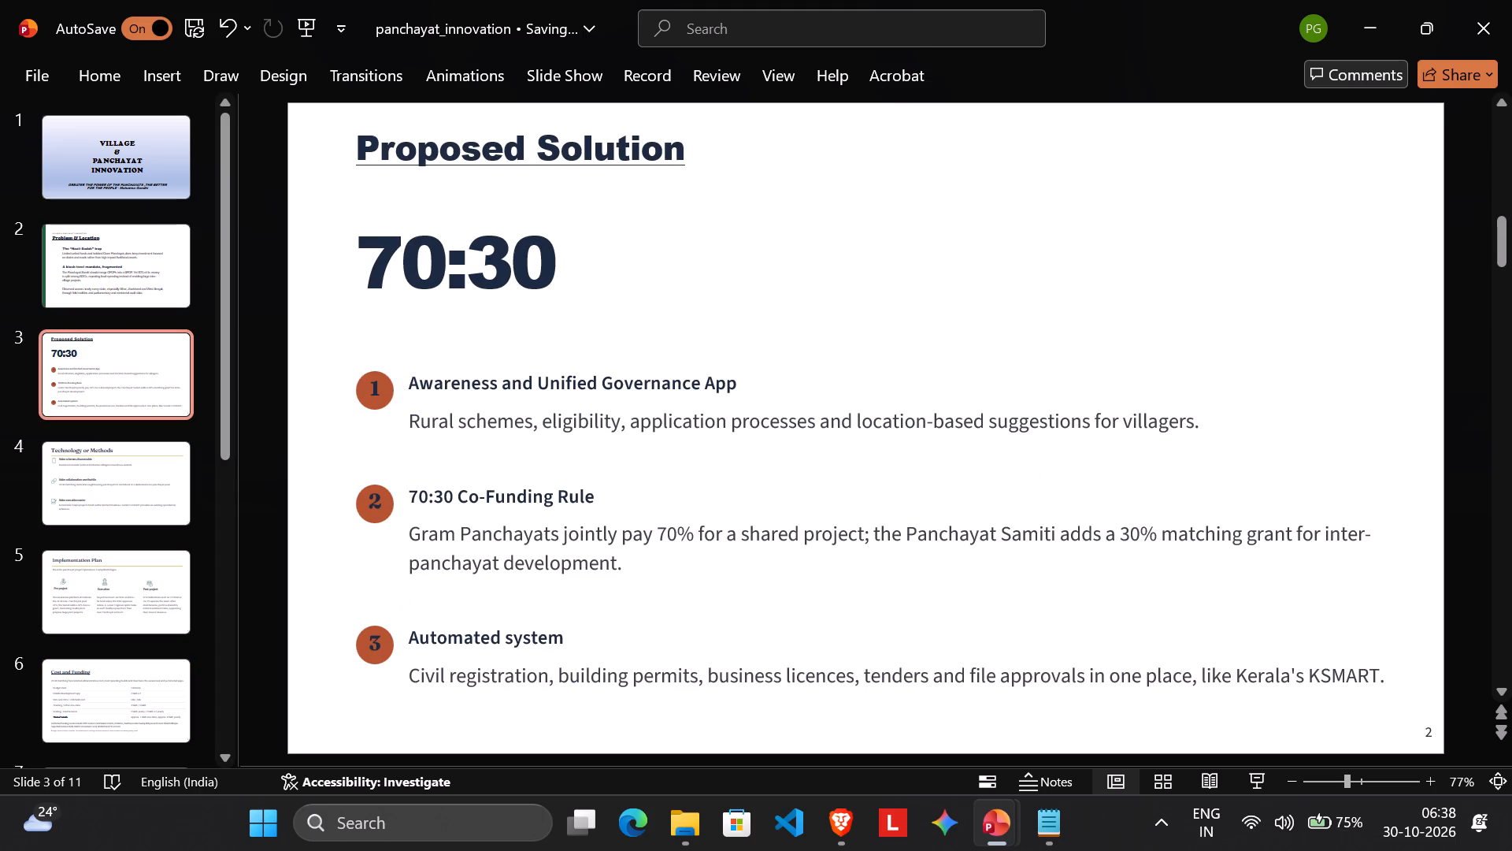
{"action": "double_click", "coordinate": [444, 159]}
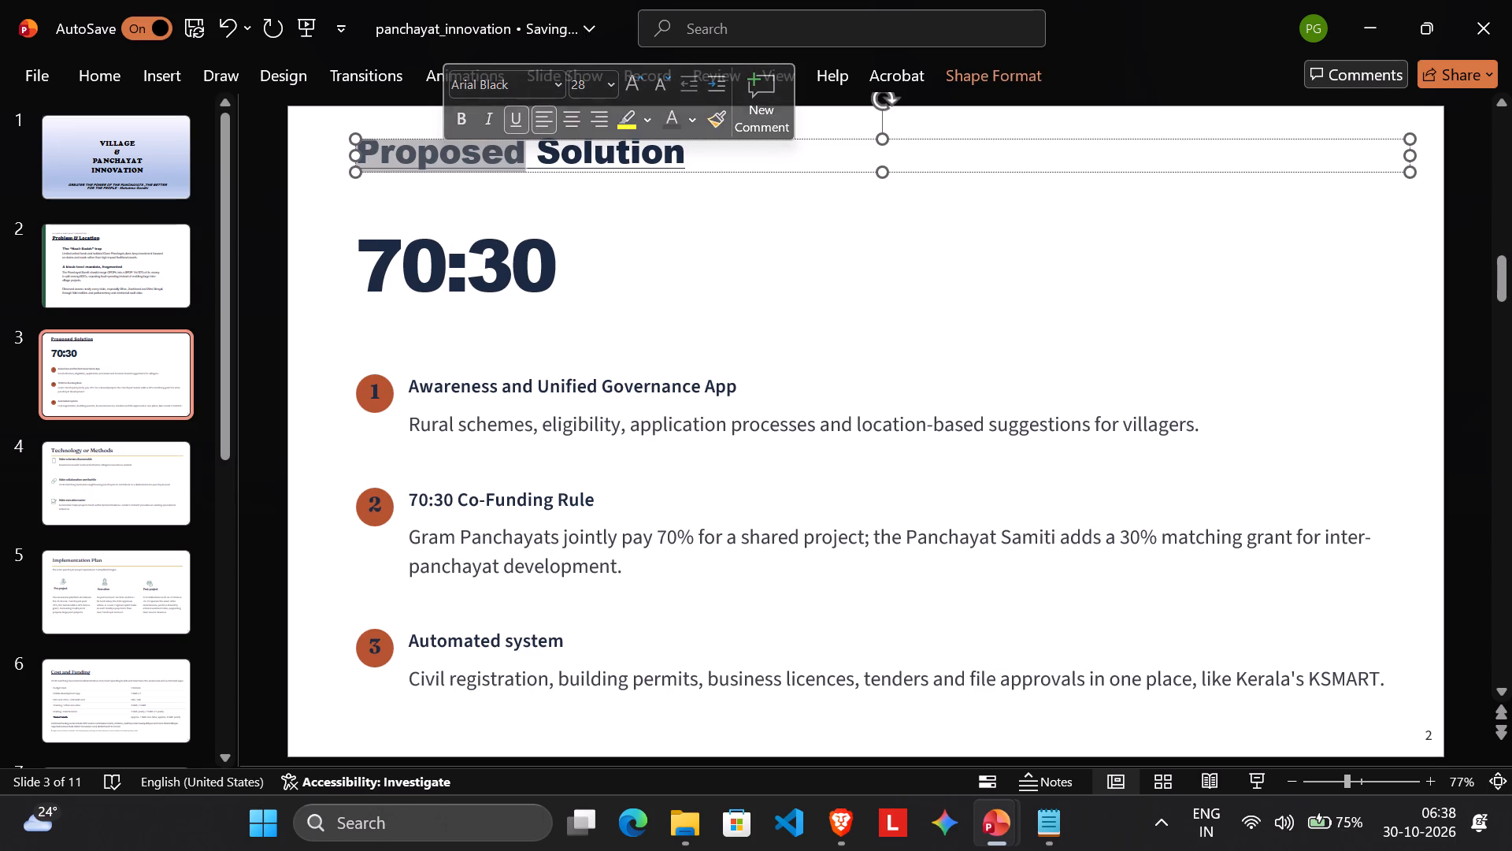
{"action": "left_click", "coordinate": [607, 164]}
Delete both green vertical strips along the edge of slide 2, "Problem & Location".
{"action": "left_click", "coordinate": [123, 296]}
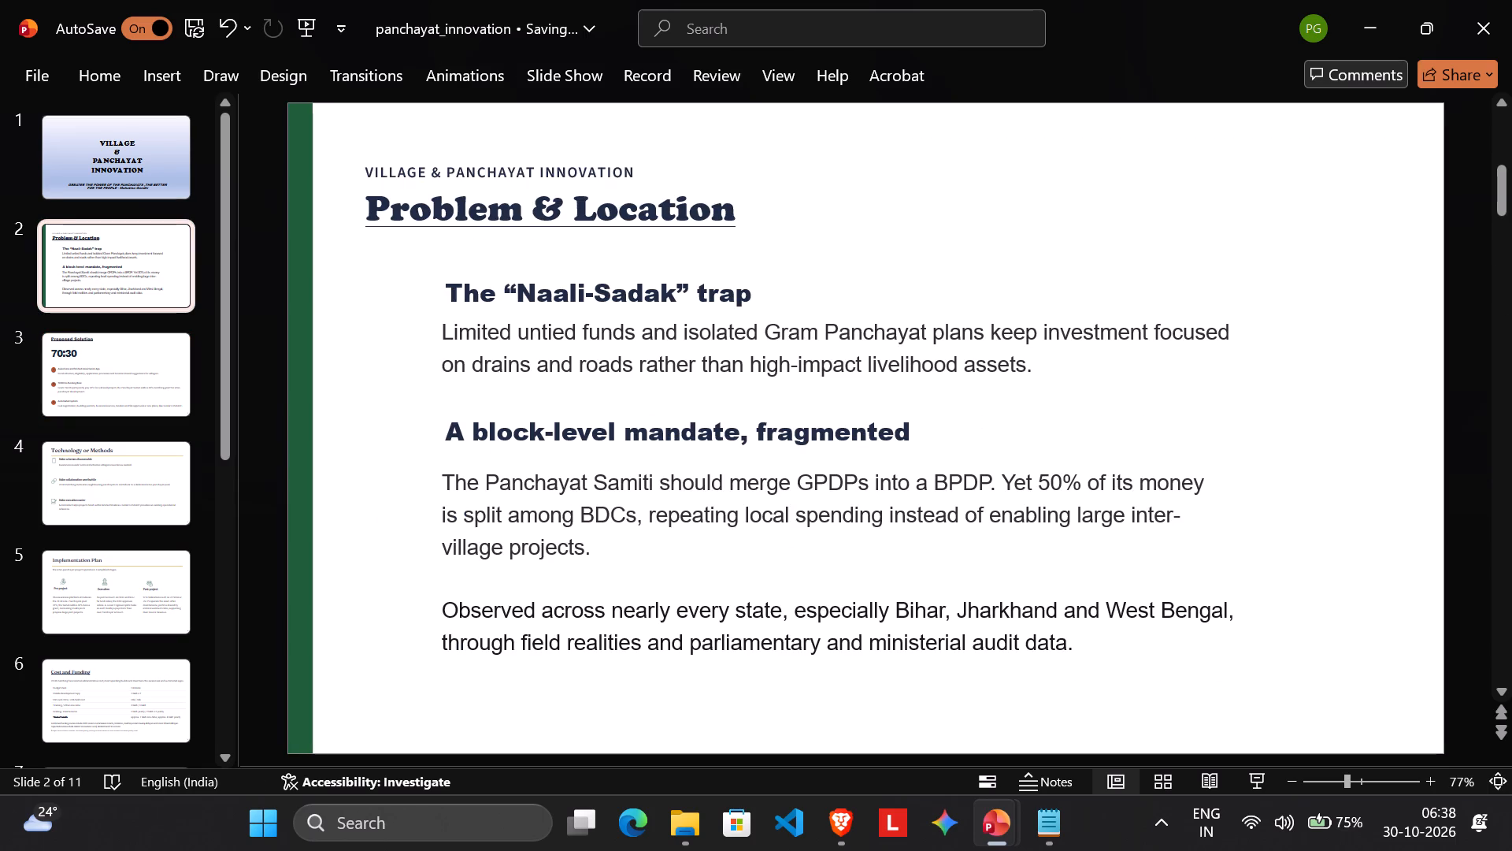
{"action": "left_click", "coordinate": [300, 247]}
{"action": "key", "text": "Delete"}
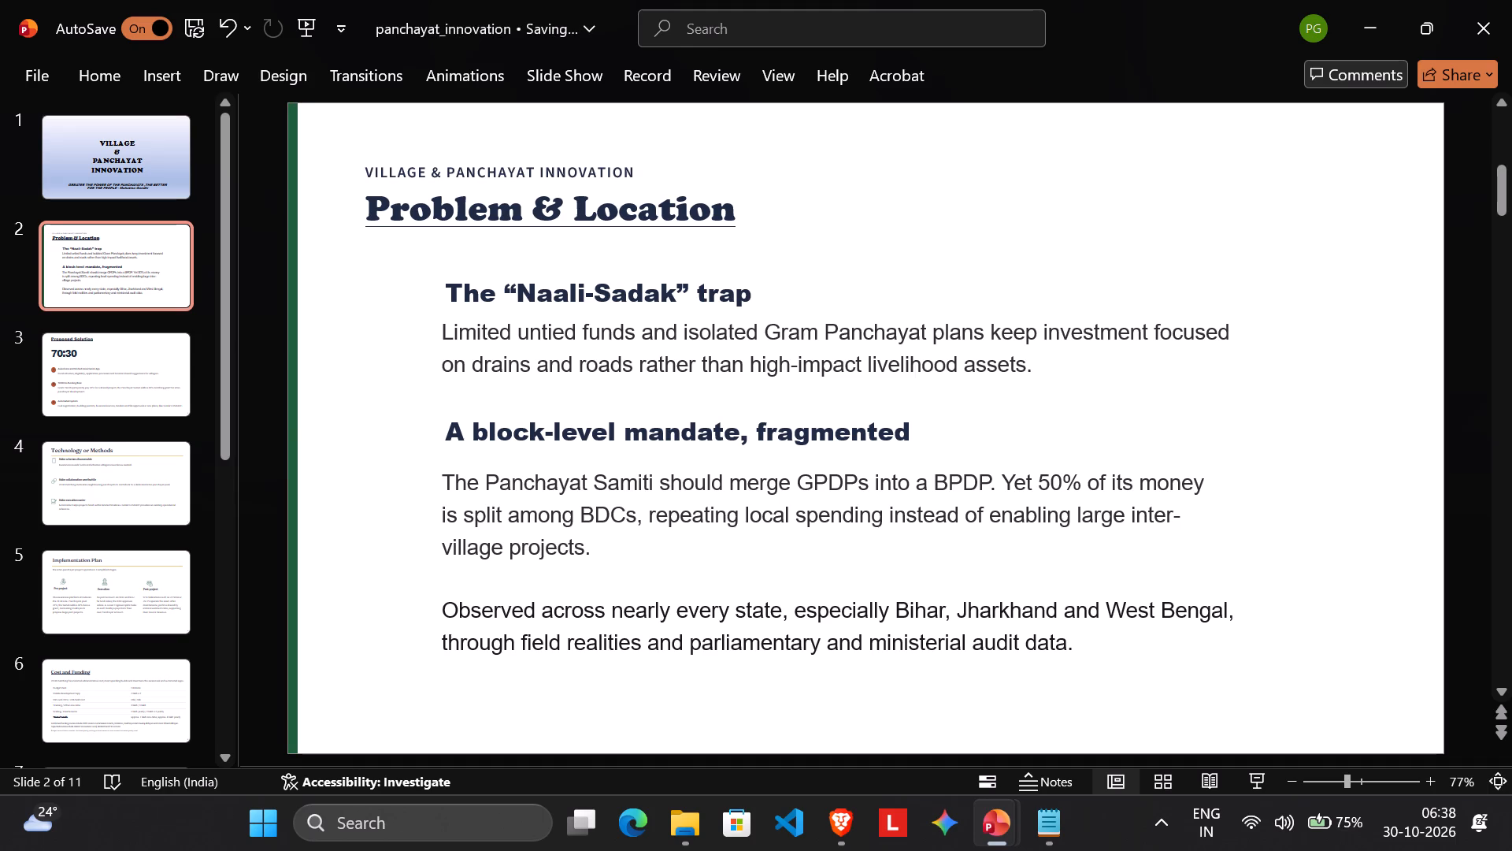
{"action": "left_click", "coordinate": [294, 262]}
{"action": "key", "text": "Delete"}
{"action": "left_click", "coordinate": [354, 352]}
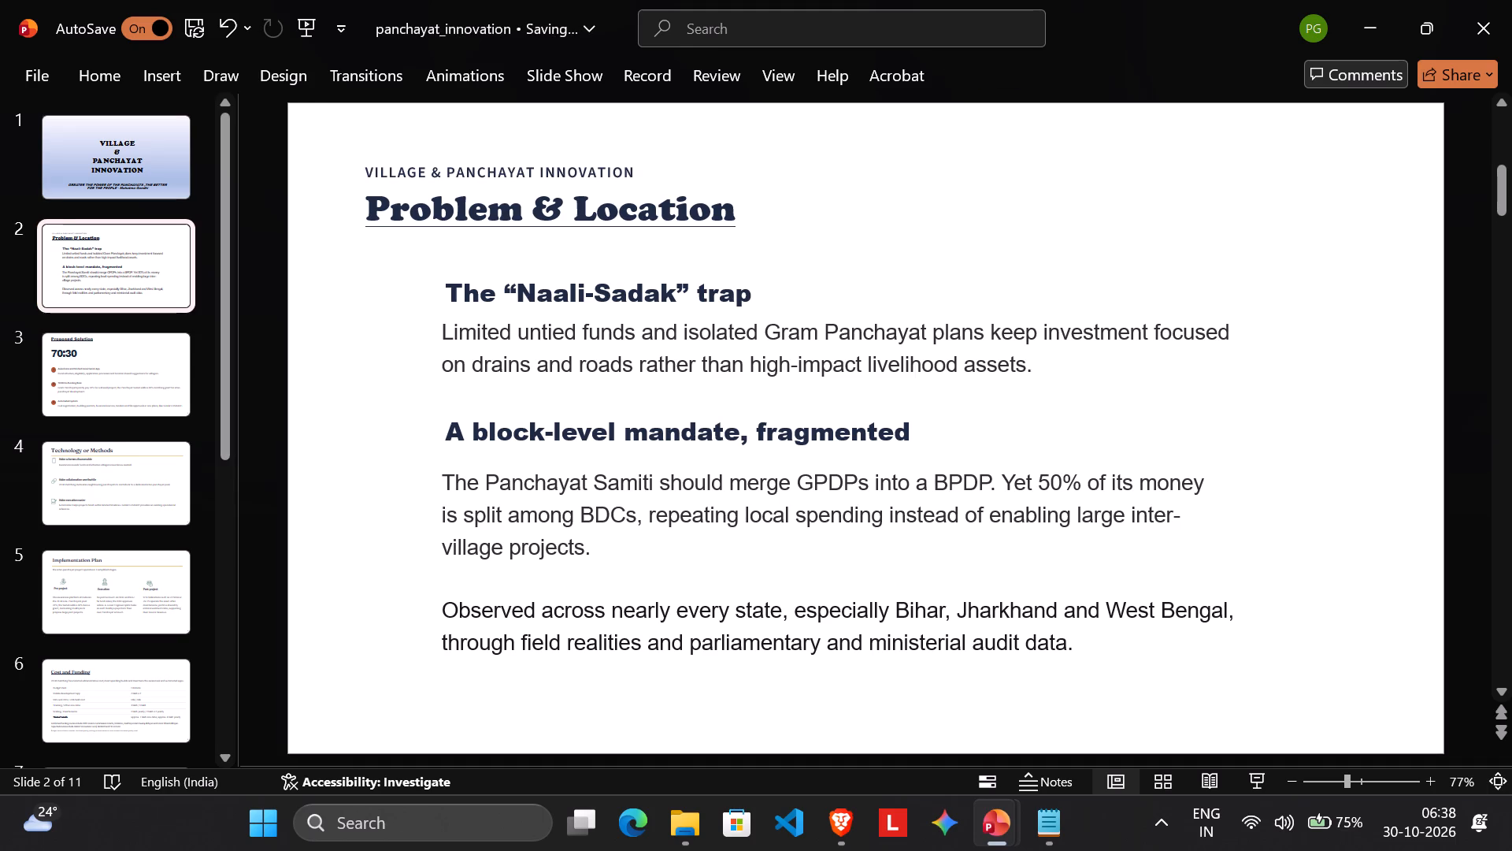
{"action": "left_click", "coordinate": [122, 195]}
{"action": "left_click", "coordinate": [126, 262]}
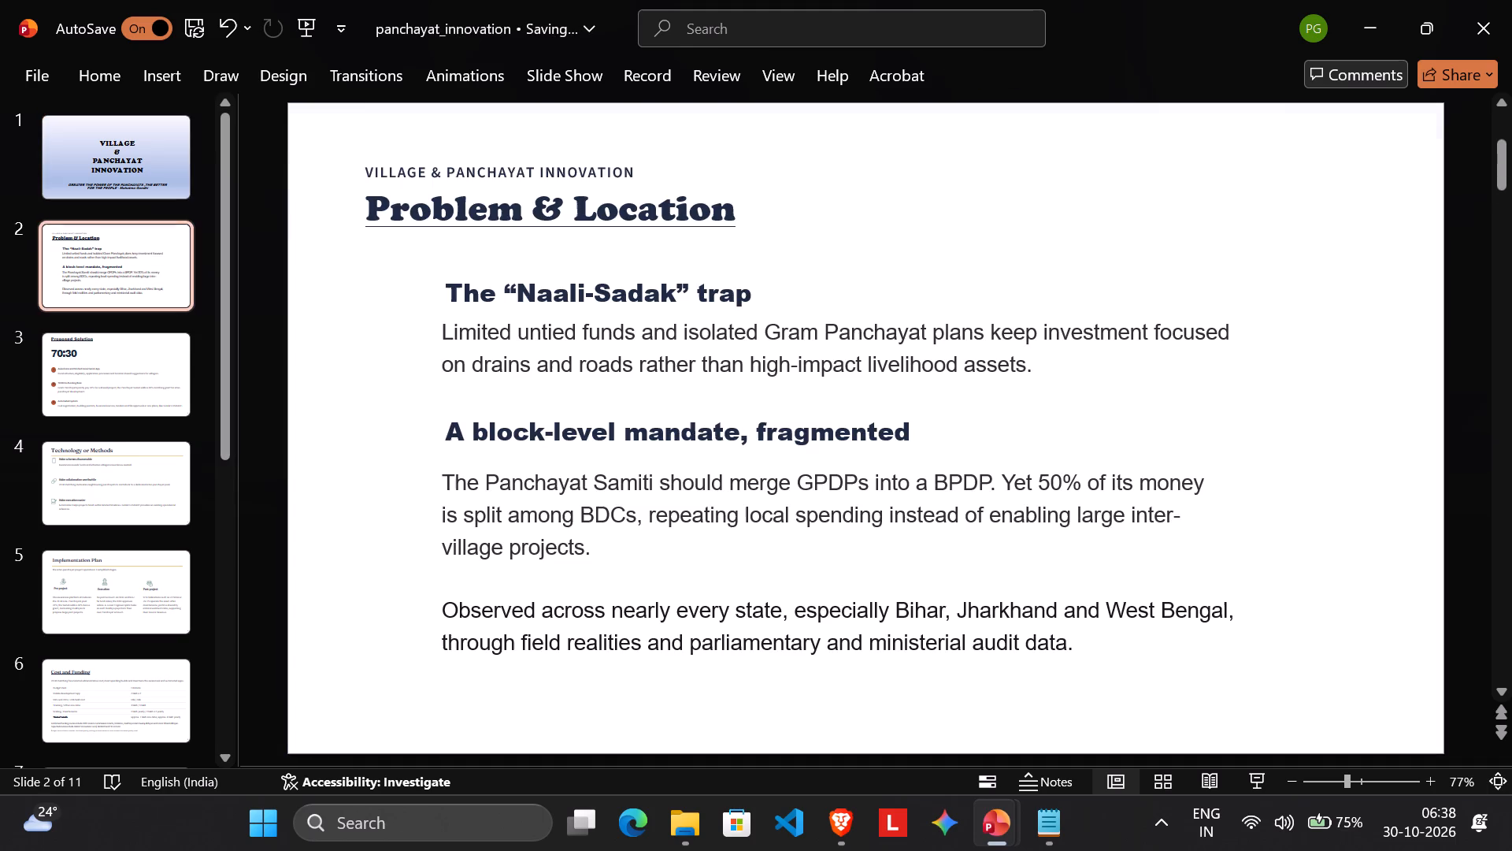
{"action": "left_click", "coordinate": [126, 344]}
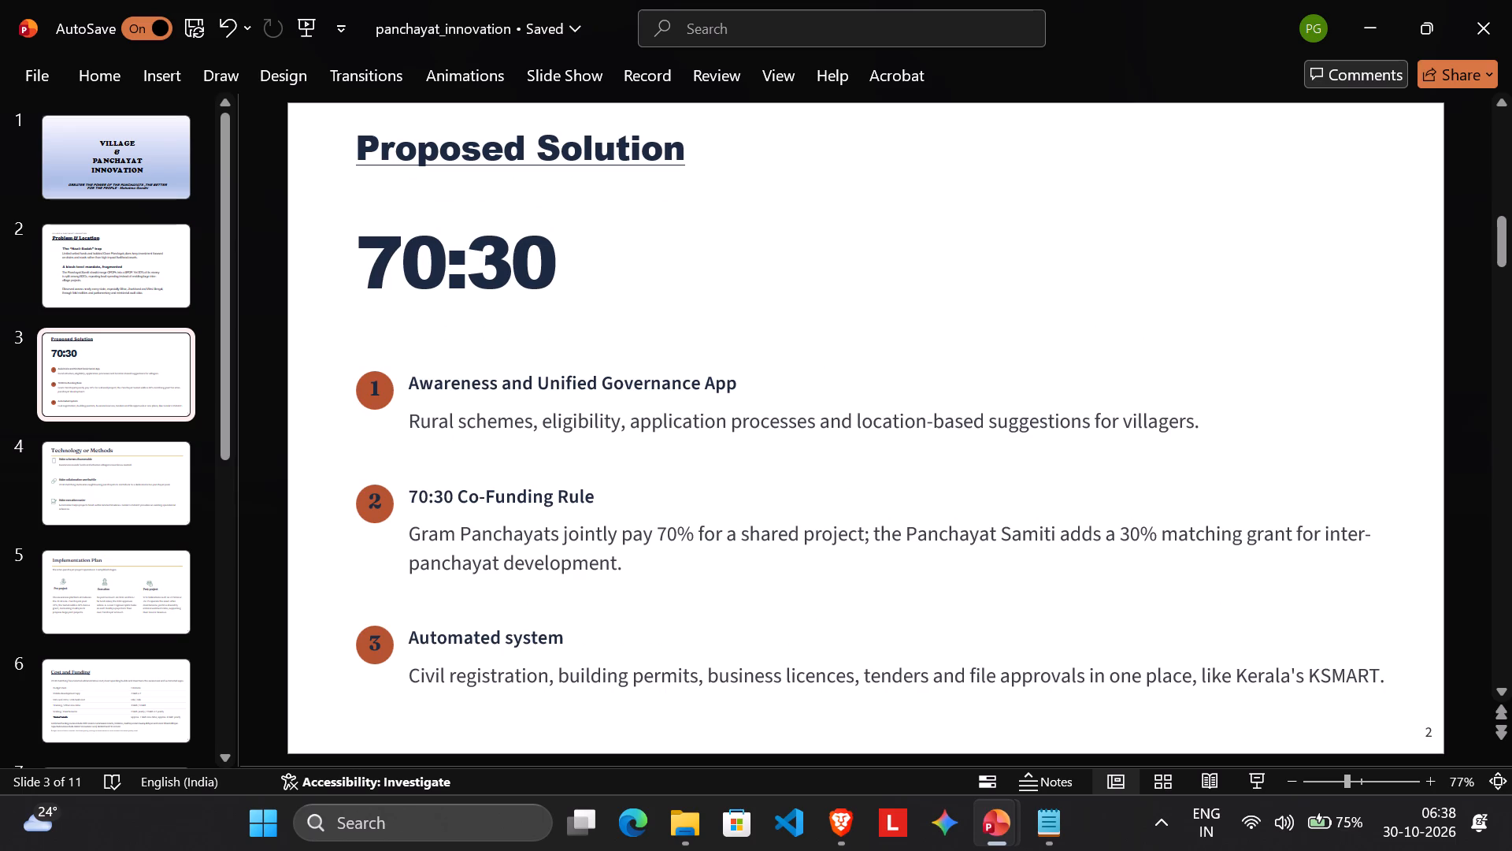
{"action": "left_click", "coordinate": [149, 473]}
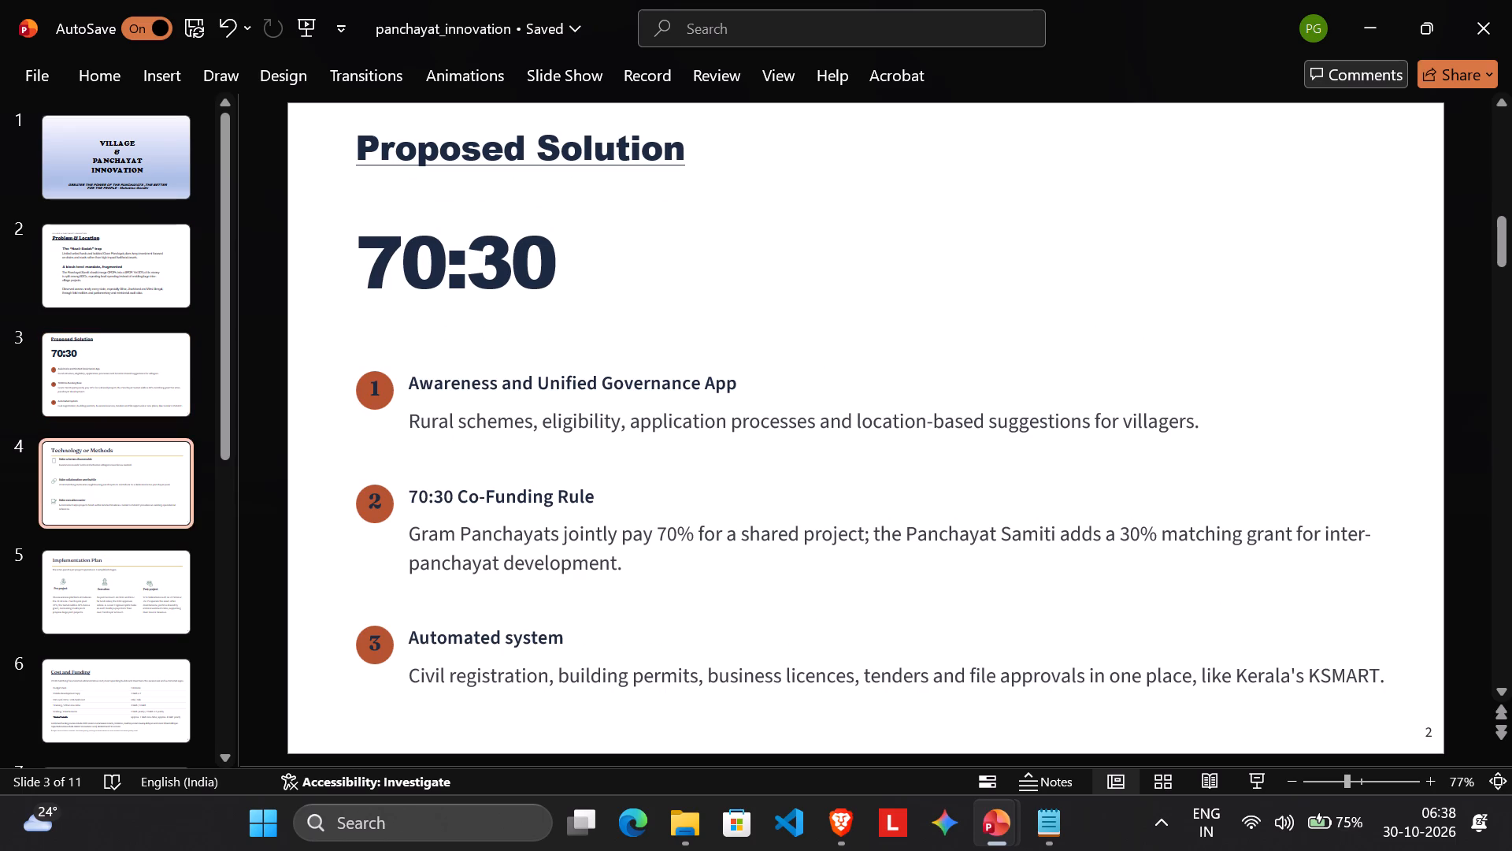
Set the title "Technology or Methods" on slide 4 in the Arial Black font.
{"action": "triple_click", "coordinate": [456, 184]}
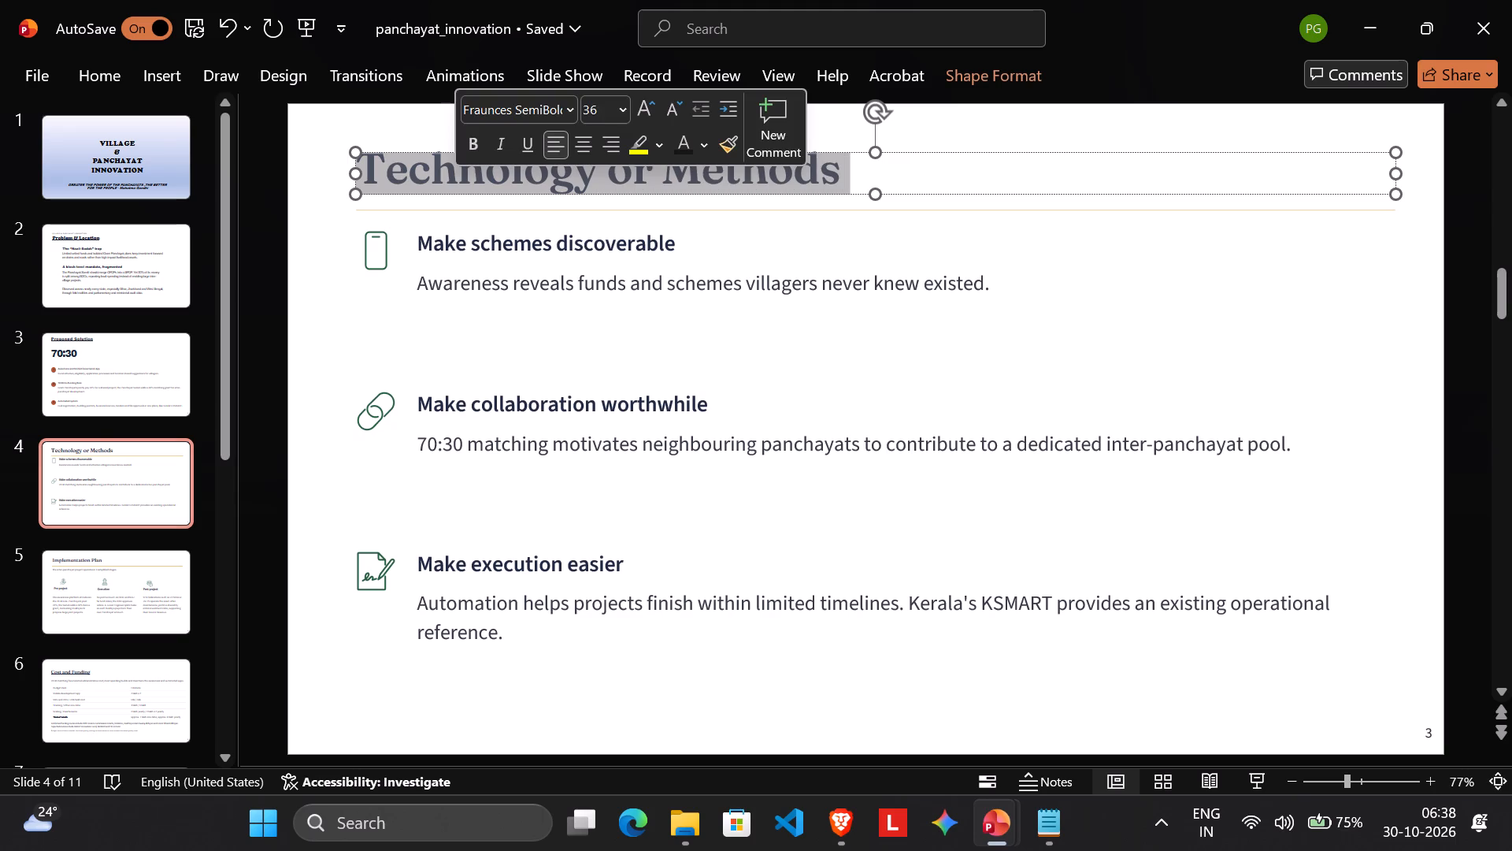
{"action": "left_click", "coordinate": [574, 106]}
{"action": "scroll", "coordinate": [567, 262], "scroll_direction": "up", "scroll_amount": 4}
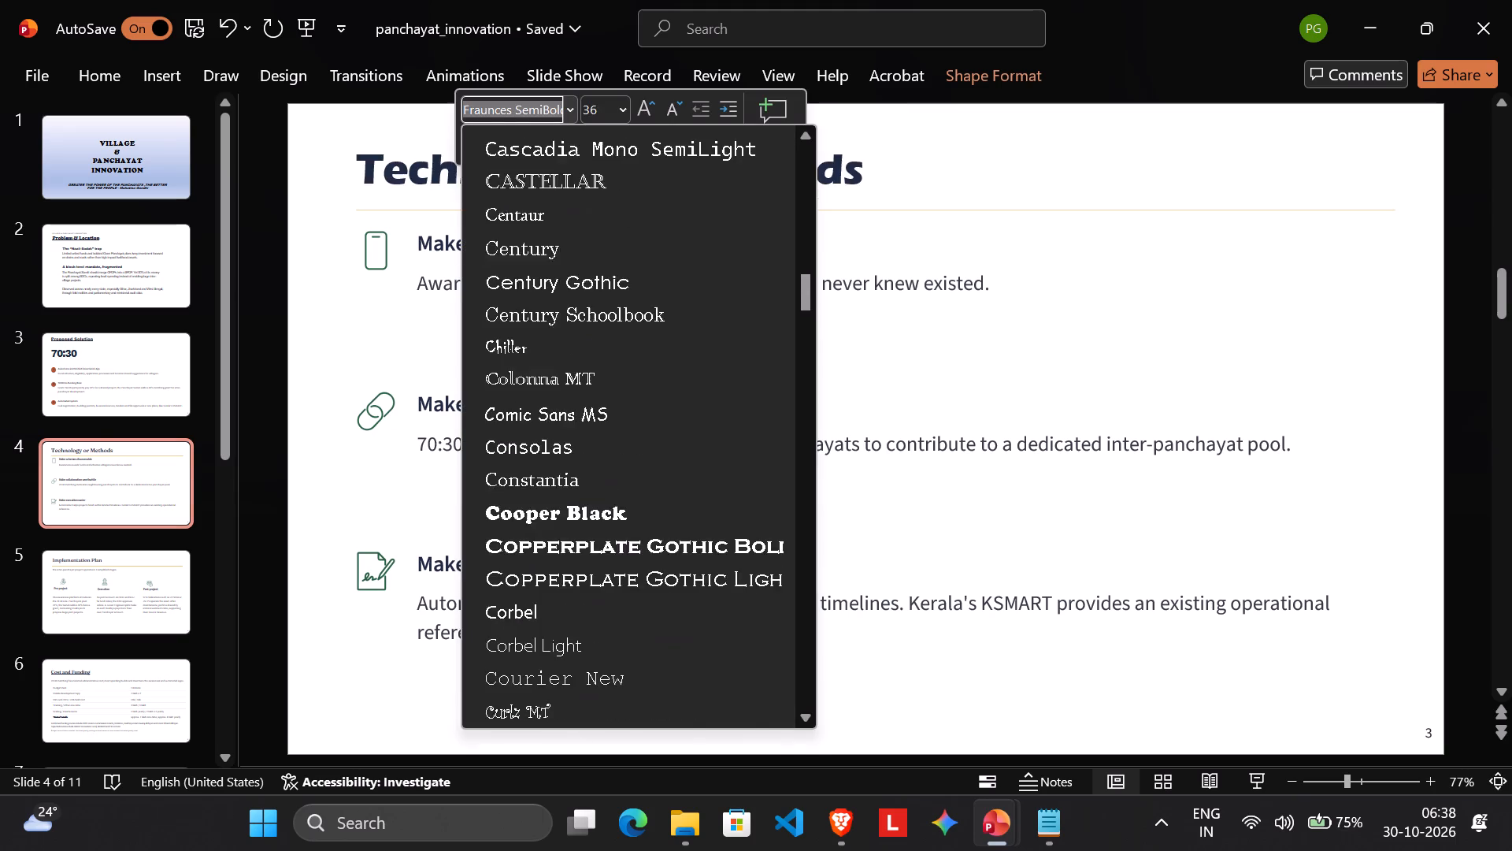
{"action": "scroll", "coordinate": [567, 262], "scroll_direction": "up", "scroll_amount": 20}
{"action": "scroll", "coordinate": [567, 262], "scroll_direction": "up", "scroll_amount": 4}
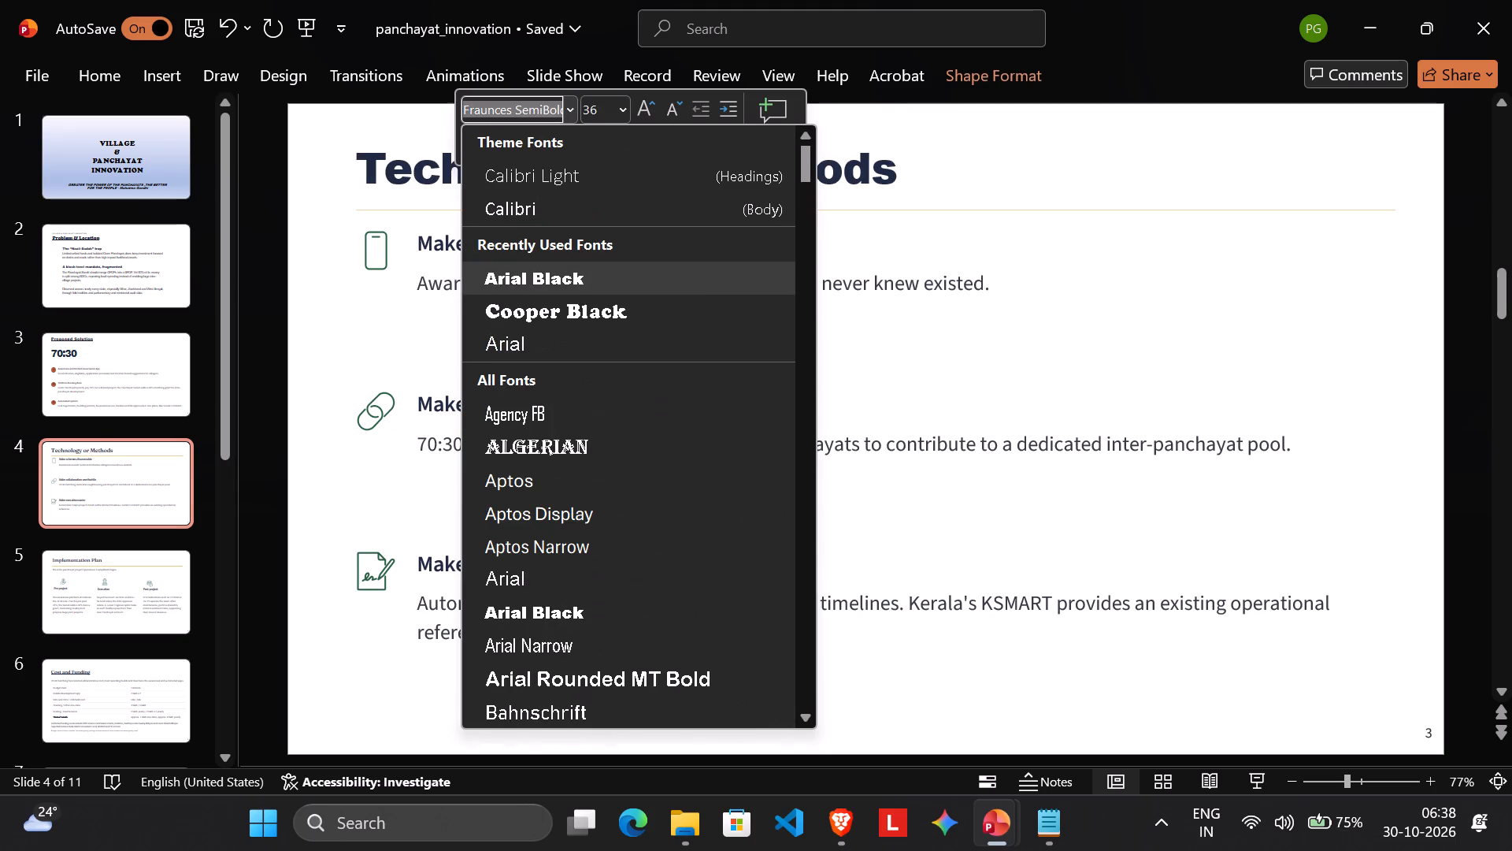
{"action": "left_click", "coordinate": [553, 286]}
Set the whole heading "Make schemes discoverable" on slide 4 in the Arial font.
{"action": "left_click", "coordinate": [584, 234]}
{"action": "double_click", "coordinate": [584, 234]}
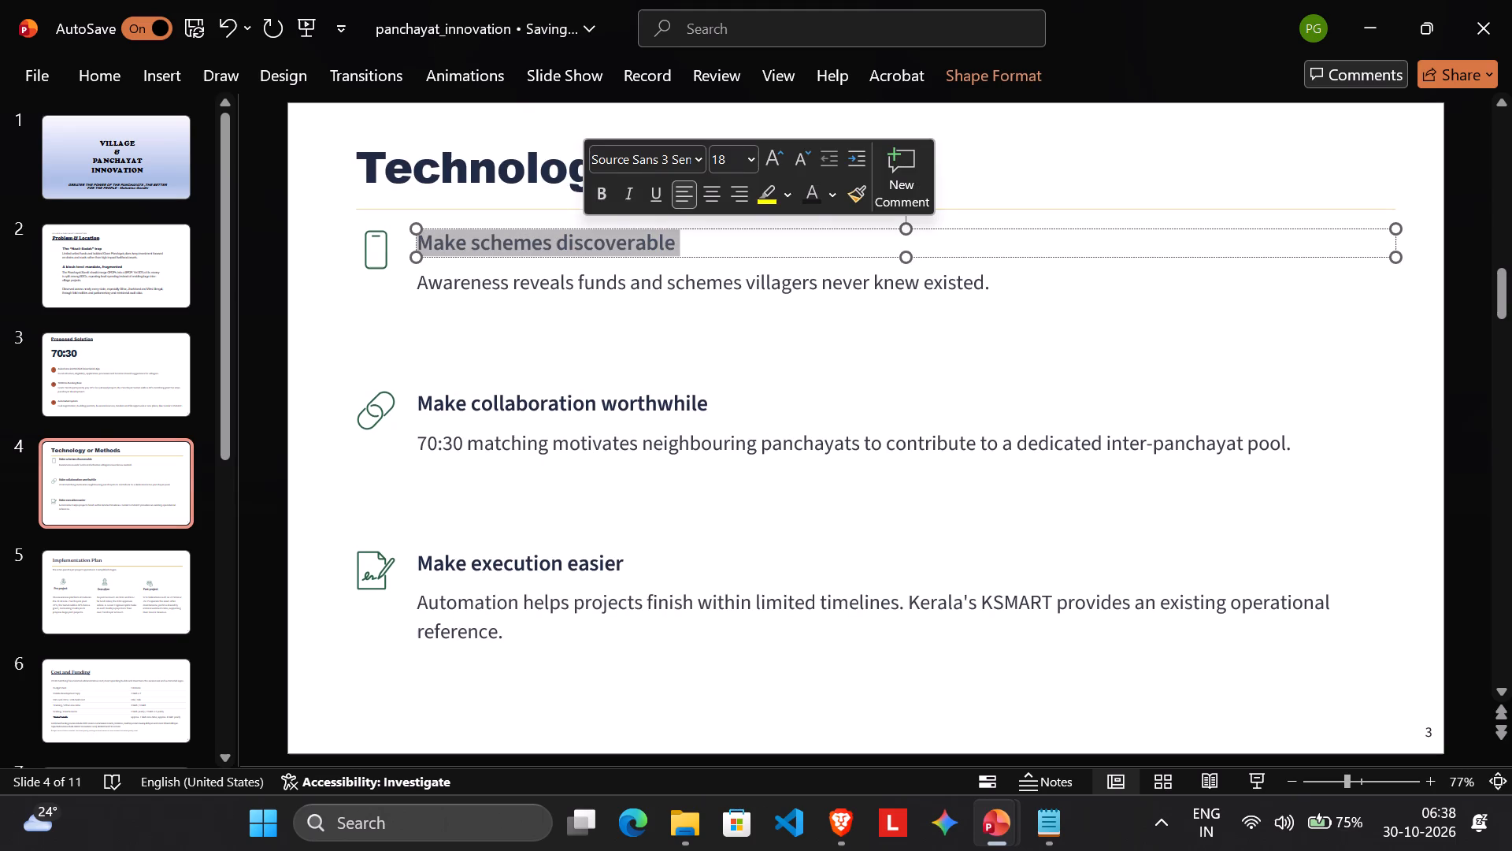
{"action": "left_click", "coordinate": [702, 154]}
{"action": "scroll", "coordinate": [691, 313], "scroll_direction": "up", "scroll_amount": 6}
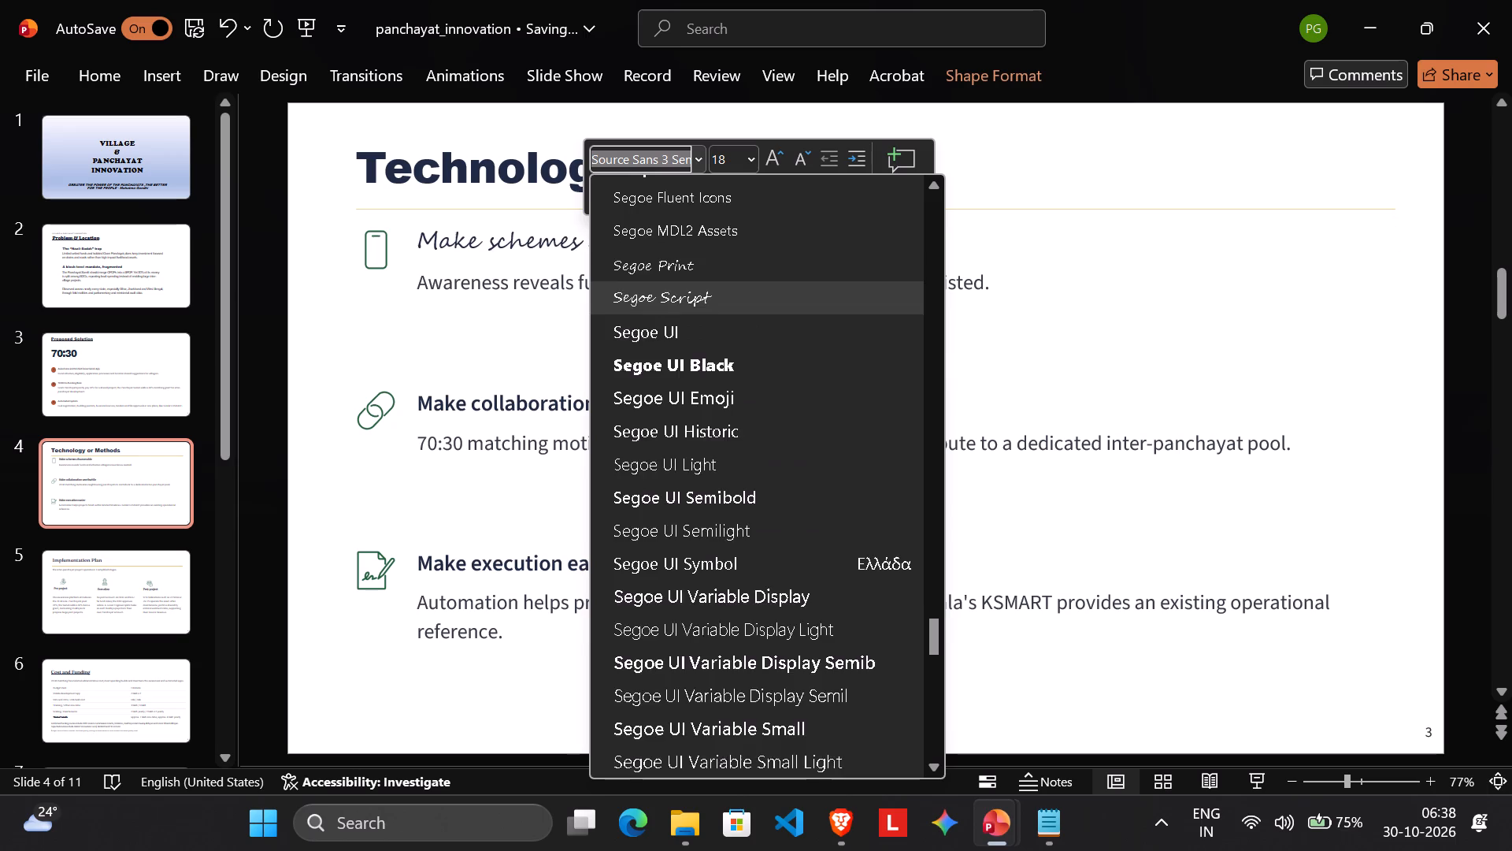
{"action": "scroll", "coordinate": [690, 310], "scroll_direction": "up", "scroll_amount": 20}
{"action": "scroll", "coordinate": [690, 310], "scroll_direction": "up", "scroll_amount": 12}
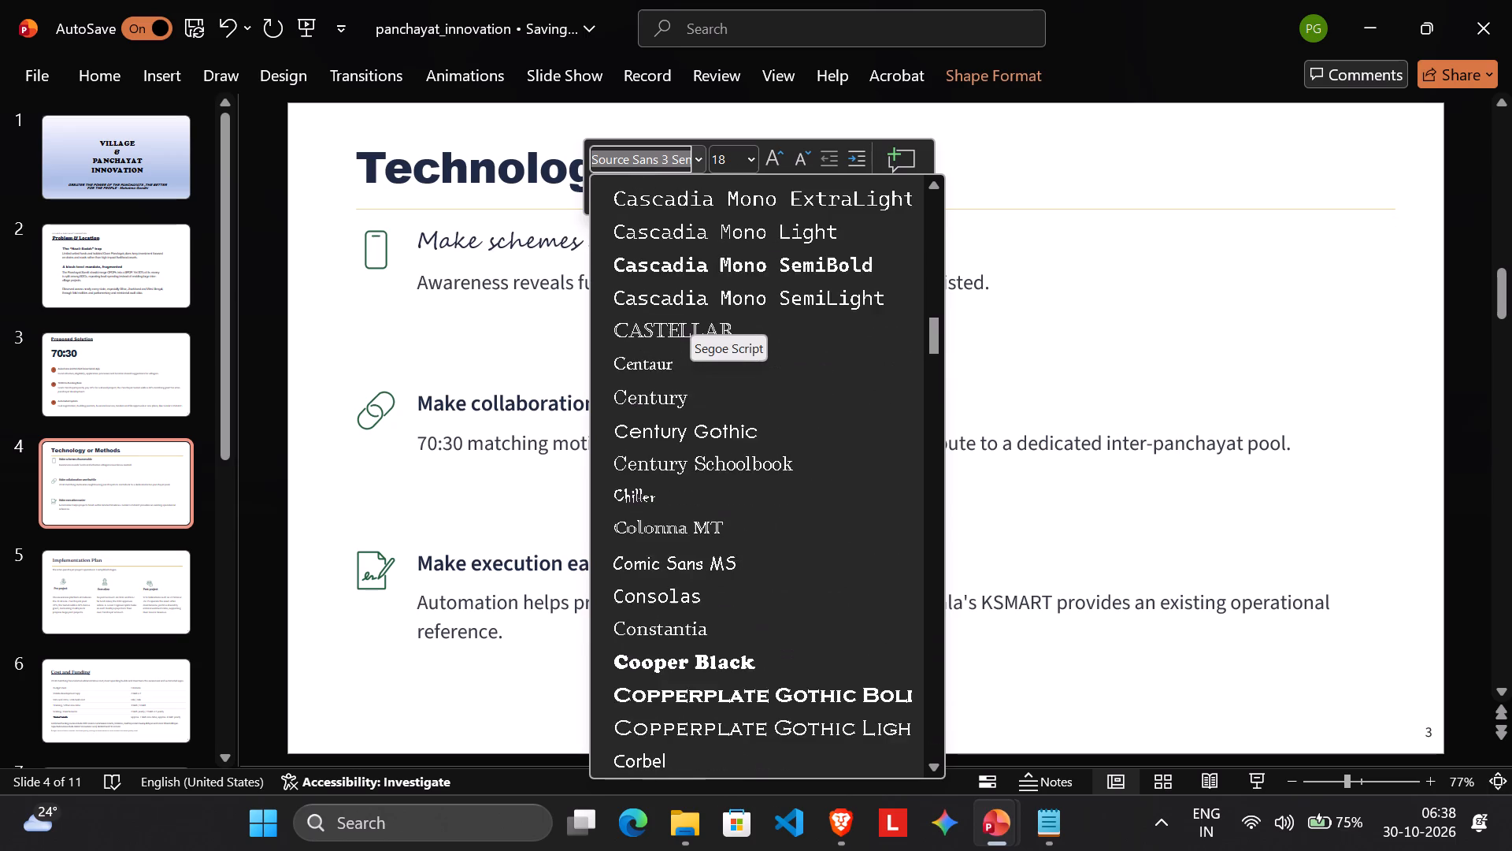
{"action": "scroll", "coordinate": [690, 310], "scroll_direction": "up", "scroll_amount": 17}
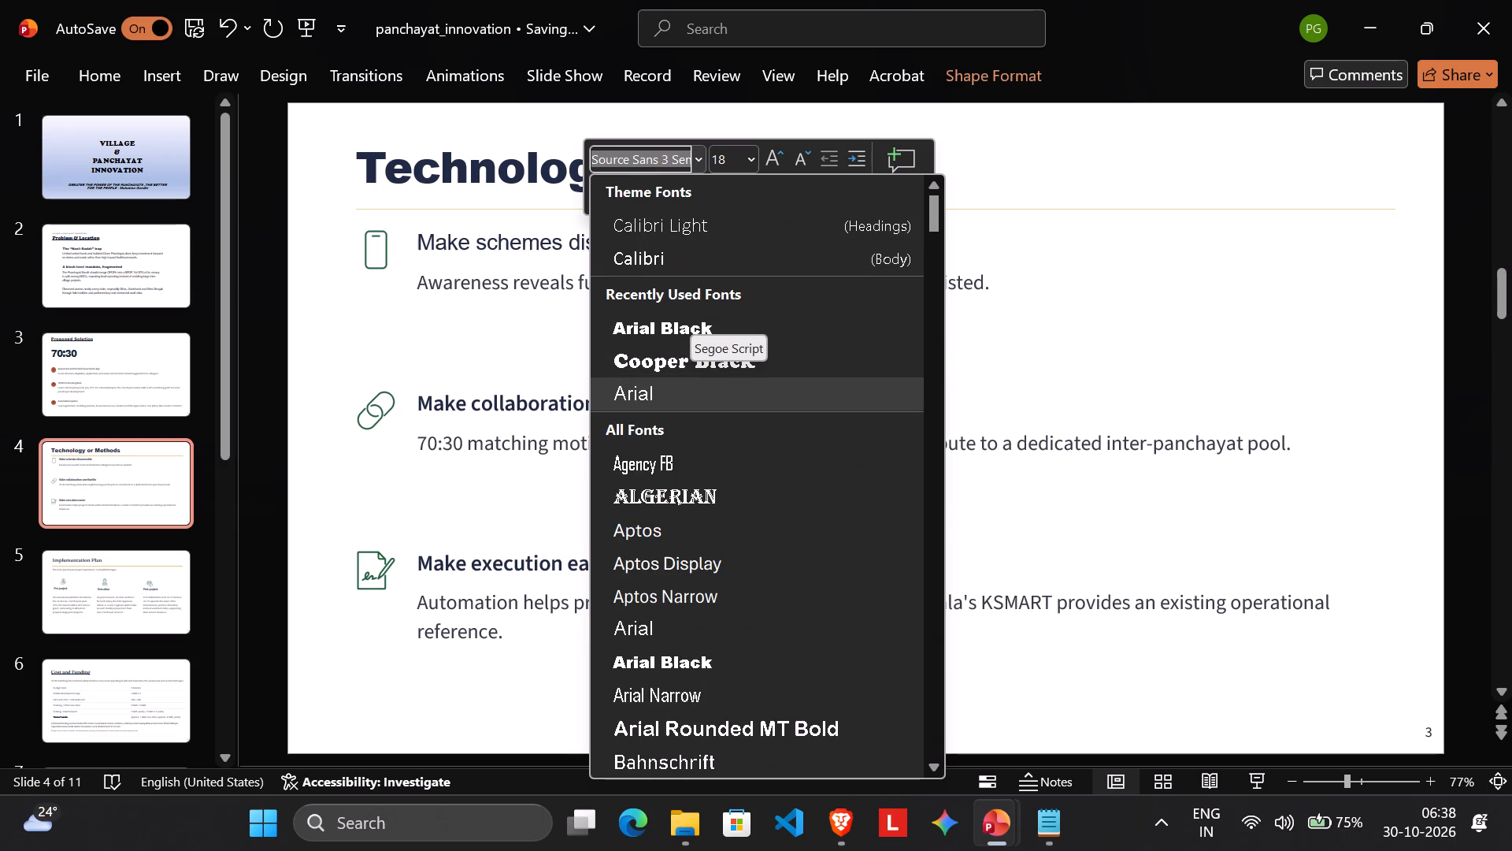
{"action": "left_click", "coordinate": [654, 386]}
Set the whole heading "Make collaboration worthwhile" on slide 4 in the Arial font.
{"action": "triple_click", "coordinate": [571, 403]}
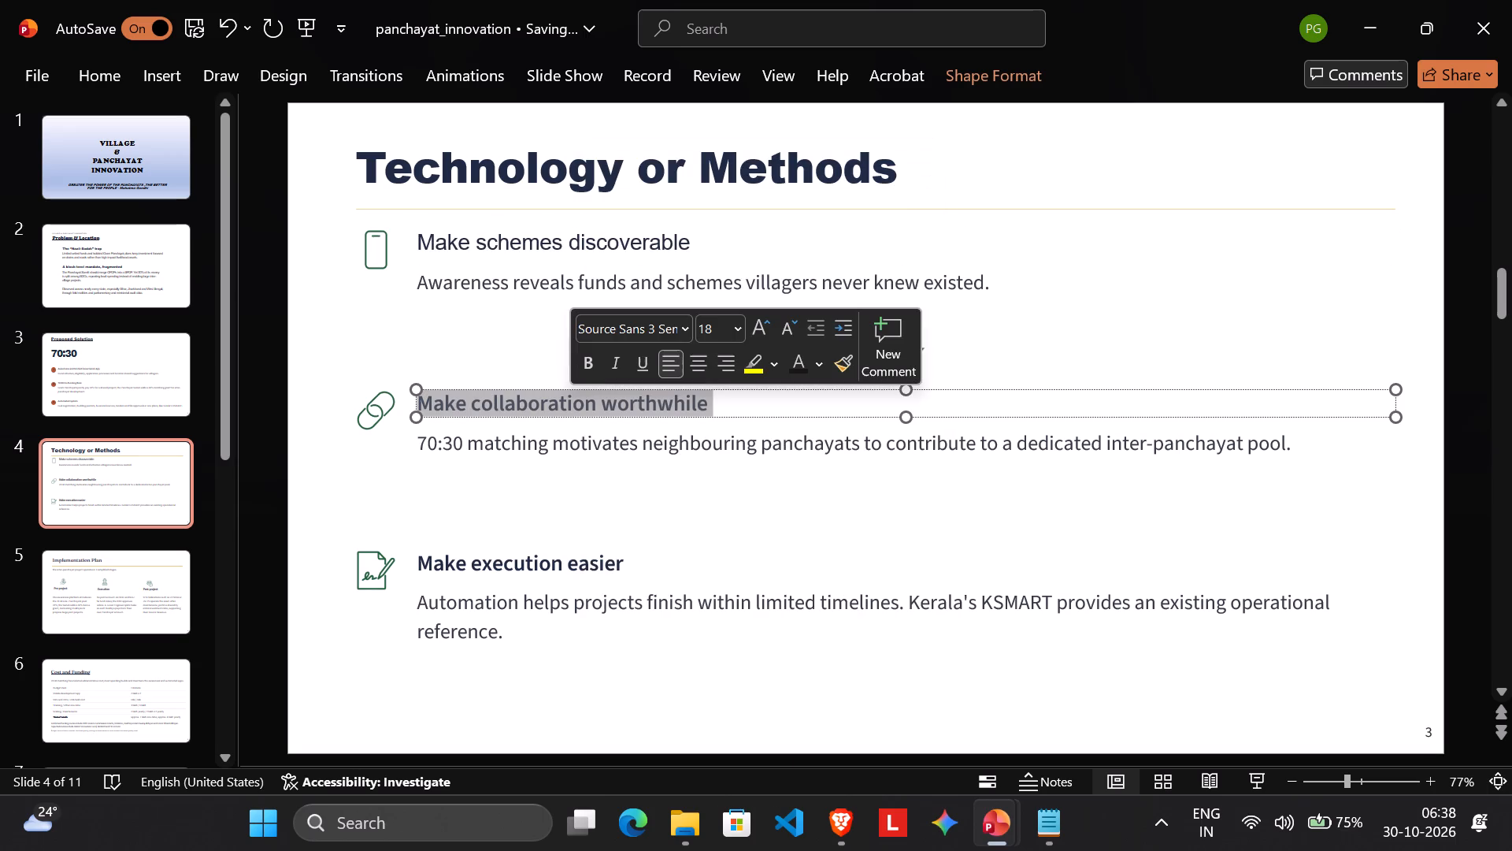
{"action": "left_click", "coordinate": [682, 330]}
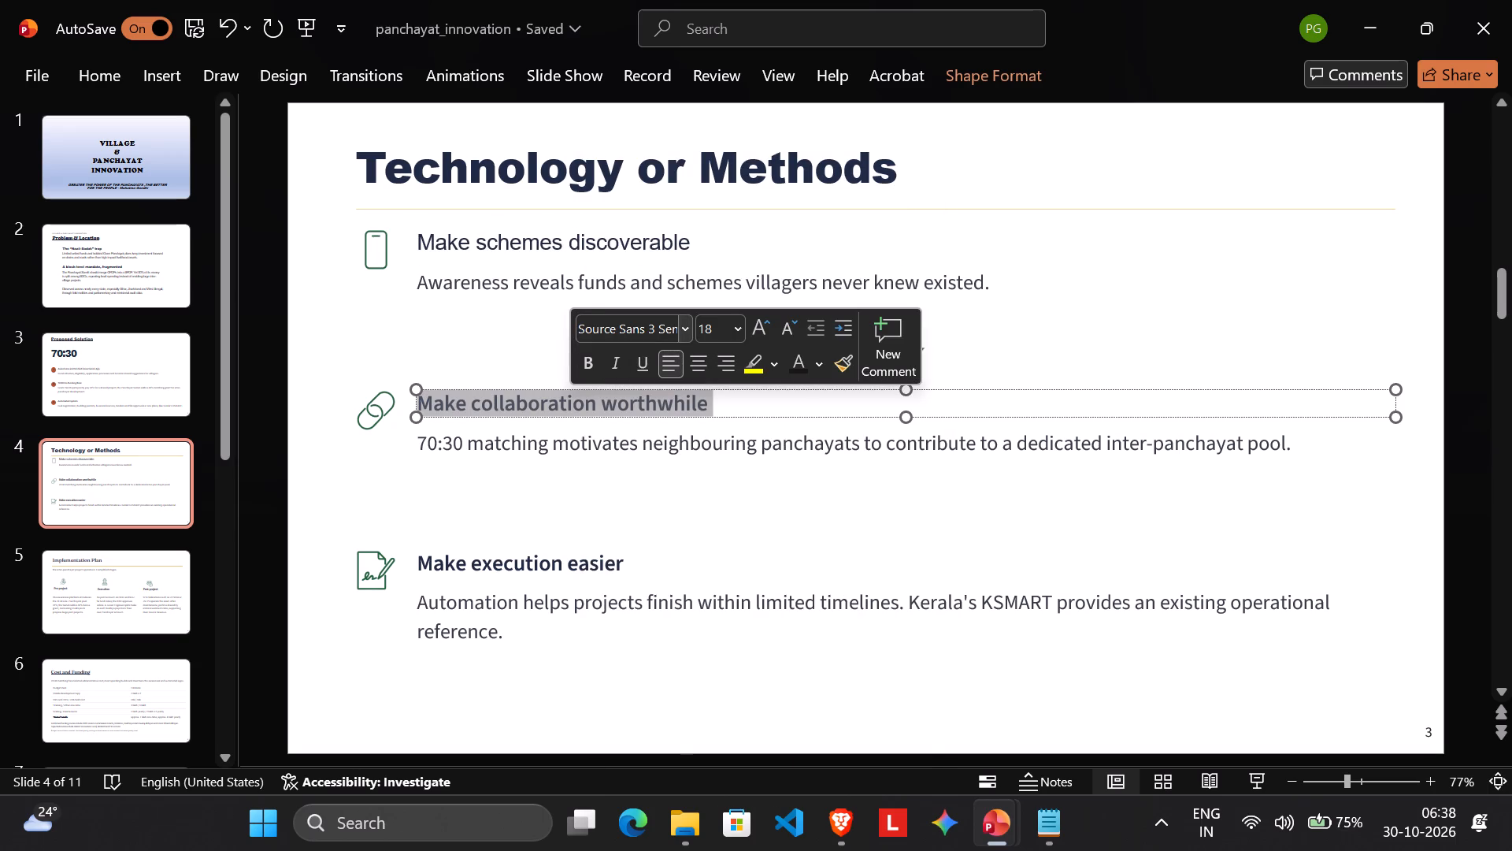
{"action": "left_click", "coordinate": [922, 374]}
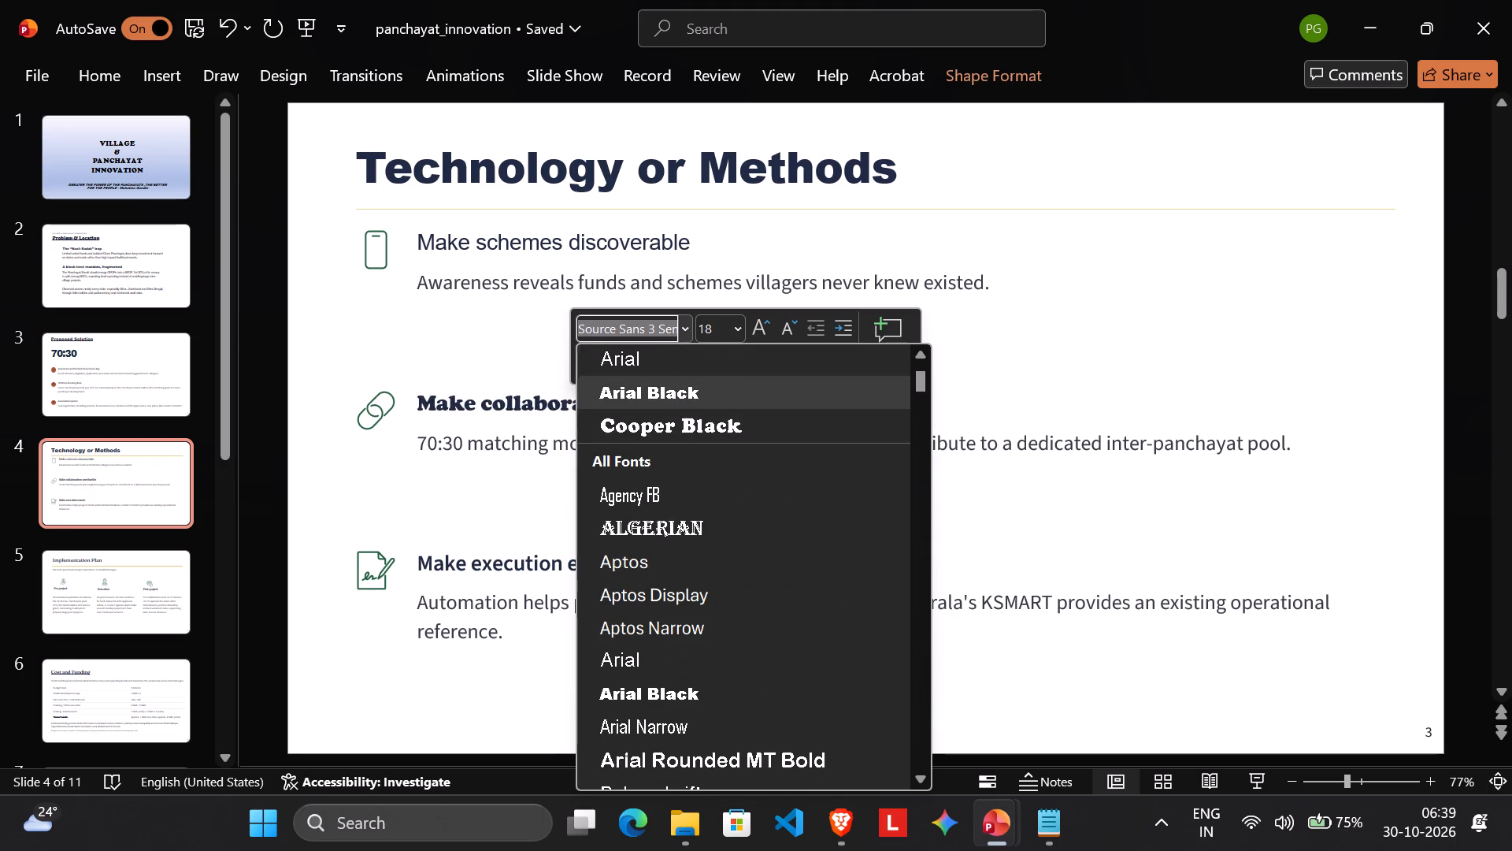
{"action": "left_click", "coordinate": [667, 354]}
Set the whole heading "Make execution easier" on slide 4 in the Arial font.
{"action": "double_click", "coordinate": [454, 554]}
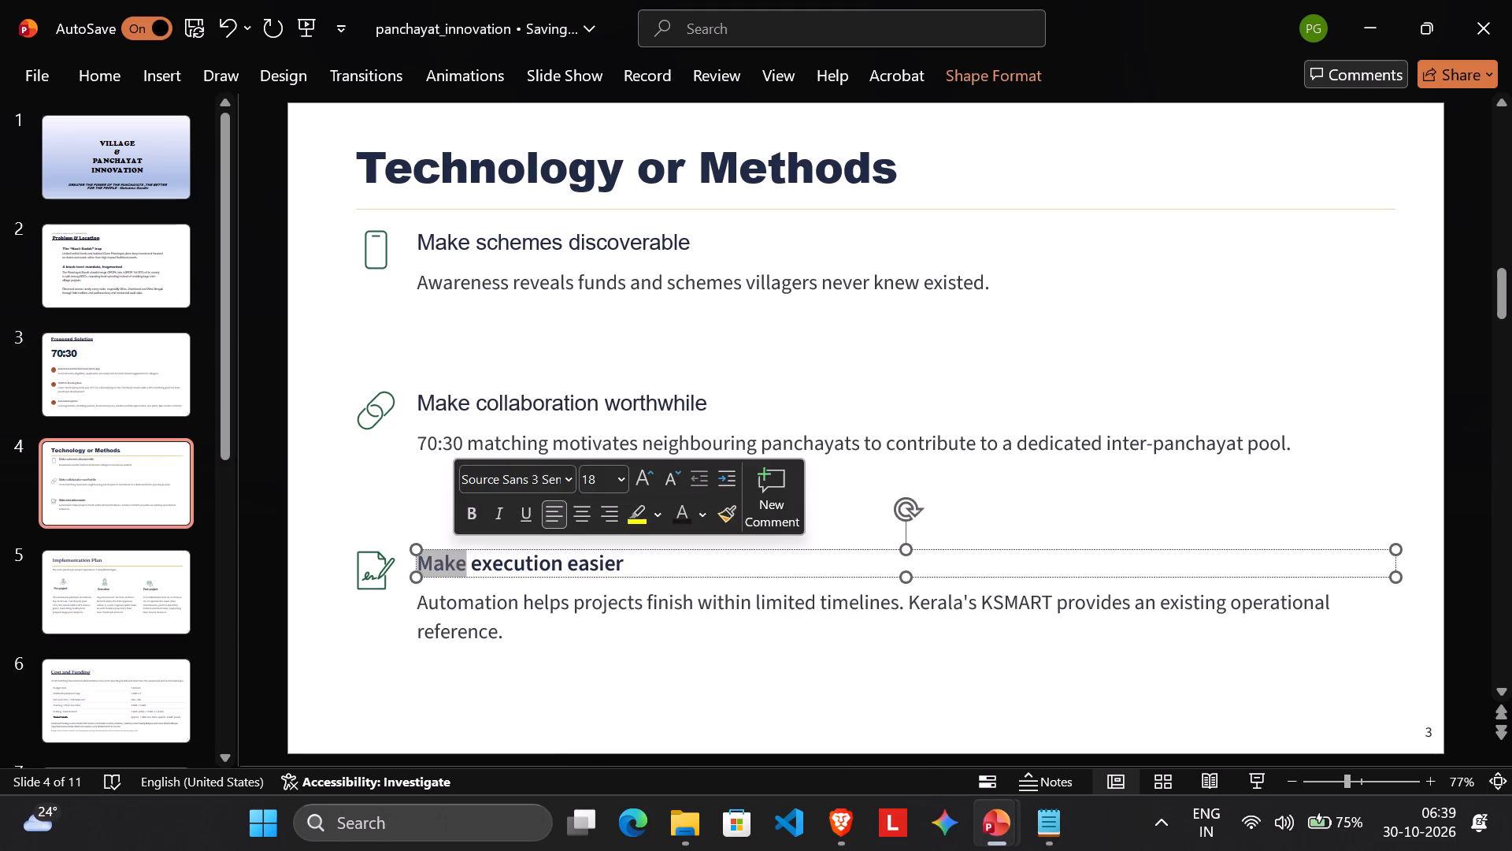
{"action": "double_click", "coordinate": [506, 562]}
{"action": "double_click", "coordinate": [594, 568]}
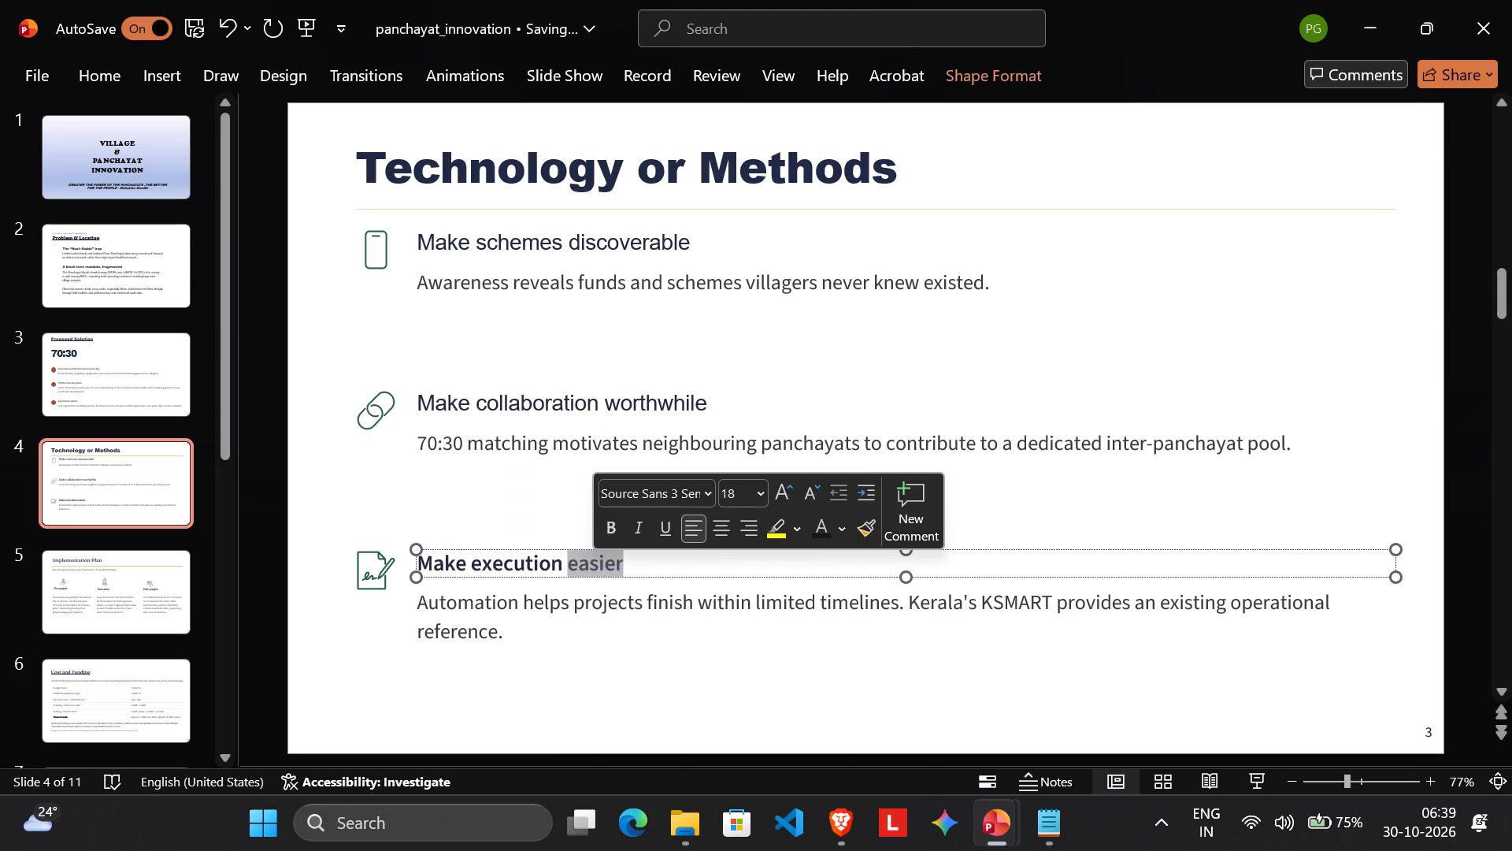
{"action": "double_click", "coordinate": [557, 561]}
{"action": "triple_click", "coordinate": [580, 562]}
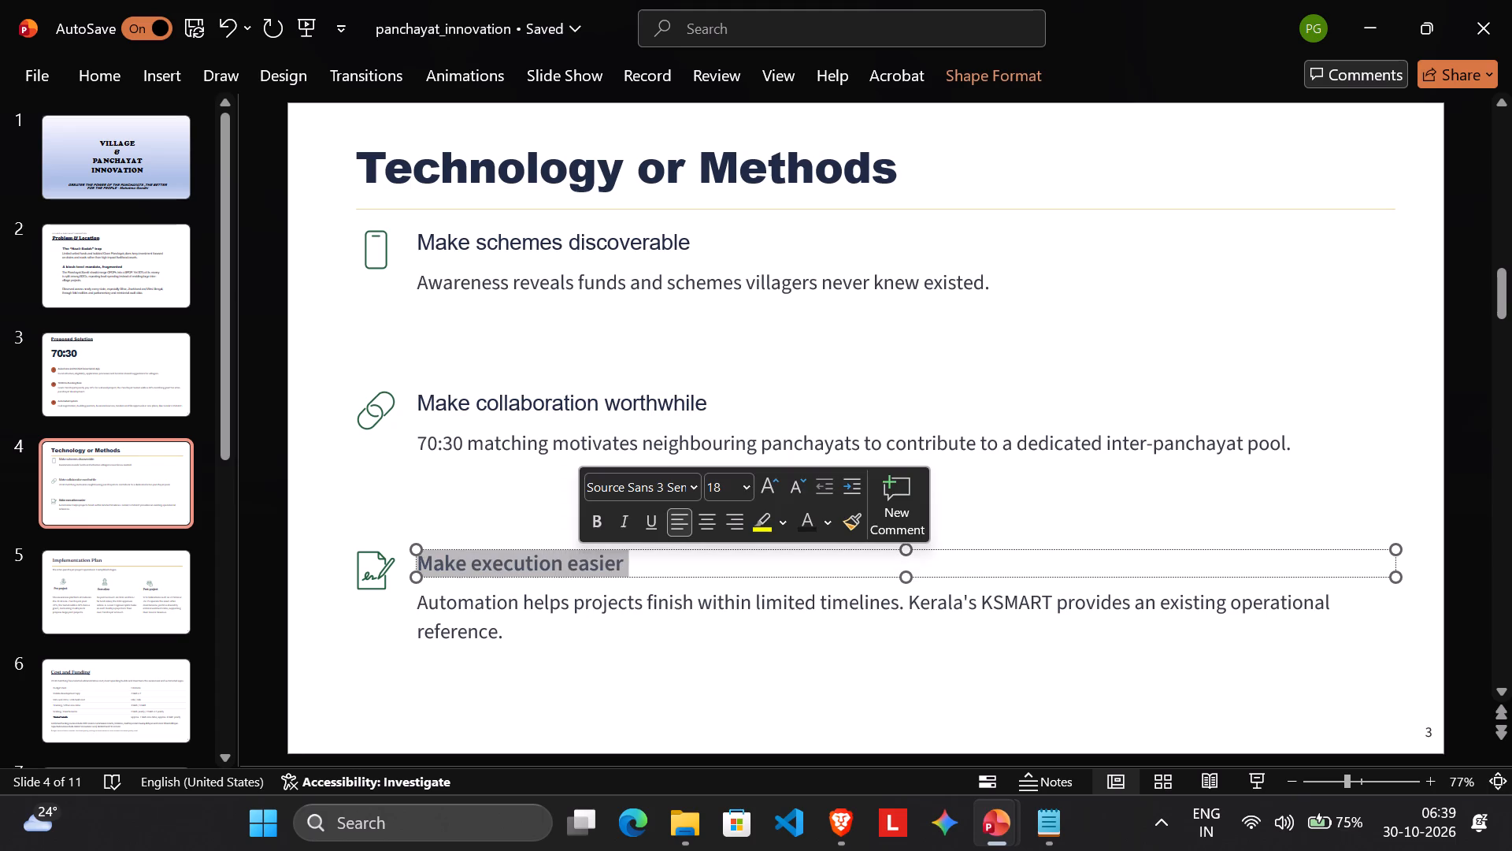
{"action": "left_click", "coordinate": [699, 481]}
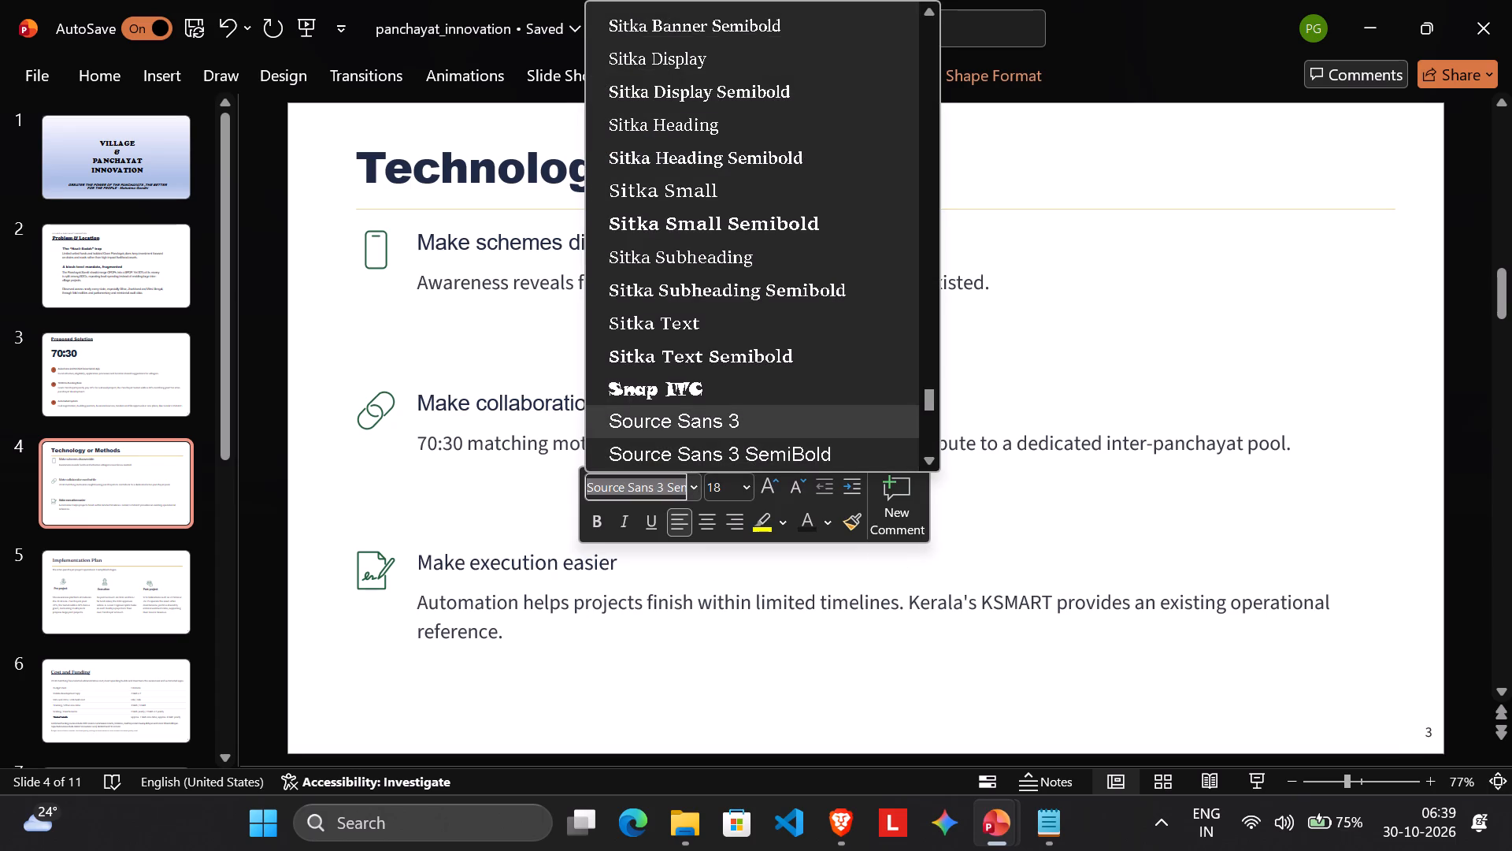
{"action": "left_click_drag", "start_coordinate": [934, 405], "coordinate": [947, 26]}
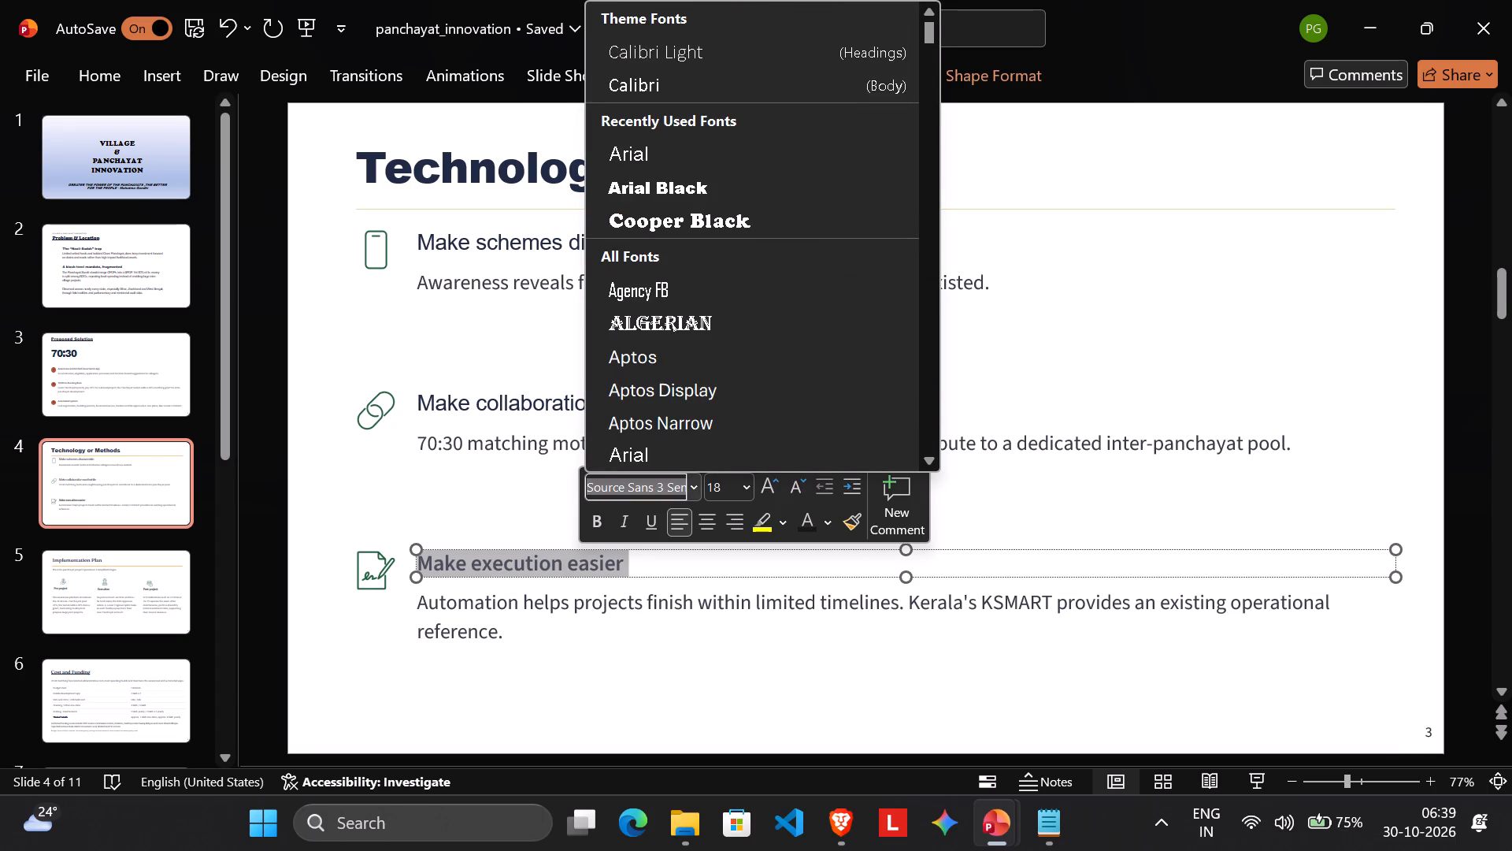
{"action": "left_click", "coordinate": [747, 145]}
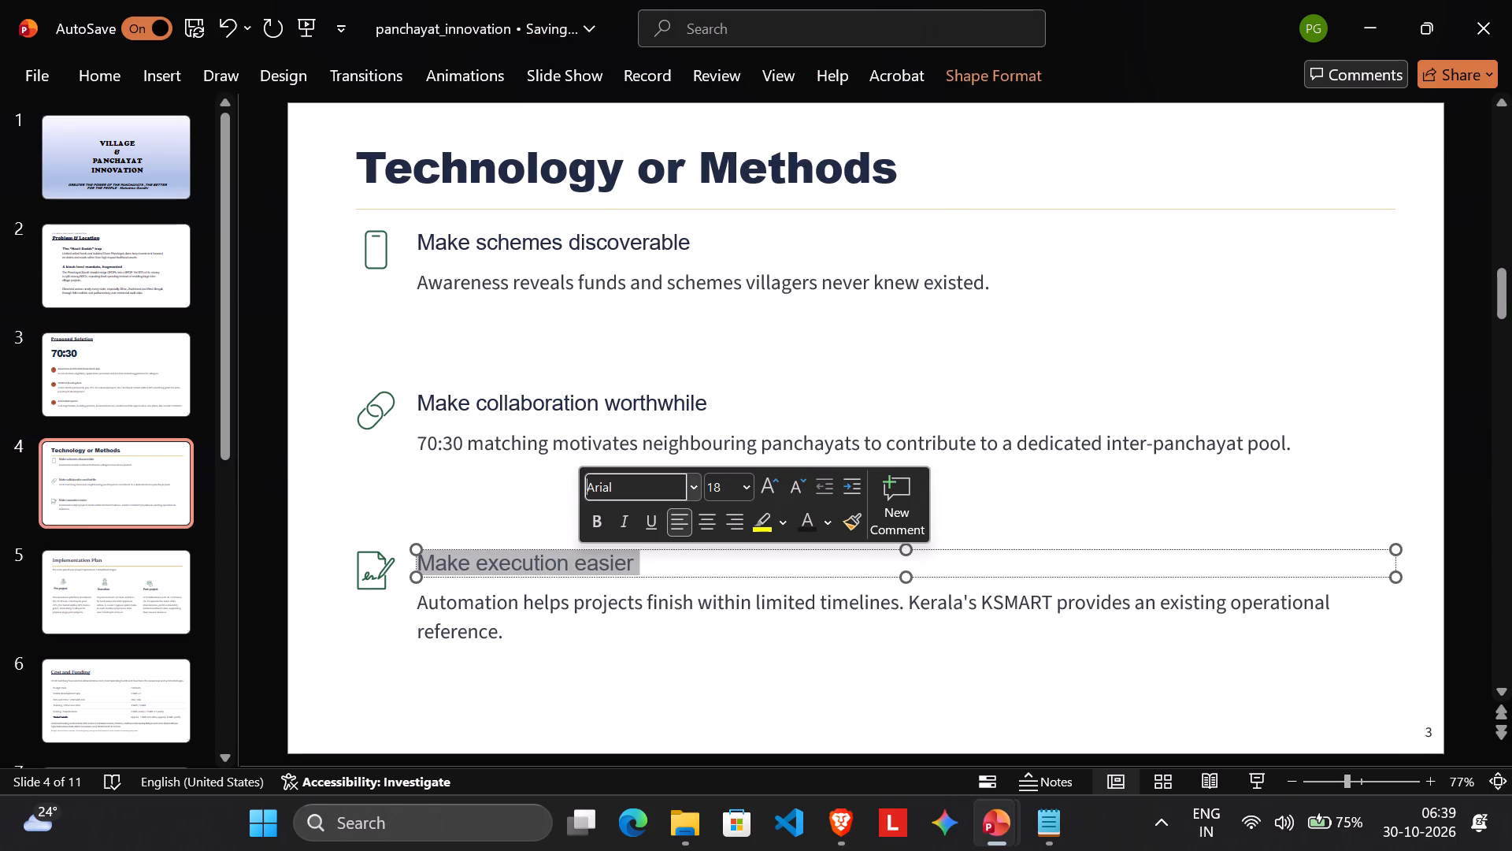
{"action": "left_click", "coordinate": [483, 482]}
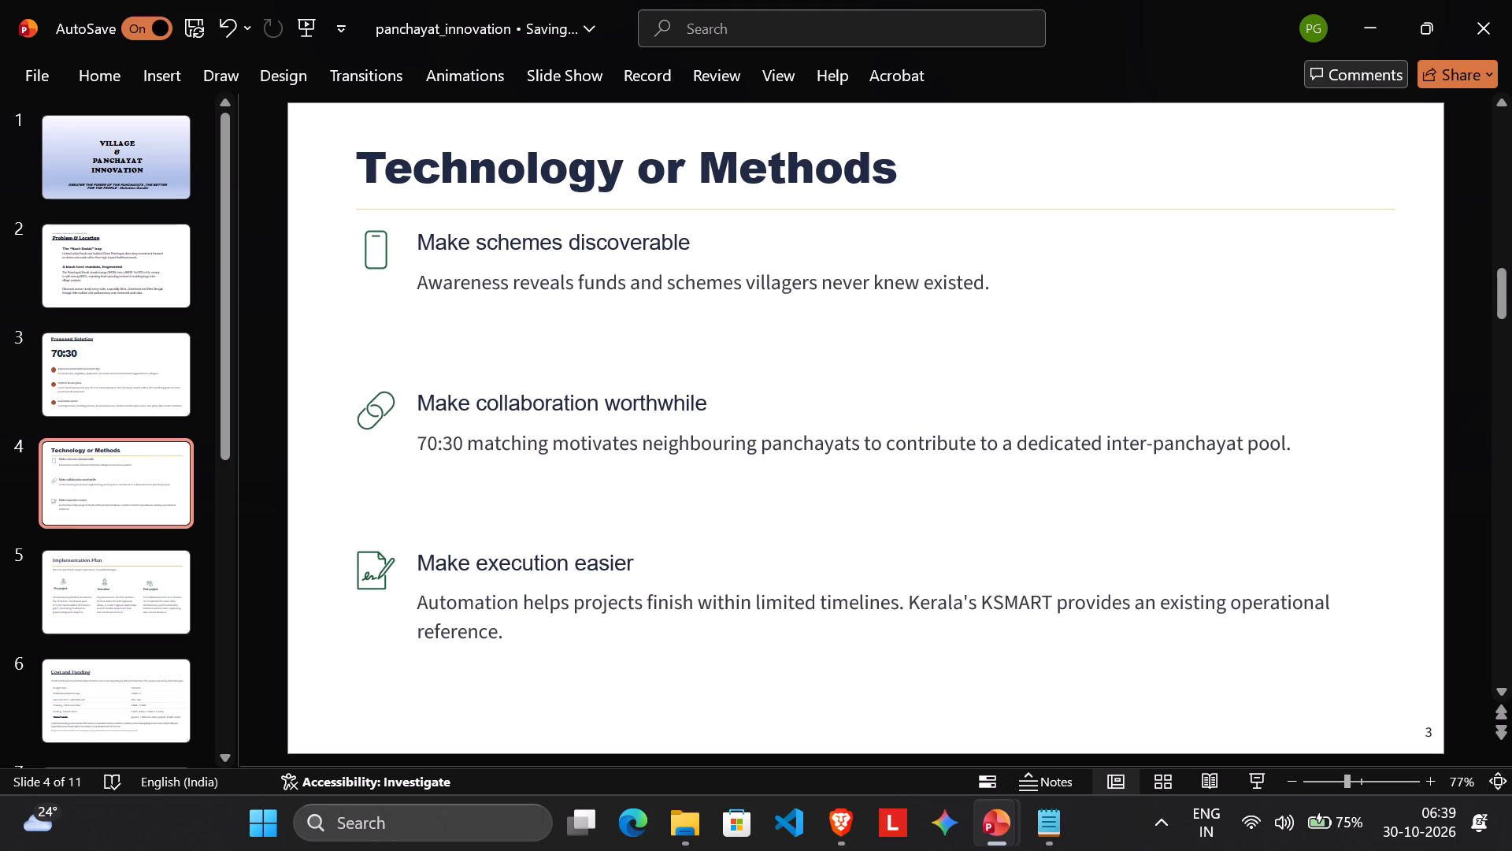
Make the whole heading "Make collaboration worthwhile" on slide 4 bold.
{"action": "double_click", "coordinate": [480, 405]}
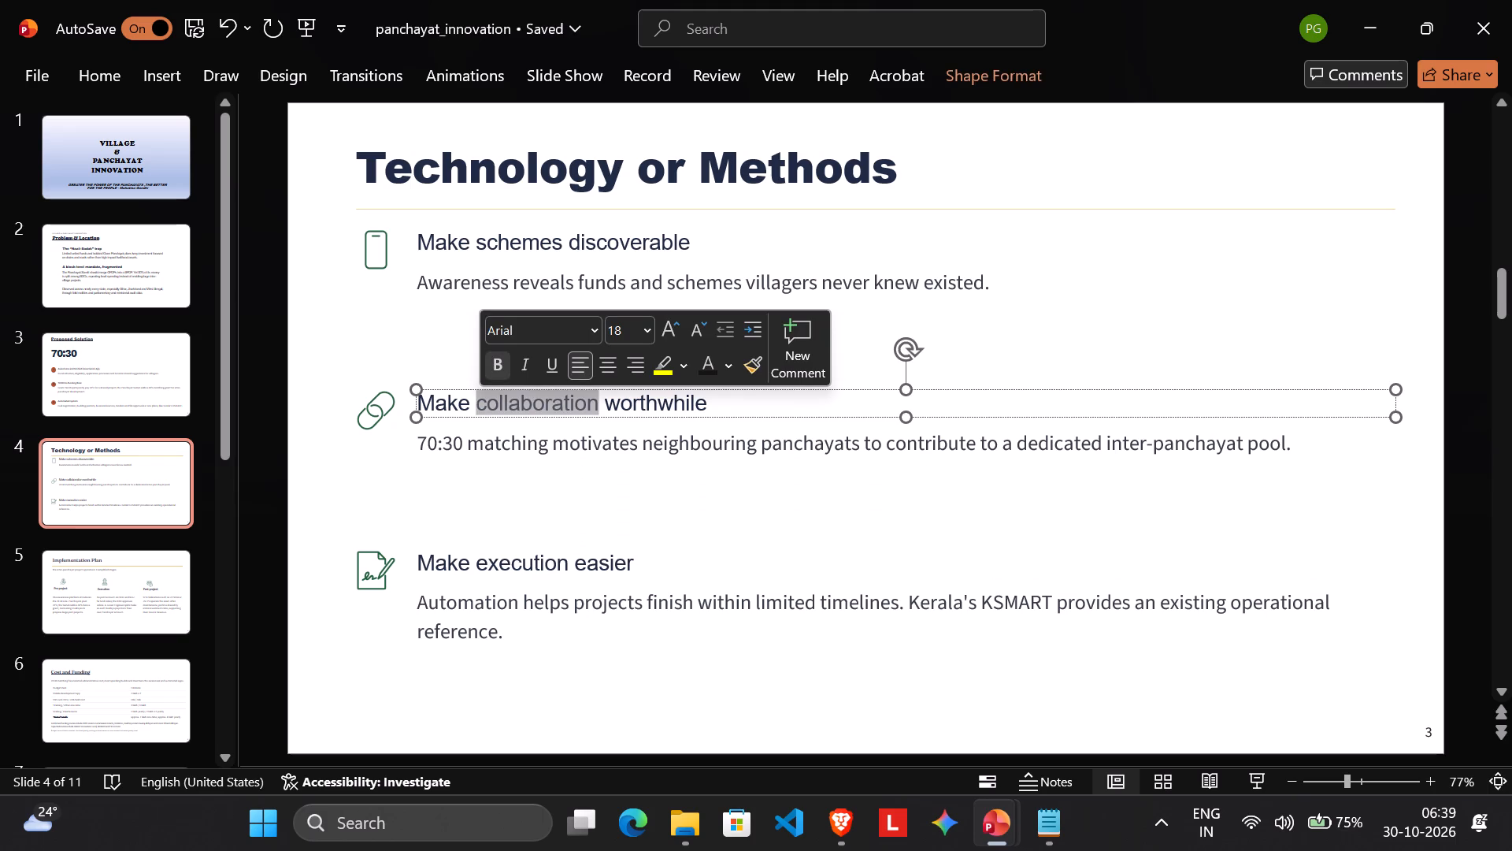
{"action": "left_click", "coordinate": [516, 402]}
{"action": "triple_click", "coordinate": [516, 400]}
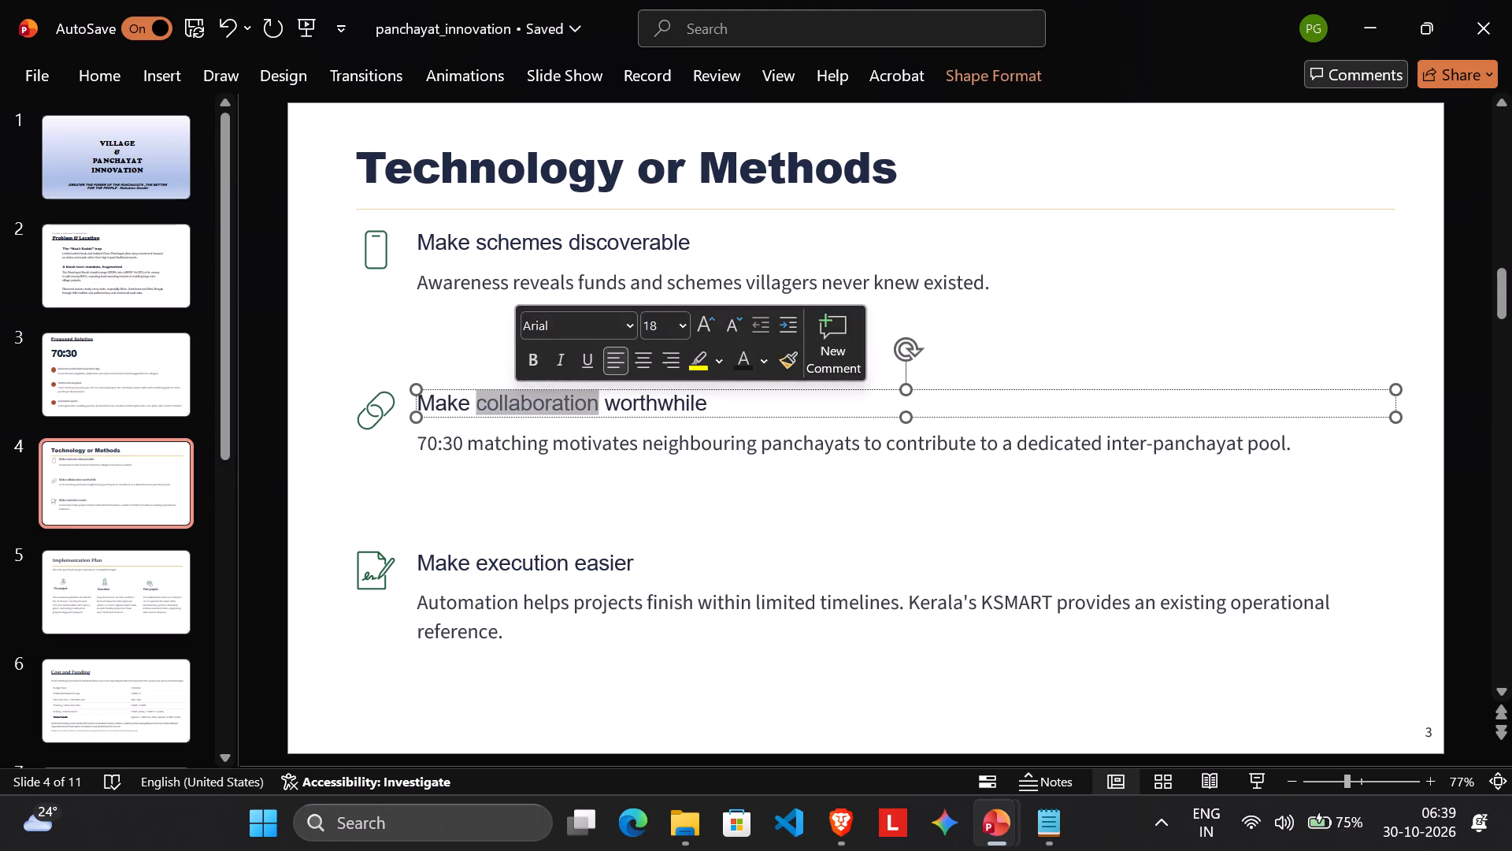
{"action": "left_click", "coordinate": [516, 400]}
{"action": "double_click", "coordinate": [516, 400]}
{"action": "left_click", "coordinate": [516, 400]}
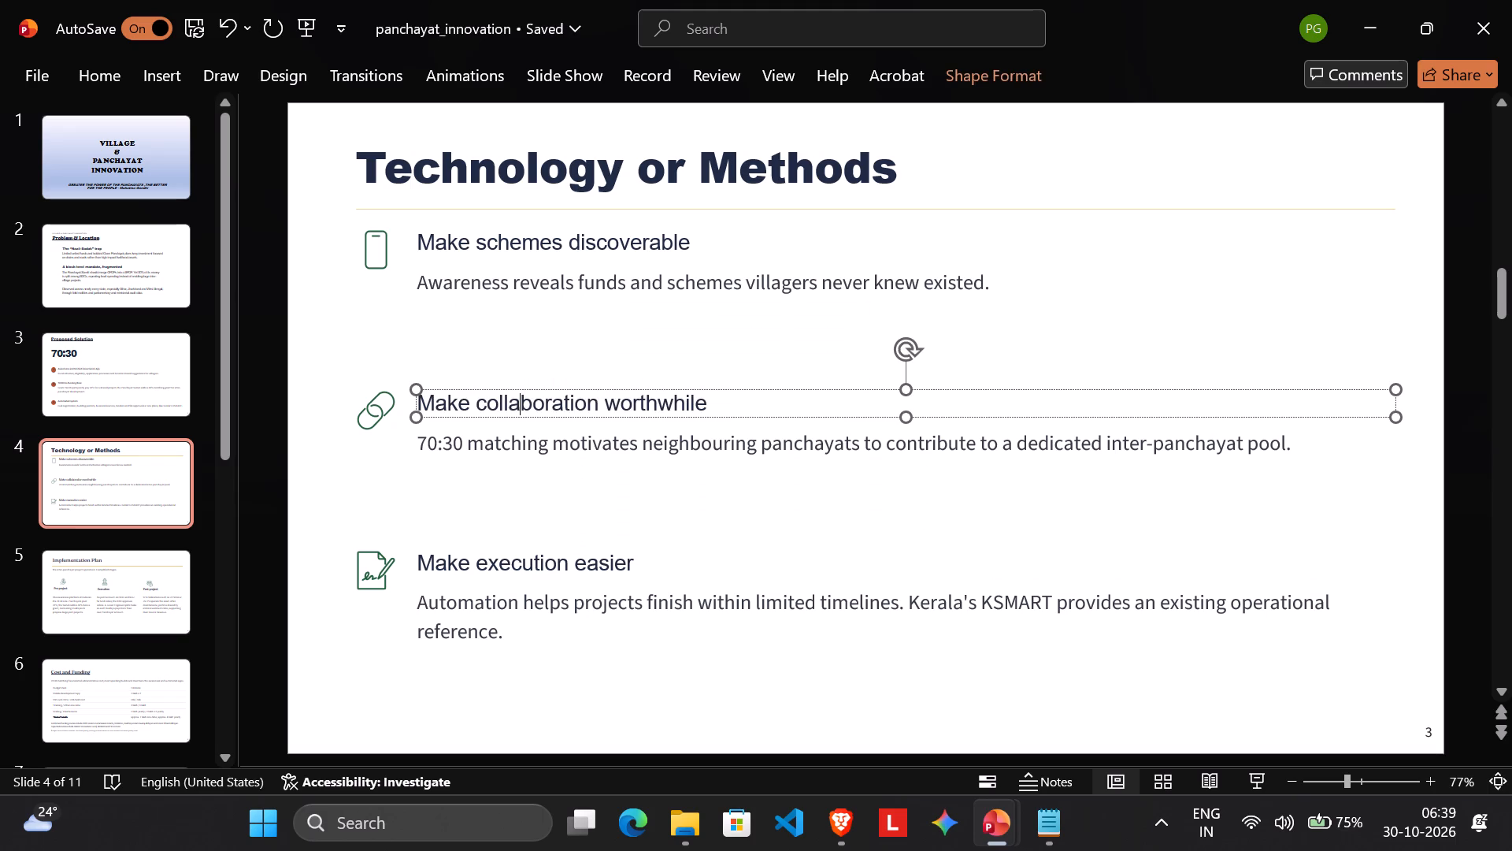
{"action": "double_click", "coordinate": [516, 400]}
{"action": "left_click", "coordinate": [524, 359]}
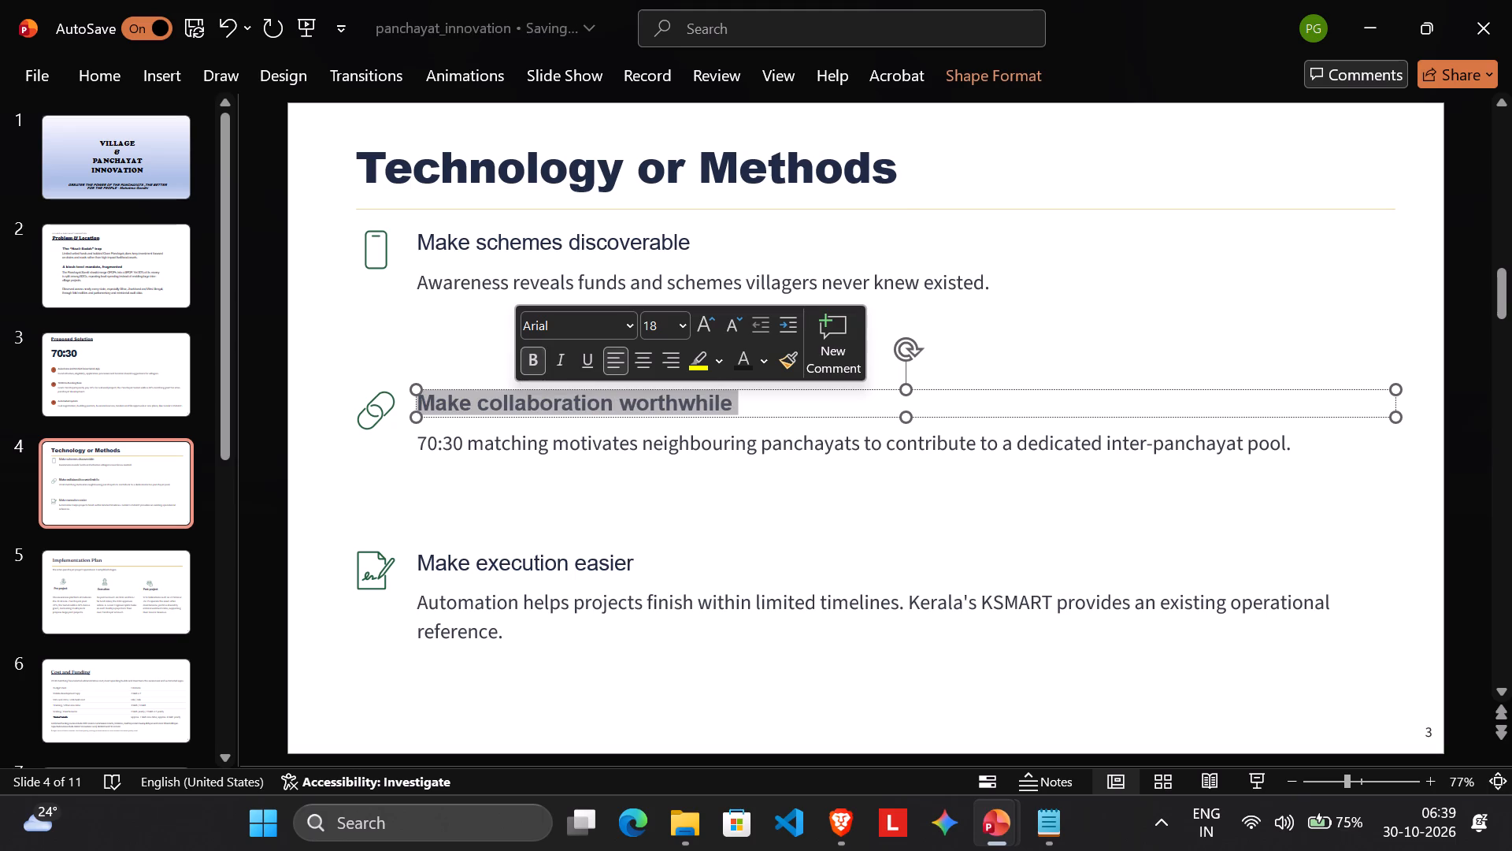
Make the whole heading "Make schemes discoverable" on slide 4 bold.
{"action": "triple_click", "coordinate": [480, 233]}
{"action": "left_click", "coordinate": [506, 188]}
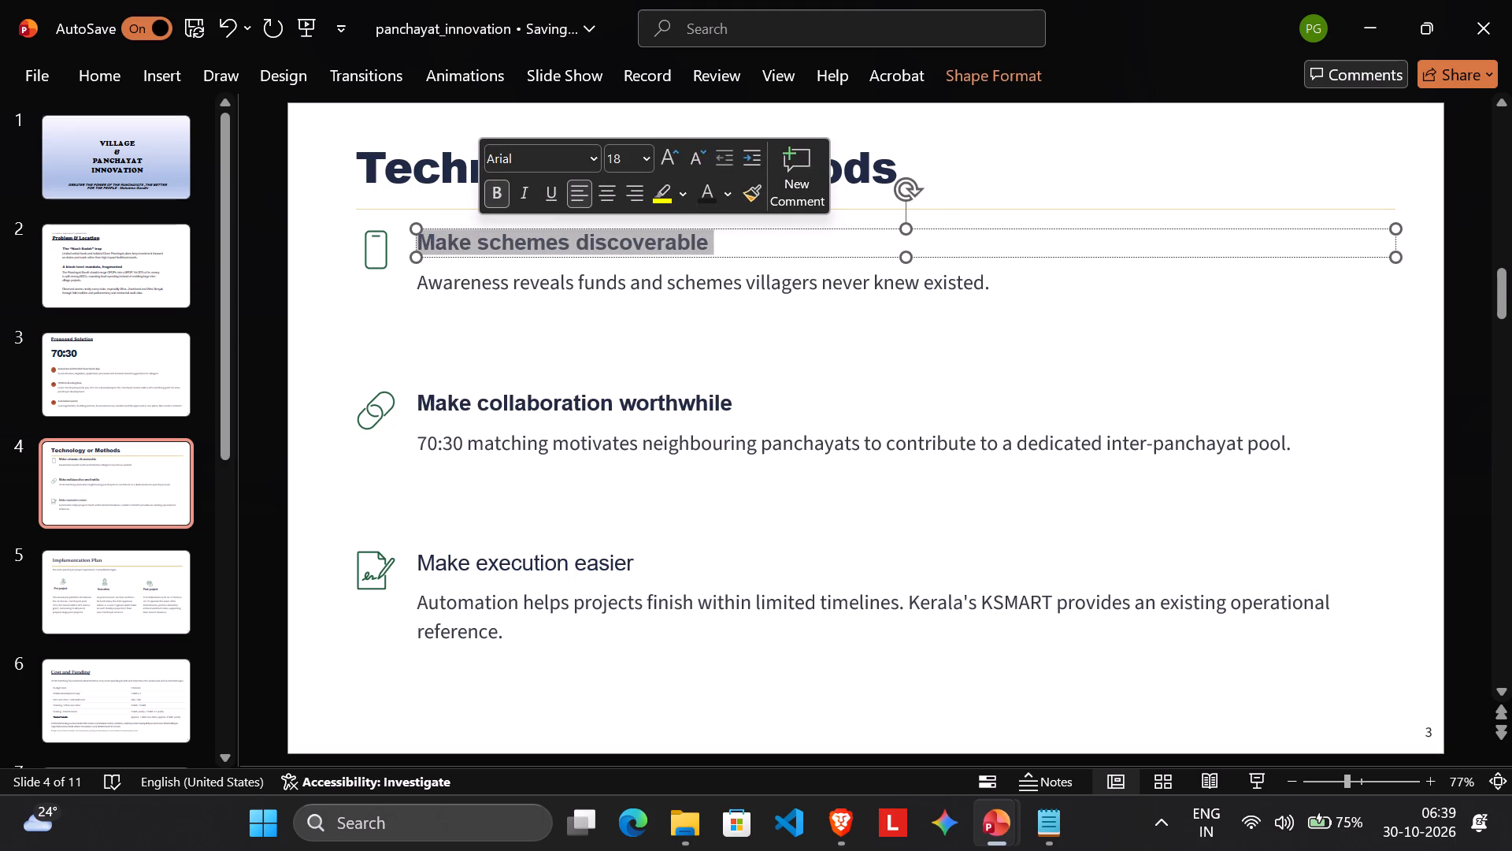
Make the whole heading "Make execution easier" on slide 4 bold.
{"action": "left_click", "coordinate": [541, 547]}
{"action": "double_click", "coordinate": [544, 563]}
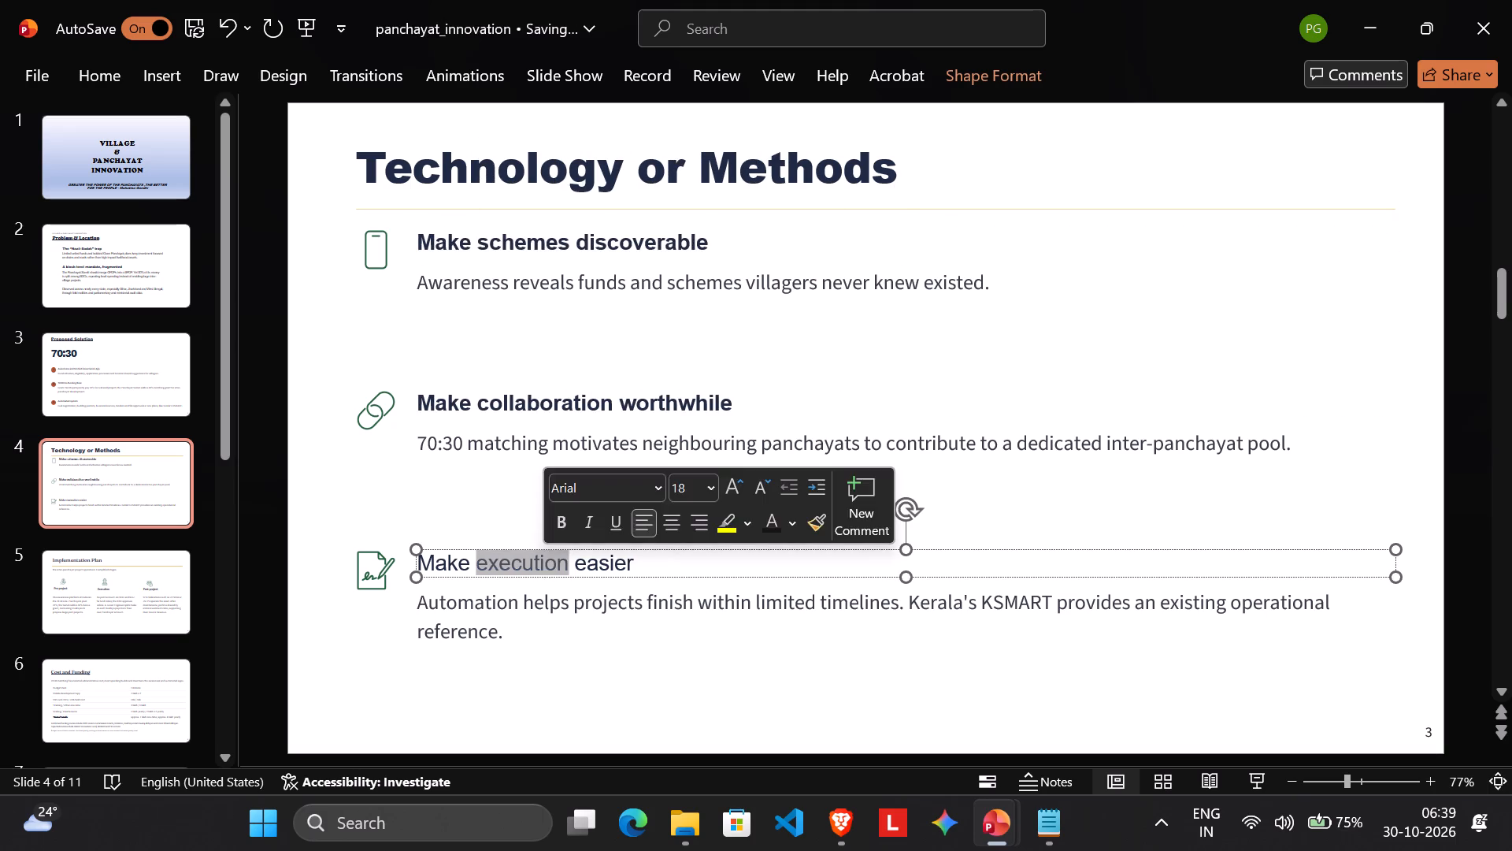
{"action": "left_click", "coordinate": [544, 563]}
{"action": "triple_click", "coordinate": [544, 563]}
{"action": "triple_click", "coordinate": [544, 560]}
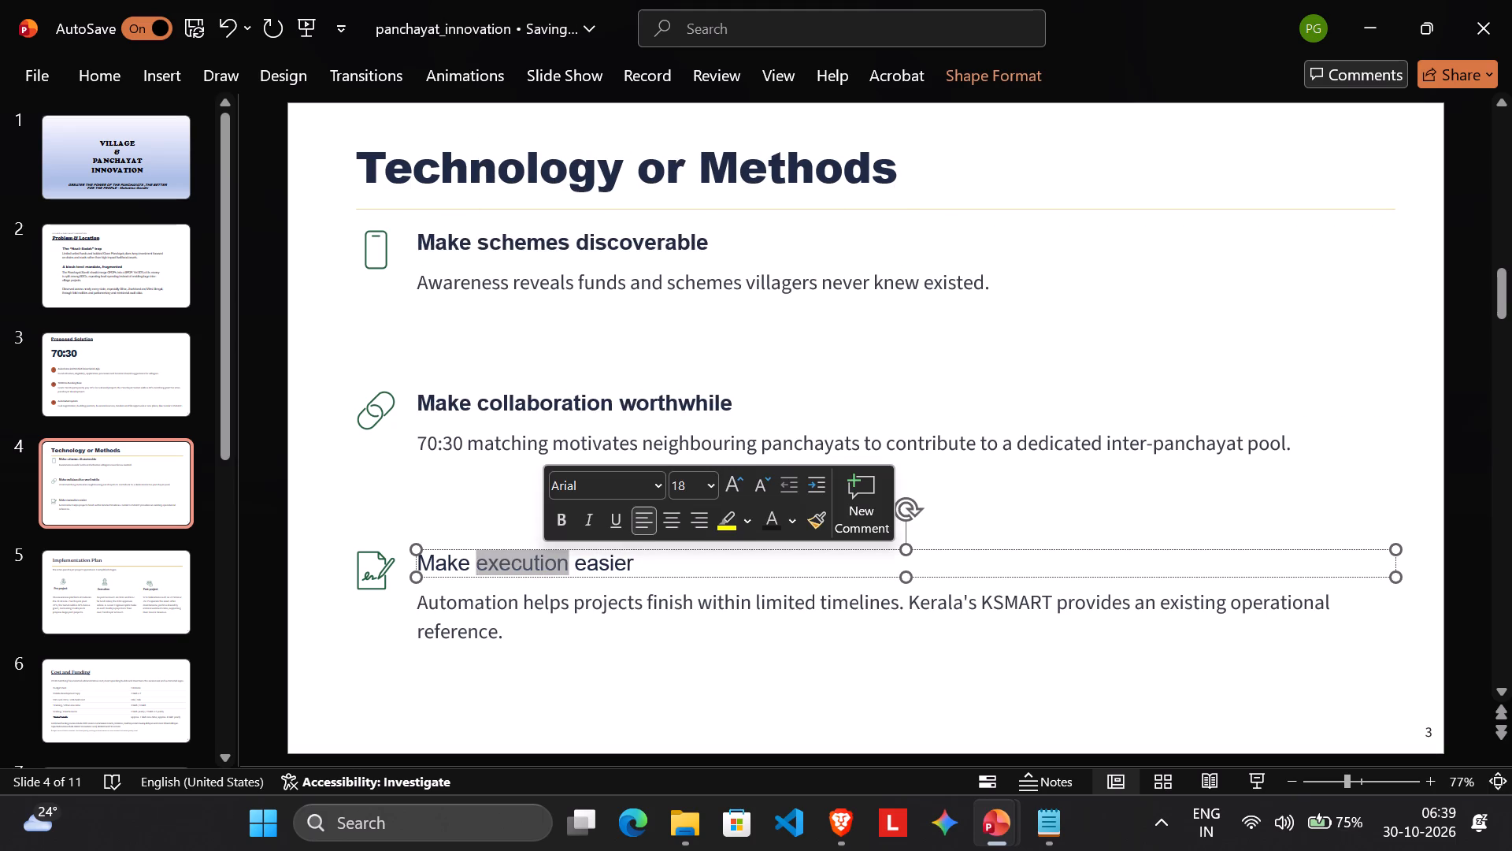
{"action": "left_click", "coordinate": [550, 525]}
{"action": "left_click", "coordinate": [478, 511]}
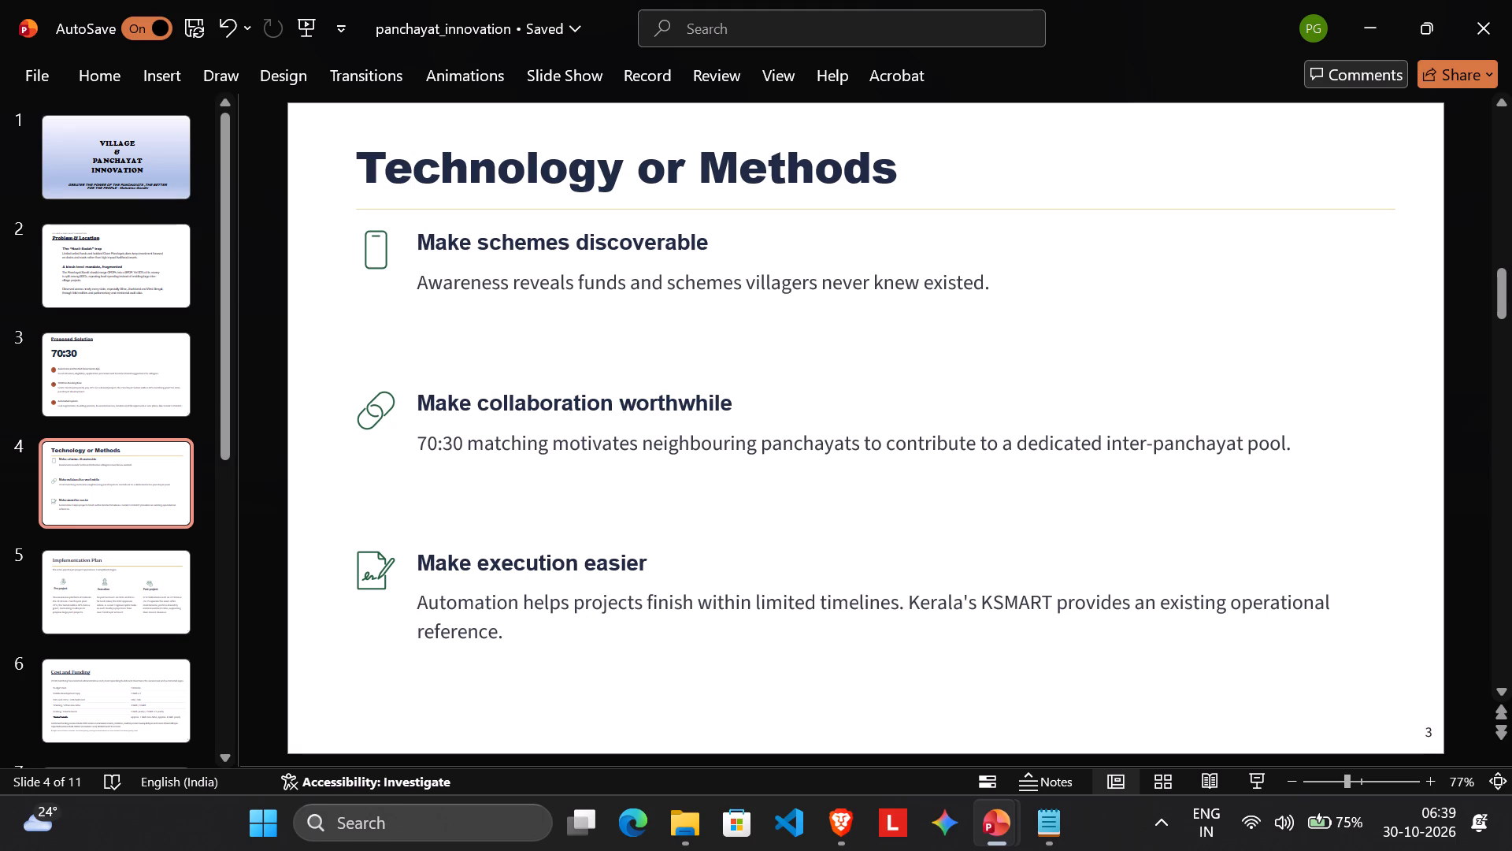
Set the description line under "Make schemes discoverable" on slide 4 in the Calibri (Body) font.
{"action": "left_click", "coordinate": [521, 251]}
{"action": "left_click", "coordinate": [528, 290]}
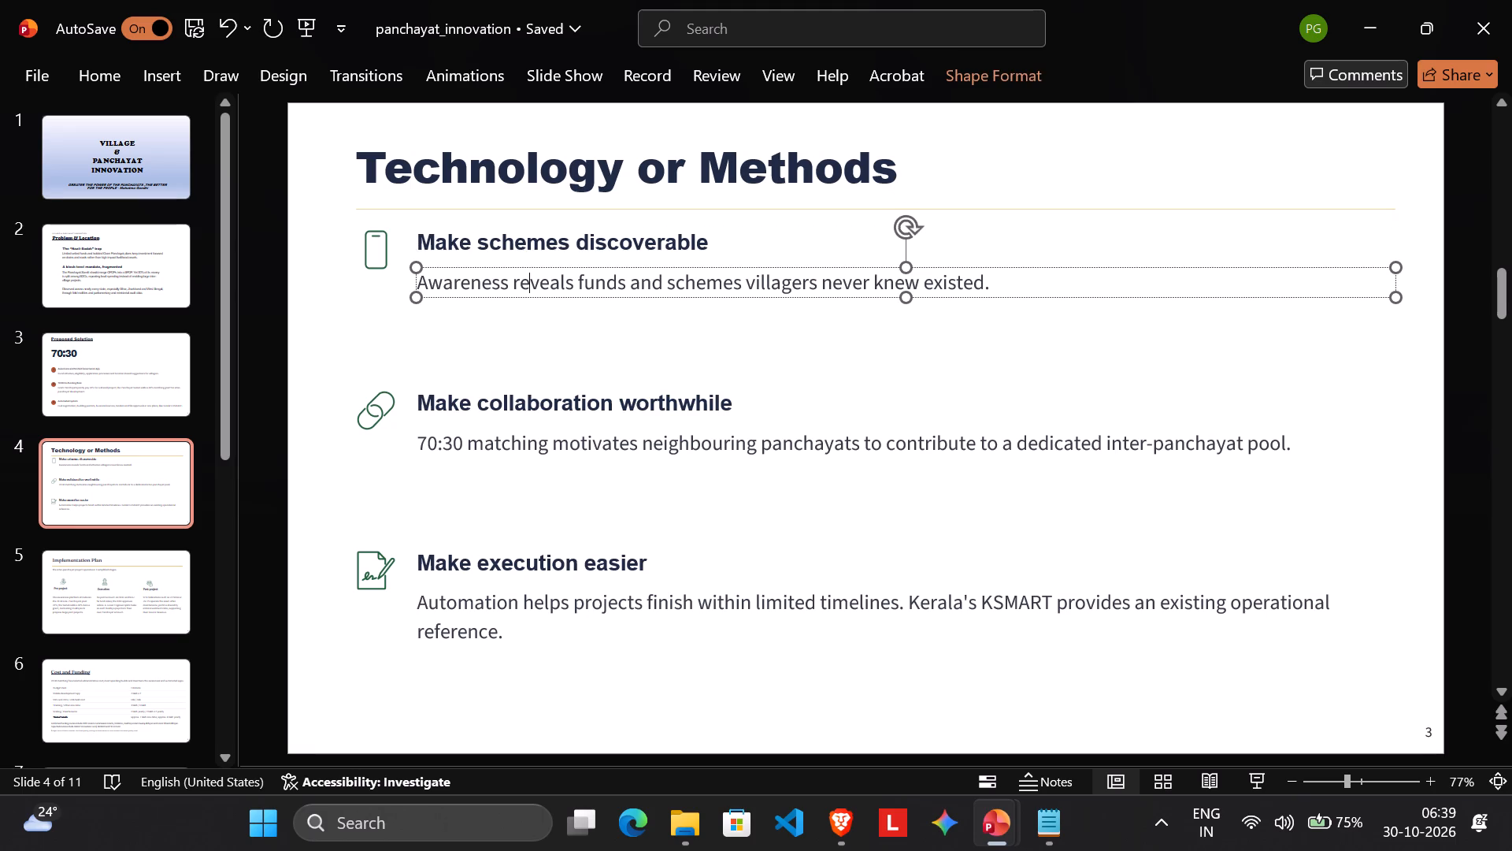
{"action": "triple_click", "coordinate": [528, 292]}
{"action": "left_click", "coordinate": [642, 219]}
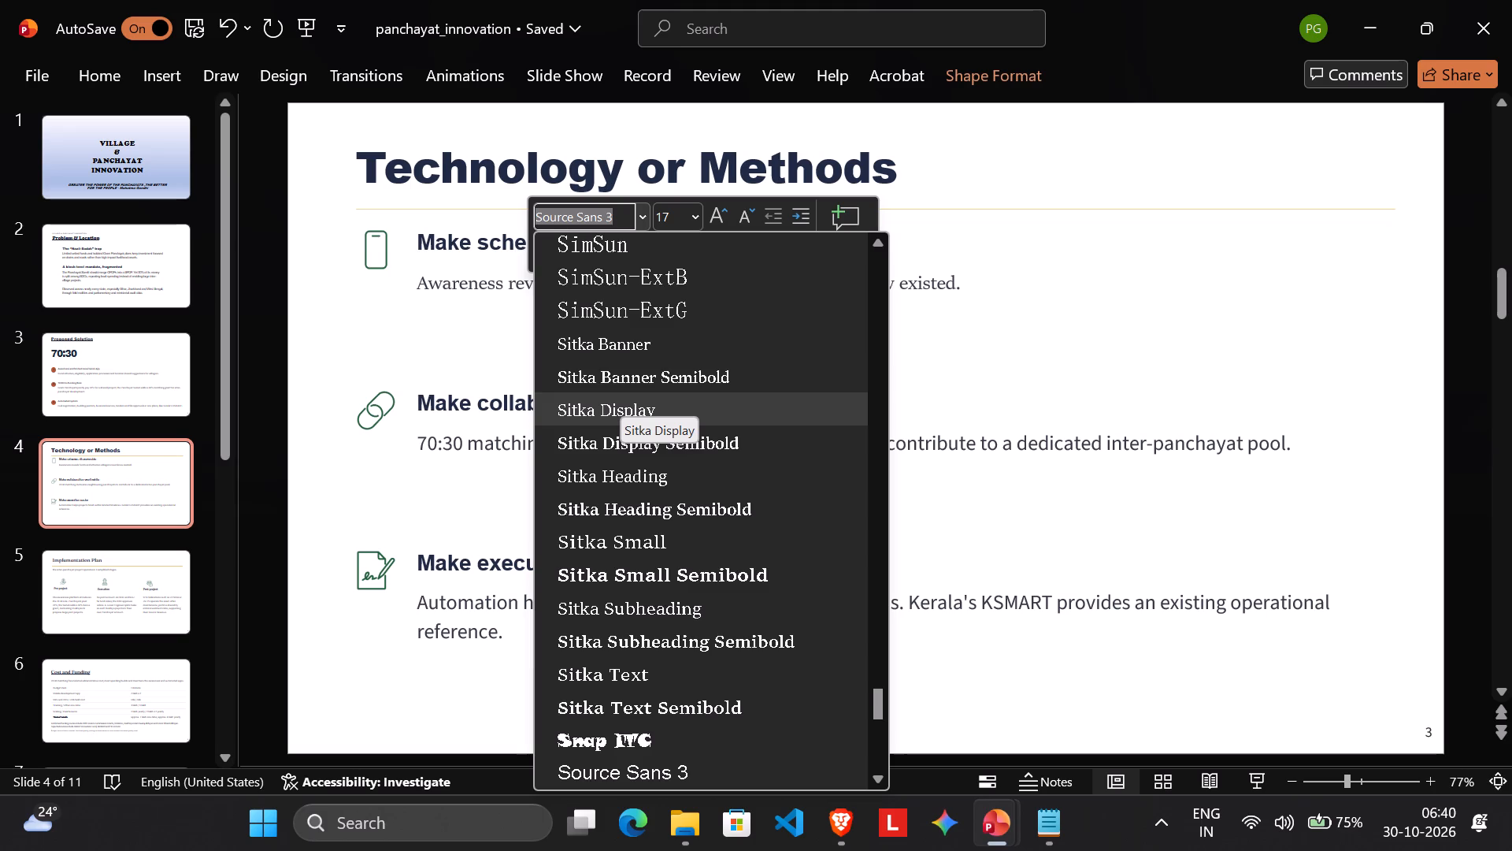
{"action": "scroll", "coordinate": [689, 507], "scroll_direction": "up", "scroll_amount": 2}
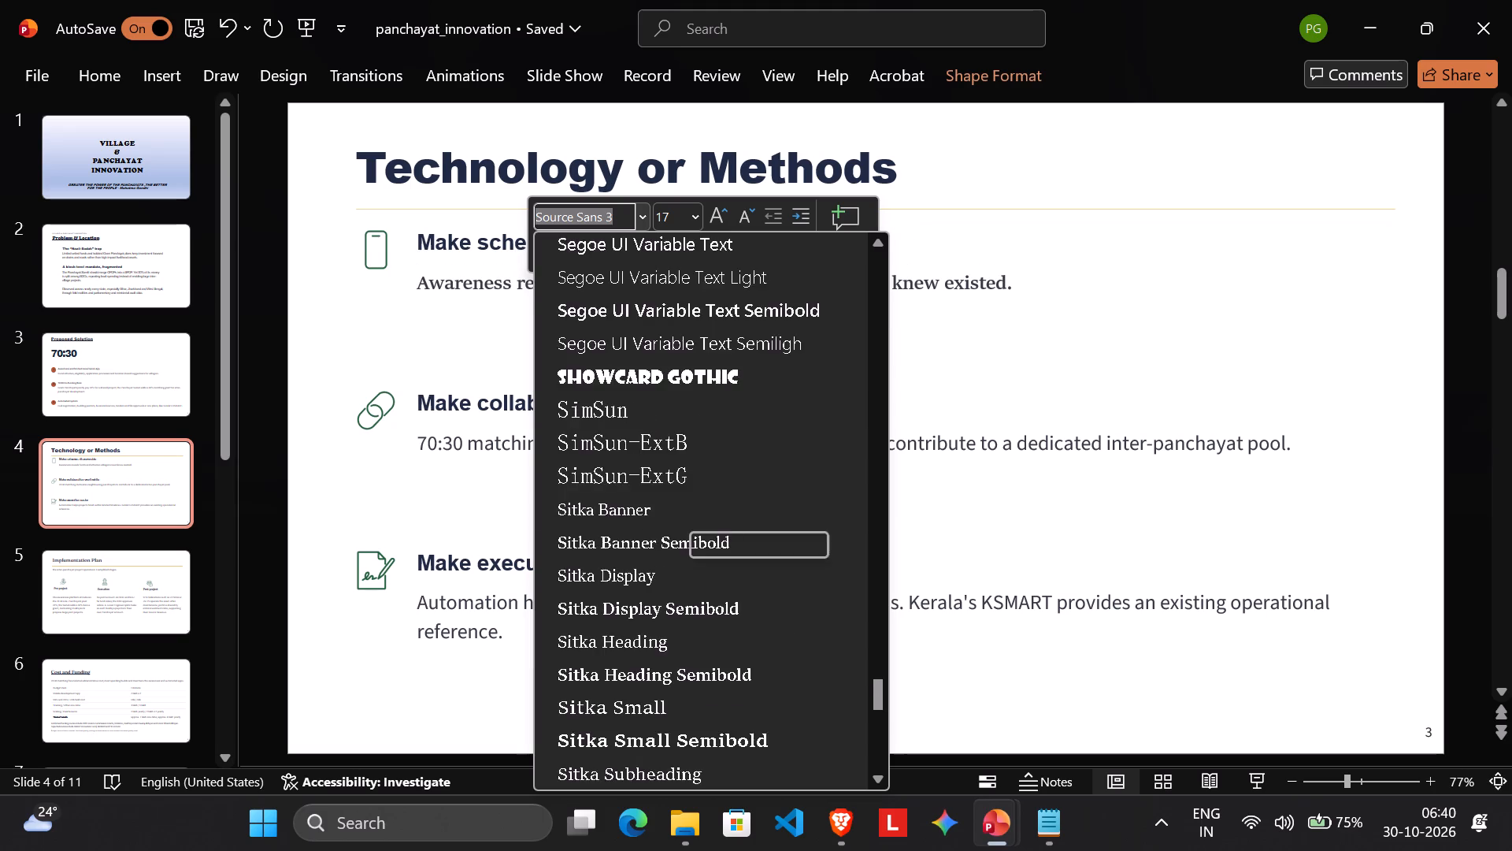
{"action": "scroll", "coordinate": [689, 507], "scroll_direction": "up", "scroll_amount": 4}
{"action": "scroll", "coordinate": [689, 504], "scroll_direction": "up", "scroll_amount": 20}
{"action": "scroll", "coordinate": [689, 504], "scroll_direction": "up", "scroll_amount": 12}
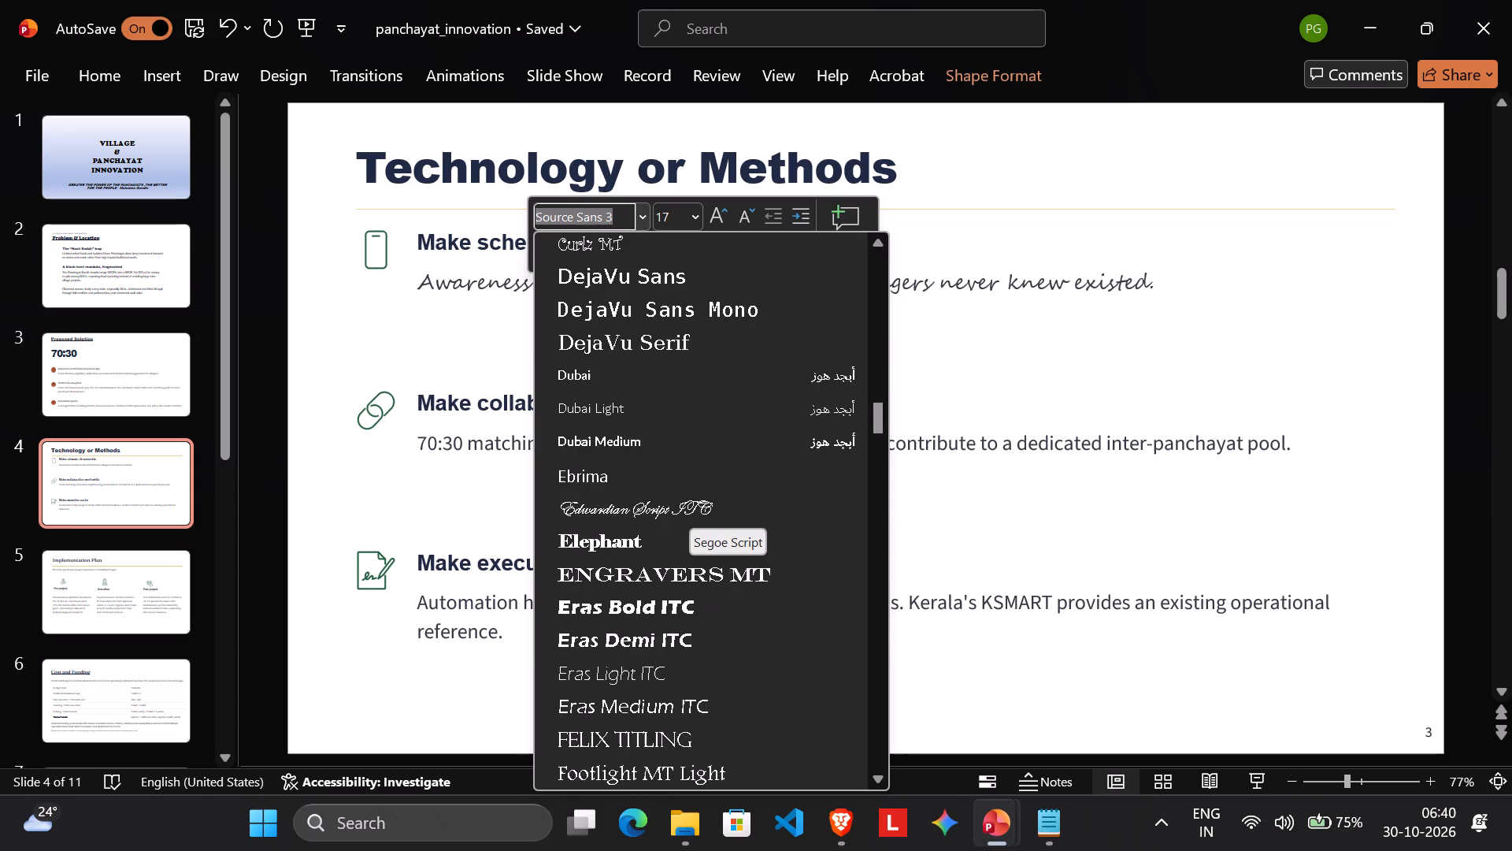
{"action": "scroll", "coordinate": [689, 504], "scroll_direction": "up", "scroll_amount": 16}
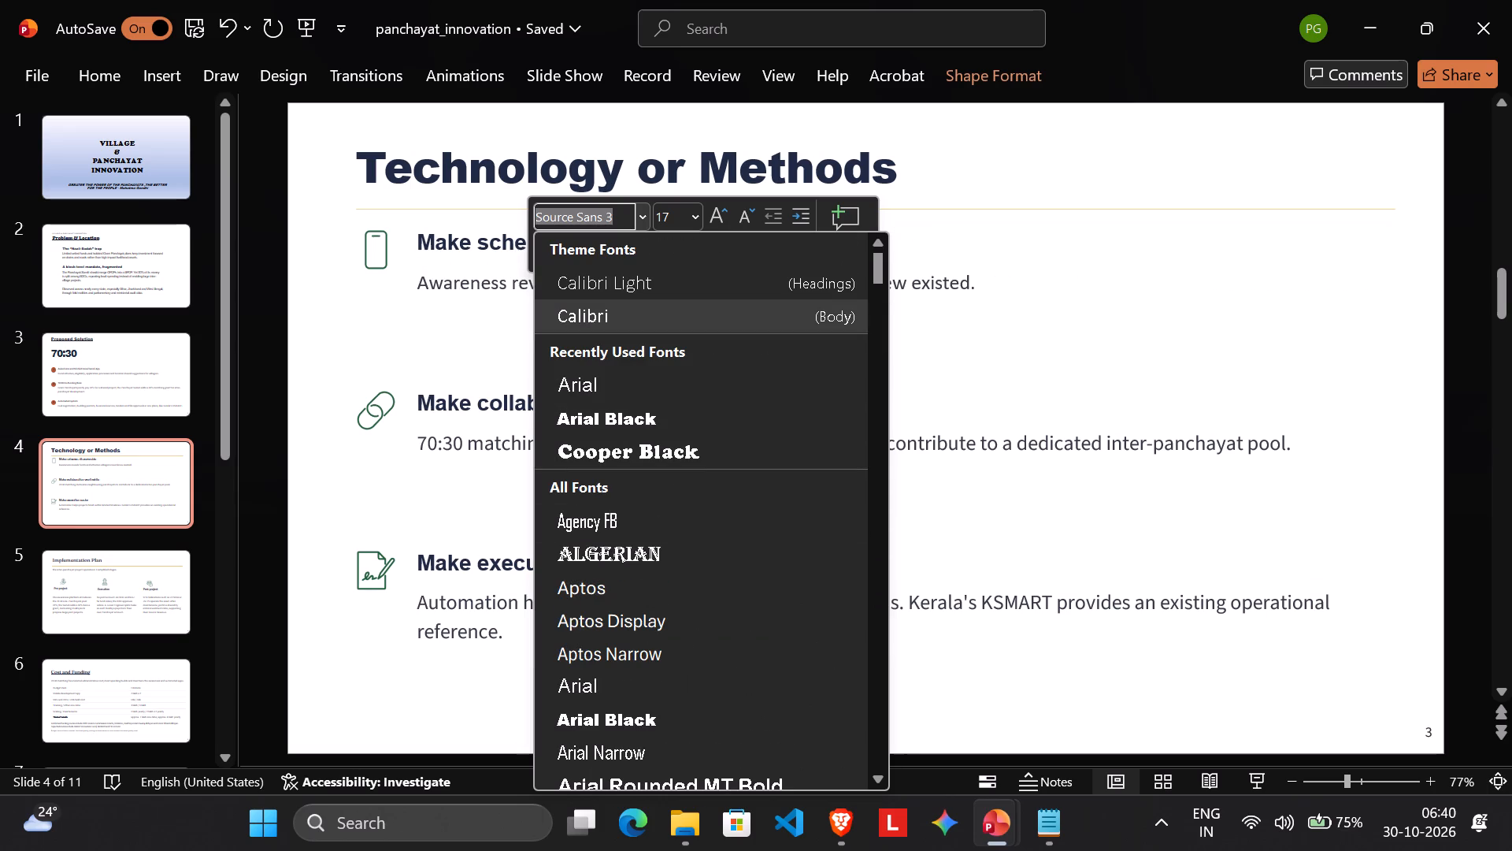
{"action": "left_click", "coordinate": [626, 320]}
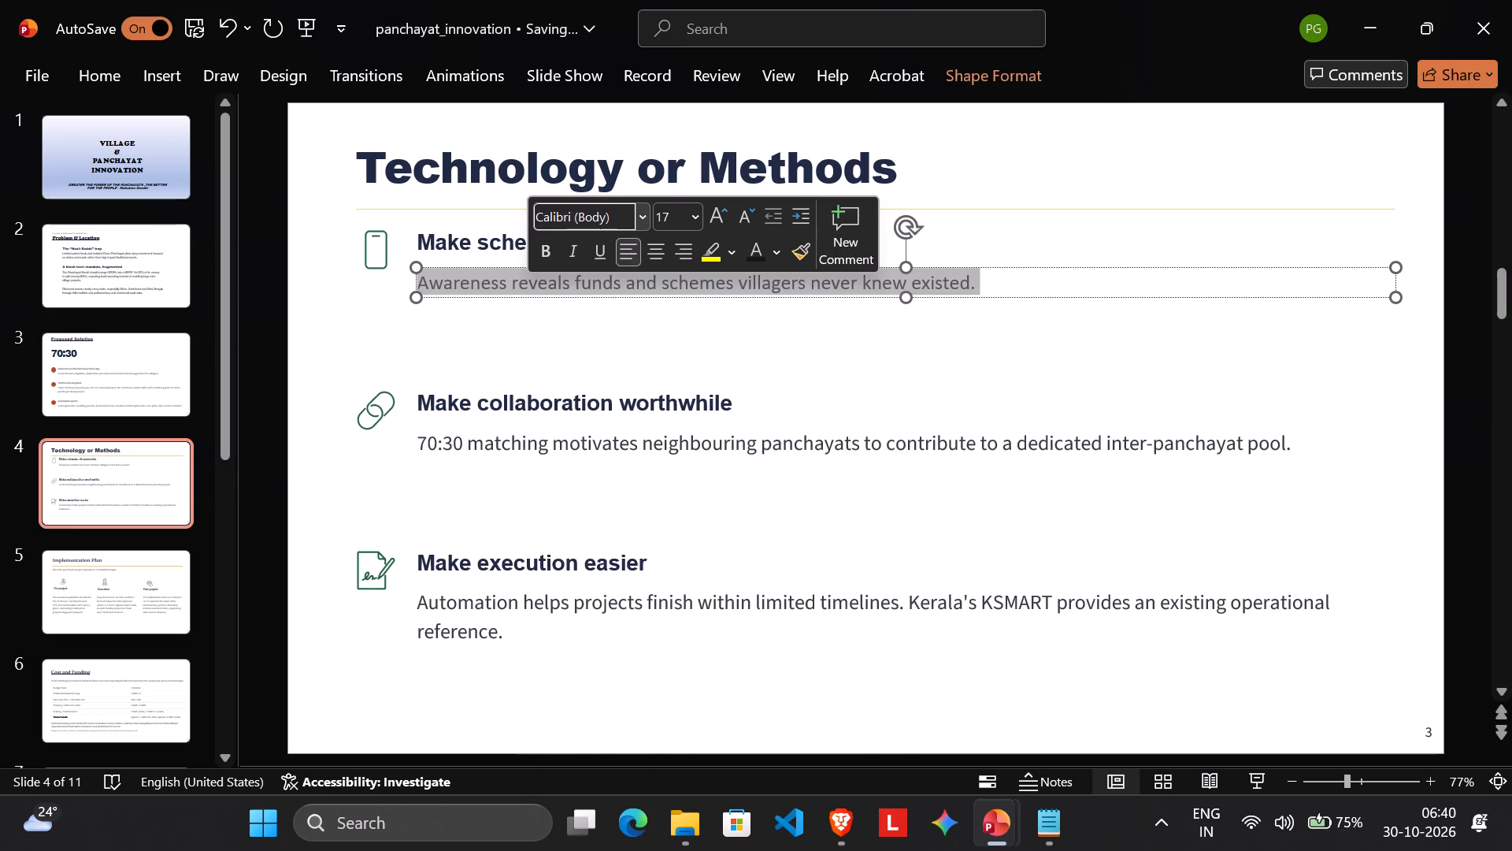
Set the description line under "Make collaboration worthwhile" on slide 4 in the Calibri (Body) font.
{"action": "left_click", "coordinate": [524, 456]}
{"action": "triple_click", "coordinate": [519, 443]}
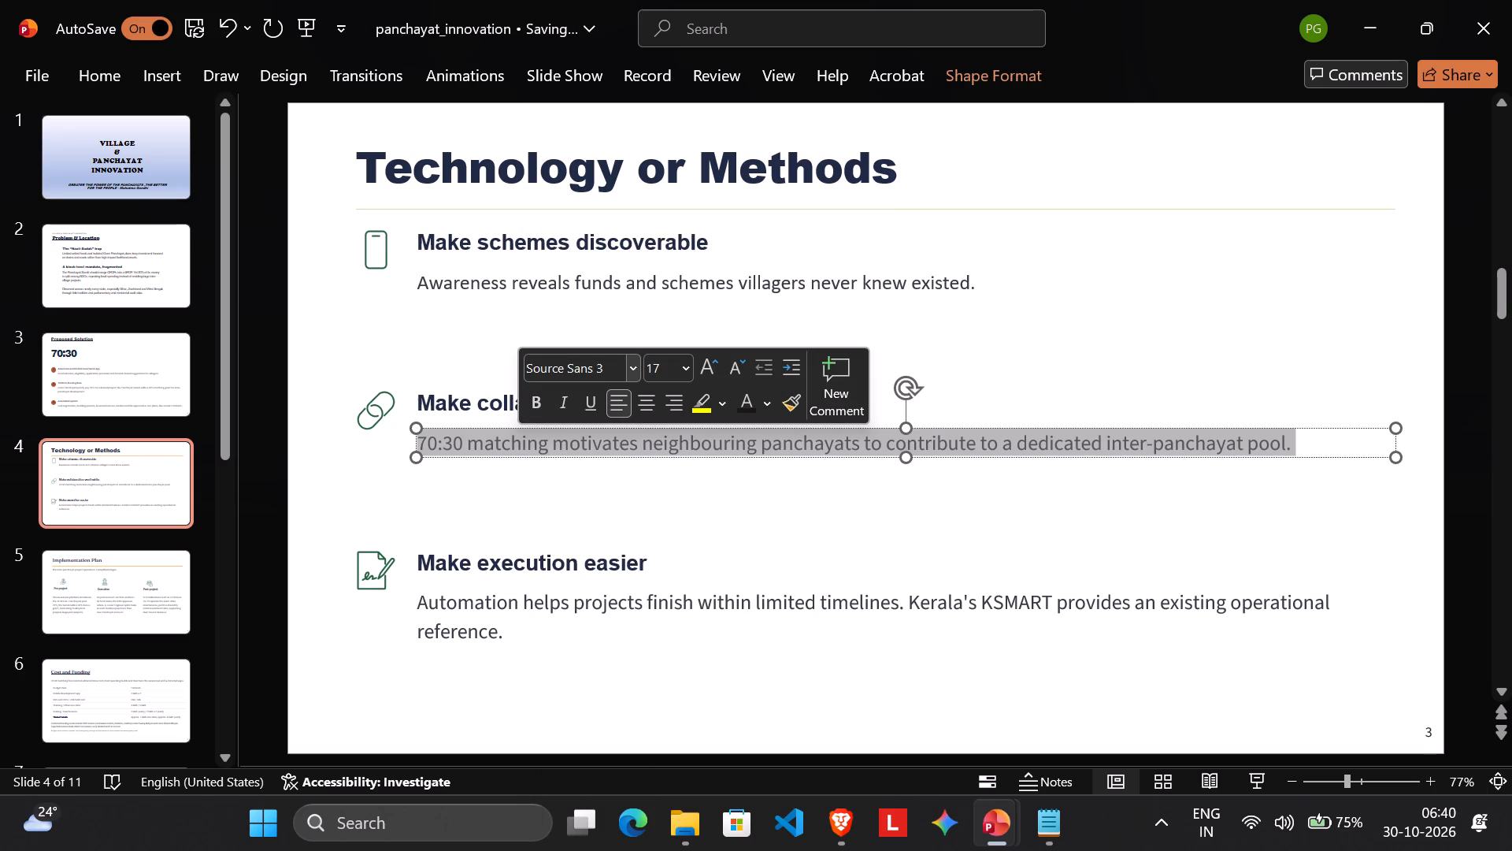
{"action": "left_click", "coordinate": [632, 365]}
{"action": "scroll", "coordinate": [648, 449], "scroll_direction": "up", "scroll_amount": 20}
{"action": "scroll", "coordinate": [648, 449], "scroll_direction": "up", "scroll_amount": 7}
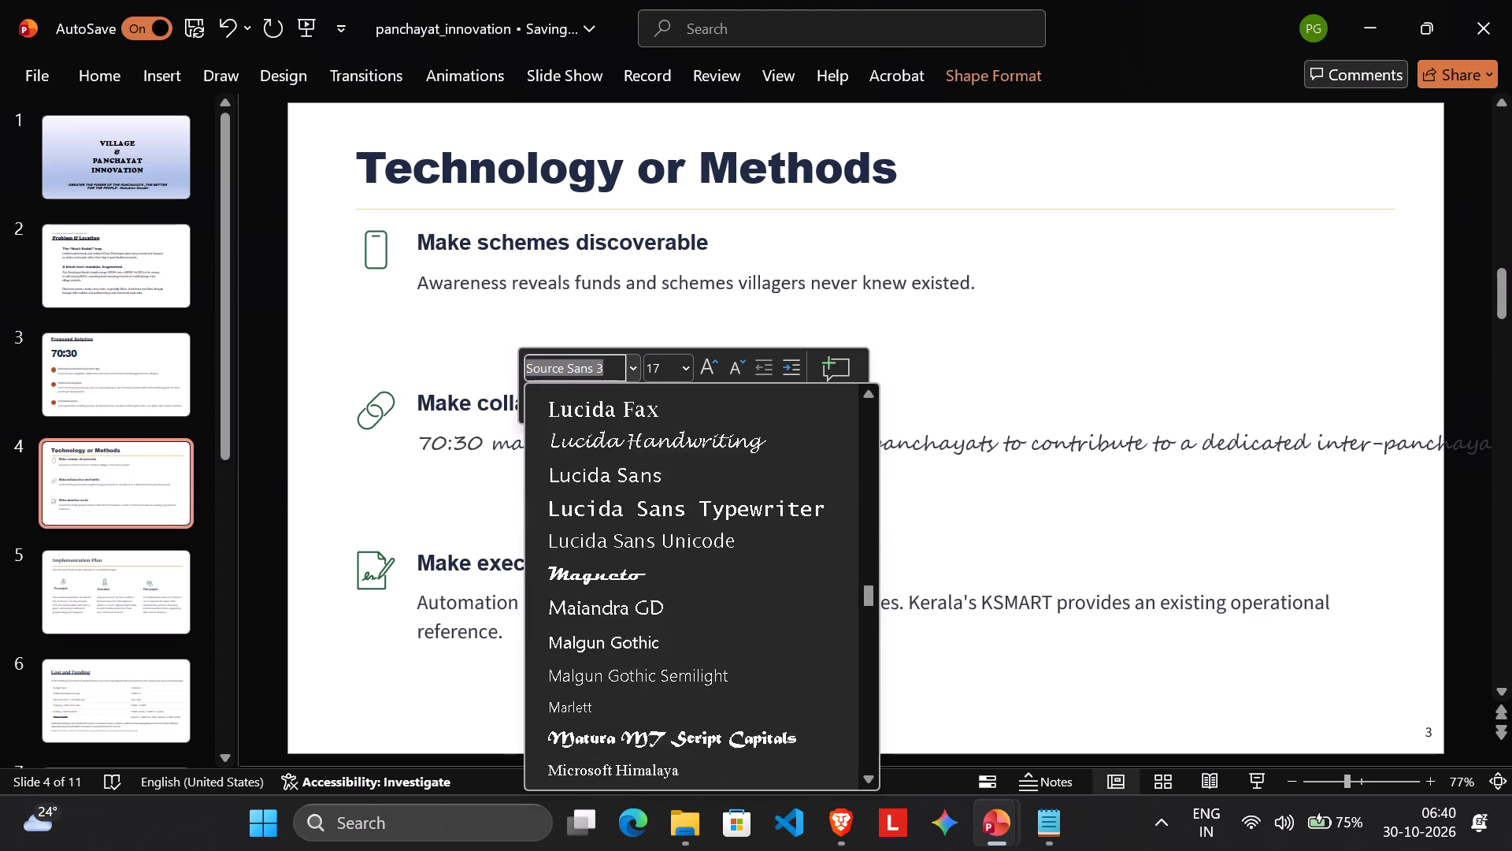
{"action": "scroll", "coordinate": [661, 517], "scroll_direction": "up", "scroll_amount": 20}
{"action": "scroll", "coordinate": [661, 517], "scroll_direction": "up", "scroll_amount": 15}
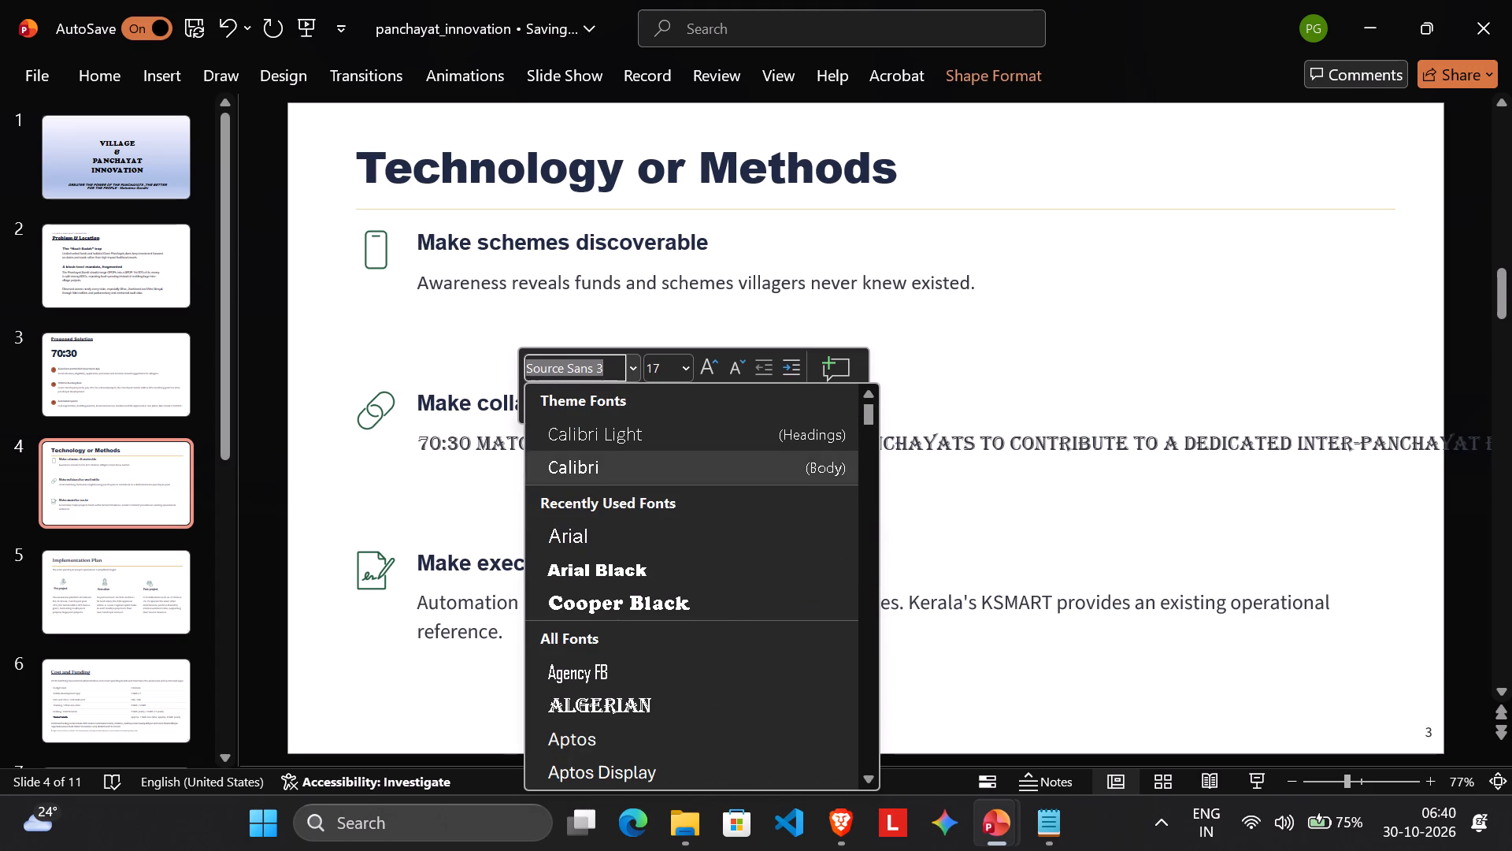
{"action": "left_click", "coordinate": [650, 474]}
Set the description line under "Make execution easier" on slide 4 in the Calibri (Body) font.
{"action": "triple_click", "coordinate": [576, 611]}
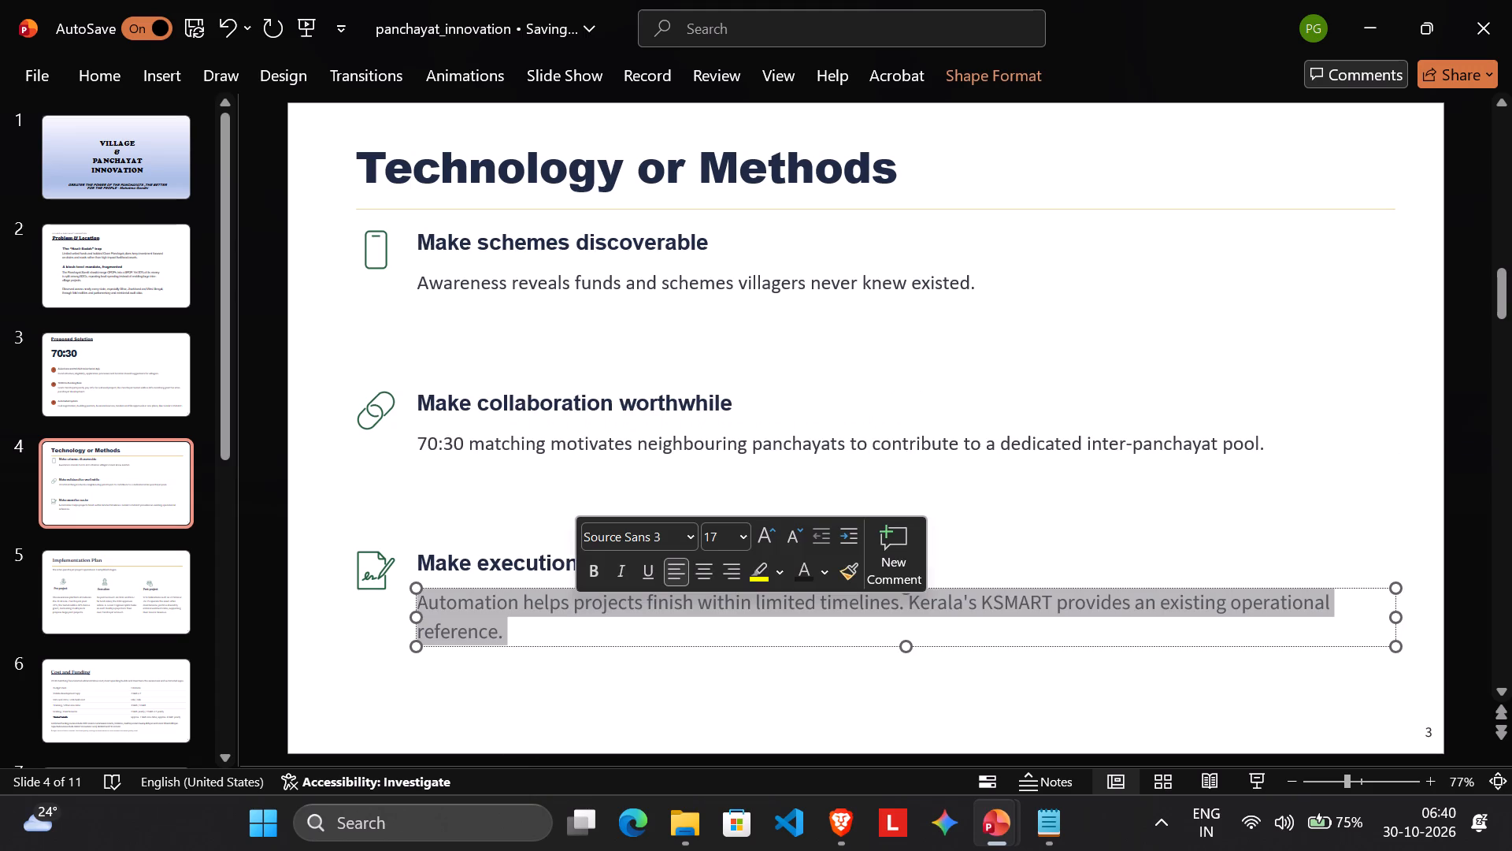
{"action": "left_click", "coordinate": [695, 533]}
{"action": "scroll", "coordinate": [670, 346], "scroll_direction": "up", "scroll_amount": 16}
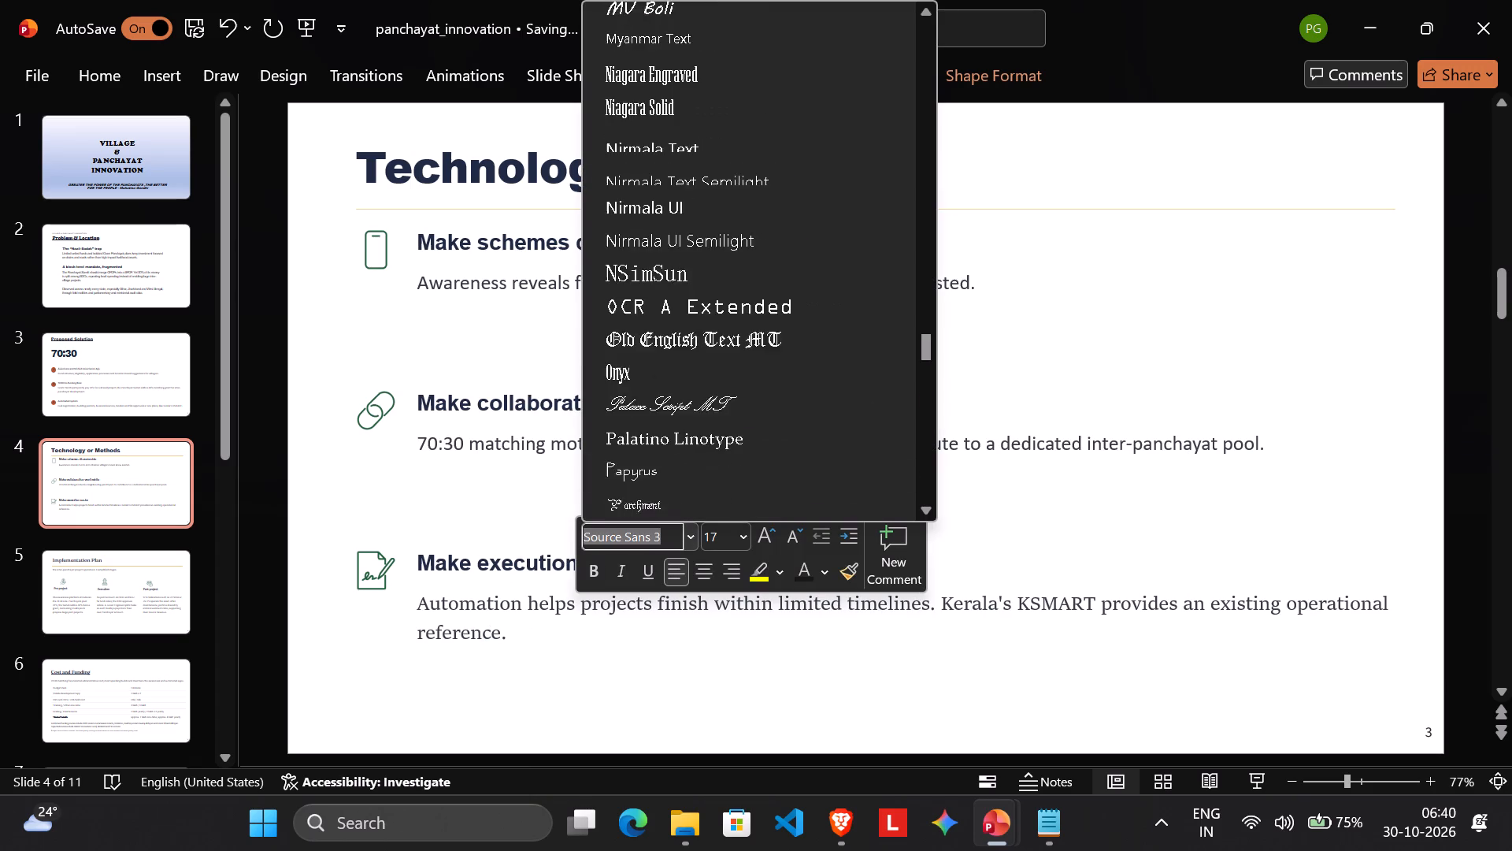
{"action": "scroll", "coordinate": [670, 346], "scroll_direction": "up", "scroll_amount": 20}
{"action": "scroll", "coordinate": [670, 346], "scroll_direction": "up", "scroll_amount": 20}
{"action": "scroll", "coordinate": [670, 346], "scroll_direction": "up", "scroll_amount": 5}
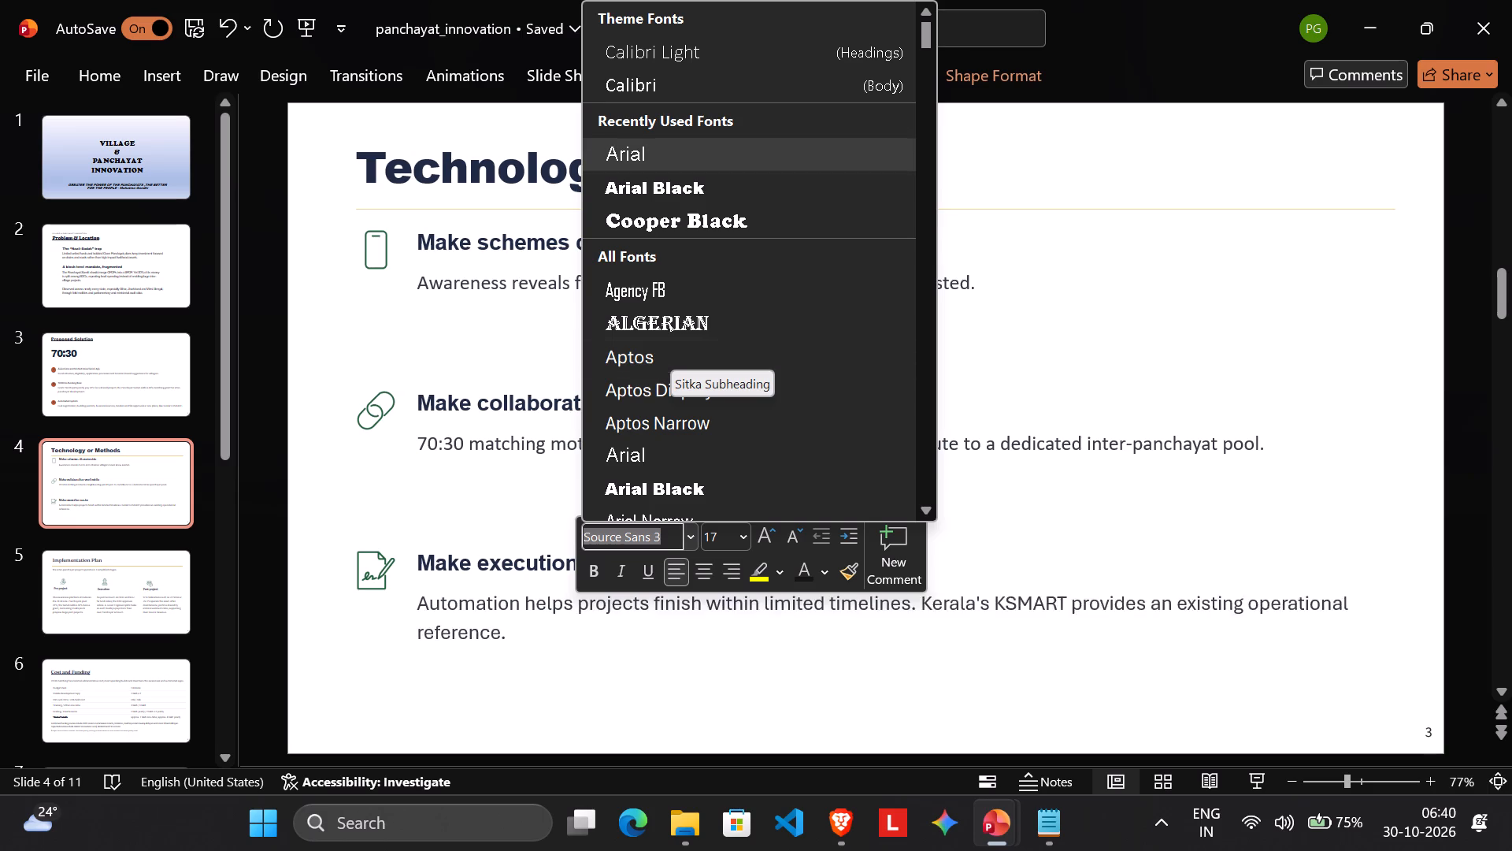
{"action": "left_click", "coordinate": [647, 95]}
{"action": "left_click", "coordinate": [565, 444]}
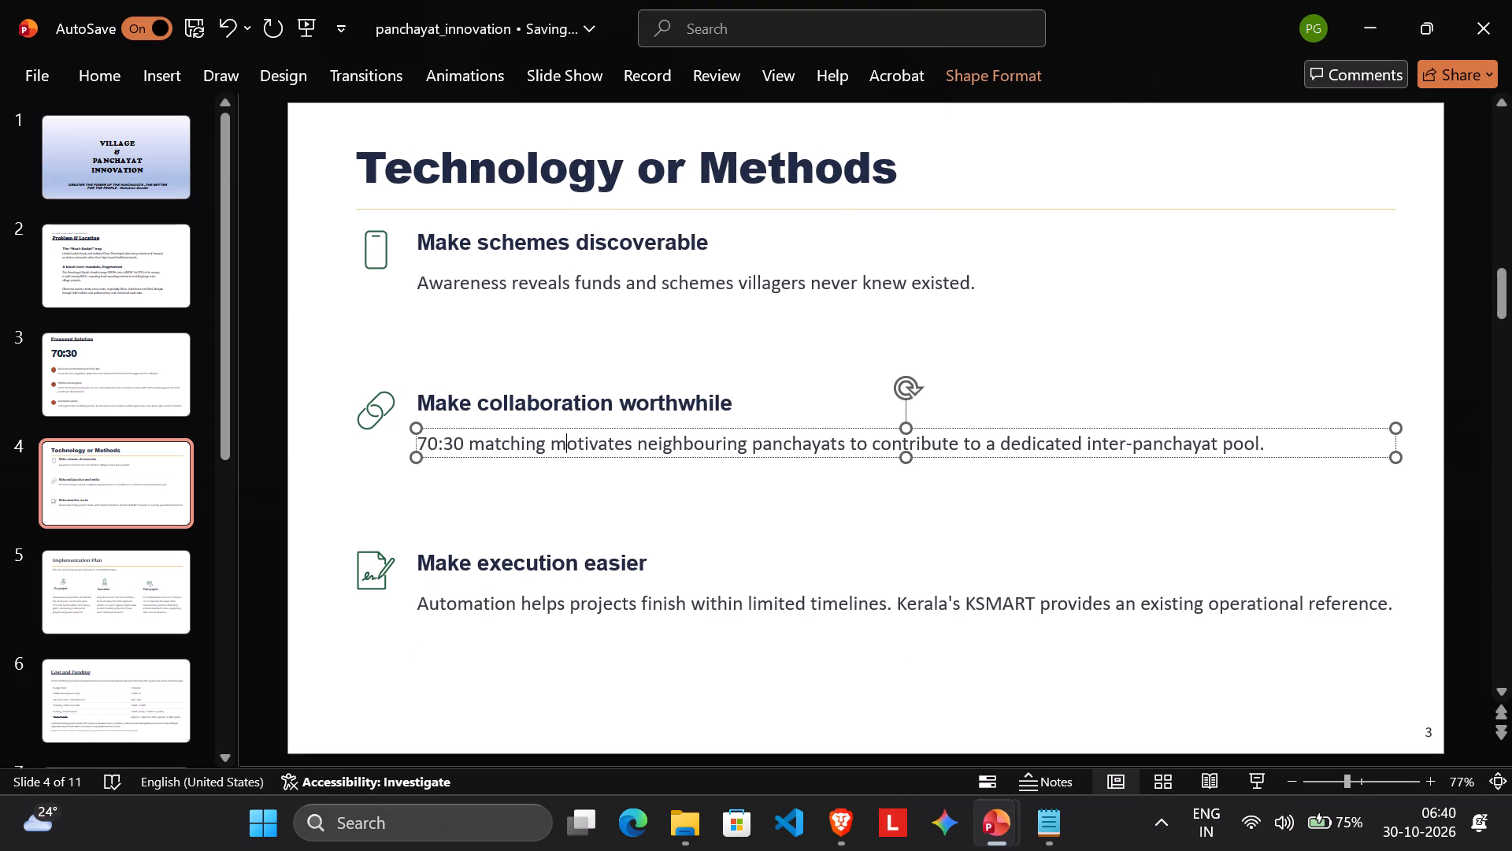
{"action": "left_click", "coordinate": [513, 539]}
Delete the phone, link and signed-document icons beside the three headings on slide 4.
{"action": "left_click", "coordinate": [365, 273]}
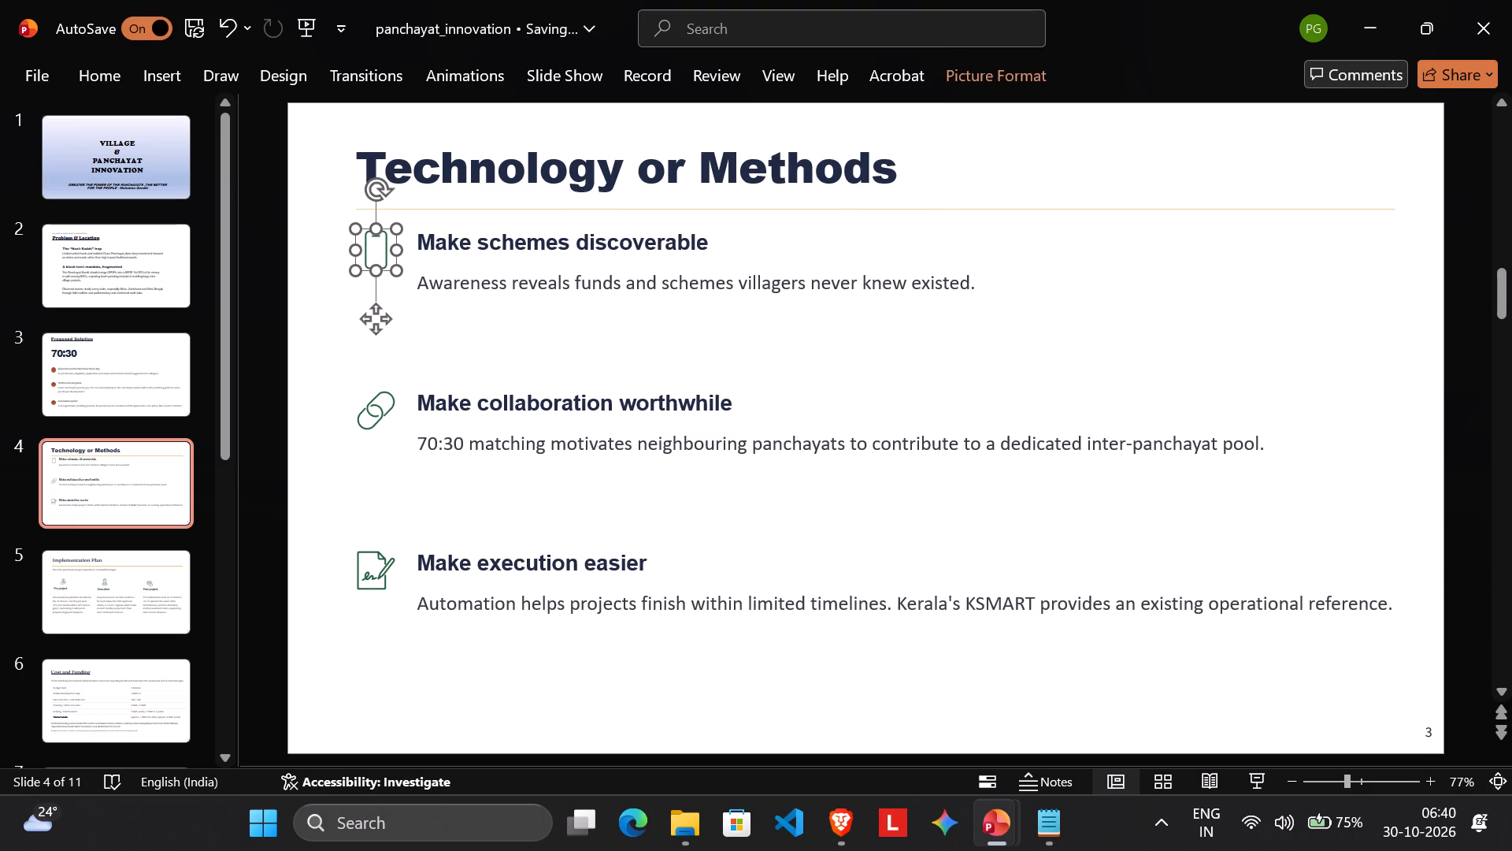
{"action": "key", "text": "Delete"}
{"action": "left_click", "coordinate": [380, 418]}
{"action": "key", "text": "Delete"}
{"action": "left_click", "coordinate": [376, 570]}
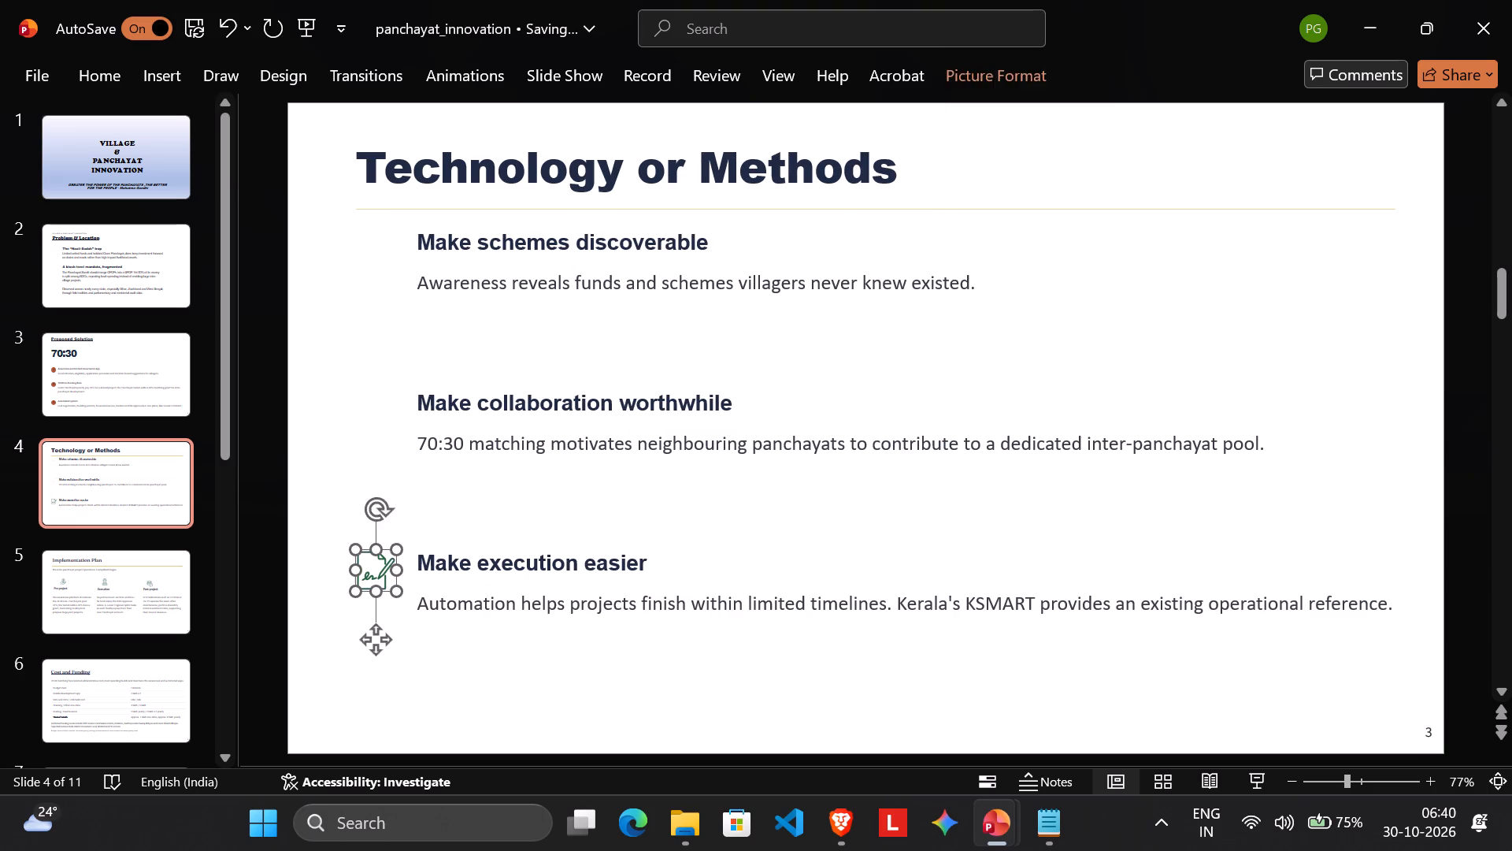
{"action": "key", "text": "Delete"}
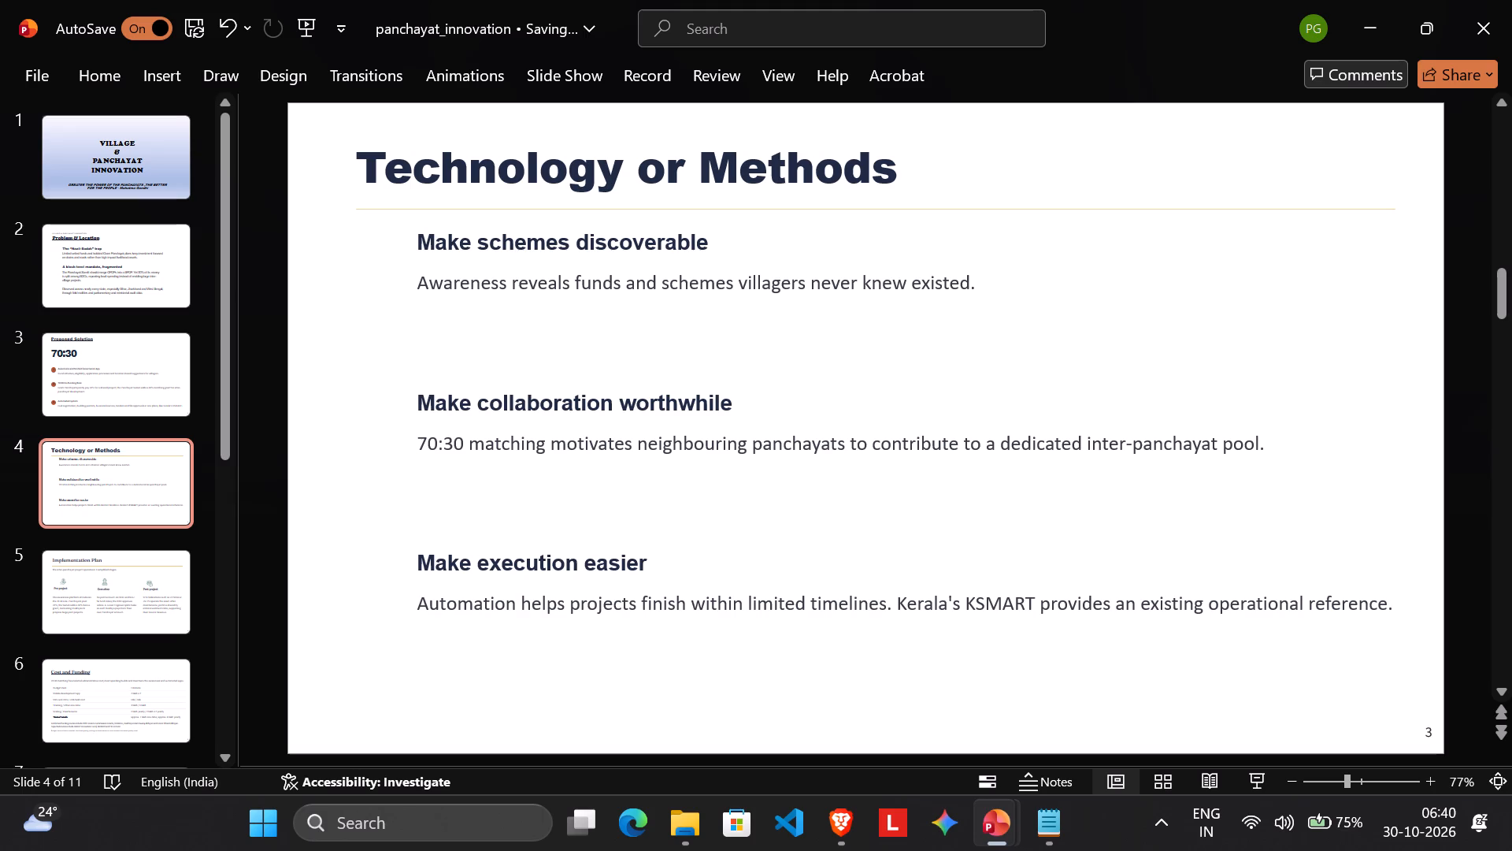
{"action": "left_click", "coordinate": [360, 240]}
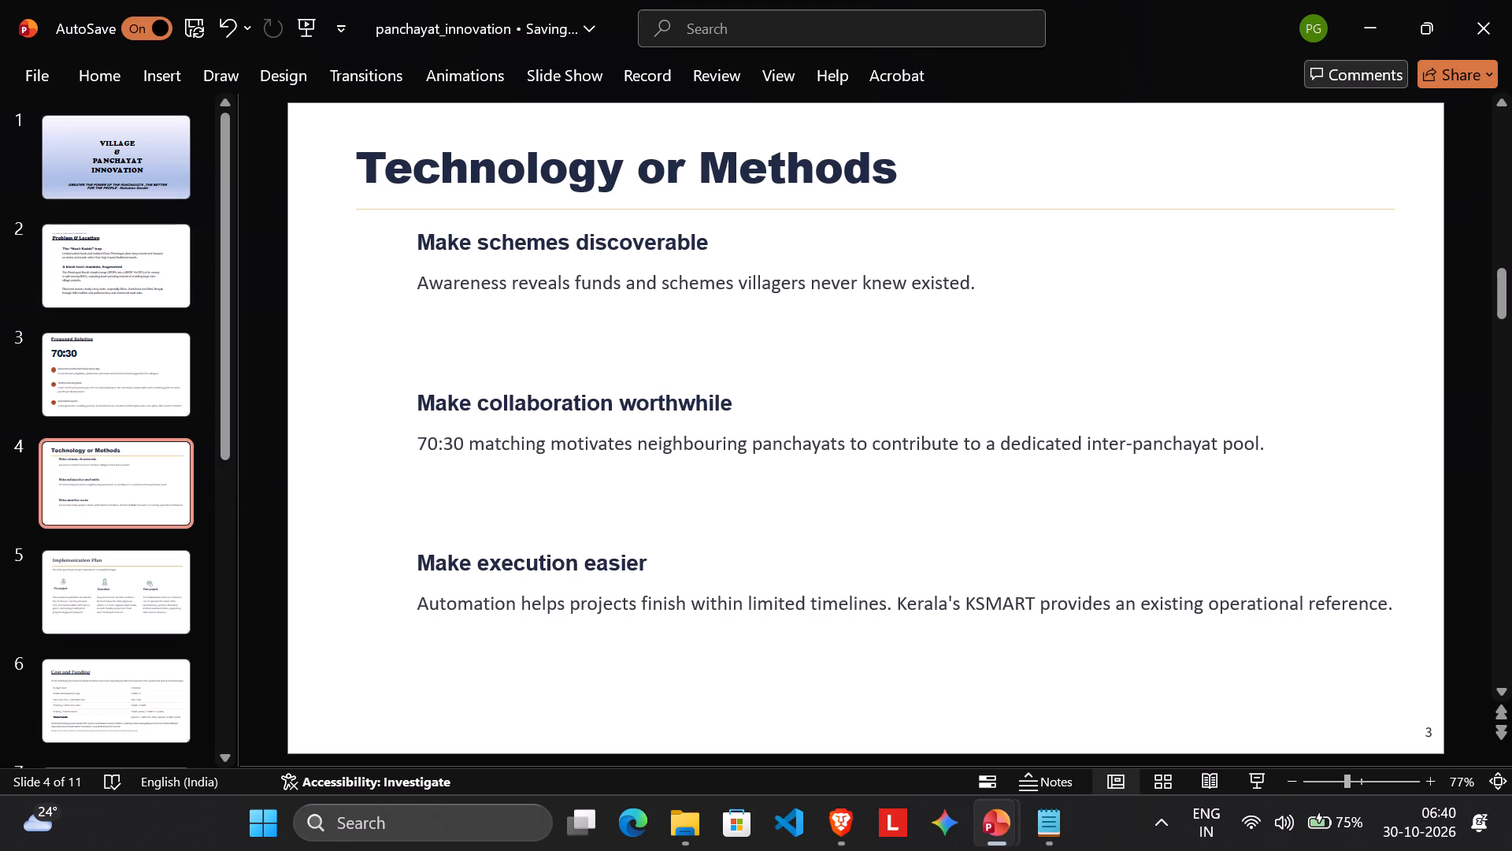
Set the ribbon display to Always show Ribbon so the Home formatting commands stay open while editing.
{"action": "left_click", "coordinate": [419, 245]}
{"action": "left_click", "coordinate": [109, 70]}
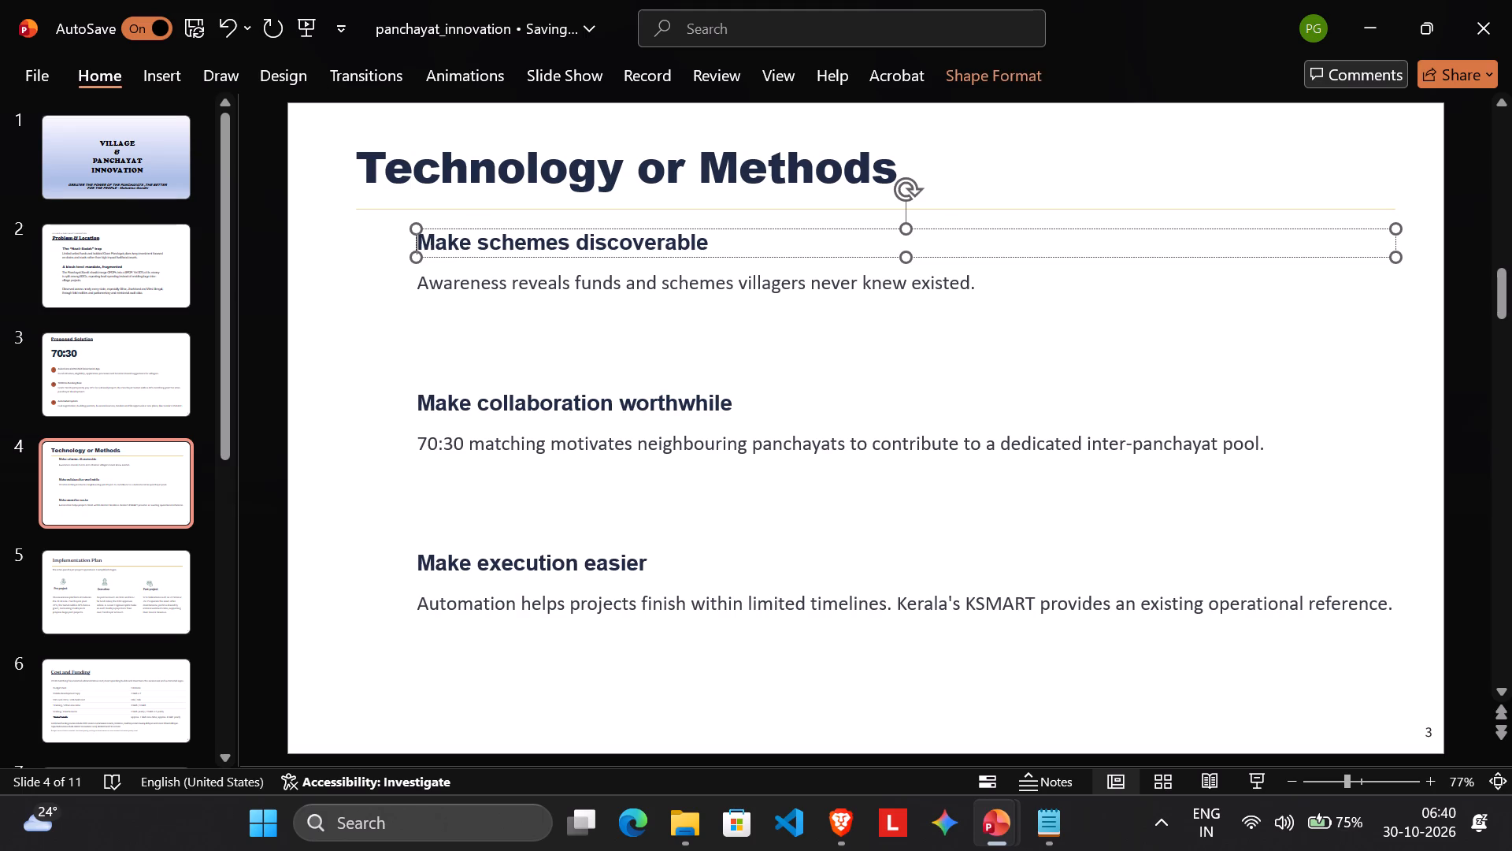
{"action": "left_click", "coordinate": [1477, 195]}
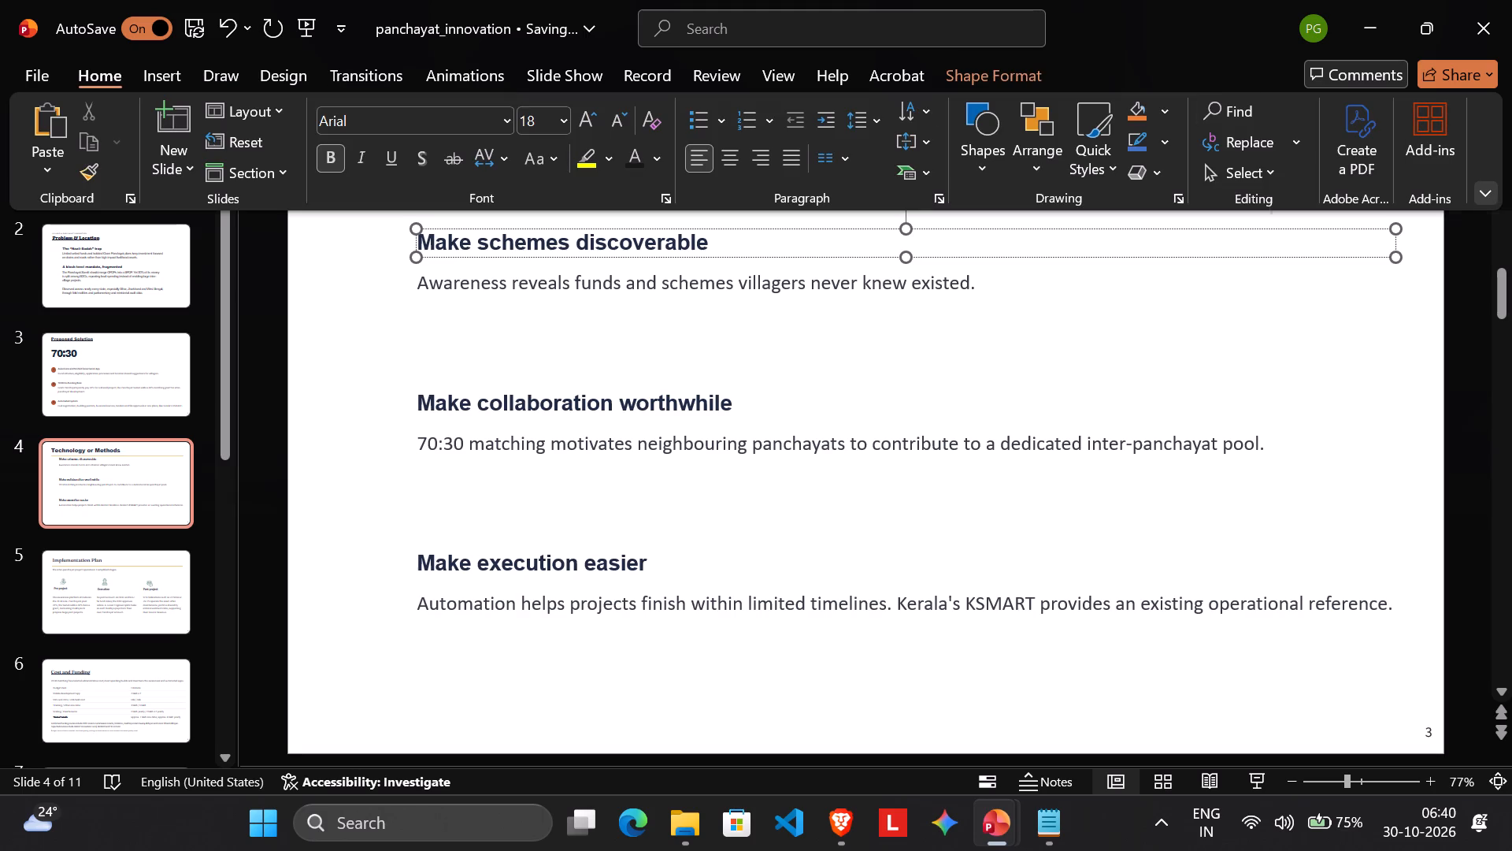
{"action": "left_click", "coordinate": [1364, 296]}
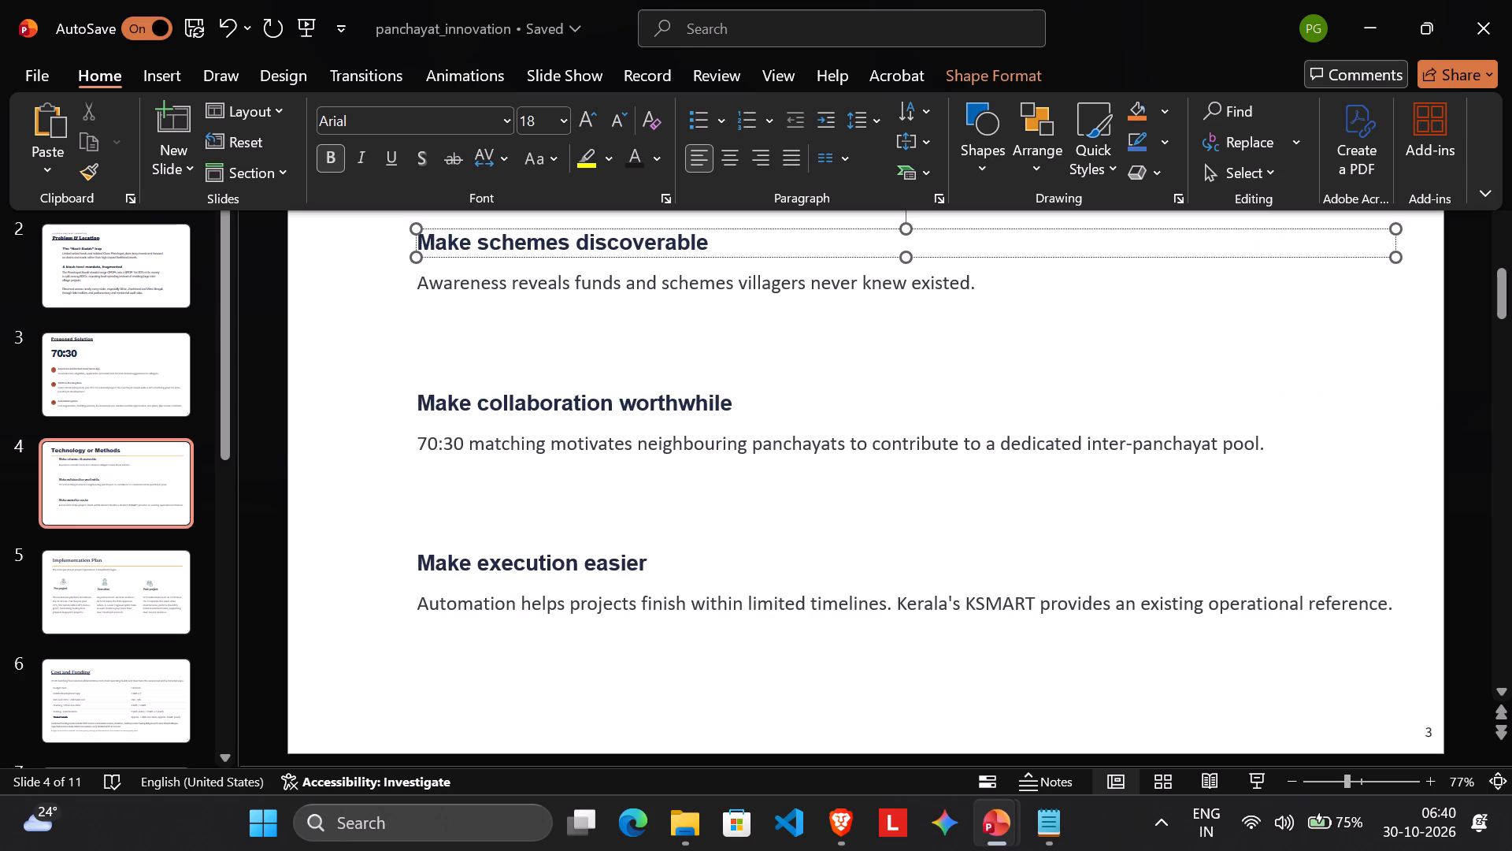
{"action": "scroll", "coordinate": [641, 326], "scroll_direction": "up", "scroll_amount": 4}
{"action": "scroll", "coordinate": [684, 338], "scroll_direction": "down", "scroll_amount": 1}
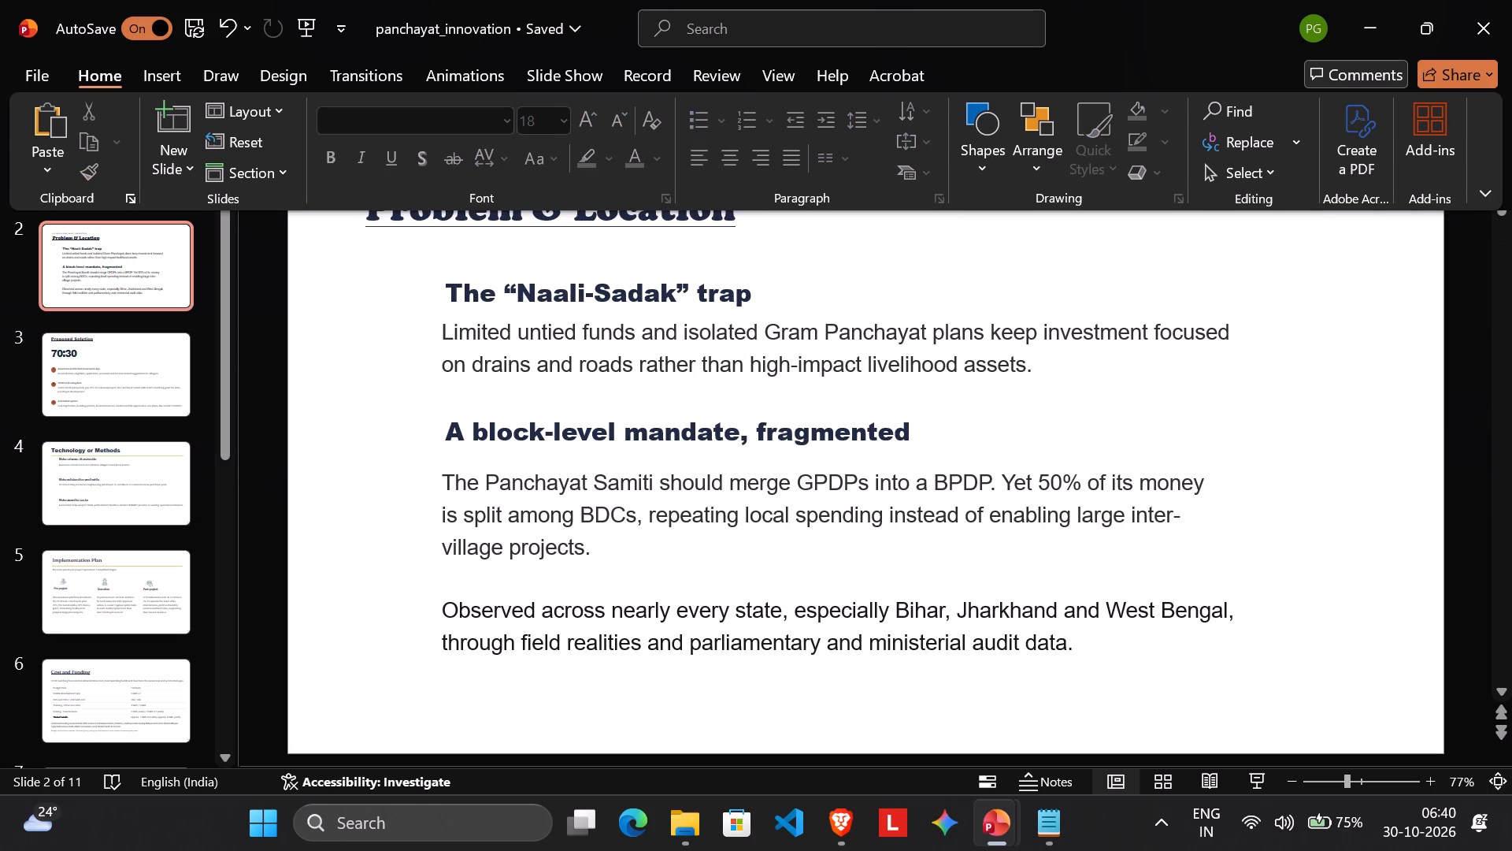
{"action": "left_click", "coordinate": [327, 408]}
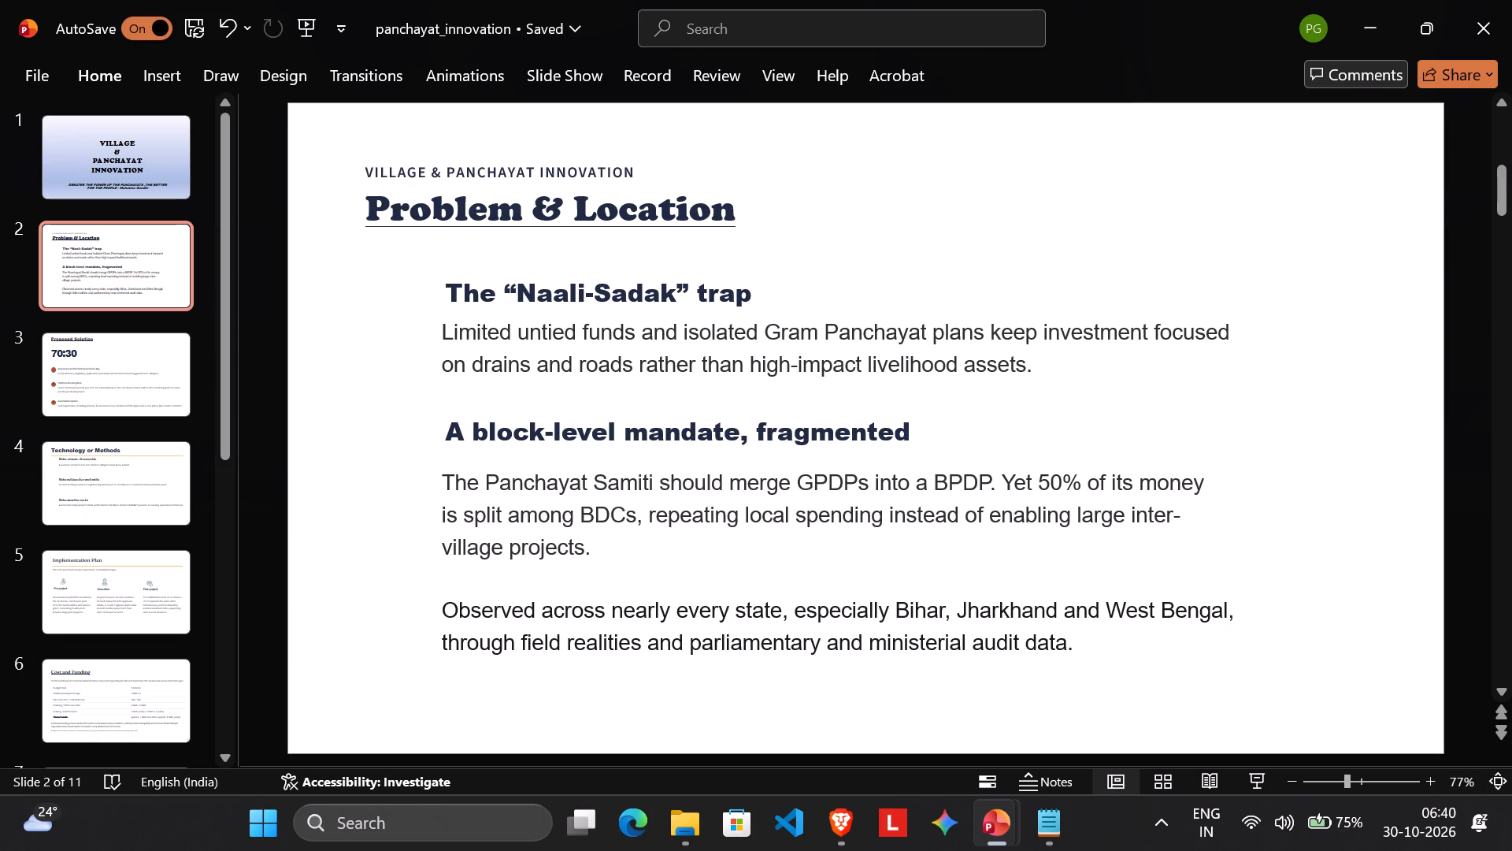
{"action": "left_click", "coordinate": [98, 76]}
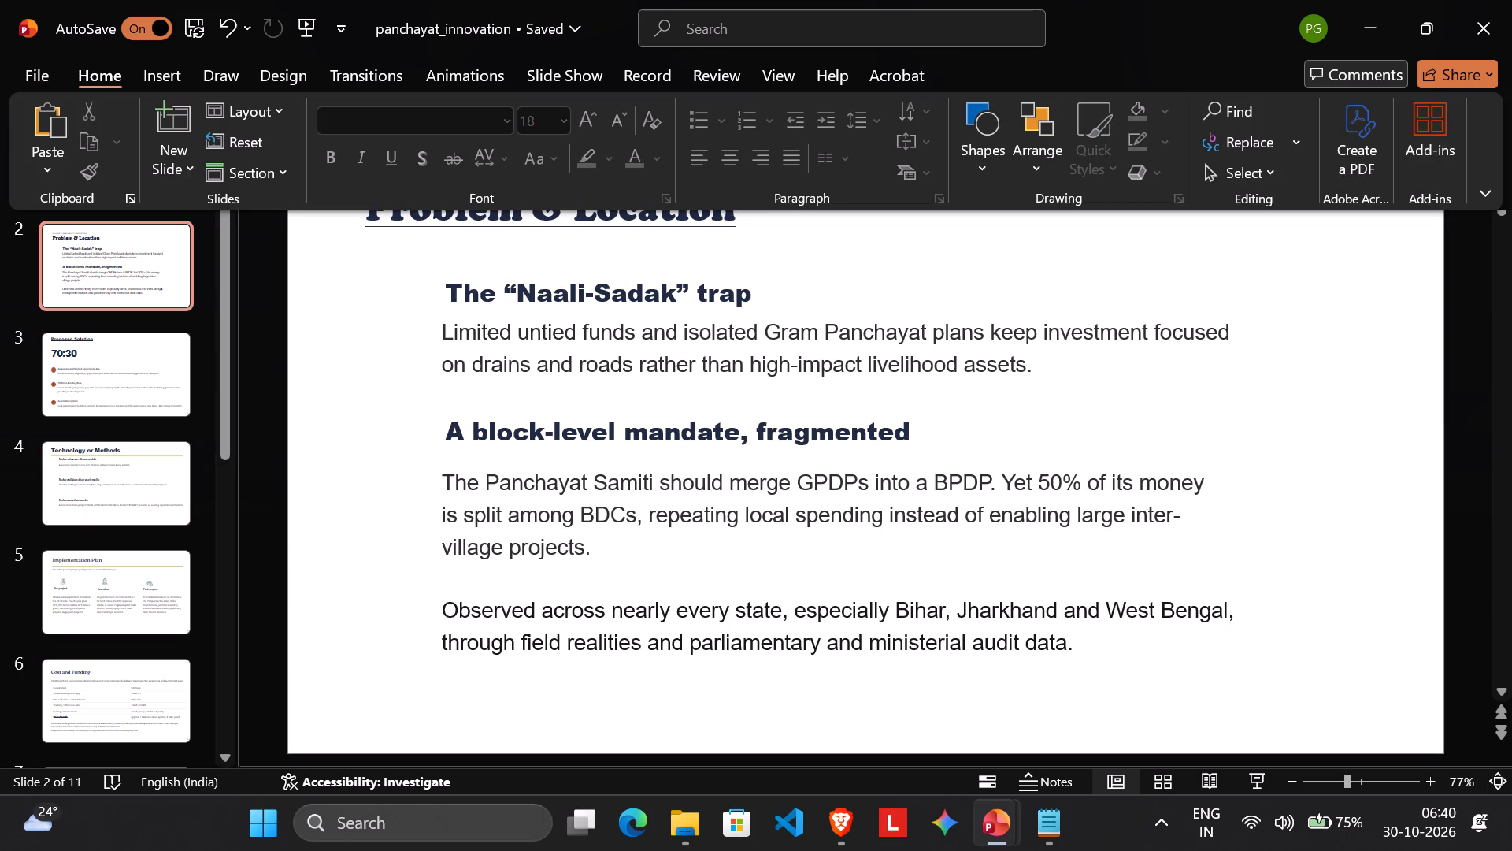
{"action": "left_click", "coordinate": [1494, 196]}
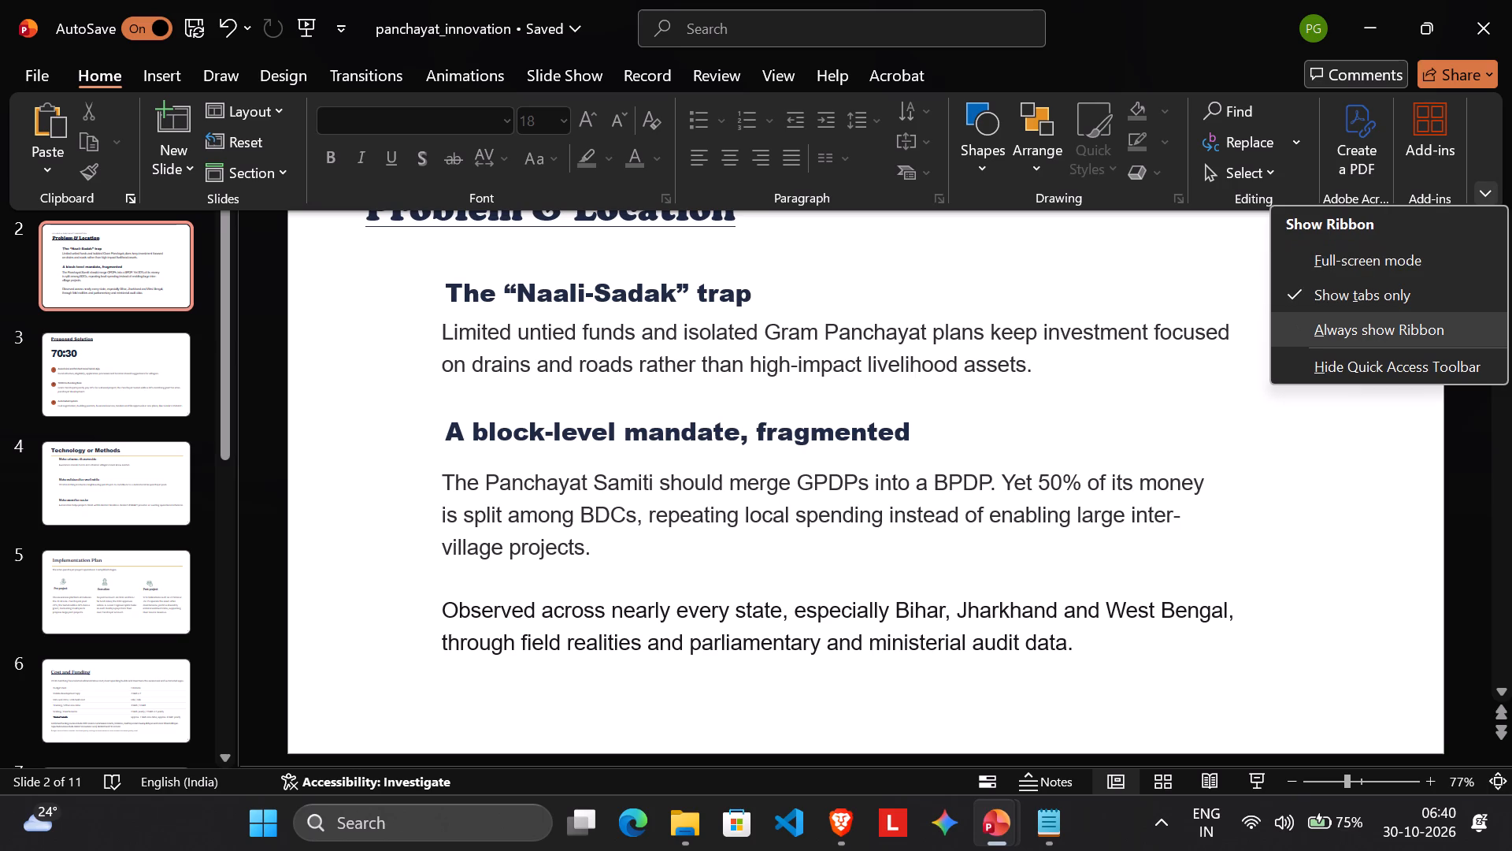
{"action": "left_click", "coordinate": [1367, 329]}
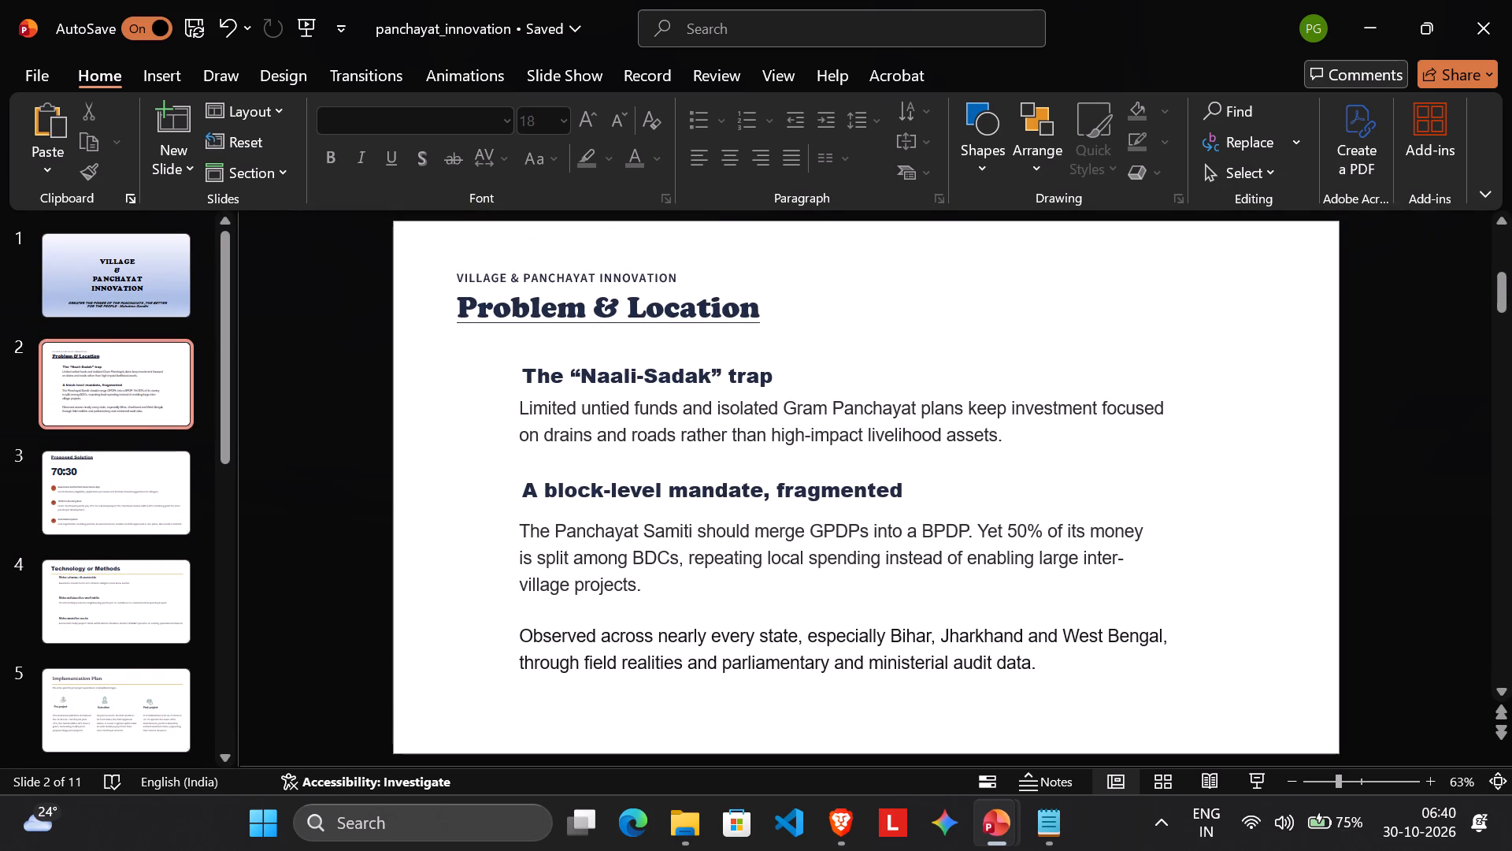
Examine the fonts and sizes of the title, subheadings and body paragraphs on slide 2, "Problem & Location".
{"action": "left_click", "coordinate": [657, 370]}
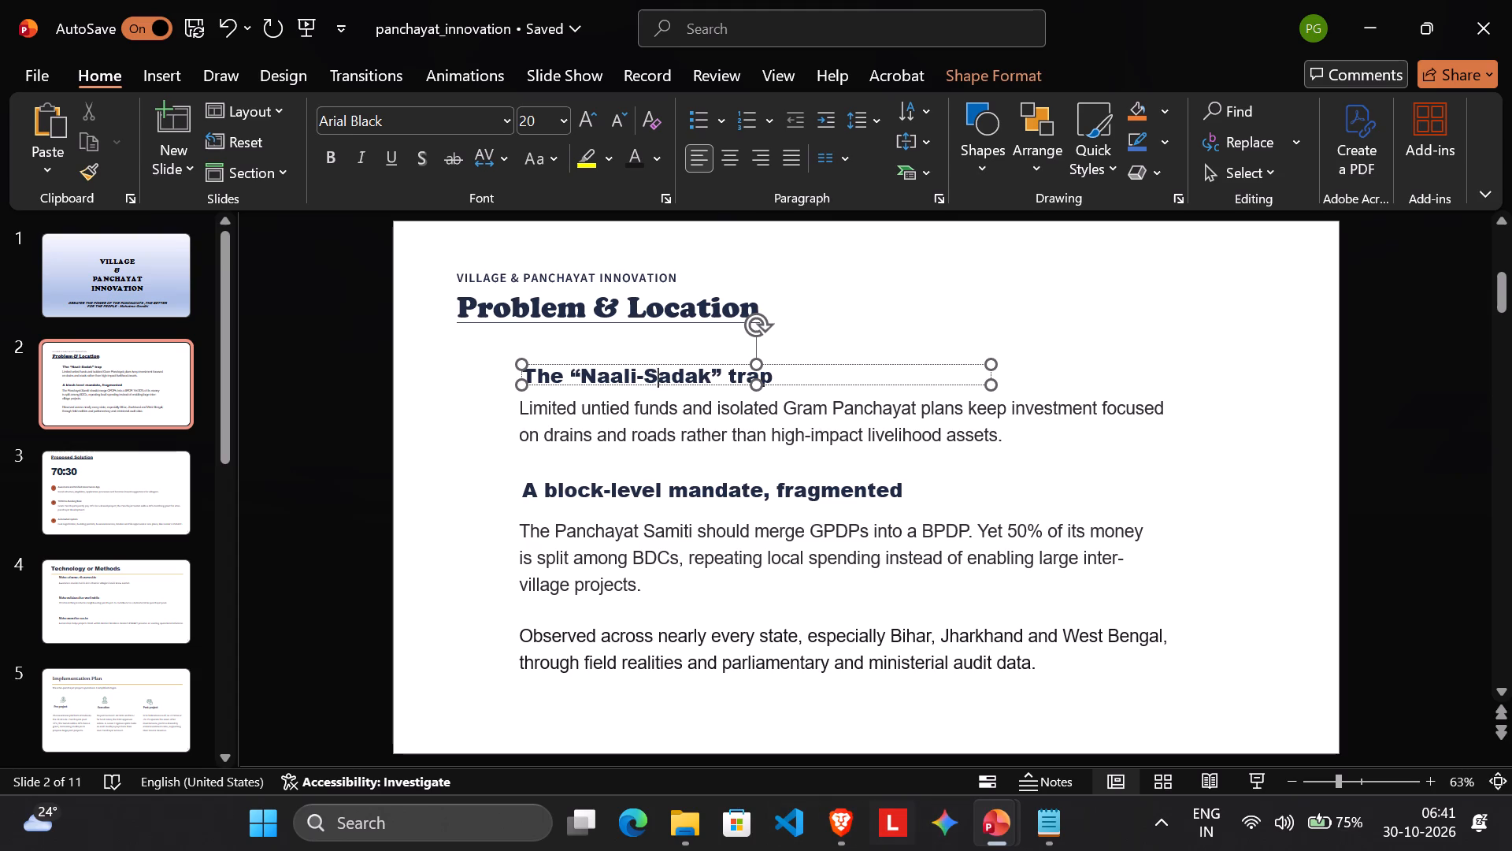
{"action": "left_click", "coordinate": [989, 308]}
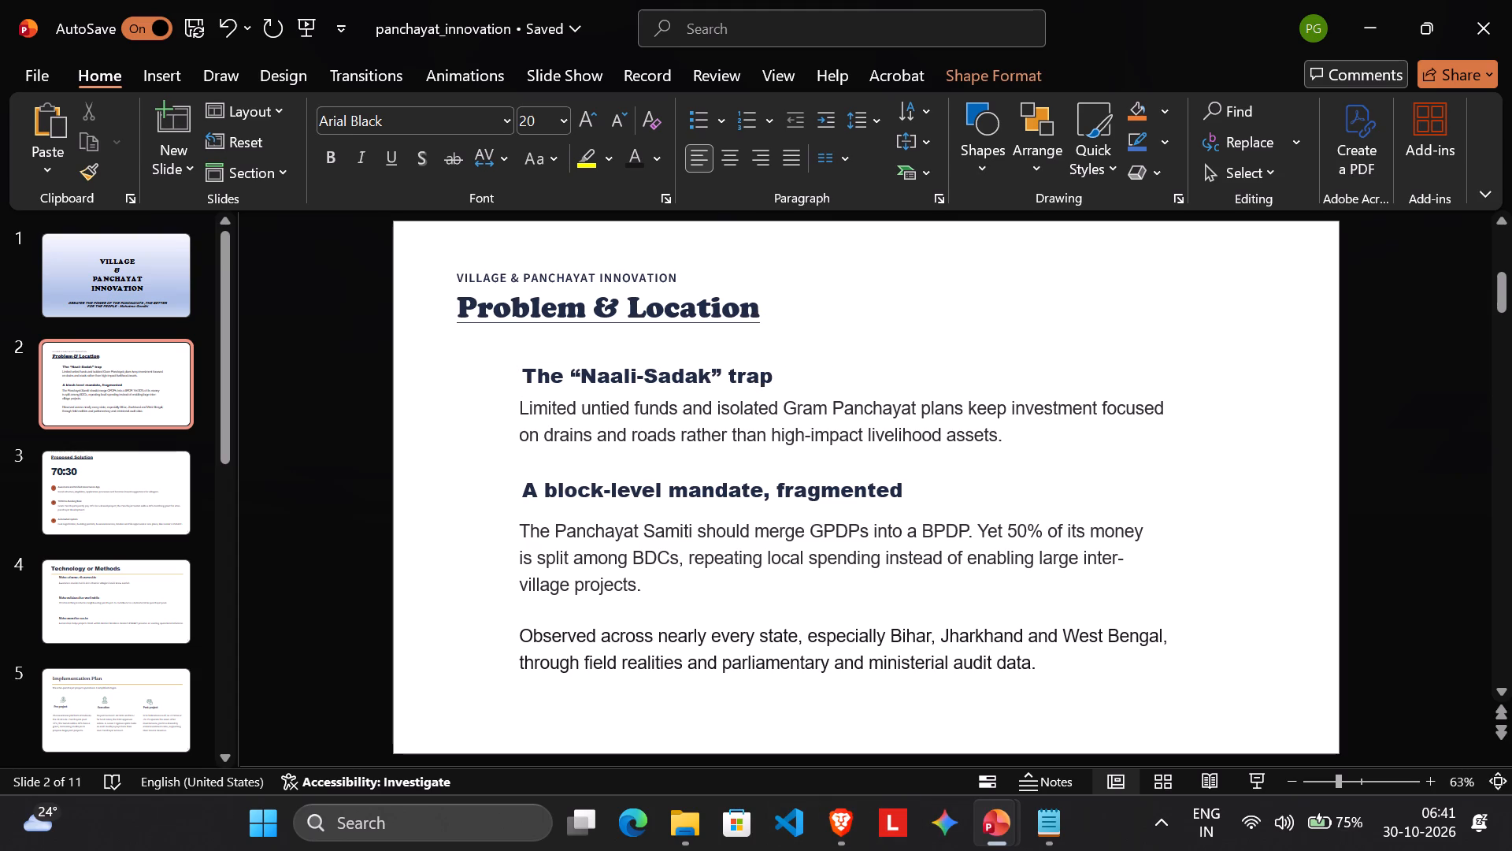
{"action": "left_click", "coordinate": [722, 370]}
{"action": "left_click", "coordinate": [780, 394]}
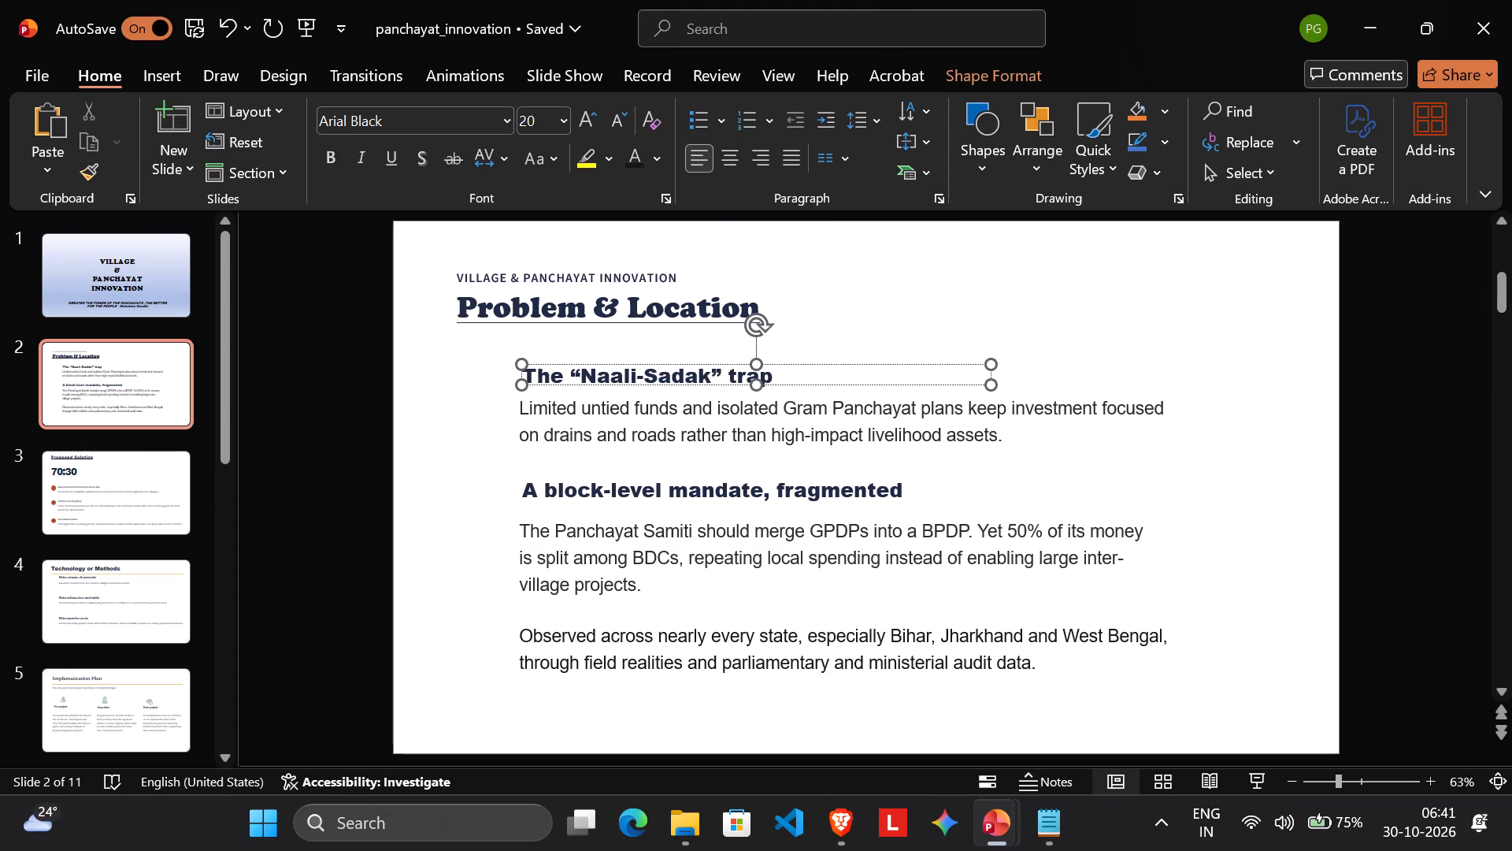
{"action": "left_click", "coordinate": [826, 498]}
{"action": "left_click", "coordinate": [829, 567]}
{"action": "left_click", "coordinate": [789, 492]}
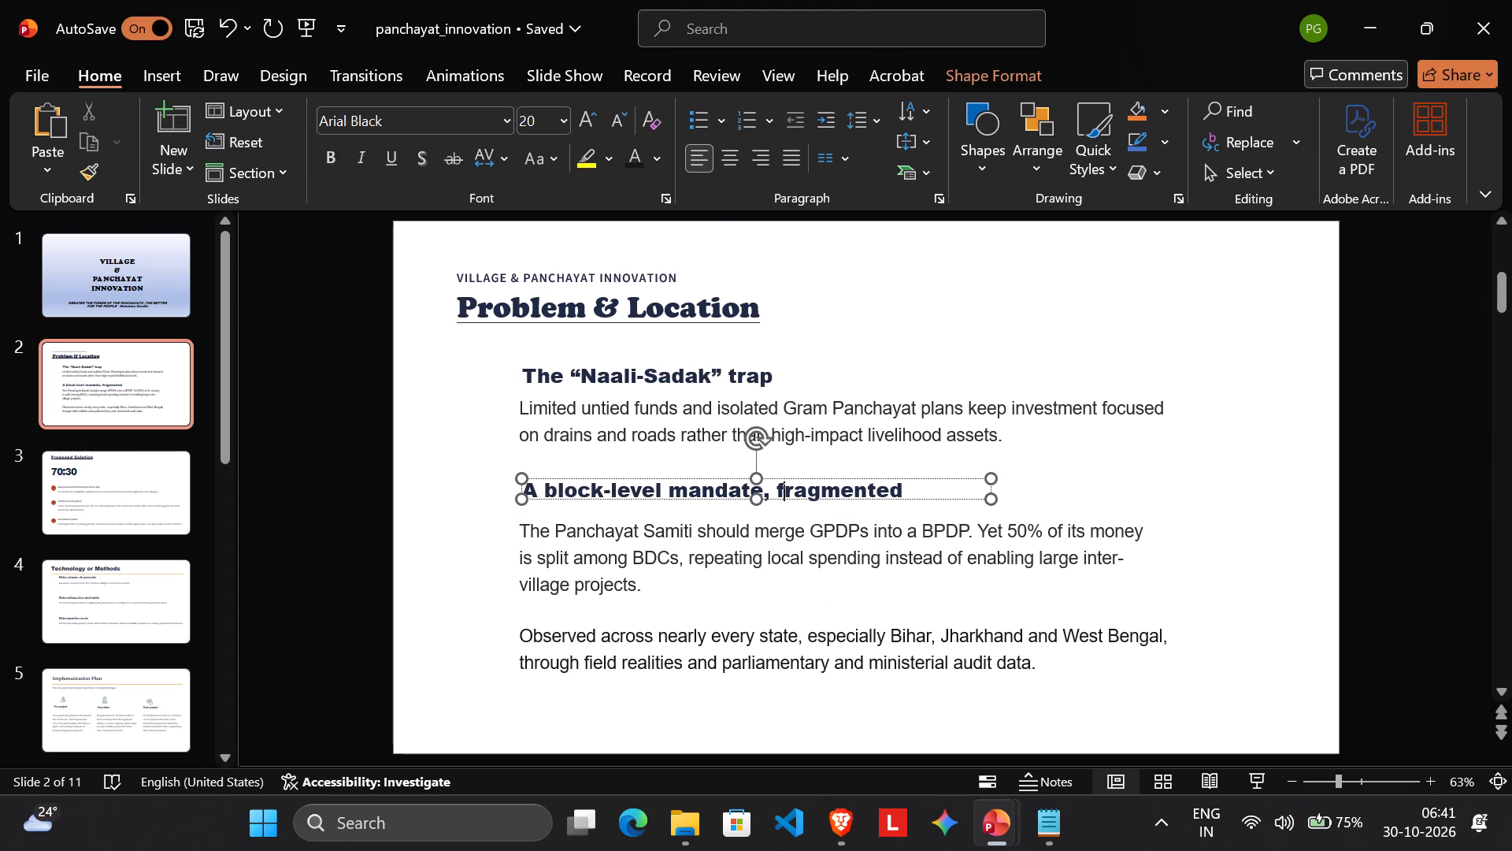
{"action": "triple_click", "coordinate": [802, 423]}
{"action": "left_click", "coordinate": [941, 446]}
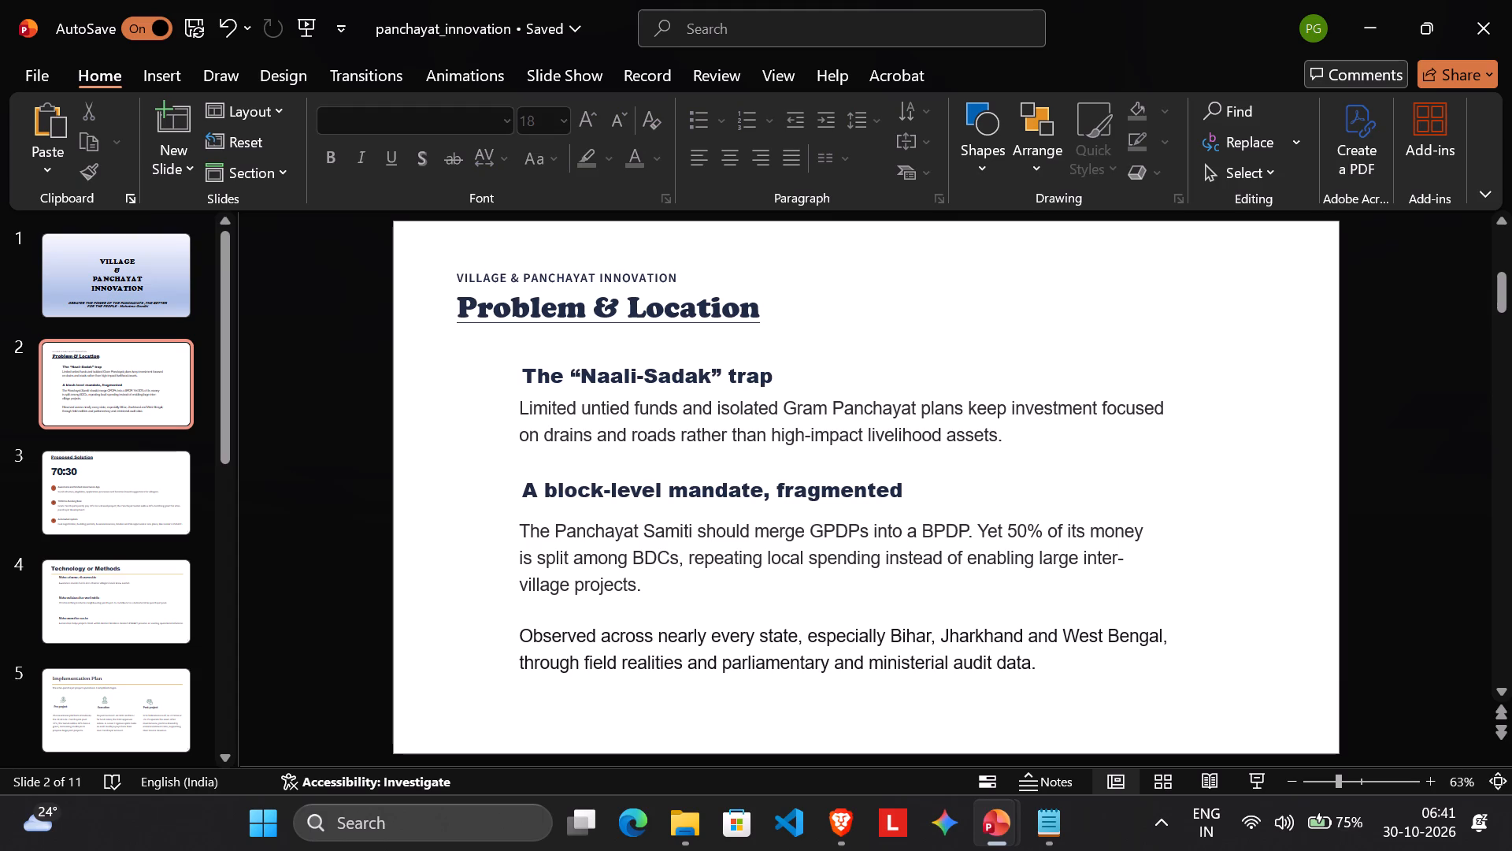
{"action": "left_click", "coordinate": [943, 530]}
{"action": "double_click", "coordinate": [939, 565]}
{"action": "triple_click", "coordinate": [880, 641]}
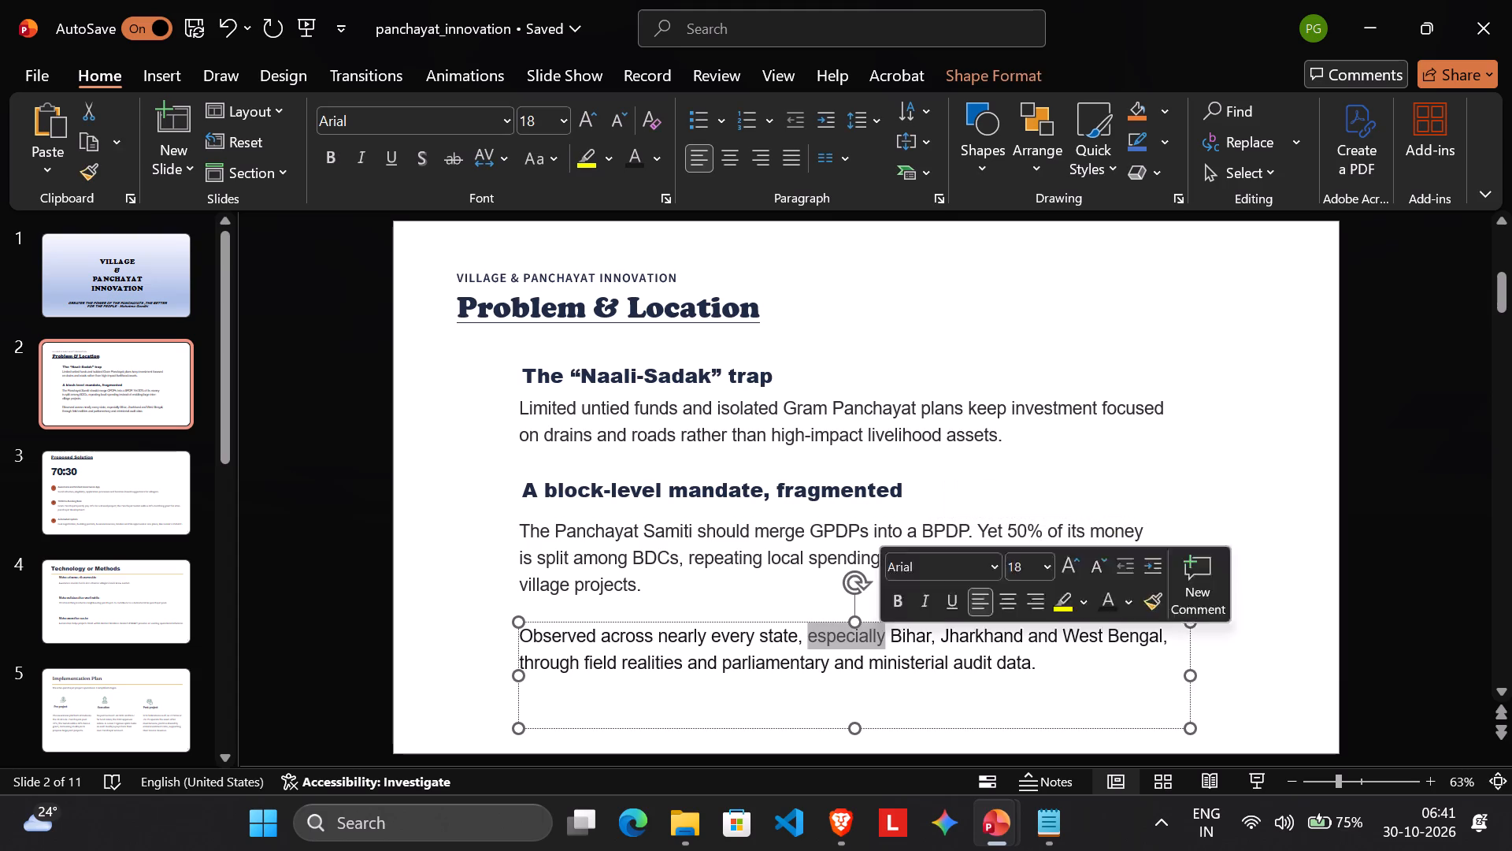
{"action": "left_click", "coordinate": [817, 599]}
{"action": "left_click", "coordinate": [1245, 451]}
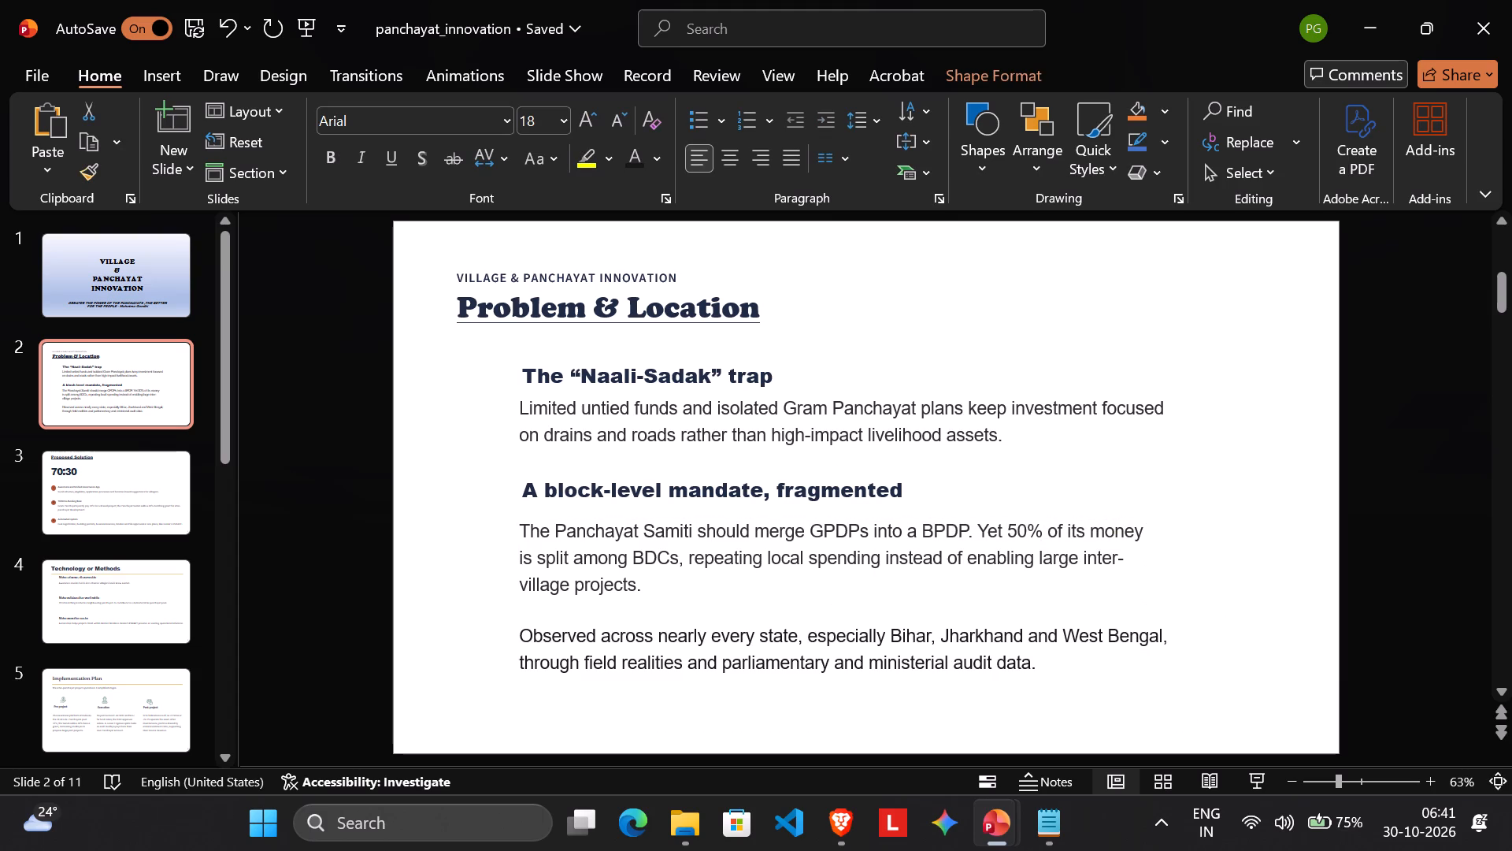
{"action": "left_click", "coordinate": [507, 279]}
{"action": "left_click", "coordinate": [491, 377]}
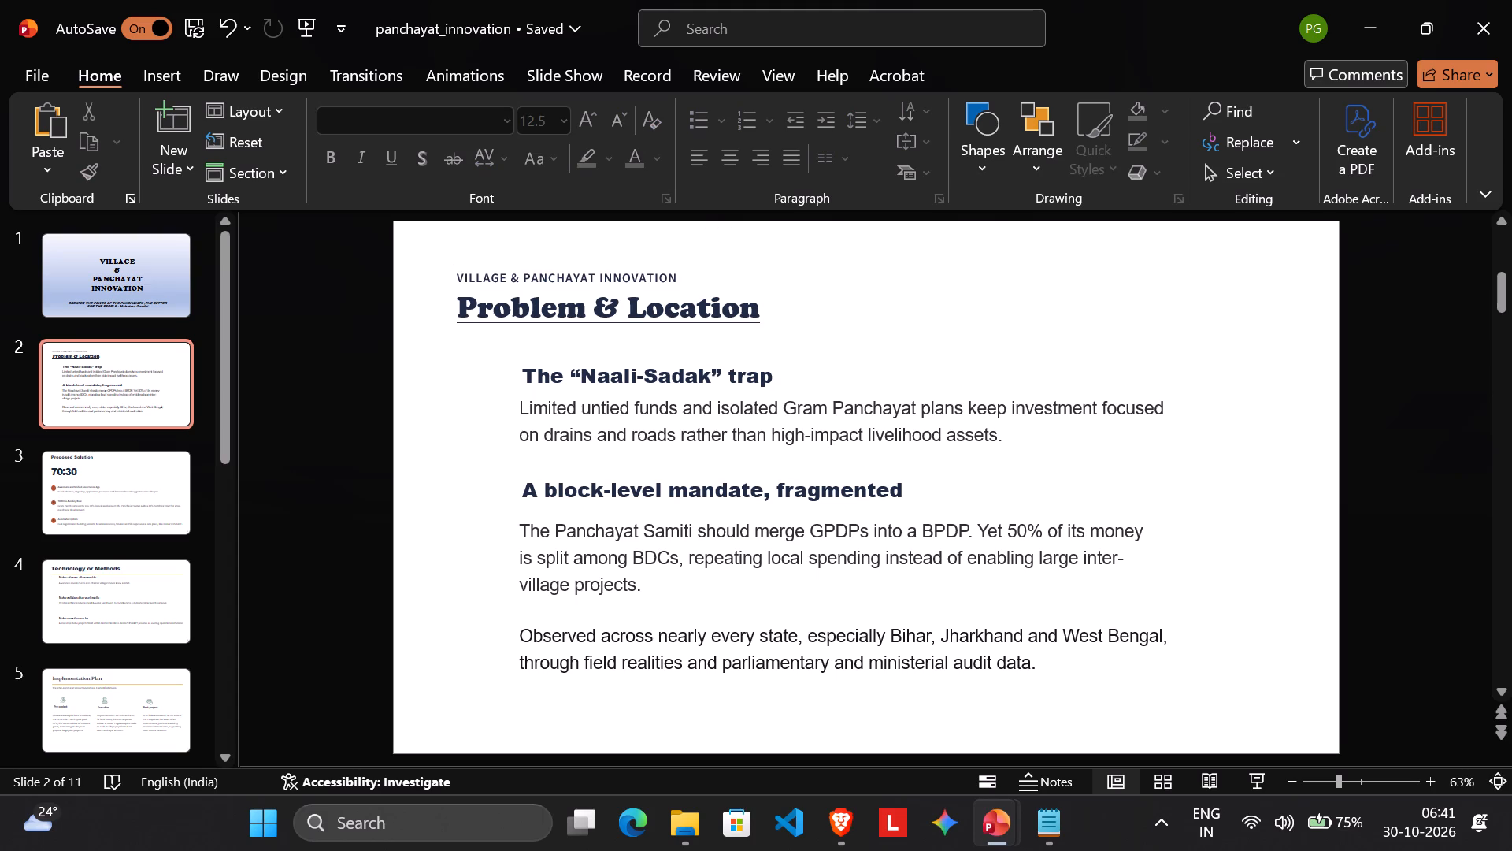
{"action": "left_click", "coordinate": [561, 281]}
{"action": "left_click", "coordinate": [554, 329]}
{"action": "left_click", "coordinate": [514, 366]}
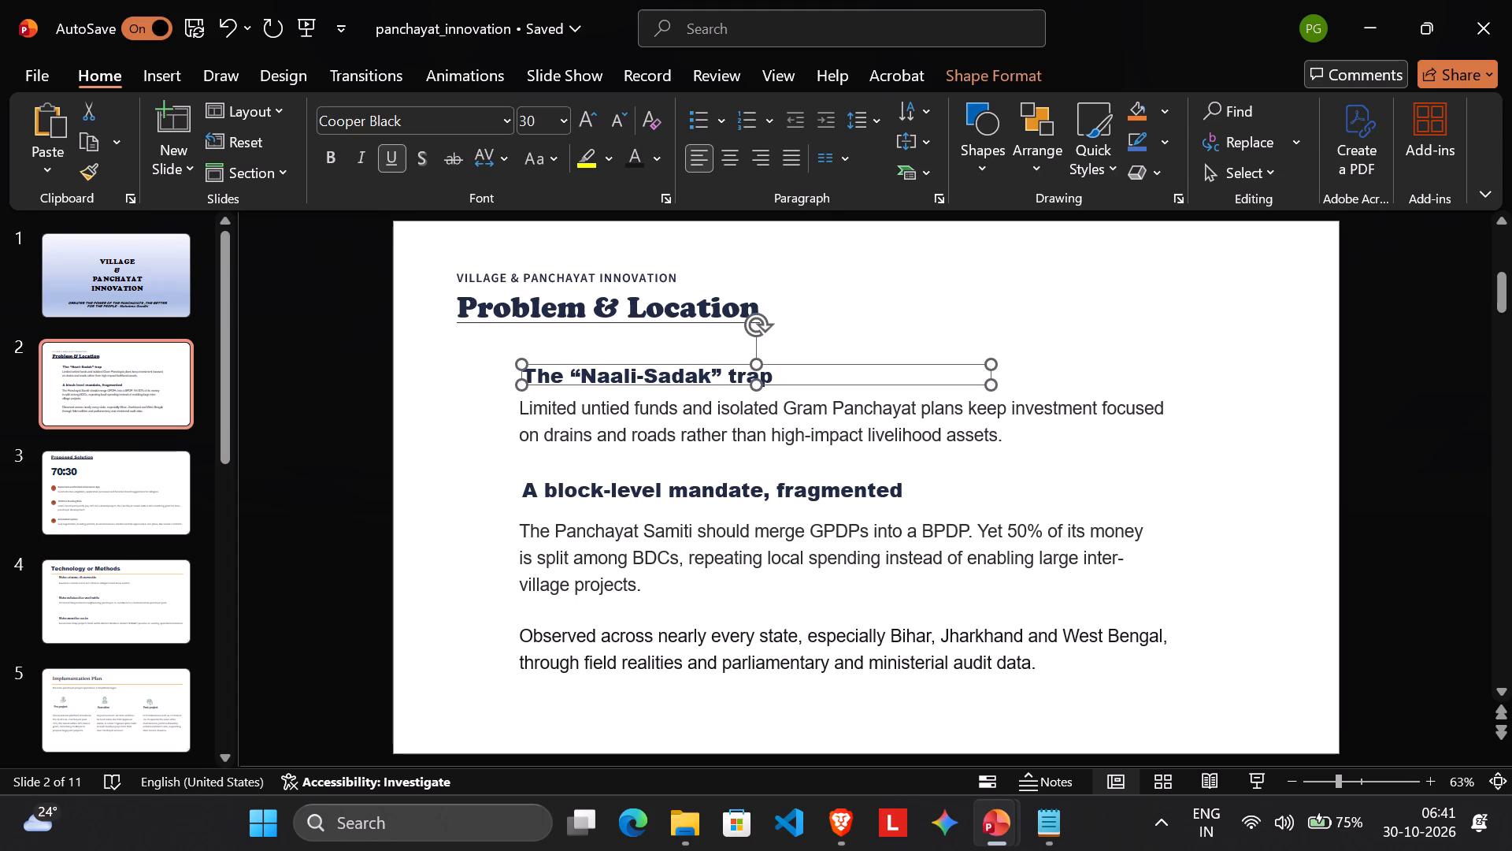
{"action": "left_click", "coordinate": [490, 394]}
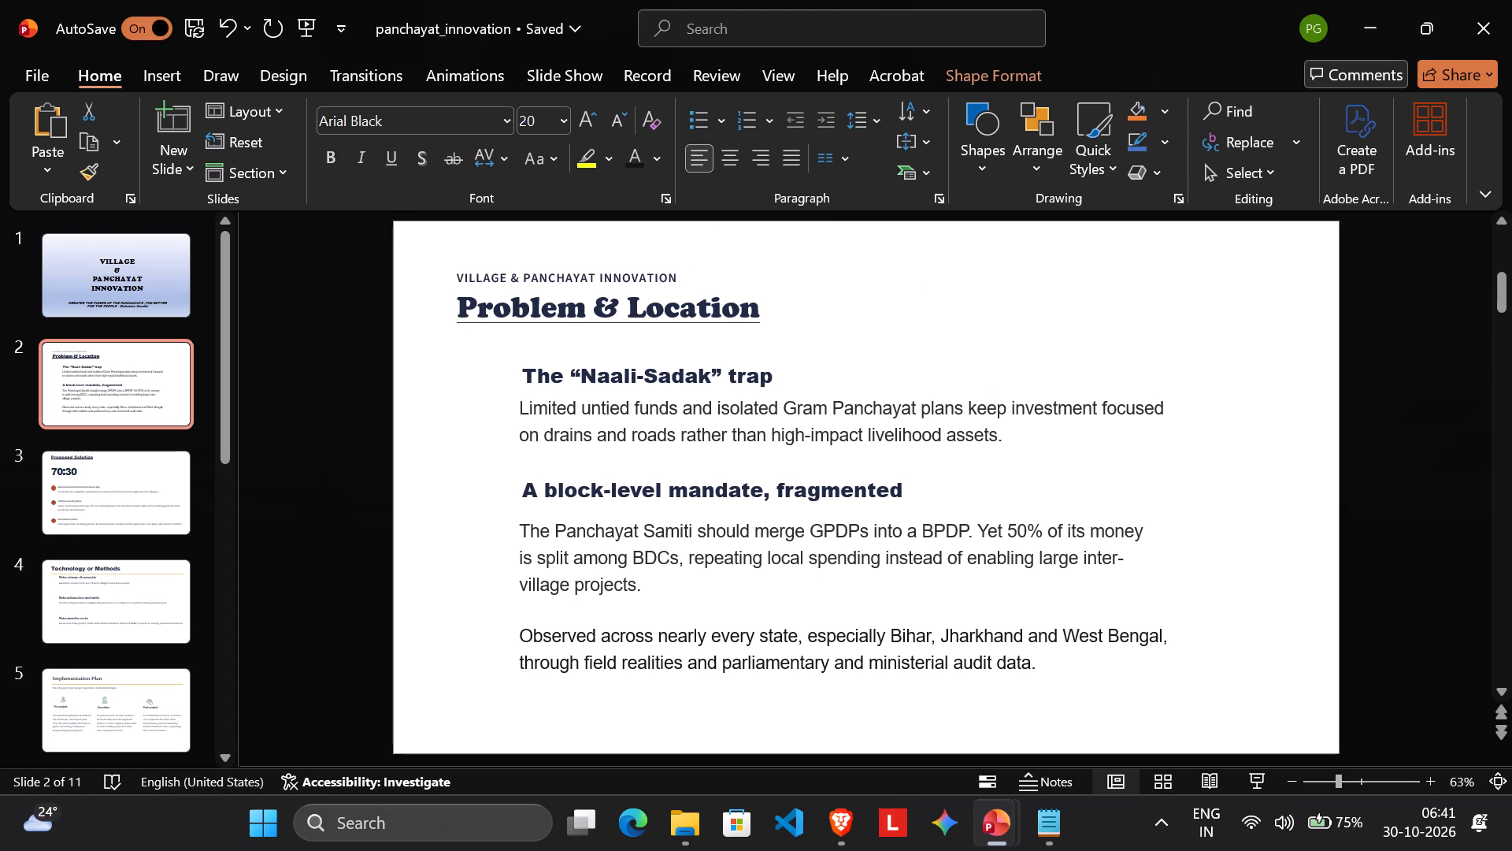
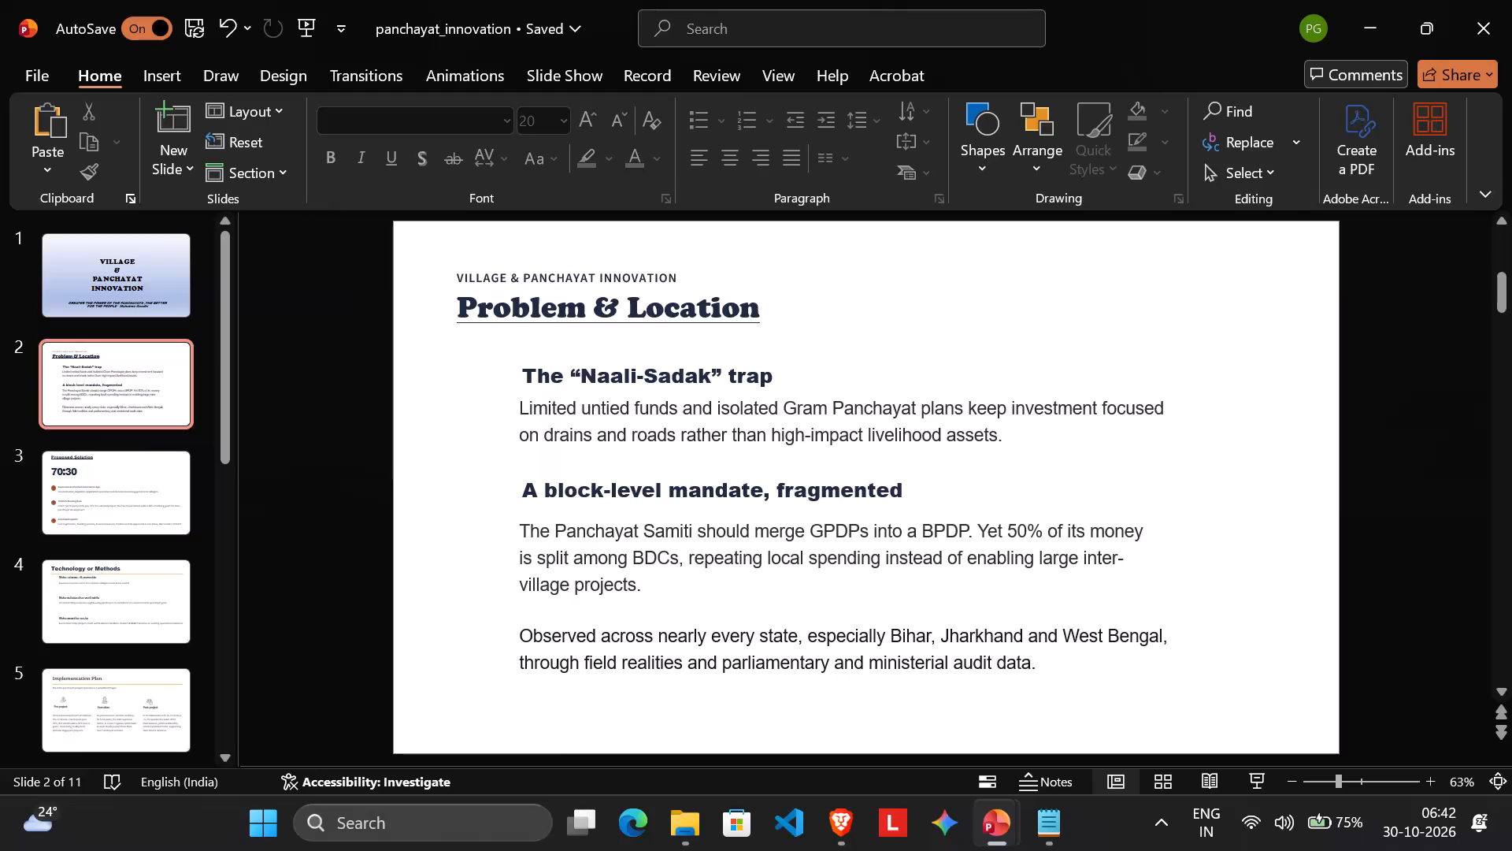
Check the font and size of the three body paragraphs on slide 2.
{"action": "left_click", "coordinate": [661, 564]}
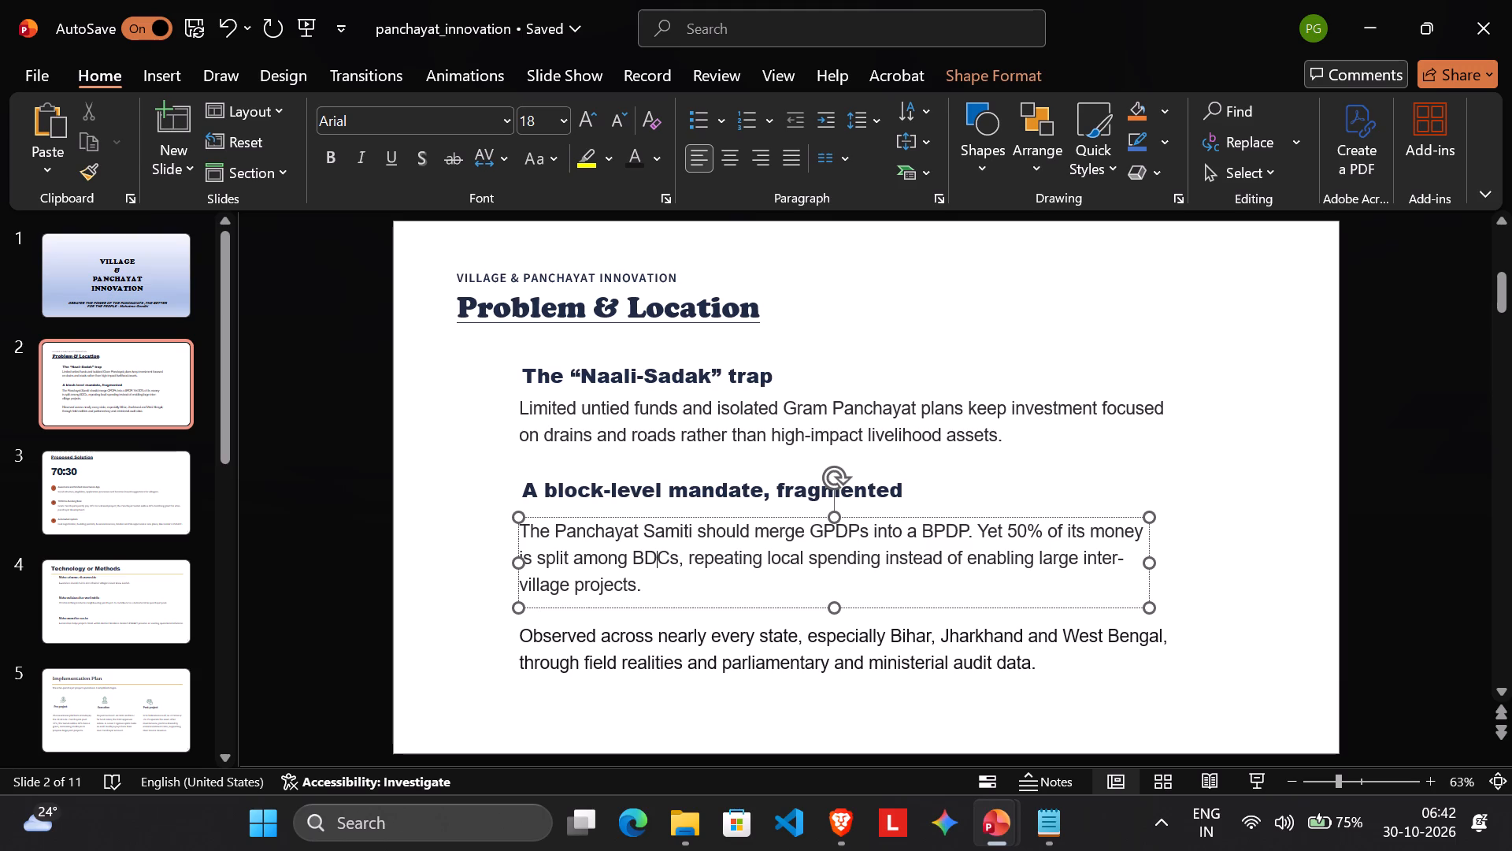
{"action": "left_click", "coordinate": [650, 641]}
{"action": "left_click", "coordinate": [602, 440]}
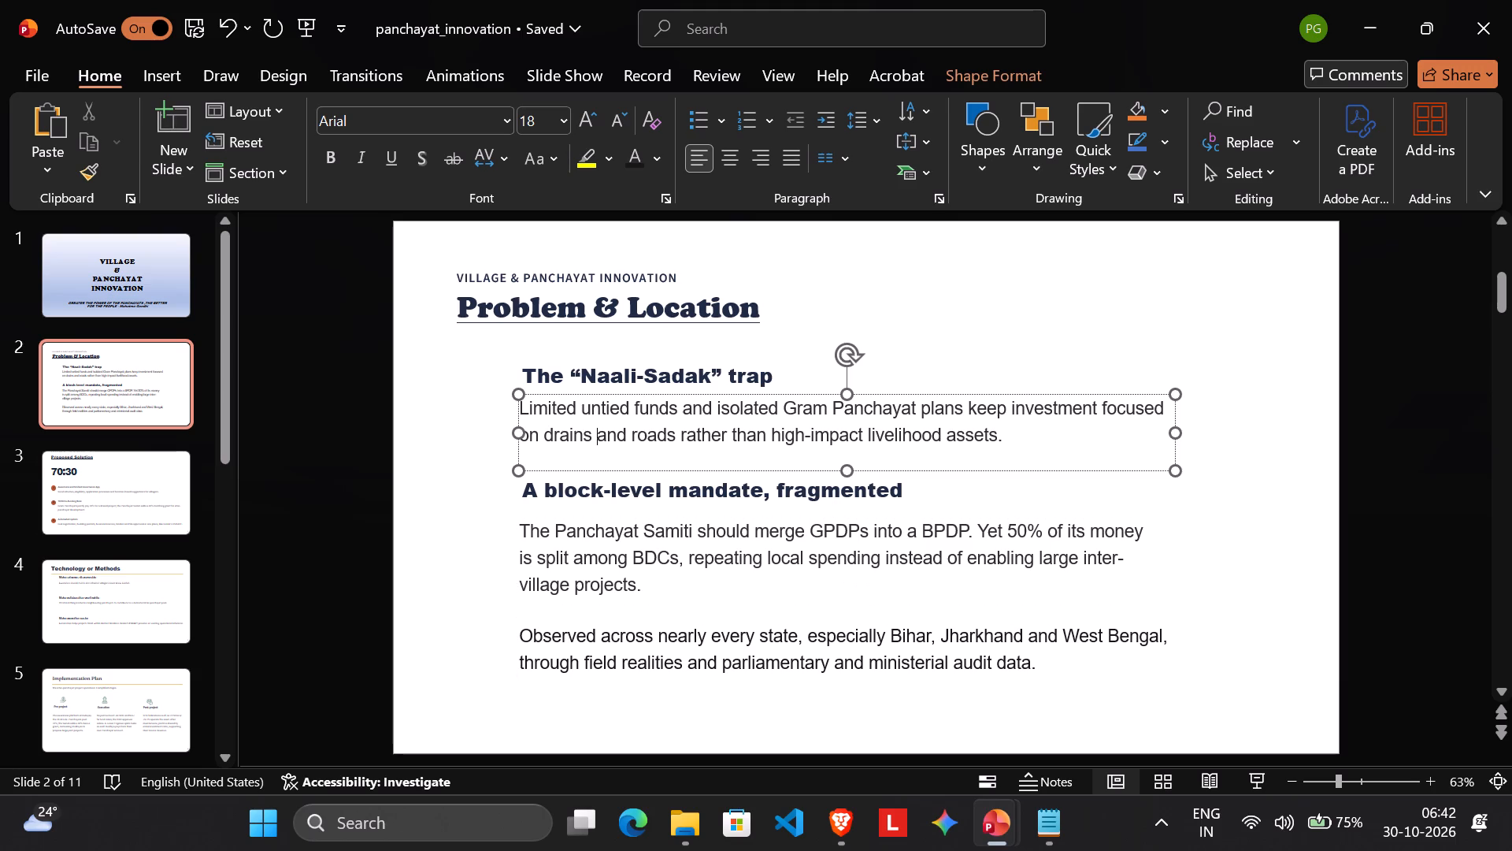
On slide 3, set the heading "Awareness and Unified Governance App" in Arial Black.
{"action": "left_click", "coordinate": [80, 474]}
{"action": "triple_click", "coordinate": [606, 444]}
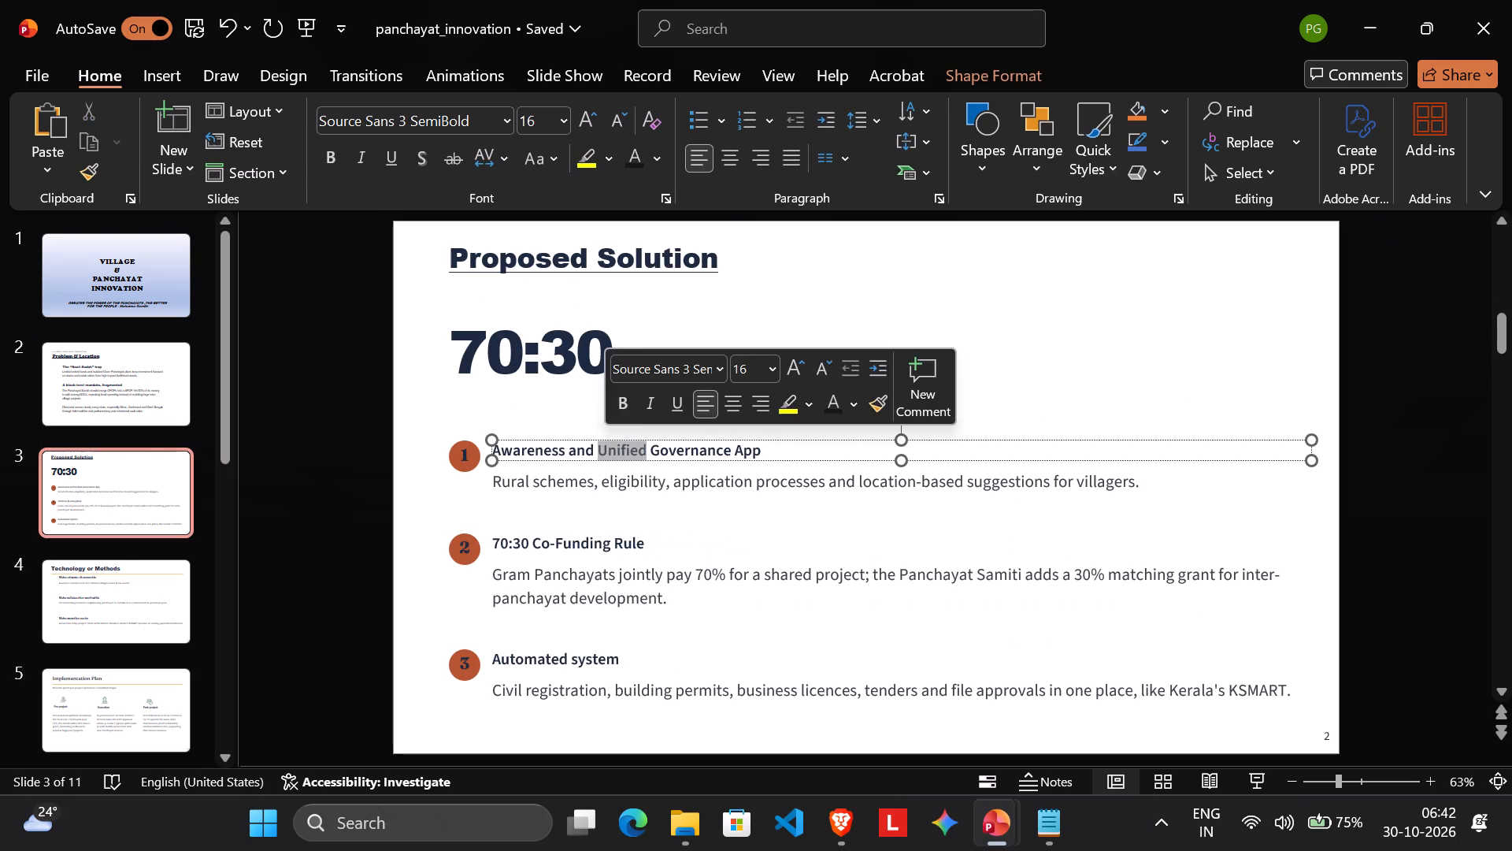
{"action": "left_click", "coordinate": [506, 126]}
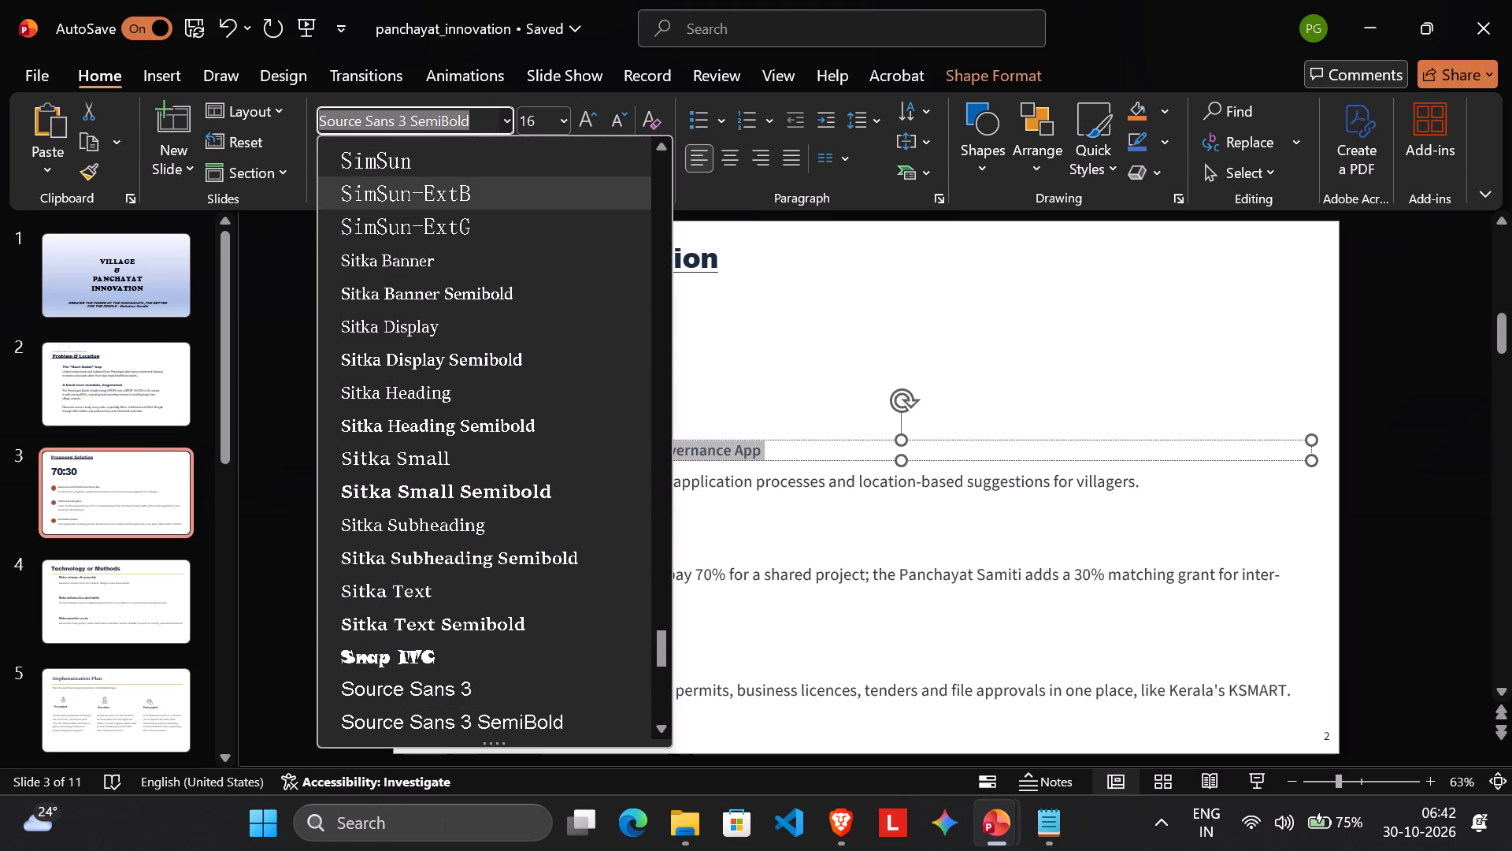
{"action": "left_click", "coordinate": [663, 165]}
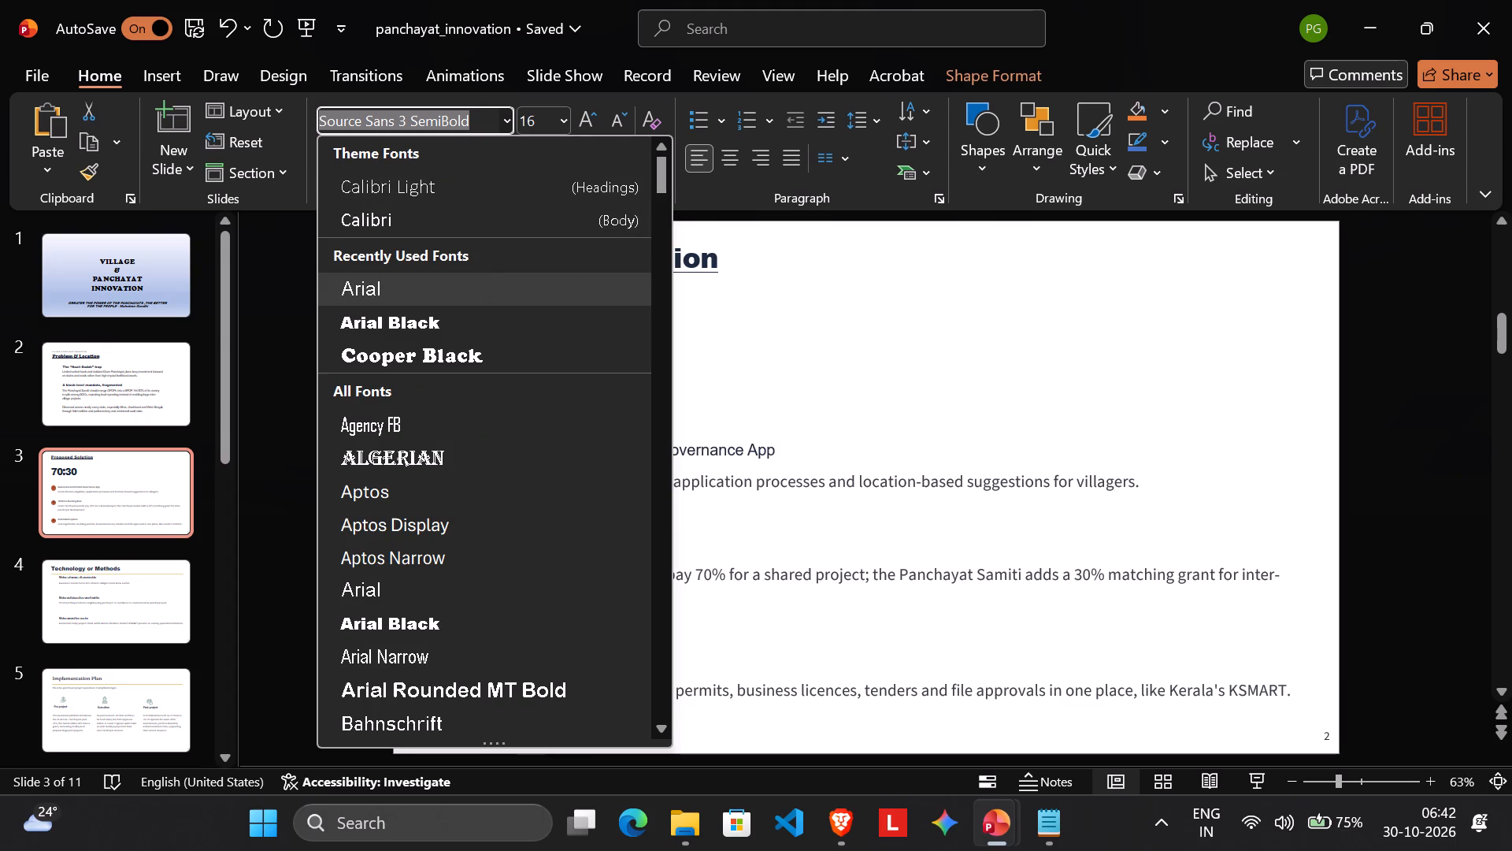
{"action": "left_click", "coordinate": [462, 320]}
Set the heading "70:30 Co-Funding Rule" on slide 3 in Arial Black.
{"action": "triple_click", "coordinate": [511, 544]}
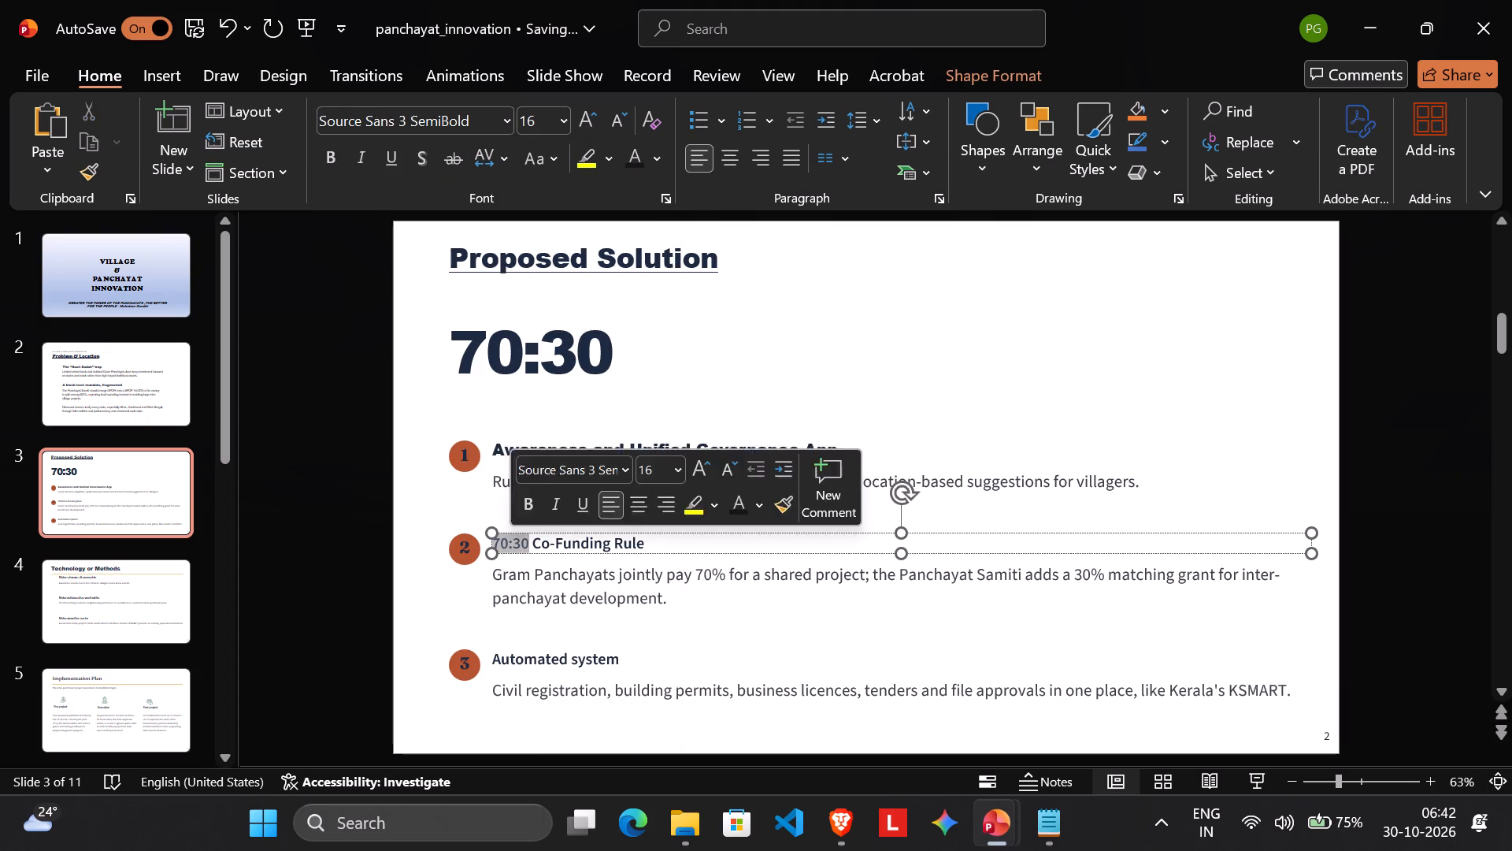
{"action": "triple_click", "coordinate": [514, 547]}
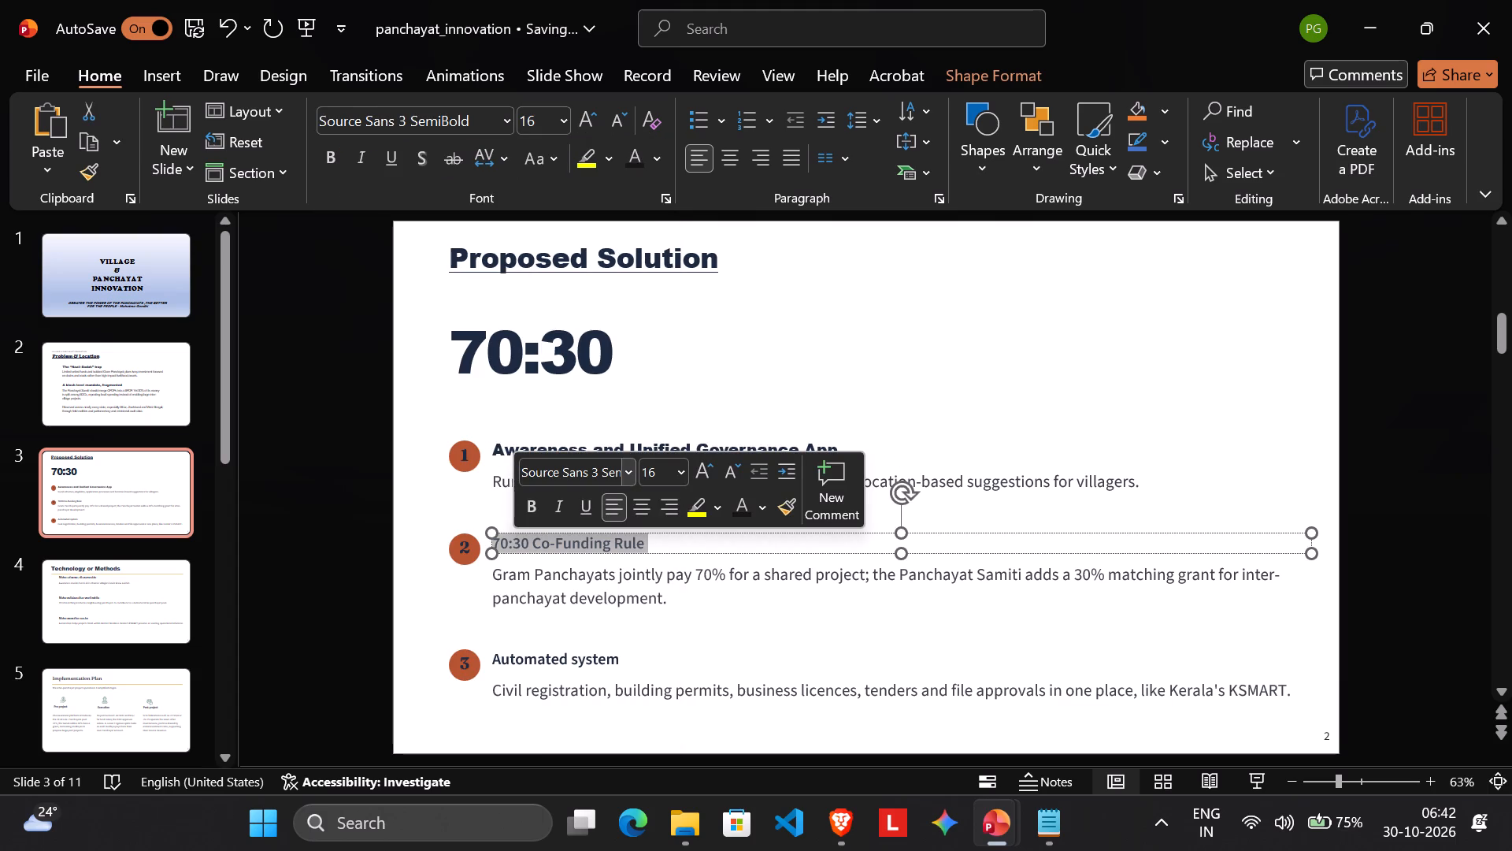
{"action": "left_click", "coordinate": [632, 470]}
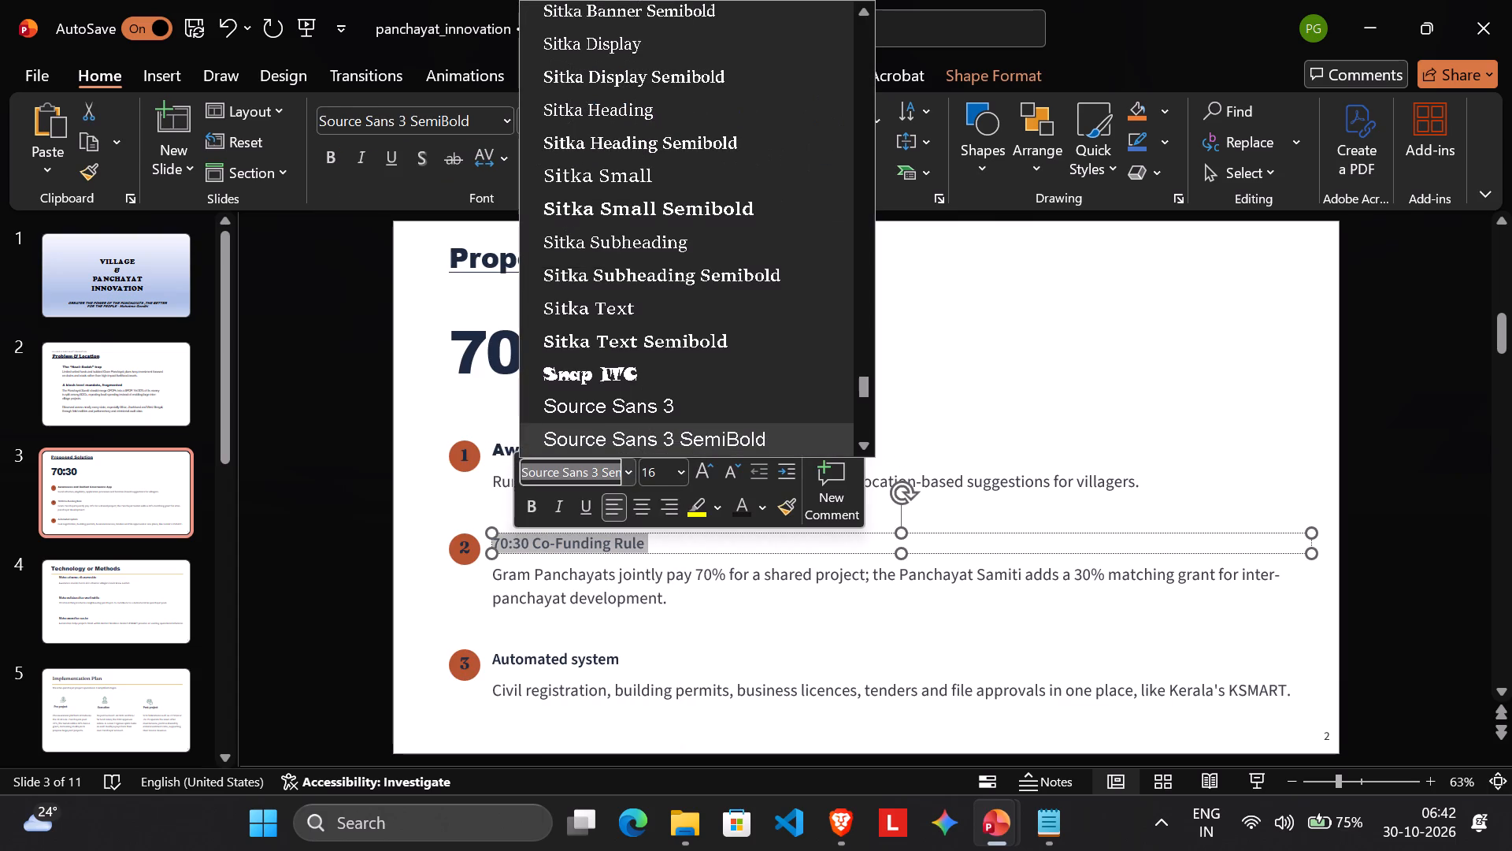
{"action": "key", "text": "a"}
{"action": "left_click", "coordinate": [587, 51]}
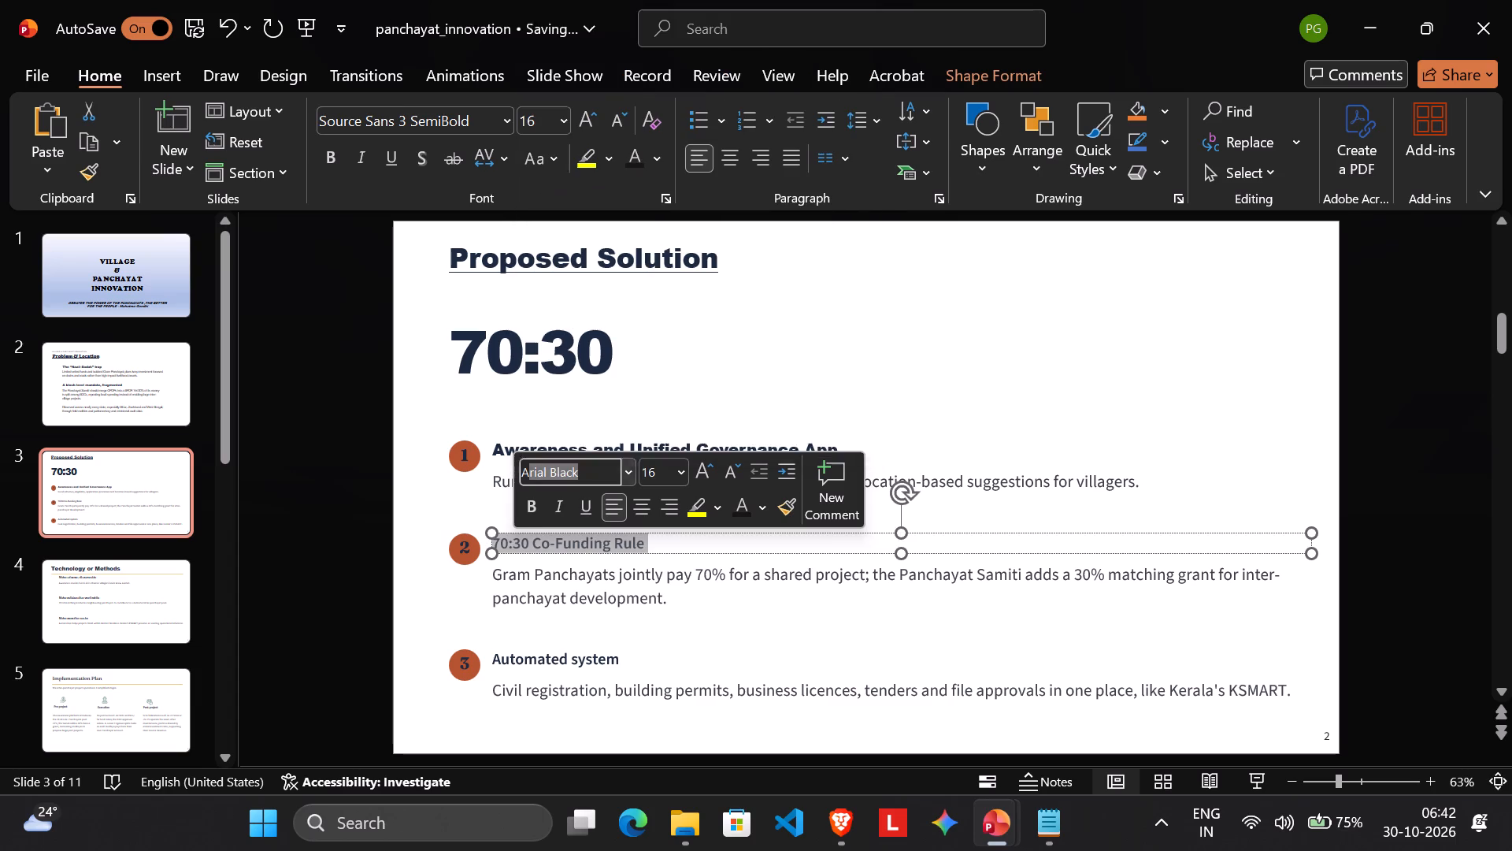
Set the heading "Automated system" on slide 3 in Arial Black, keeping its wording intact.
{"action": "triple_click", "coordinate": [602, 660]}
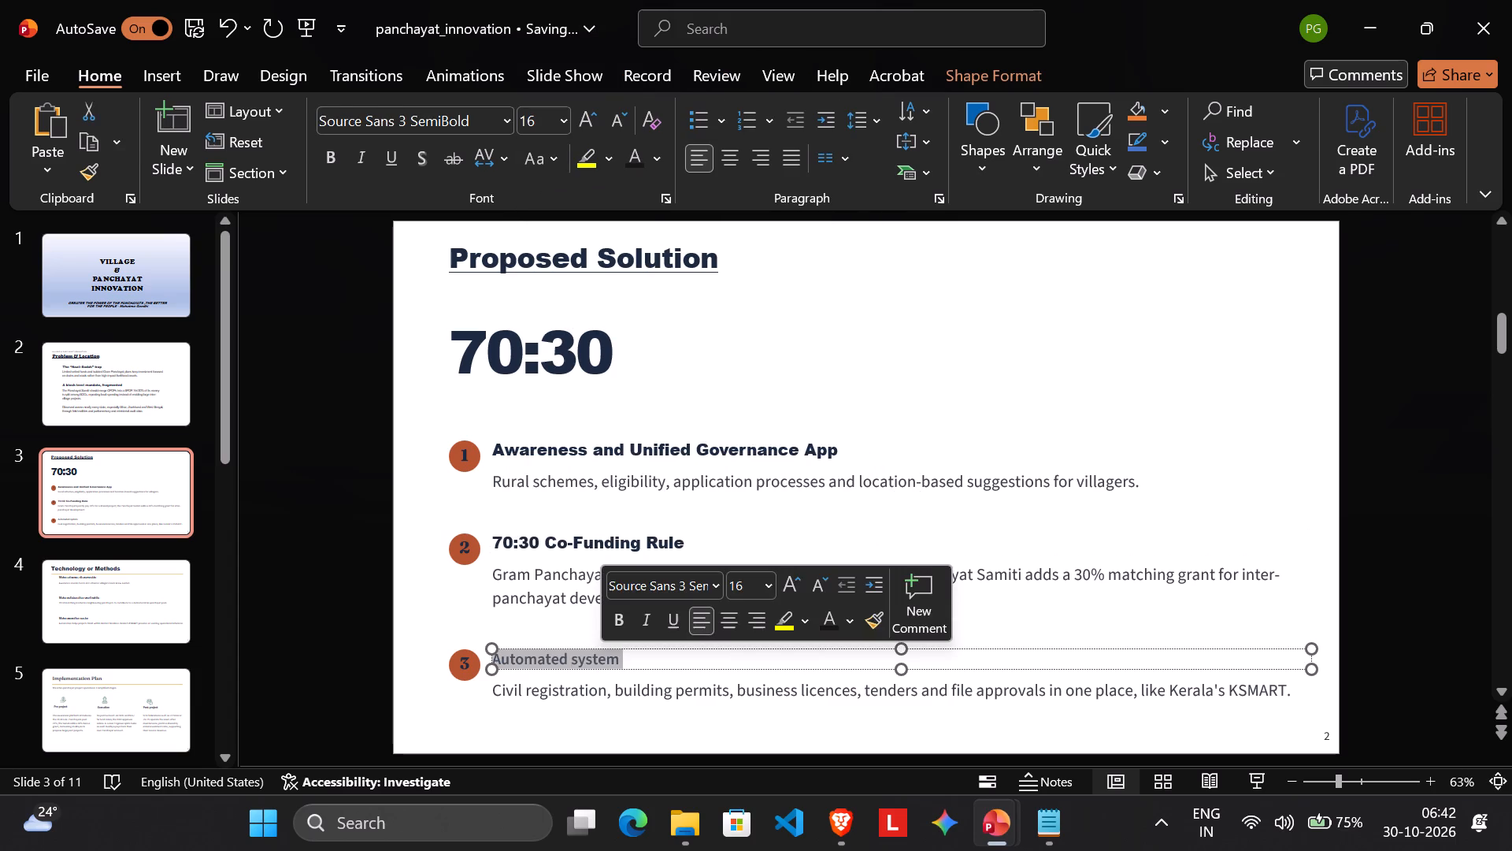
{"action": "key", "text": "a"}
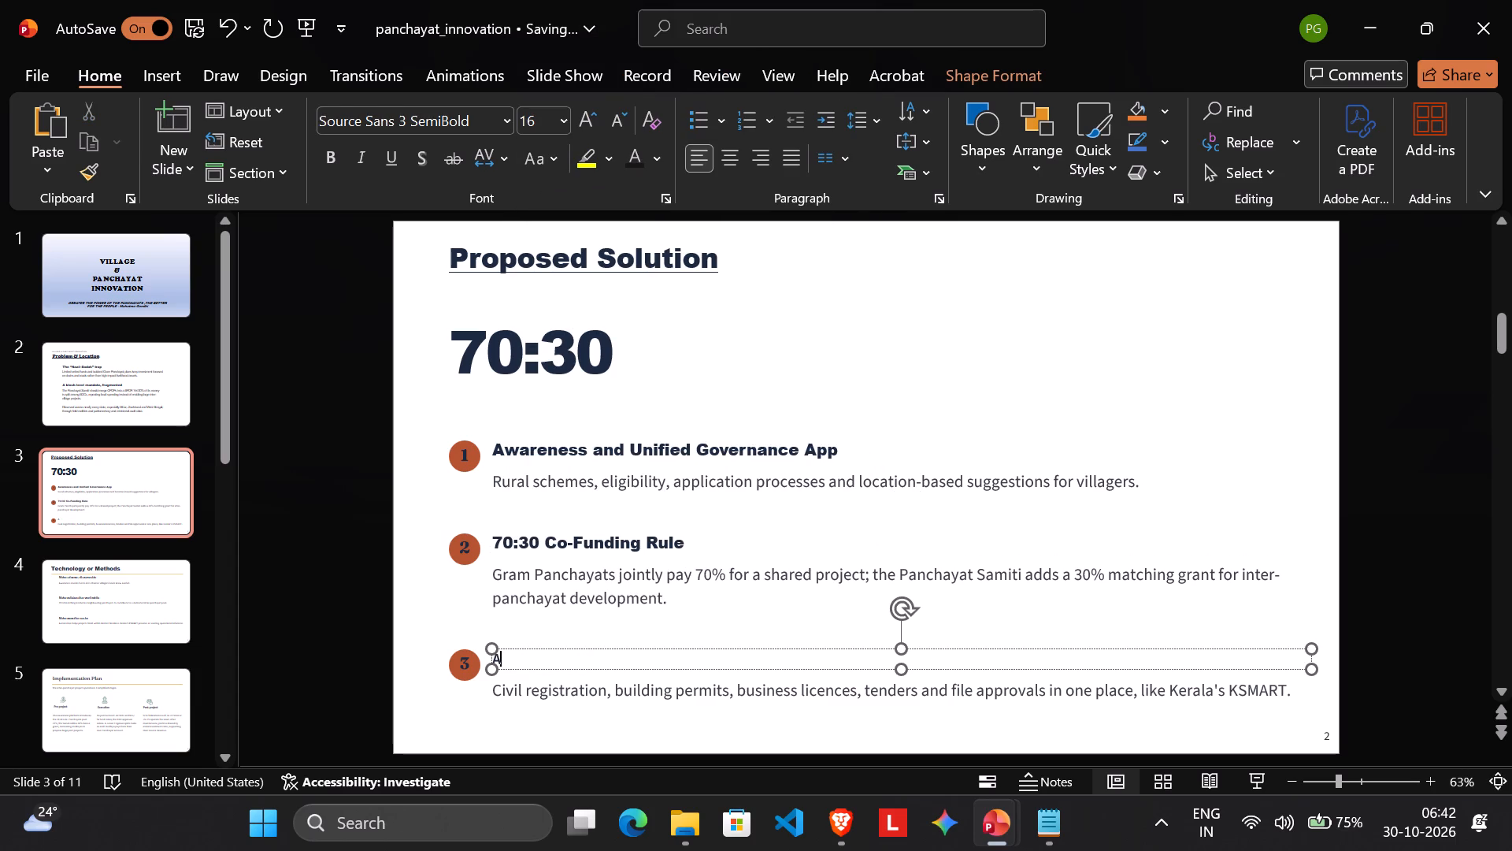
{"action": "key", "text": "ctrl+z"}
{"action": "right_click", "coordinate": [585, 661]}
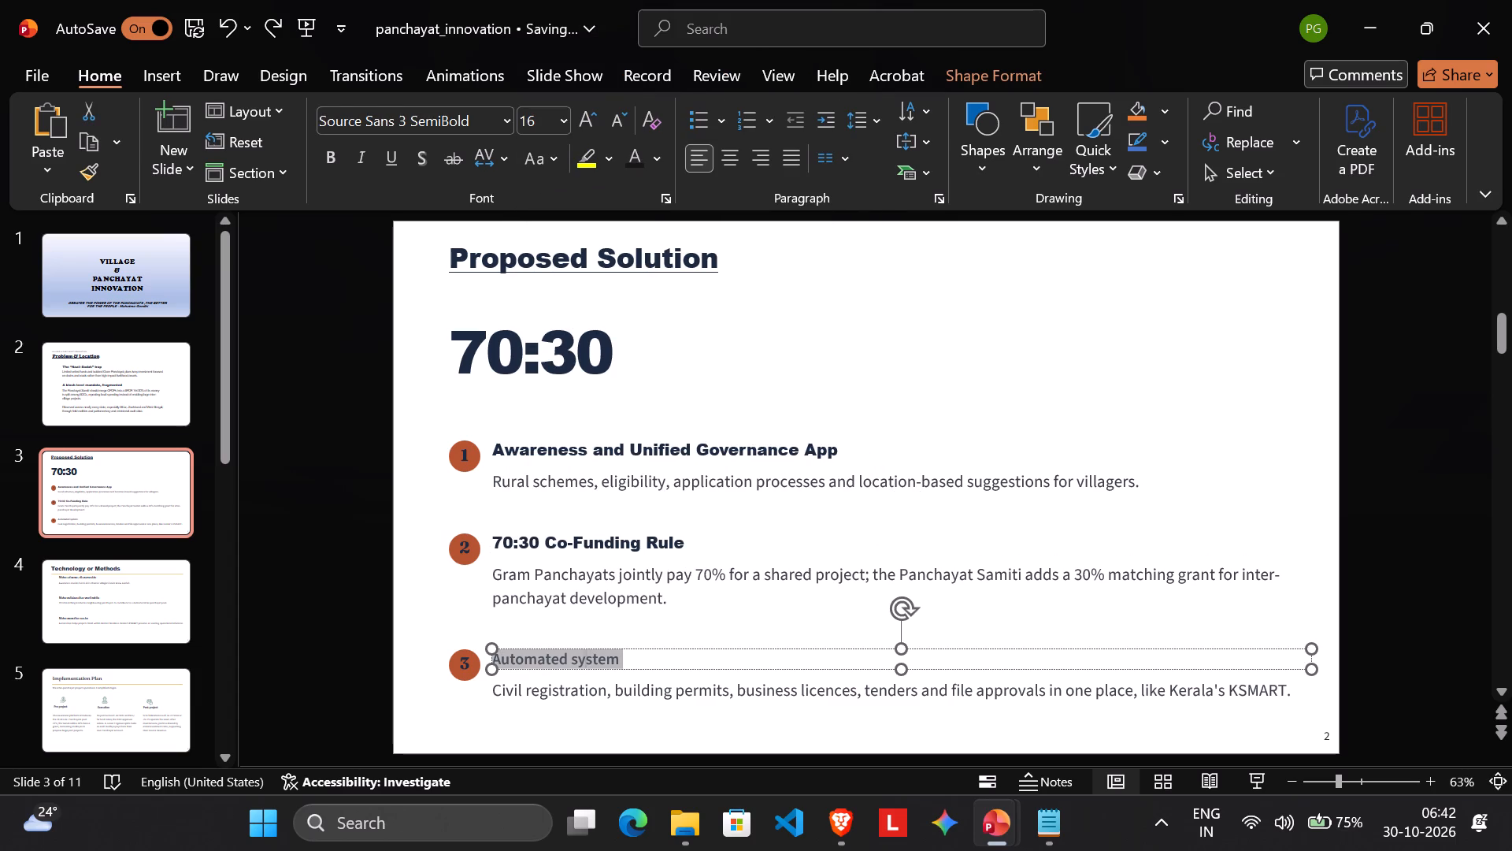
{"action": "left_click", "coordinate": [705, 697]}
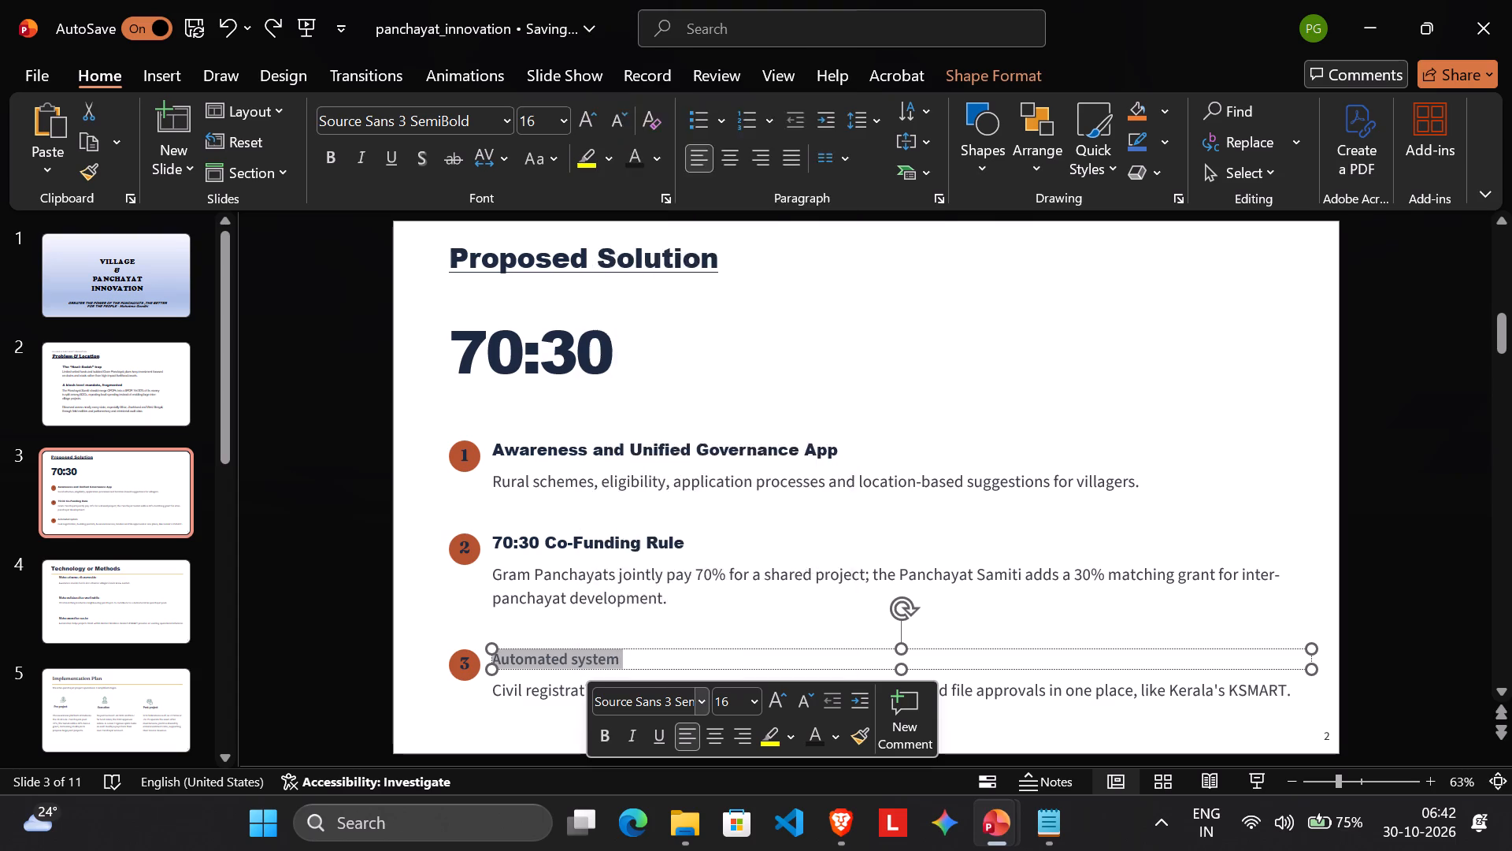
{"action": "key", "text": "a"}
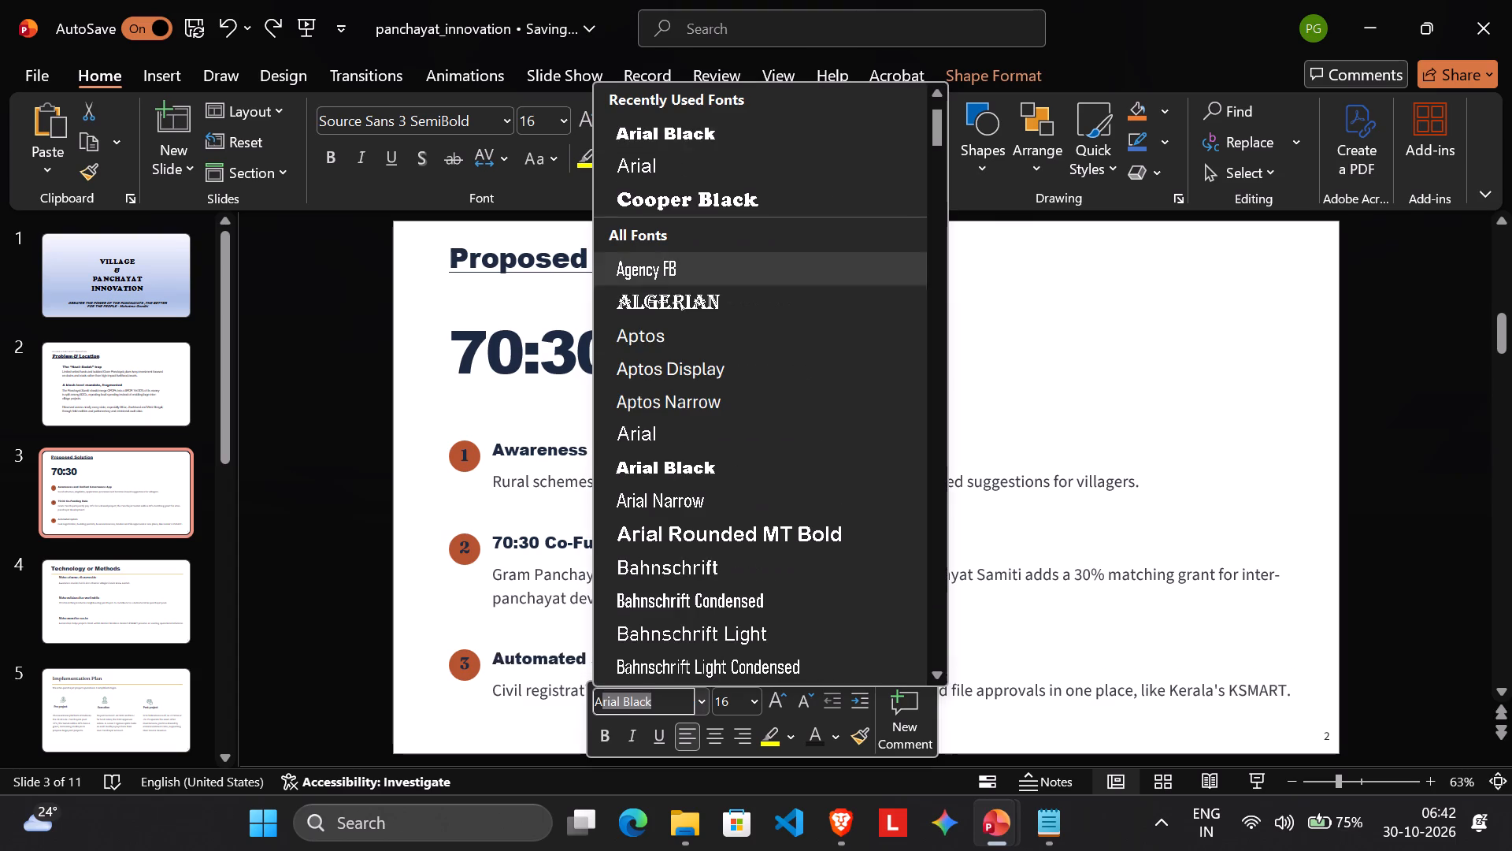
{"action": "left_click", "coordinate": [663, 140]}
{"action": "left_click", "coordinate": [704, 634]}
Set the description under "70:30 Co-Funding Rule" in Arial with black text.
{"action": "triple_click", "coordinate": [675, 596]}
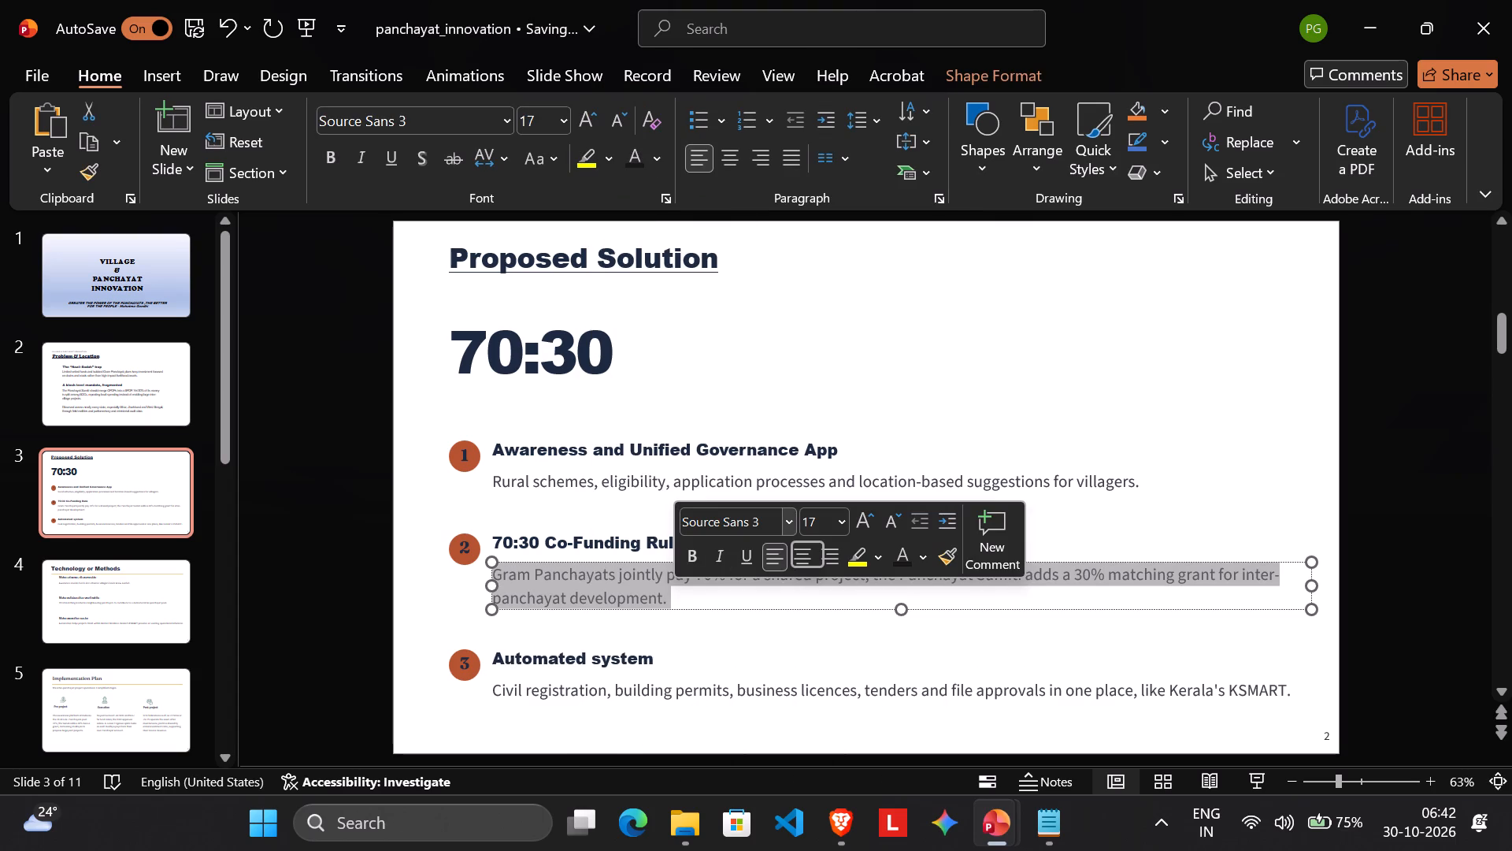
{"action": "left_click", "coordinate": [791, 517]}
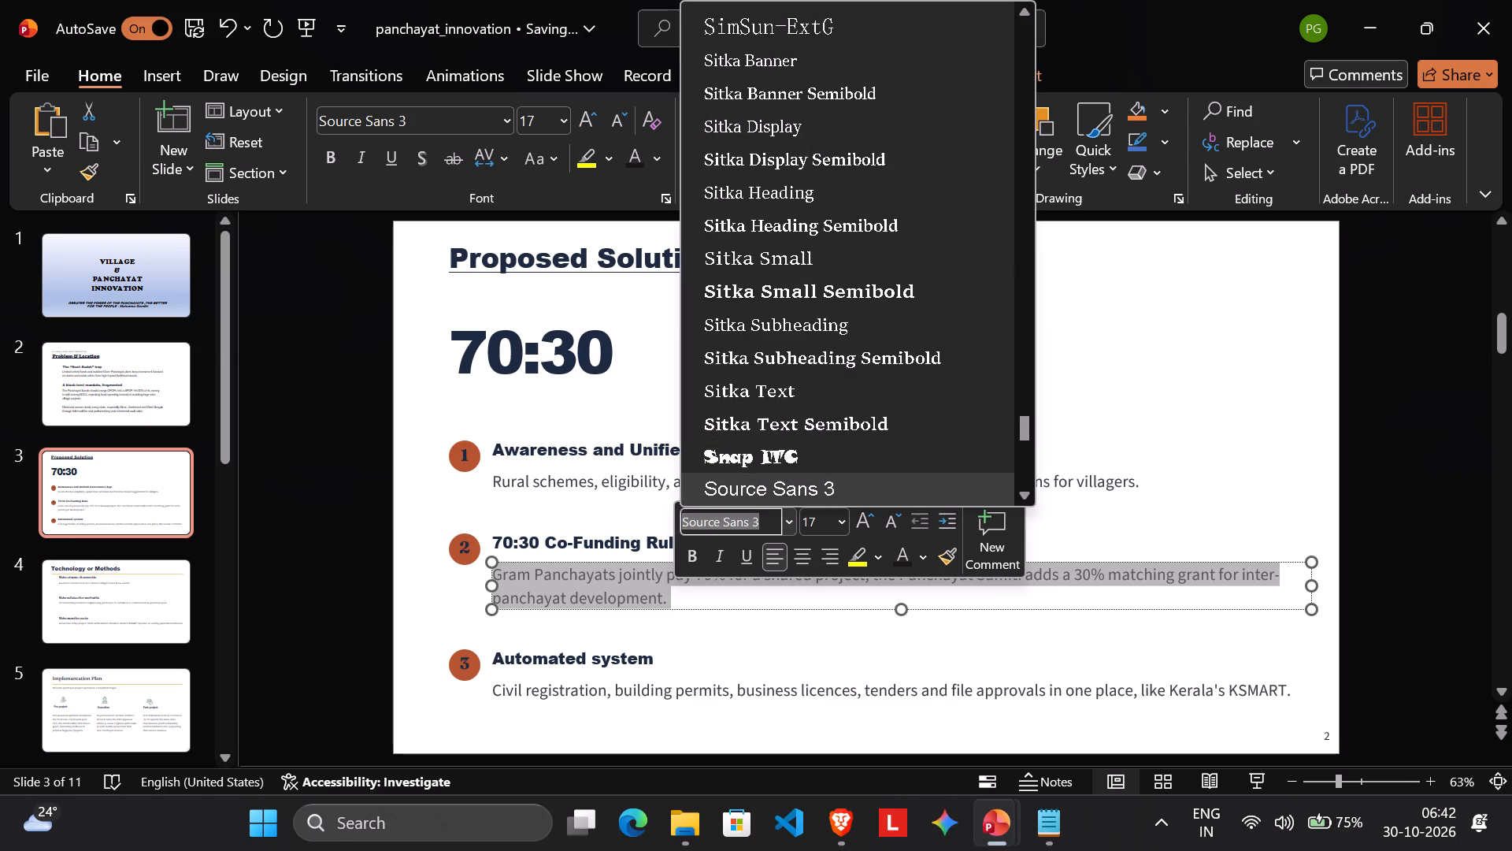
{"action": "key", "text": "a"}
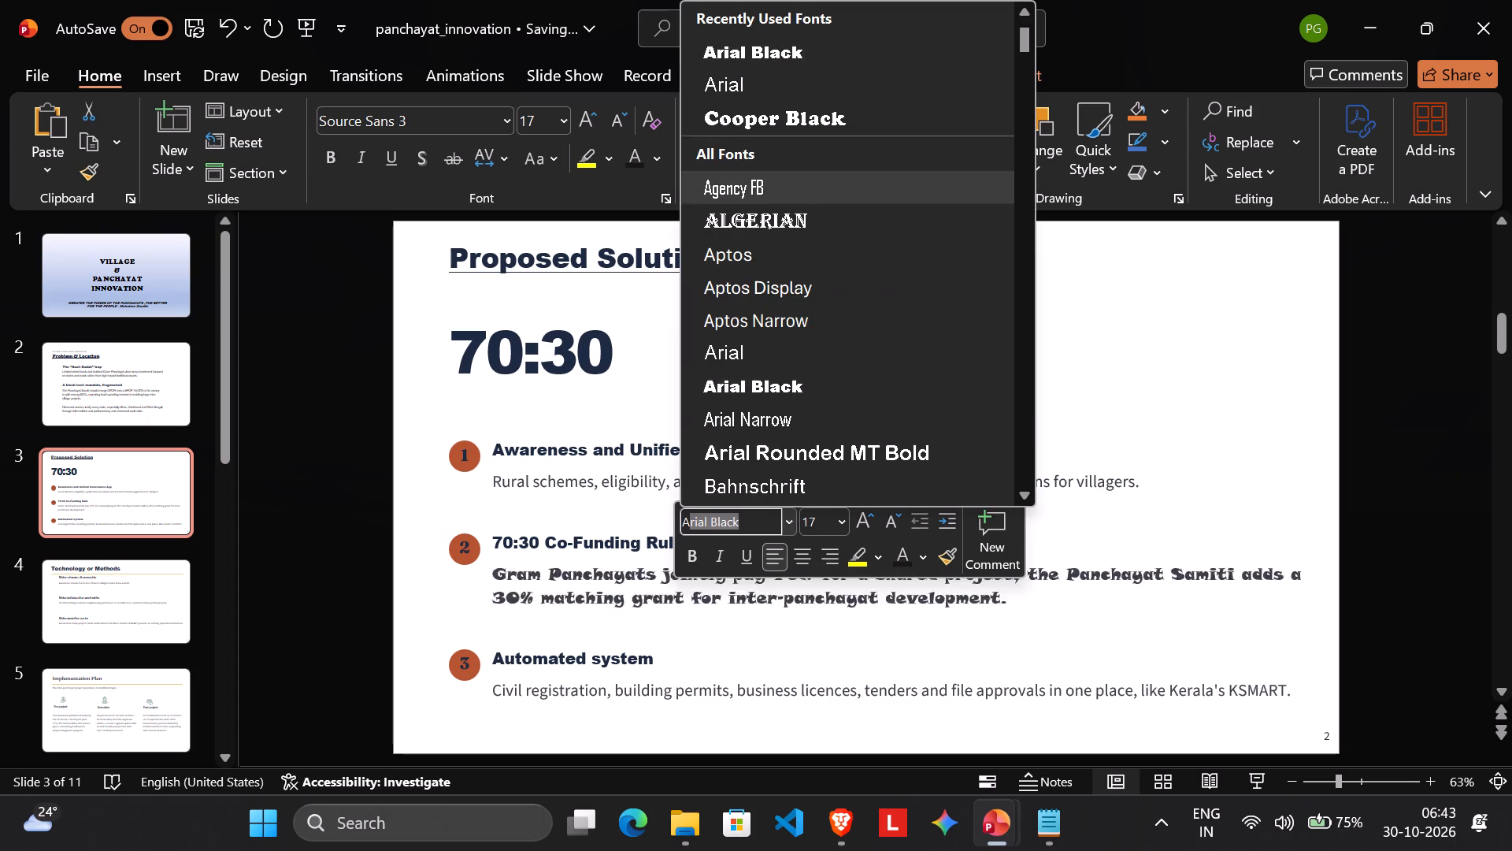
{"action": "left_click", "coordinate": [766, 78]}
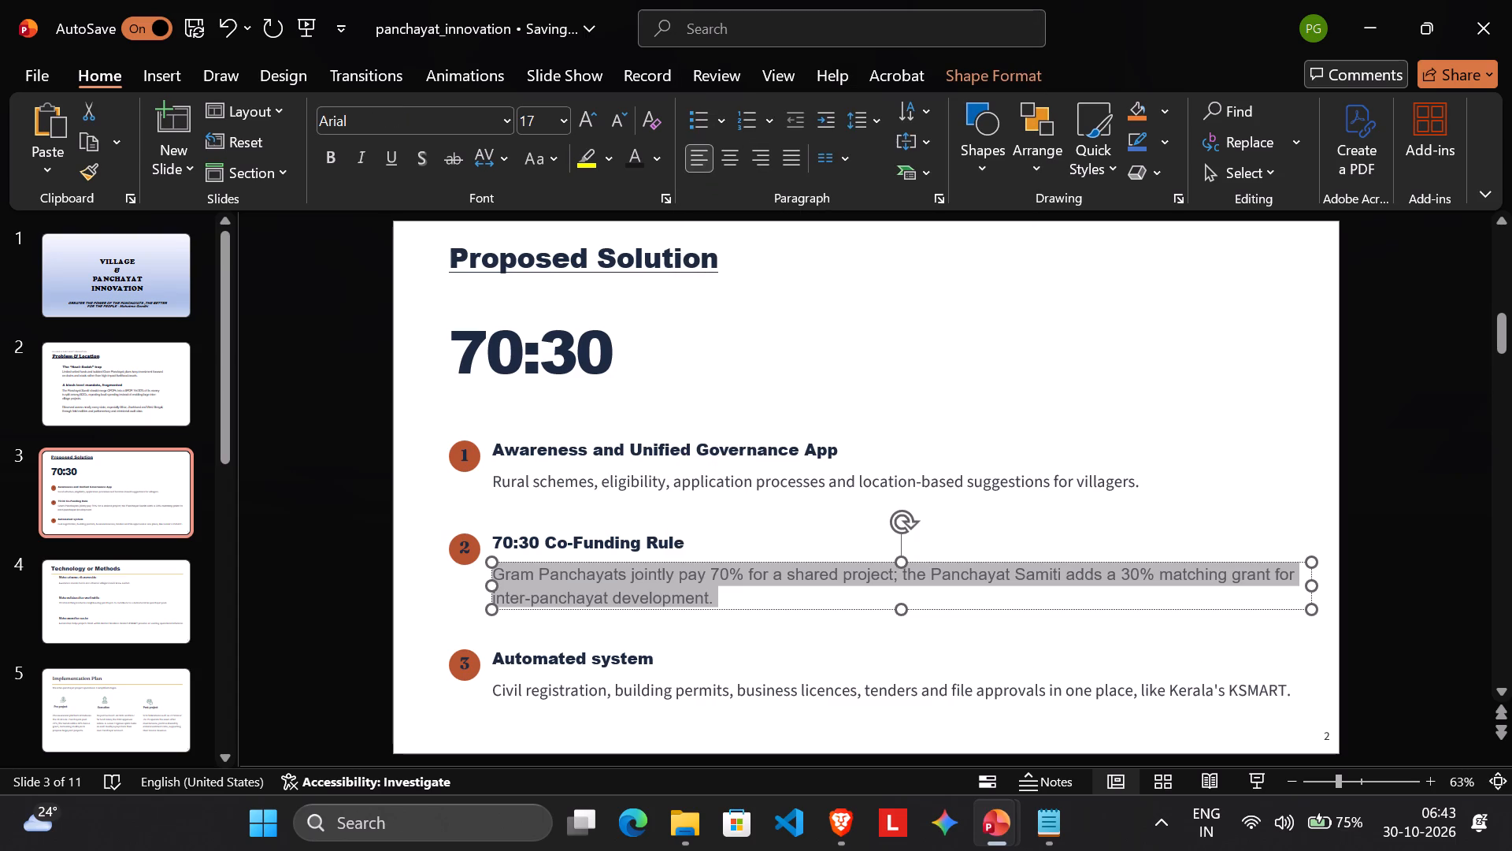
{"action": "left_click", "coordinate": [656, 155]}
{"action": "left_click", "coordinate": [680, 274]}
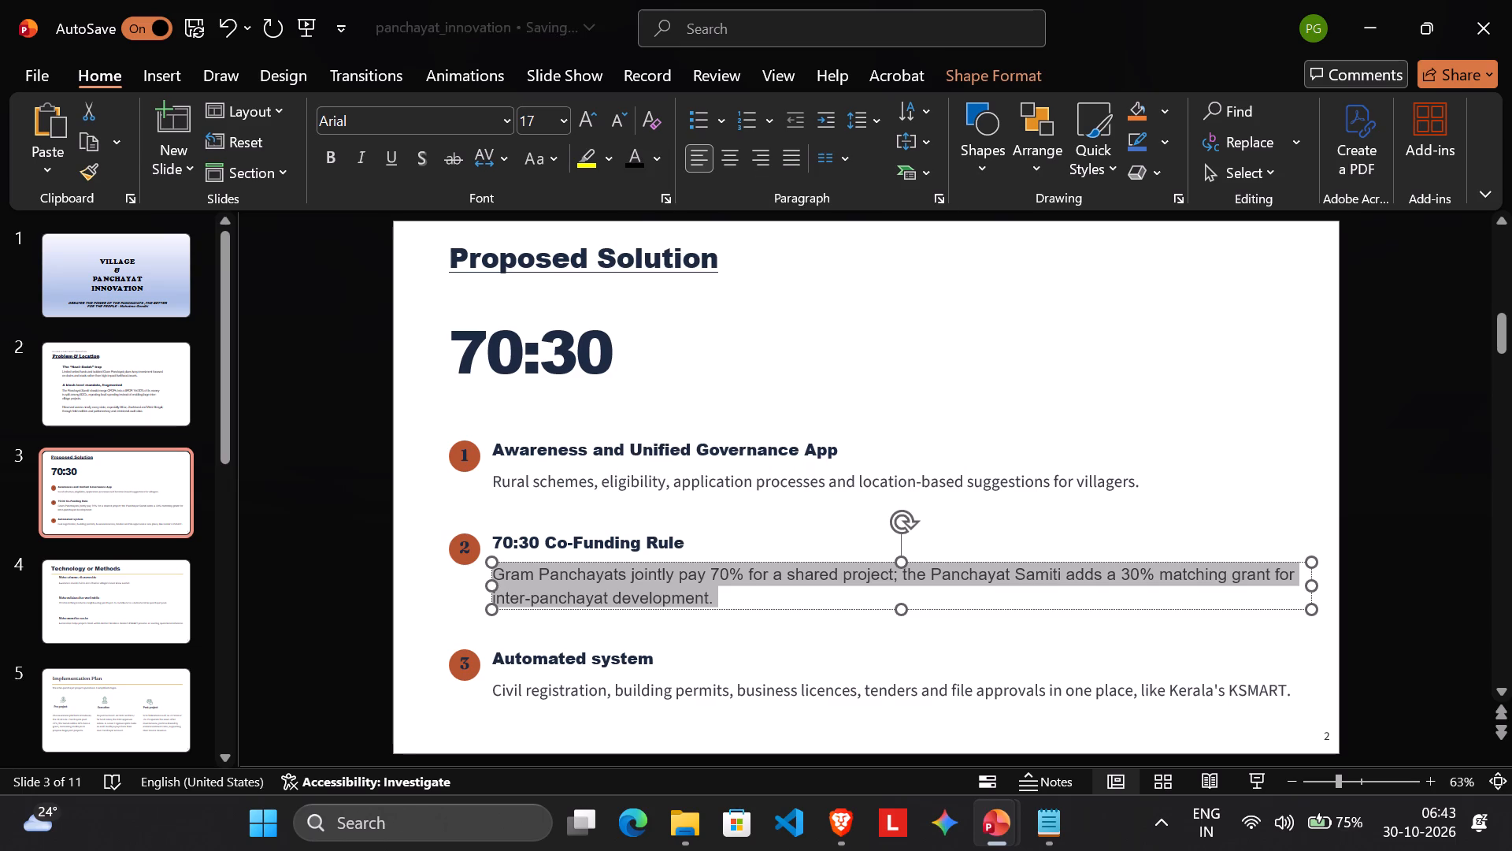
Colour the description under "Awareness and Unified Governance App" black.
{"action": "triple_click", "coordinate": [607, 485]}
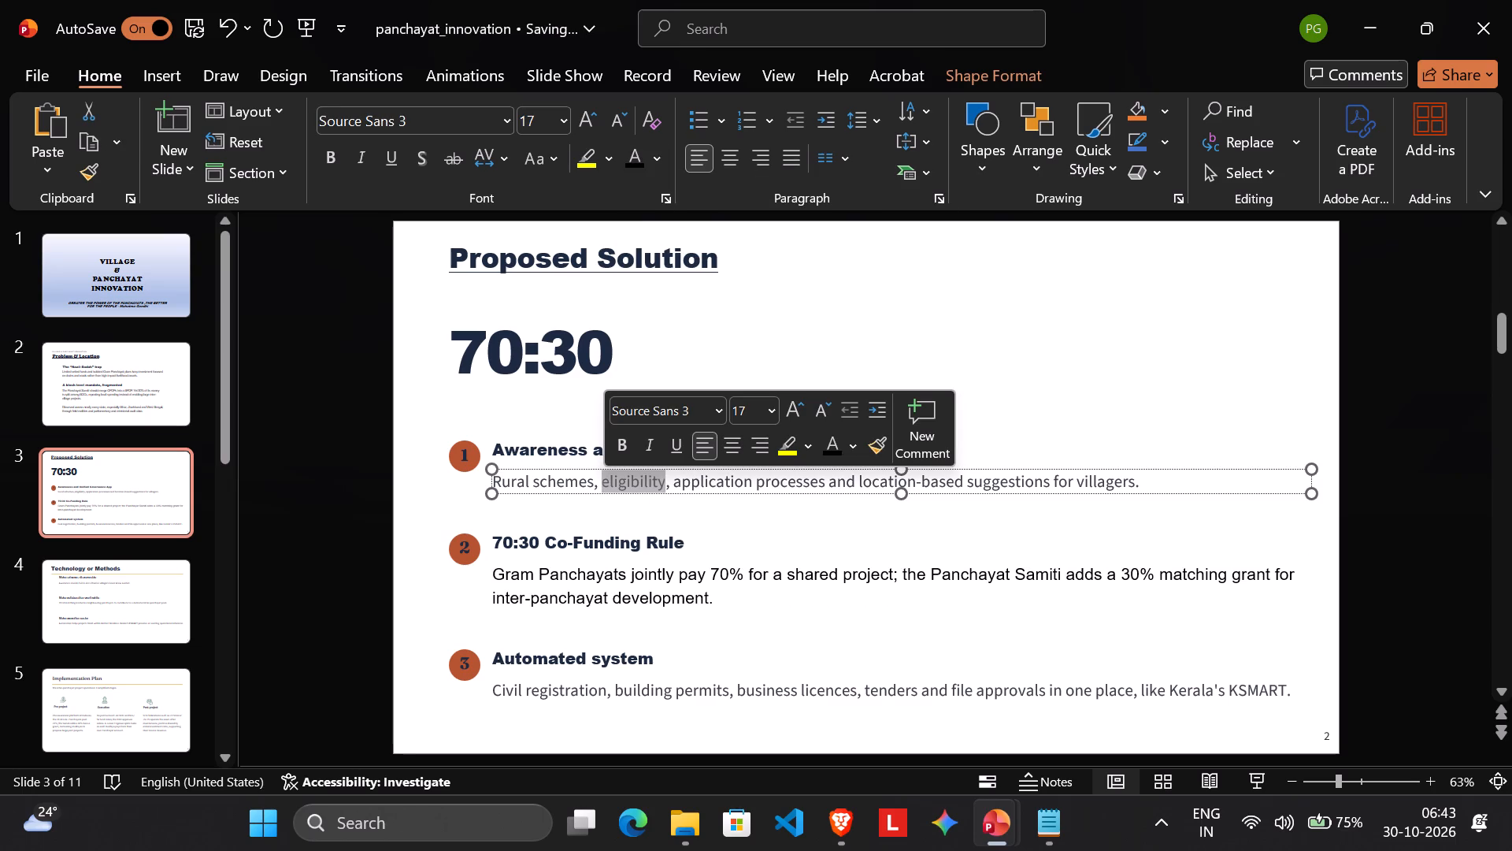
{"action": "triple_click", "coordinate": [671, 481]}
{"action": "left_click", "coordinate": [671, 481]}
{"action": "triple_click", "coordinate": [671, 481]}
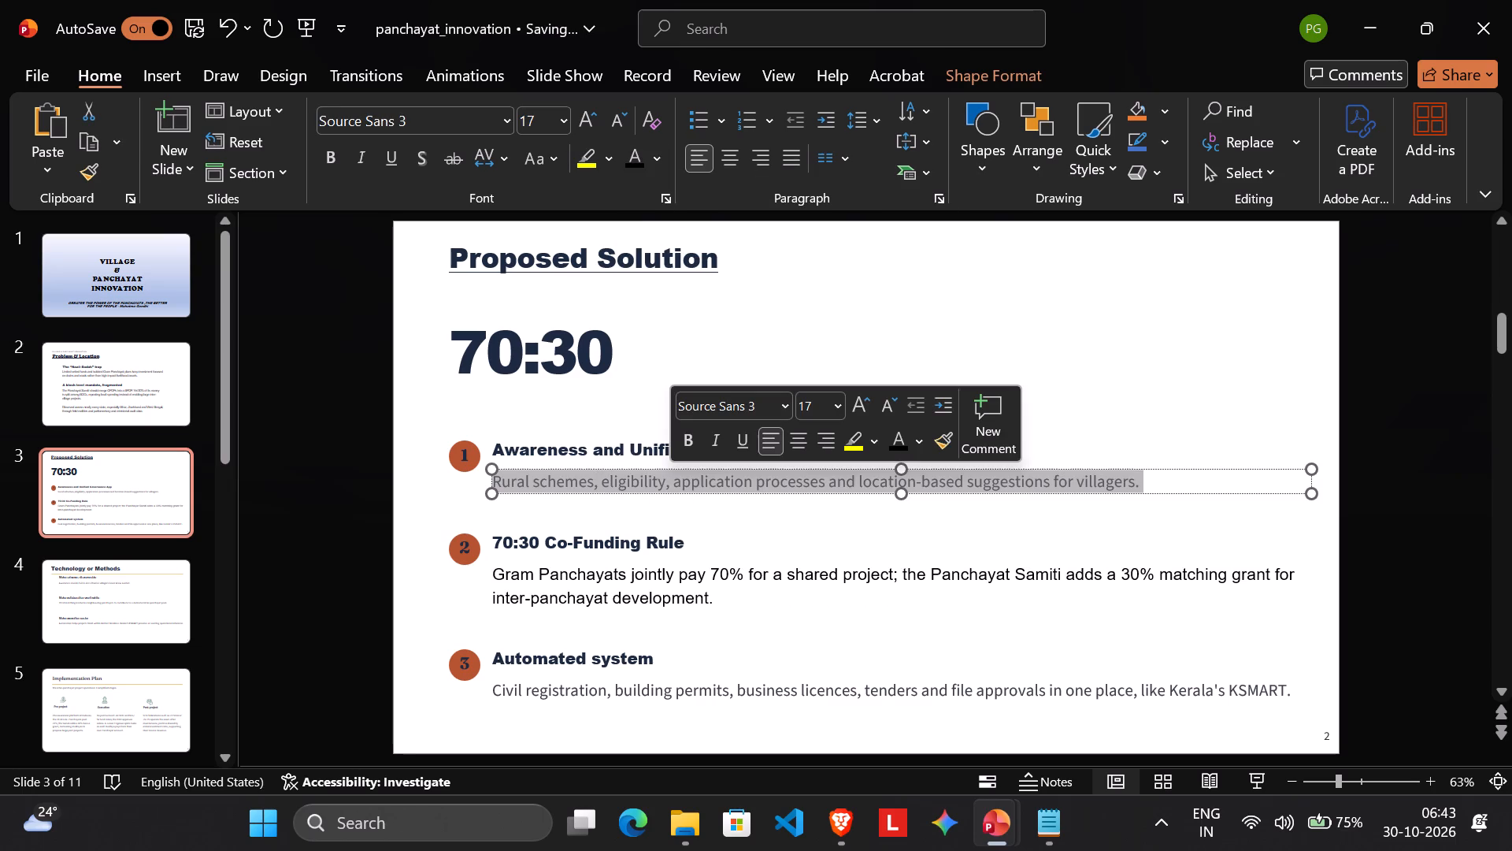
{"action": "left_click", "coordinate": [639, 169]}
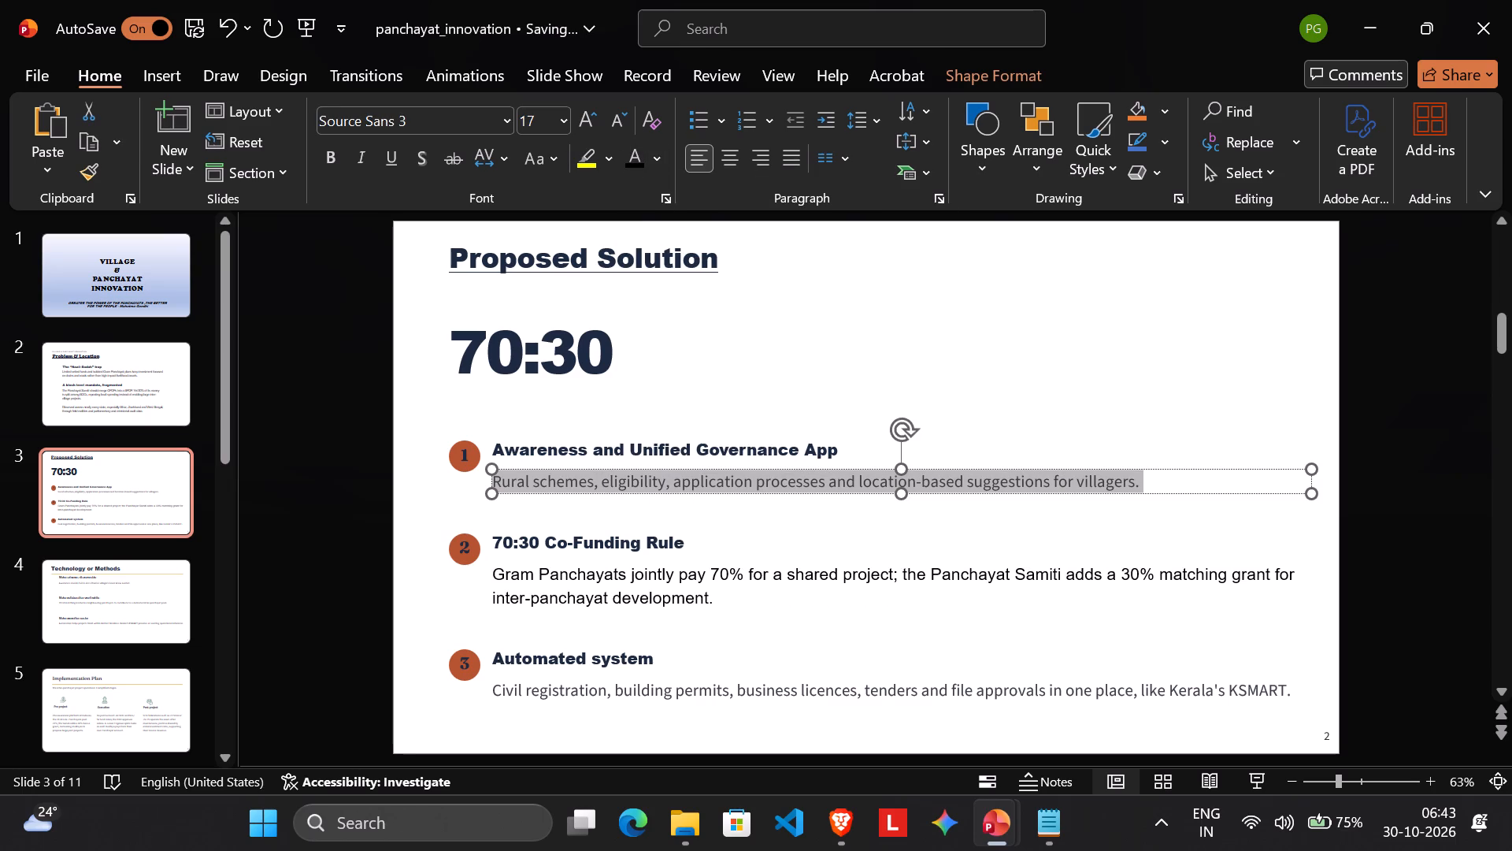
{"action": "left_click", "coordinate": [638, 157]}
Colour the description under "Automated system" black.
{"action": "left_click", "coordinate": [644, 695]}
{"action": "double_click", "coordinate": [644, 695]}
{"action": "left_click", "coordinate": [644, 695]}
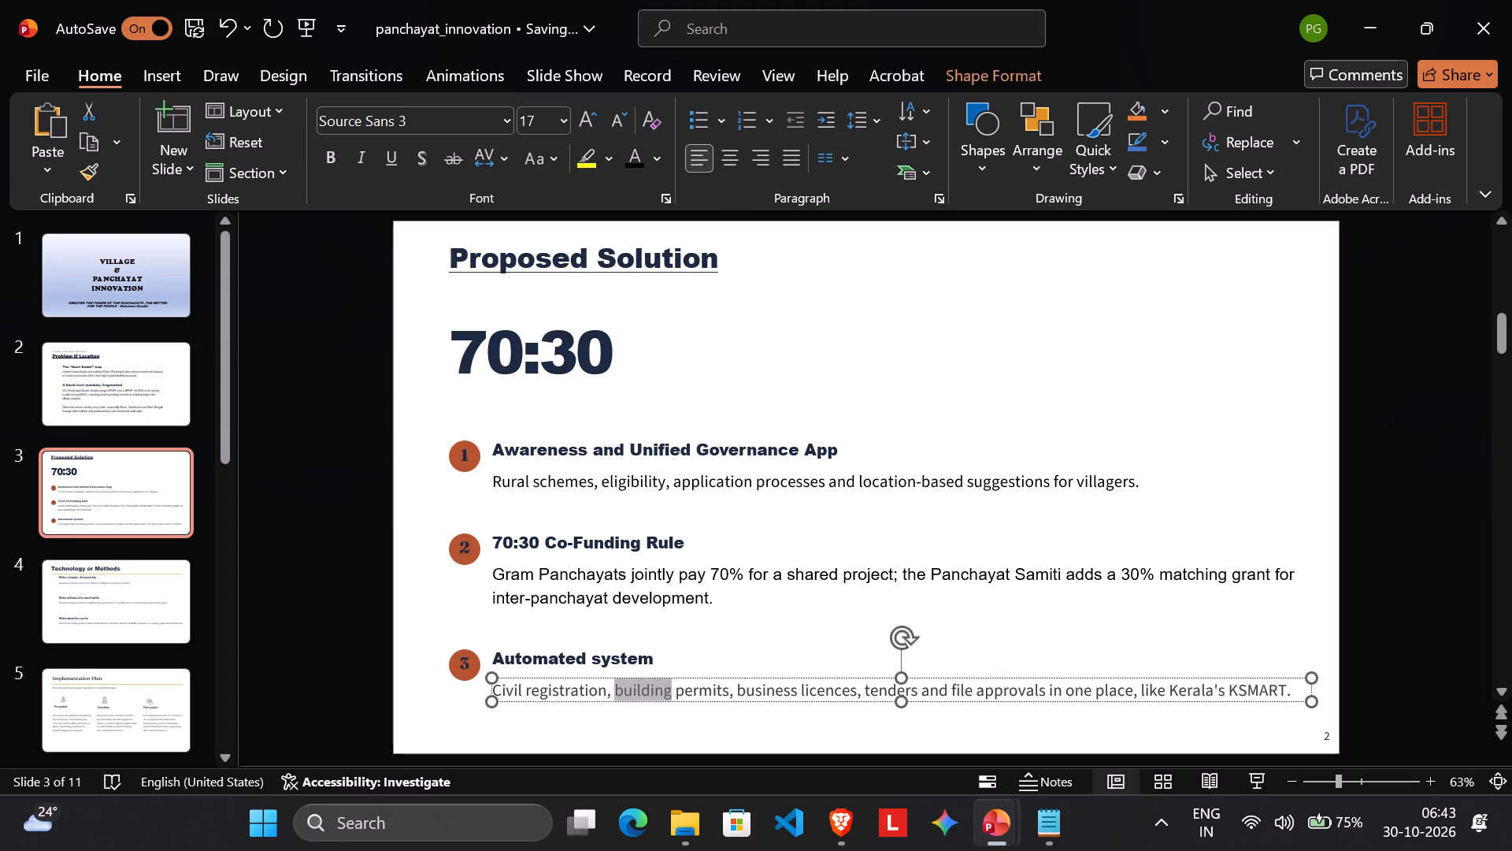
{"action": "left_click", "coordinate": [867, 657]}
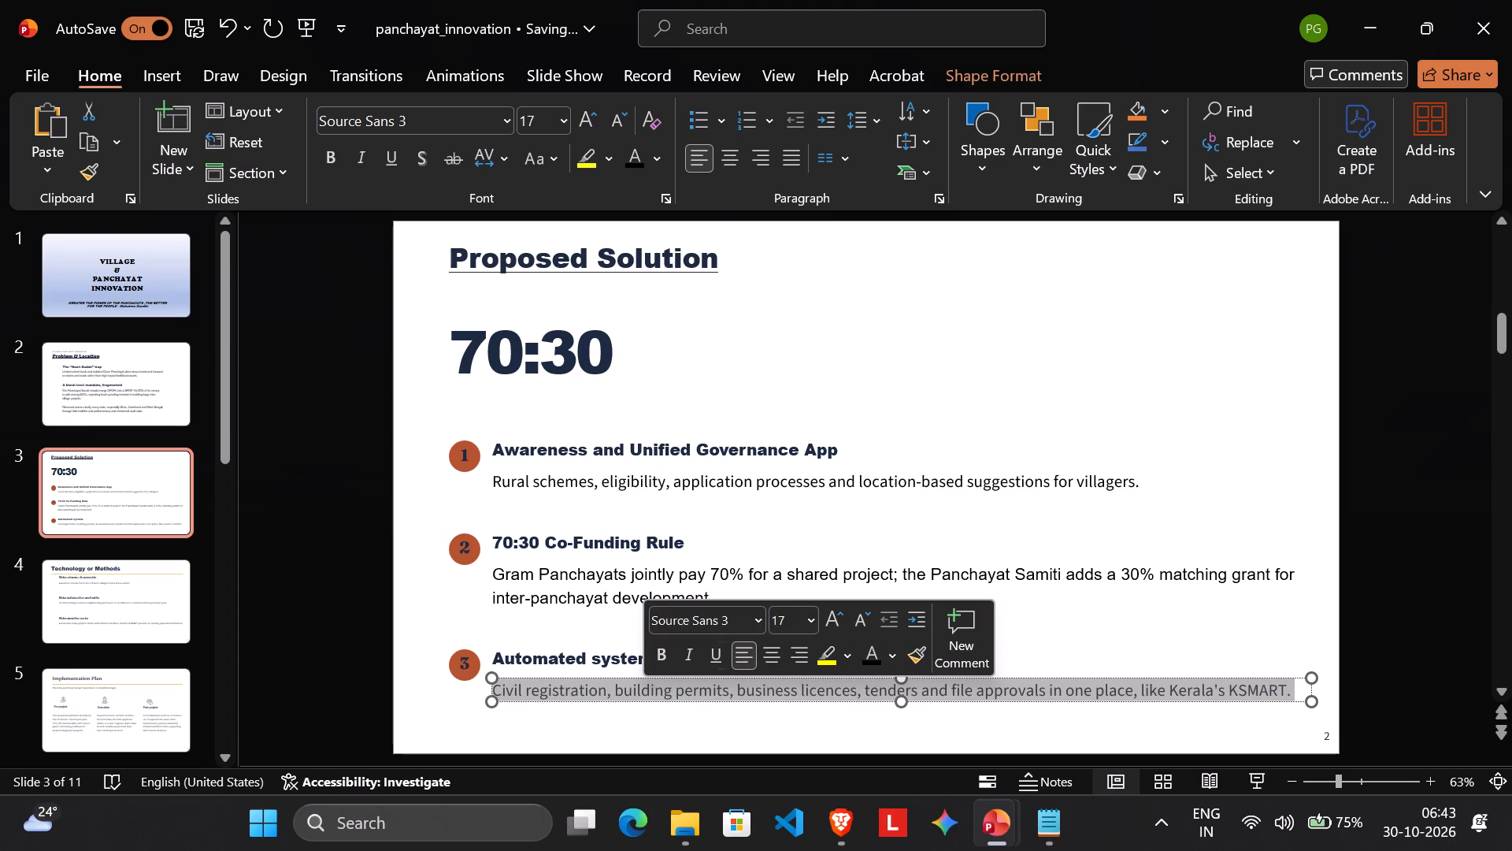
{"action": "left_click", "coordinate": [628, 627]}
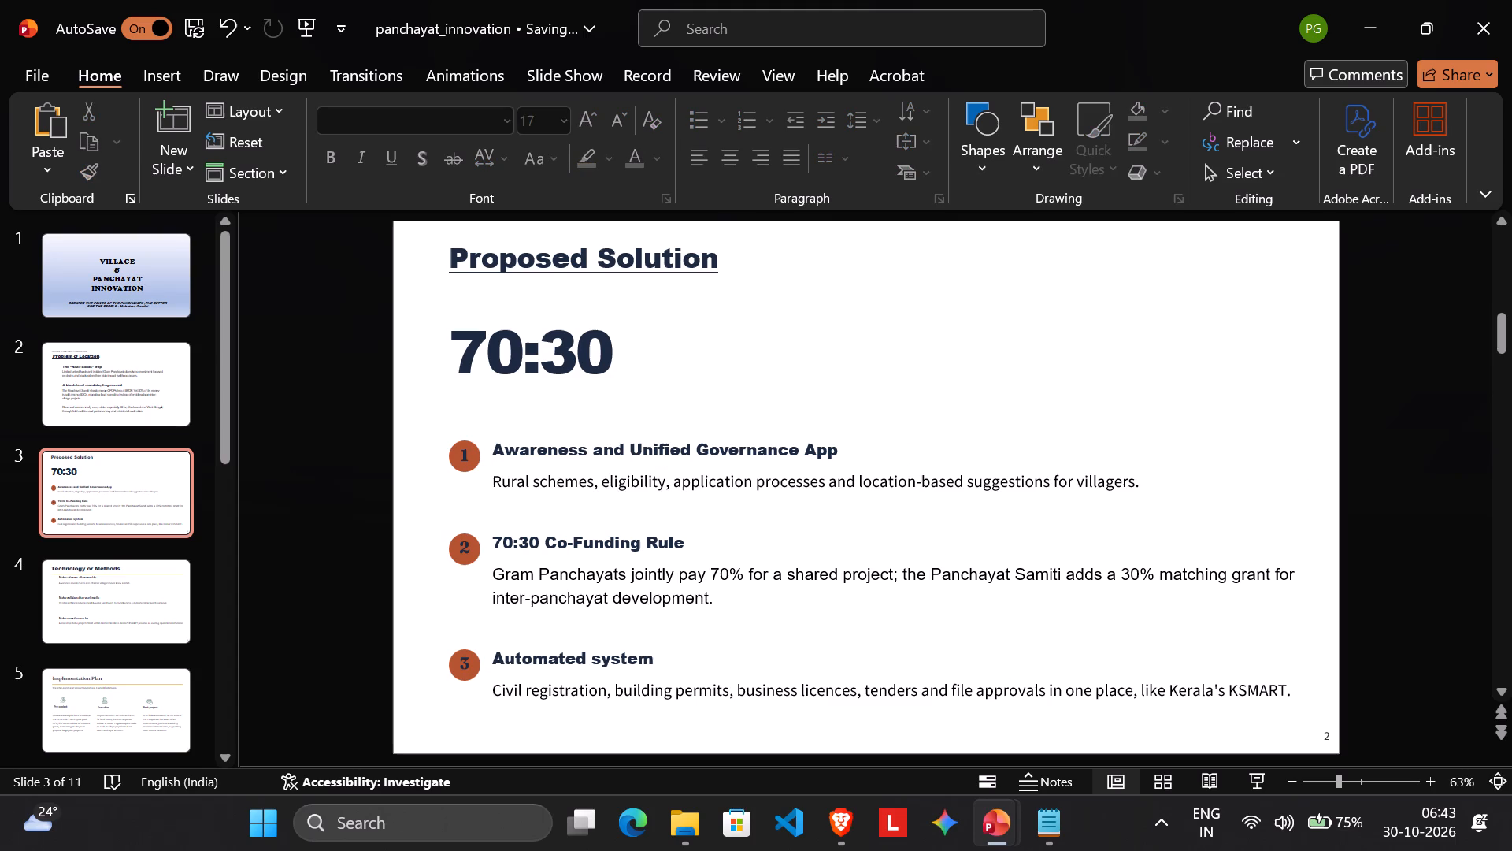
Add a space before and after the colon in the large ratio on slide 3 so it reads "70 : 30".
{"action": "left_click", "coordinate": [451, 352]}
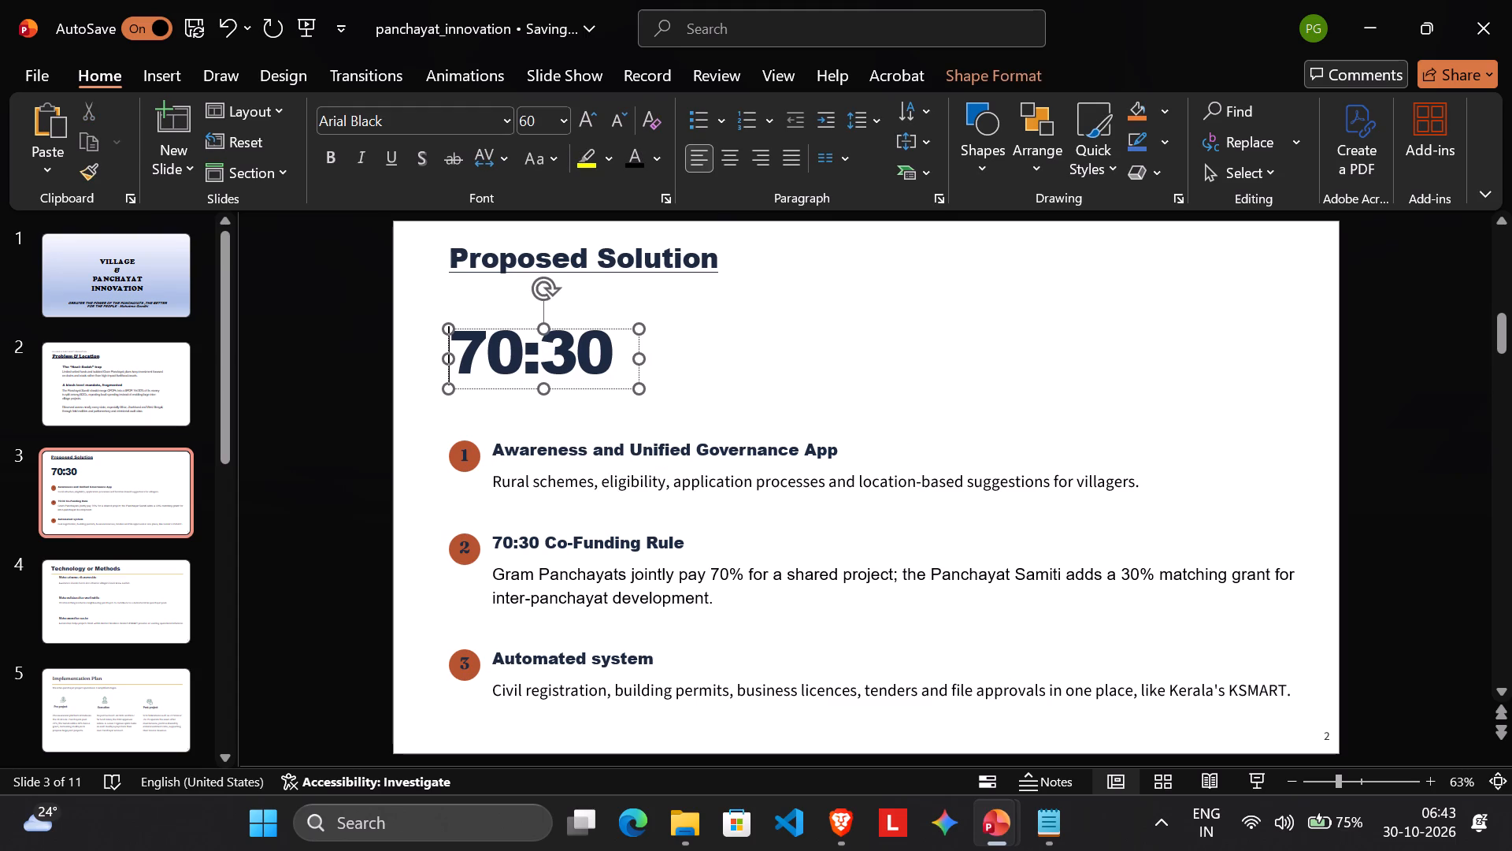
{"action": "left_click", "coordinate": [546, 362]}
{"action": "key", "text": "space"}
{"action": "left_click", "coordinate": [528, 362]}
{"action": "key", "text": "space"}
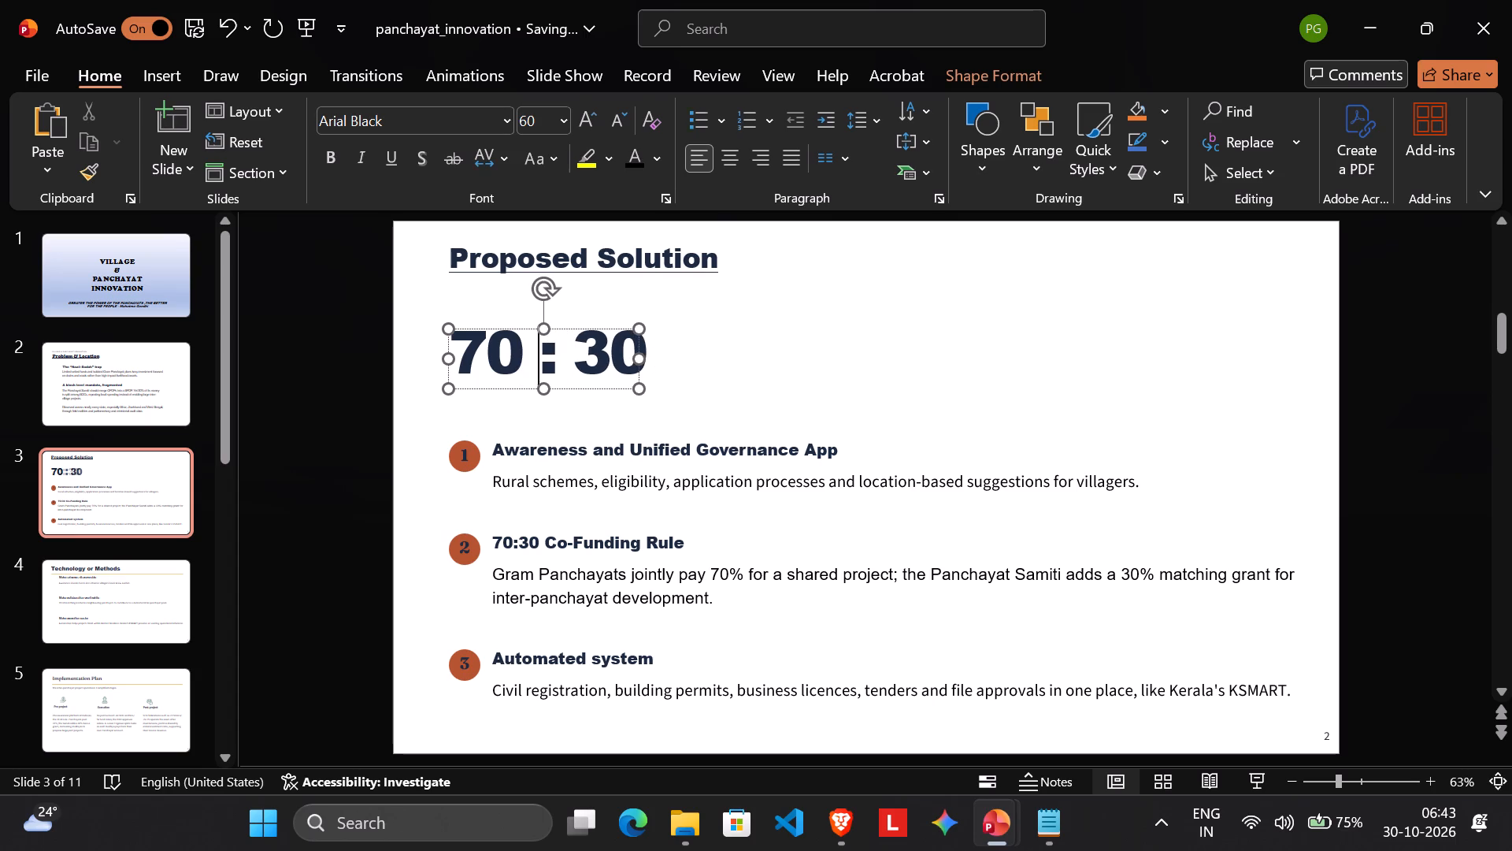
{"action": "left_click", "coordinate": [683, 366]}
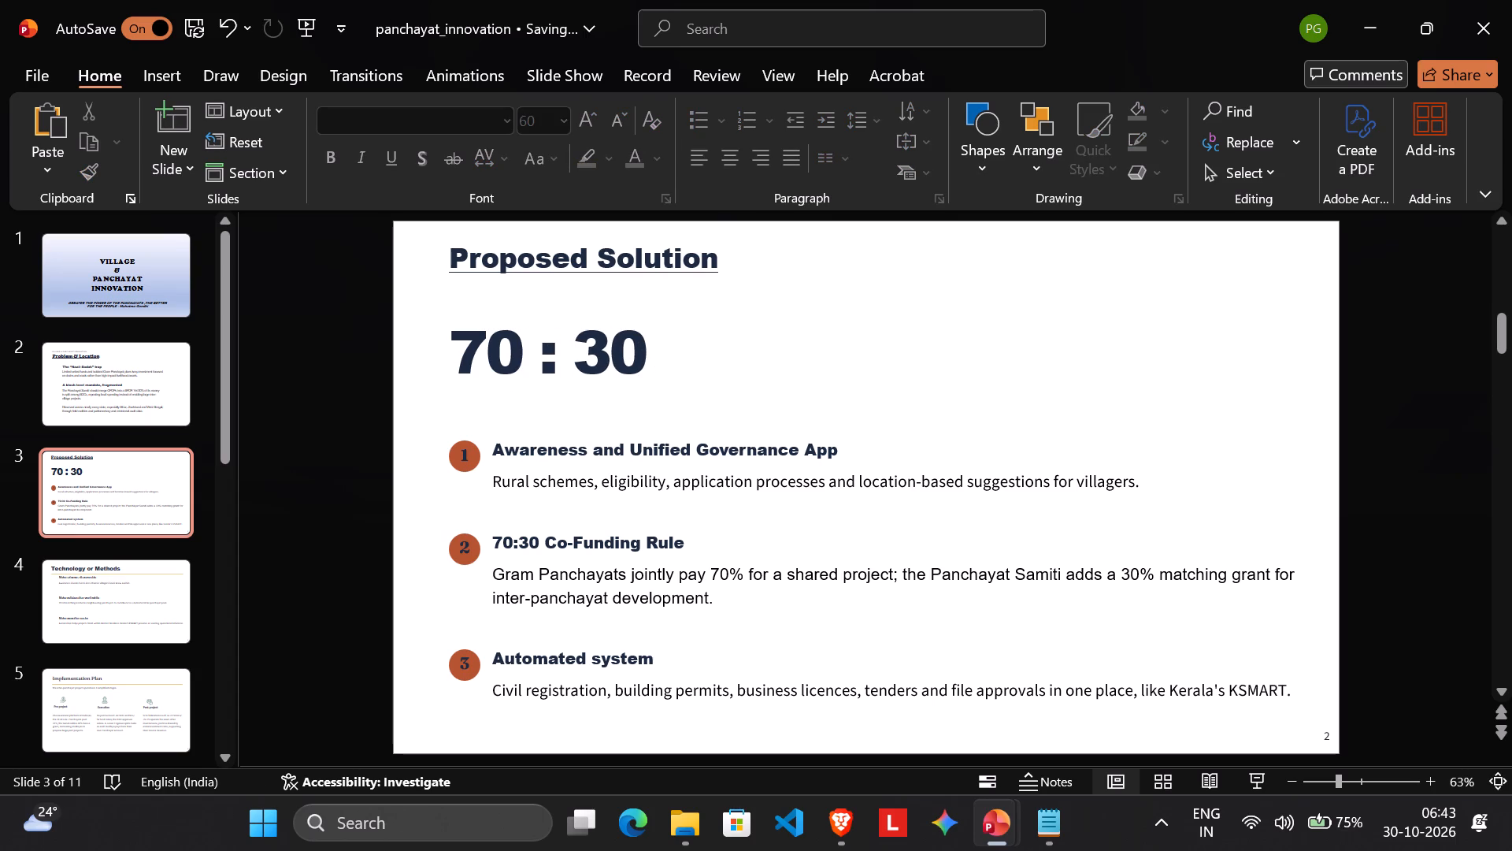
Narrow the "Proposed Solution" title box on slide 3 so it ends just past its text.
{"action": "scroll", "coordinate": [870, 292], "scroll_direction": "up", "scroll_amount": 1}
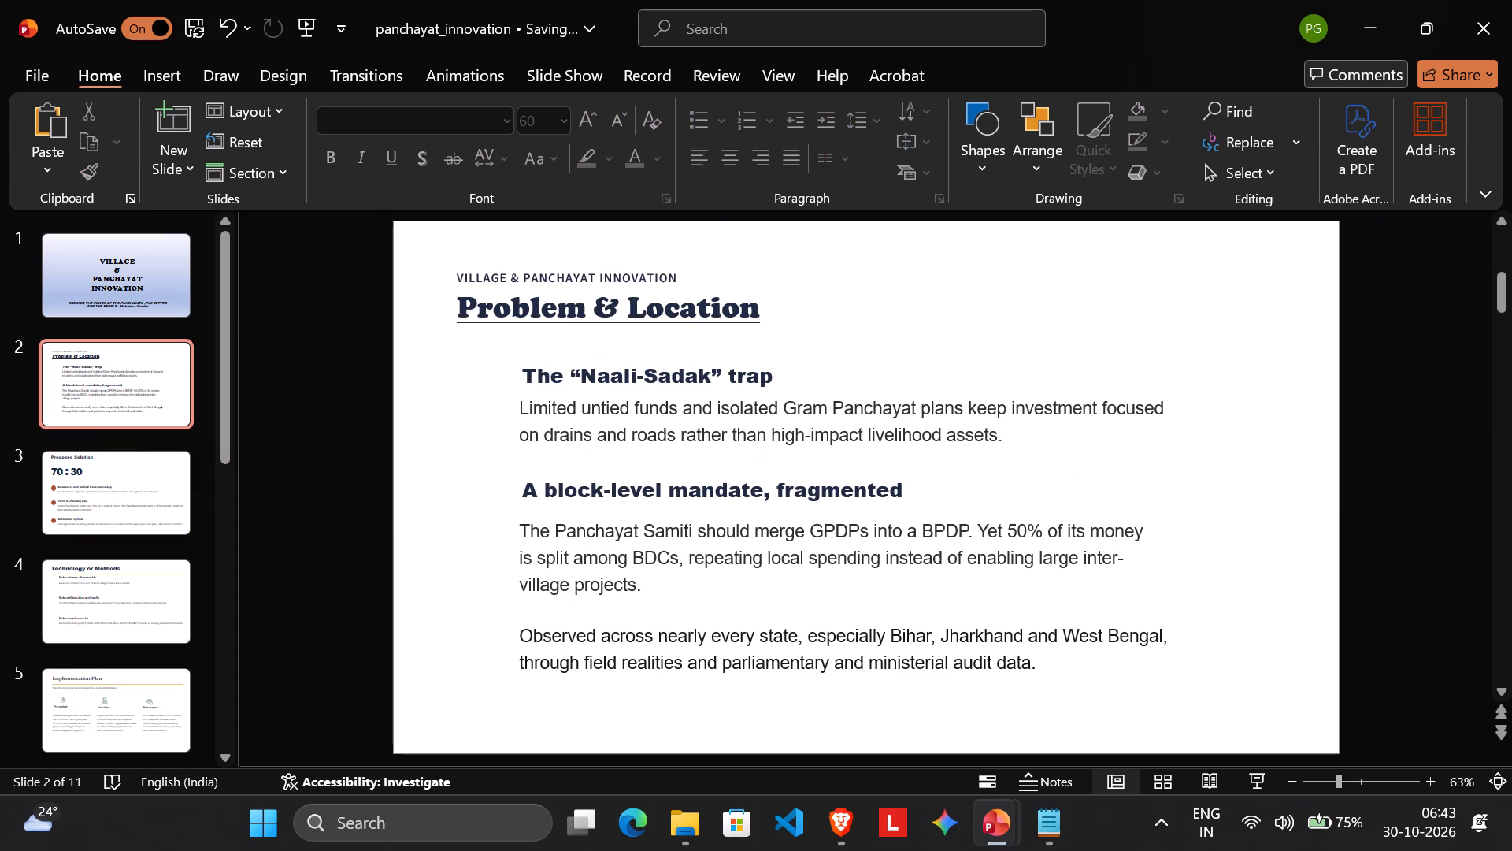
{"action": "scroll", "coordinate": [677, 305], "scroll_direction": "down", "scroll_amount": 1}
{"action": "left_click", "coordinate": [565, 266]}
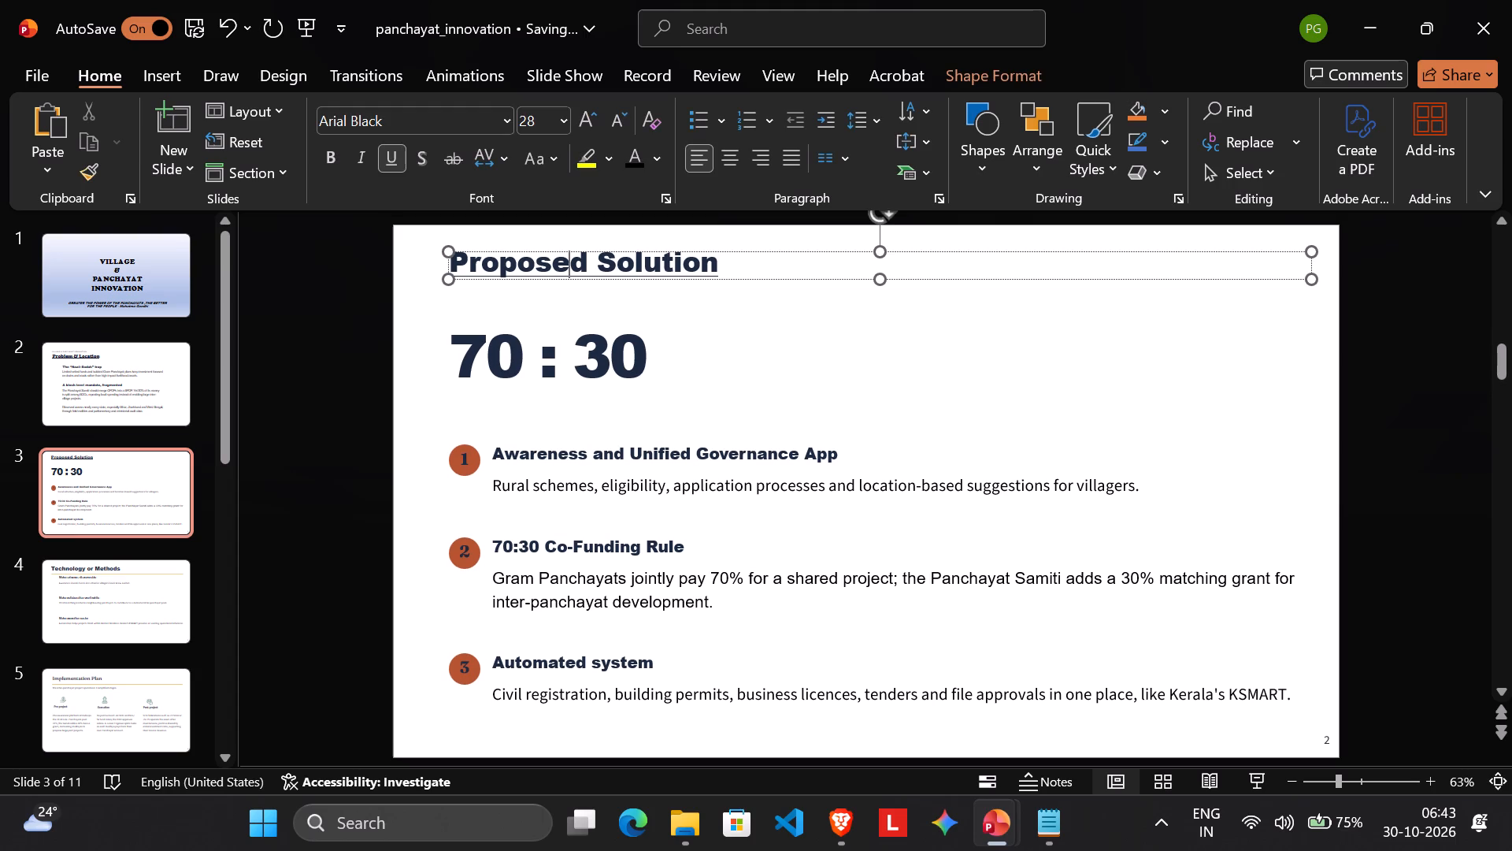
{"action": "left_click_drag", "start_coordinate": [1316, 275], "coordinate": [1292, 278]}
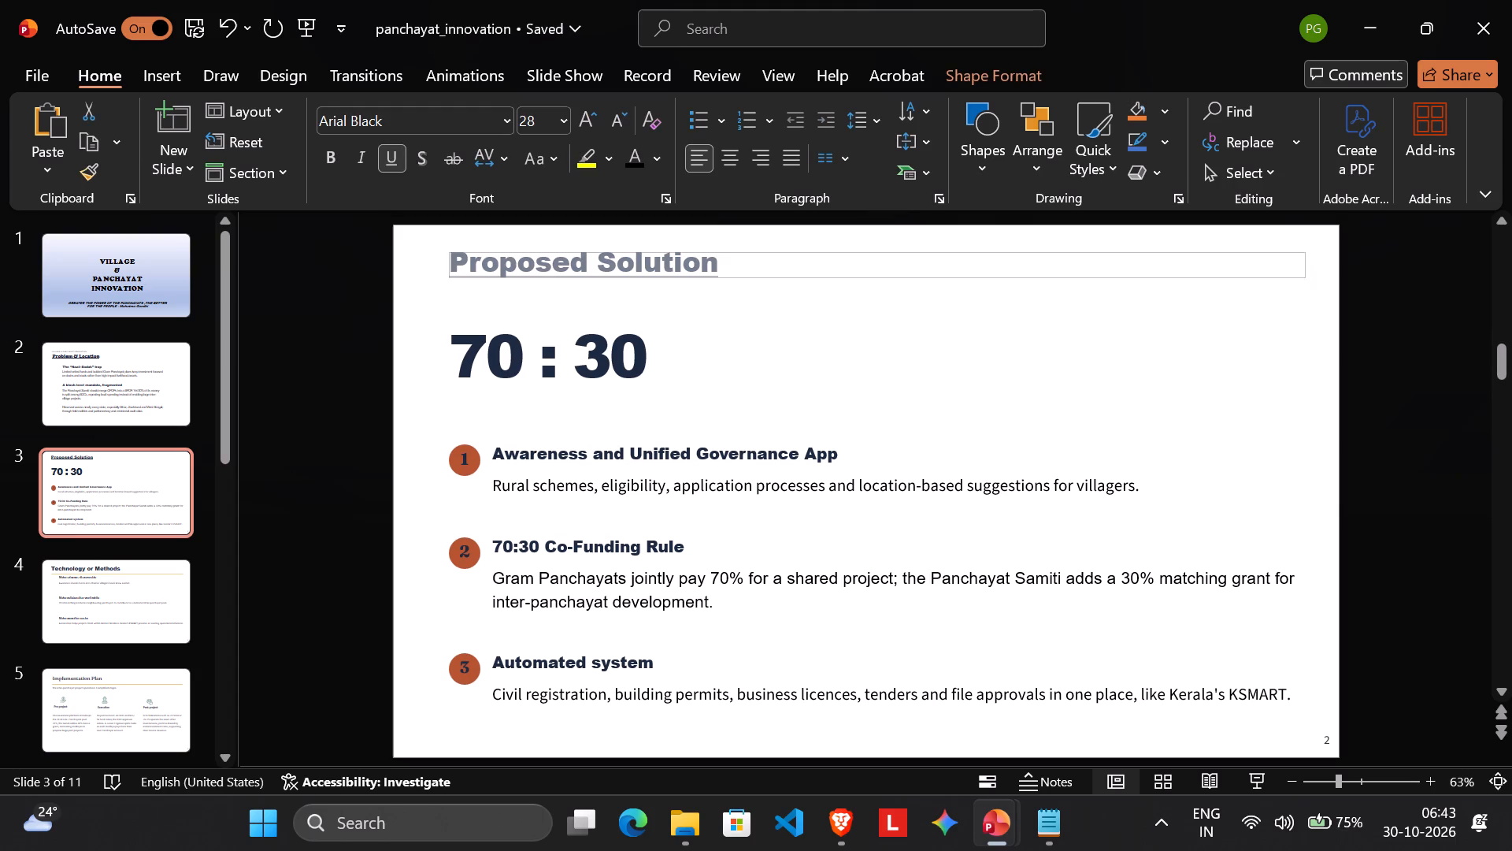
{"action": "left_click_drag", "start_coordinate": [1292, 278], "coordinate": [731, 271]}
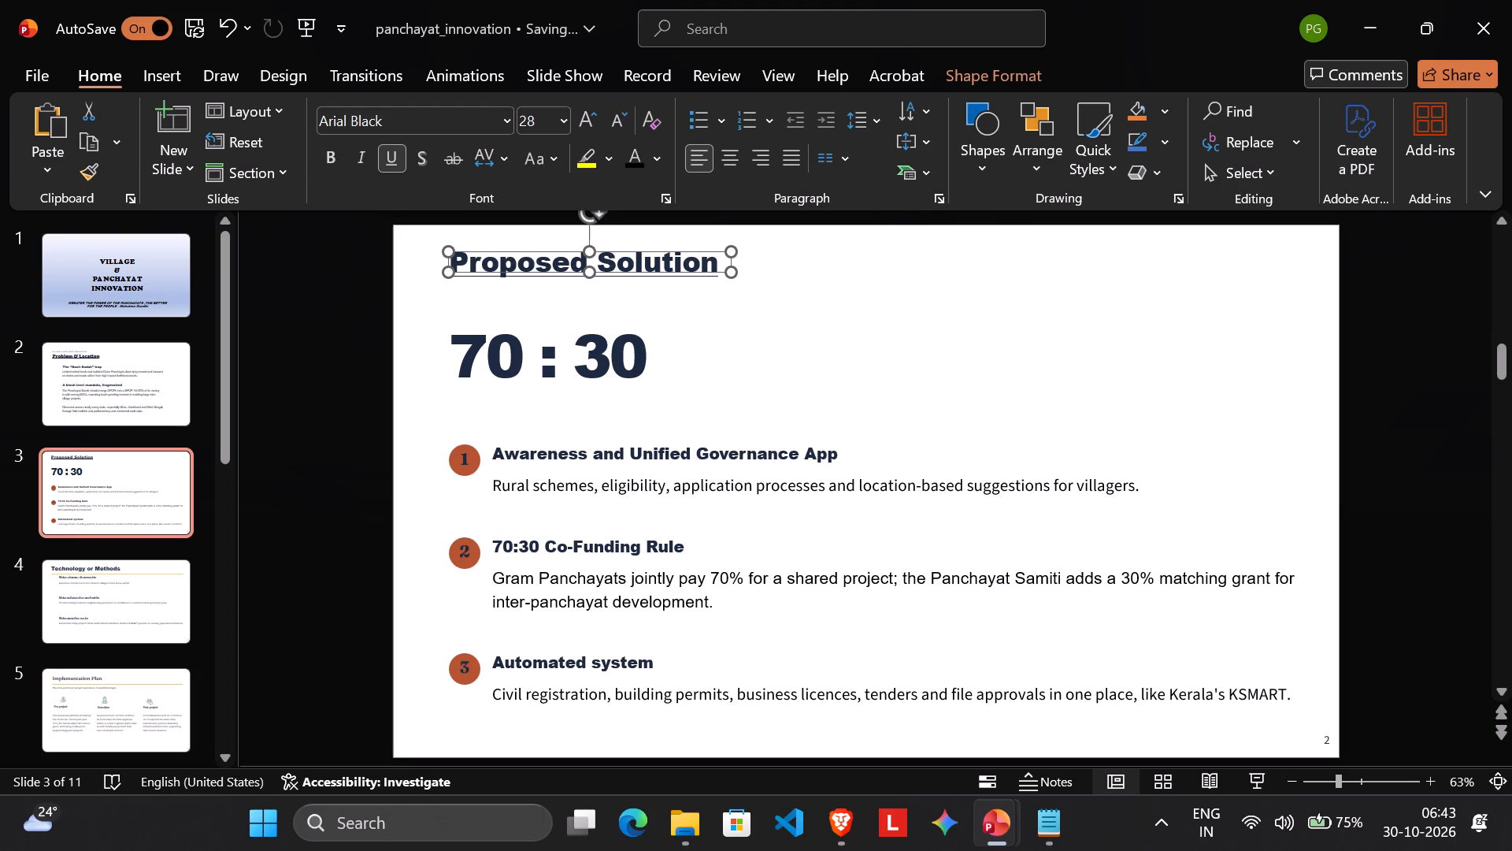
Move the "Proposed Solution" title down so it sits just above "70 : 30".
{"action": "left_click_drag", "start_coordinate": [673, 249], "coordinate": [672, 282]}
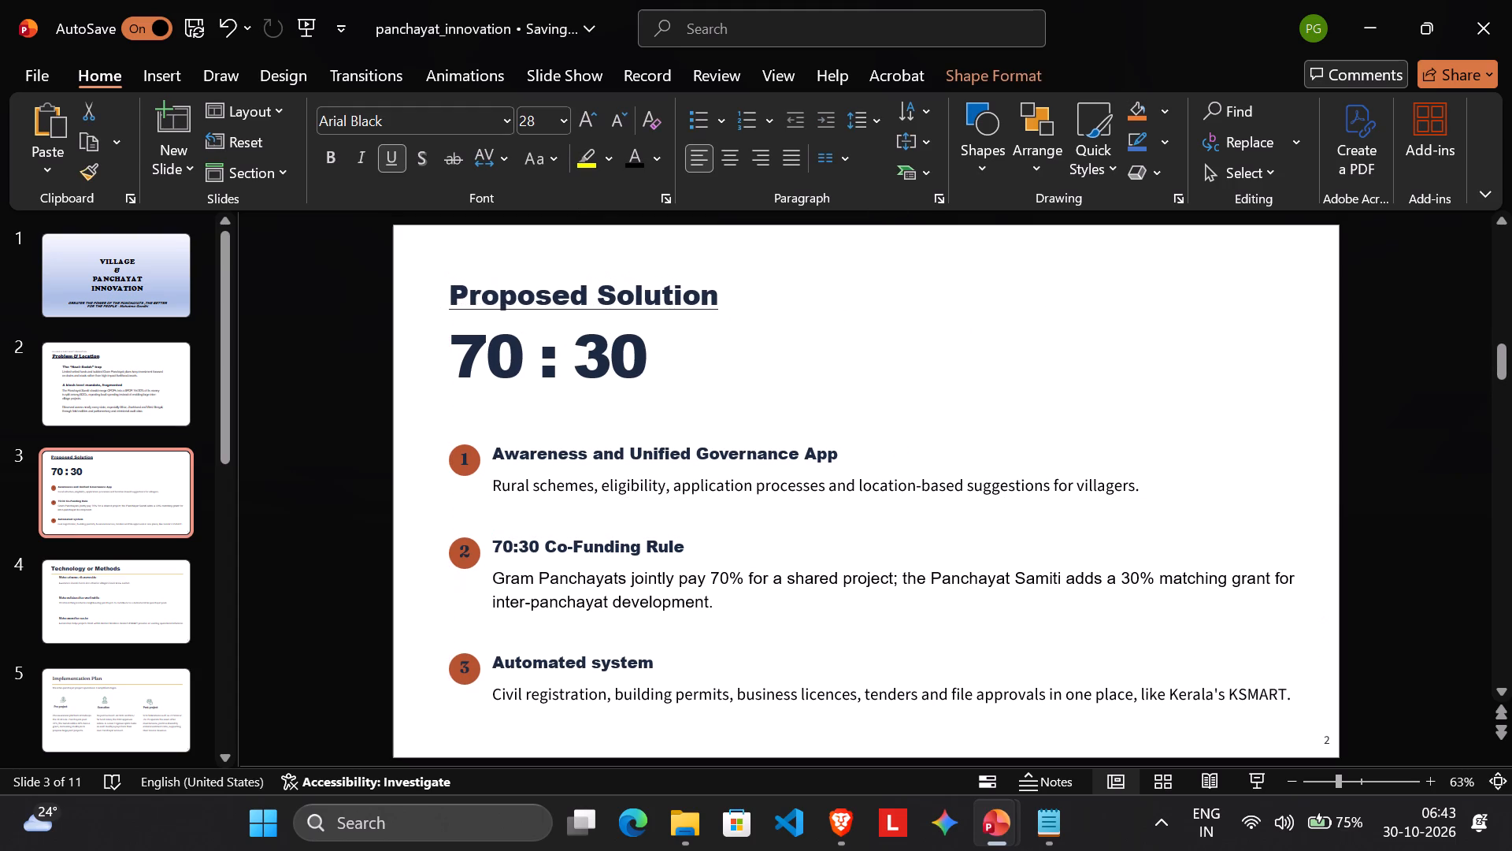
{"action": "left_click_drag", "start_coordinate": [672, 282], "coordinate": [680, 282]}
{"action": "left_click", "coordinate": [849, 353]}
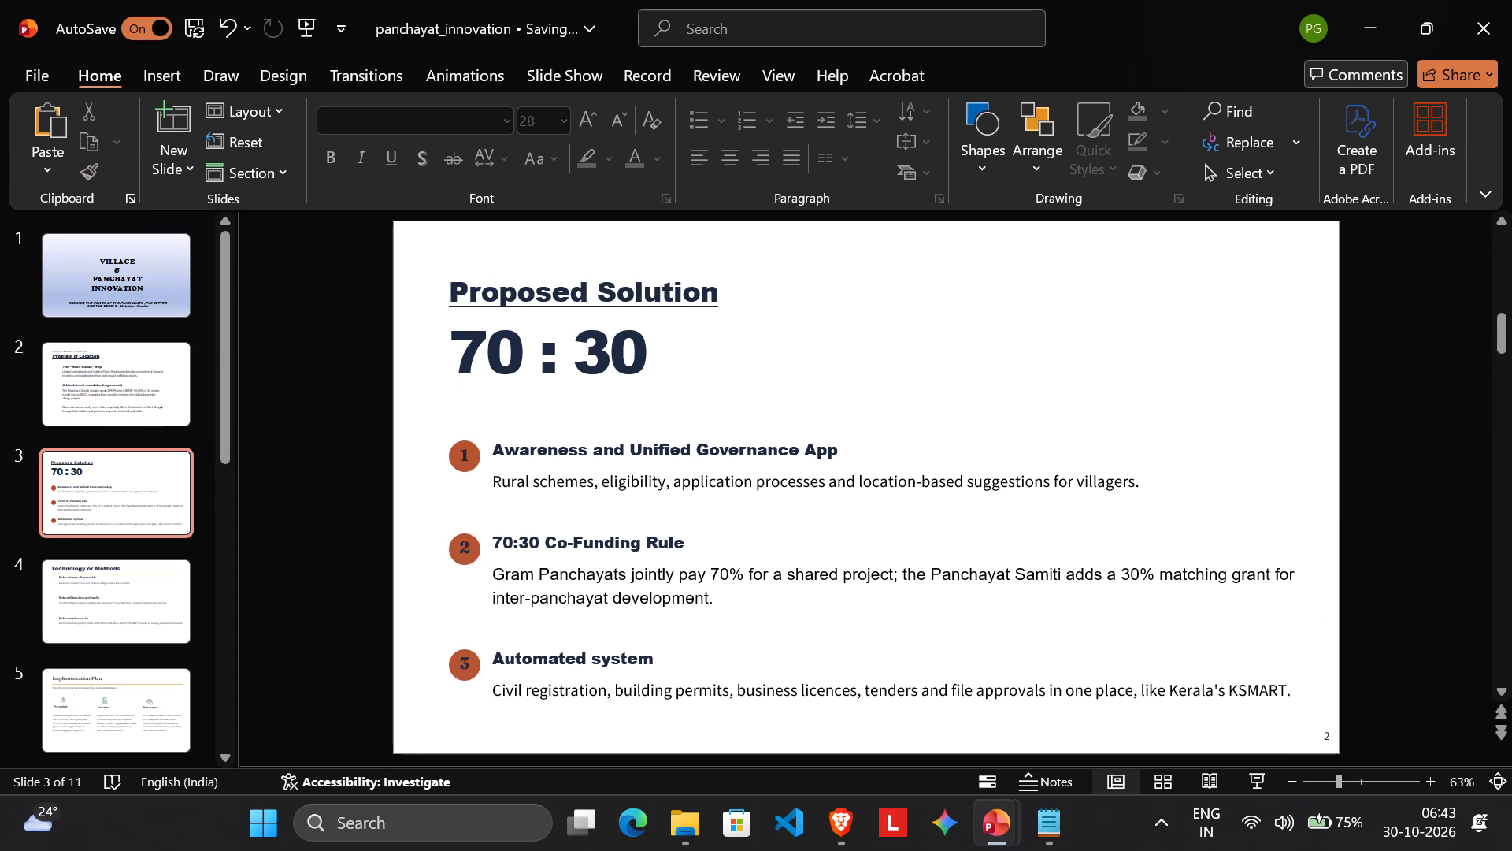
Change the word "eligibility" in the description under "Awareness and Unified Governance App" to Arial.
{"action": "left_click", "coordinate": [552, 483]}
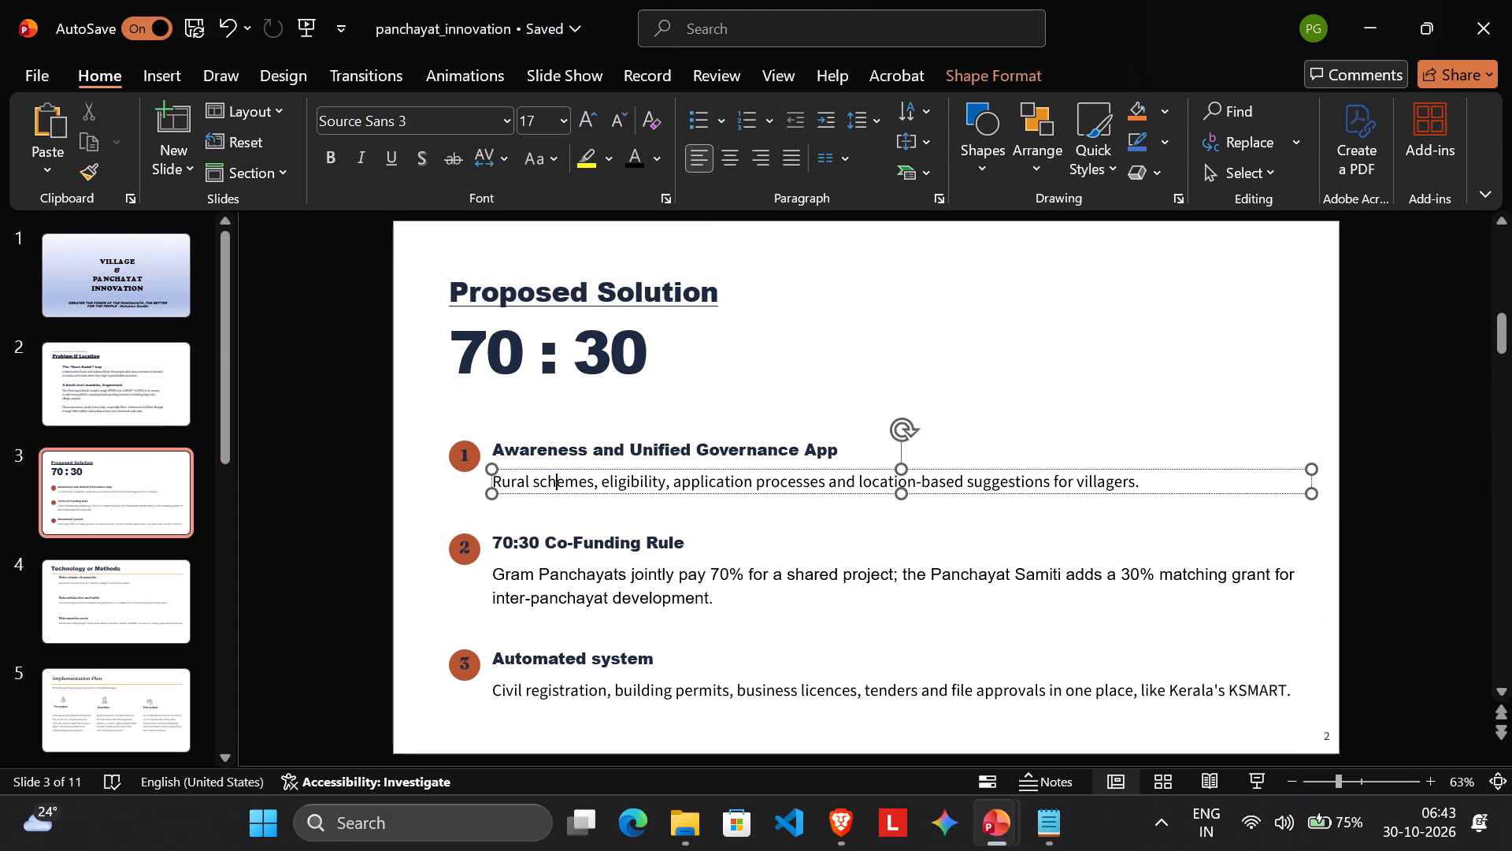
{"action": "left_click", "coordinate": [590, 598]}
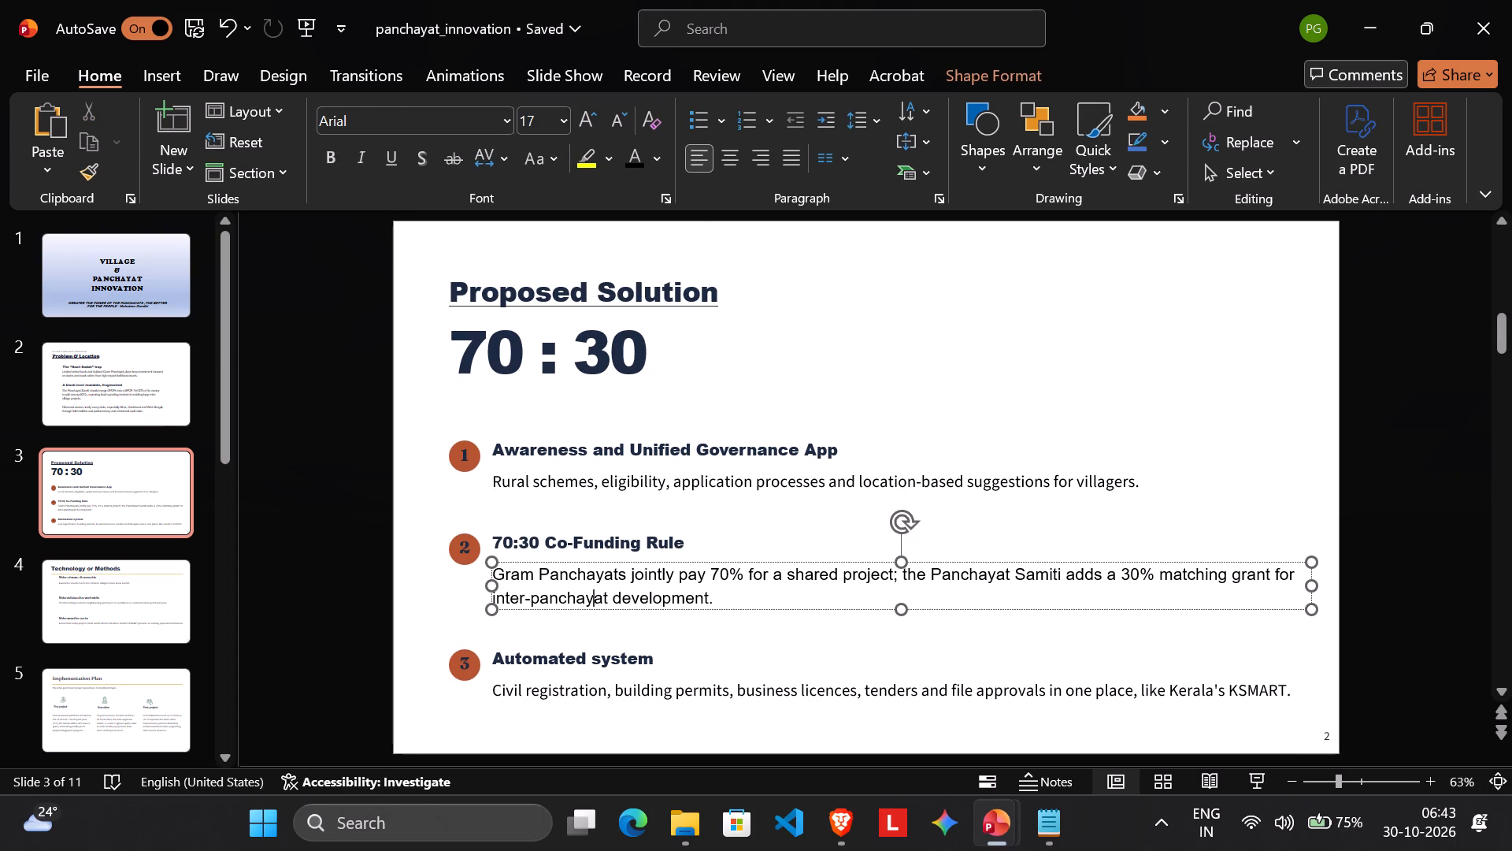
{"action": "triple_click", "coordinate": [624, 478]}
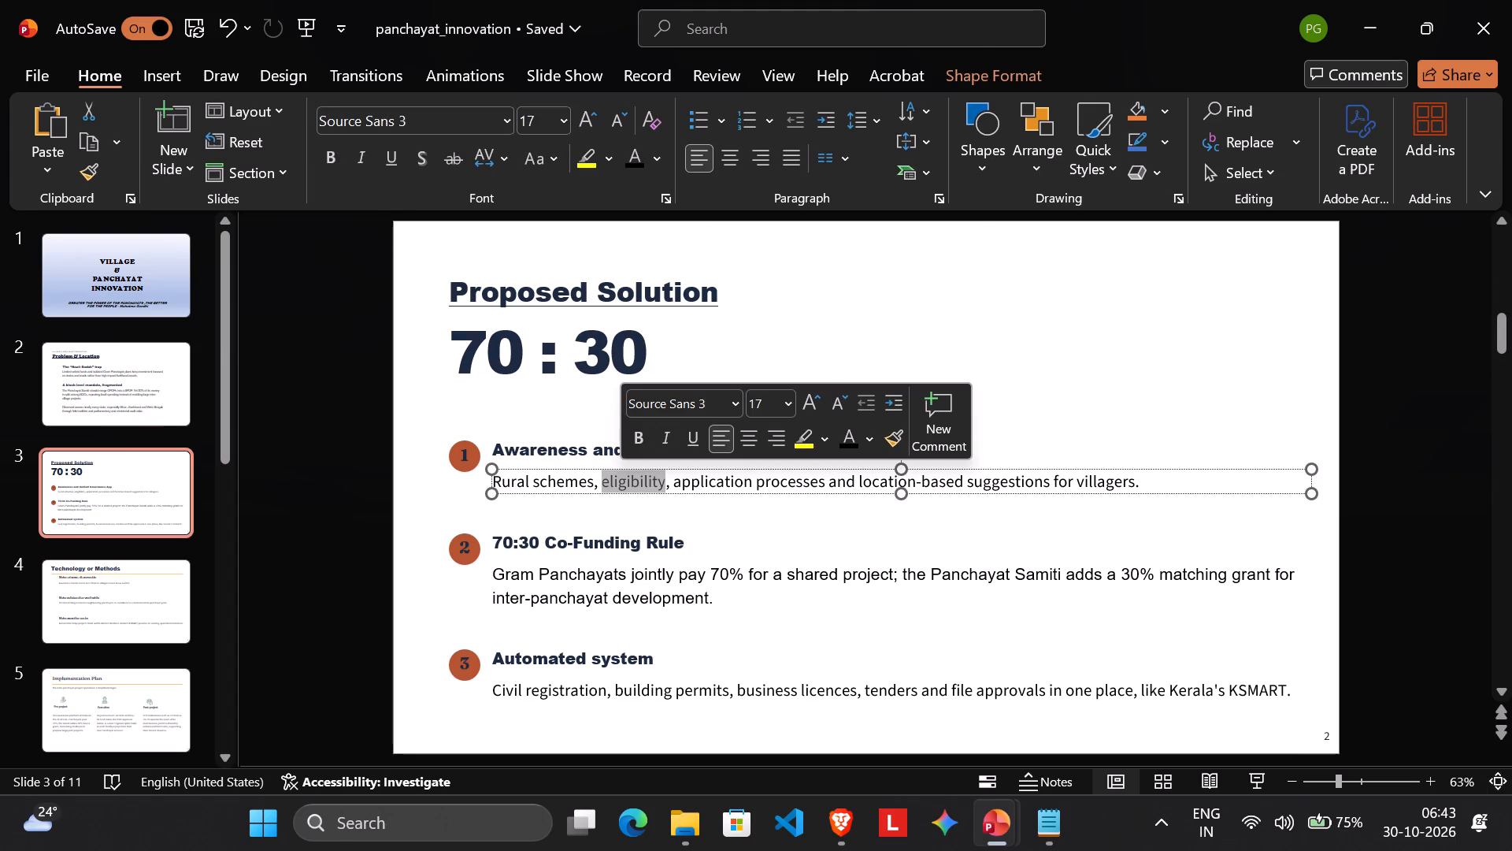
{"action": "left_click", "coordinate": [729, 399]}
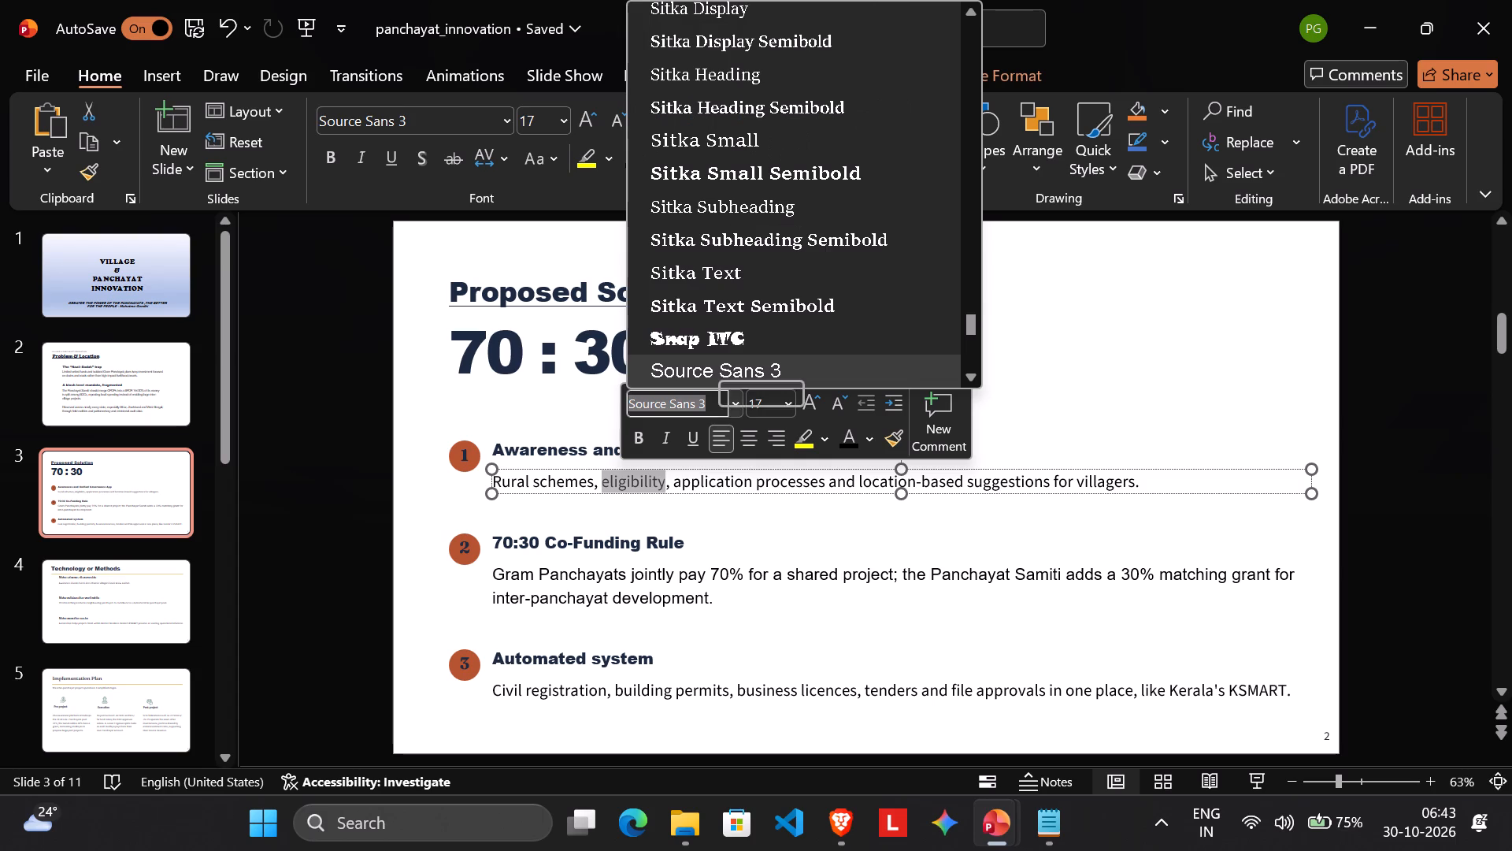
{"action": "key", "text": "a"}
{"action": "left_click", "coordinate": [707, 44]}
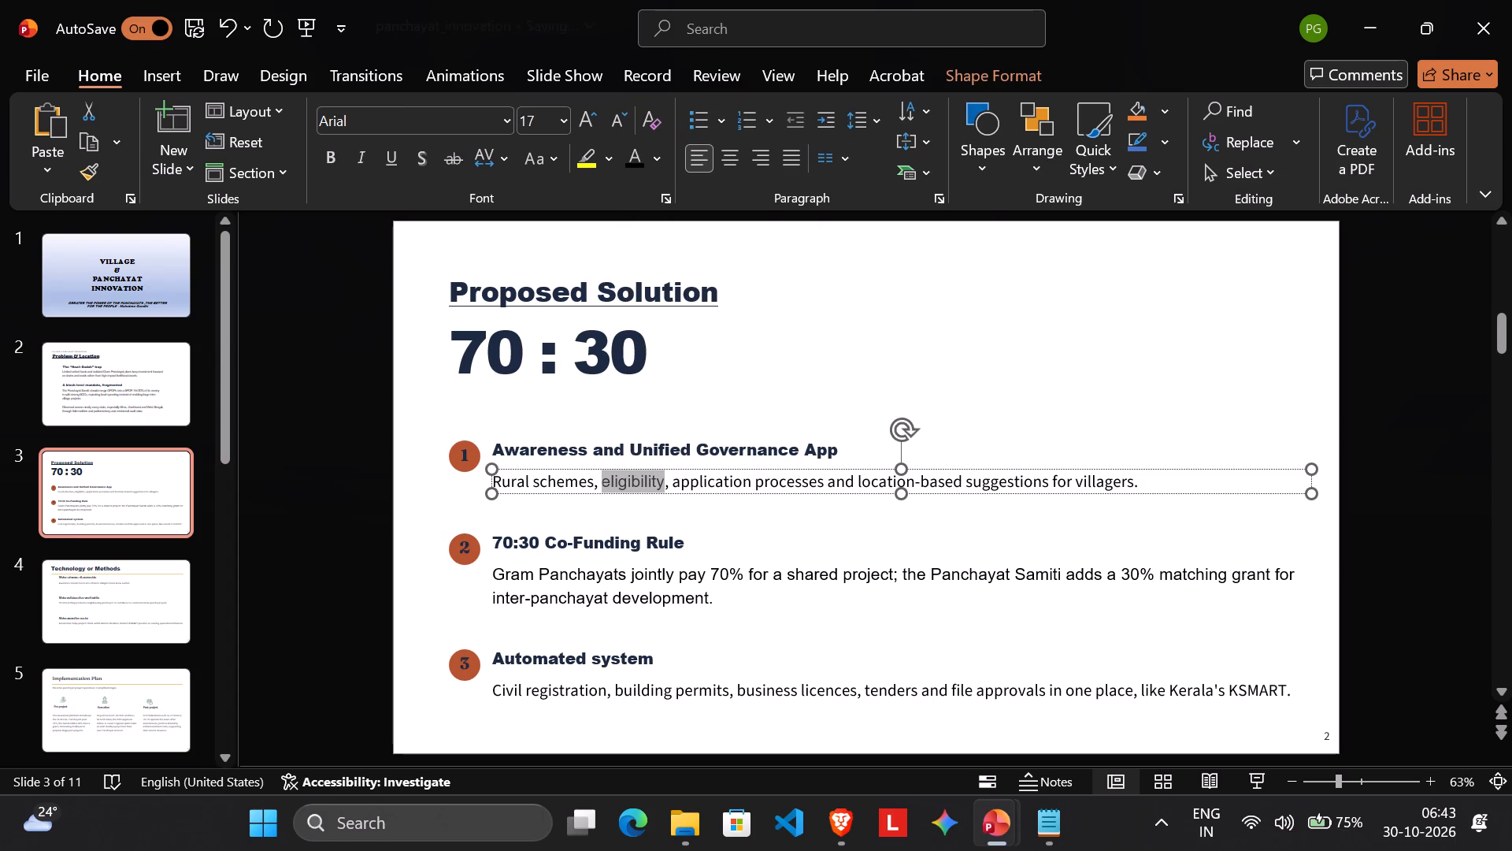
Change the whole description under "Automated system" on slide 3 to Arial.
{"action": "double_click", "coordinate": [622, 689]}
{"action": "left_click", "coordinate": [622, 689]}
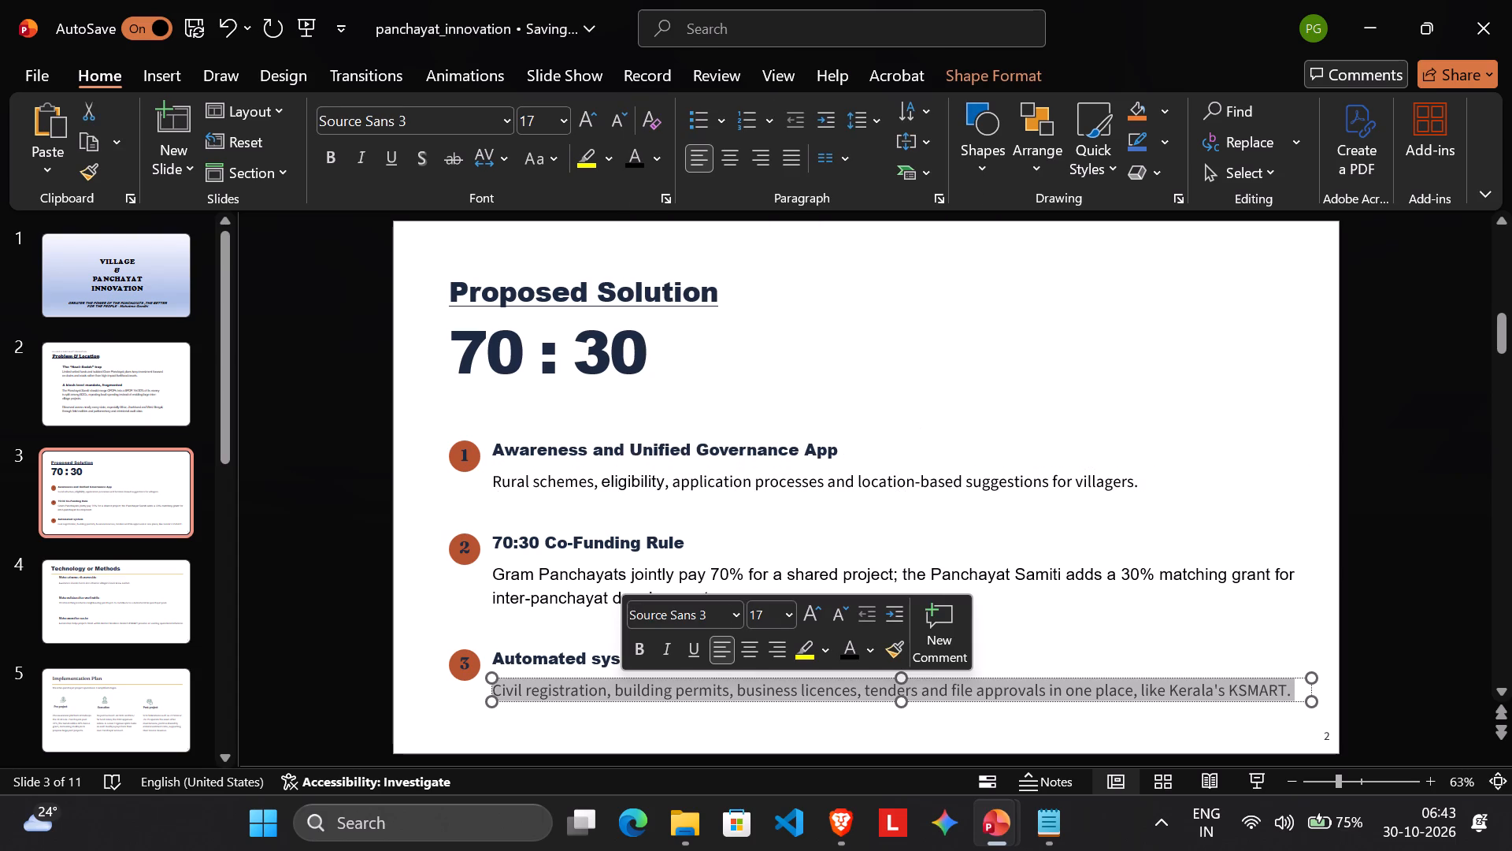
{"action": "left_click", "coordinate": [664, 607]}
{"action": "key", "text": "a"}
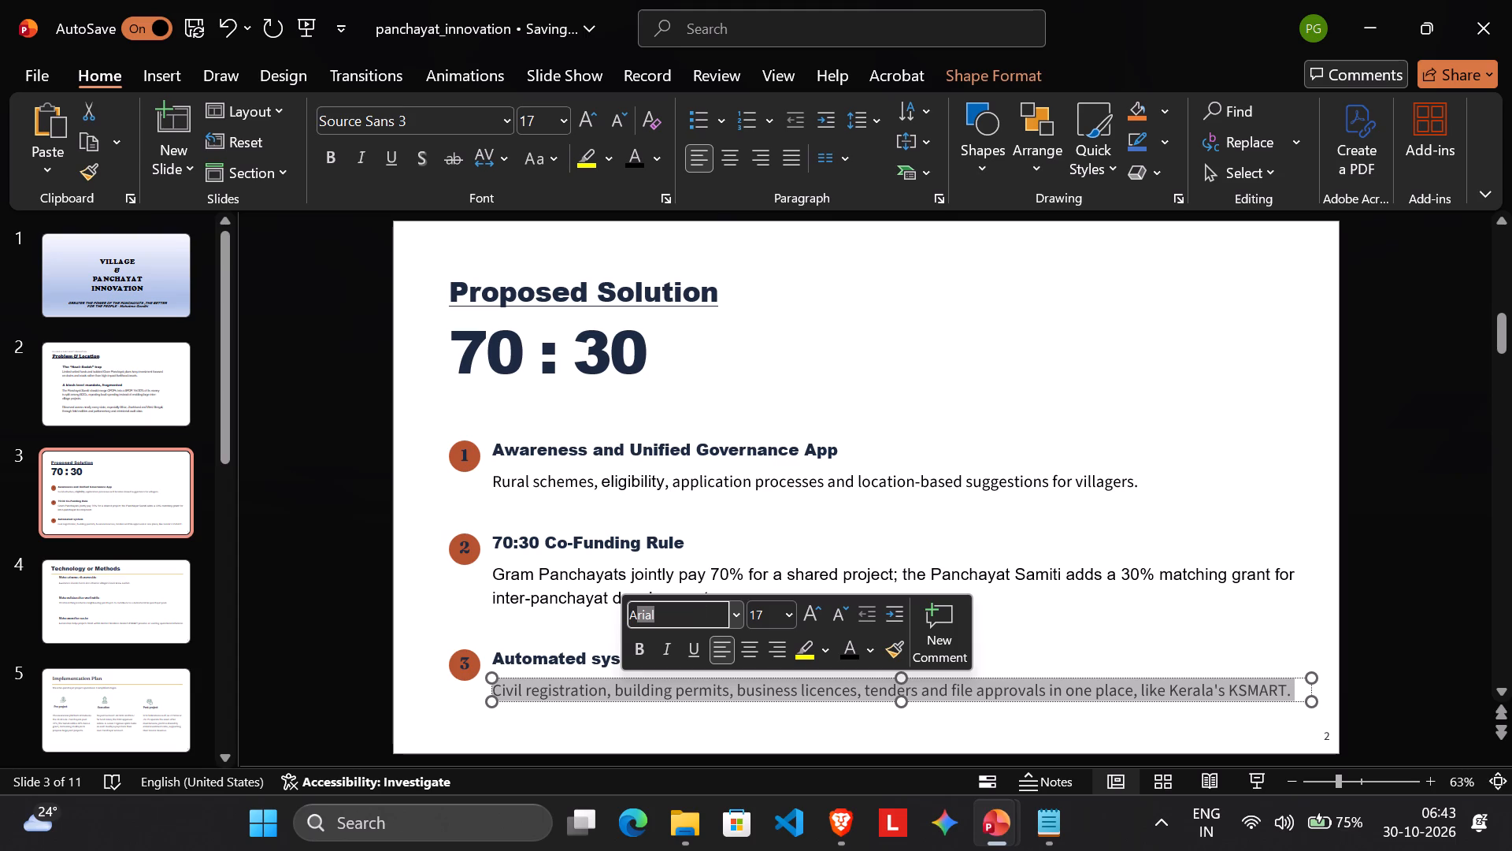
{"action": "key", "text": "Return"}
{"action": "left_click", "coordinate": [1014, 630]}
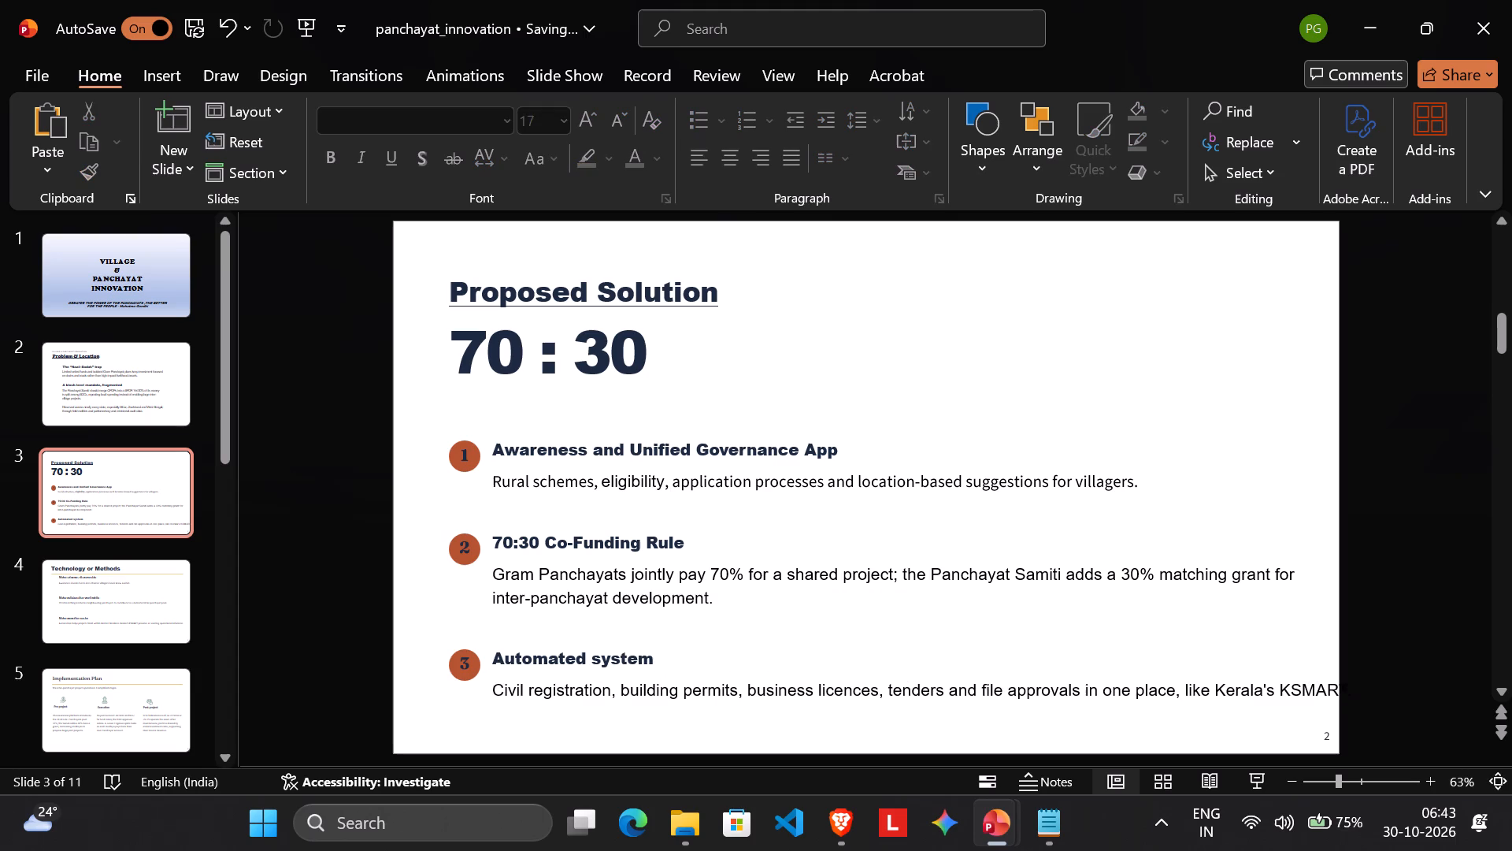
Make the description box under "Automated system" taller and break the line so "KSMART." sits on a second line.
{"action": "left_click", "coordinate": [1100, 689]}
{"action": "left_click", "coordinate": [1324, 693]}
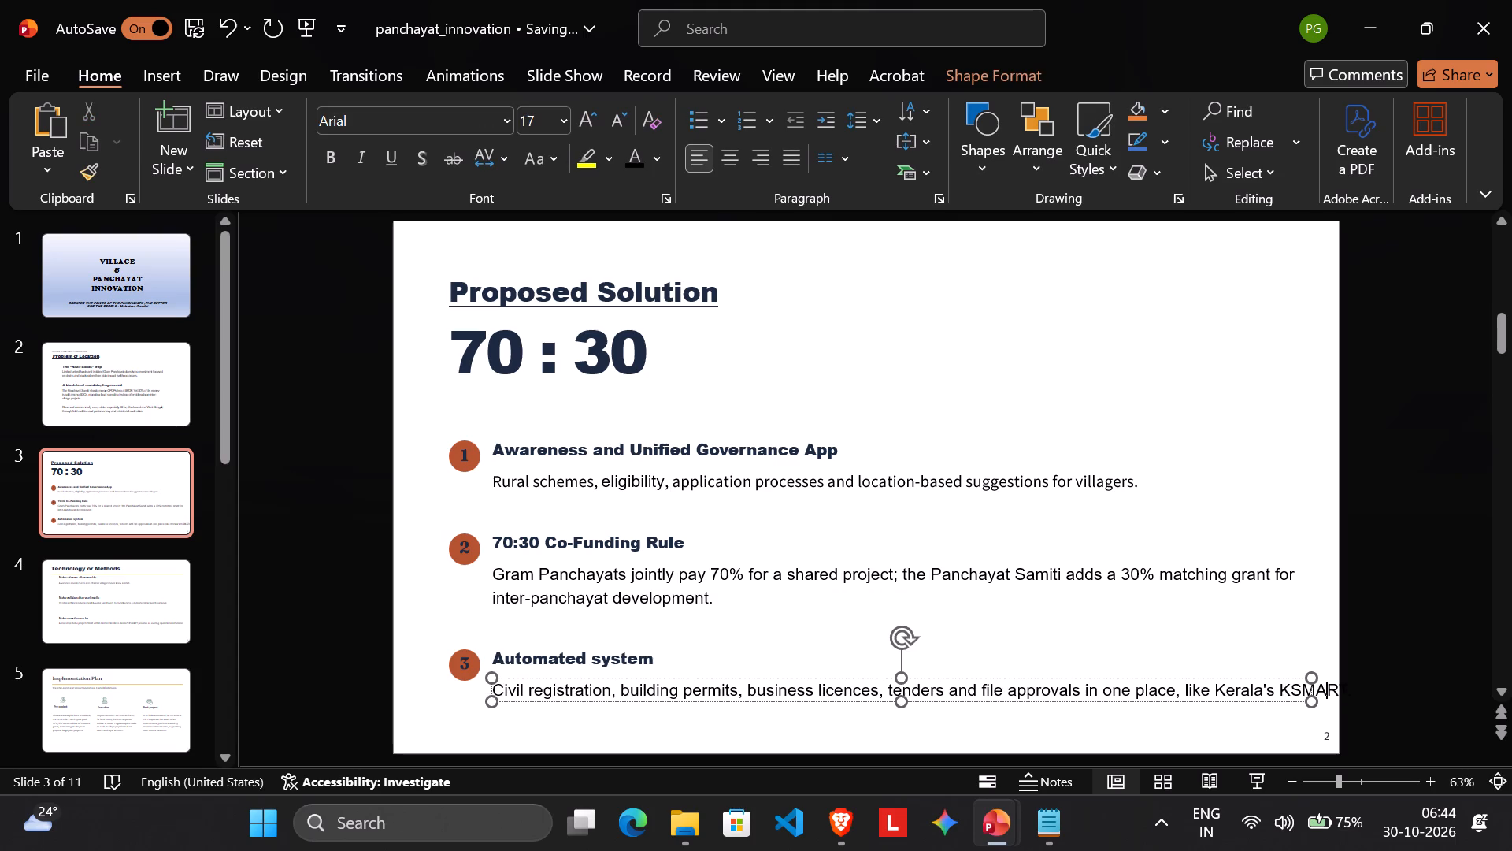
{"action": "left_click_drag", "start_coordinate": [1284, 689], "coordinate": [1288, 689]}
{"action": "left_click_drag", "start_coordinate": [1288, 689], "coordinate": [1349, 689]}
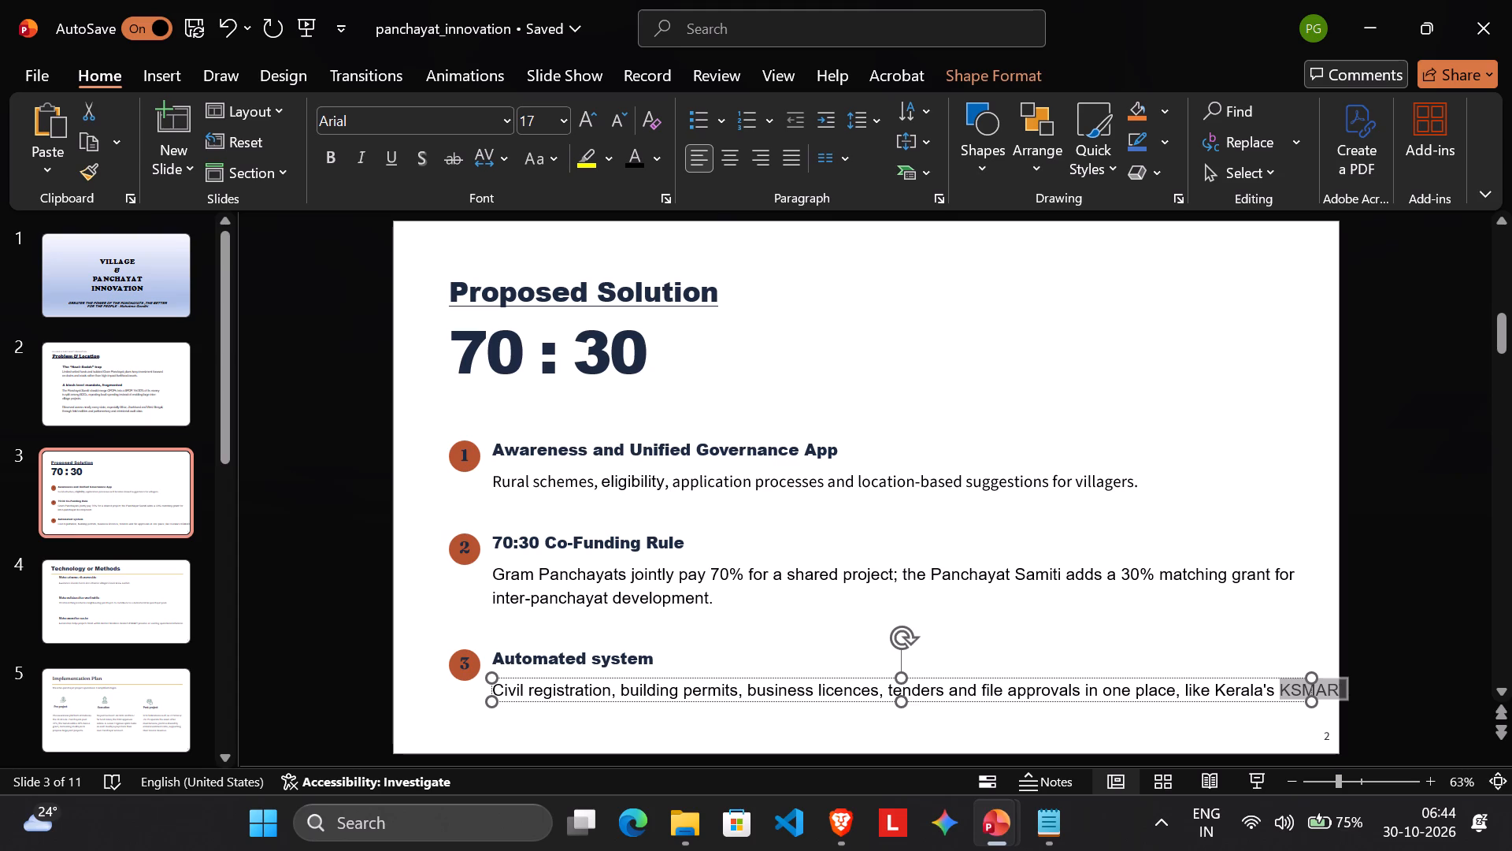
{"action": "left_click_drag", "start_coordinate": [1309, 701], "coordinate": [1309, 734]}
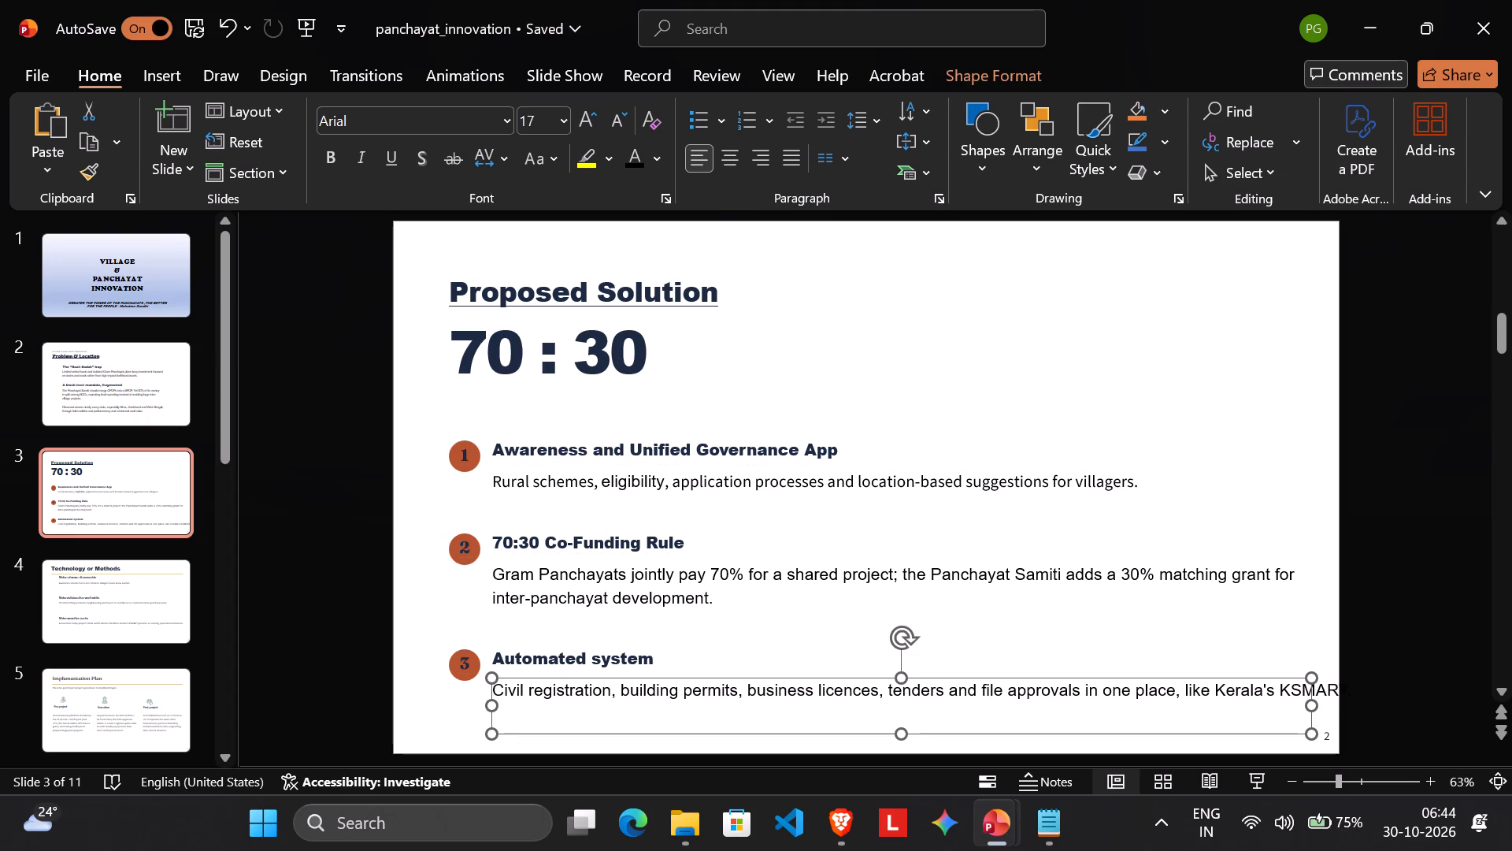
{"action": "left_click", "coordinate": [1277, 689]}
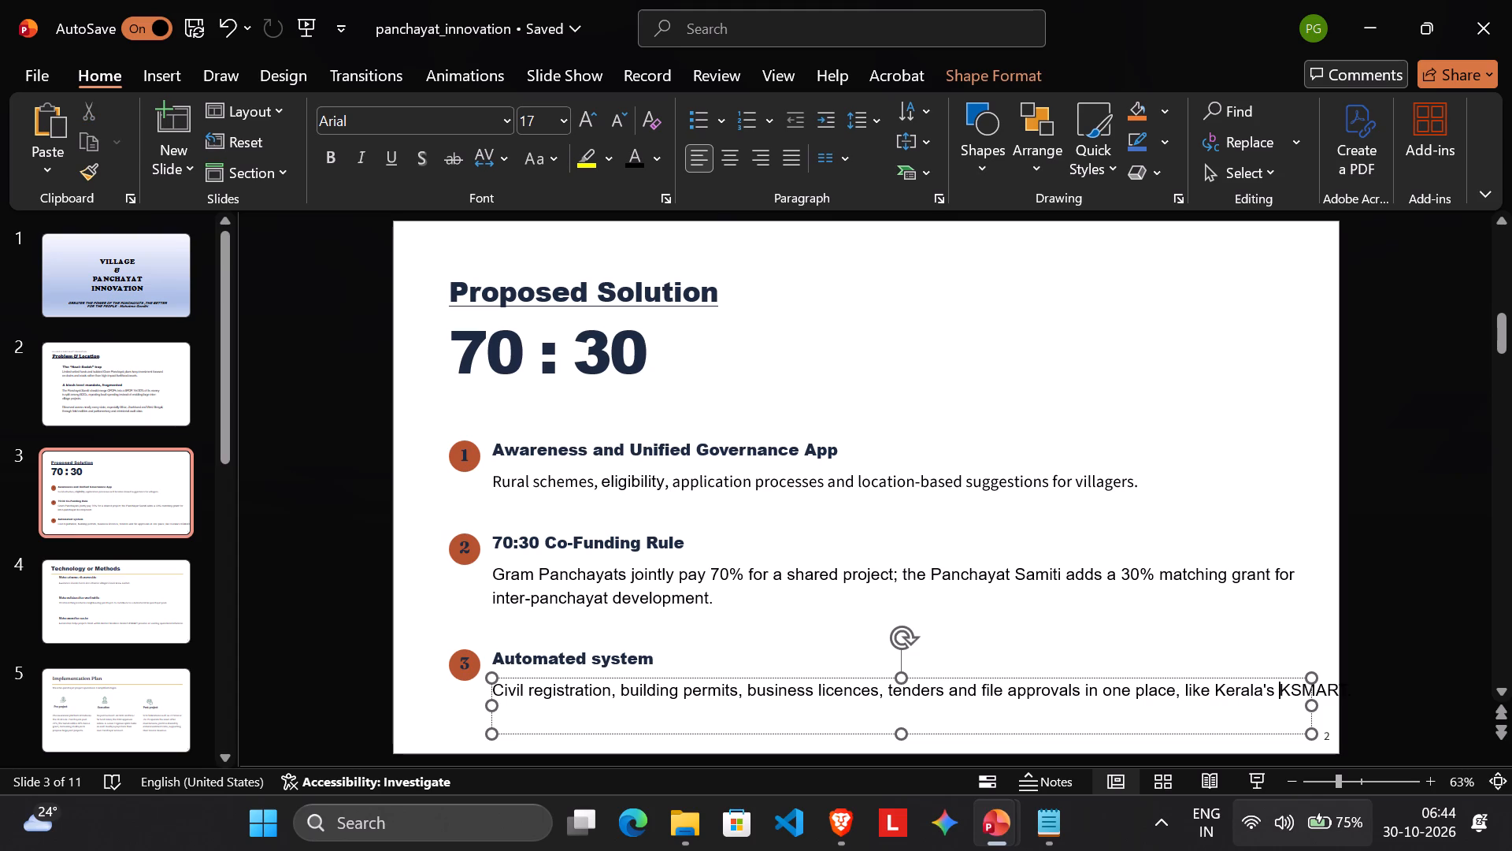
{"action": "key", "text": "Return"}
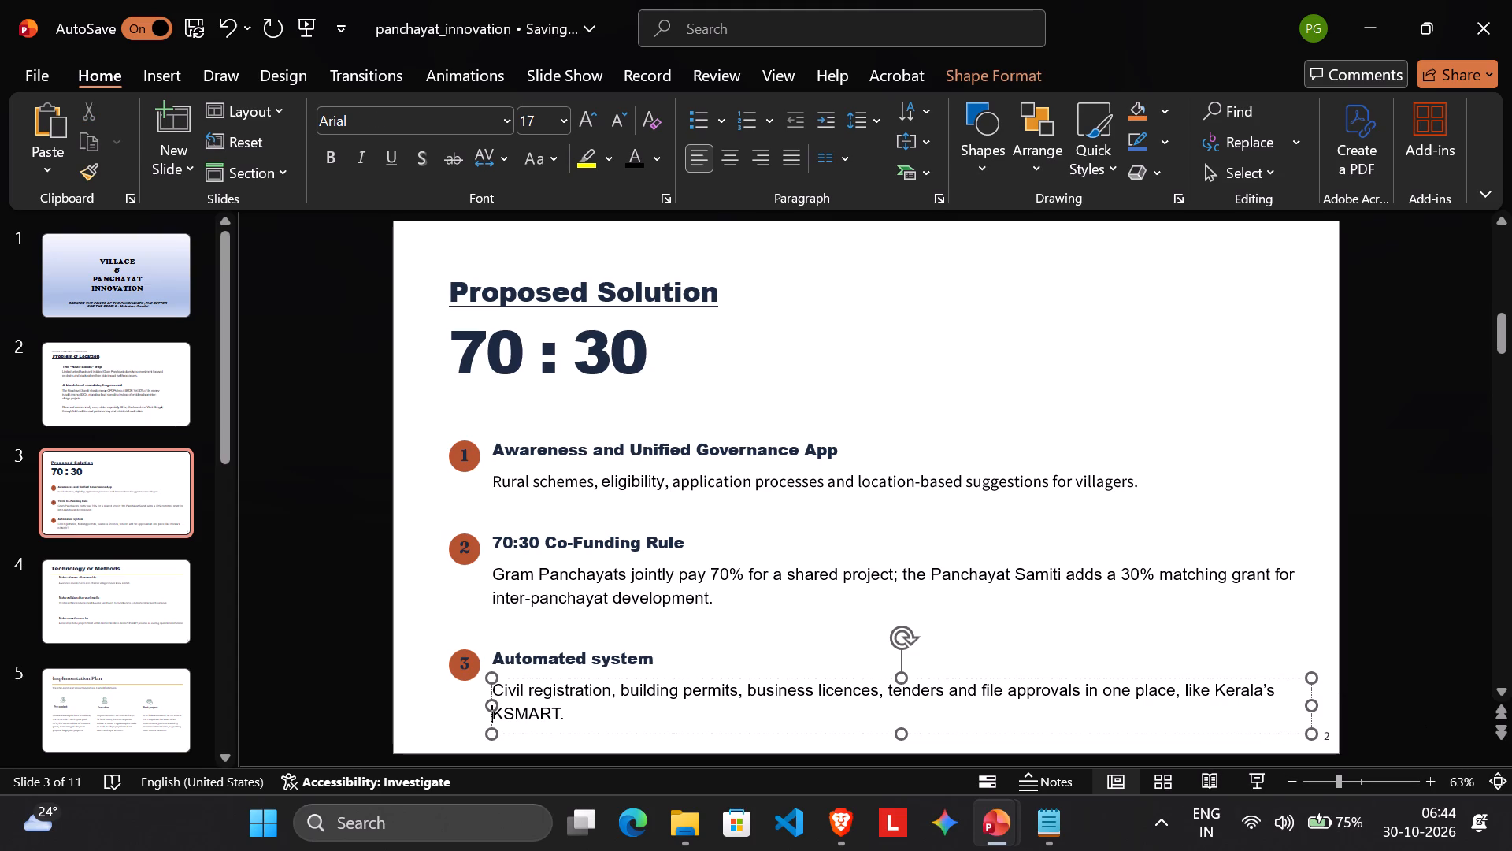
{"action": "left_click", "coordinate": [1110, 644]}
{"action": "left_click", "coordinate": [1279, 600]}
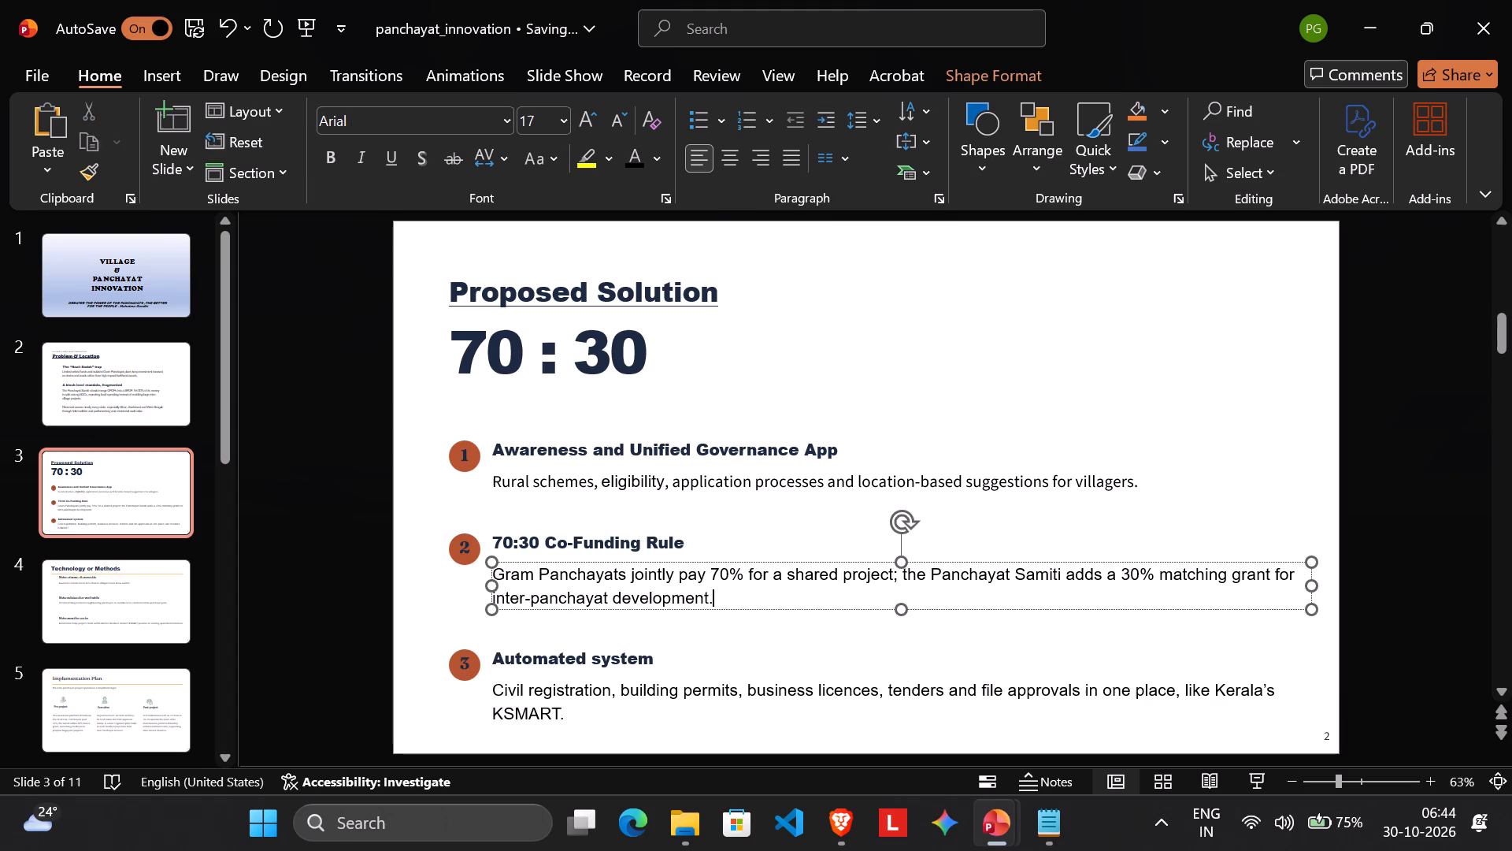
{"action": "left_click", "coordinate": [569, 720]}
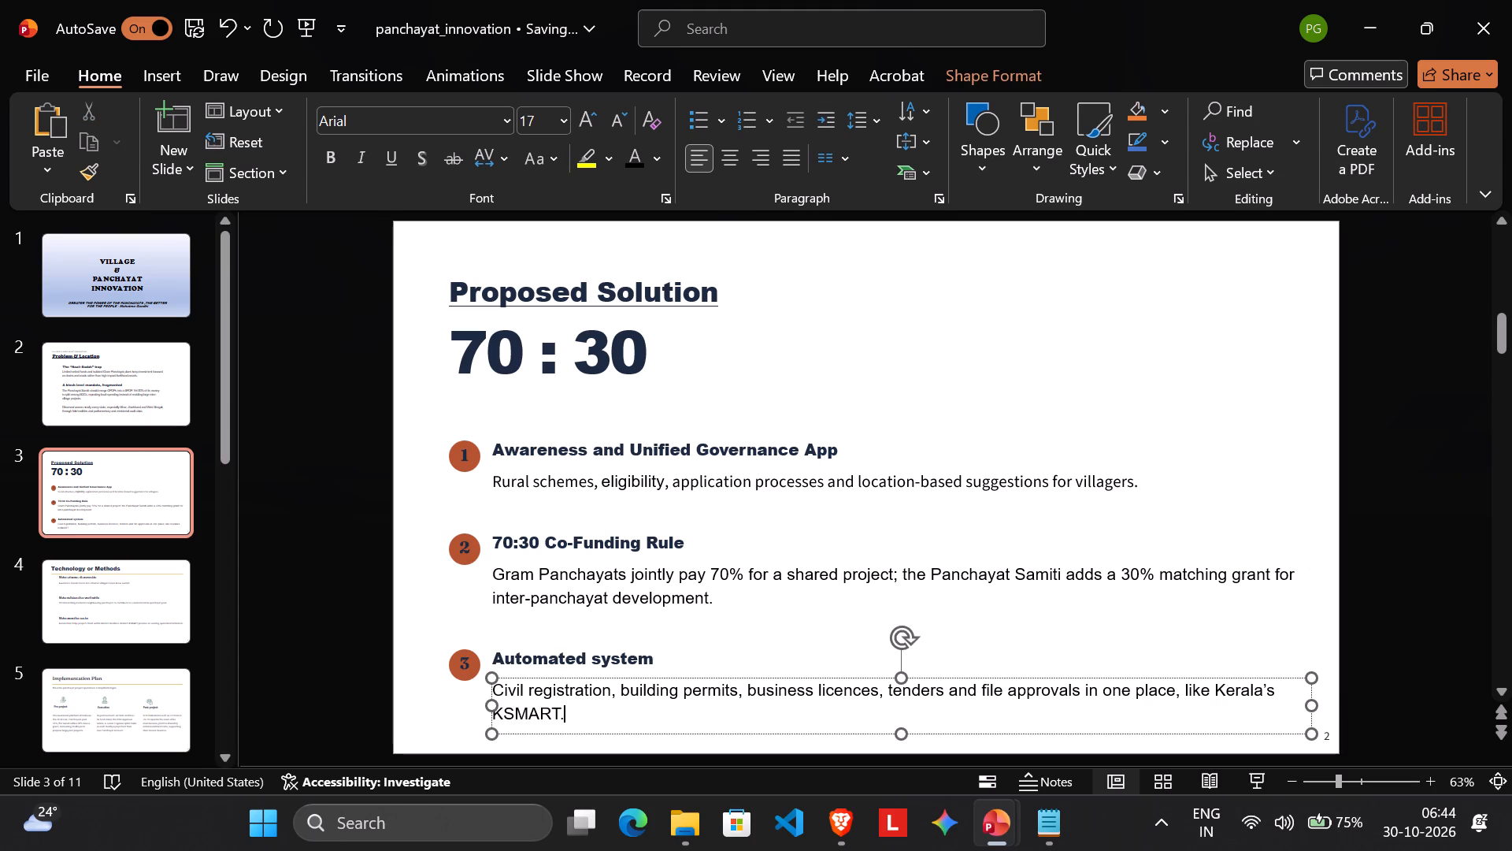
{"action": "left_click", "coordinate": [805, 619]}
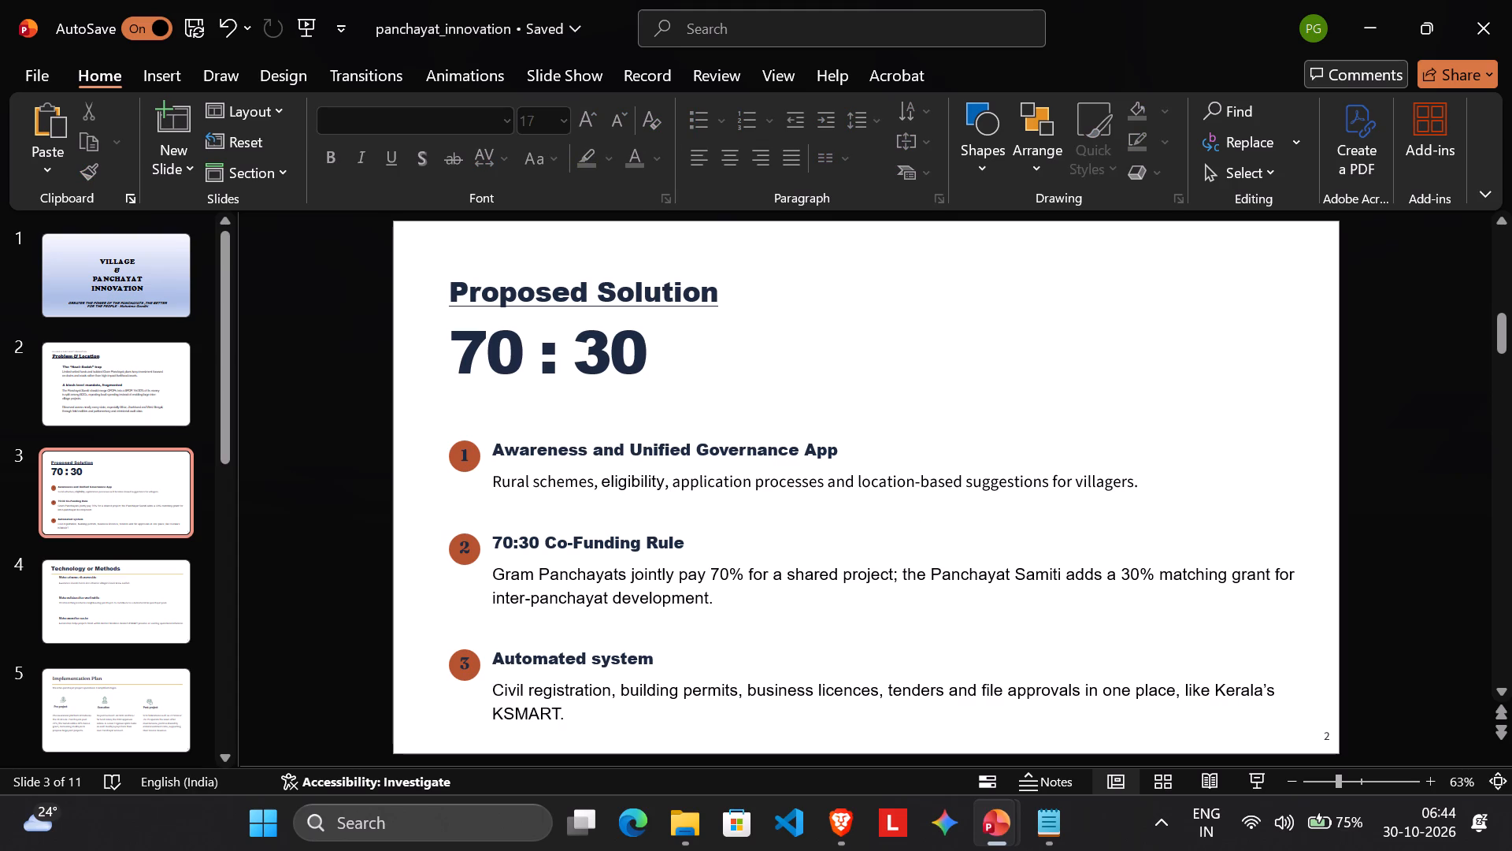
Examine the fonts of the title, first heading and first description on slide 4, "Technology or Methods".
{"action": "left_click", "coordinate": [155, 578]}
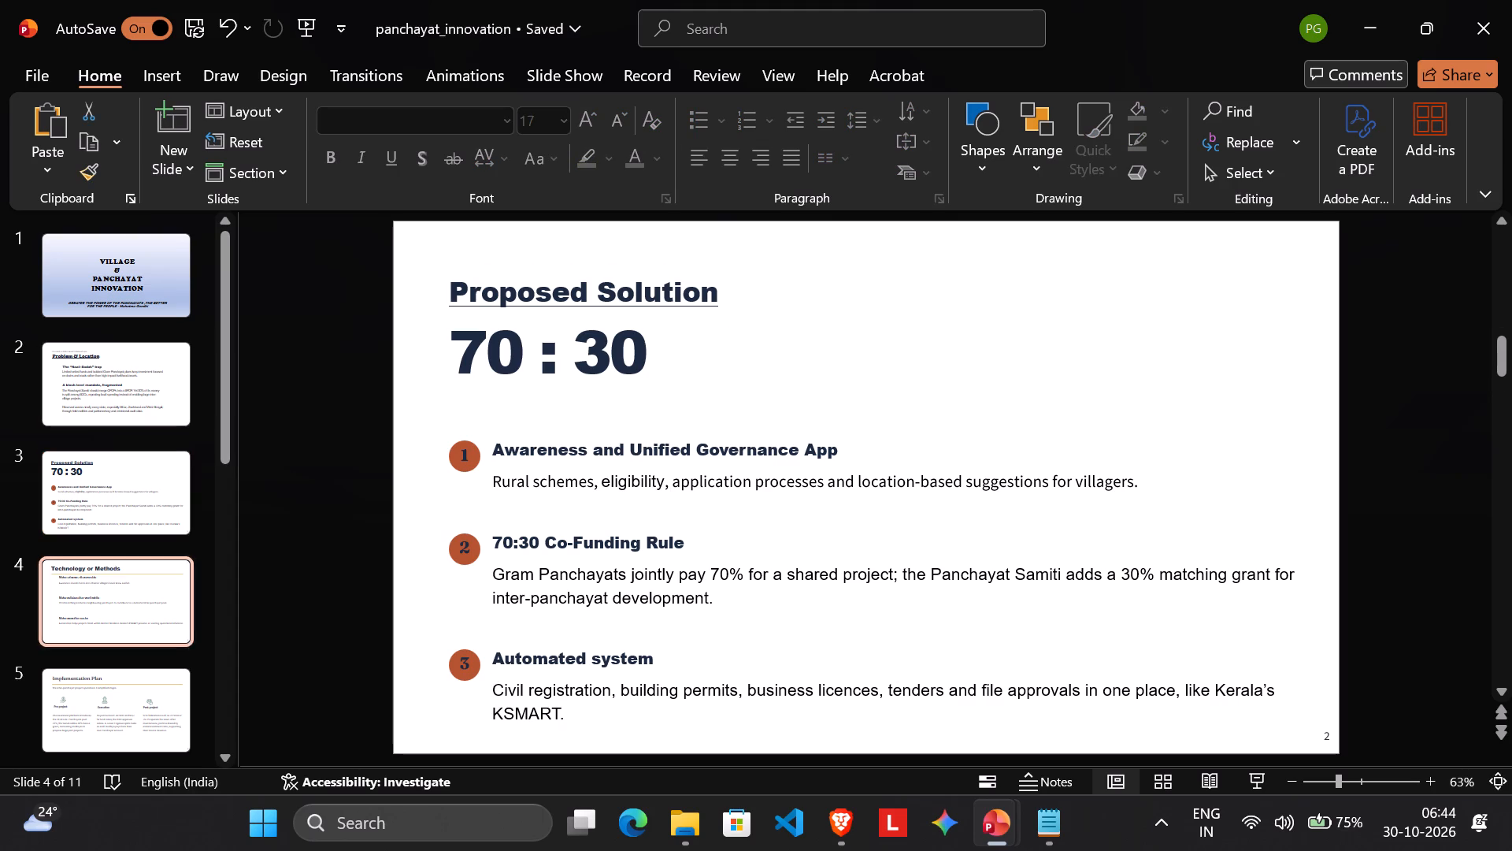
{"action": "triple_click", "coordinate": [710, 267]}
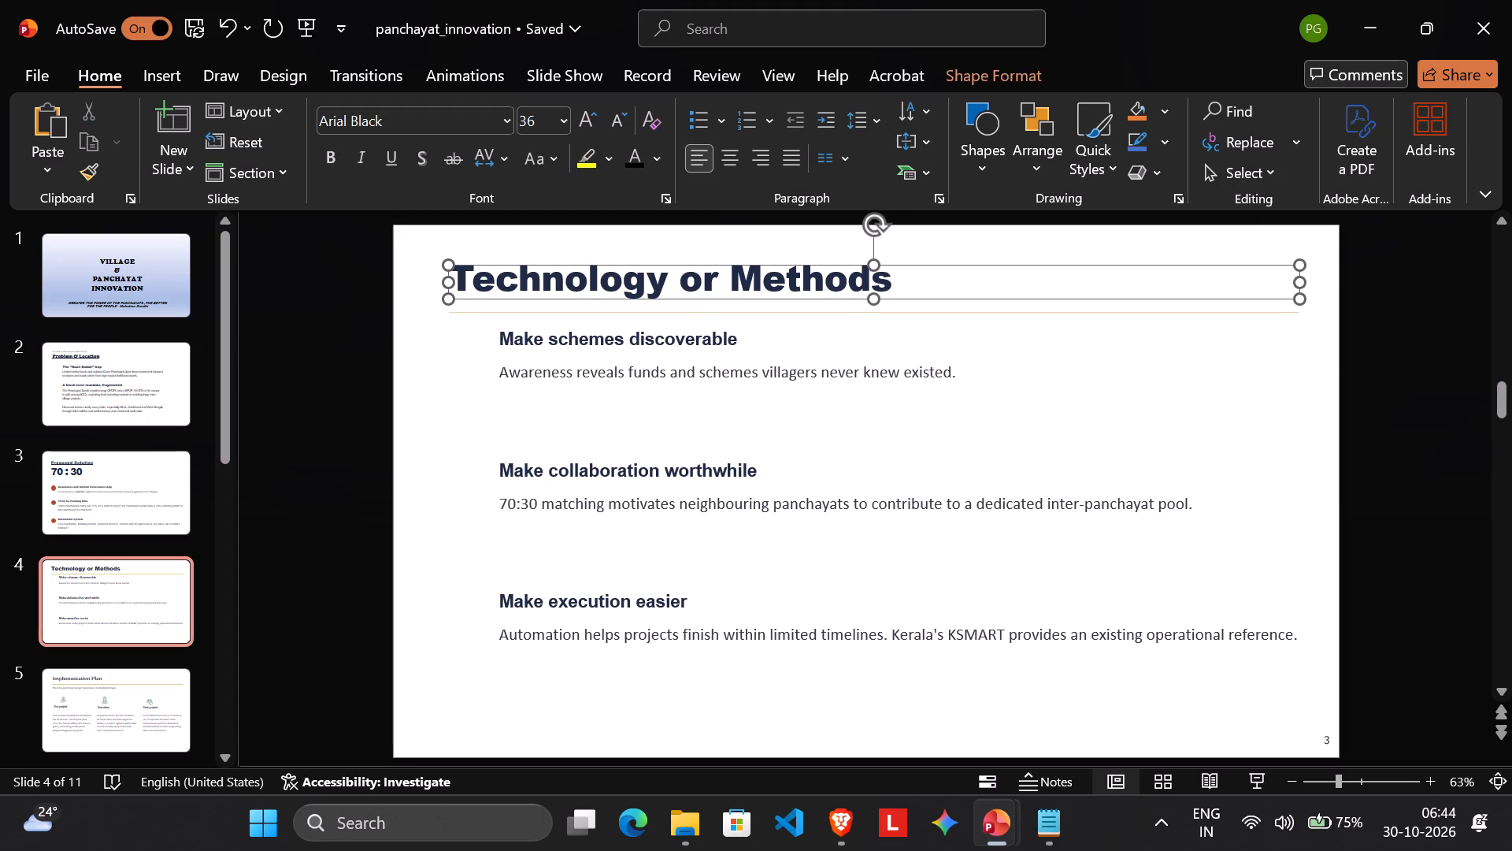
{"action": "triple_click", "coordinate": [725, 295]}
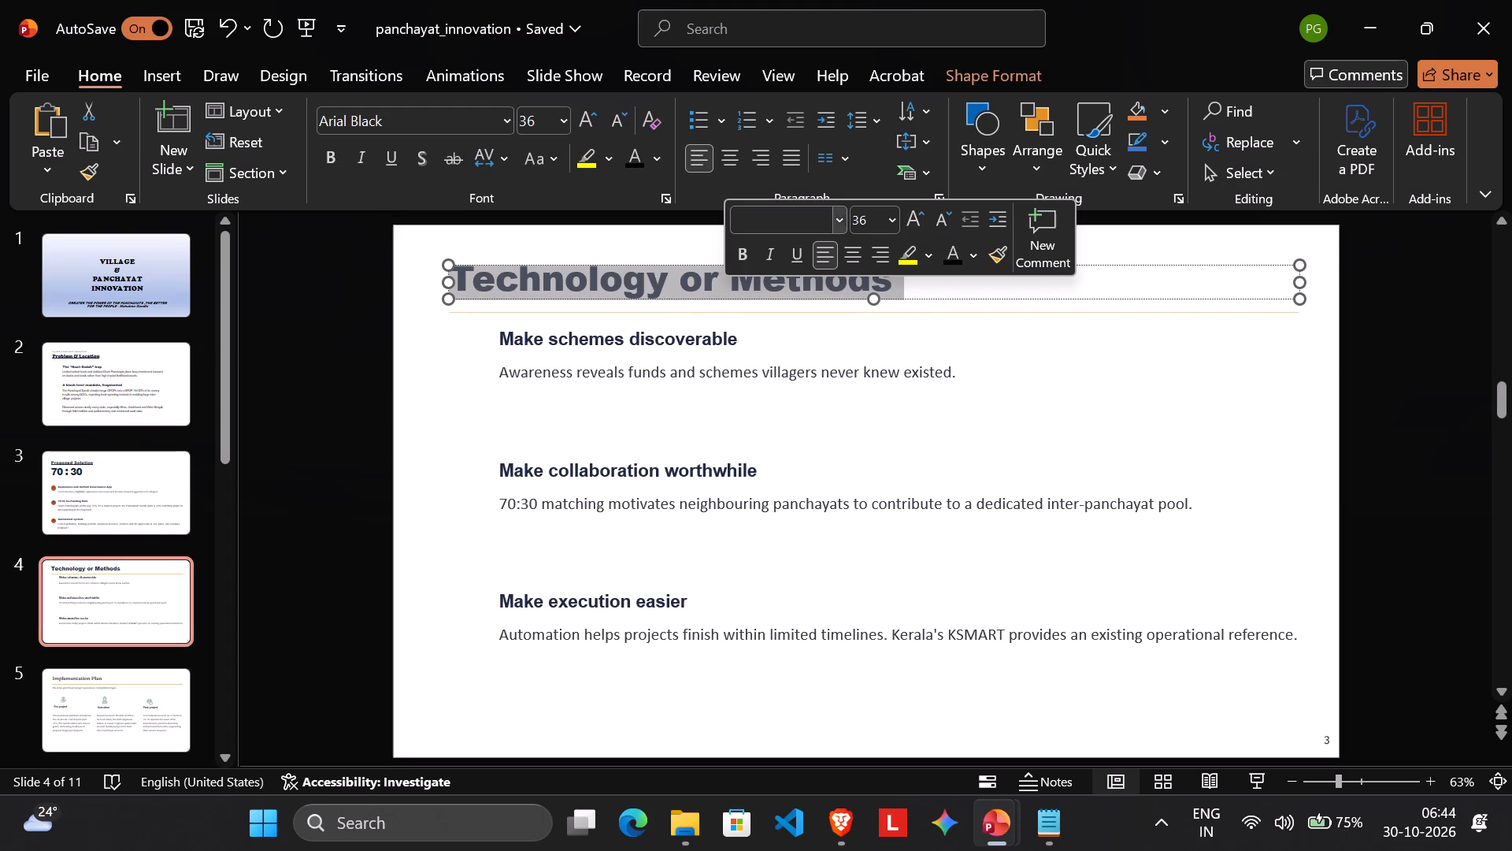
{"action": "triple_click", "coordinate": [724, 344]}
{"action": "double_click", "coordinate": [721, 333]}
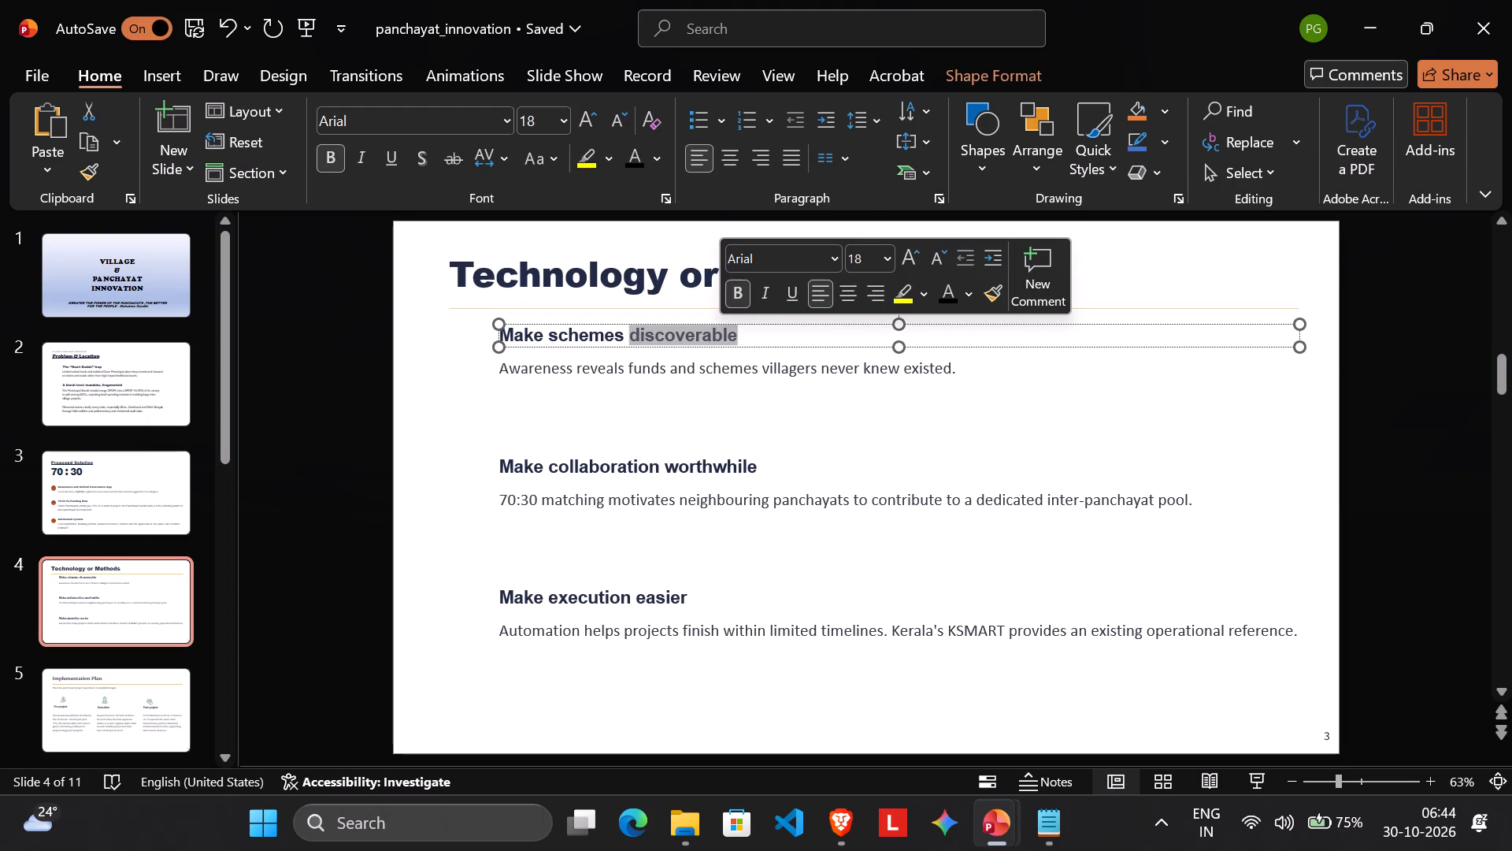
{"action": "left_click", "coordinate": [721, 381]}
{"action": "left_click", "coordinate": [717, 376]}
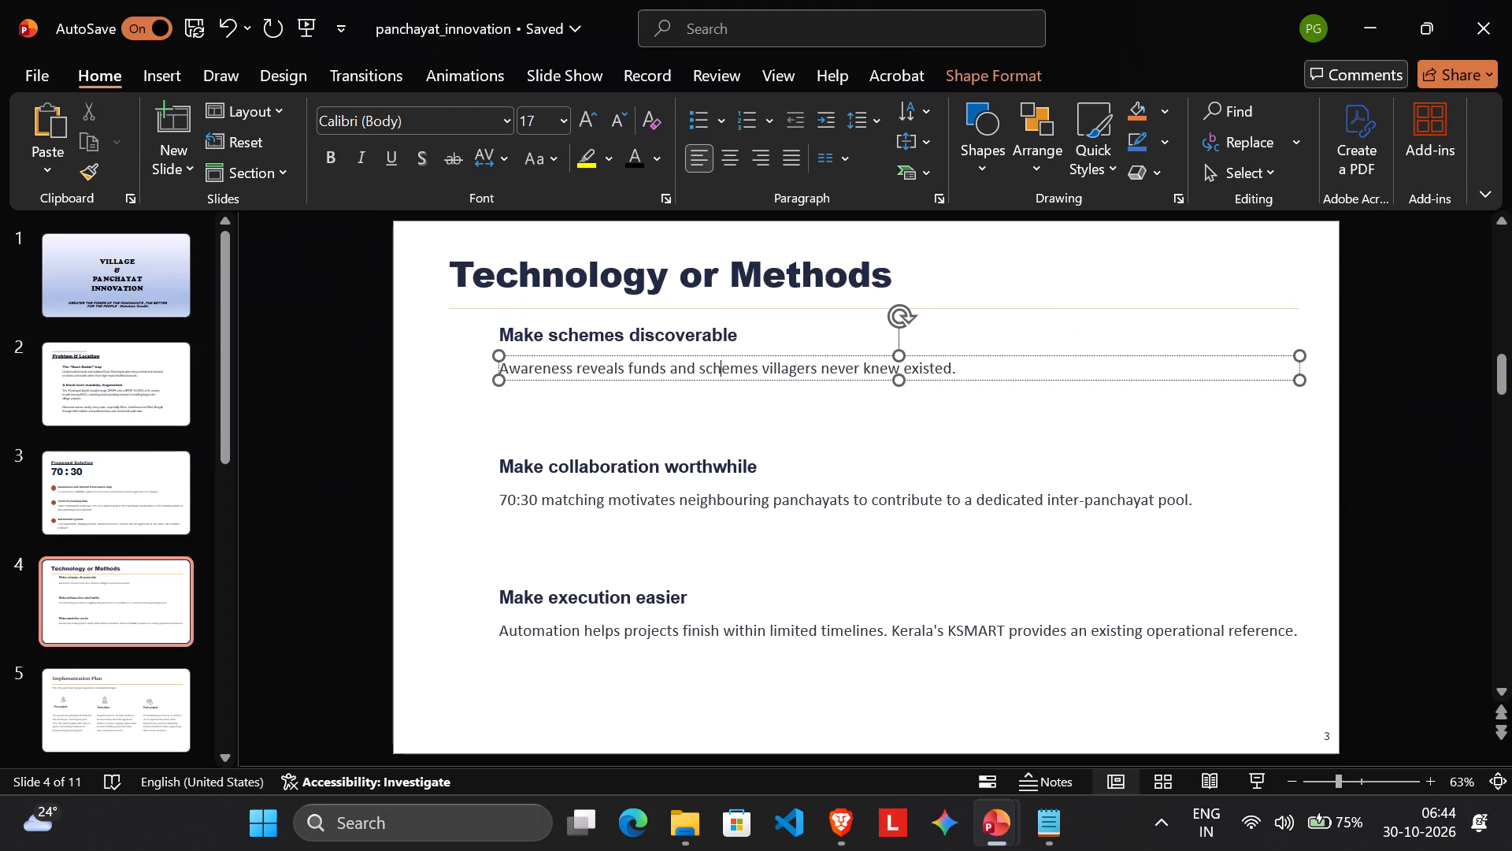
{"action": "left_click", "coordinate": [674, 550]}
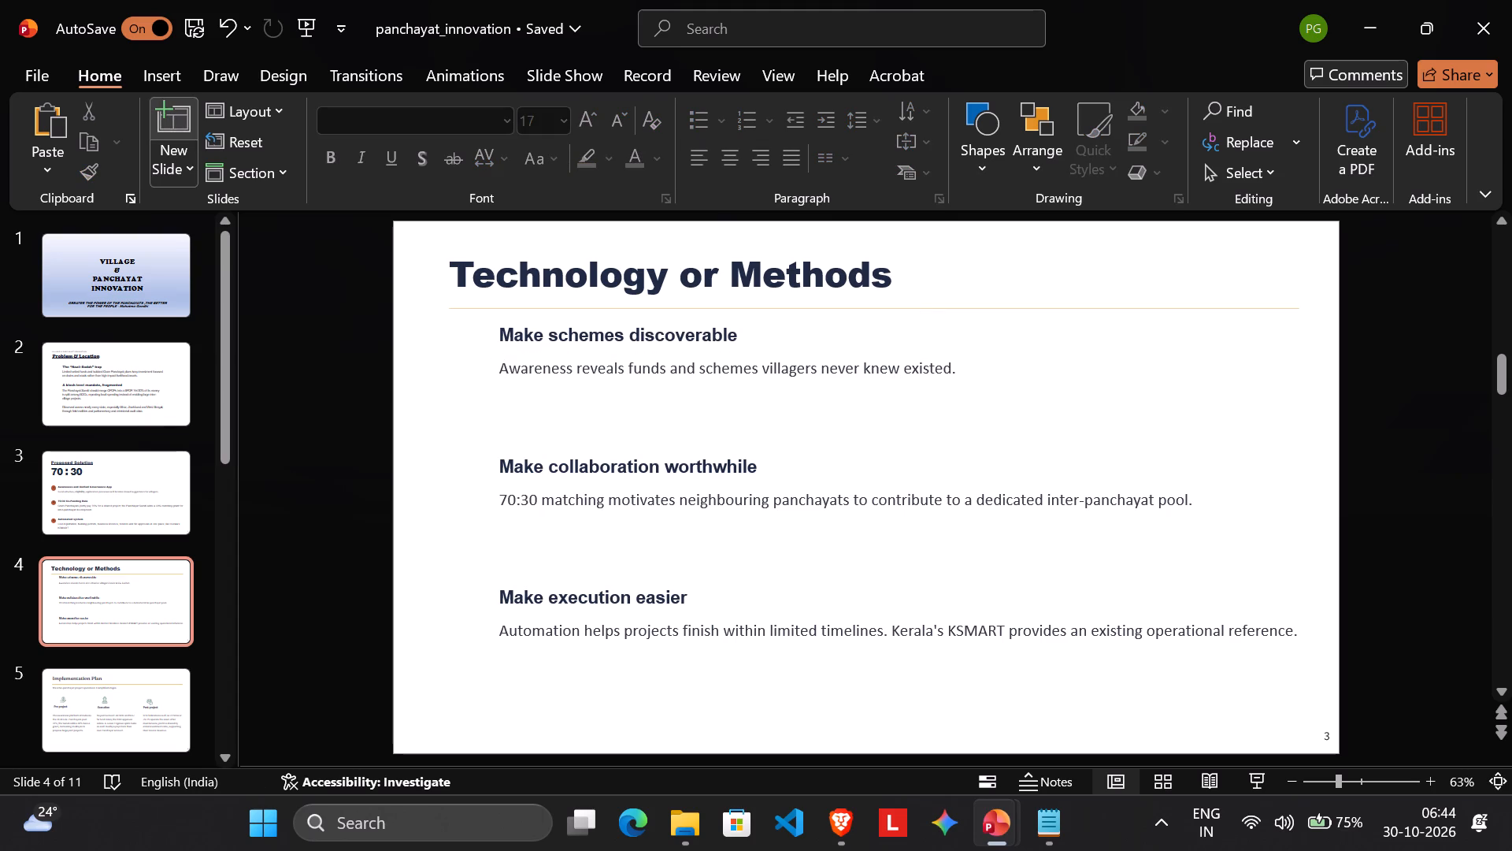
Draw a horizontal arrow about 1.55 cm long before "Make schemes discoverable" on slide 4 and apply a thicker blue arrow style.
{"action": "left_click", "coordinate": [169, 75]}
{"action": "left_click", "coordinate": [462, 180]}
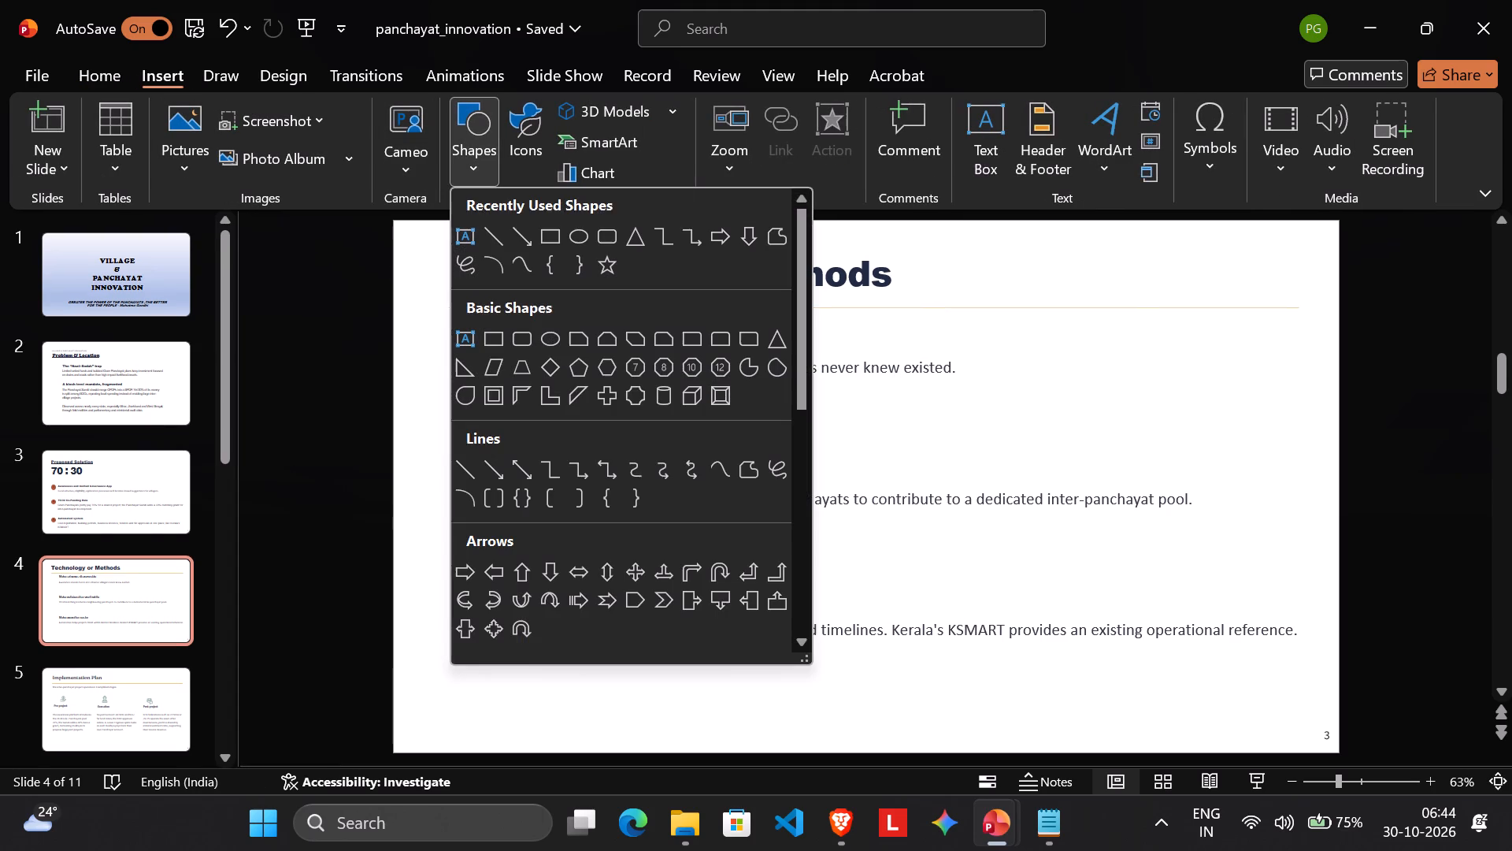
{"action": "left_click", "coordinate": [529, 232]}
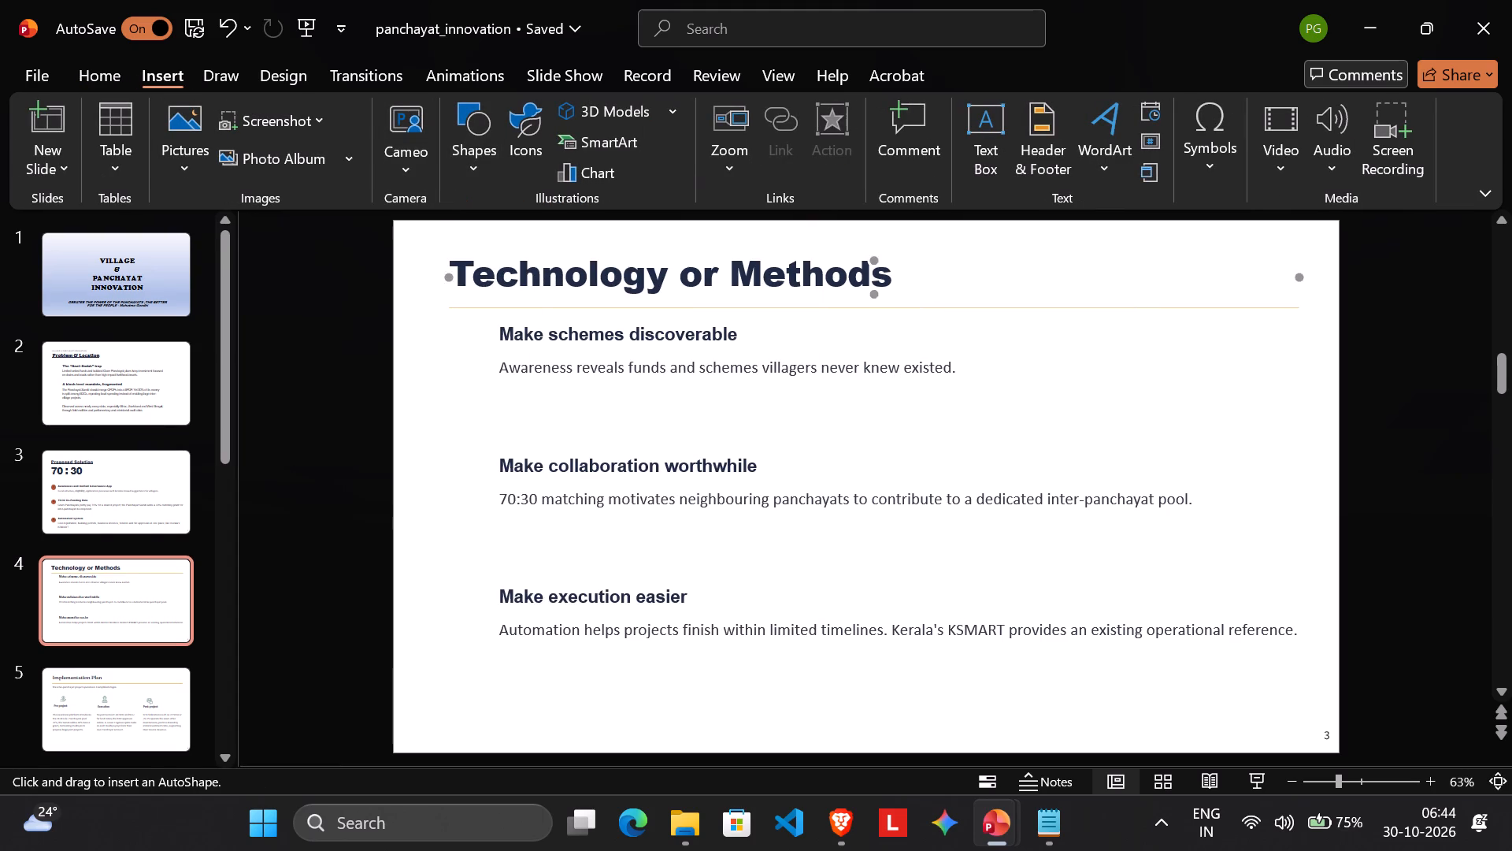
{"action": "left_click_drag", "start_coordinate": [438, 342], "coordinate": [481, 344]}
{"action": "left_click_drag", "start_coordinate": [481, 344], "coordinate": [483, 344]}
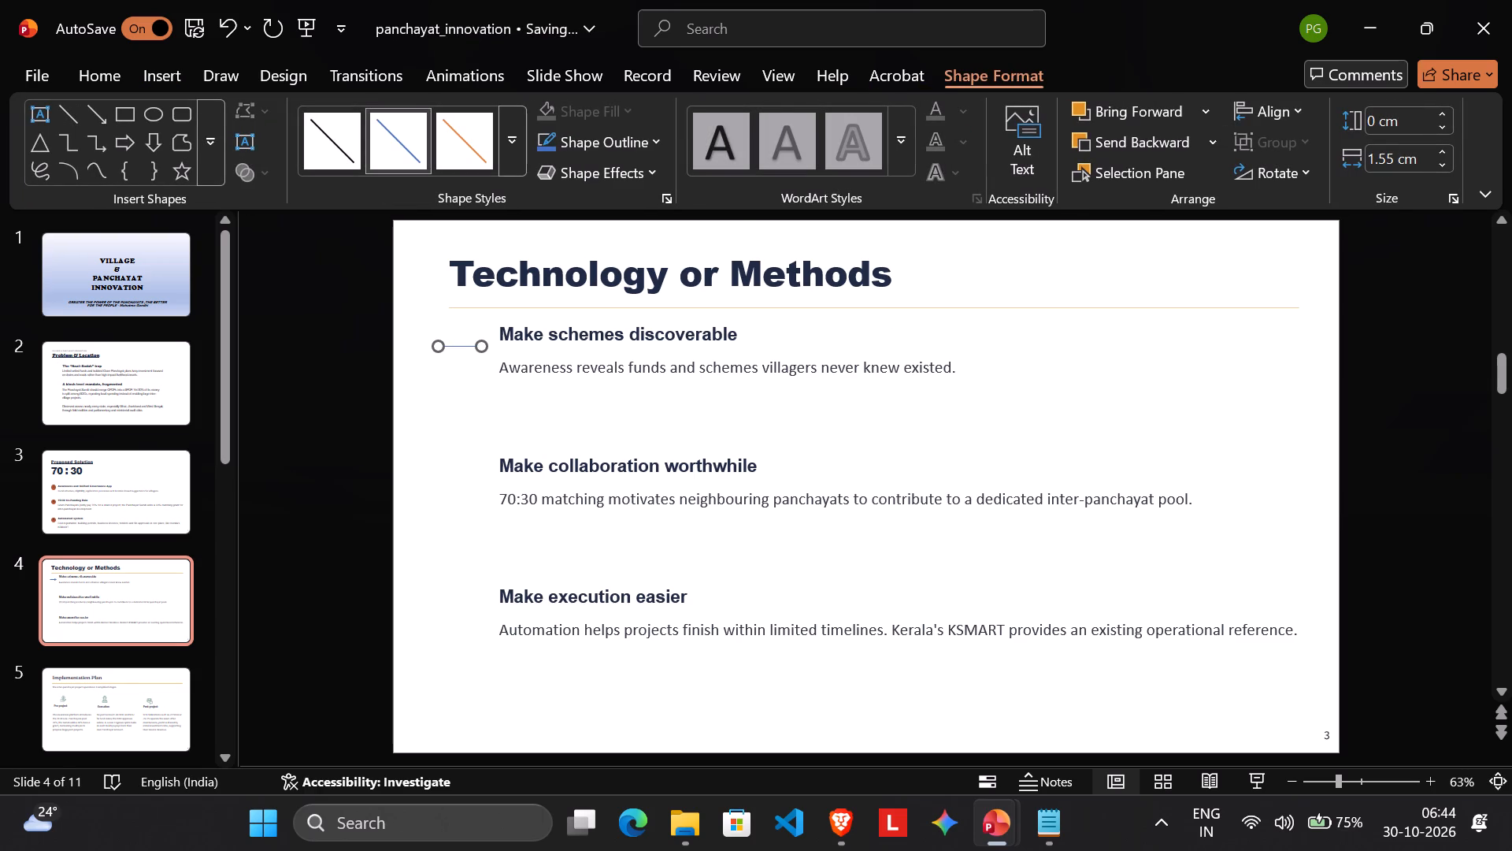
{"action": "left_click", "coordinate": [516, 152]}
{"action": "left_click", "coordinate": [417, 516]}
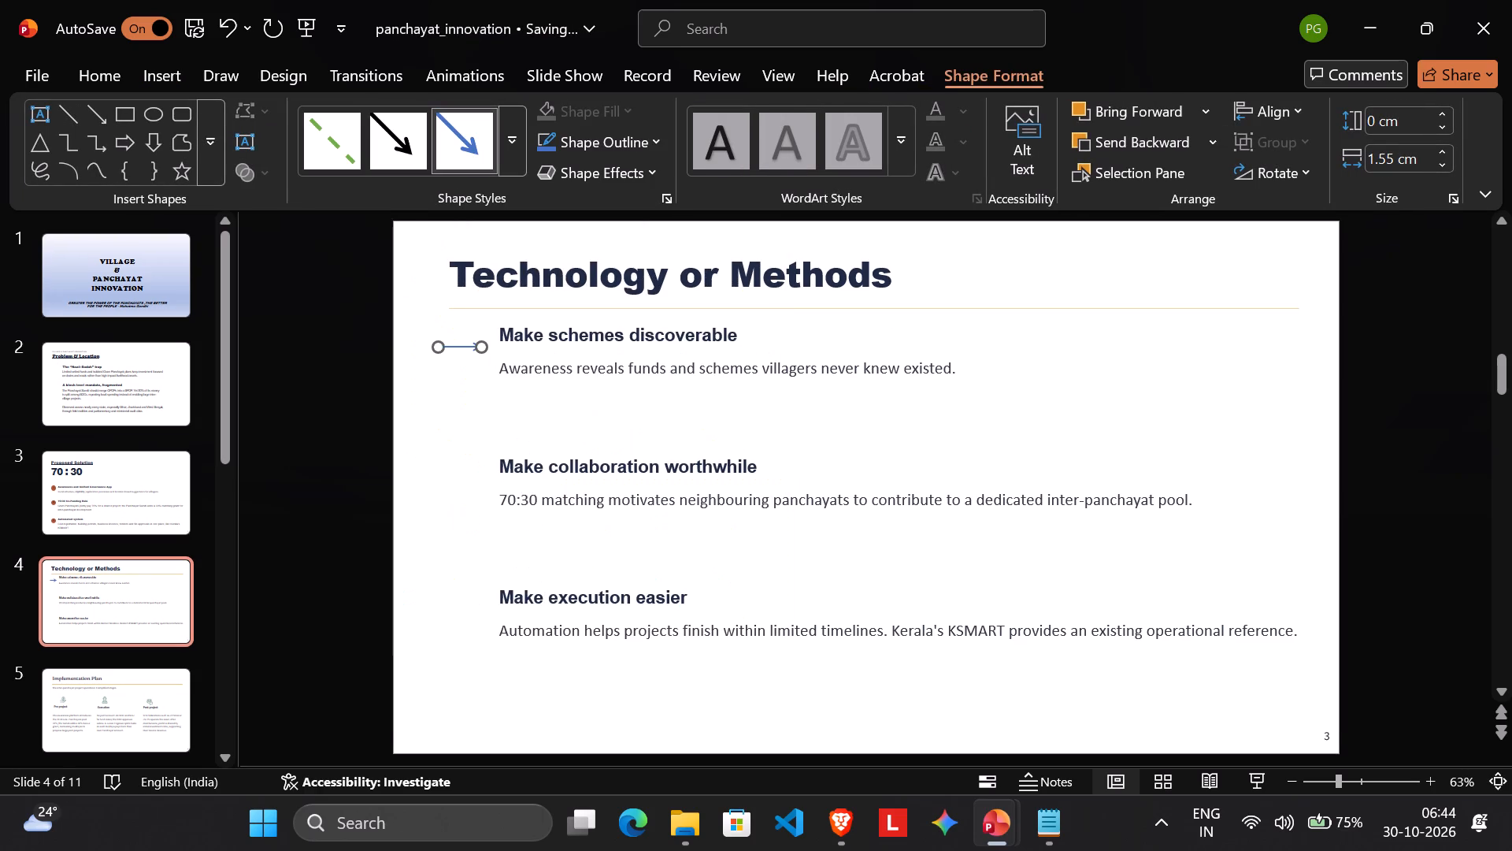
Copy the blue arrow on slide 4 and place the duplicate before the "Make collaboration worthwhile" section.
{"action": "key", "text": "ctrl+c"}
{"action": "left_click", "coordinate": [453, 480]}
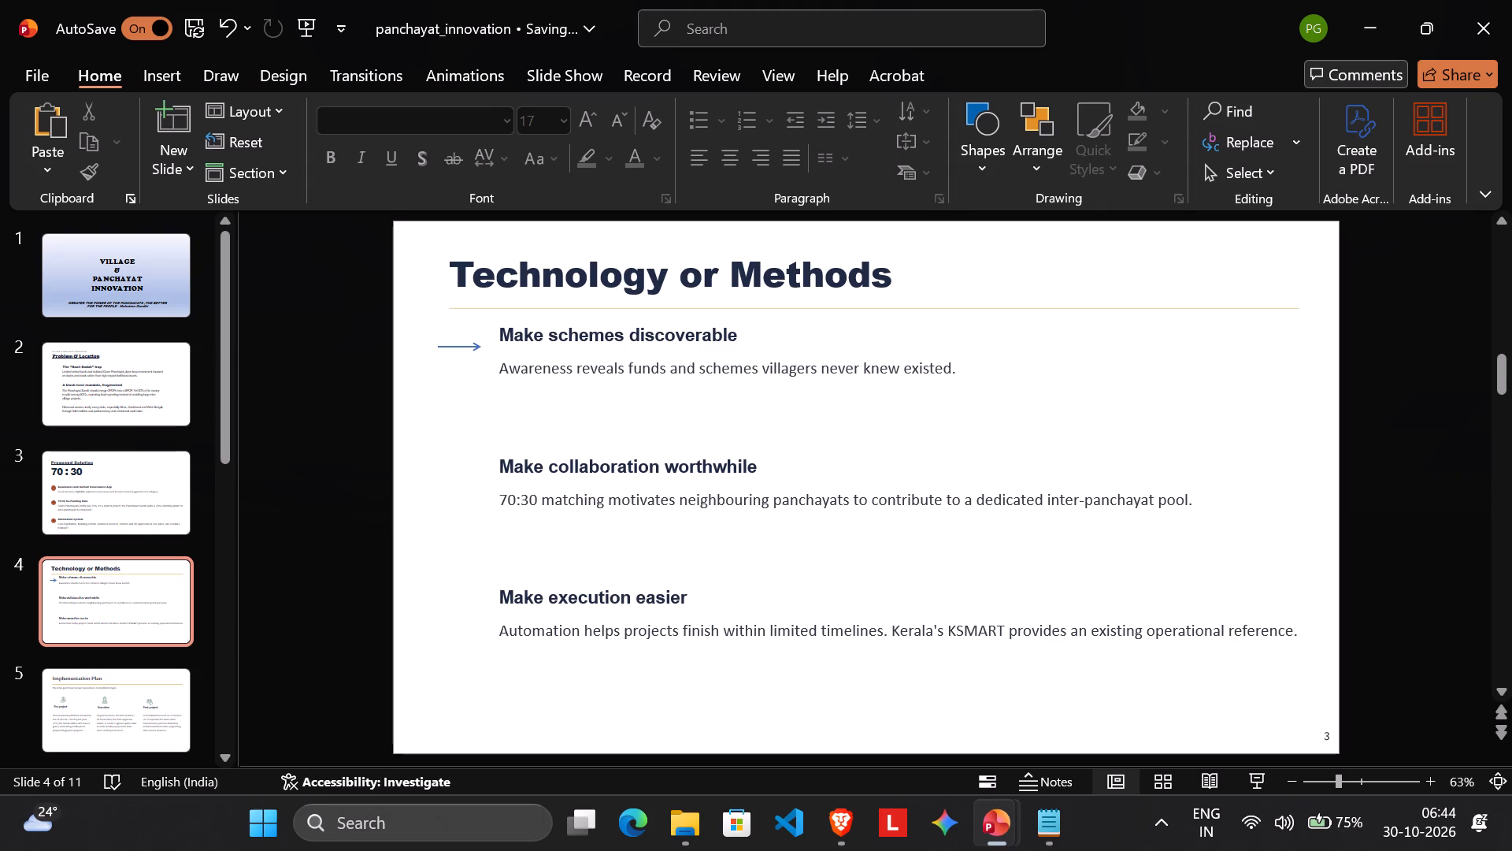
{"action": "key", "text": "ctrl+v"}
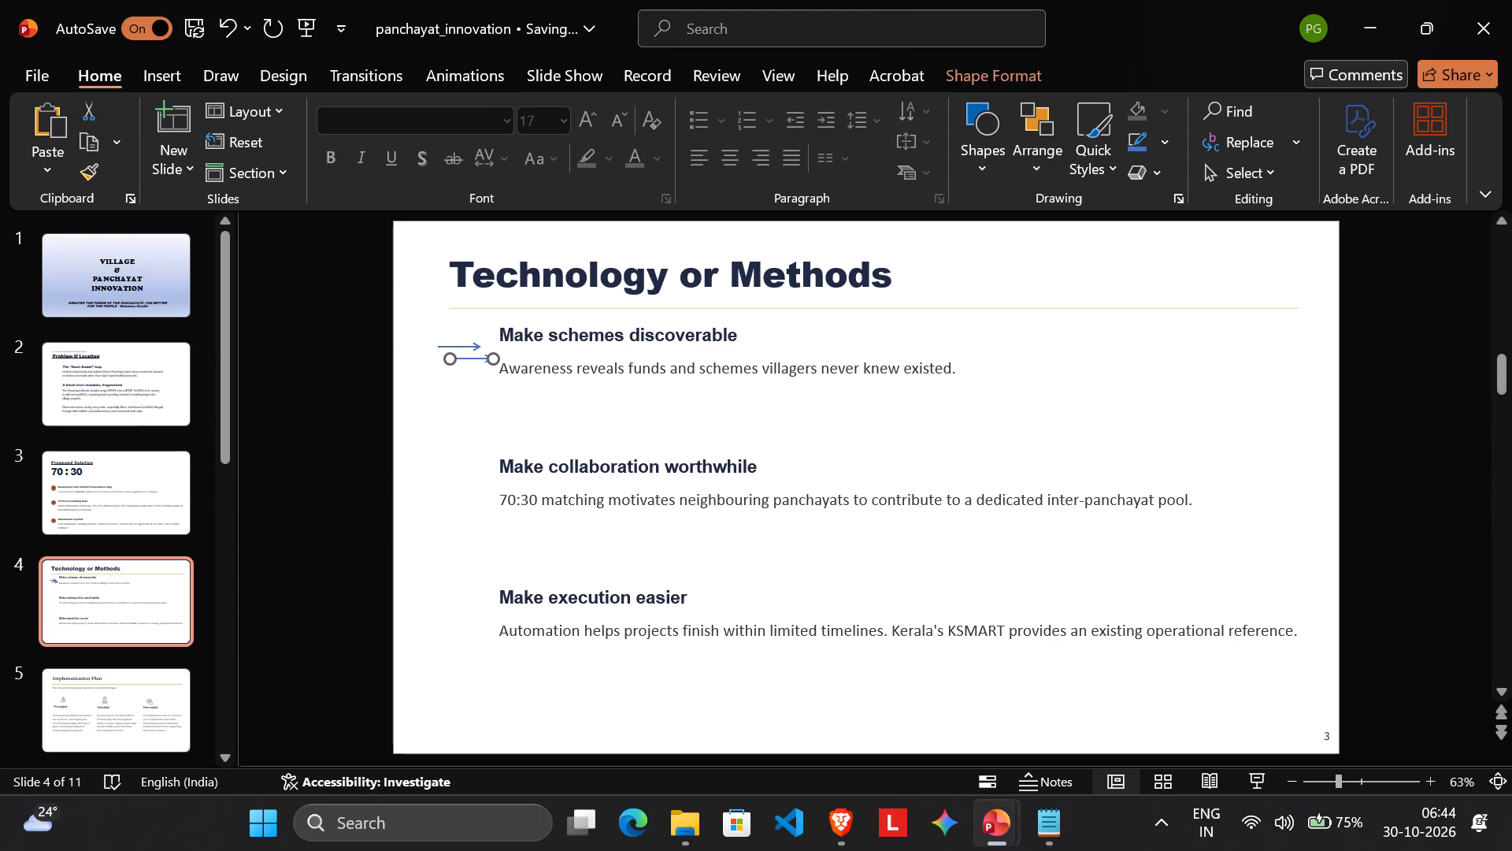
{"action": "left_click_drag", "start_coordinate": [471, 359], "coordinate": [451, 481]}
{"action": "left_click_drag", "start_coordinate": [451, 481], "coordinate": [457, 484]}
{"action": "left_click_drag", "start_coordinate": [457, 484], "coordinate": [454, 484]}
{"action": "left_click_drag", "start_coordinate": [454, 484], "coordinate": [454, 484]}
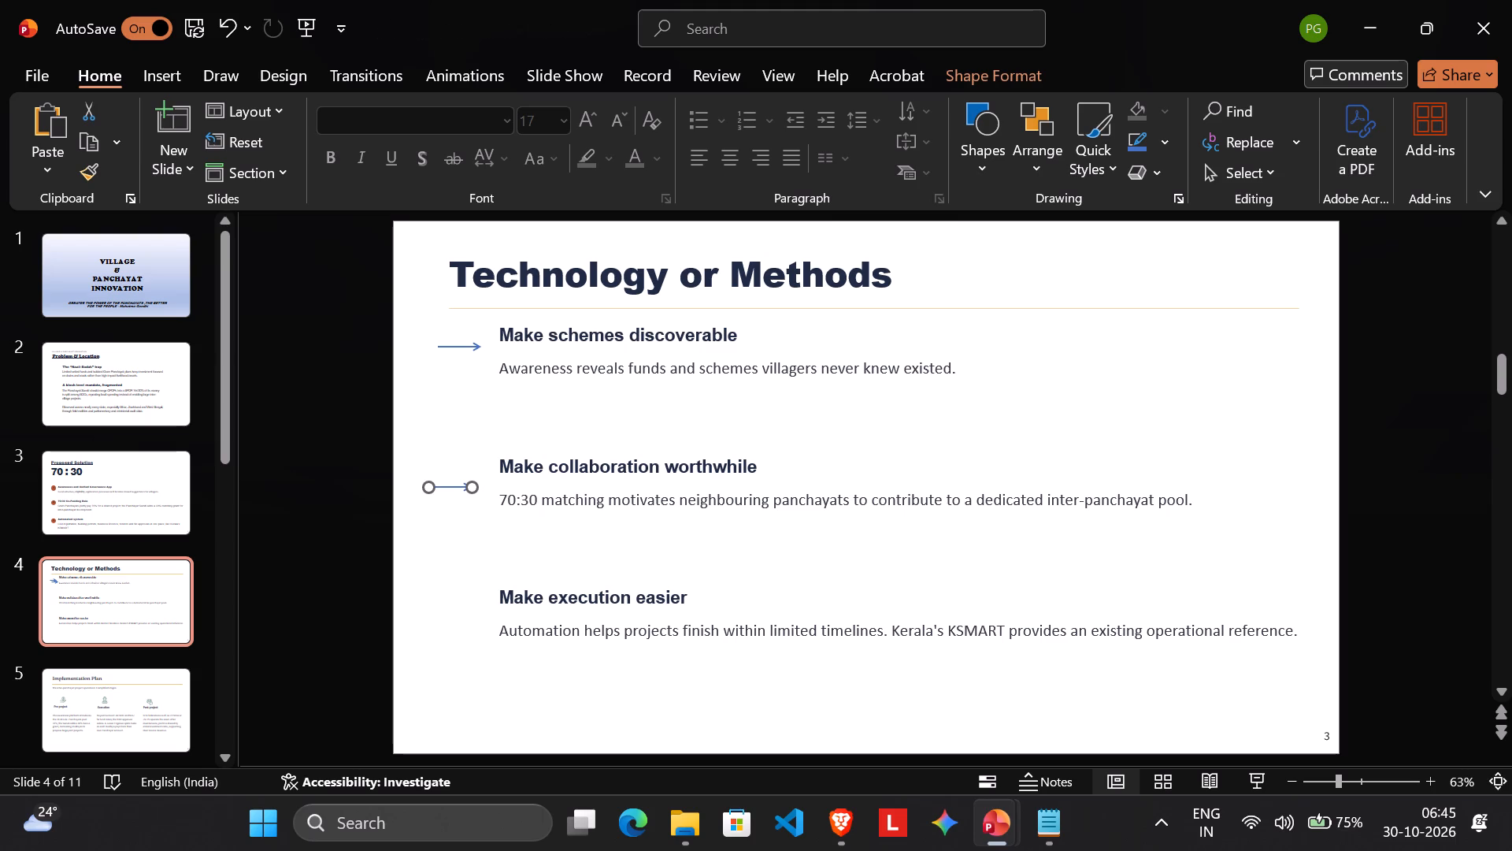
{"action": "key", "text": "Right"}
{"action": "key", "text": "Right"}
{"action": "key", "text": "Right"}
{"action": "key", "text": "Right"}
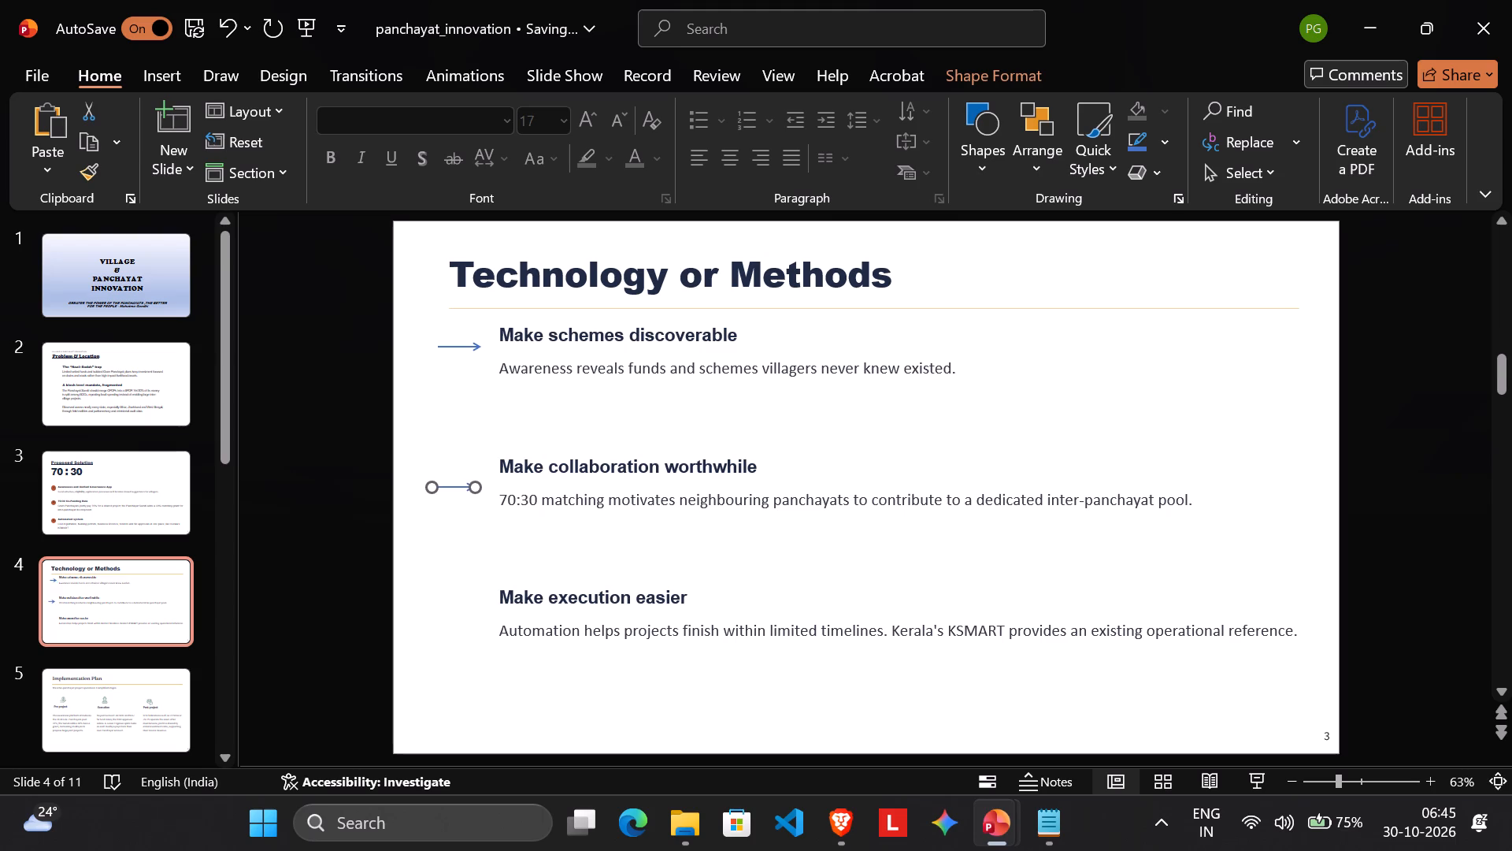
{"action": "left_click", "coordinate": [539, 578]}
{"action": "left_click", "coordinate": [539, 520]}
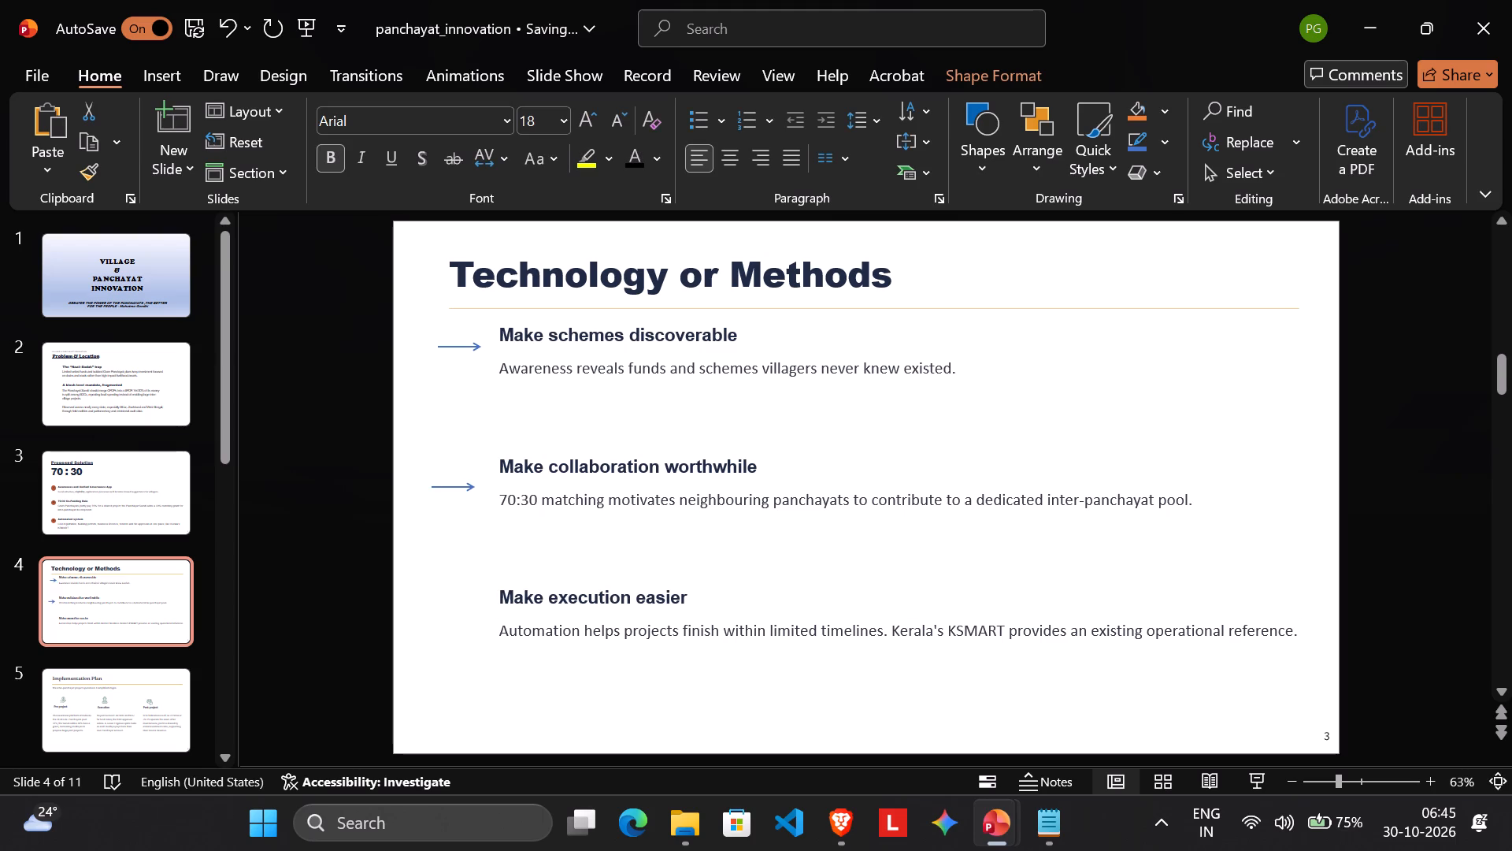
Move the first two arrows level with "Make schemes discoverable" and "Make collaboration worthwhile", lining them up vertically with each other.
{"action": "left_click_drag", "start_coordinate": [458, 347], "coordinate": [458, 335]}
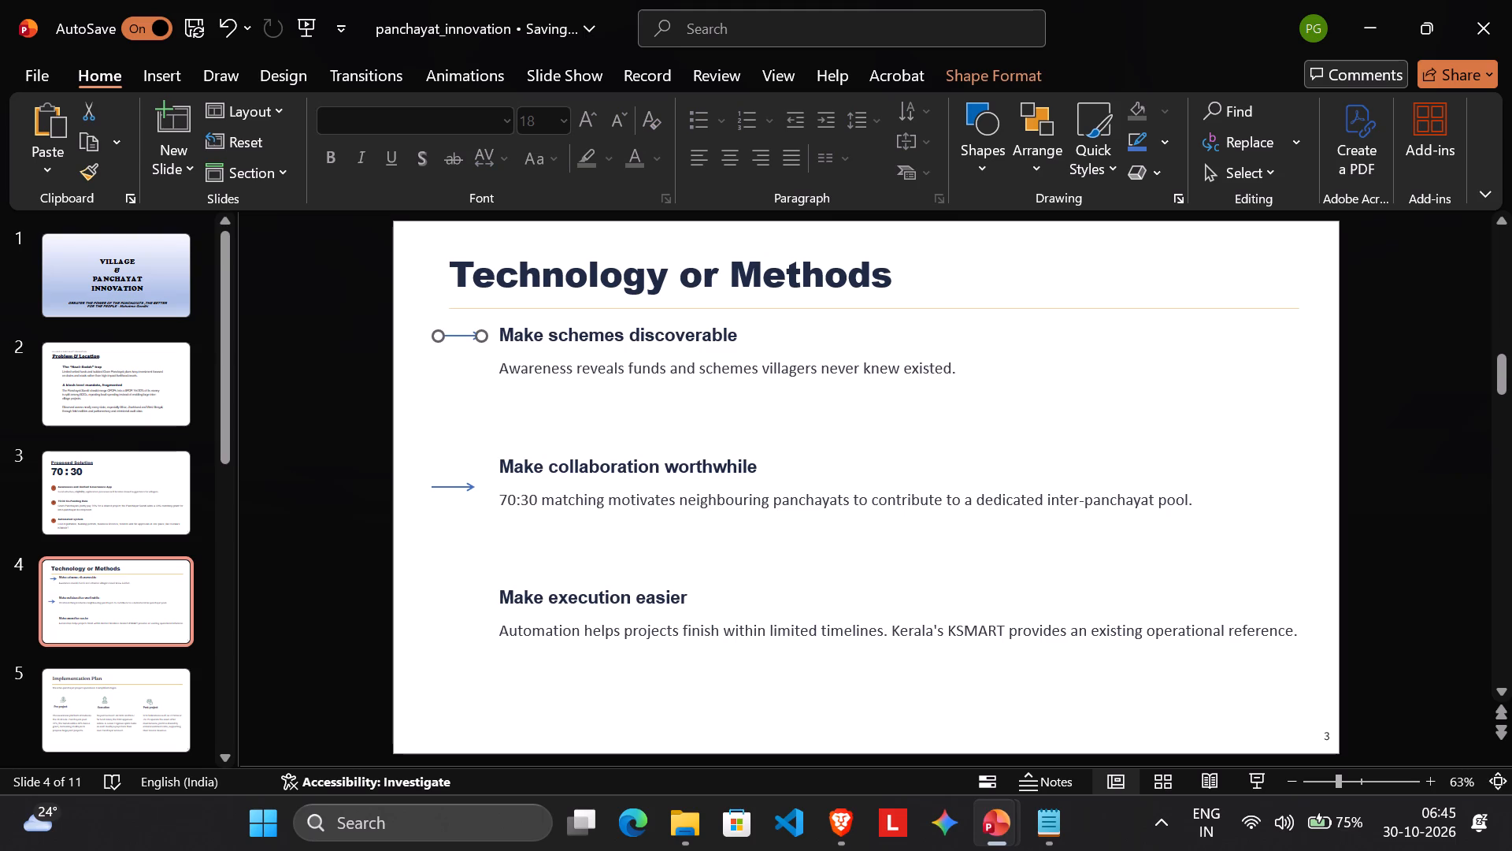
{"action": "left_click_drag", "start_coordinate": [455, 487], "coordinate": [464, 470]}
{"action": "left_click_drag", "start_coordinate": [464, 470], "coordinate": [466, 470]}
{"action": "key", "text": "Up"}
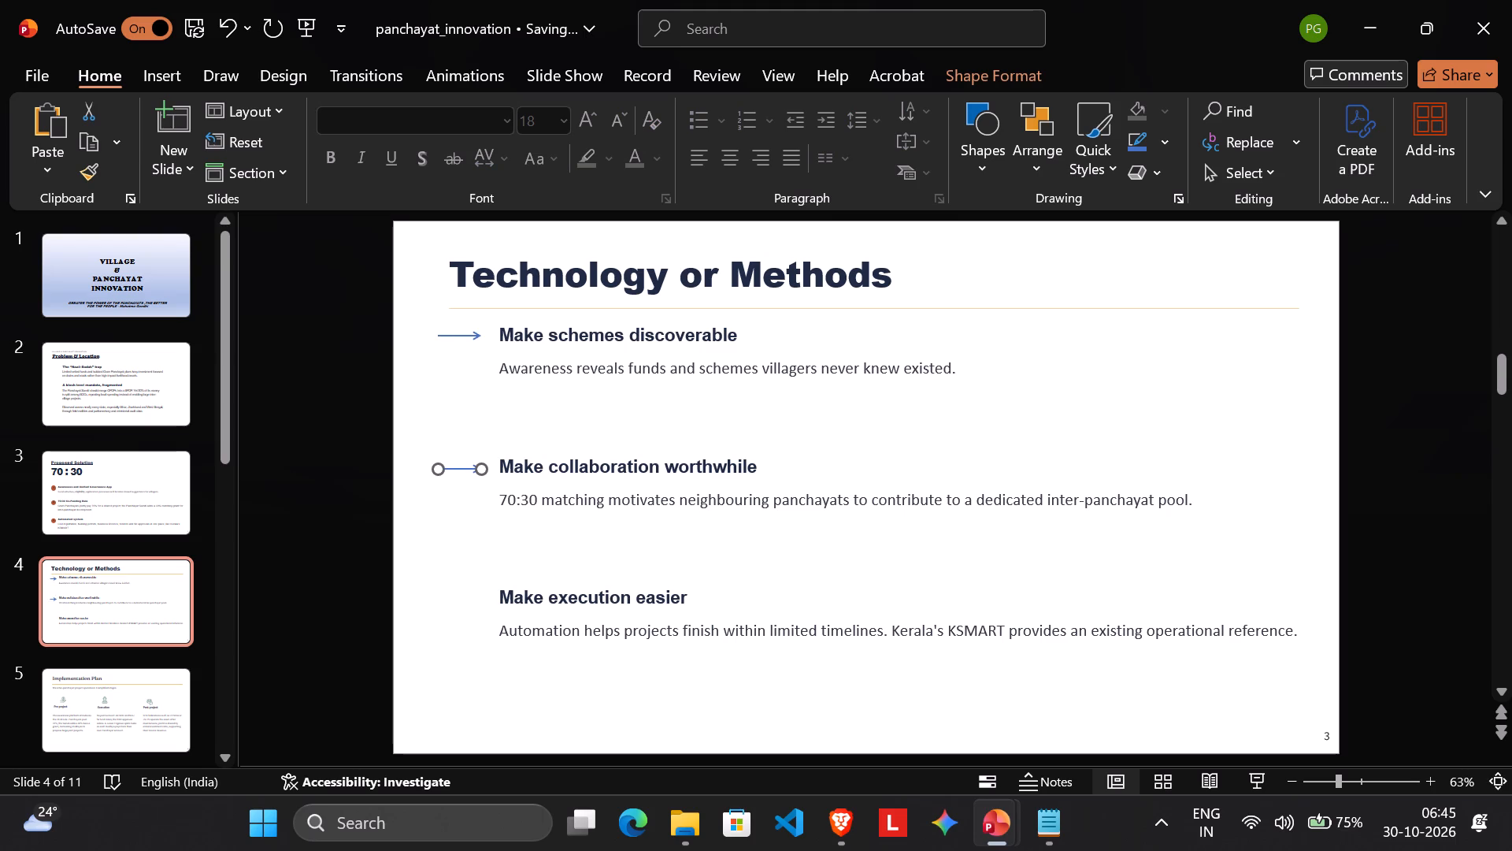
{"action": "left_click", "coordinate": [461, 567]}
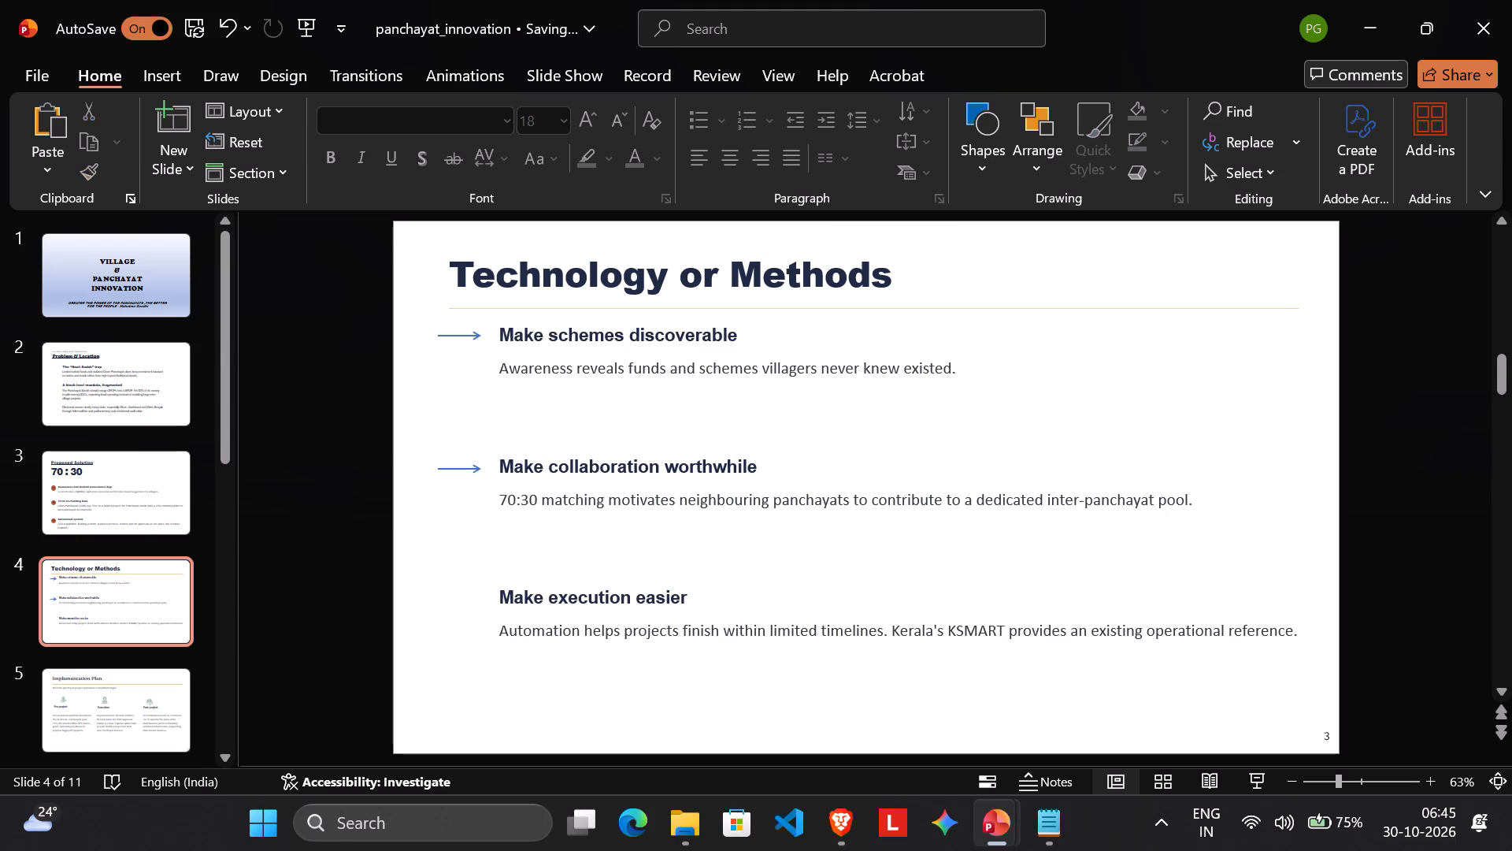
{"action": "left_click", "coordinate": [457, 466]}
{"action": "key", "text": "Up"}
{"action": "key", "text": "Up"}
{"action": "key", "text": "Right"}
{"action": "left_click", "coordinate": [471, 532]}
Paste a third copy of the arrow and align it before the heading "Make execution easier", below the other two arrows.
{"action": "key", "text": "ctrl+v"}
{"action": "left_click_drag", "start_coordinate": [458, 345], "coordinate": [461, 501]}
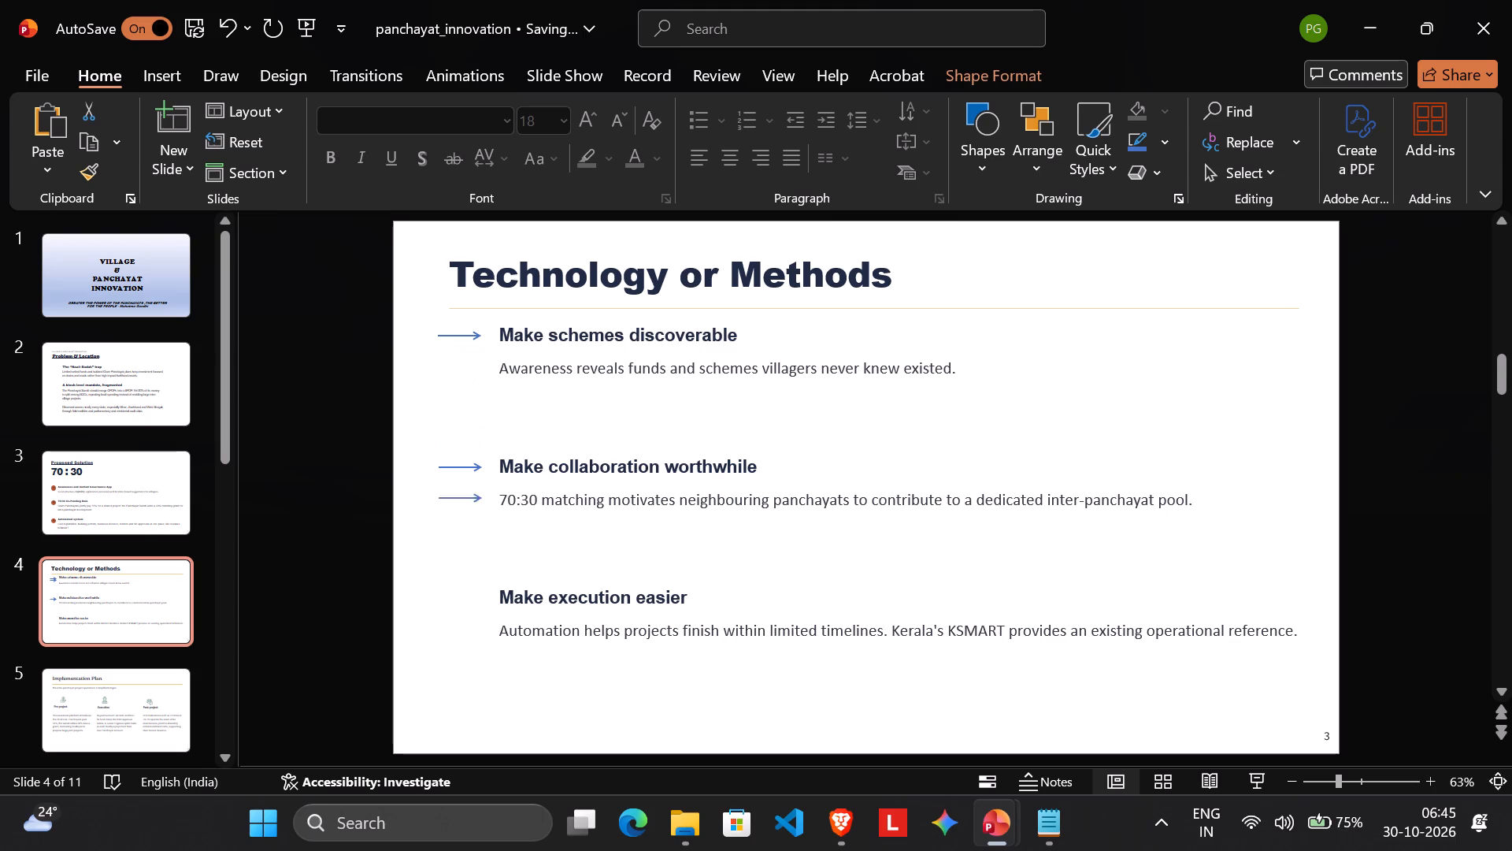
{"action": "left_click_drag", "start_coordinate": [461, 501], "coordinate": [468, 598]}
{"action": "left_click_drag", "start_coordinate": [468, 598], "coordinate": [457, 598]}
{"action": "key", "text": "Right"}
{"action": "key", "text": "Up"}
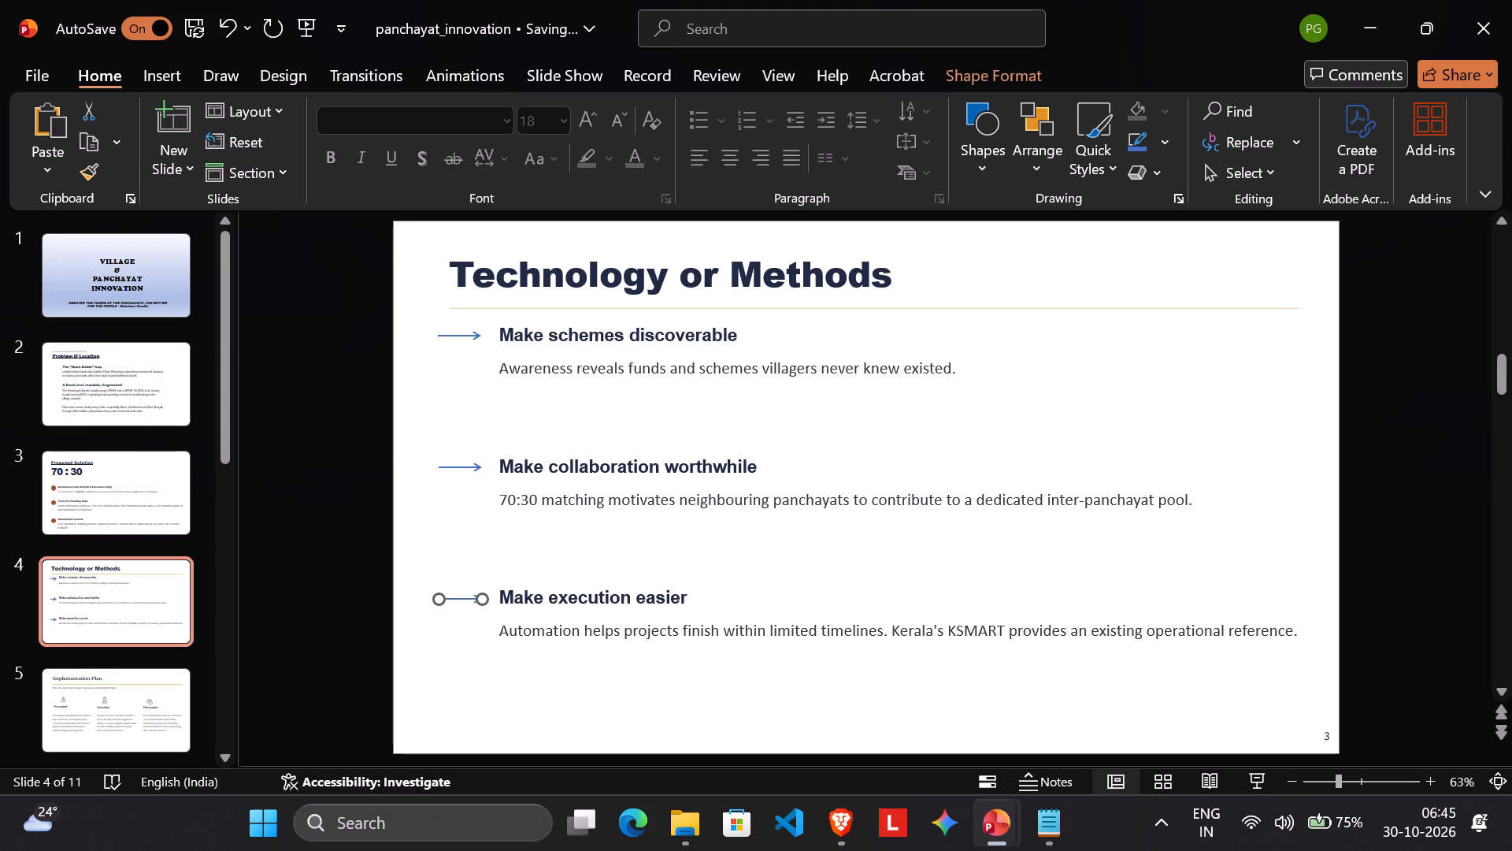
{"action": "key", "text": "Up"}
{"action": "key", "text": "Left"}
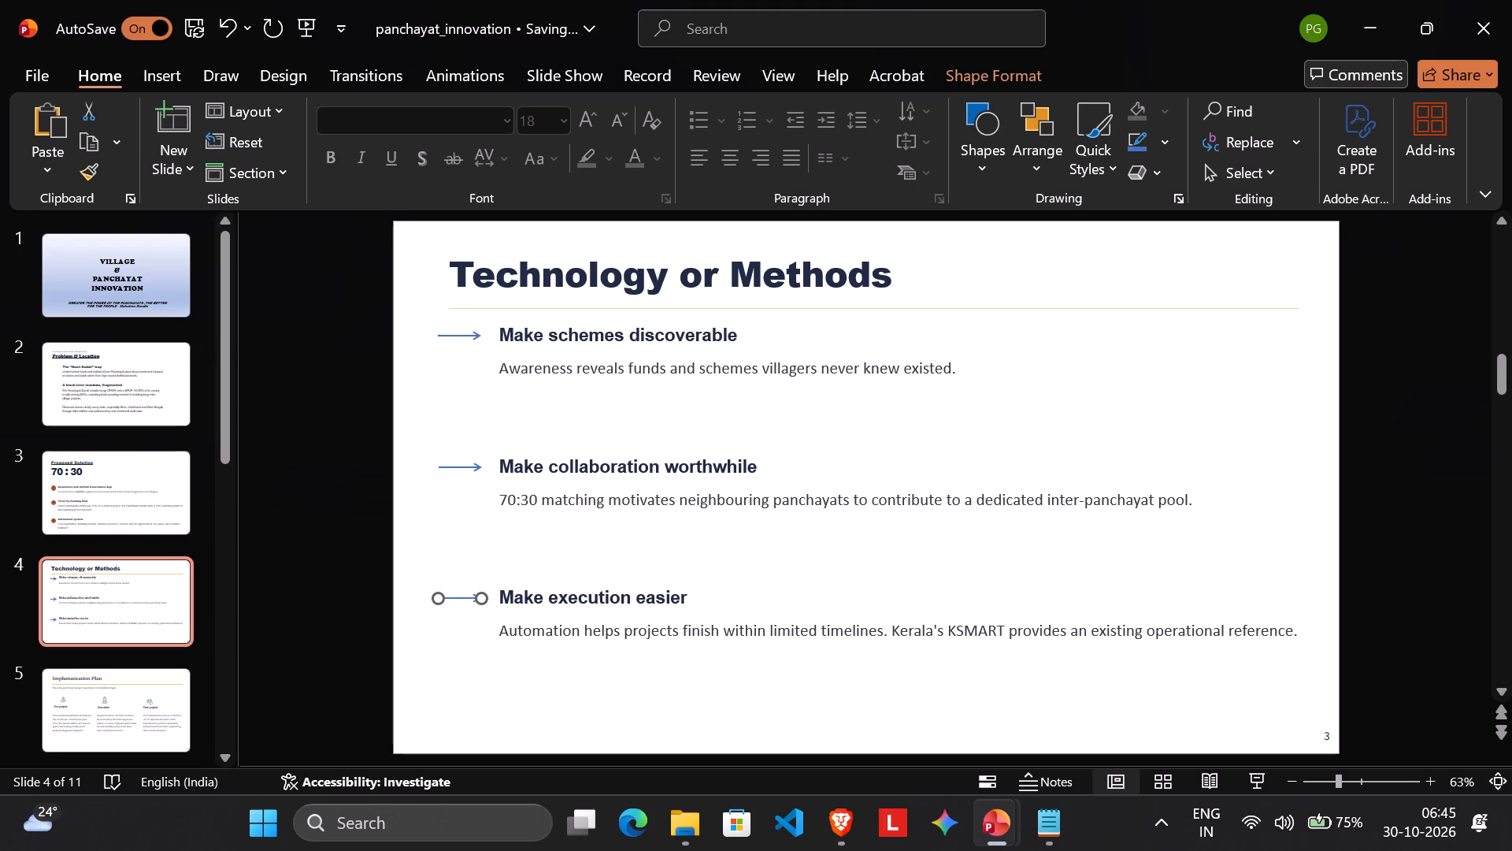
{"action": "left_click", "coordinate": [498, 671]}
{"action": "left_click", "coordinate": [472, 715]}
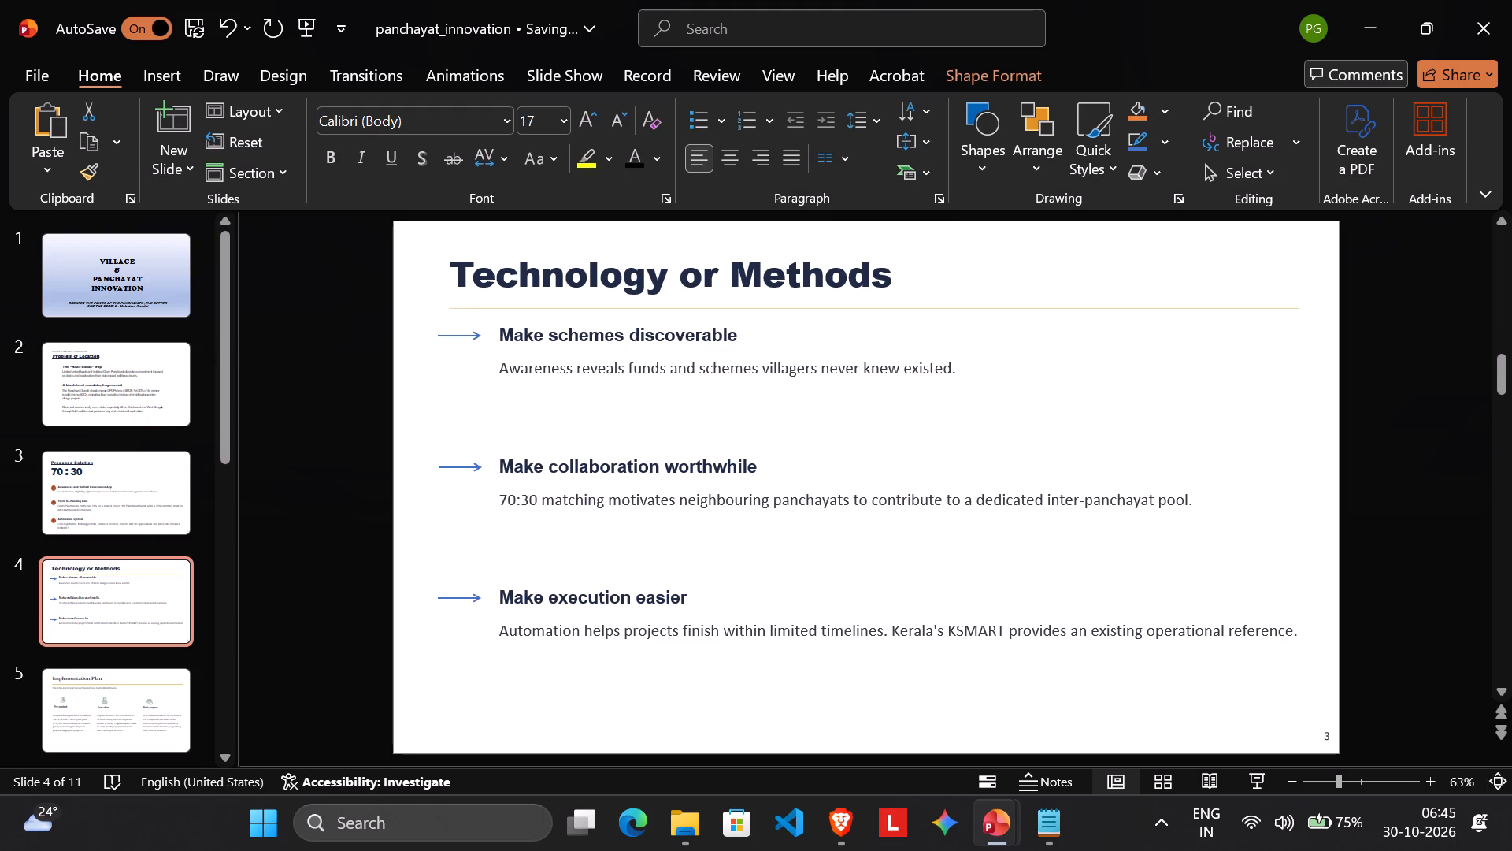
Change the font colour of all three description lines on slide 4 to black.
{"action": "triple_click", "coordinate": [551, 503]}
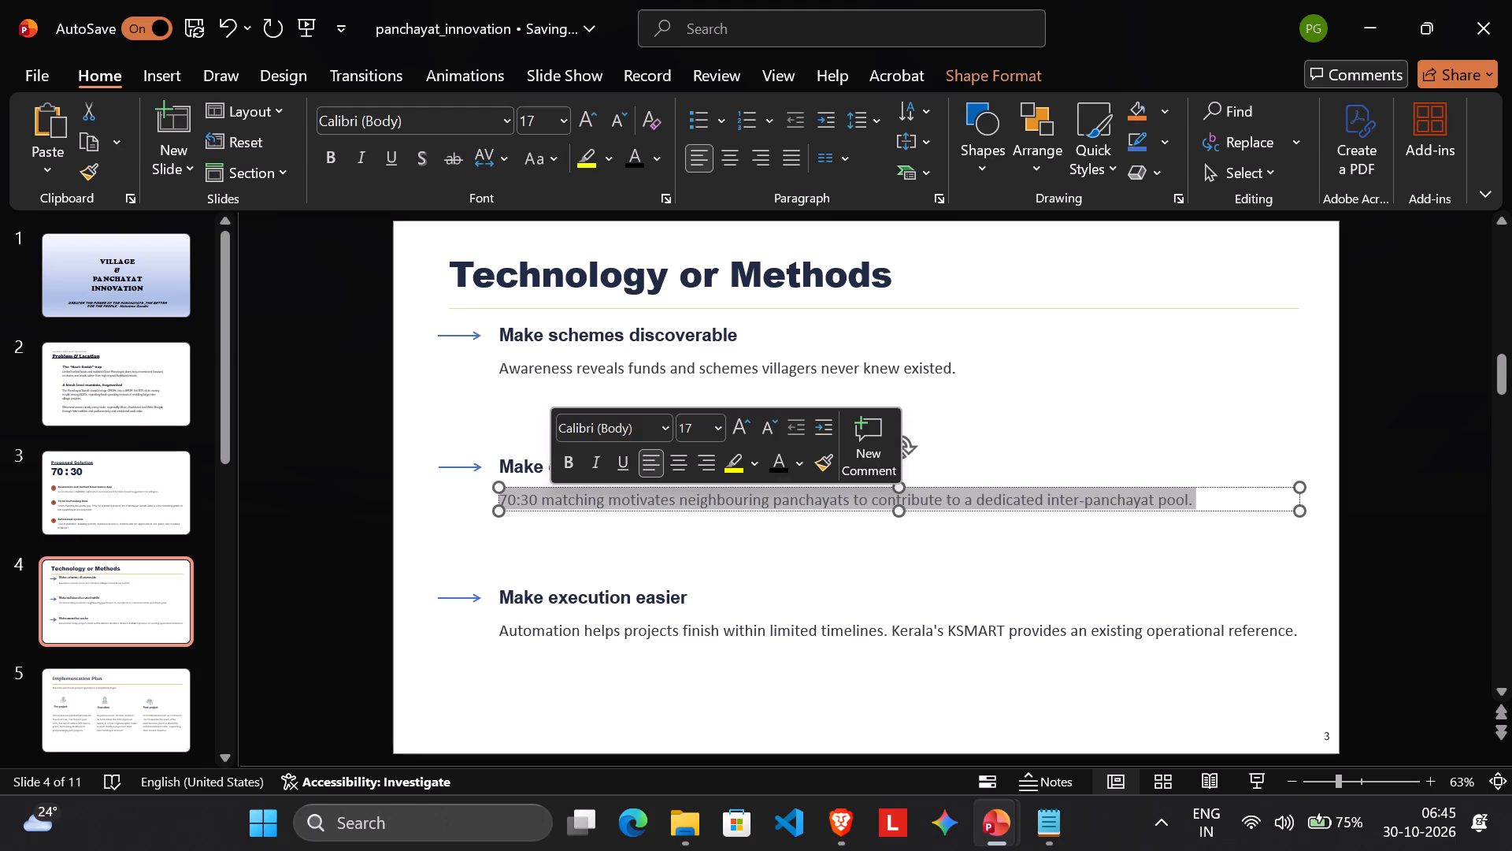
{"action": "left_click", "coordinate": [774, 467]}
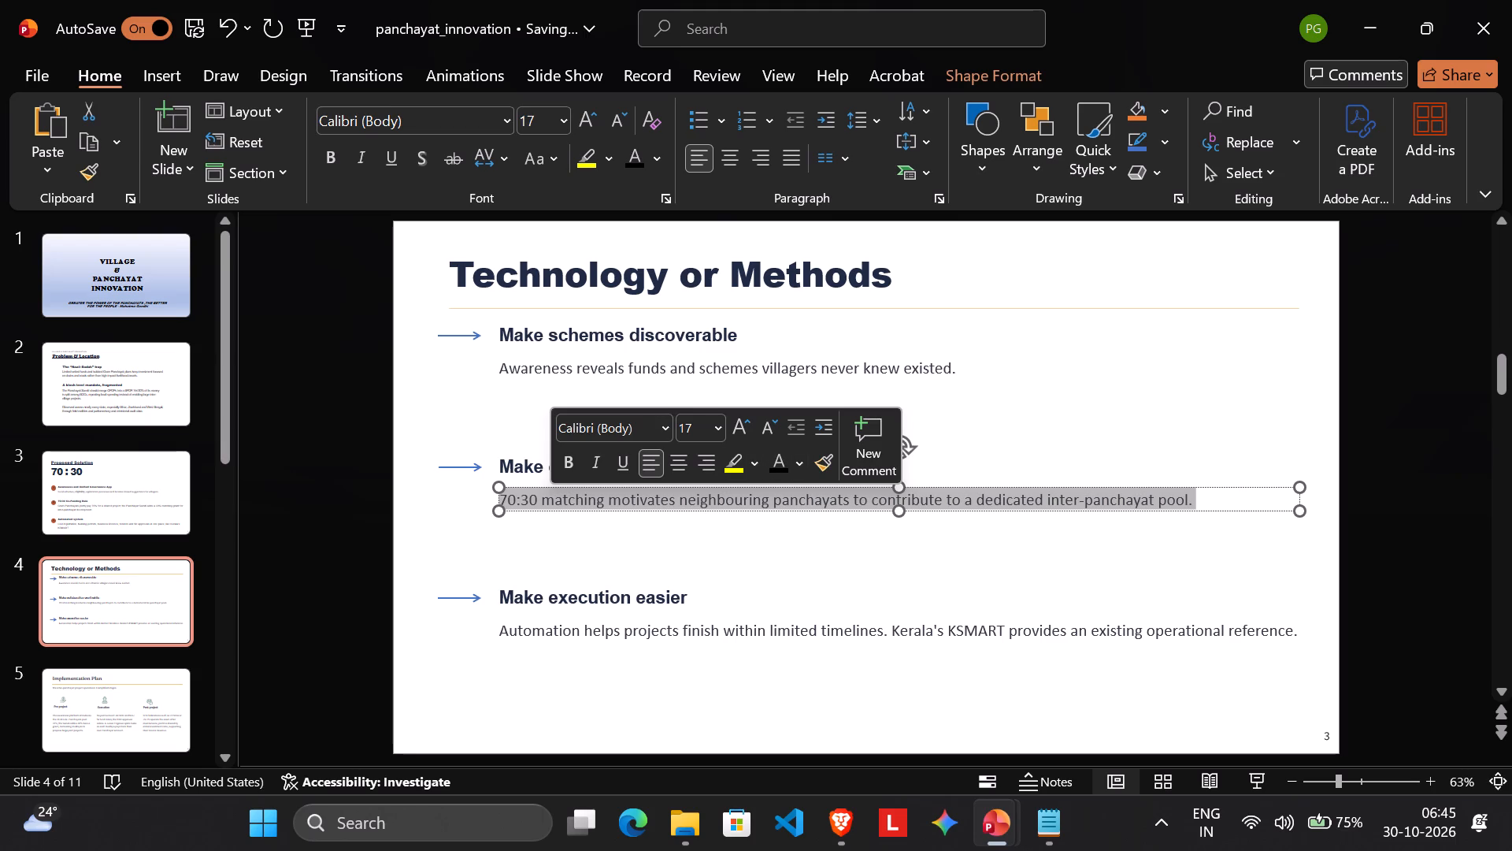
{"action": "triple_click", "coordinate": [588, 632]}
{"action": "left_click", "coordinate": [816, 589]}
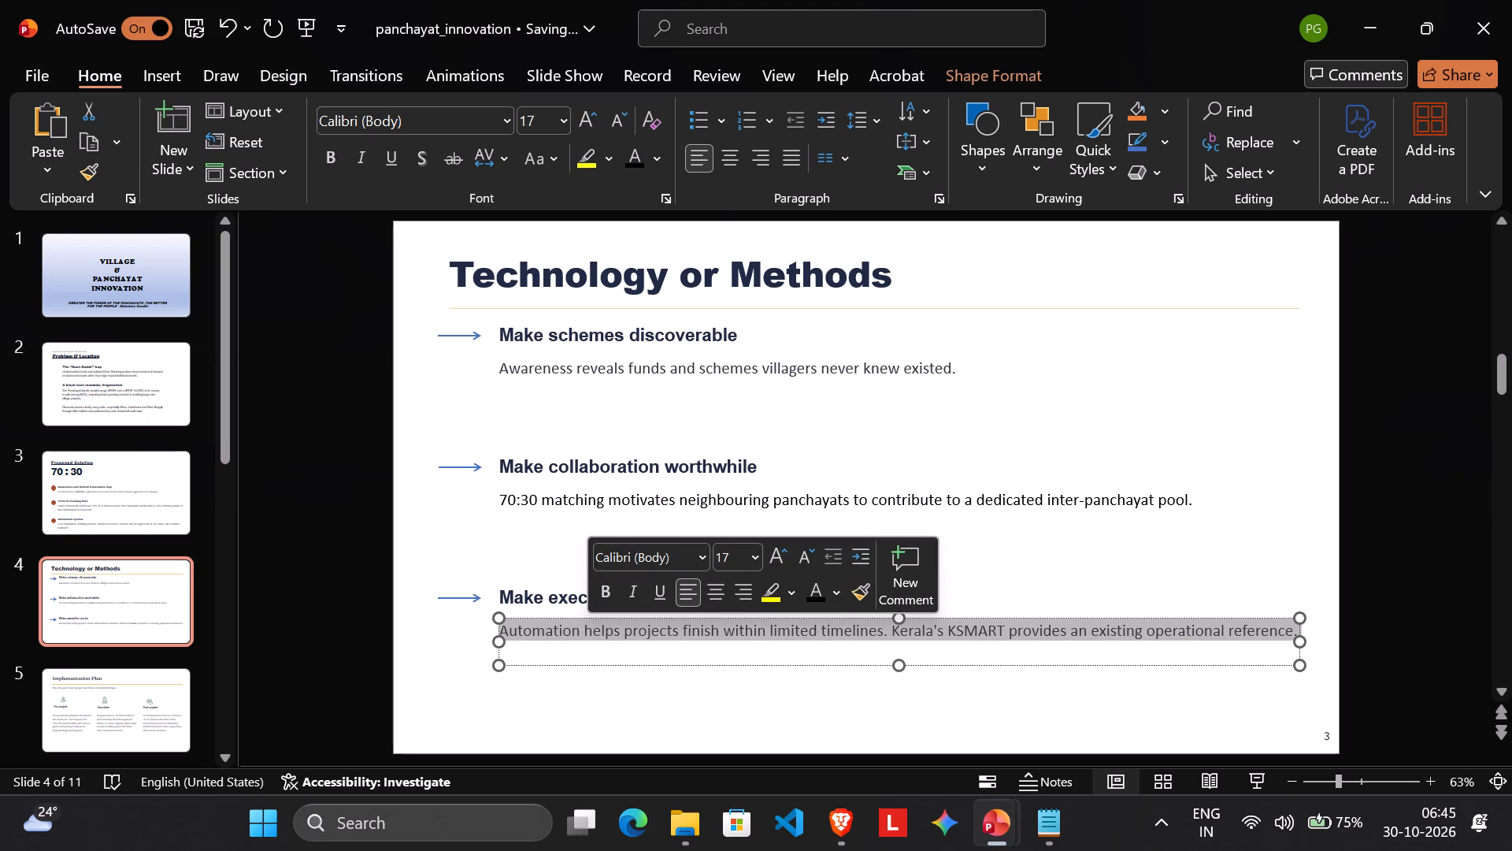
{"action": "triple_click", "coordinate": [623, 370]}
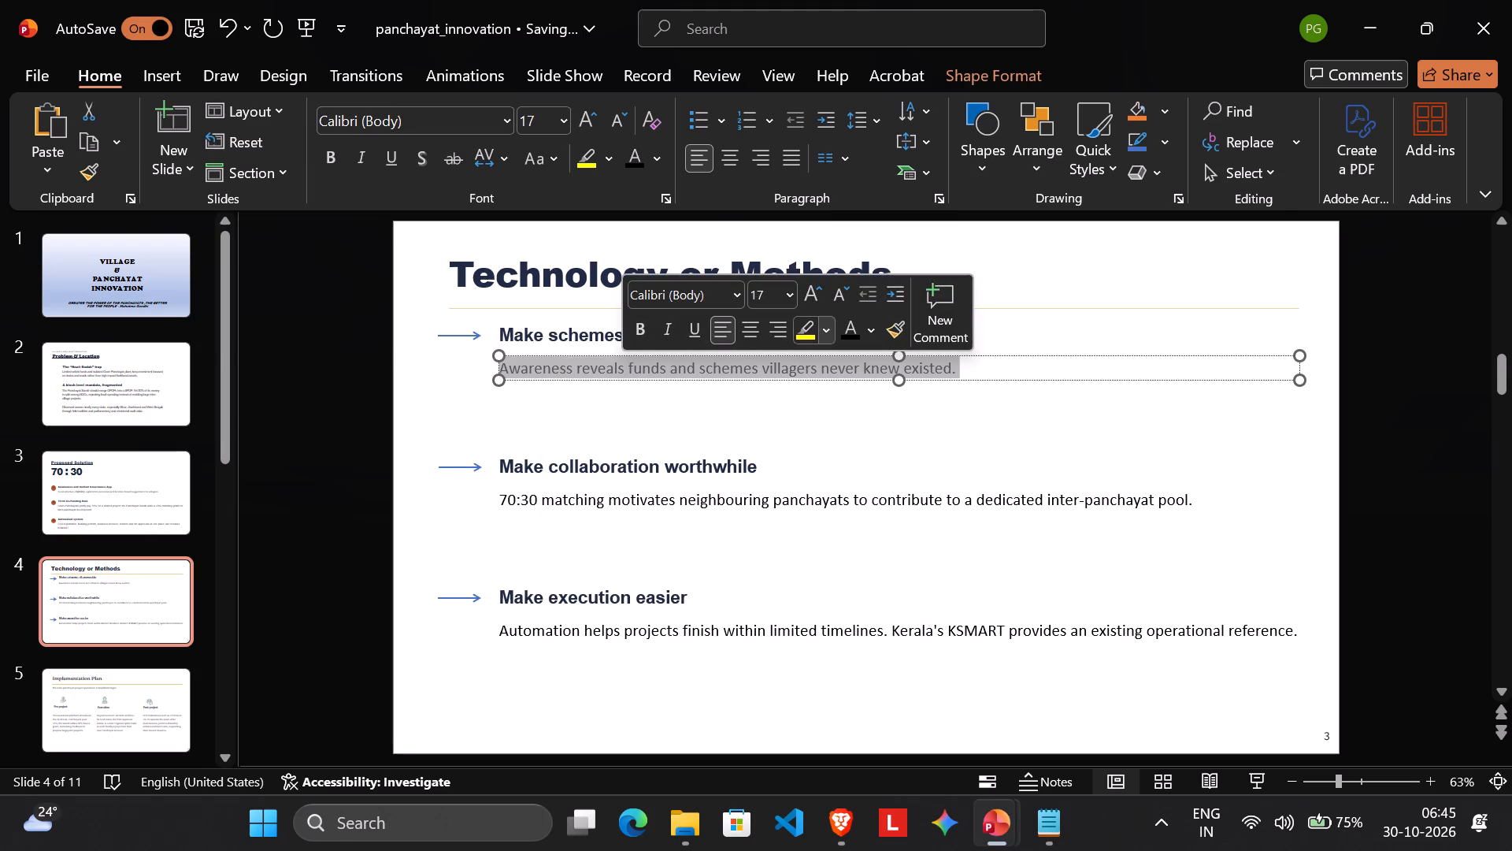
{"action": "left_click", "coordinate": [848, 325]}
{"action": "left_click", "coordinate": [842, 405]}
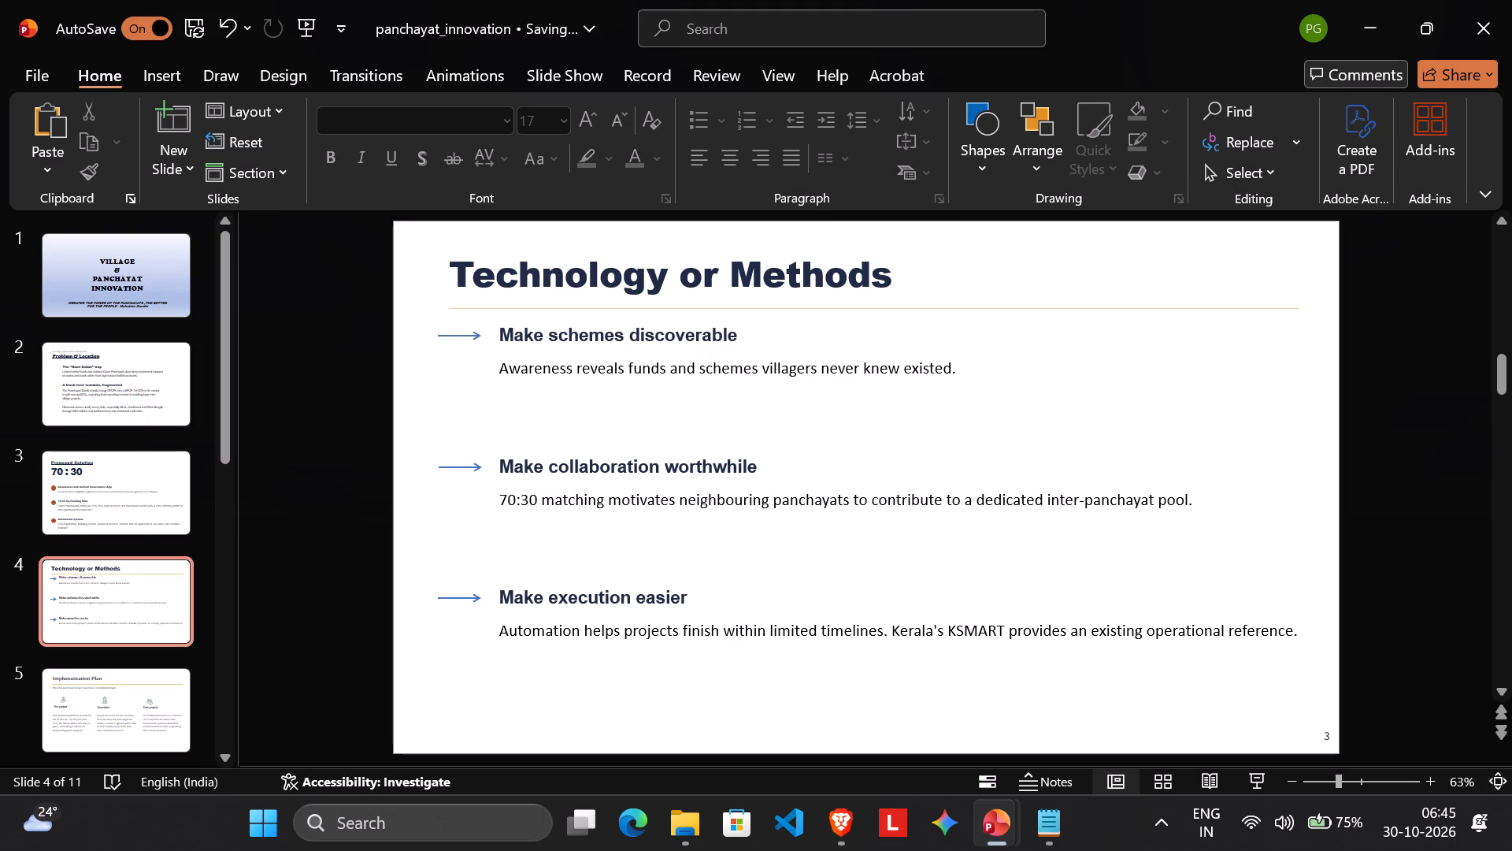
Delete the thin divider line under the "Technology or Methods" title.
{"action": "left_click", "coordinate": [654, 309]}
{"action": "key", "text": "Delete"}
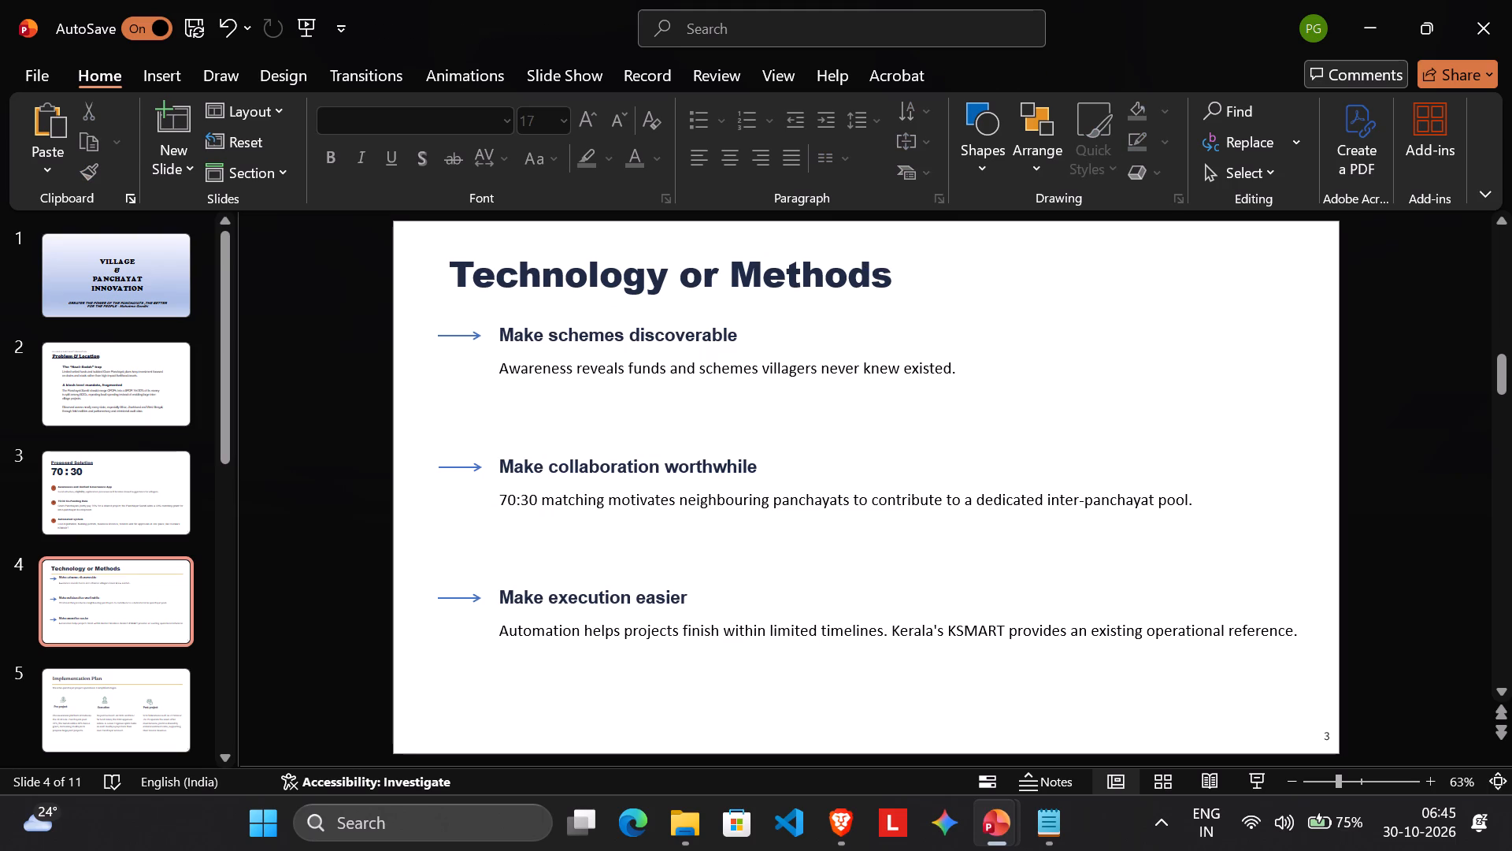
Underline the title "Technology or Methods" on slide 4 to match the title style of slide 3.
{"action": "left_click", "coordinate": [163, 478]}
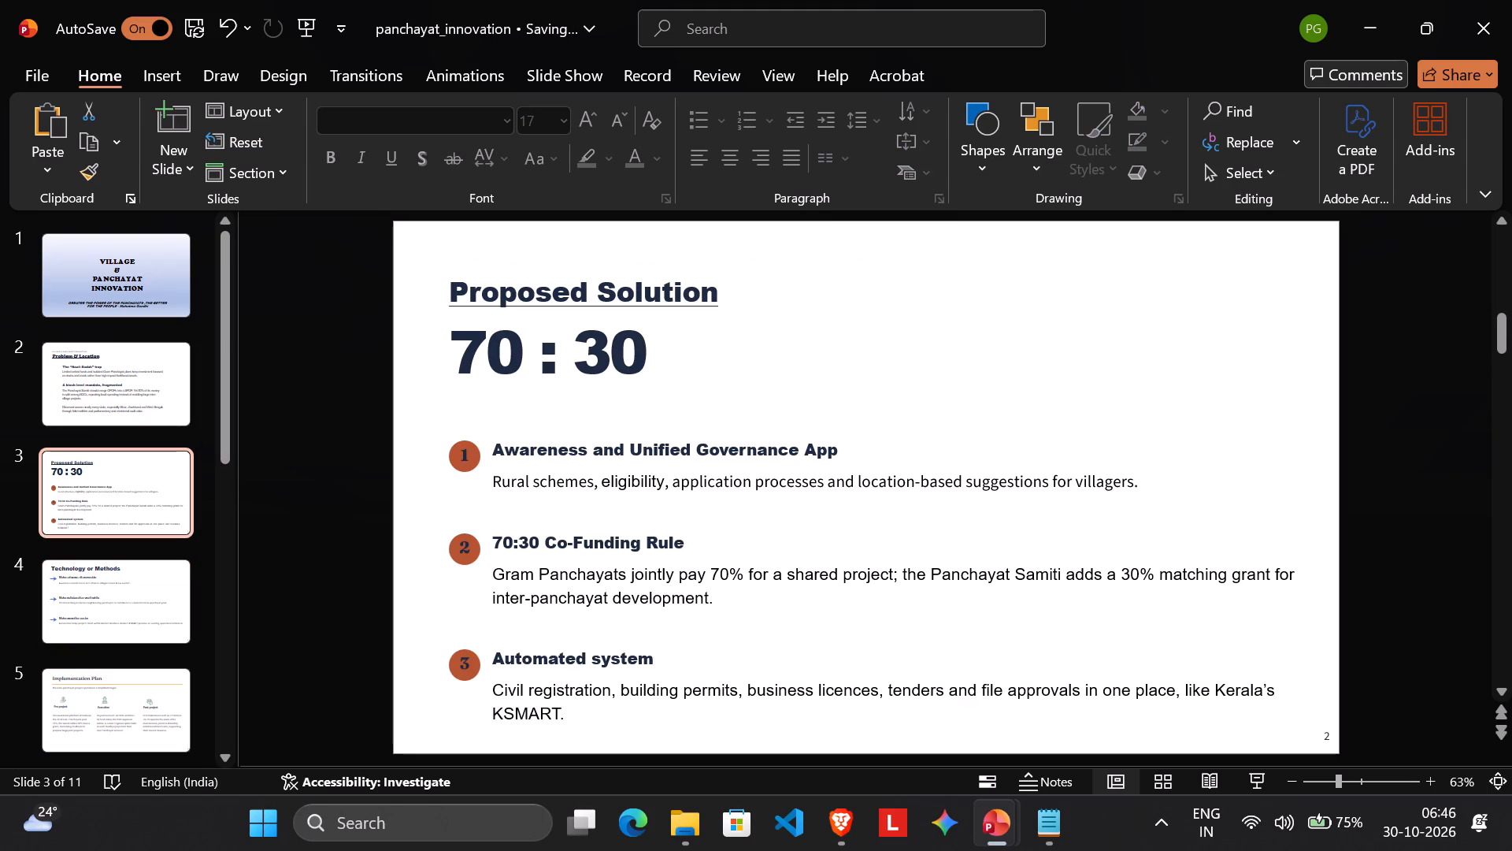
{"action": "left_click", "coordinate": [194, 578]}
{"action": "triple_click", "coordinate": [606, 277]}
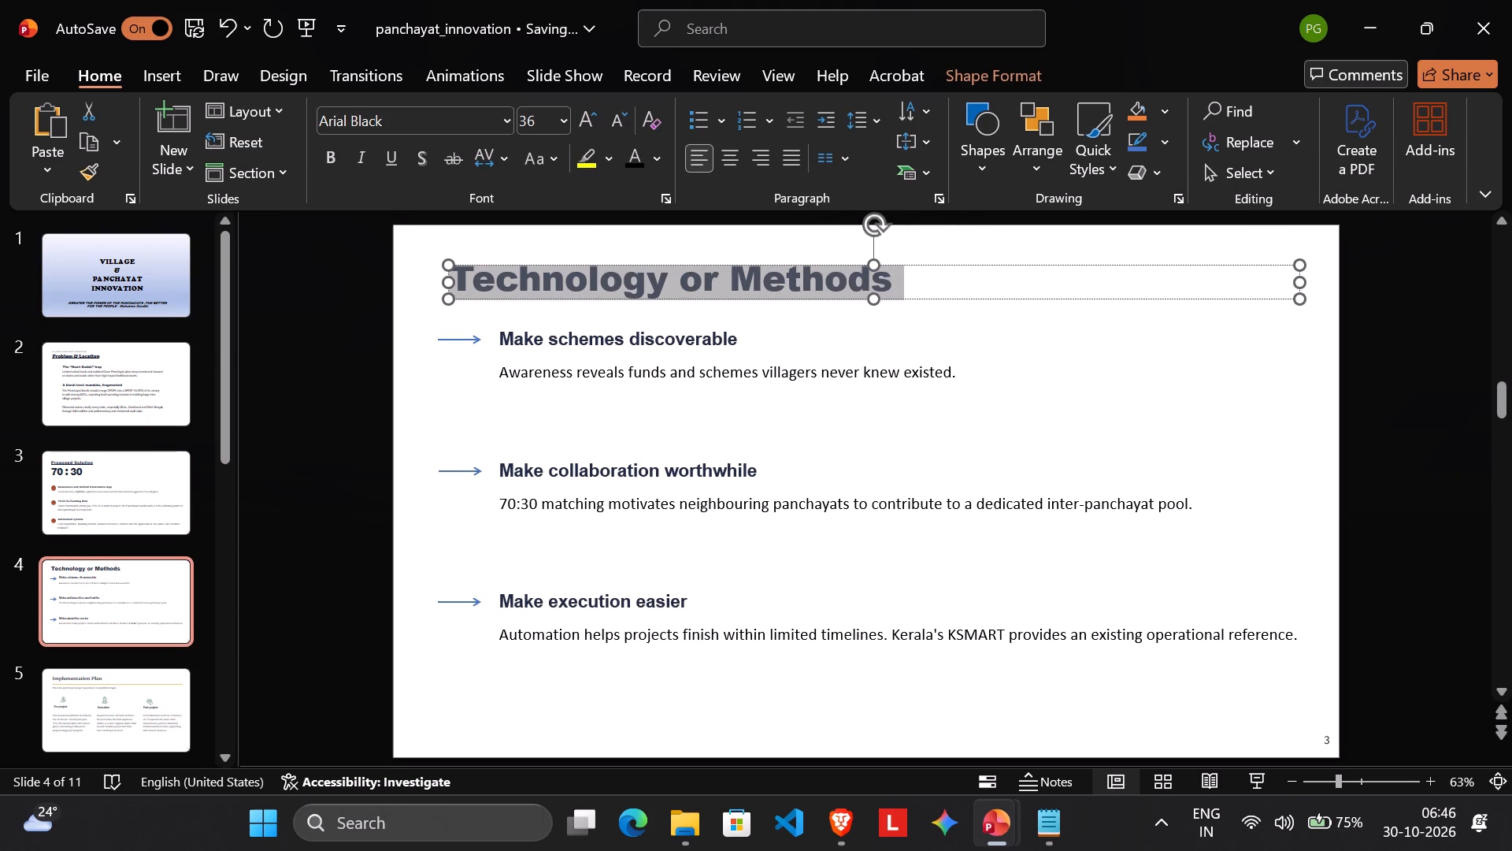
{"action": "left_click", "coordinate": [387, 162]}
{"action": "left_click", "coordinate": [806, 327]}
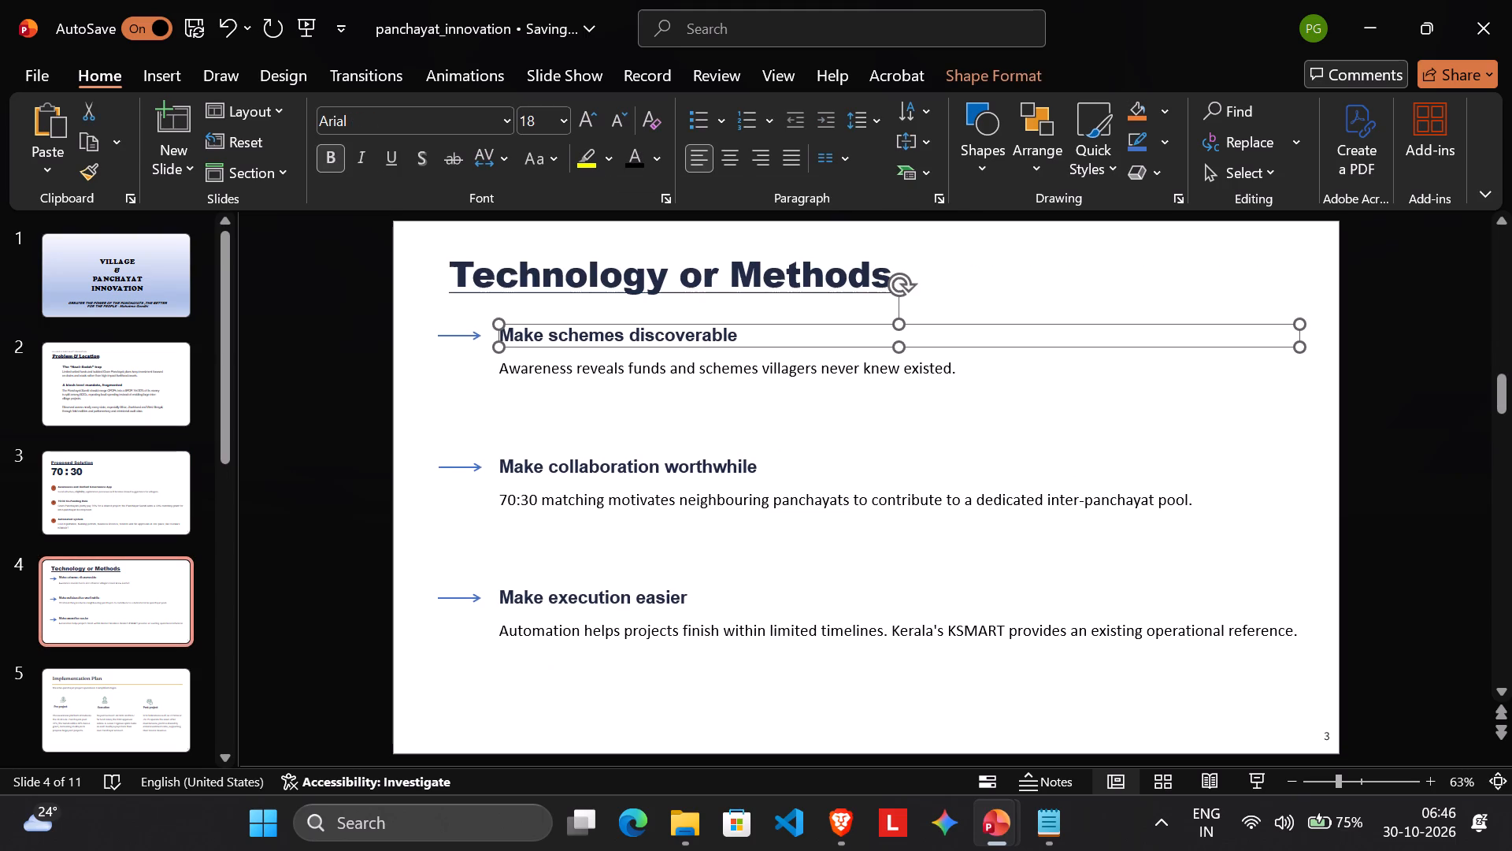
{"action": "left_click", "coordinate": [776, 410]}
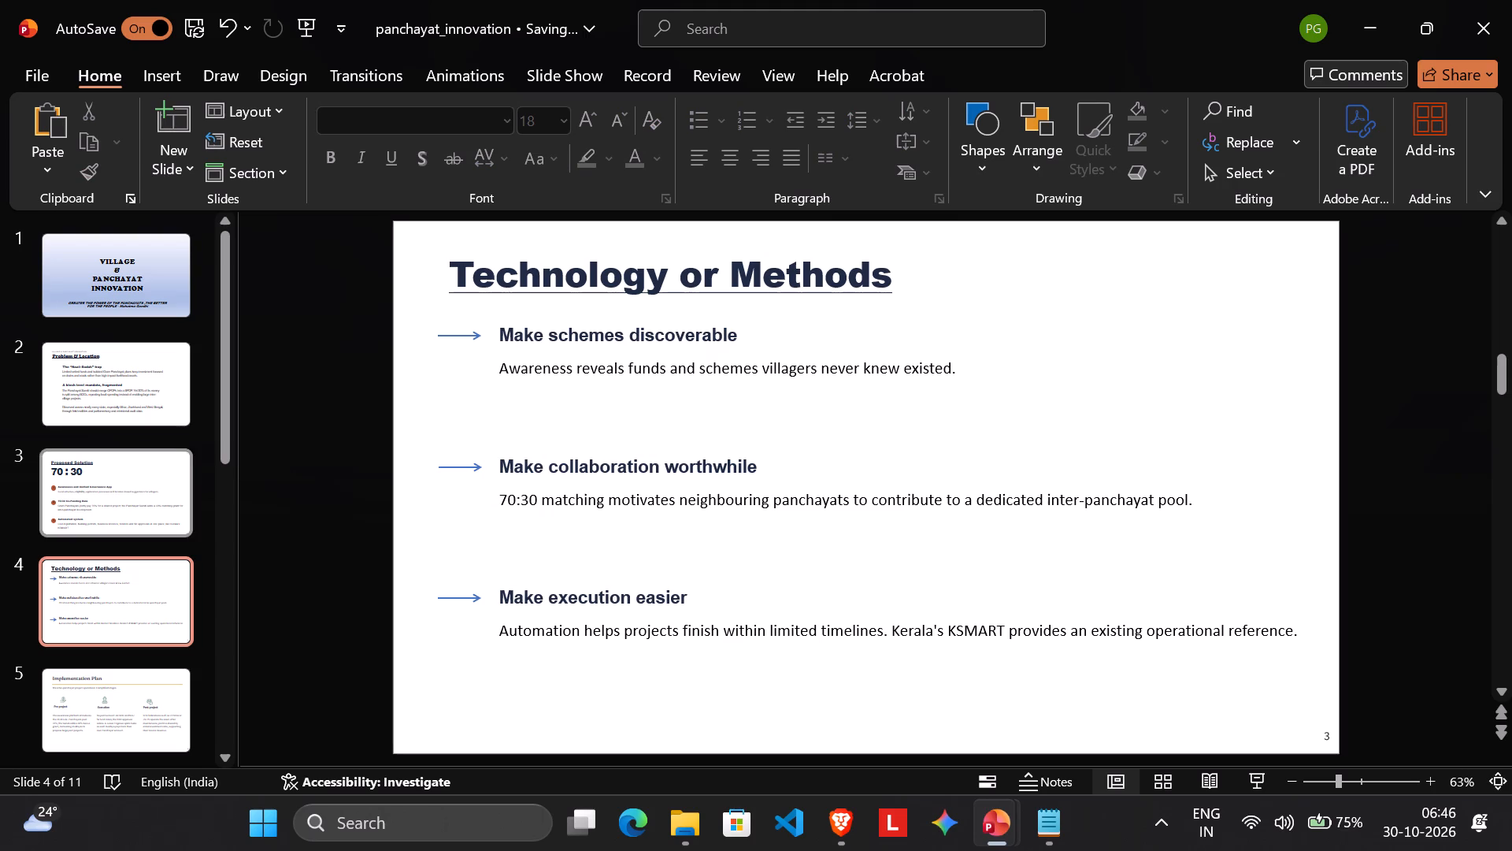
Go to slide 5 and delete the thin divider line under the "Implementation Plan" title.
{"action": "scroll", "coordinate": [208, 507], "scroll_direction": "down", "scroll_amount": 2}
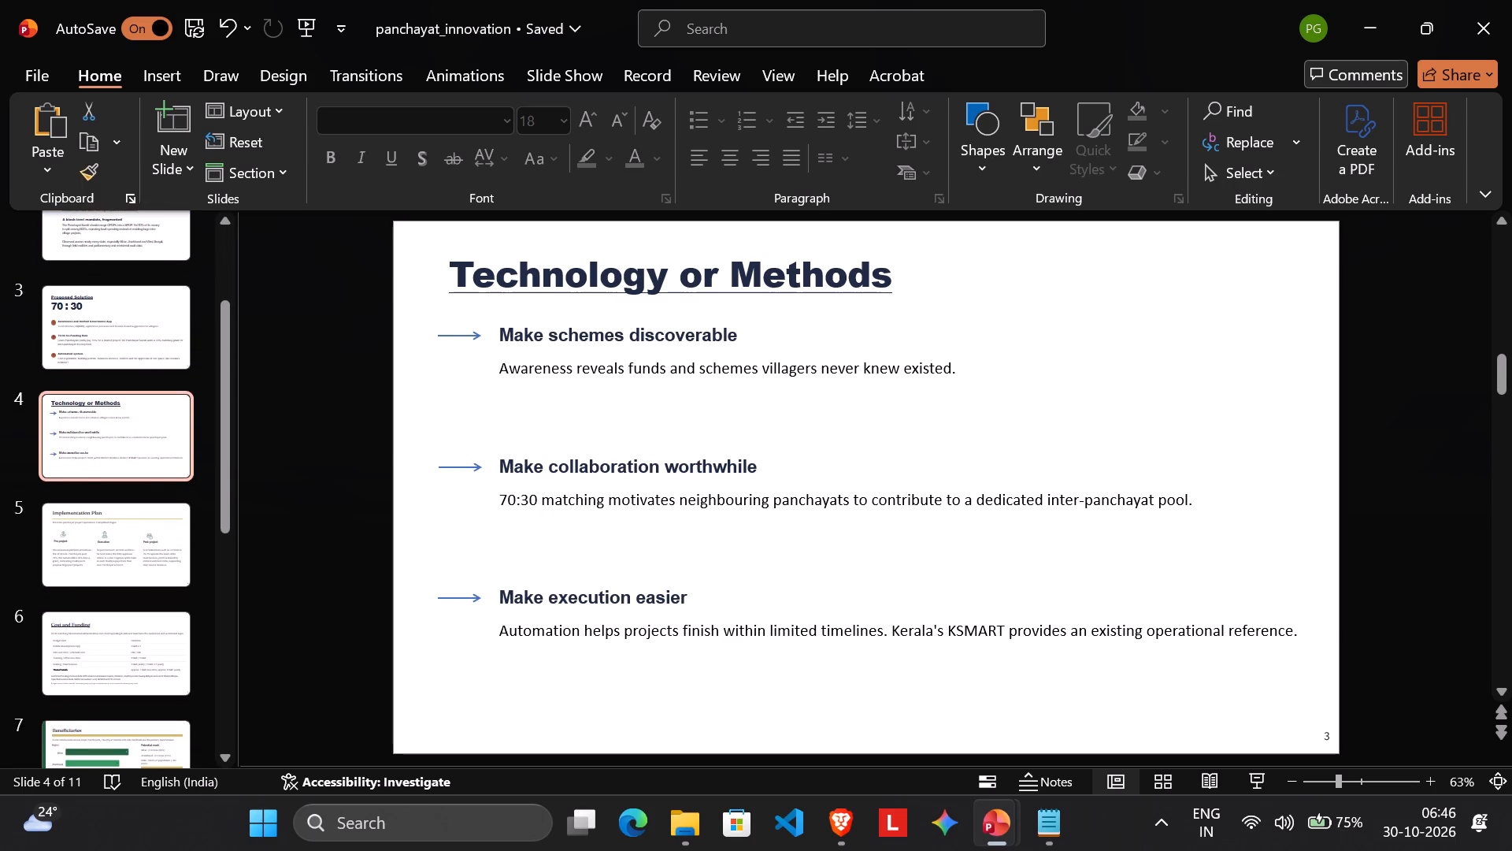
{"action": "left_click", "coordinate": [146, 522]}
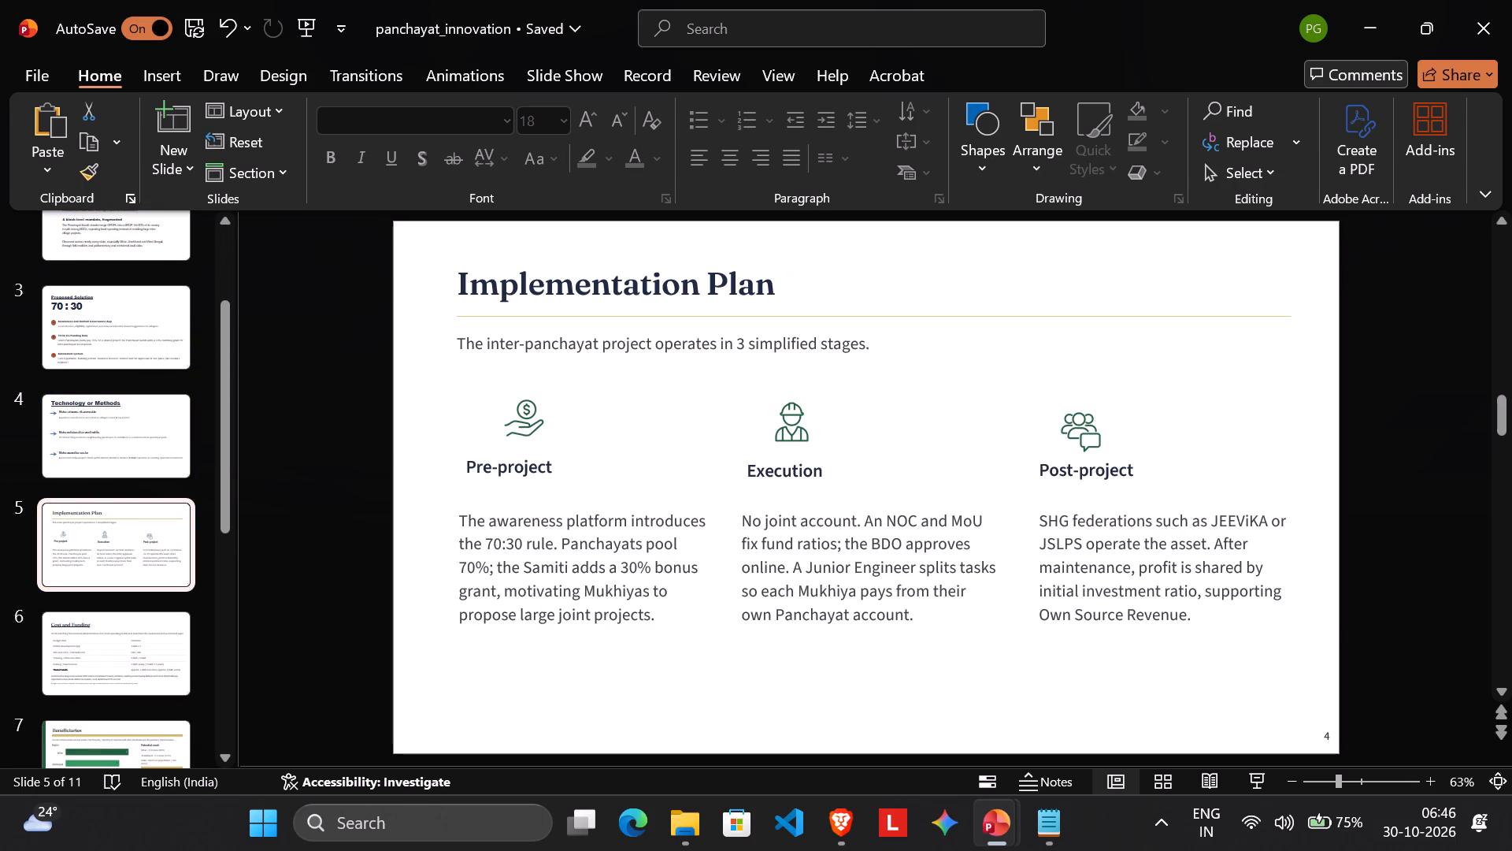
{"action": "left_click", "coordinate": [532, 425]}
{"action": "left_click", "coordinate": [591, 442]}
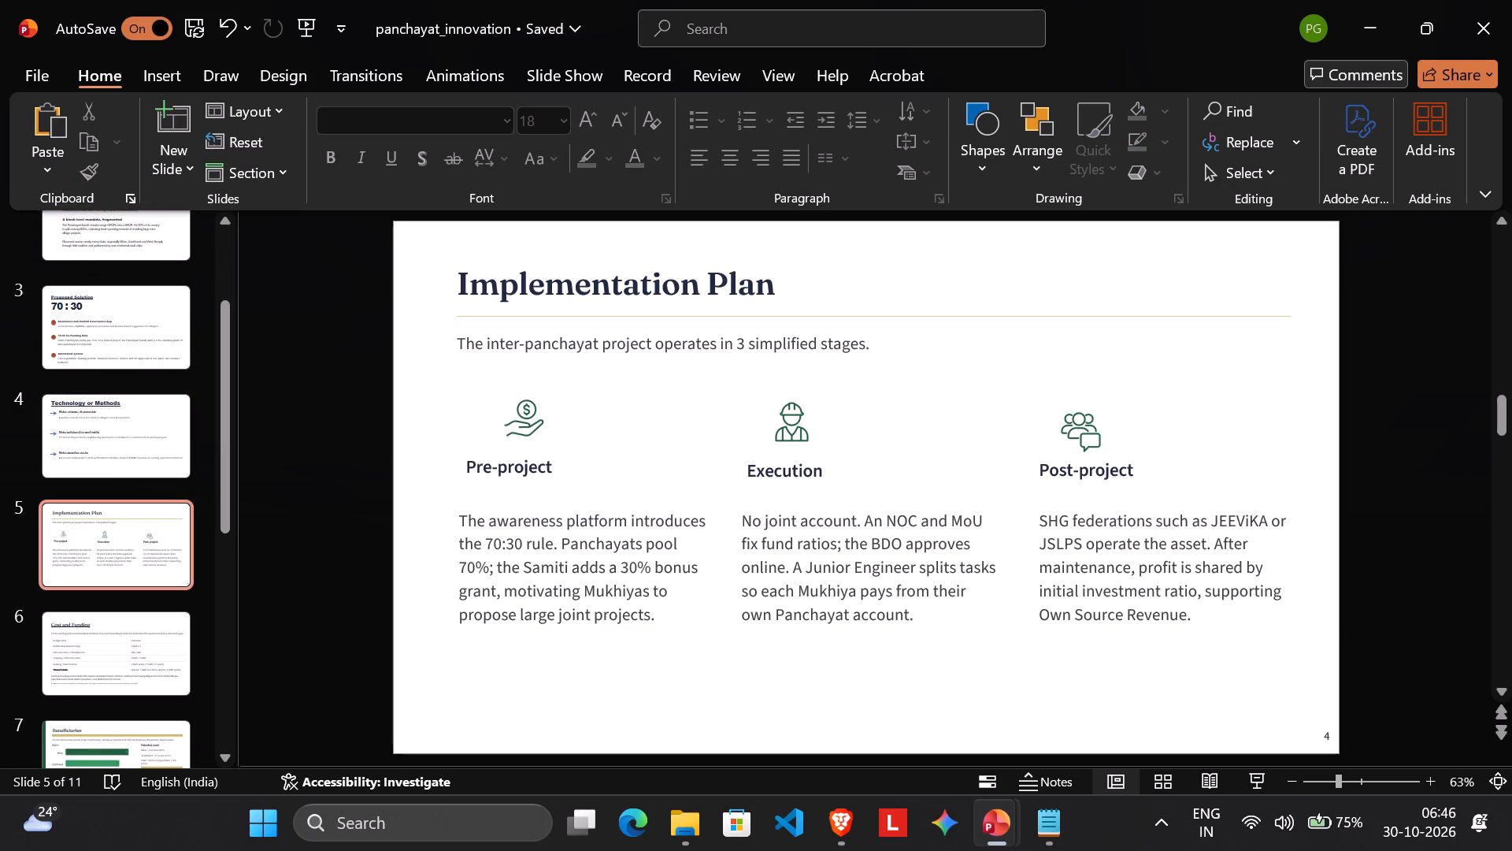
{"action": "left_click", "coordinate": [505, 347]}
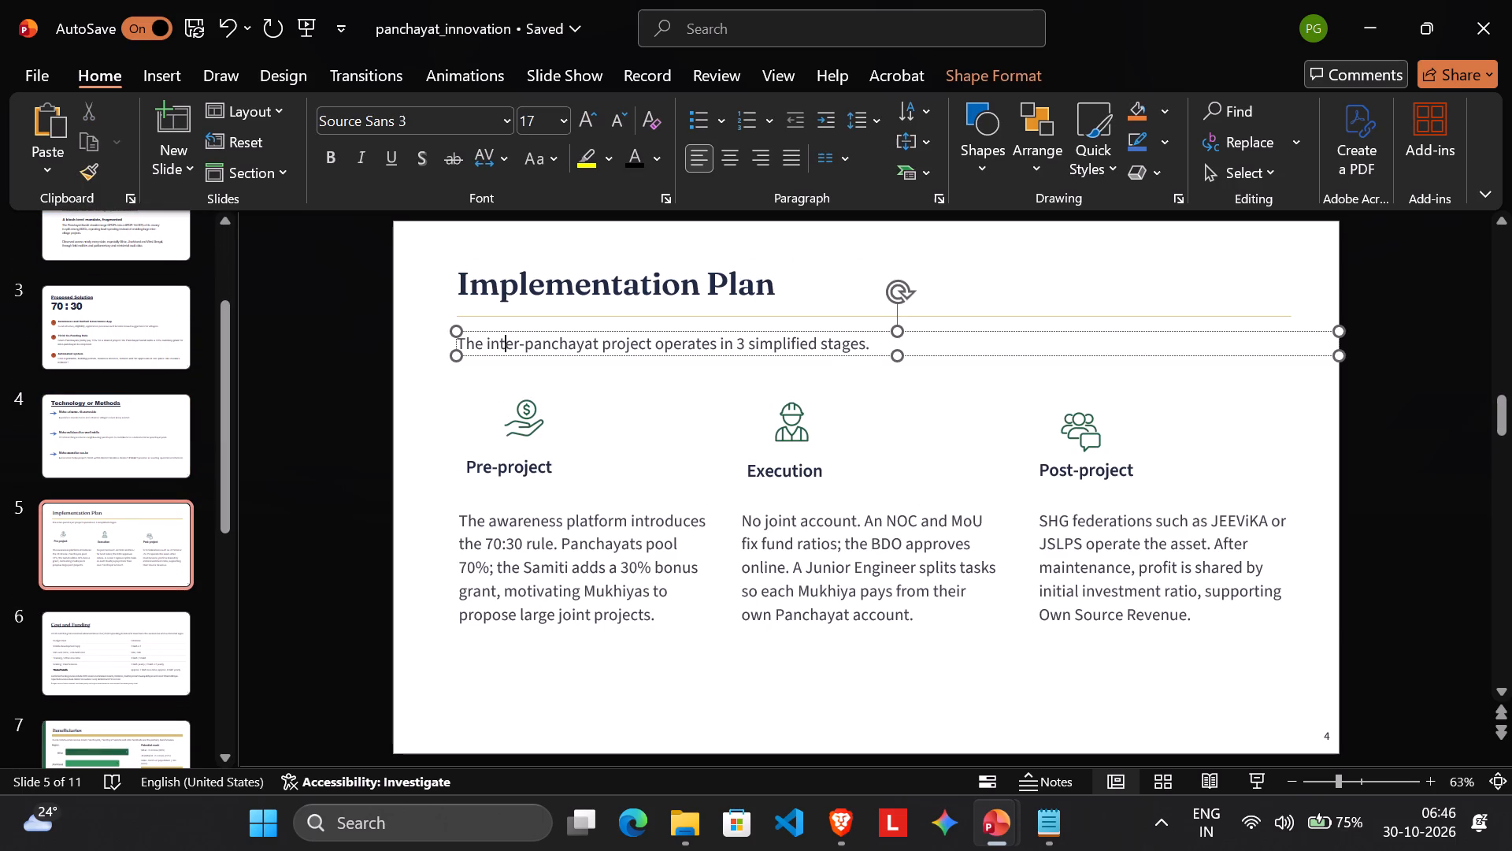
{"action": "left_click", "coordinate": [503, 316]}
{"action": "key", "text": "Delete"}
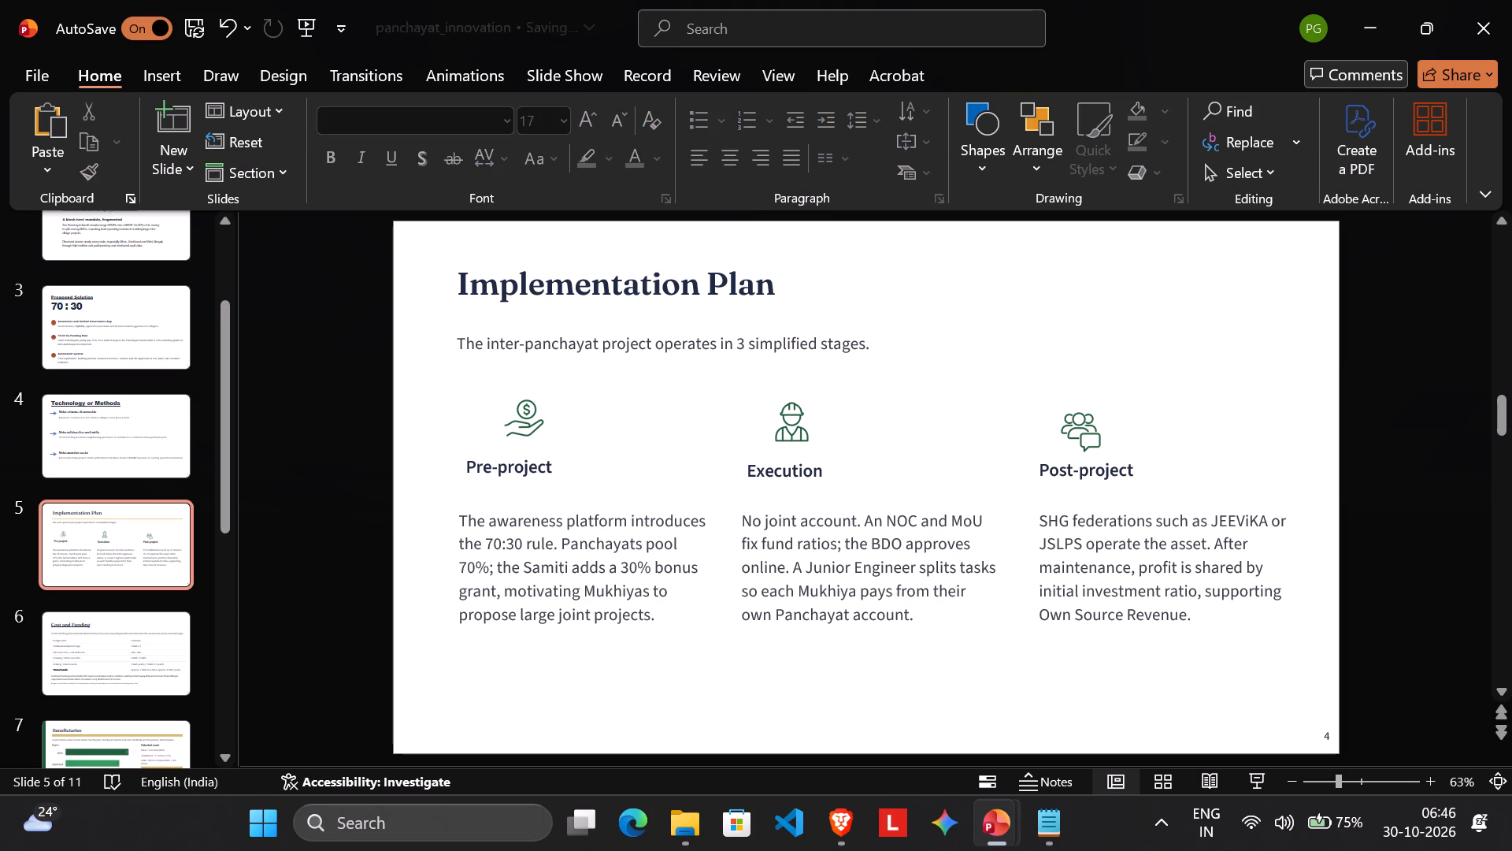
Underline the "Implementation Plan" title on slide 5 and set its font to Arial Black without bold.
{"action": "triple_click", "coordinate": [470, 288]}
{"action": "left_click", "coordinate": [535, 255]}
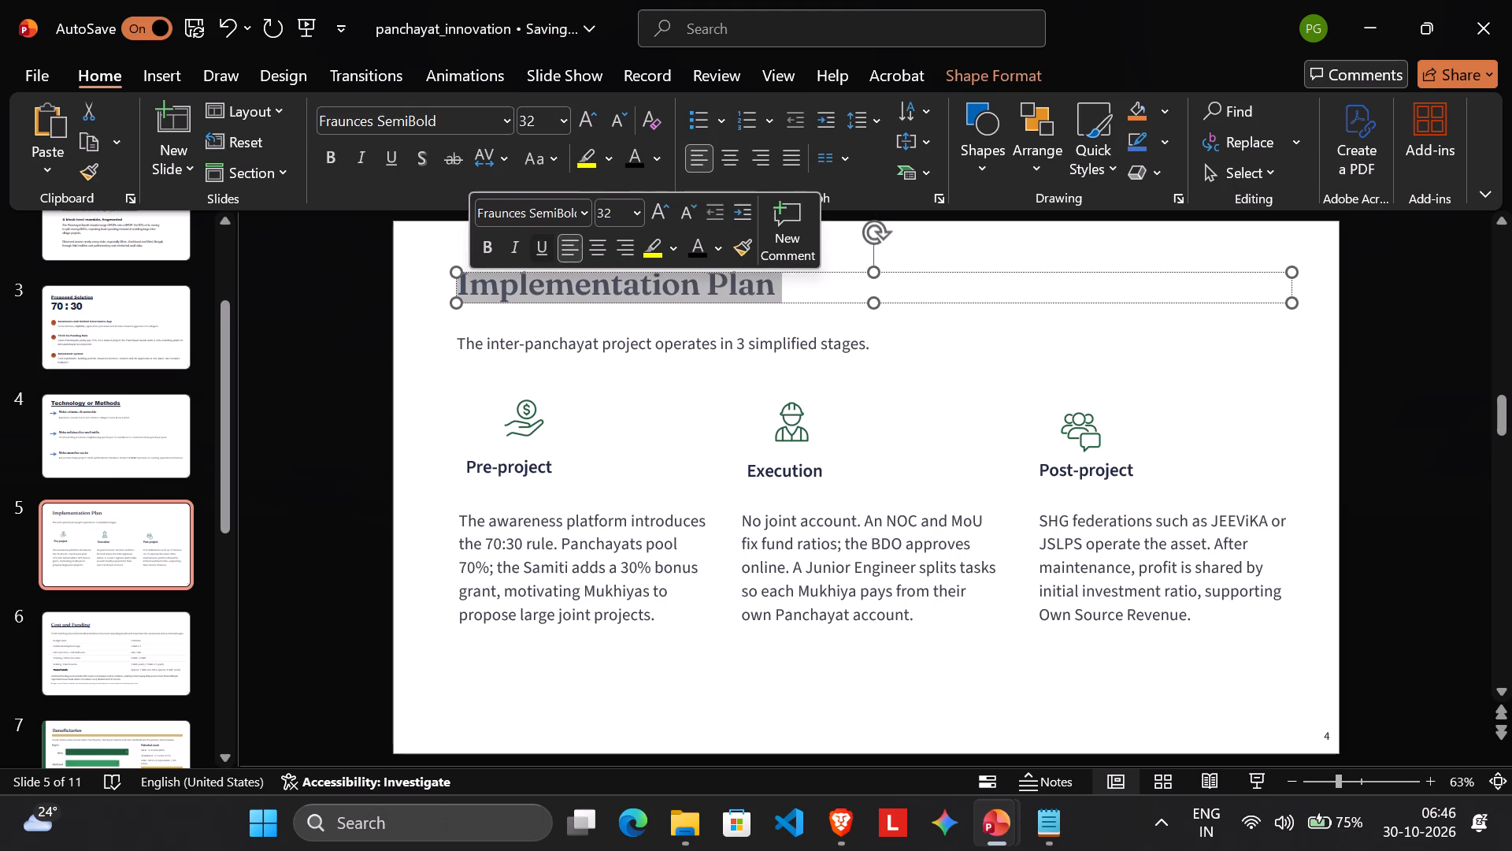
{"action": "left_click", "coordinate": [487, 252]}
{"action": "left_click", "coordinate": [581, 213]}
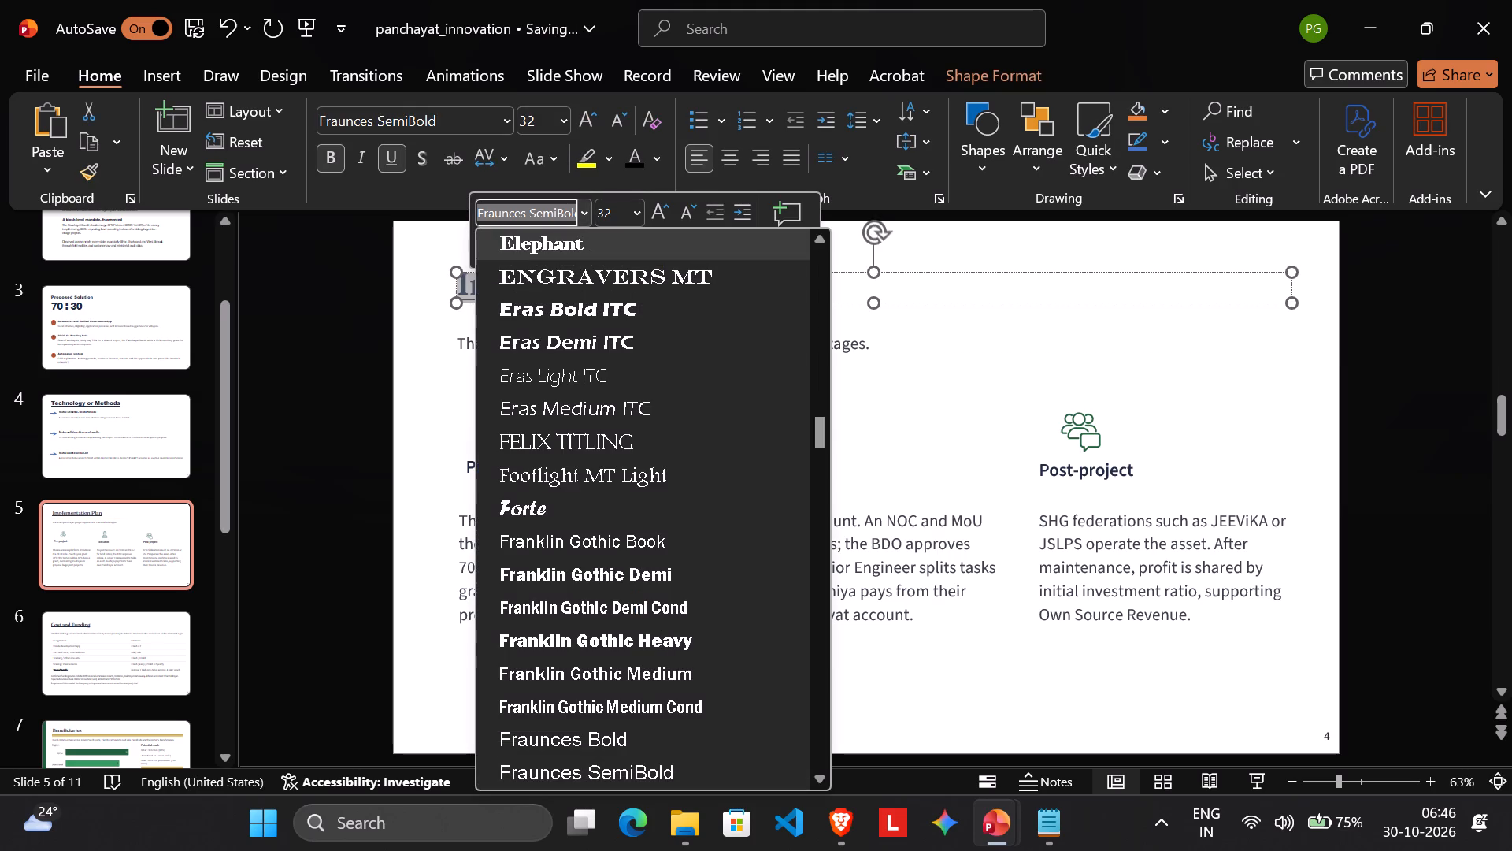
{"action": "key", "text": "a"}
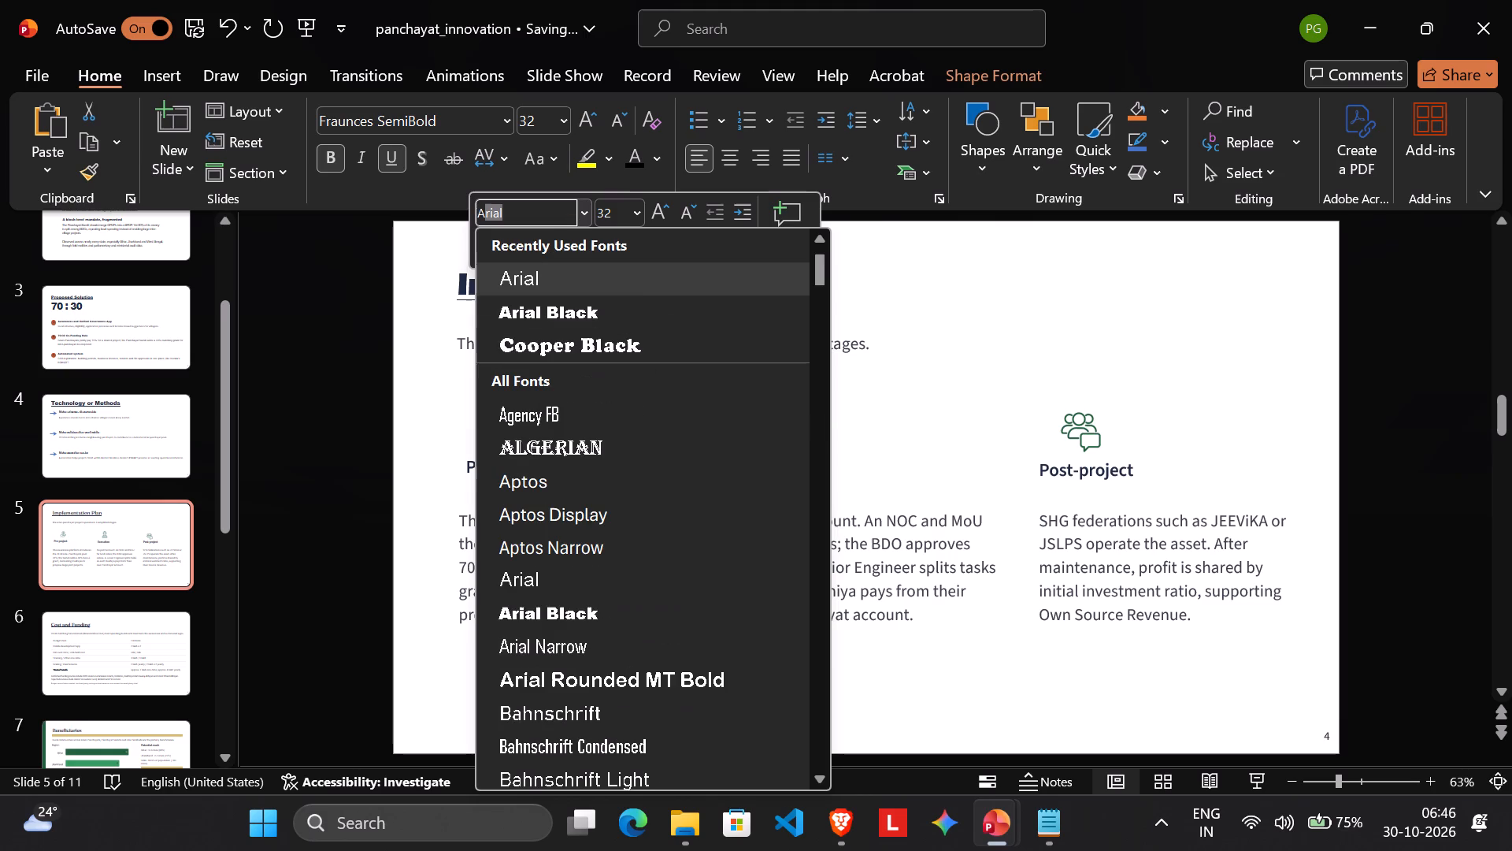
{"action": "left_click", "coordinate": [562, 309]}
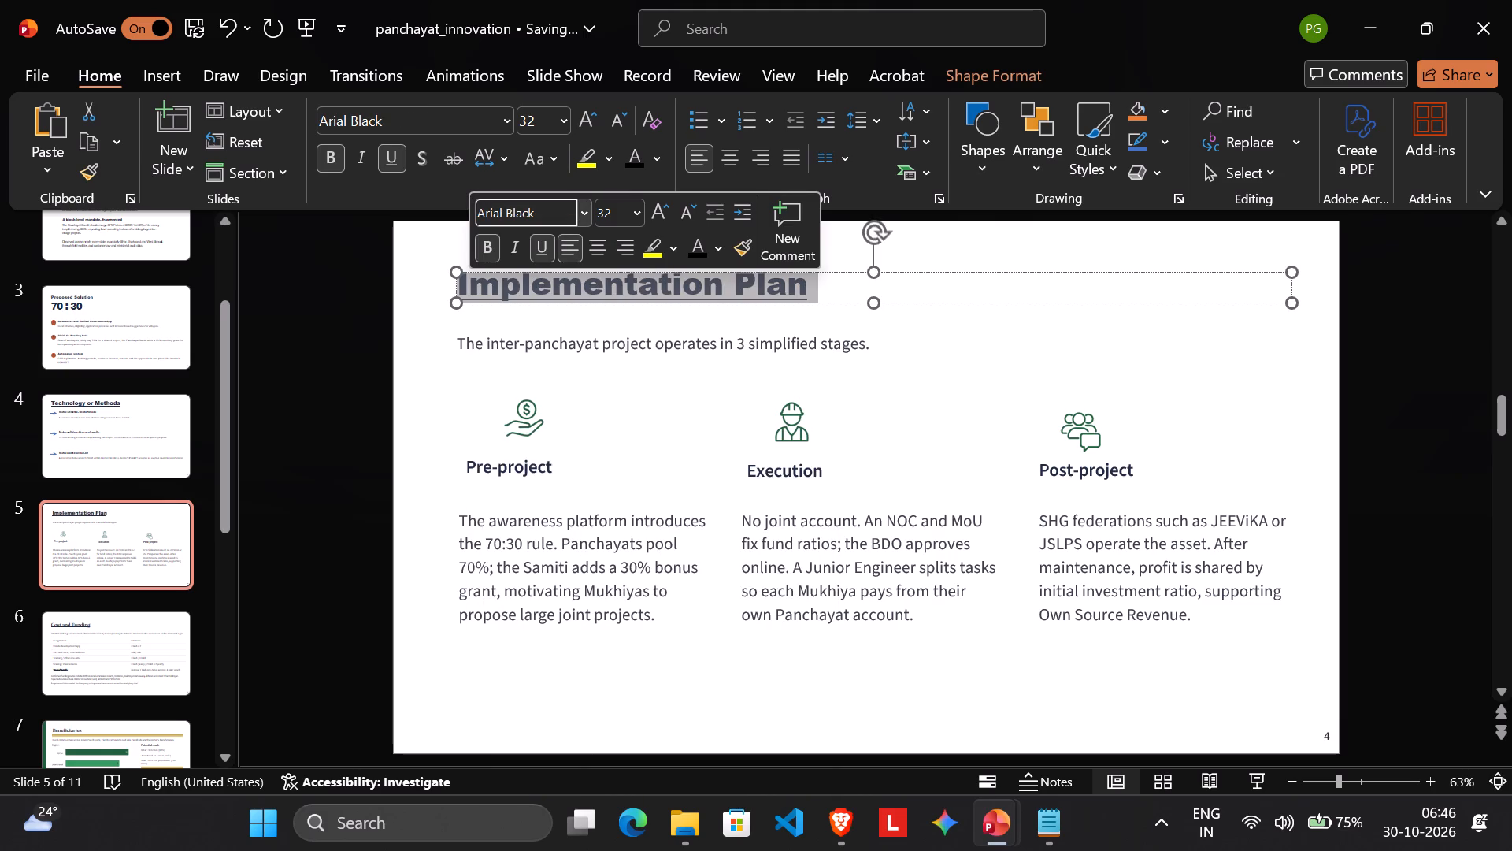
{"action": "left_click", "coordinate": [484, 241]}
Set the intro line "The inter-panchayat project operates in 3 simplified stages." to Arial in black.
{"action": "left_click", "coordinate": [595, 344]}
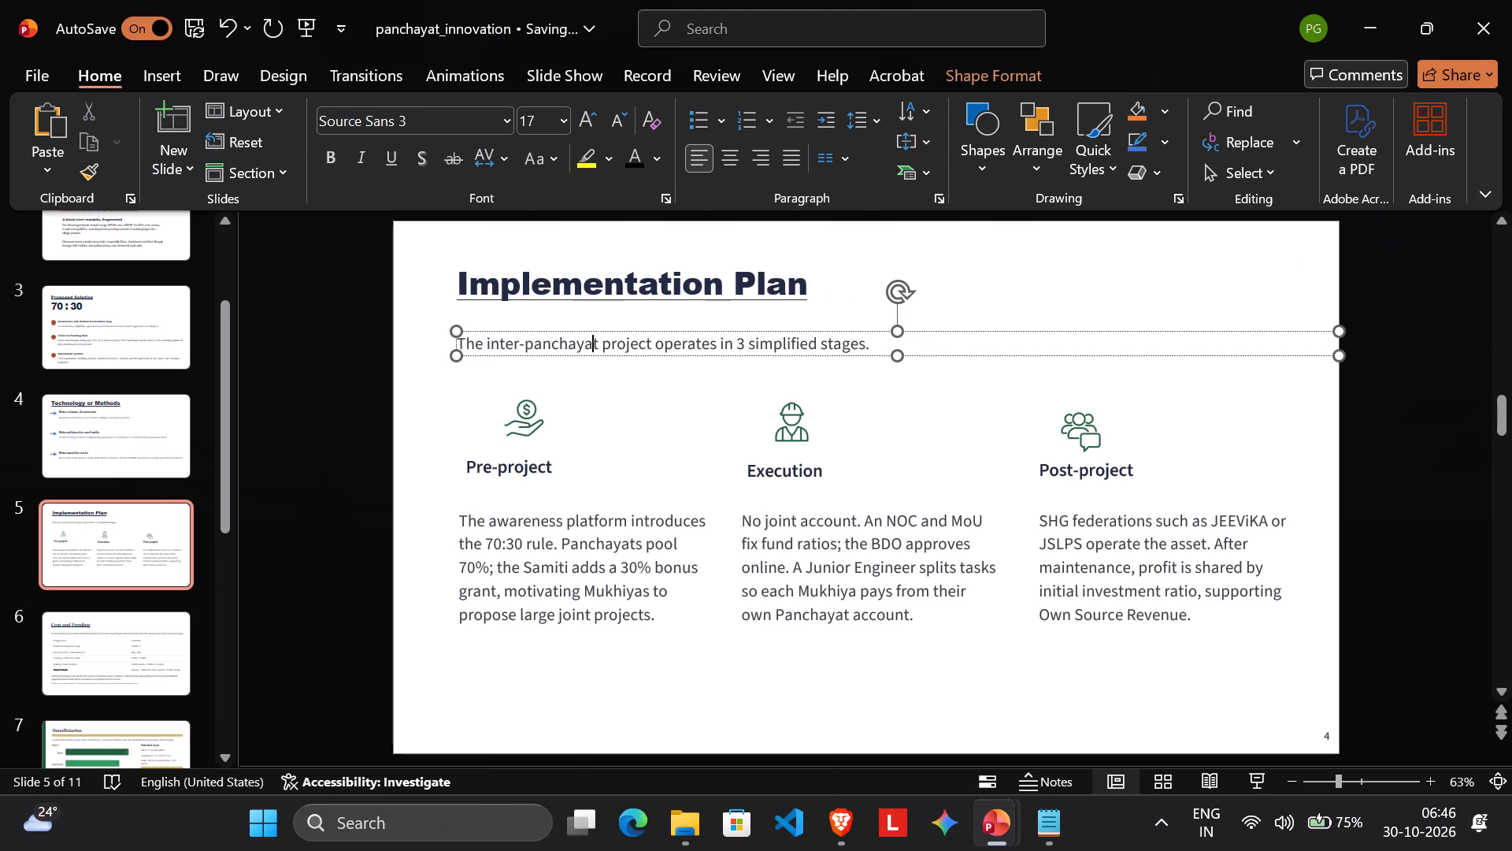
{"action": "triple_click", "coordinate": [604, 338]}
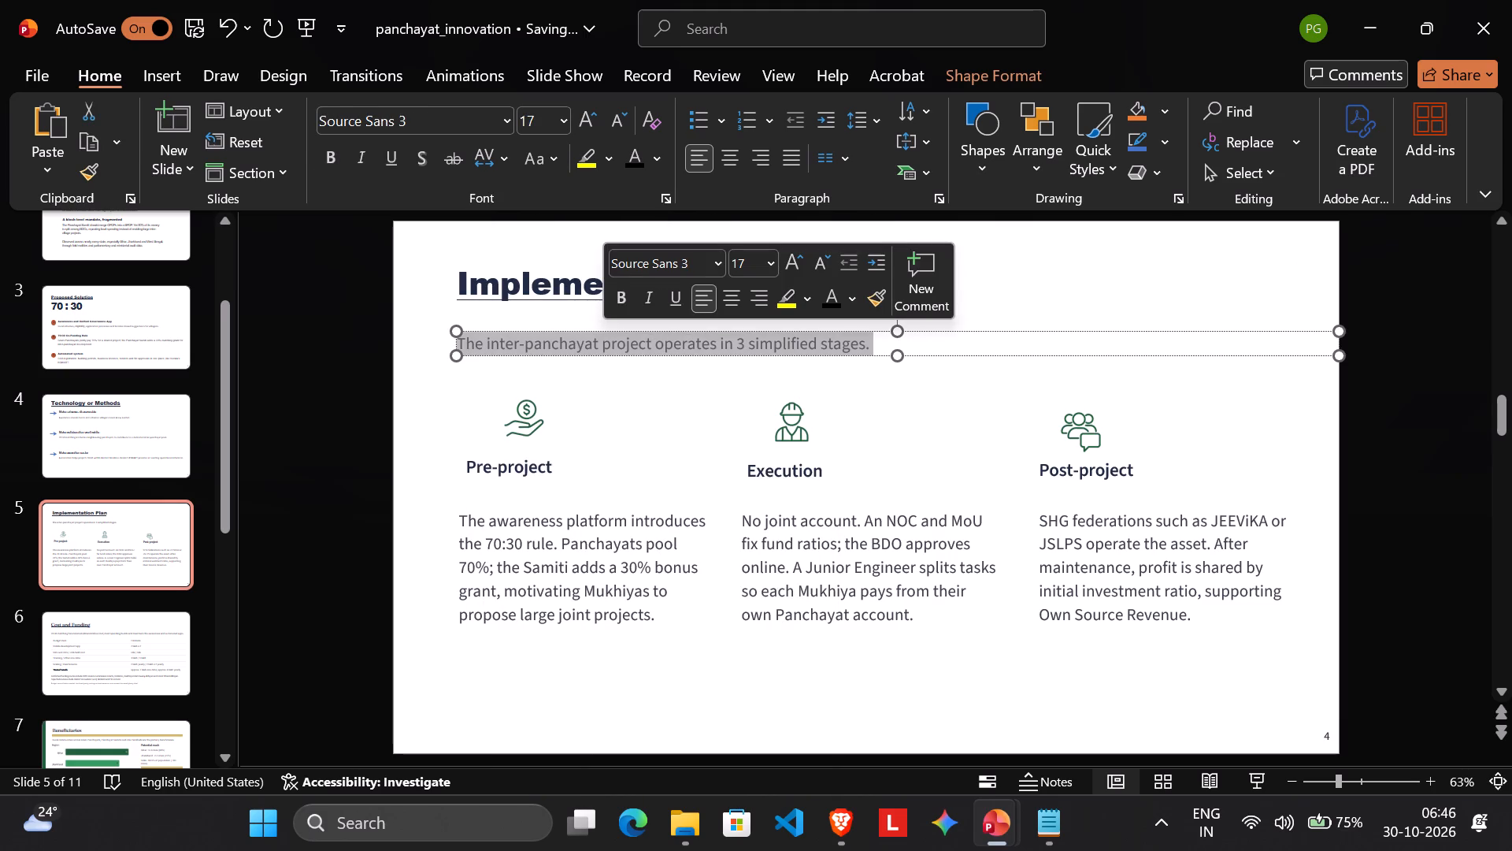
{"action": "left_click", "coordinate": [678, 296]}
{"action": "left_click", "coordinate": [678, 296]}
{"action": "left_click", "coordinate": [706, 262]}
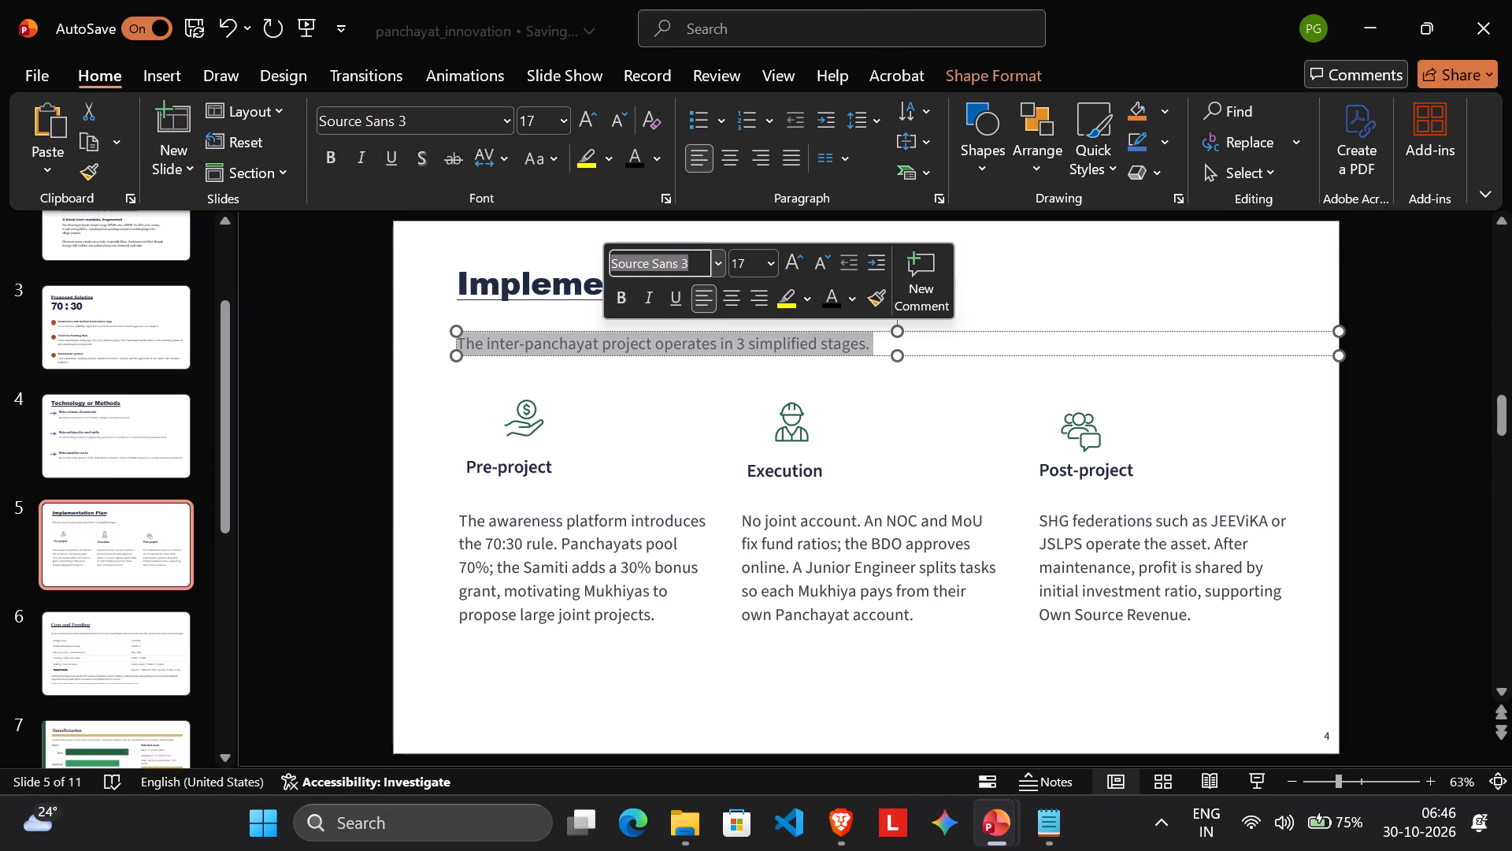
{"action": "key", "text": "a"}
{"action": "key", "text": "a"}
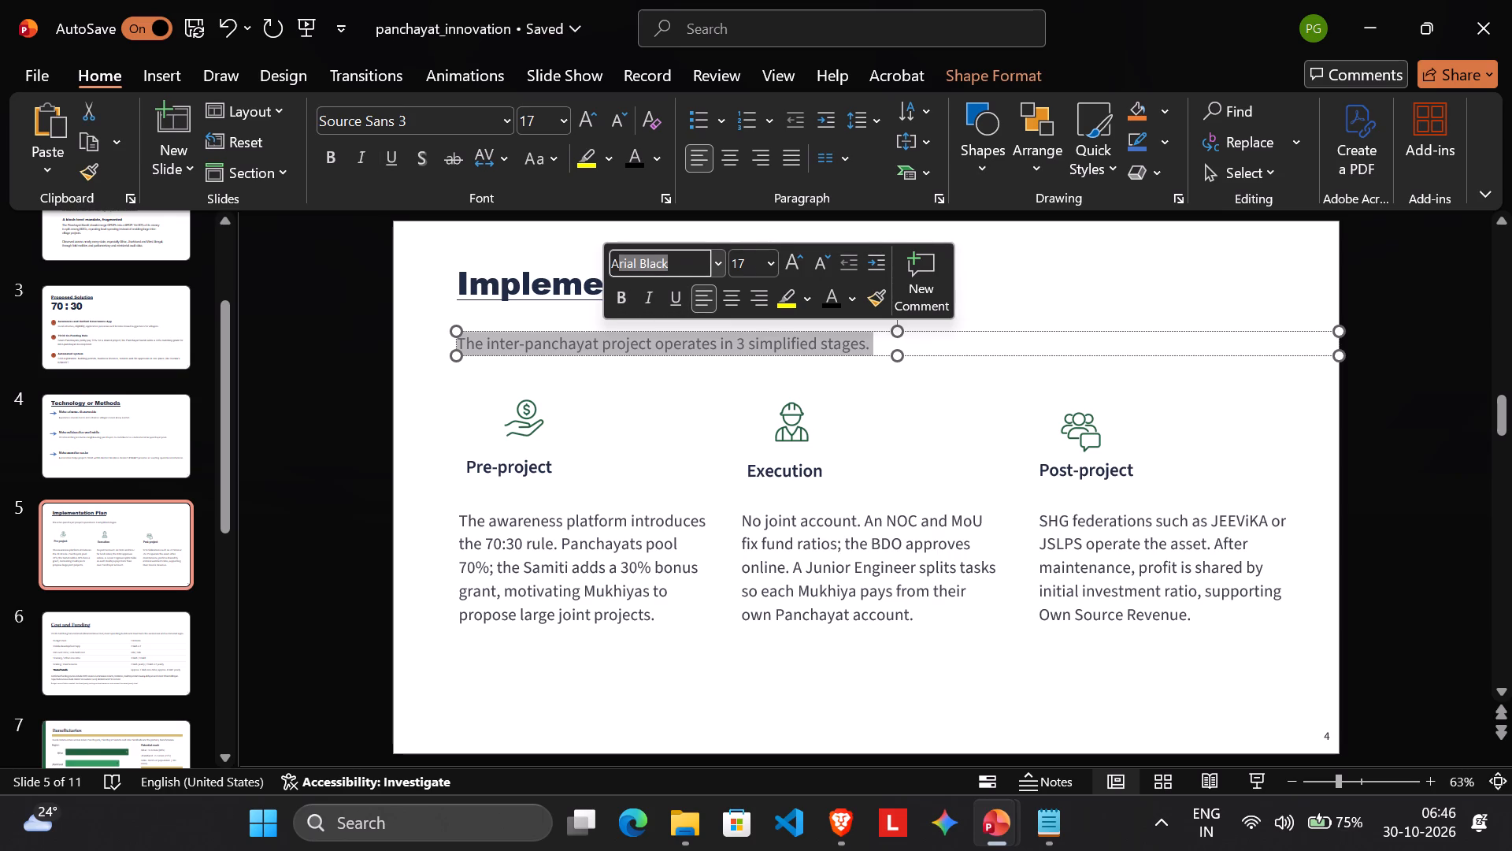
{"action": "key", "text": "BackSpace"}
{"action": "key", "text": "BackSpace"}
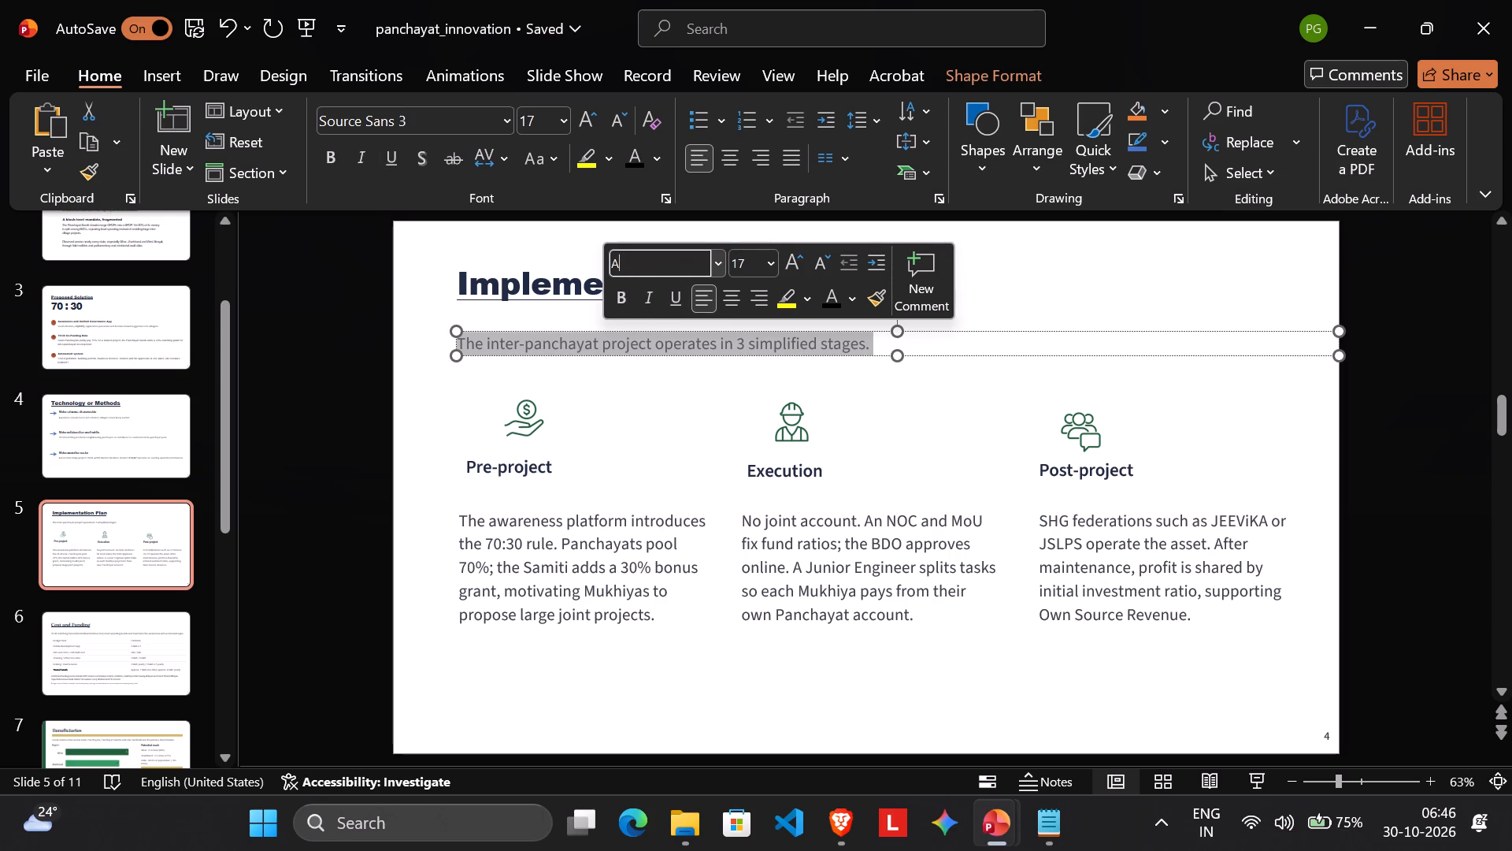
{"action": "key", "text": "a"}
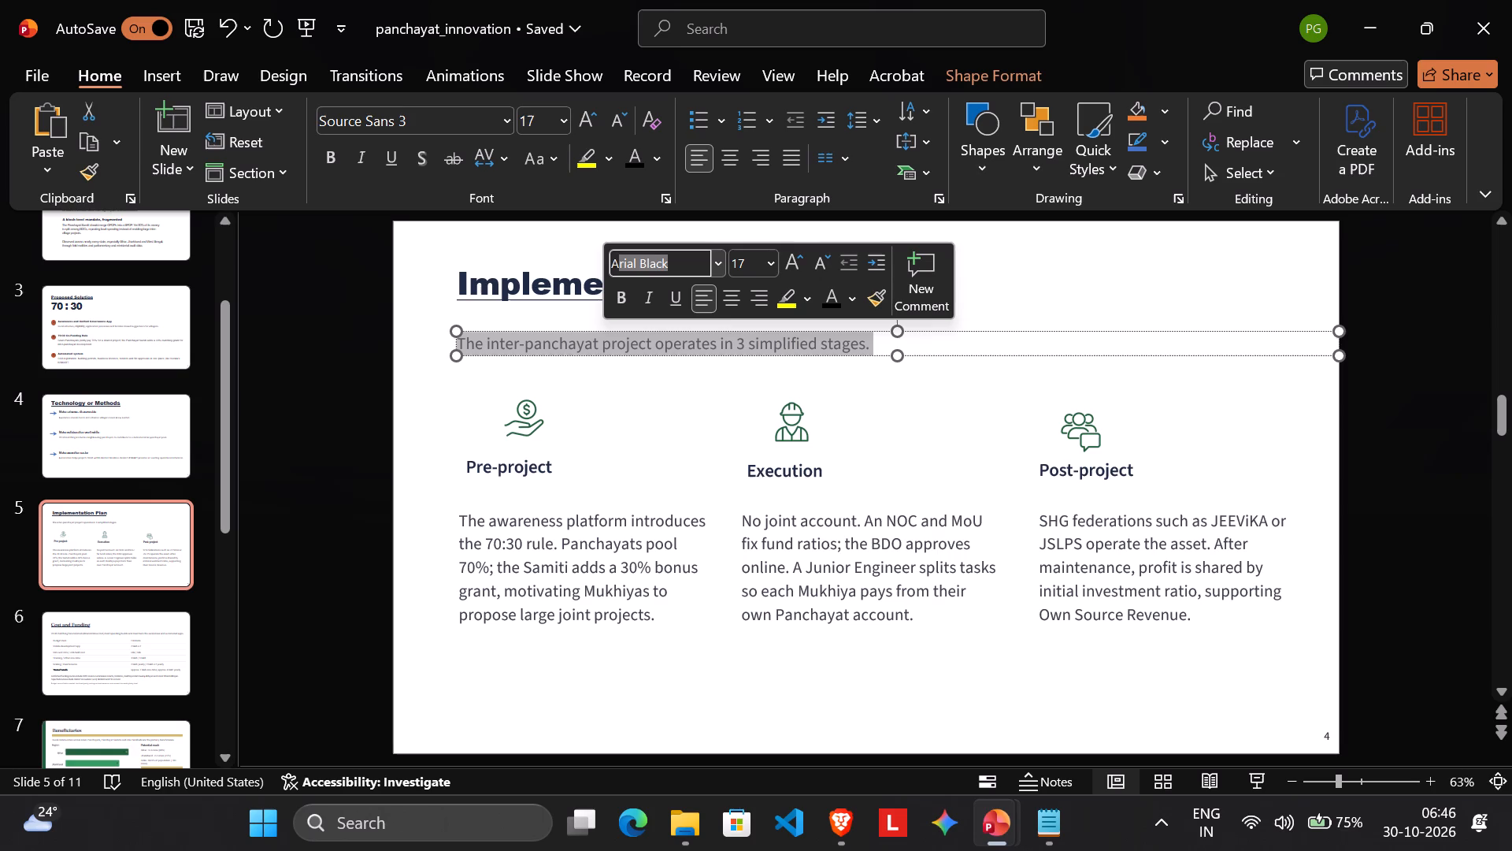
{"action": "key", "text": "ctrl+Right"}
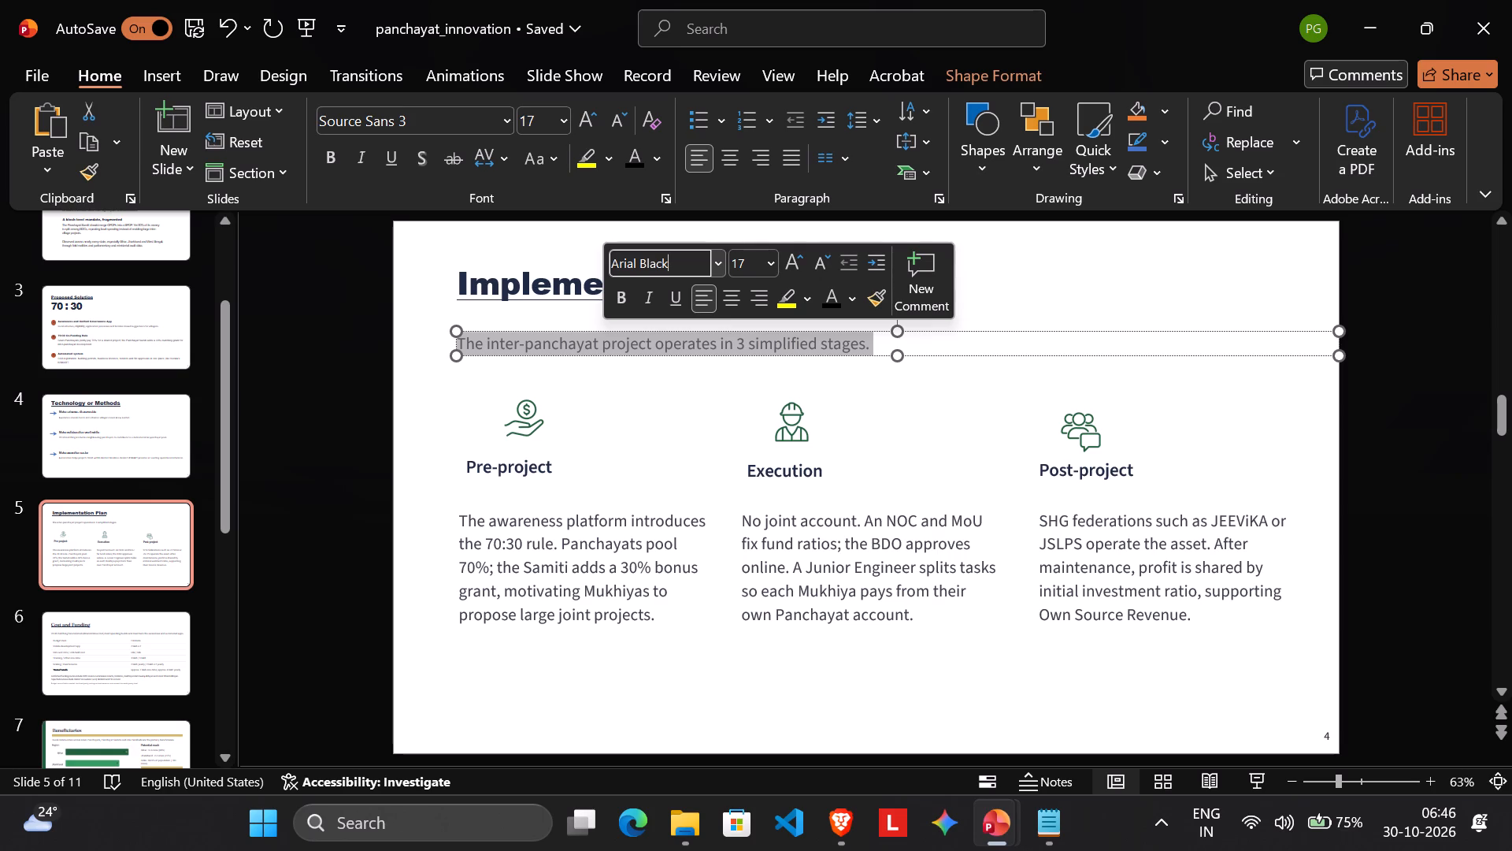
{"action": "key", "text": "ctrl+shift+Left"}
{"action": "key", "text": "BackSpace"}
{"action": "key", "text": "BackSpace"}
{"action": "key", "text": "Return"}
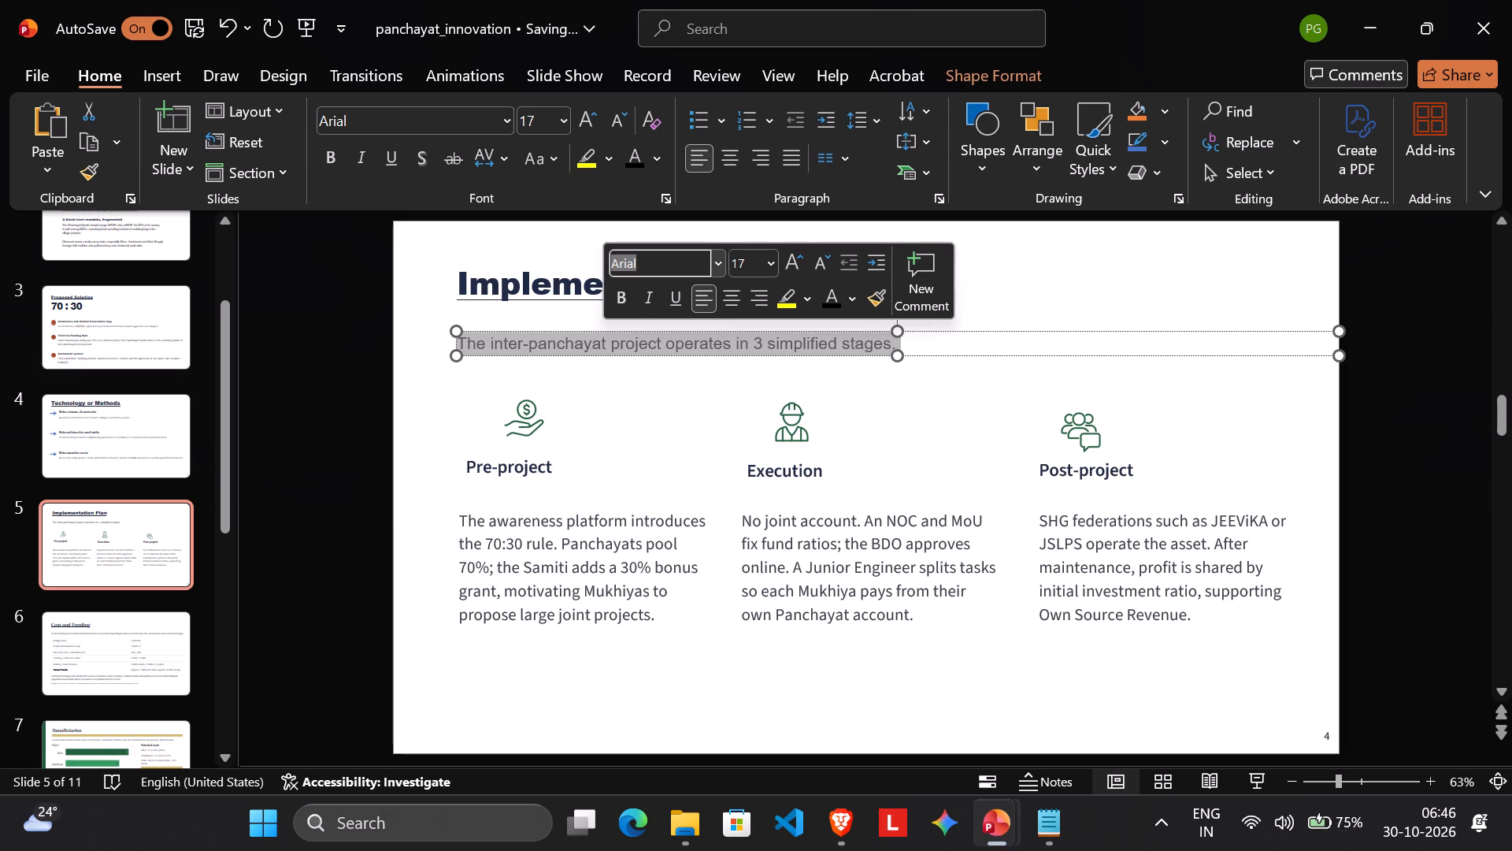
{"action": "left_click", "coordinate": [832, 297]}
{"action": "left_click", "coordinate": [739, 372]}
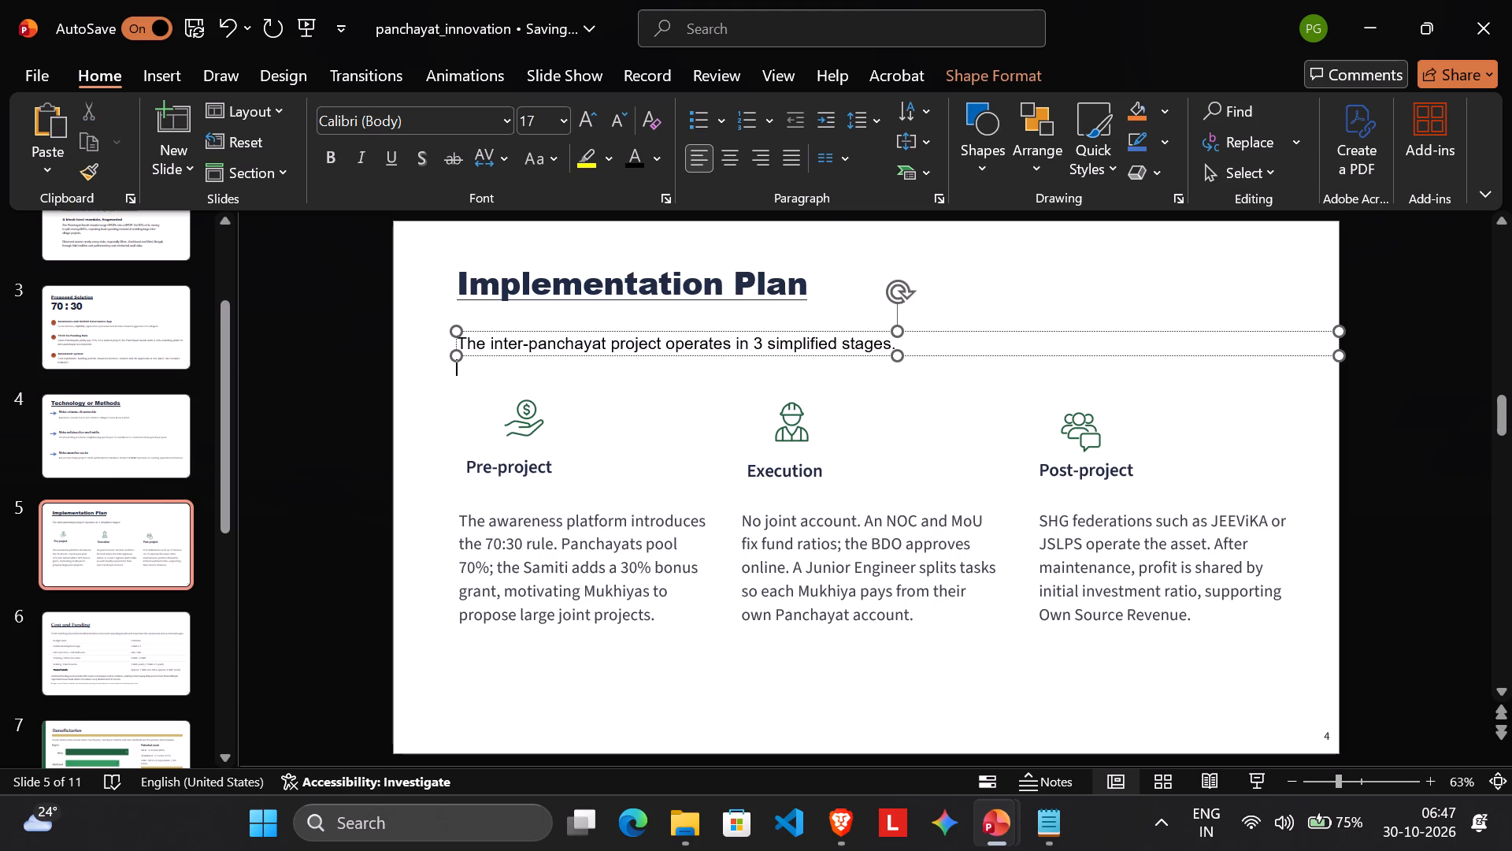
Set the description paragraph under "Pre-project" to black Arial text.
{"action": "double_click", "coordinate": [521, 529]}
{"action": "triple_click", "coordinate": [558, 567]}
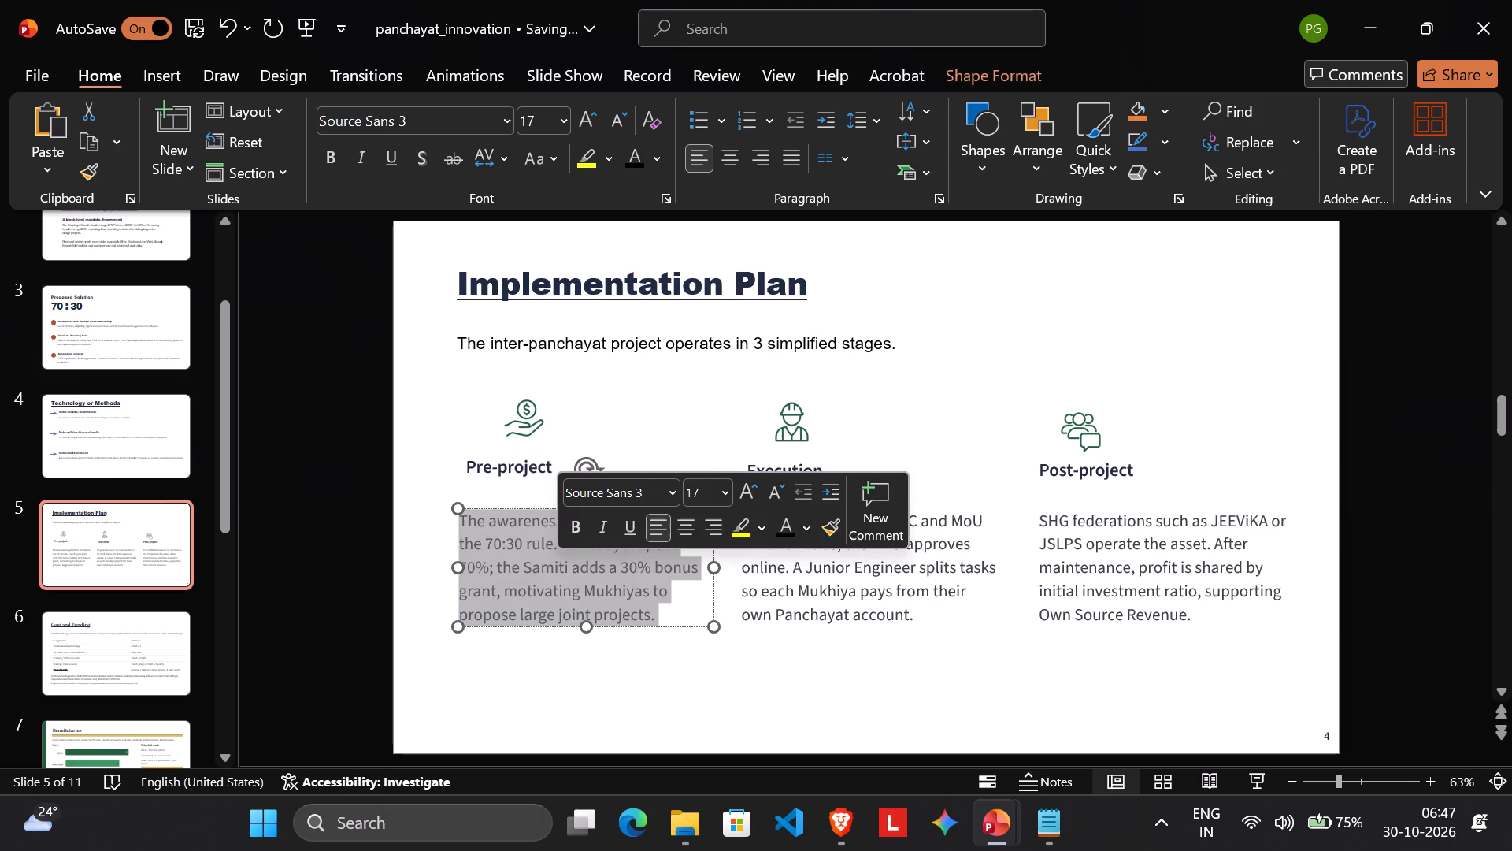
{"action": "left_click", "coordinate": [791, 528]}
{"action": "left_click", "coordinate": [668, 489]}
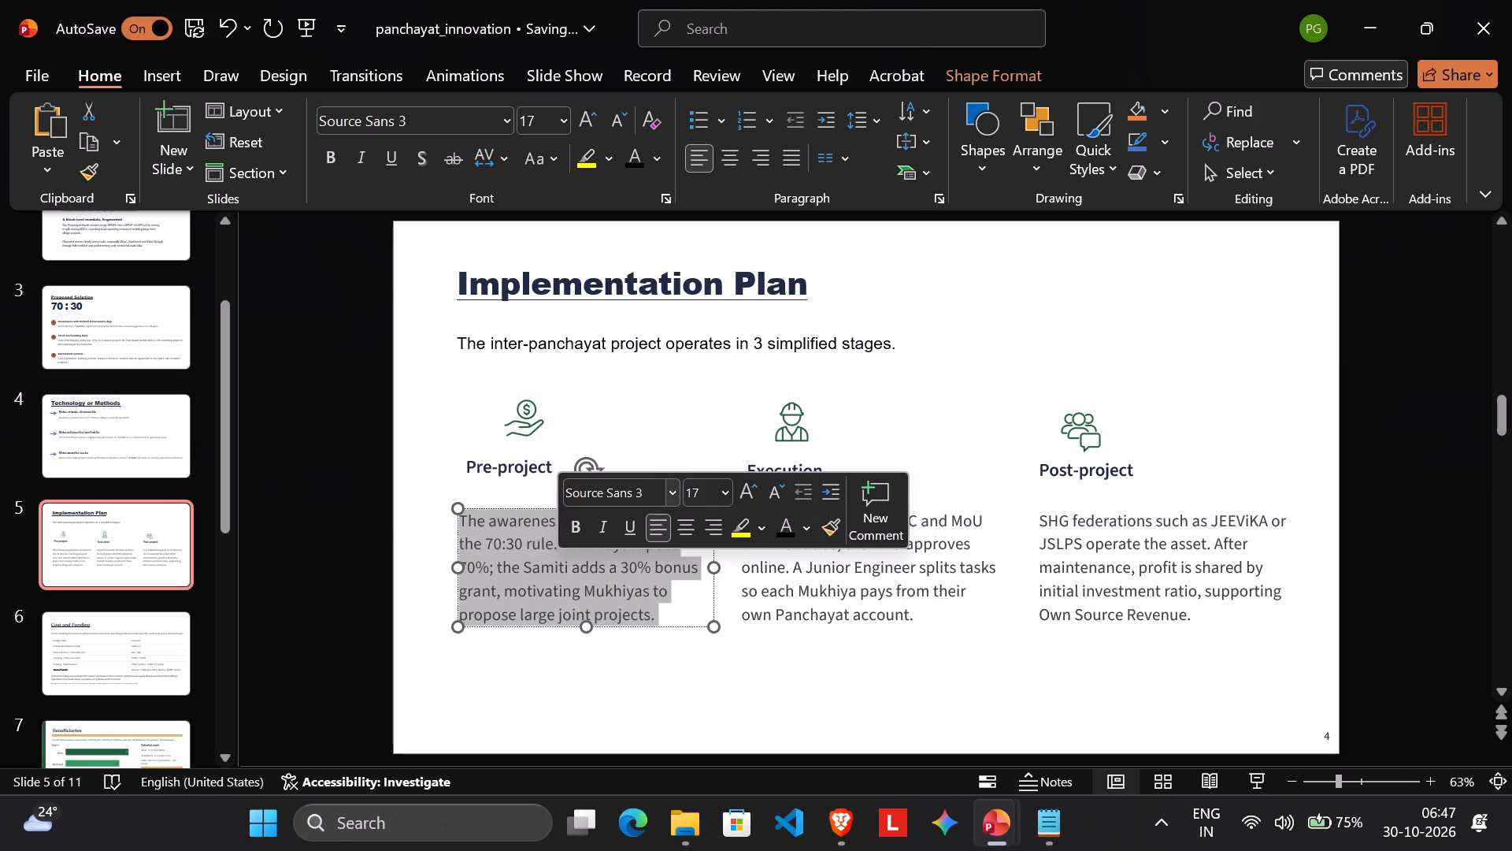
{"action": "key", "text": "a"}
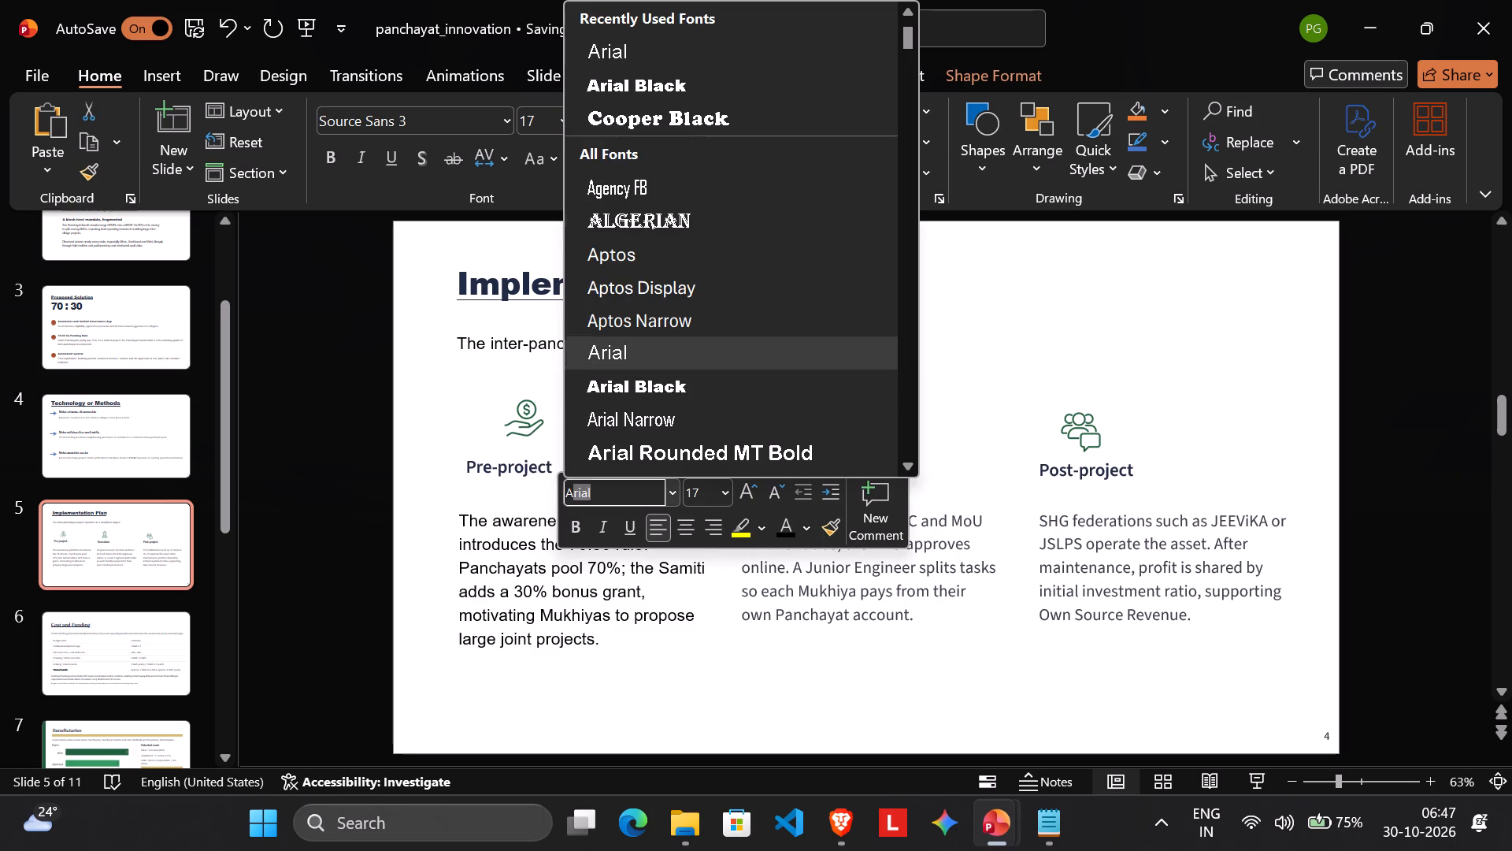
{"action": "left_click", "coordinate": [628, 51]}
Set the description paragraph under "Execution" to black Arial text.
{"action": "triple_click", "coordinate": [850, 530]}
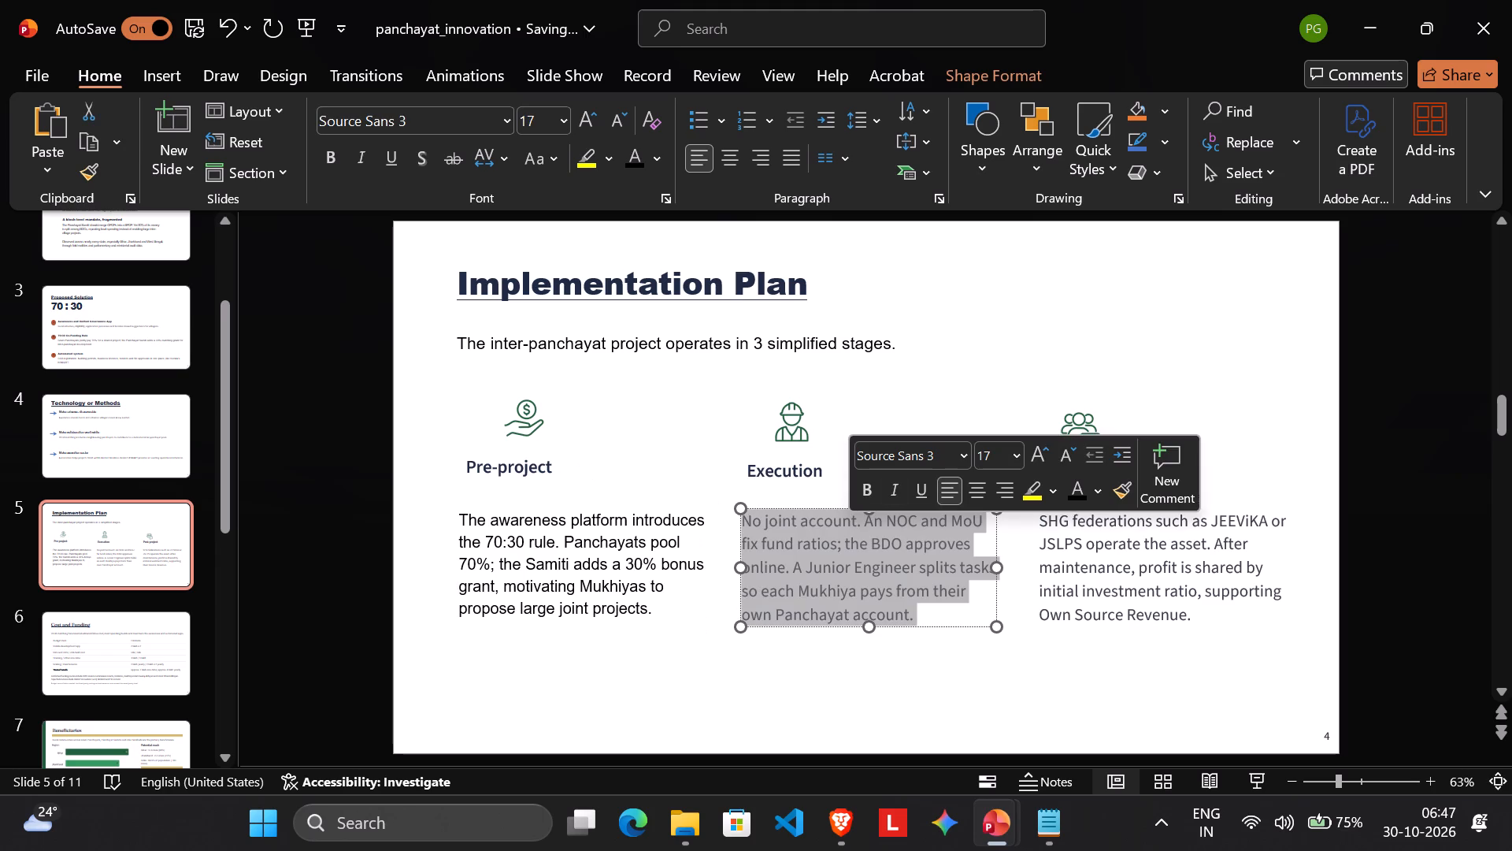
{"action": "left_click", "coordinate": [1078, 497]}
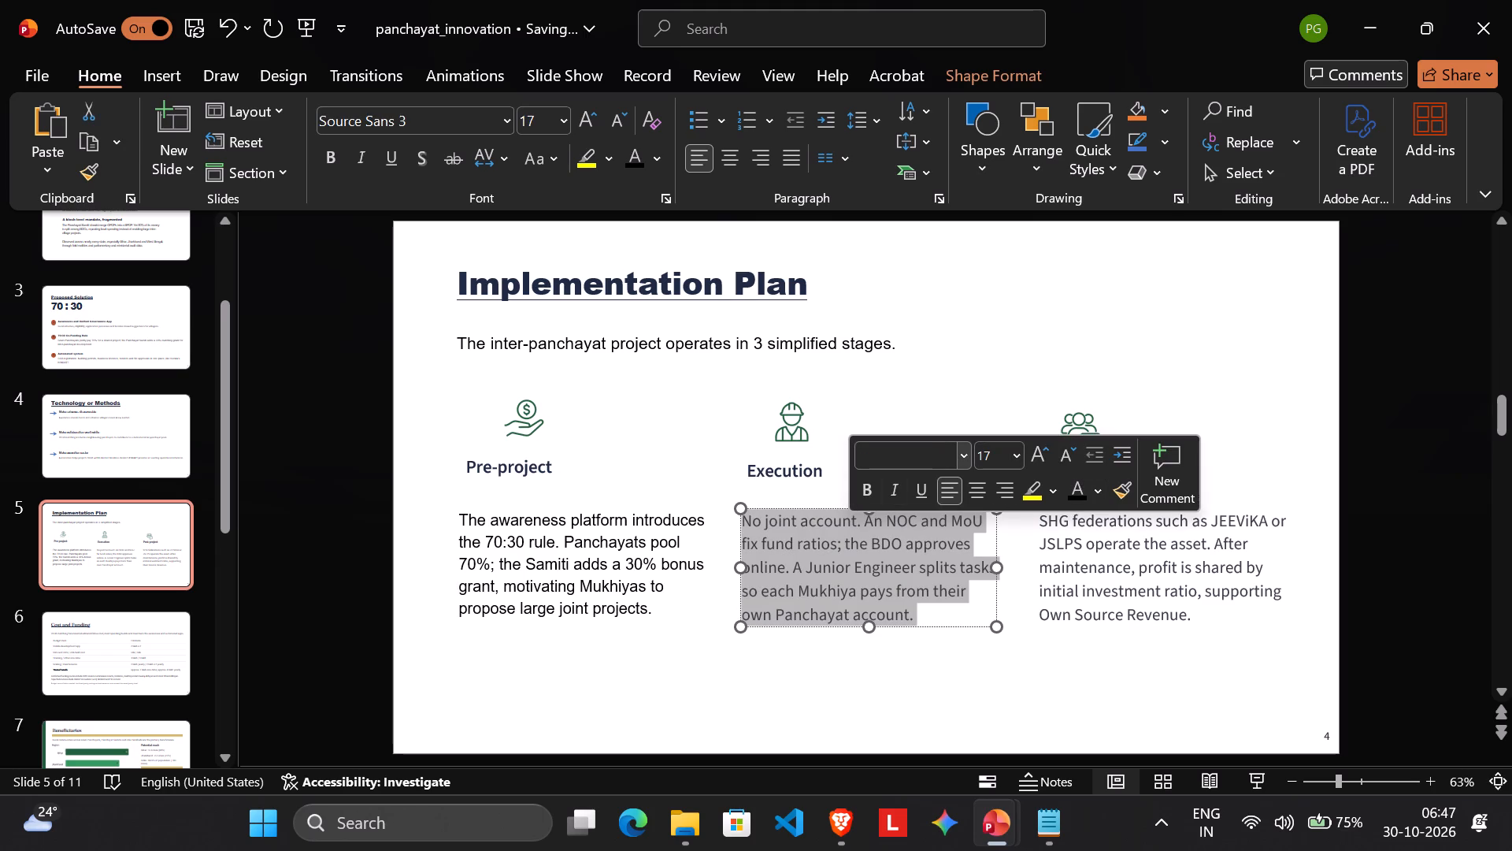
{"action": "left_click", "coordinate": [961, 453]}
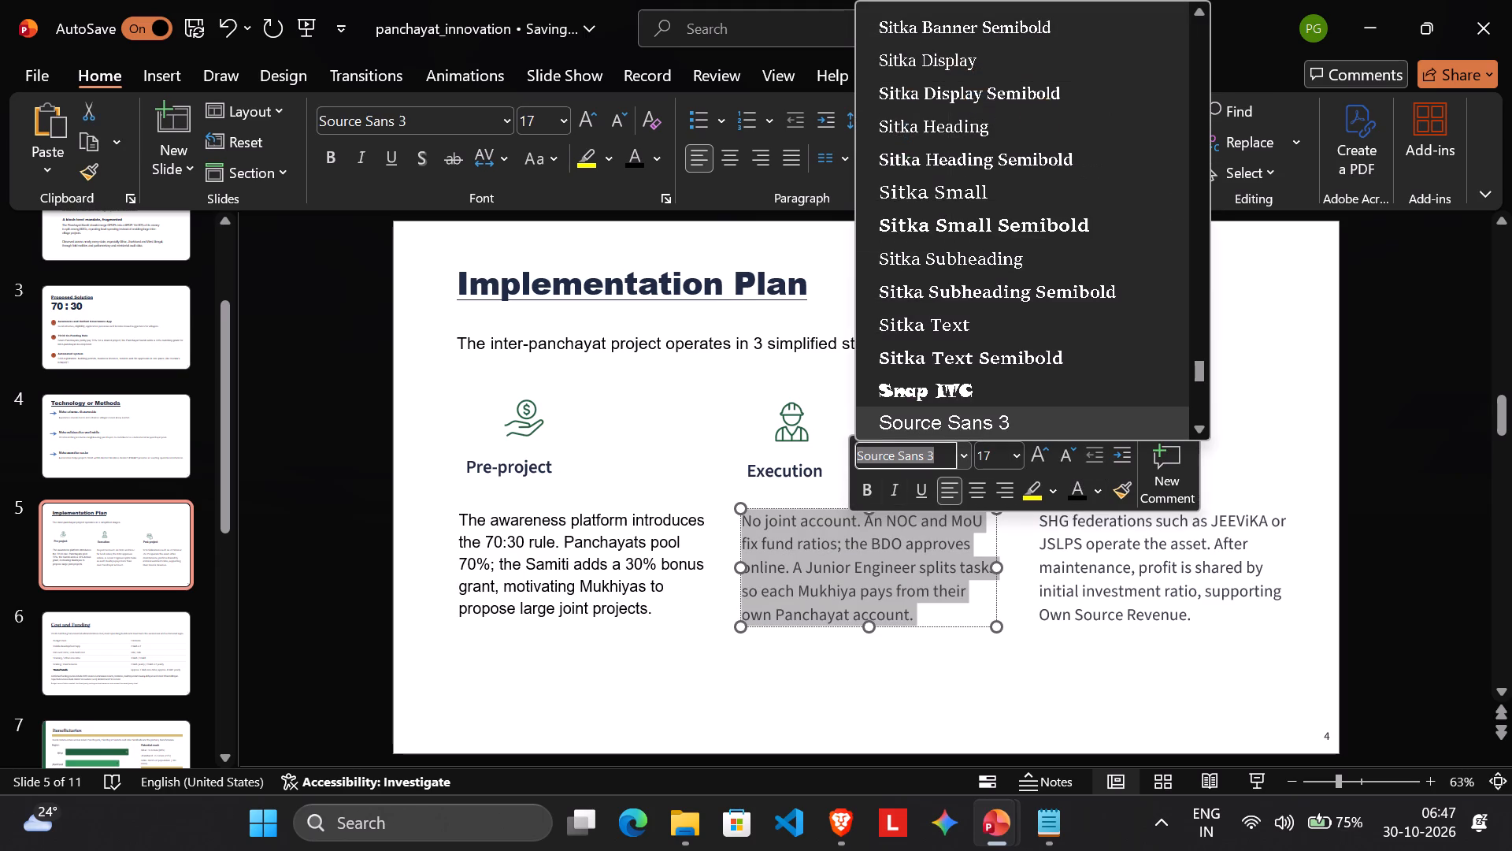
{"action": "key", "text": "a"}
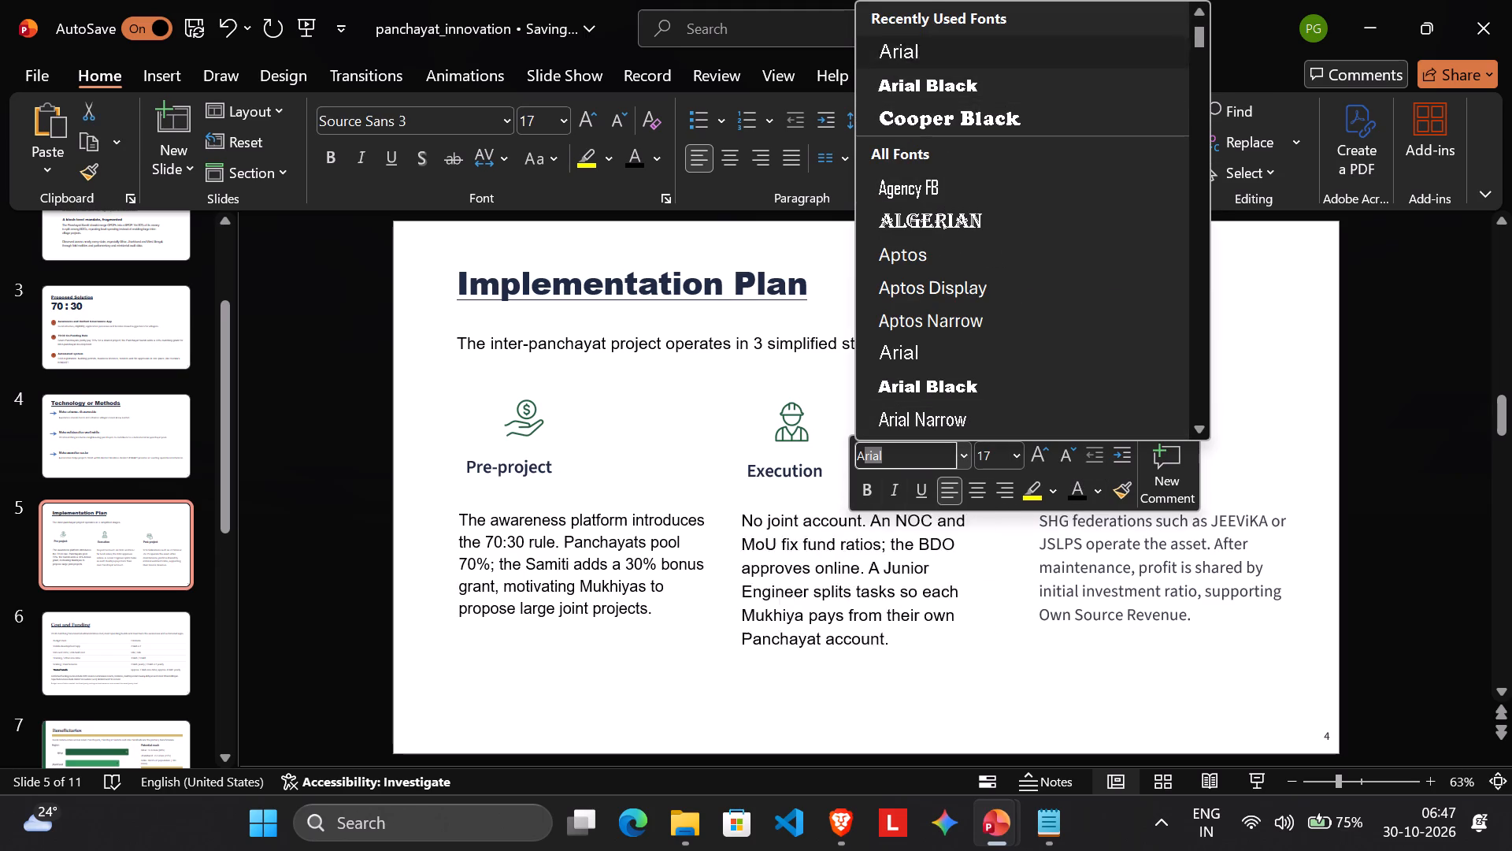
{"action": "left_click", "coordinate": [912, 60]}
Set the description paragraph under "Post-project" to black Arial text.
{"action": "triple_click", "coordinate": [1154, 576]}
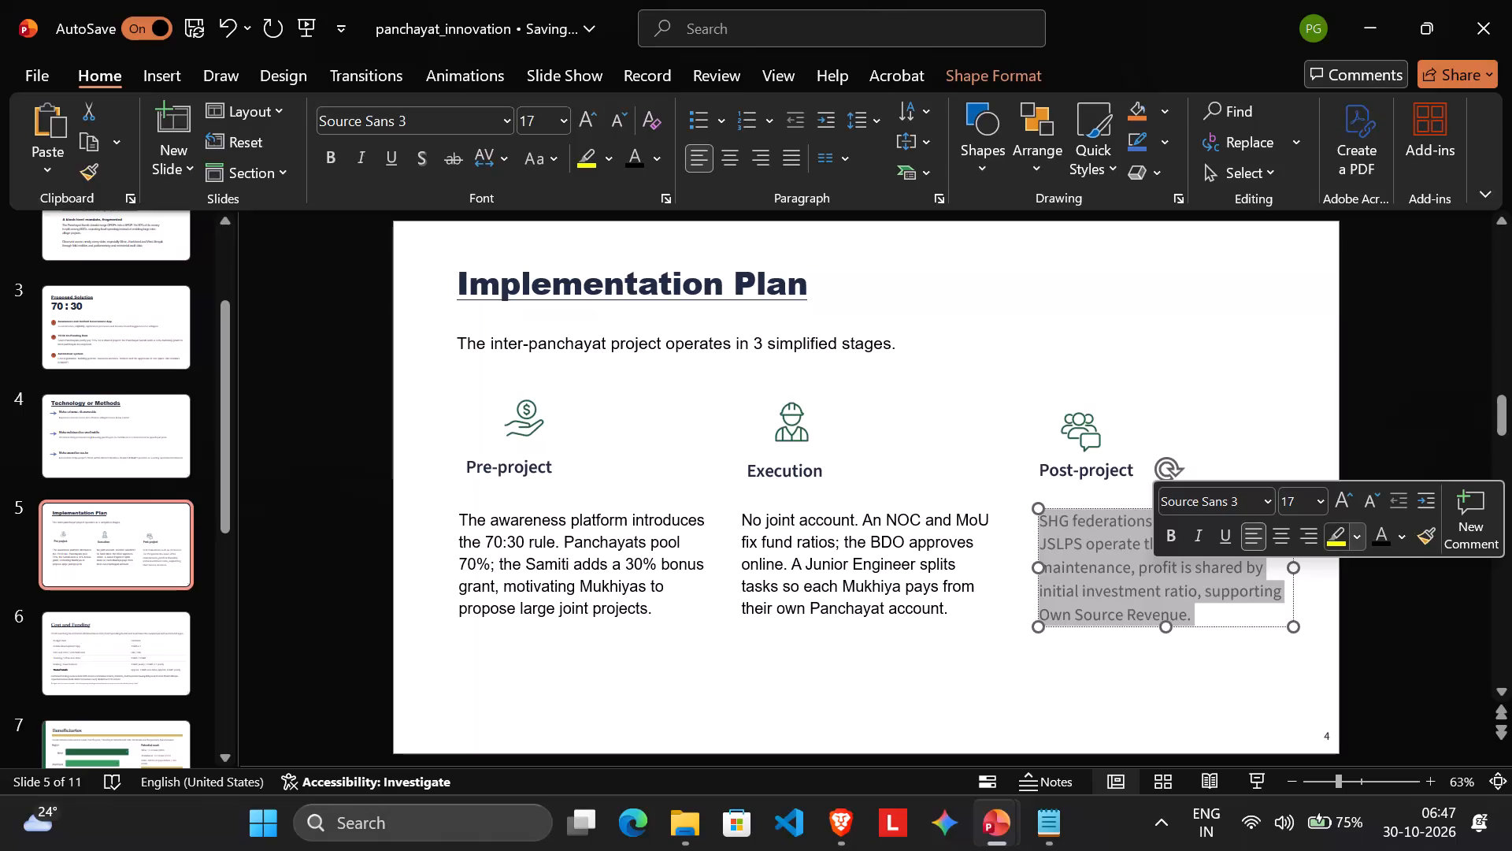
{"action": "left_click", "coordinate": [1381, 537]}
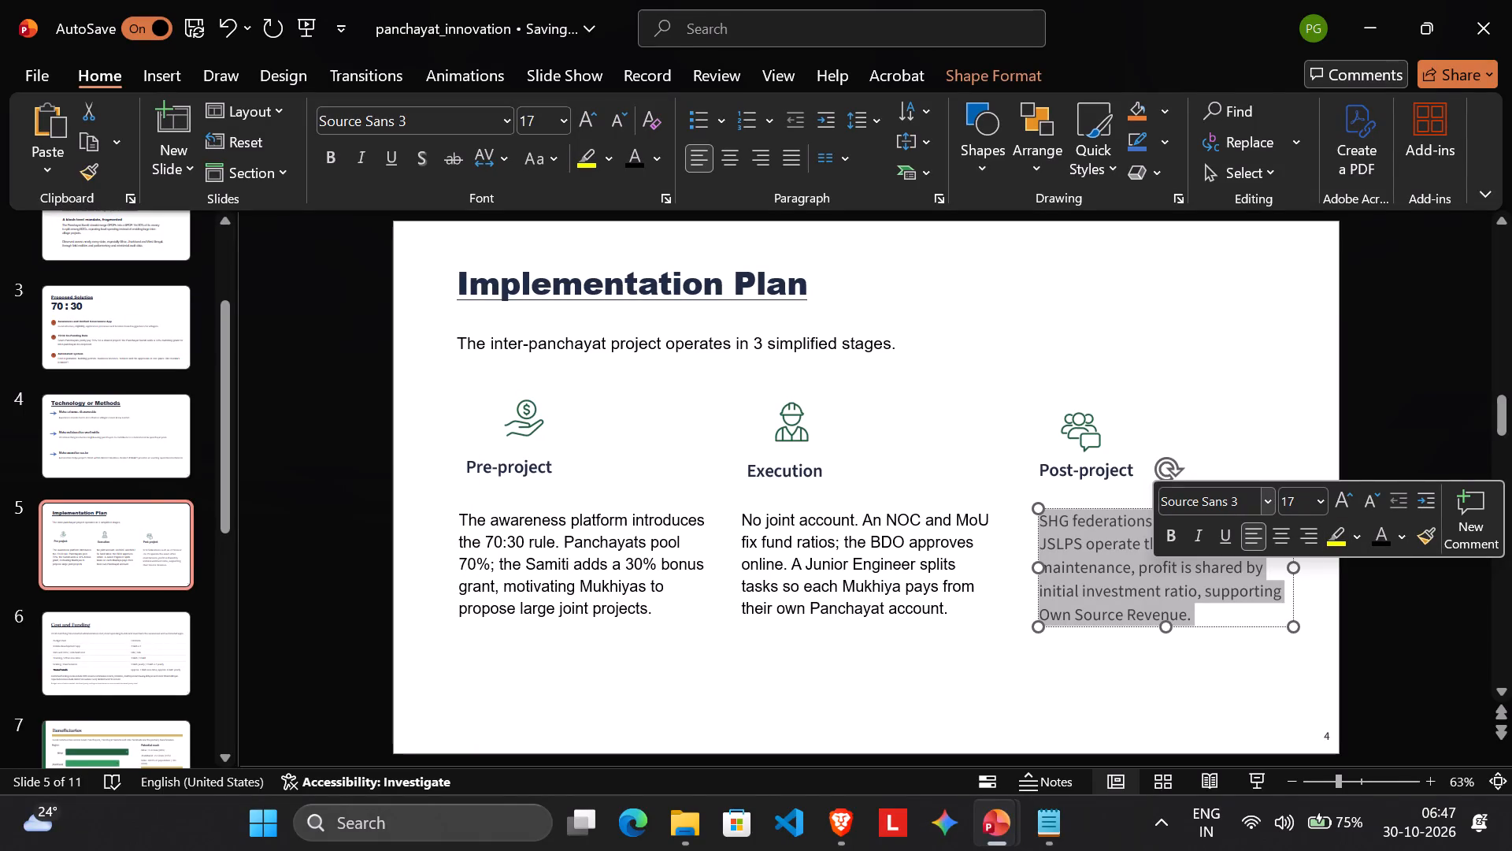
{"action": "left_click", "coordinate": [1264, 496]}
{"action": "key", "text": "a"}
{"action": "left_click", "coordinate": [1206, 63]}
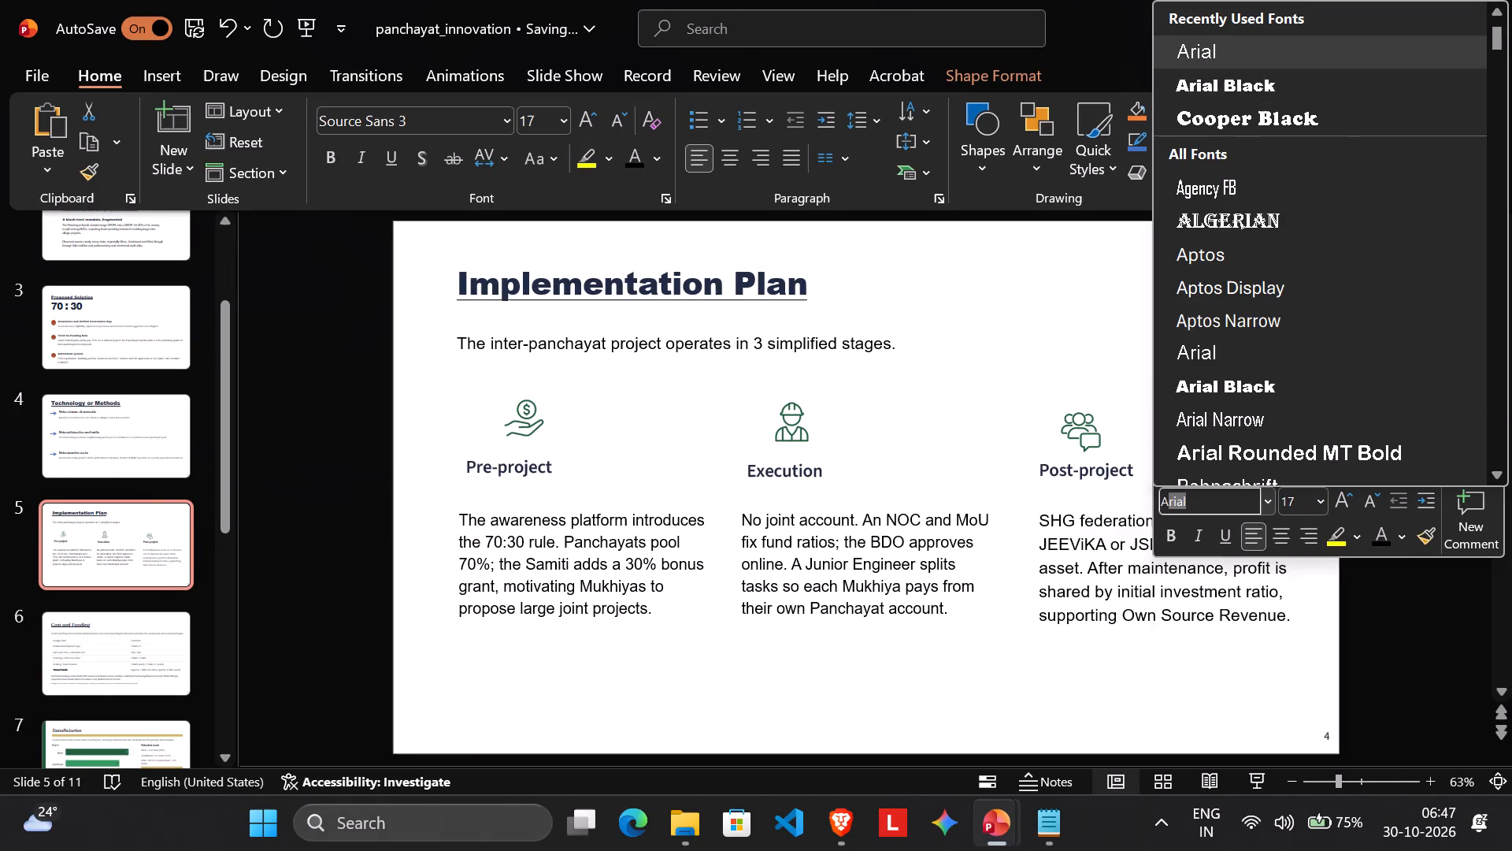
{"action": "left_click", "coordinate": [1179, 688]}
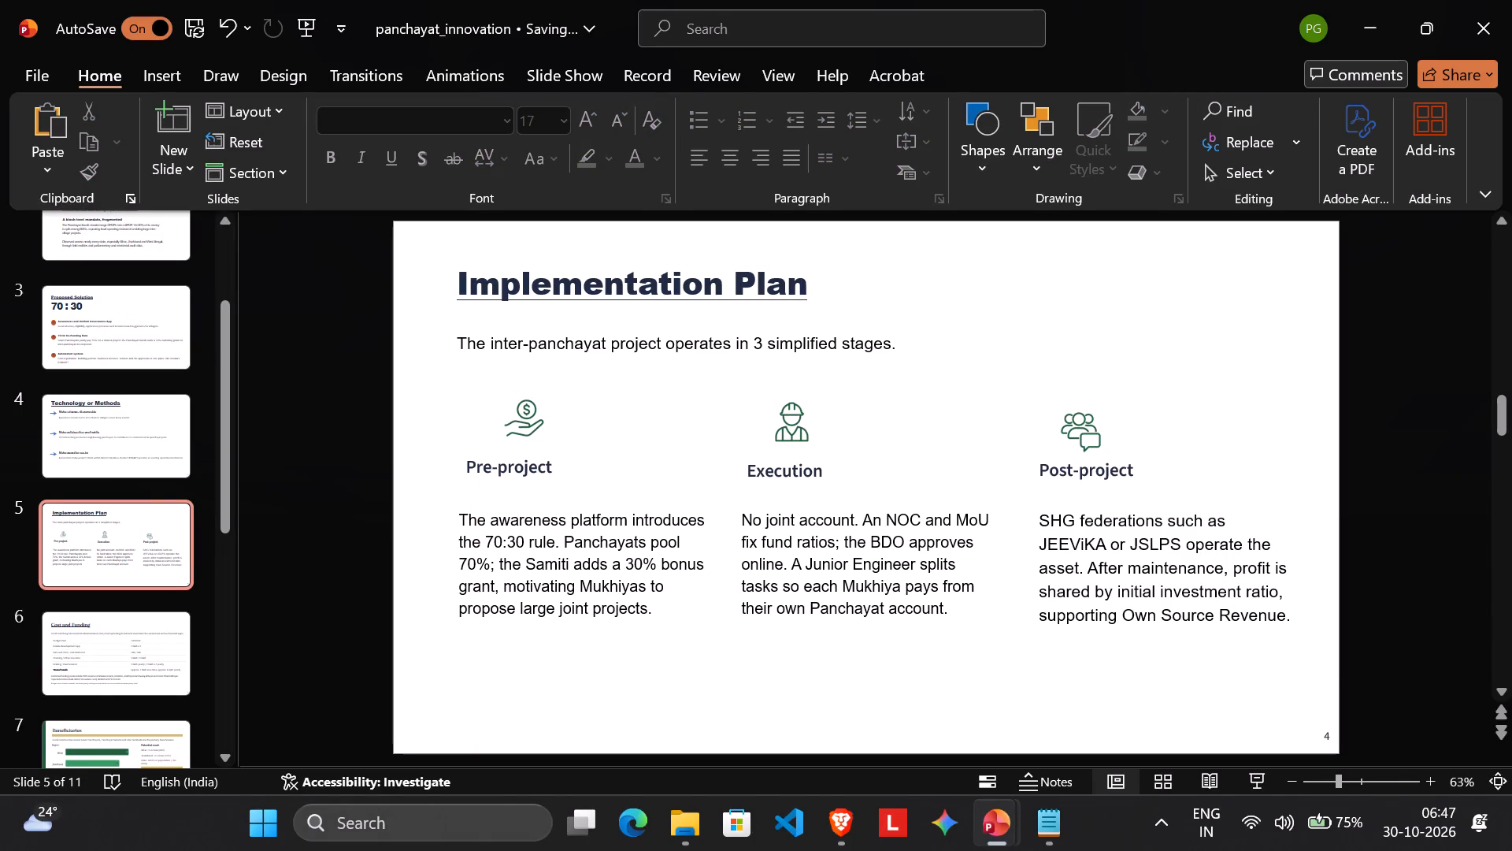
Change the font of the "Execution" stage heading on slide 5 to Arial Black.
{"action": "left_click", "coordinate": [769, 475]}
{"action": "double_click", "coordinate": [769, 475]}
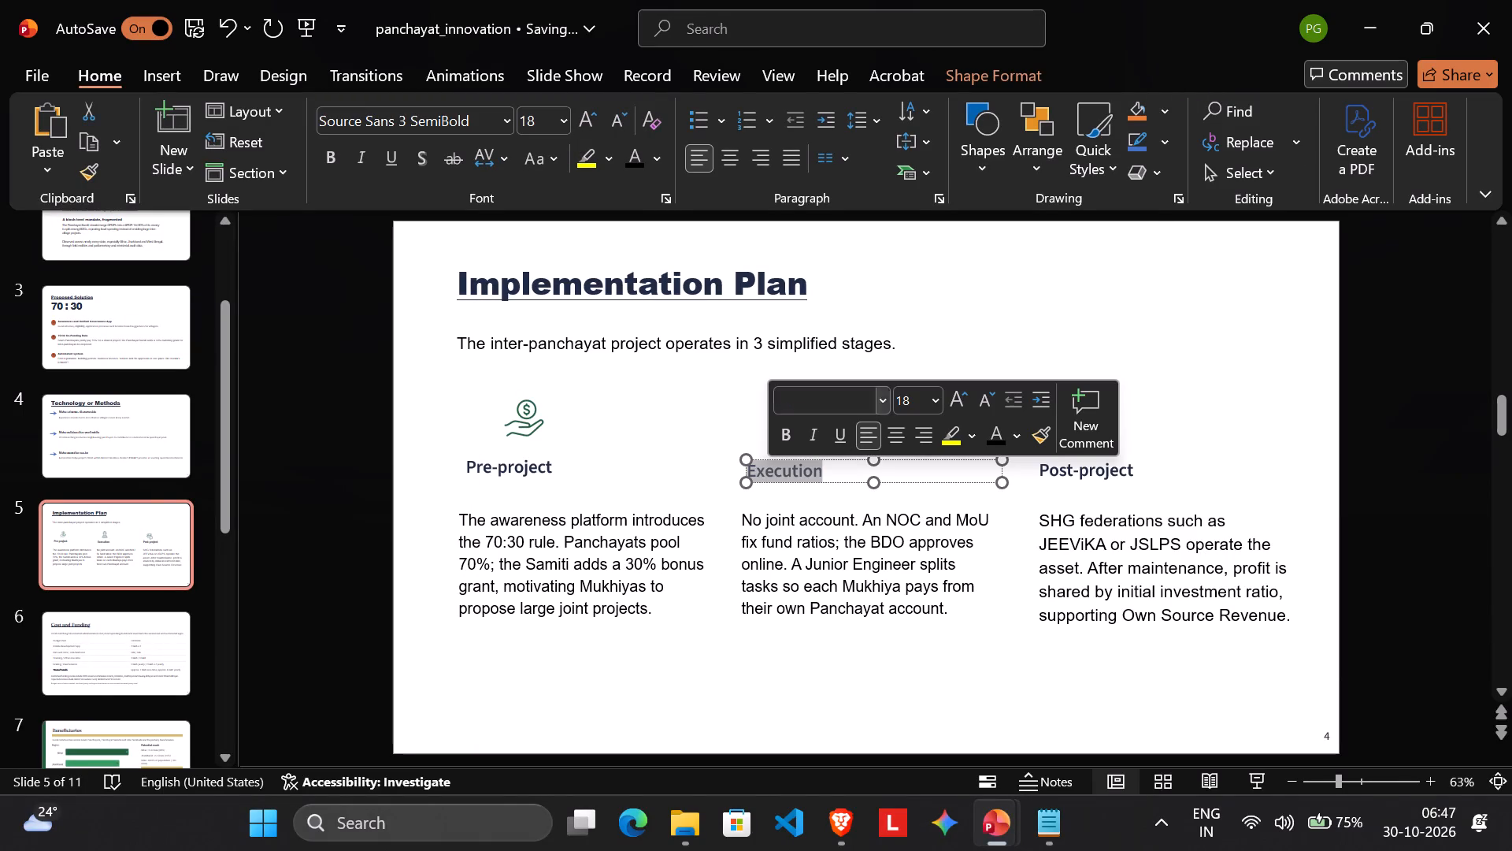
{"action": "left_click", "coordinate": [881, 399]}
{"action": "key", "text": "a"}
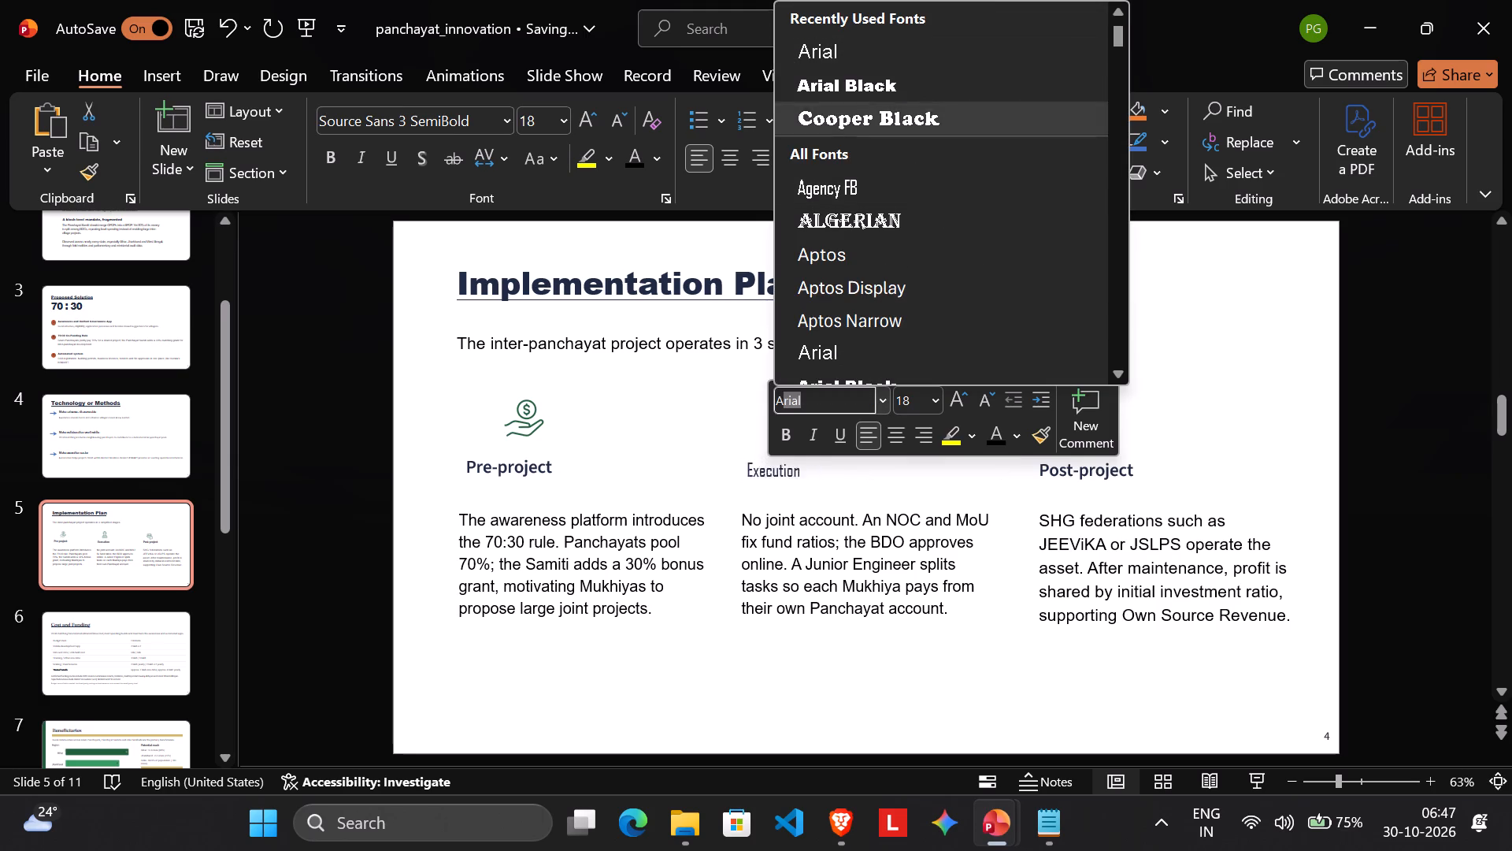
{"action": "left_click", "coordinate": [836, 83]}
Change the font of the "Post-project" stage heading on slide 5 to Arial Black.
{"action": "triple_click", "coordinate": [1077, 471]}
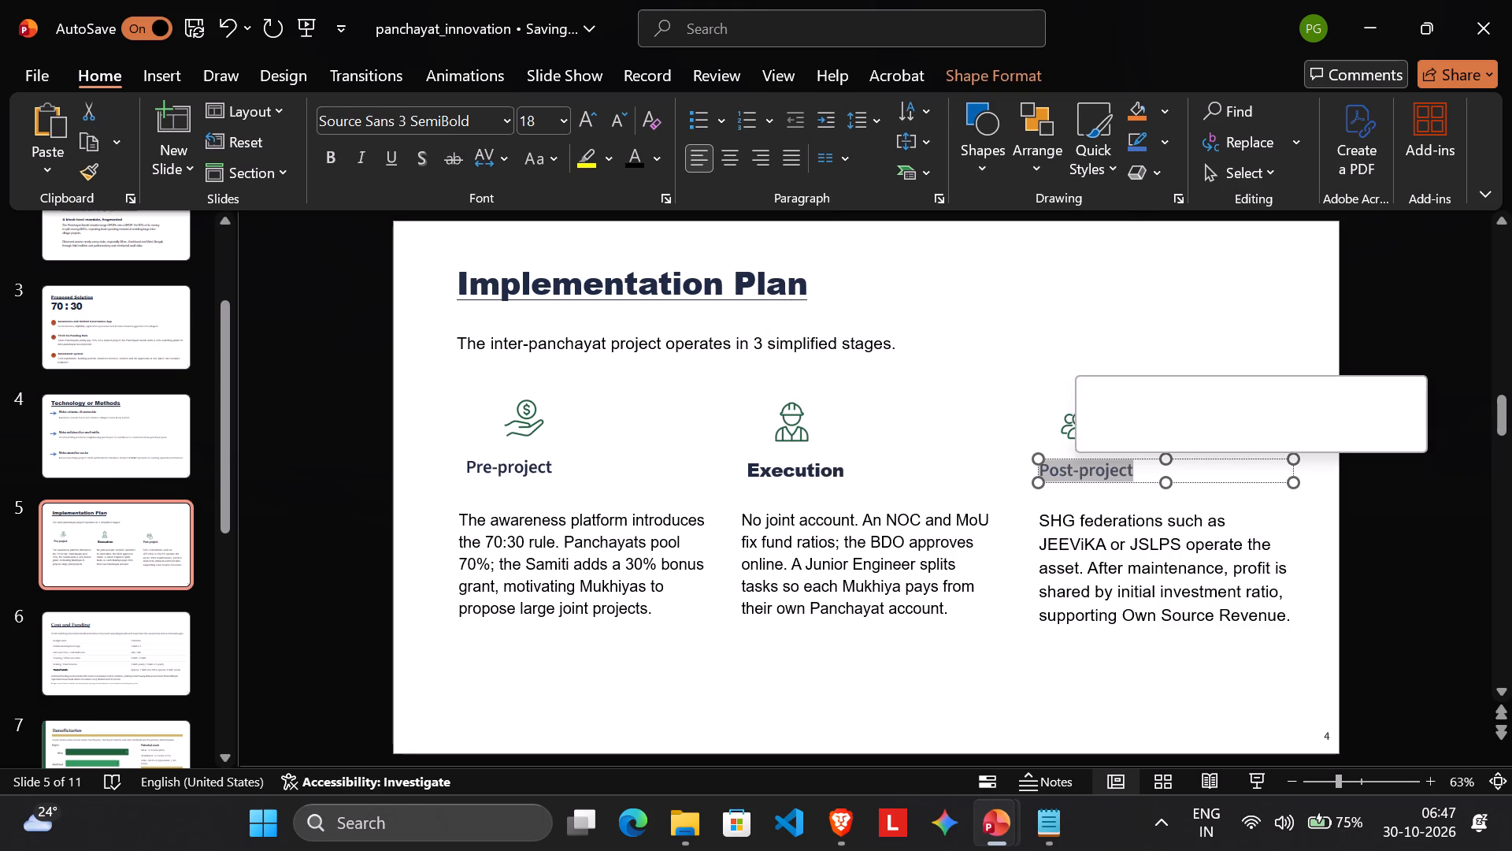
{"action": "left_click", "coordinate": [1192, 393]}
{"action": "key", "text": "a"}
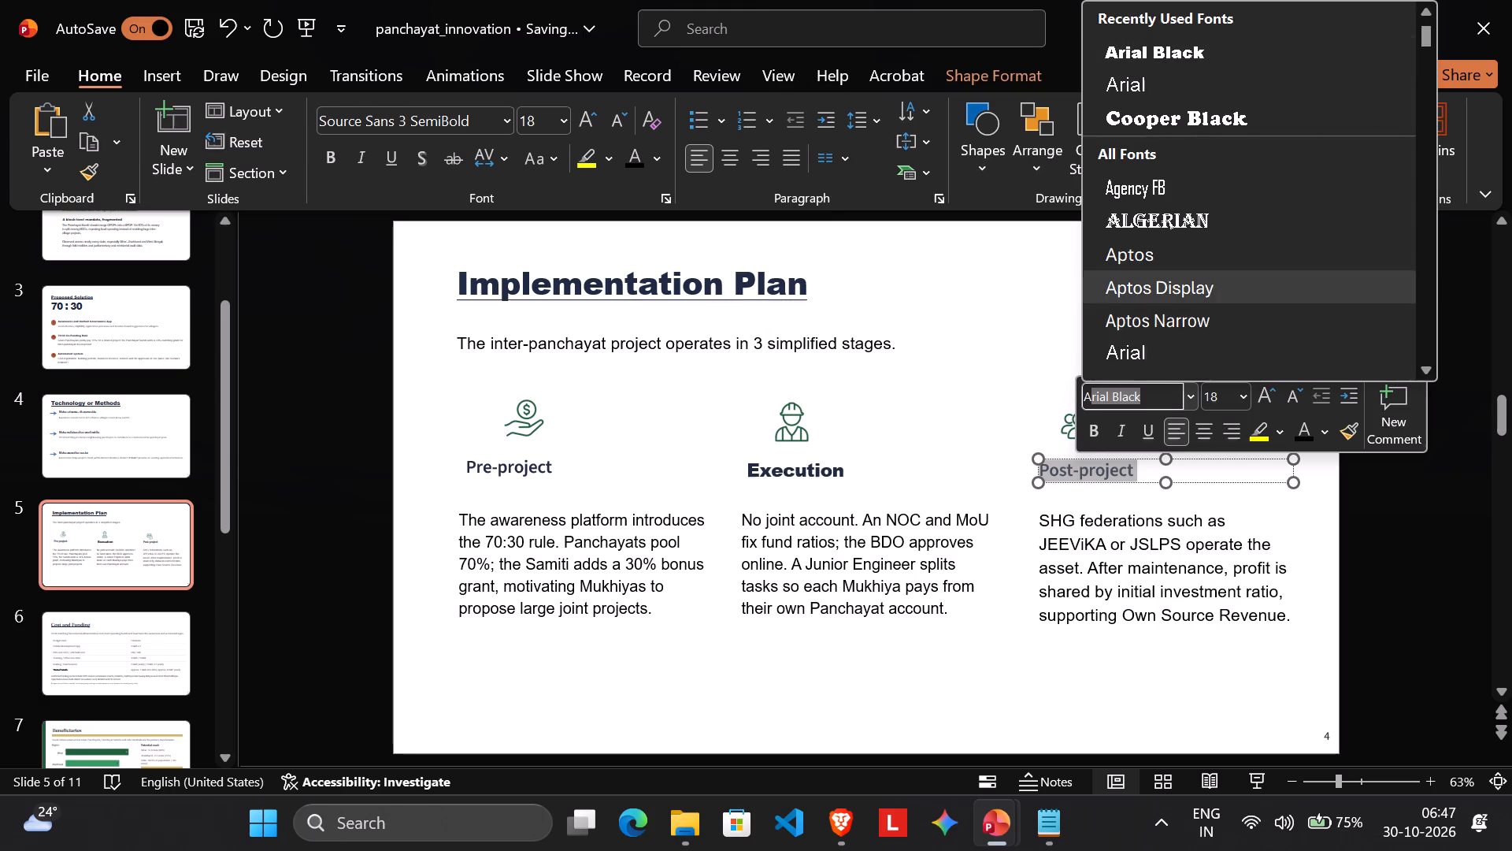
{"action": "left_click", "coordinate": [1126, 44]}
Delete the small empty text box at the end of the "Pre-project" heading.
{"action": "left_click", "coordinate": [504, 467]}
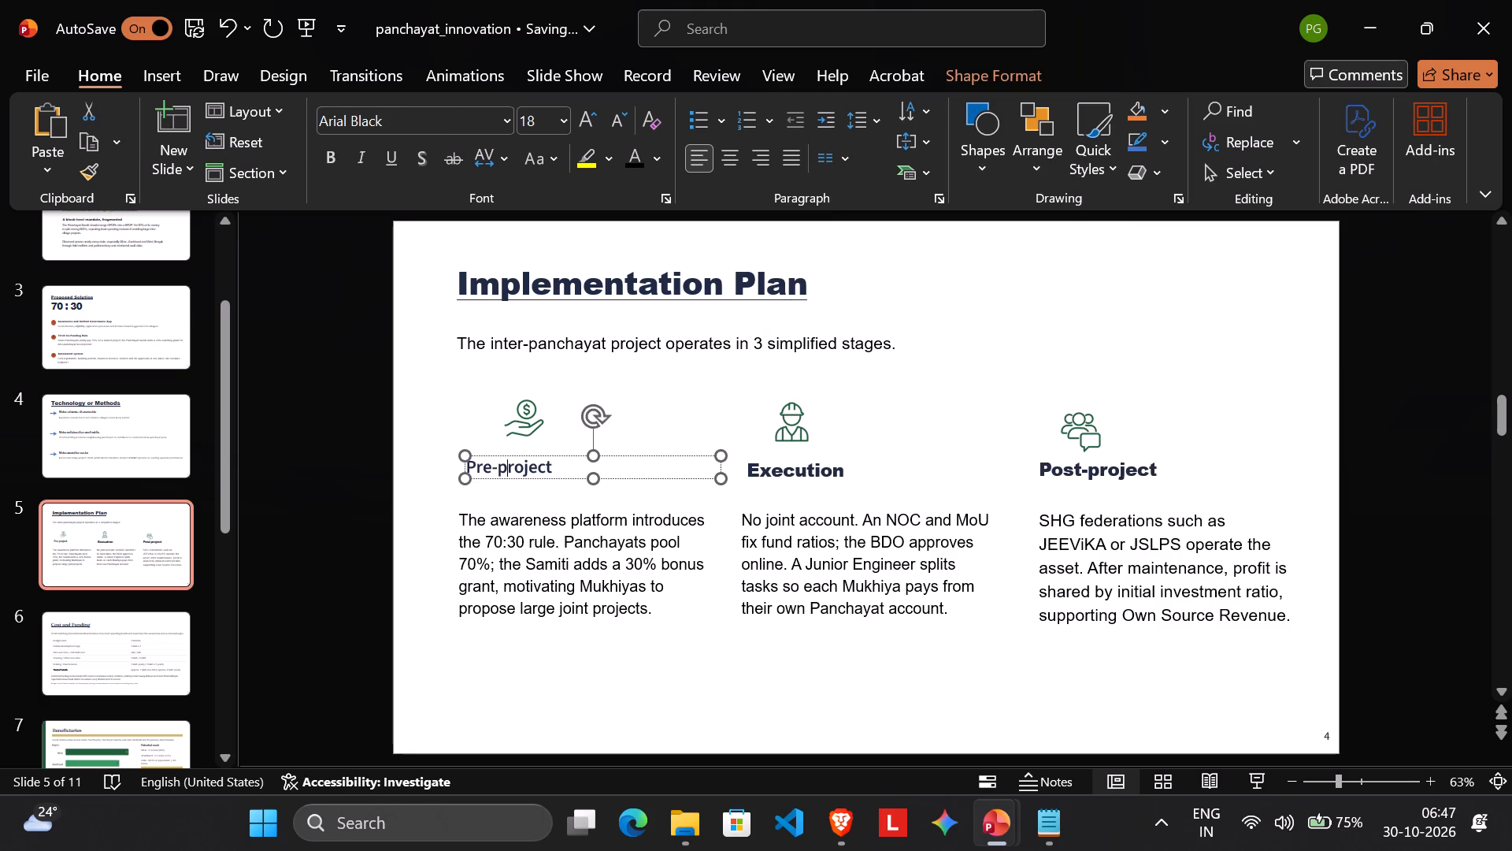
{"action": "double_click", "coordinate": [553, 465]}
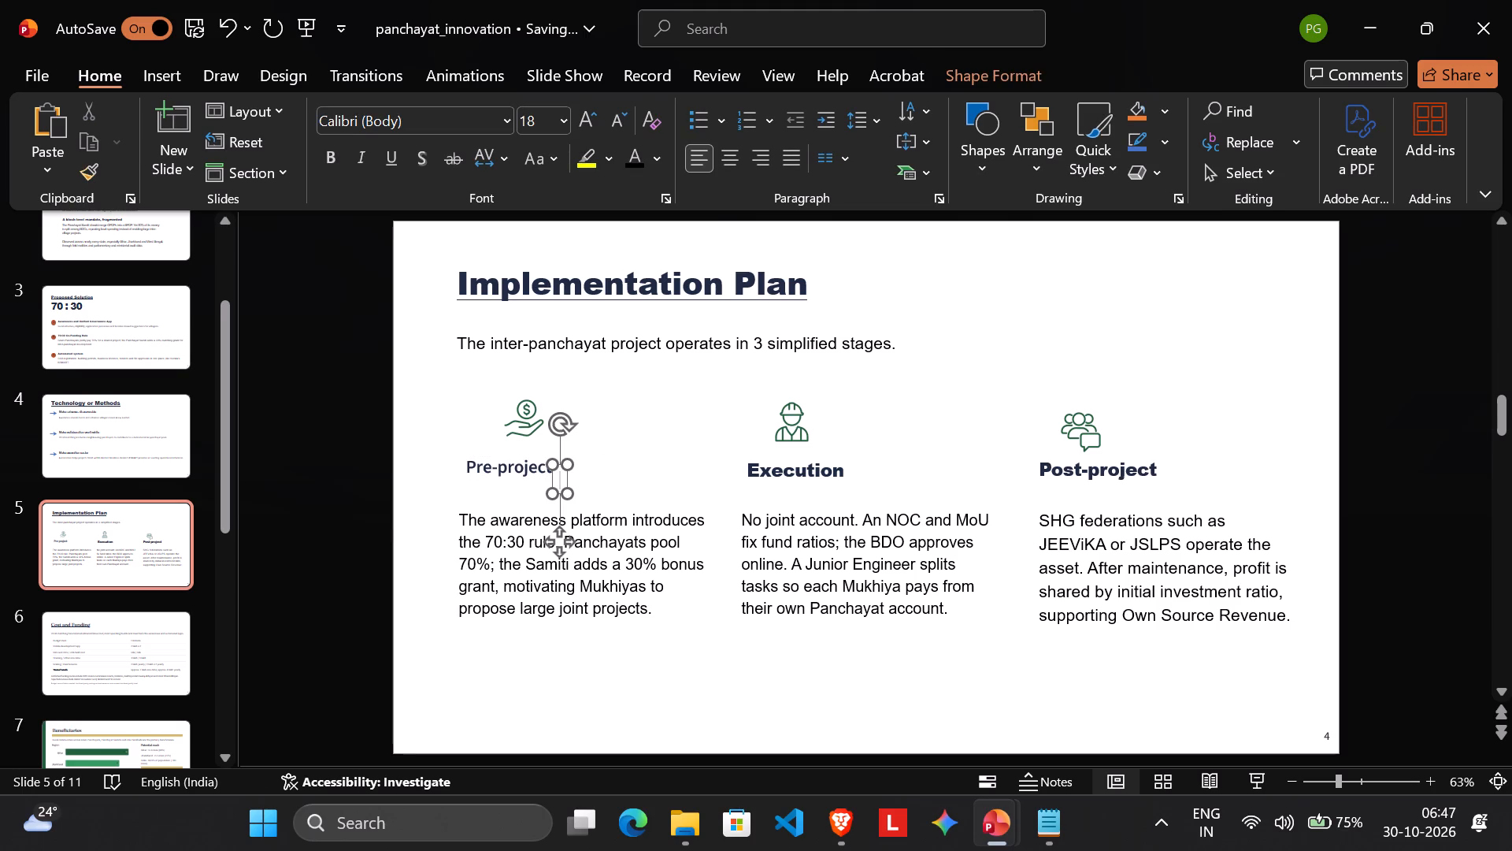
{"action": "key", "text": "Delete"}
Set the "Pre-project" stage heading to black text in Arial Black.
{"action": "left_click_drag", "start_coordinate": [568, 466], "coordinate": [611, 466]}
{"action": "left_click", "coordinate": [595, 463]}
{"action": "triple_click", "coordinate": [543, 467]}
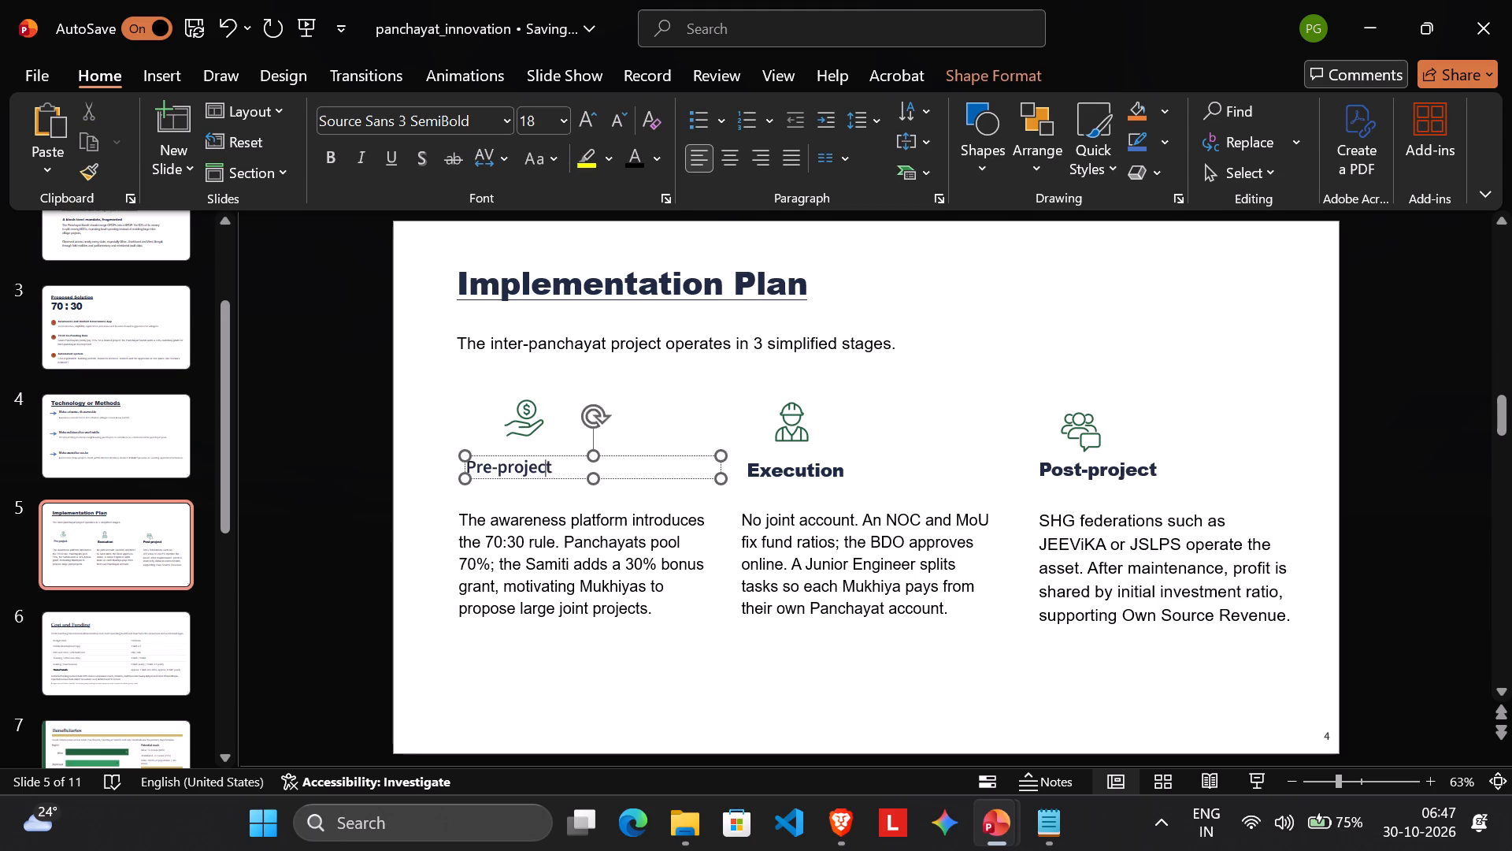
{"action": "left_click", "coordinate": [774, 428]}
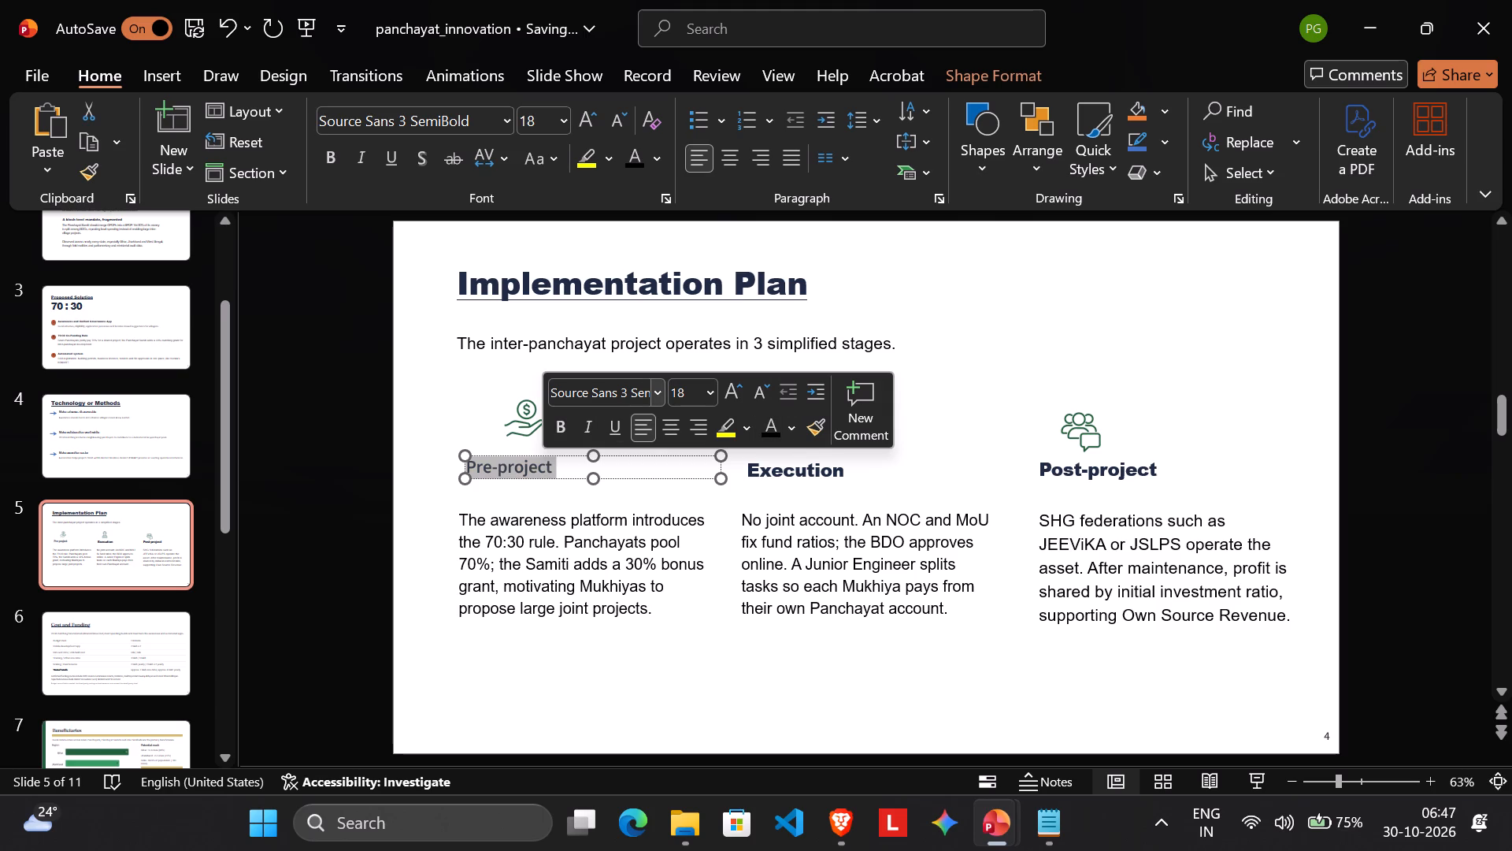
{"action": "left_click", "coordinate": [665, 397]}
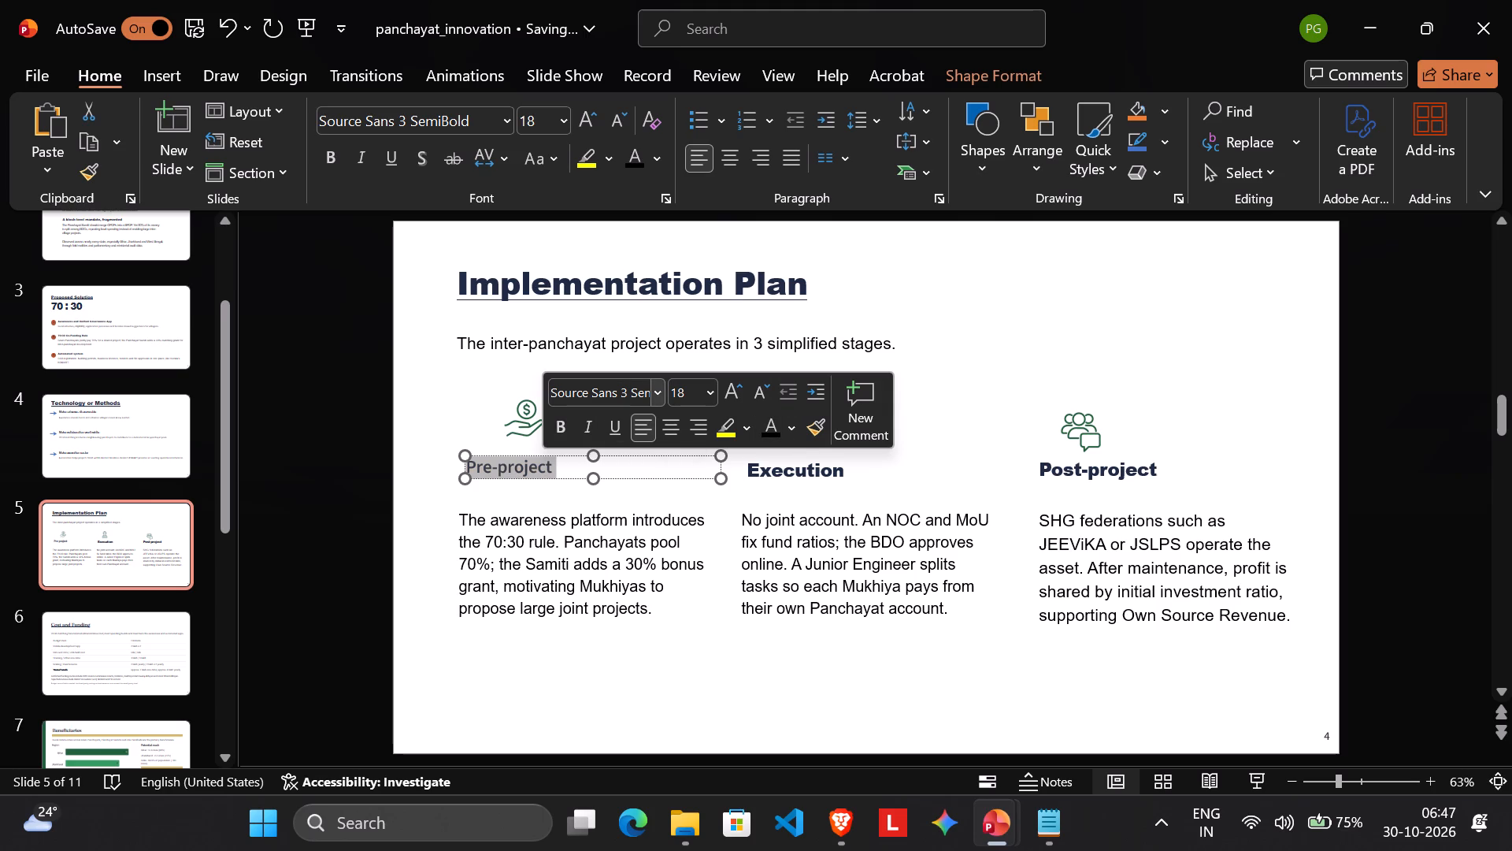
{"action": "left_click", "coordinate": [656, 396]}
{"action": "key", "text": "a"}
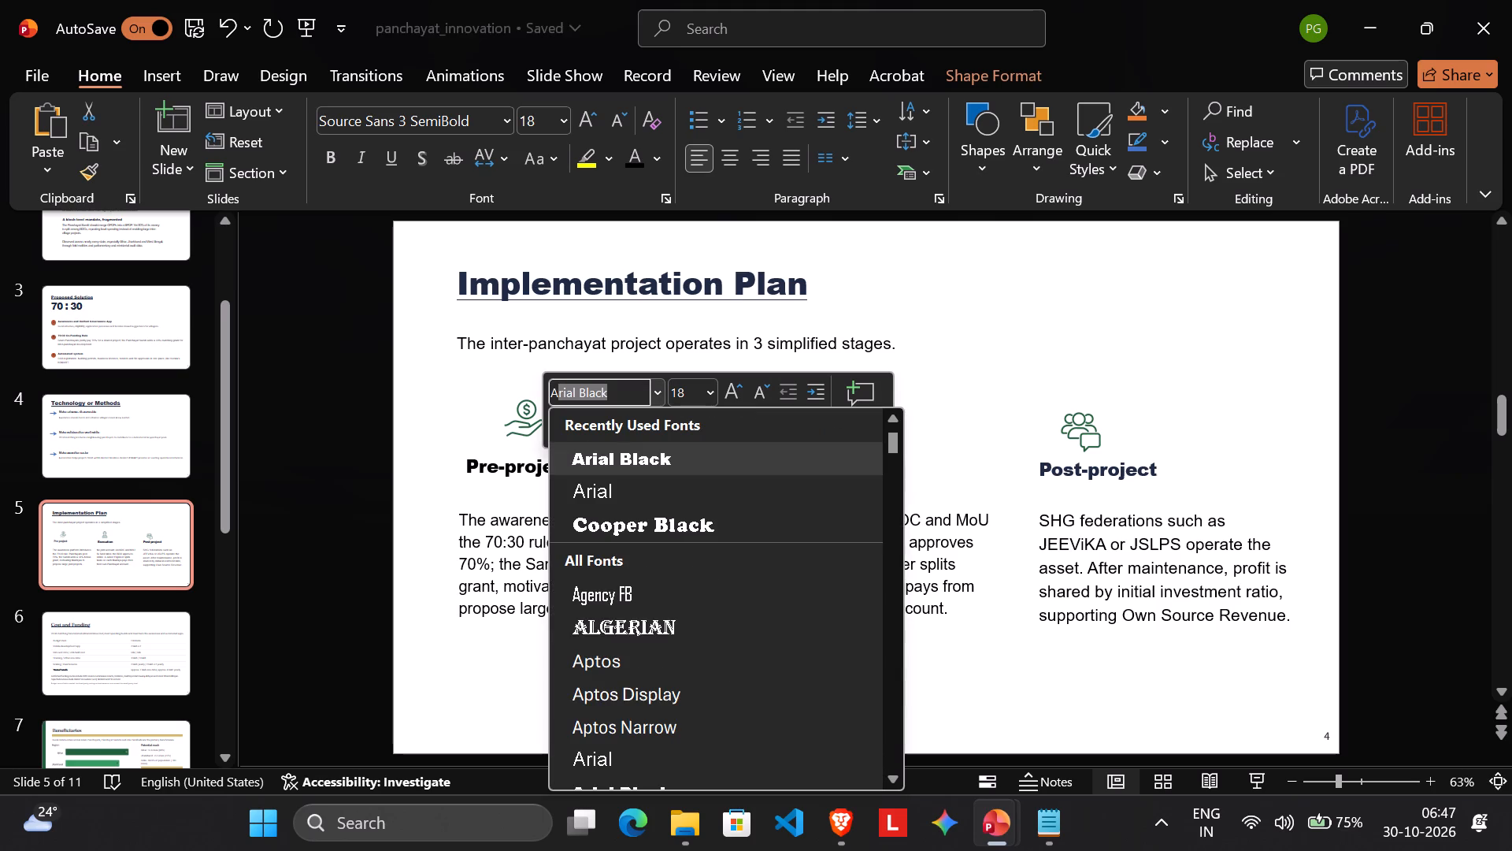
{"action": "left_click", "coordinate": [635, 455]}
Narrow the "Pre-project" heading's text box to fit its text and nudge it down level with the "Execution" heading.
{"action": "left_click_drag", "start_coordinate": [724, 477], "coordinate": [721, 477]}
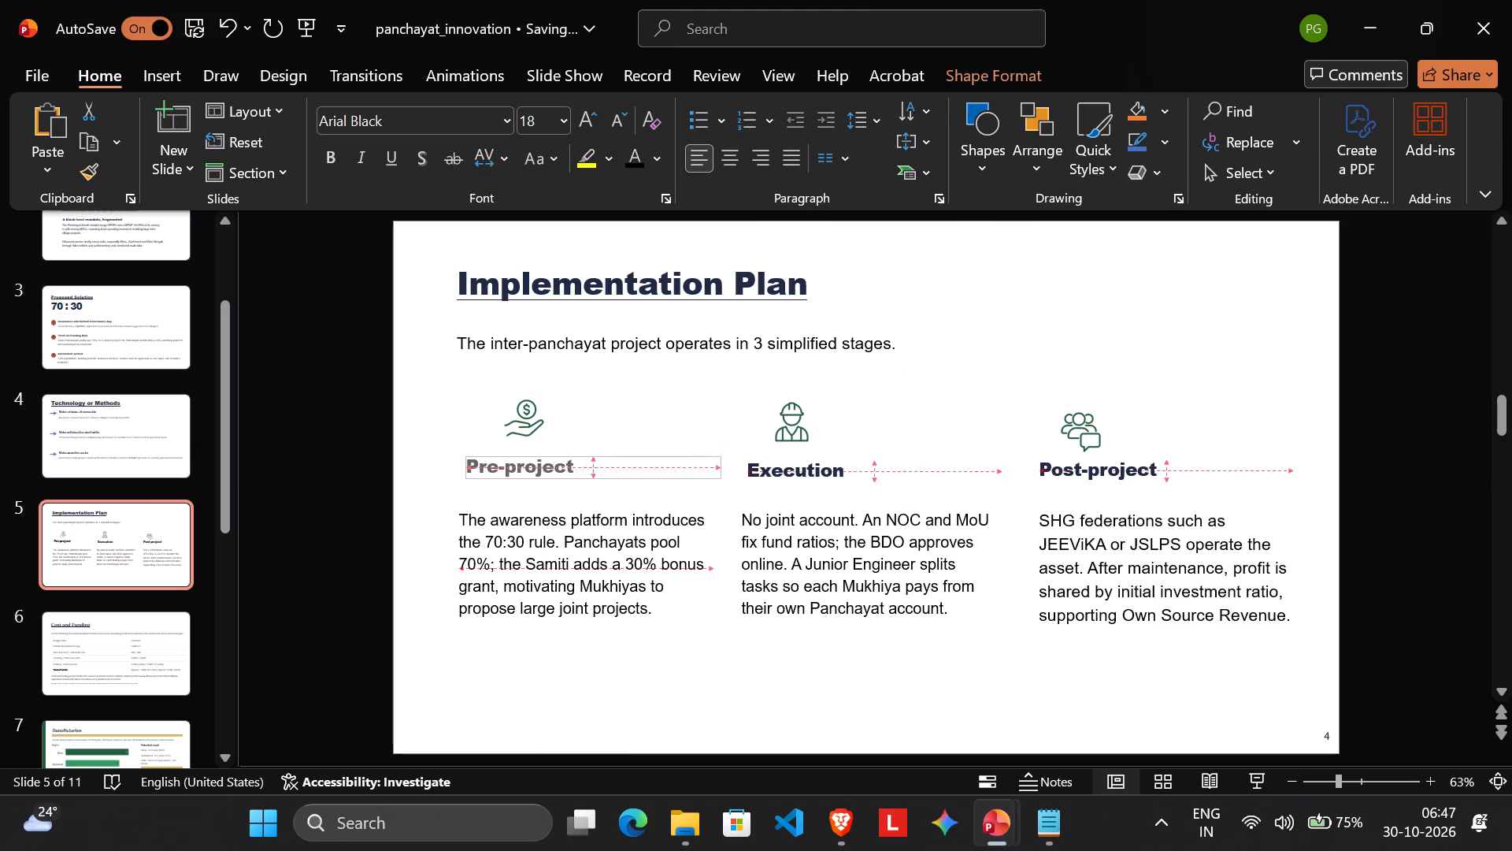
{"action": "left_click_drag", "start_coordinate": [721, 477], "coordinate": [587, 476]}
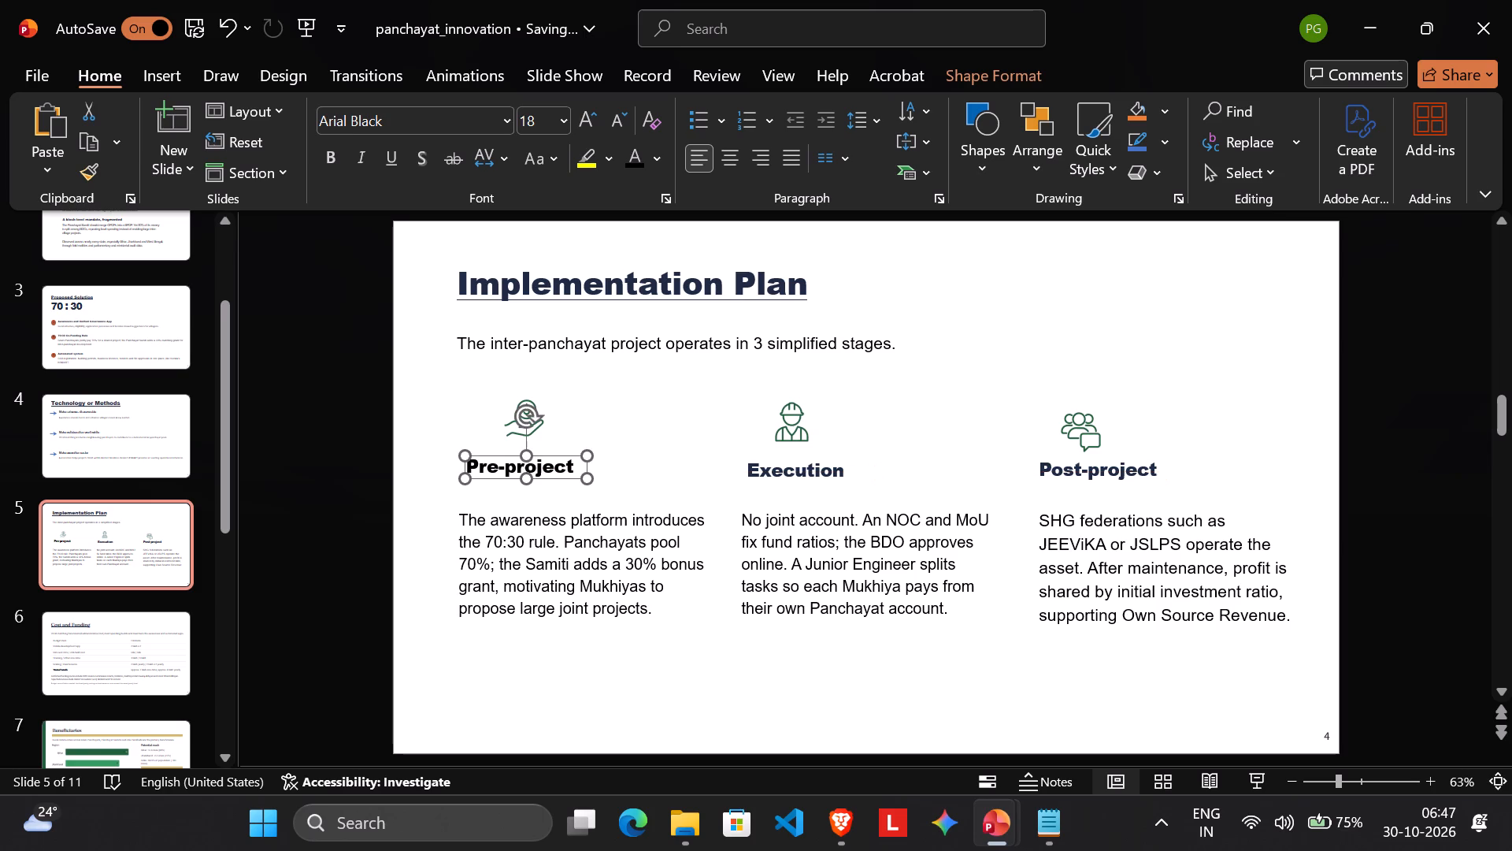
{"action": "left_click", "coordinate": [651, 494]}
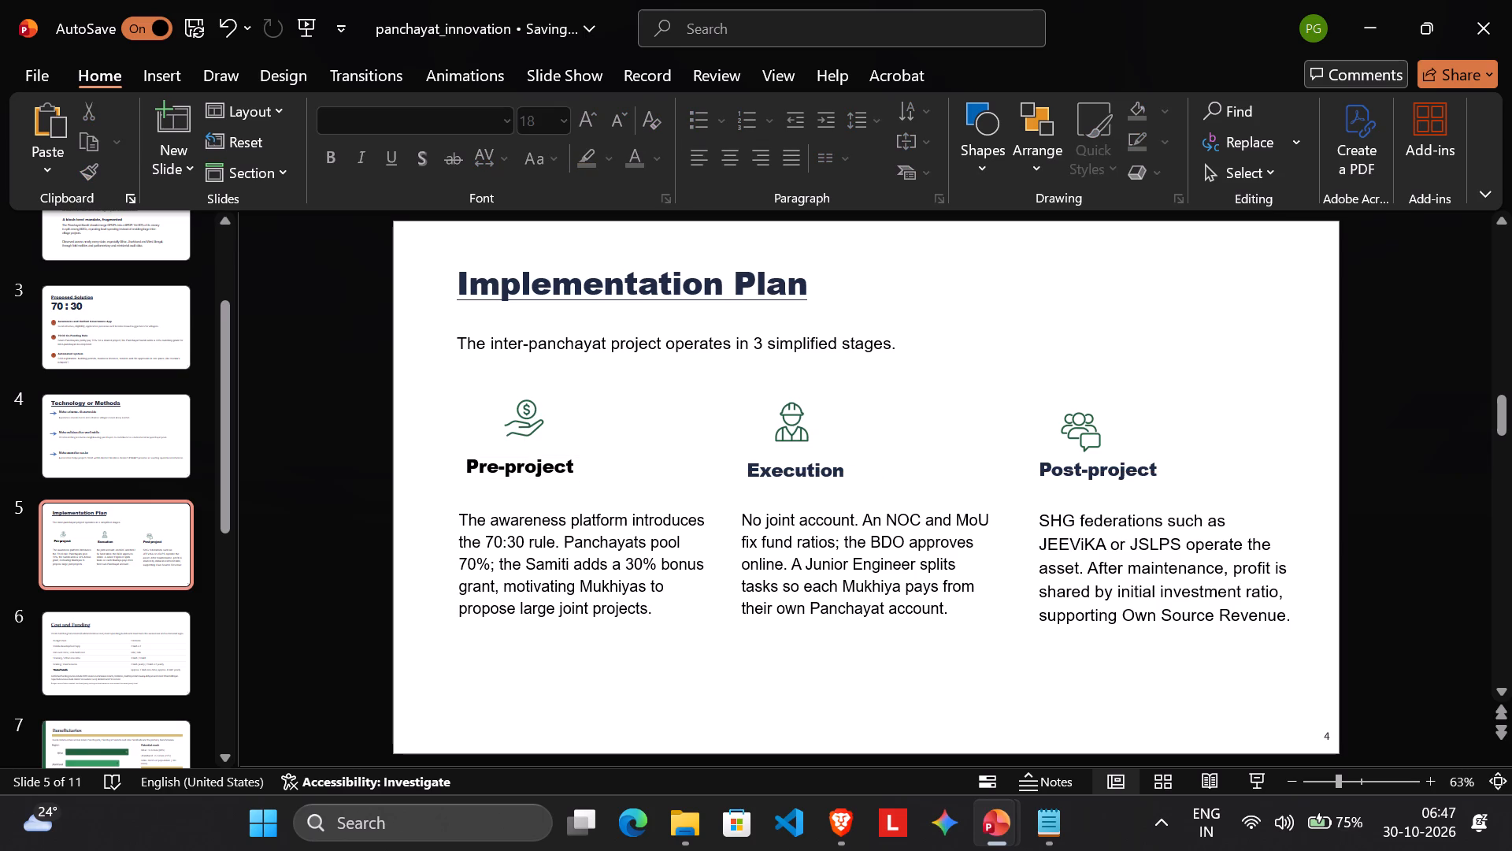
{"action": "left_click", "coordinate": [550, 463]}
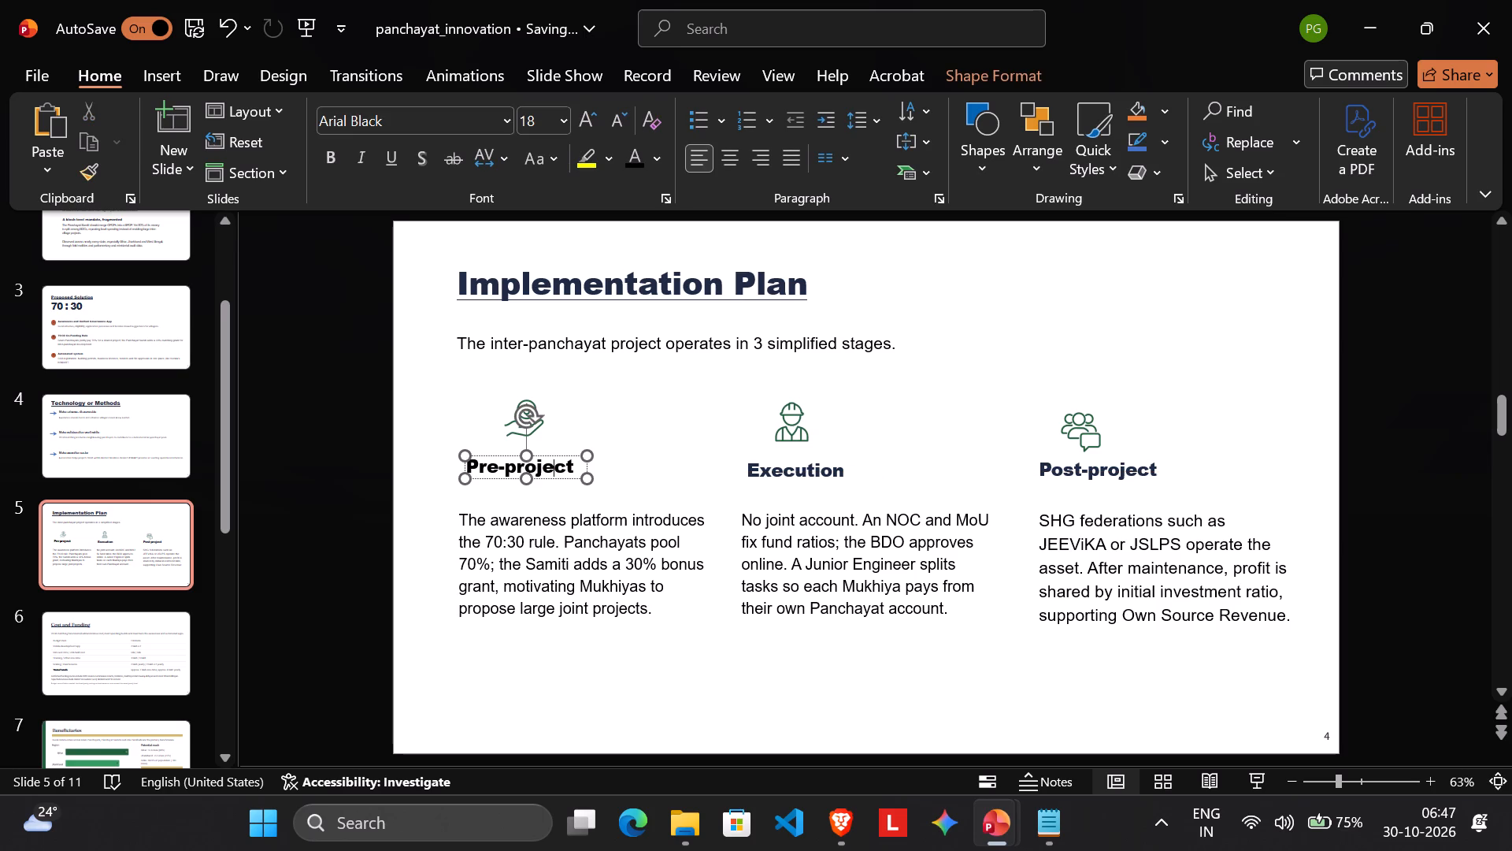
{"action": "left_click", "coordinate": [563, 478]}
{"action": "key", "text": "Down"}
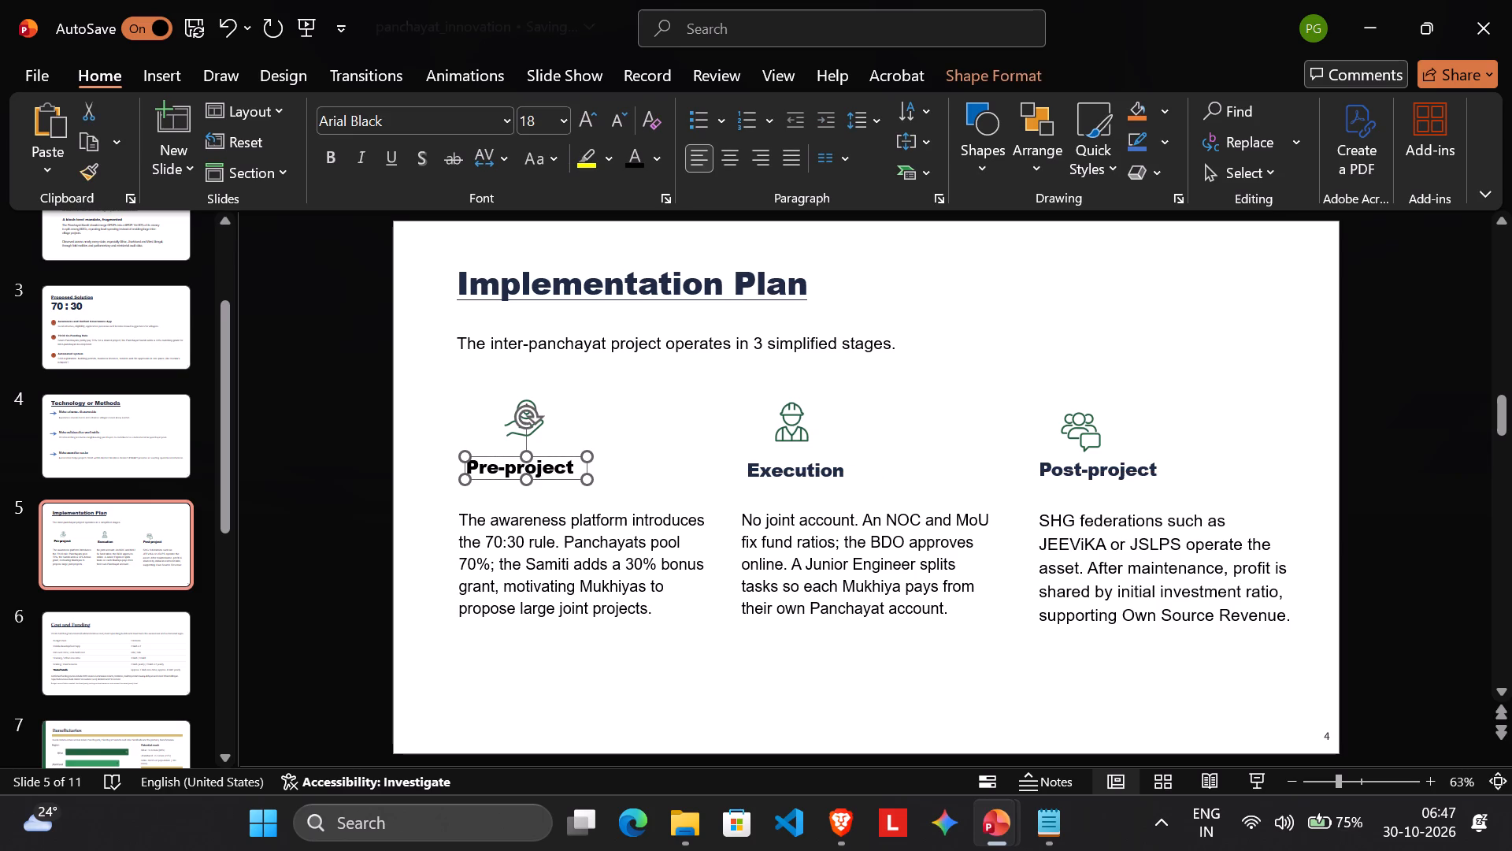
{"action": "key", "text": "Down"}
{"action": "key", "text": "Down"}
{"action": "key", "text": "Down"}
{"action": "key", "text": "Down"}
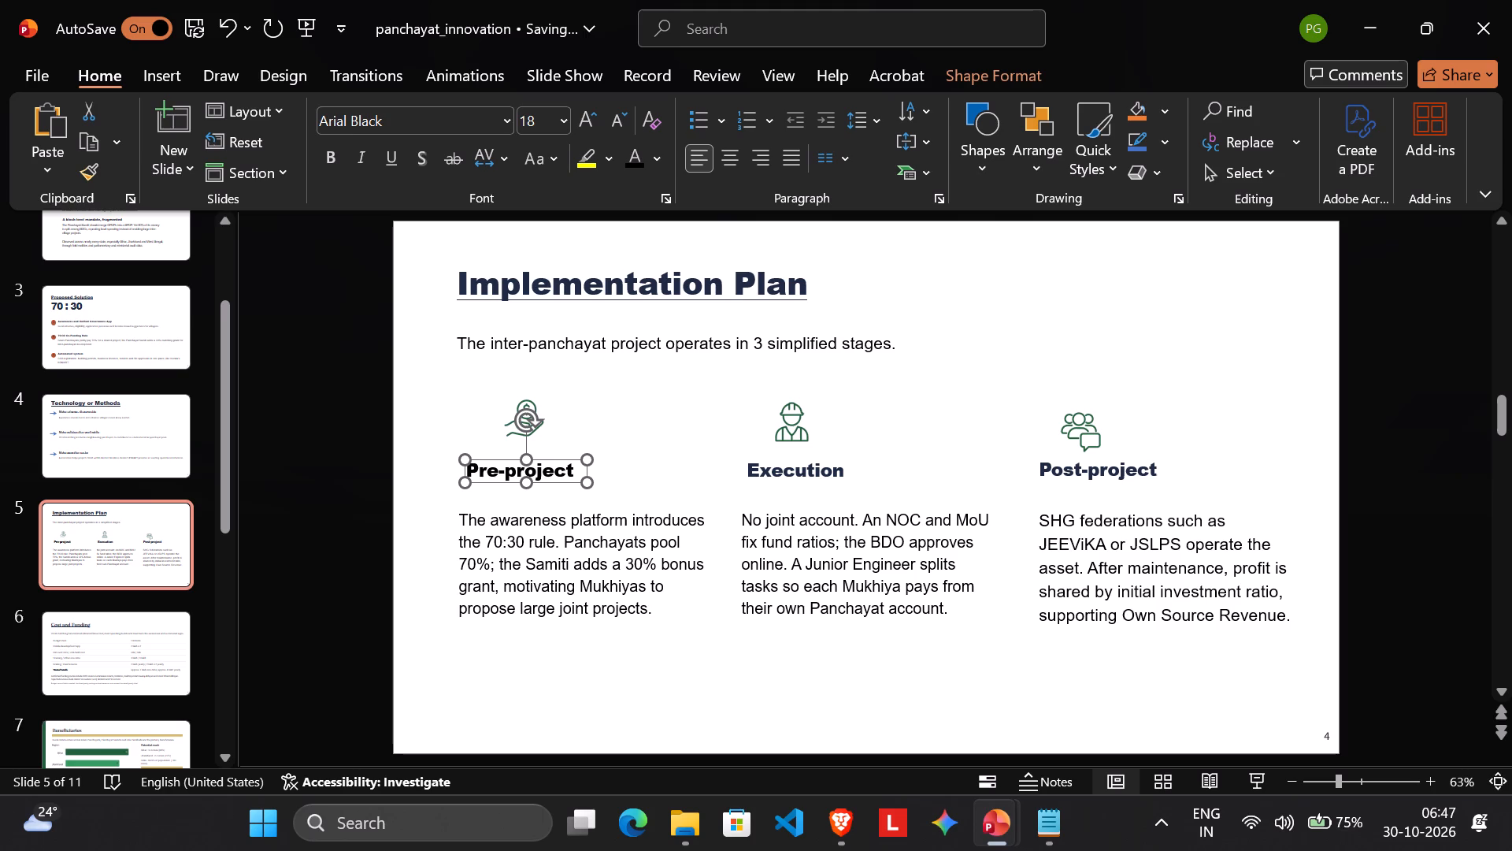
Nudge the hand-and-coin icon above "Pre-project" down, closer to its heading.
{"action": "left_click", "coordinate": [528, 399]}
{"action": "key", "text": "Down"}
{"action": "key", "text": "Down"}
{"action": "key", "text": "Down"}
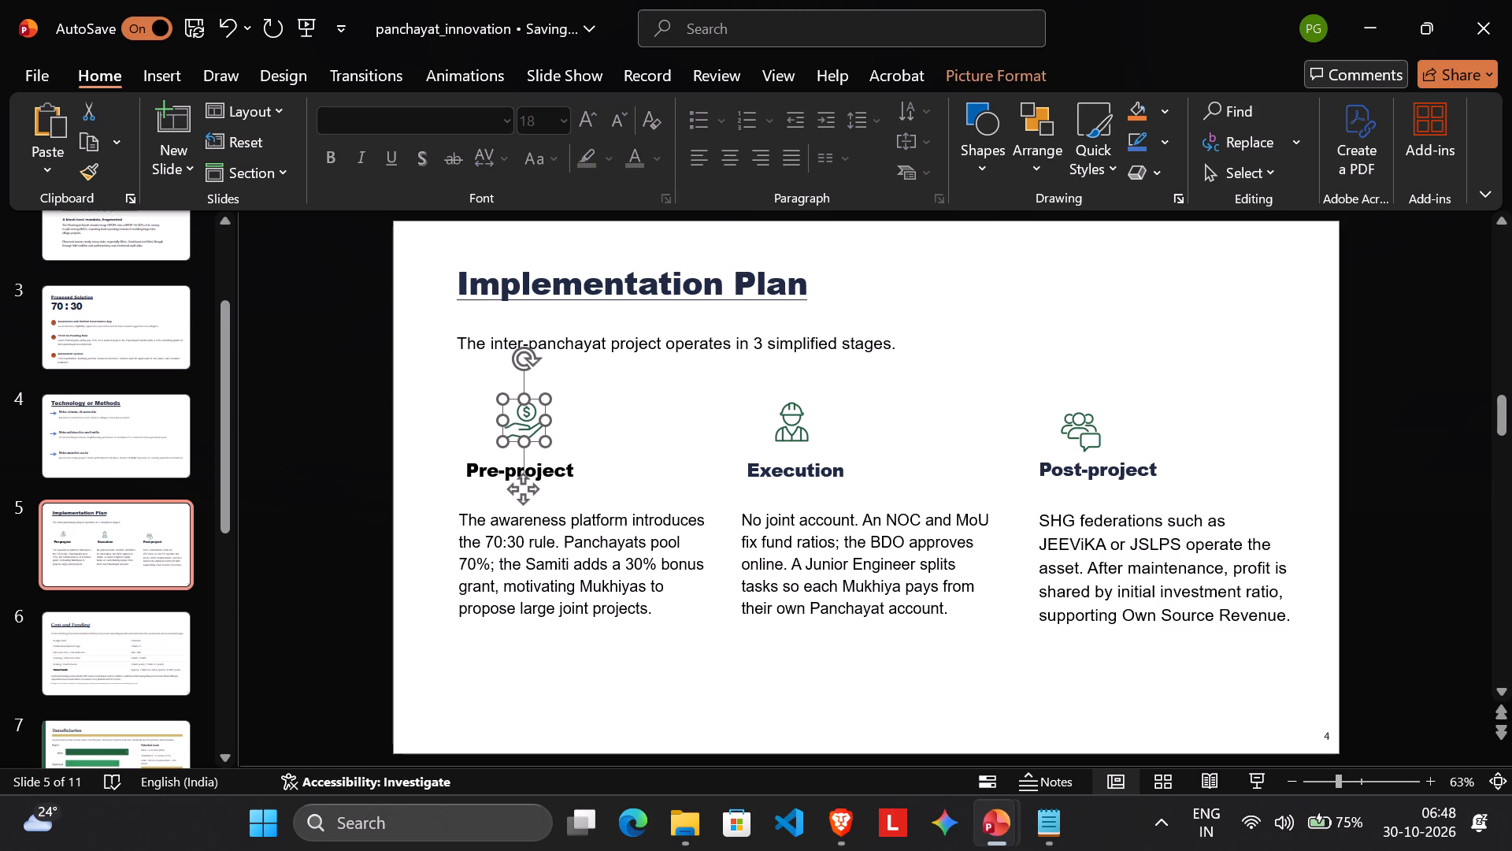
{"action": "key", "text": "Down"}
{"action": "key", "text": "Down"}
{"action": "key", "text": "Down"}
{"action": "key", "text": "Down"}
{"action": "key", "text": "Down"}
{"action": "key", "text": "Down"}
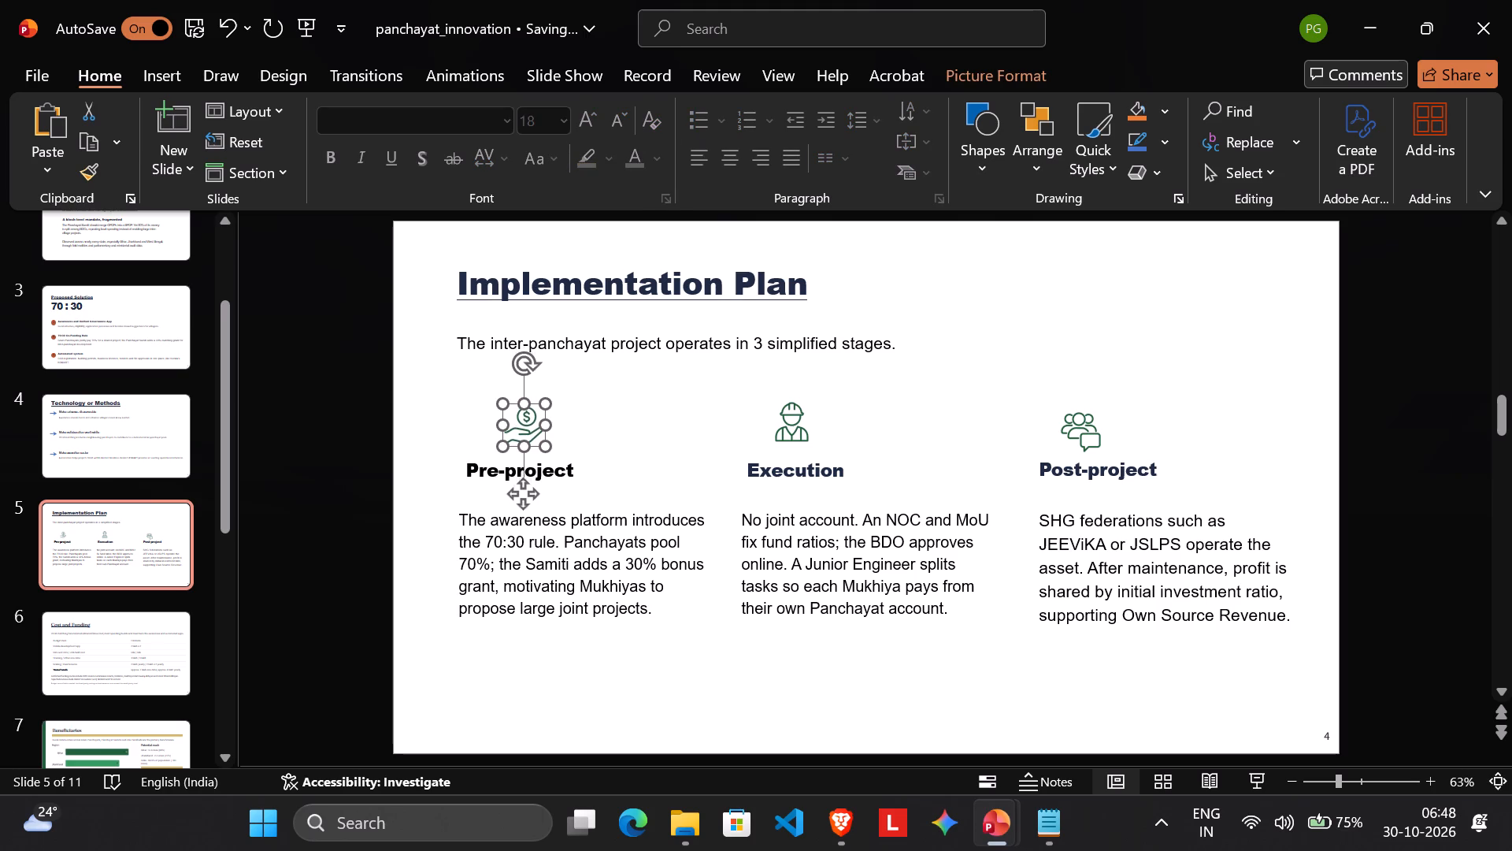
{"action": "left_click", "coordinate": [648, 412]}
Nudge the worker icon above "Execution" slightly down to line up with the hand-and-coin icon.
{"action": "left_click", "coordinate": [795, 429]}
{"action": "key", "text": "Down"}
{"action": "key", "text": "Down"}
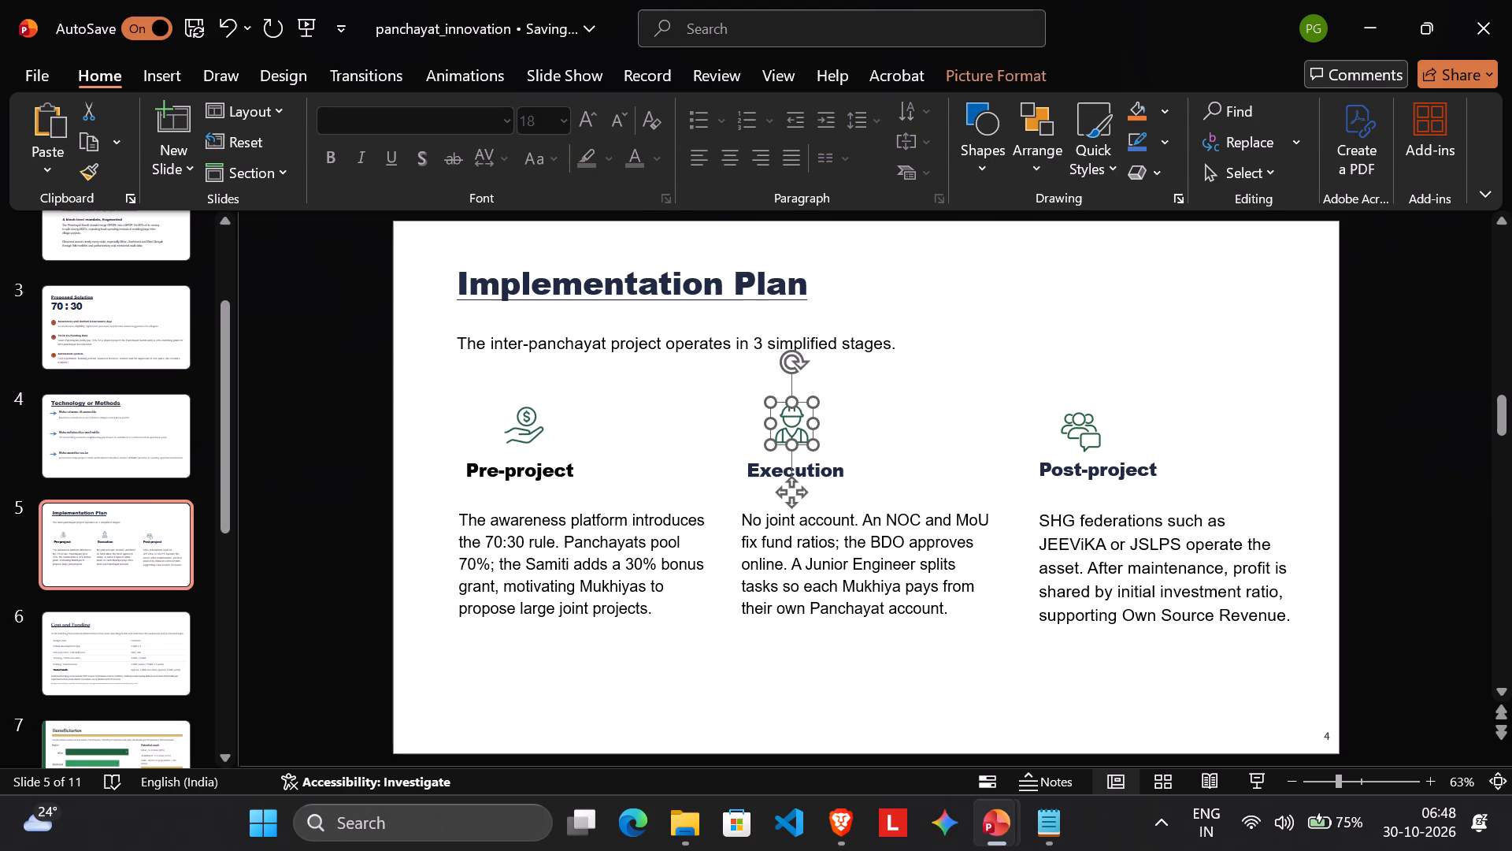
{"action": "key", "text": "Down"}
{"action": "left_click", "coordinate": [693, 425]}
Nudge the people icon above "Post-project" slightly up towards the level of the other stage icons.
{"action": "left_click", "coordinate": [1073, 421]}
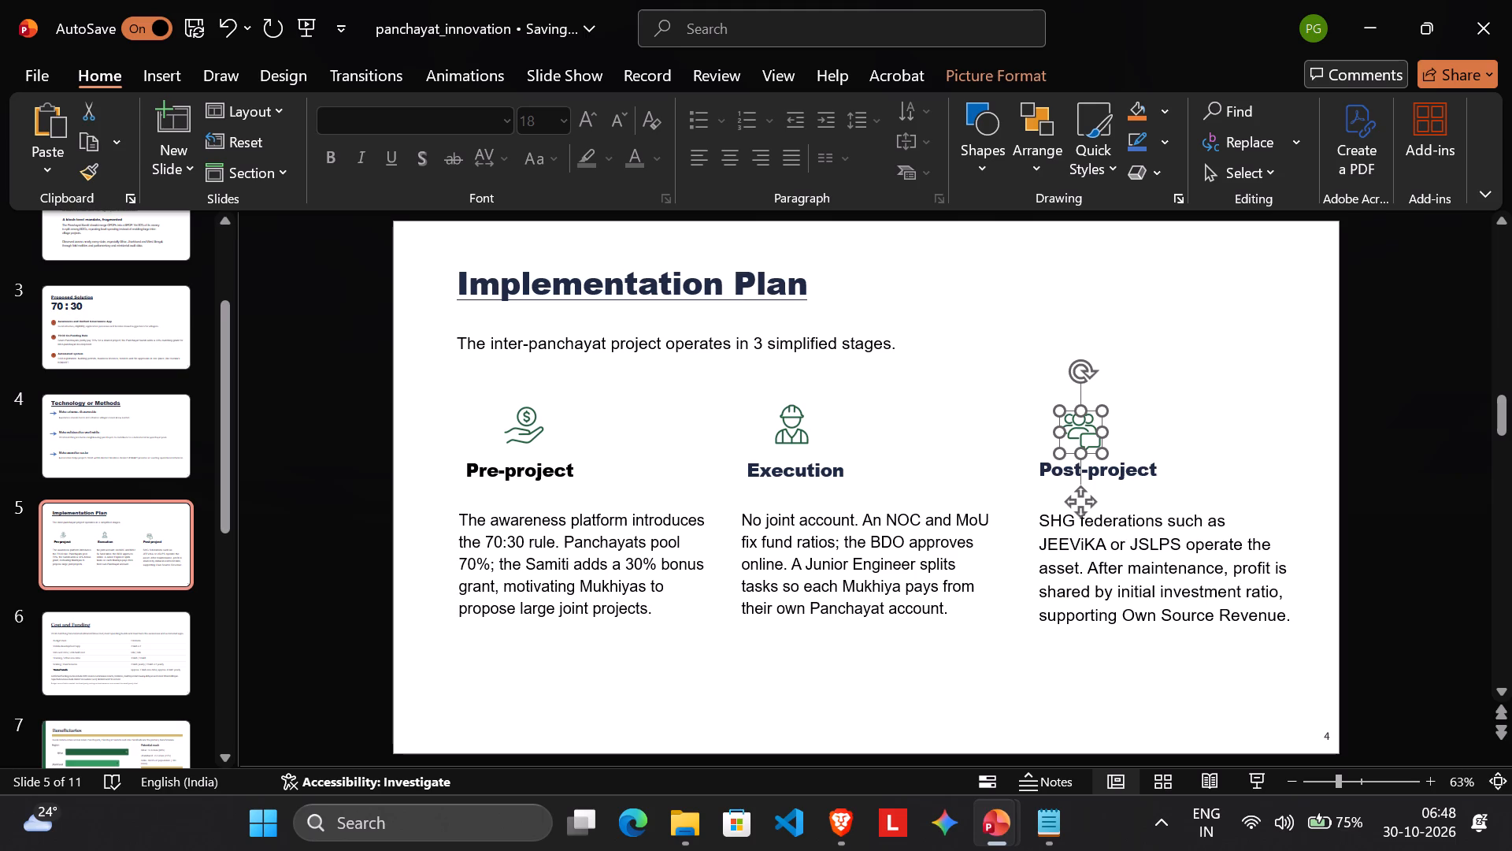
{"action": "key", "text": "Up"}
{"action": "key", "text": "Up"}
{"action": "key", "text": "Up"}
{"action": "key", "text": "Up"}
{"action": "left_click", "coordinate": [1002, 663]}
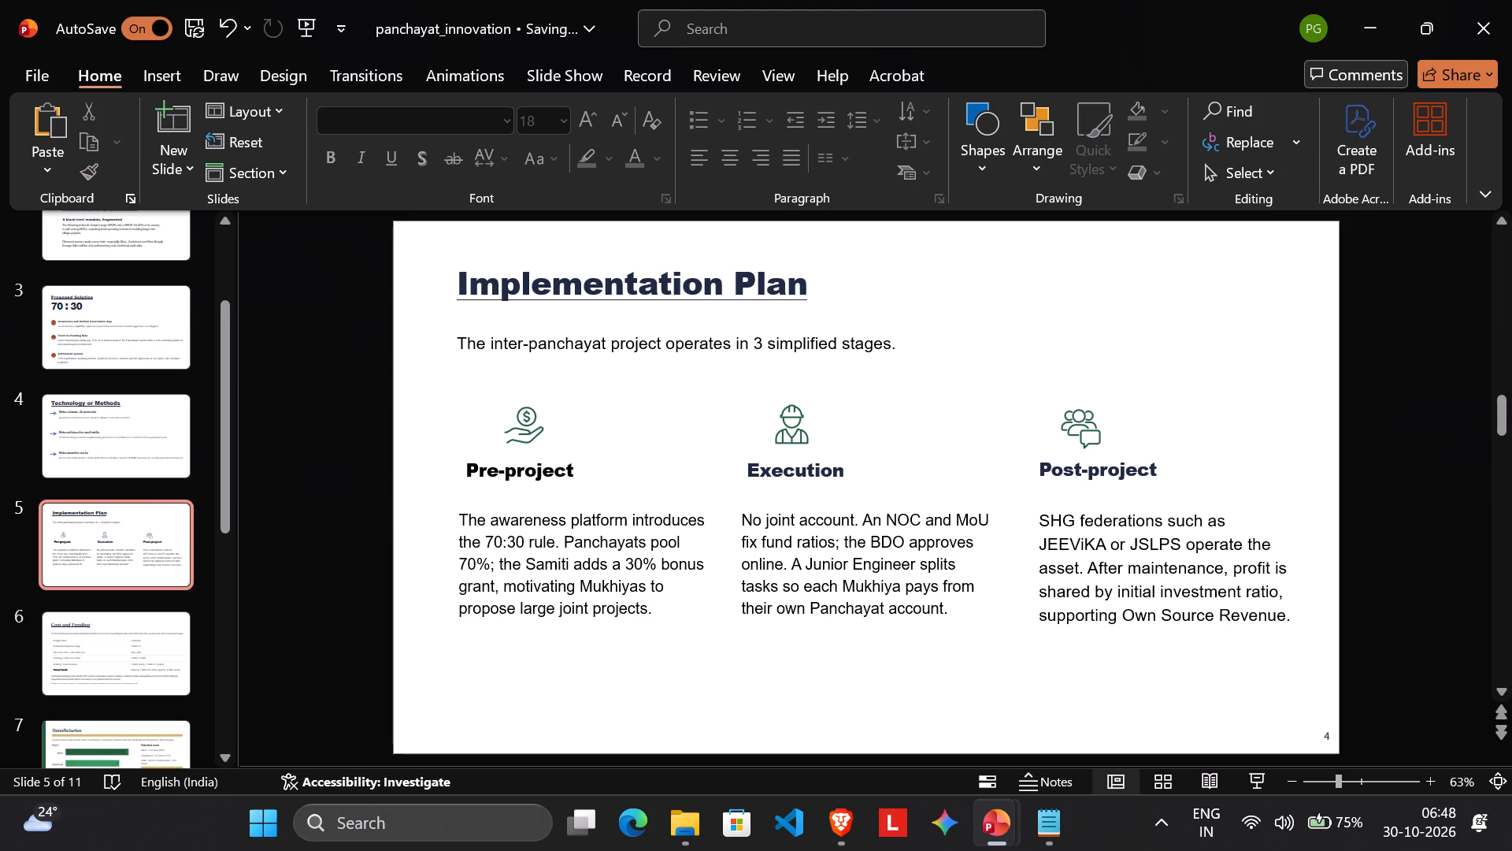
{"action": "left_click", "coordinate": [900, 644]}
Save the presentation.
{"action": "key", "text": "ctrl+s"}
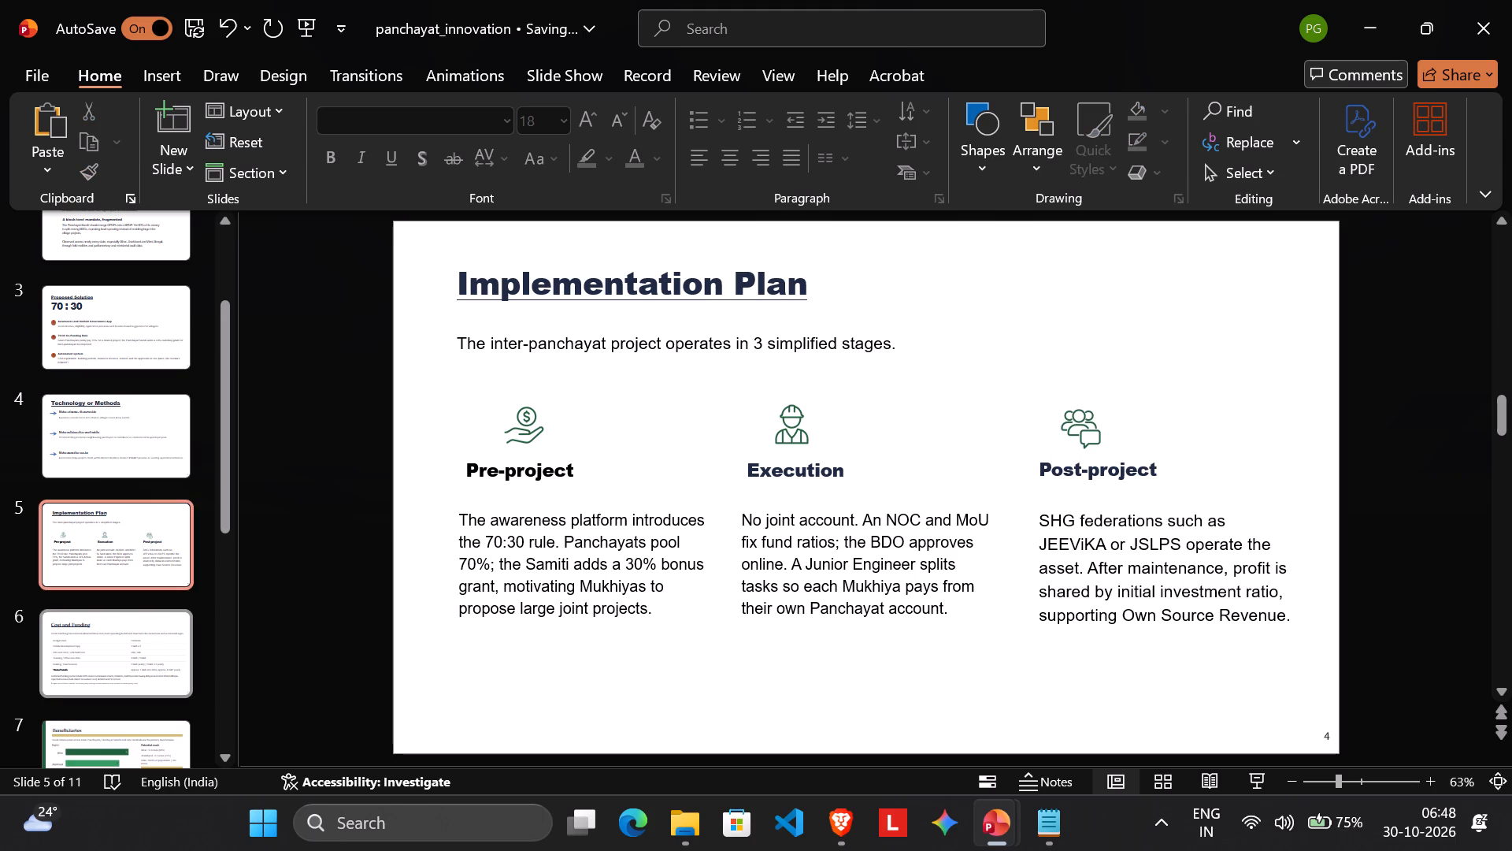
On slide 6, "Cost and Funding", set the text of the whole budget table to black.
{"action": "left_click", "coordinate": [148, 630]}
{"action": "left_click", "coordinate": [532, 407]}
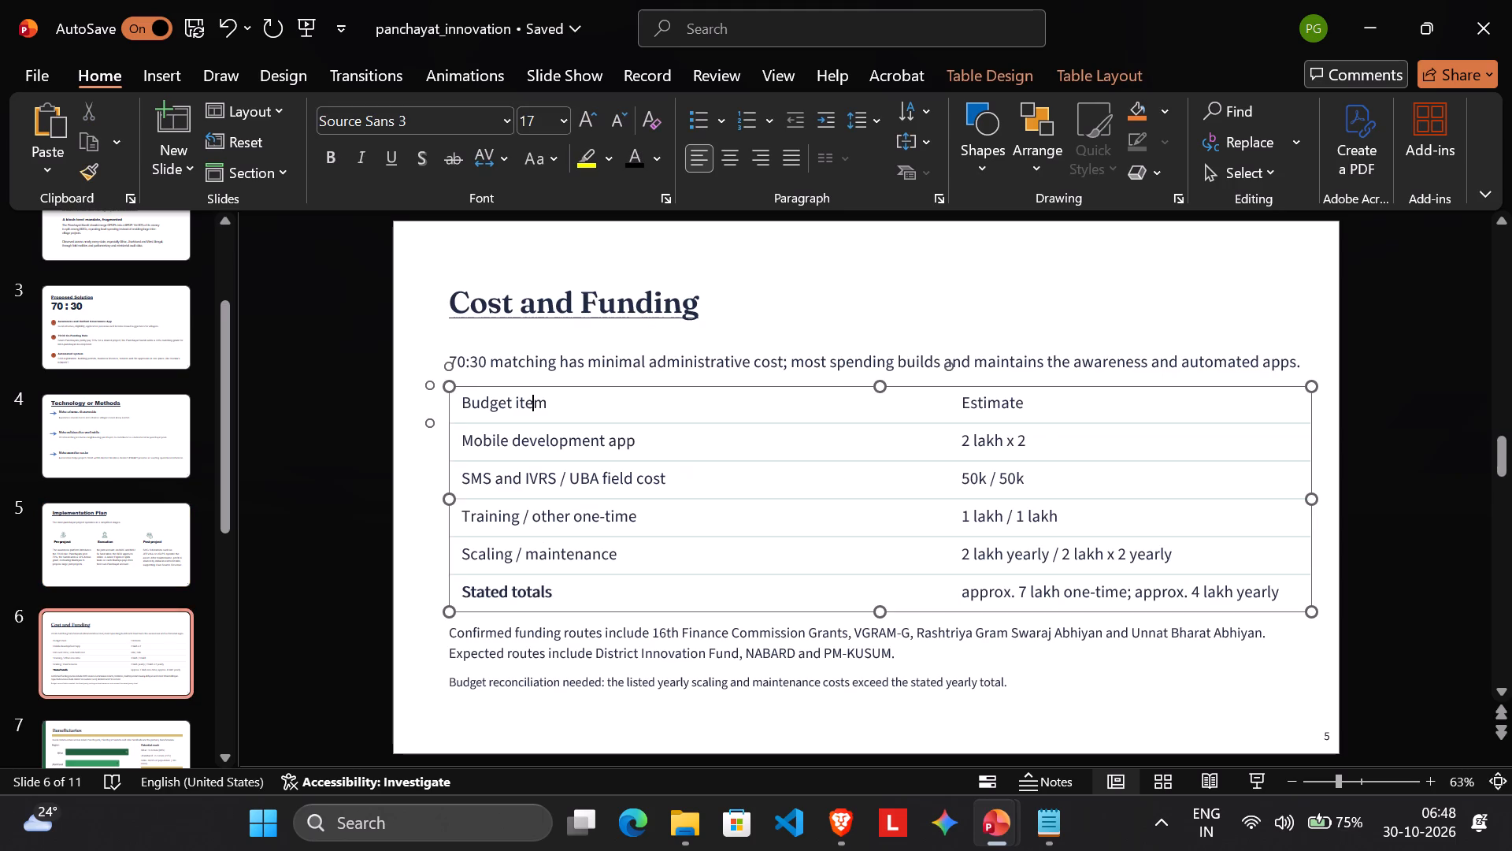
{"action": "triple_click", "coordinate": [1111, 584]}
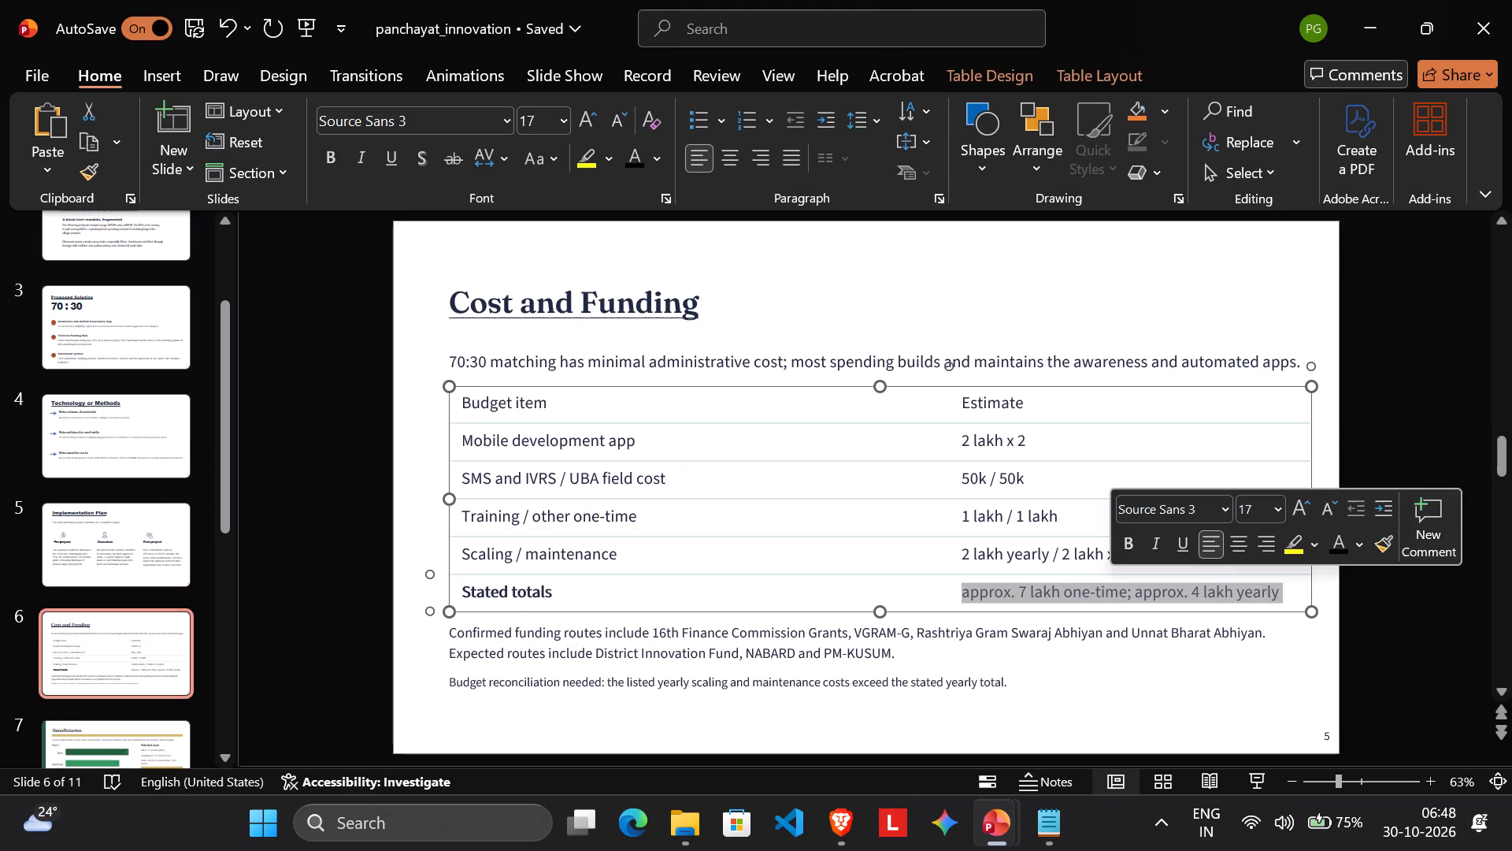
{"action": "double_click", "coordinate": [1043, 559]}
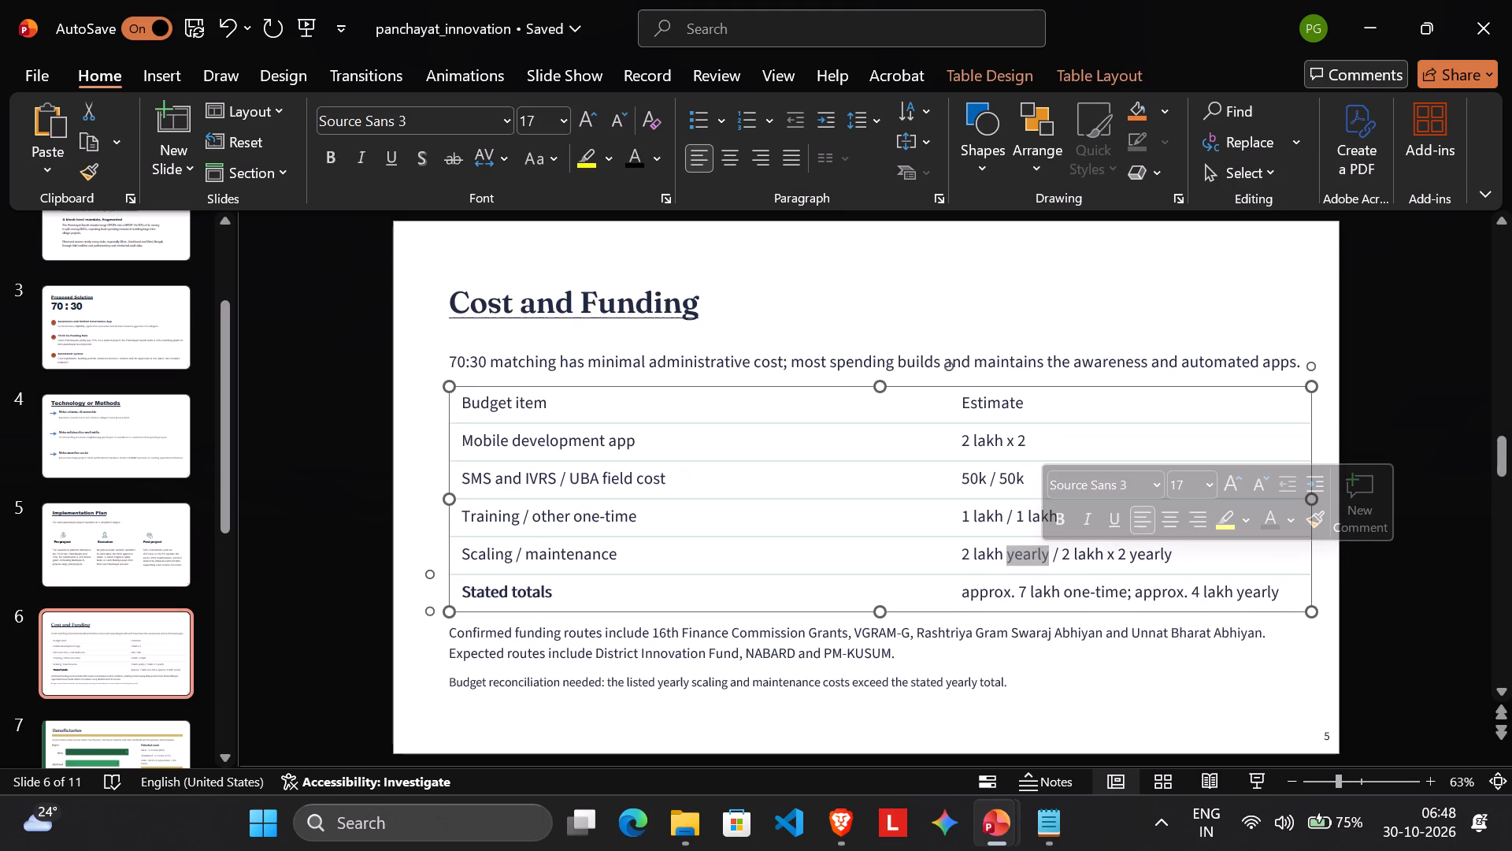
{"action": "left_click_drag", "start_coordinate": [1285, 596], "coordinate": [655, 396]}
{"action": "left_click", "coordinate": [633, 146]}
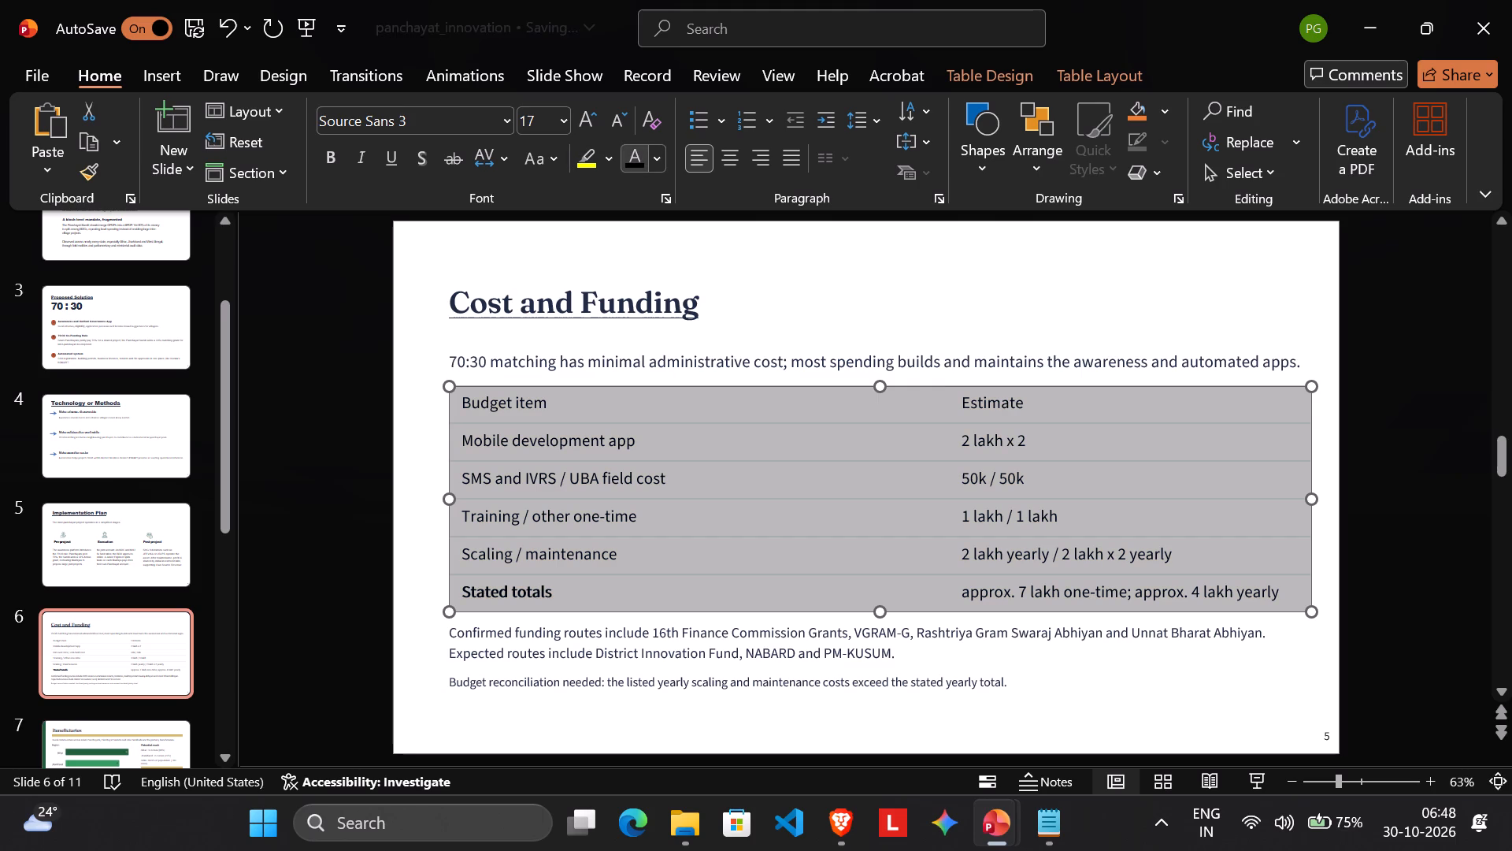
Set the introductory "70:30 matching" sentence above the budget table to black Arial text.
{"action": "triple_click", "coordinate": [633, 361]}
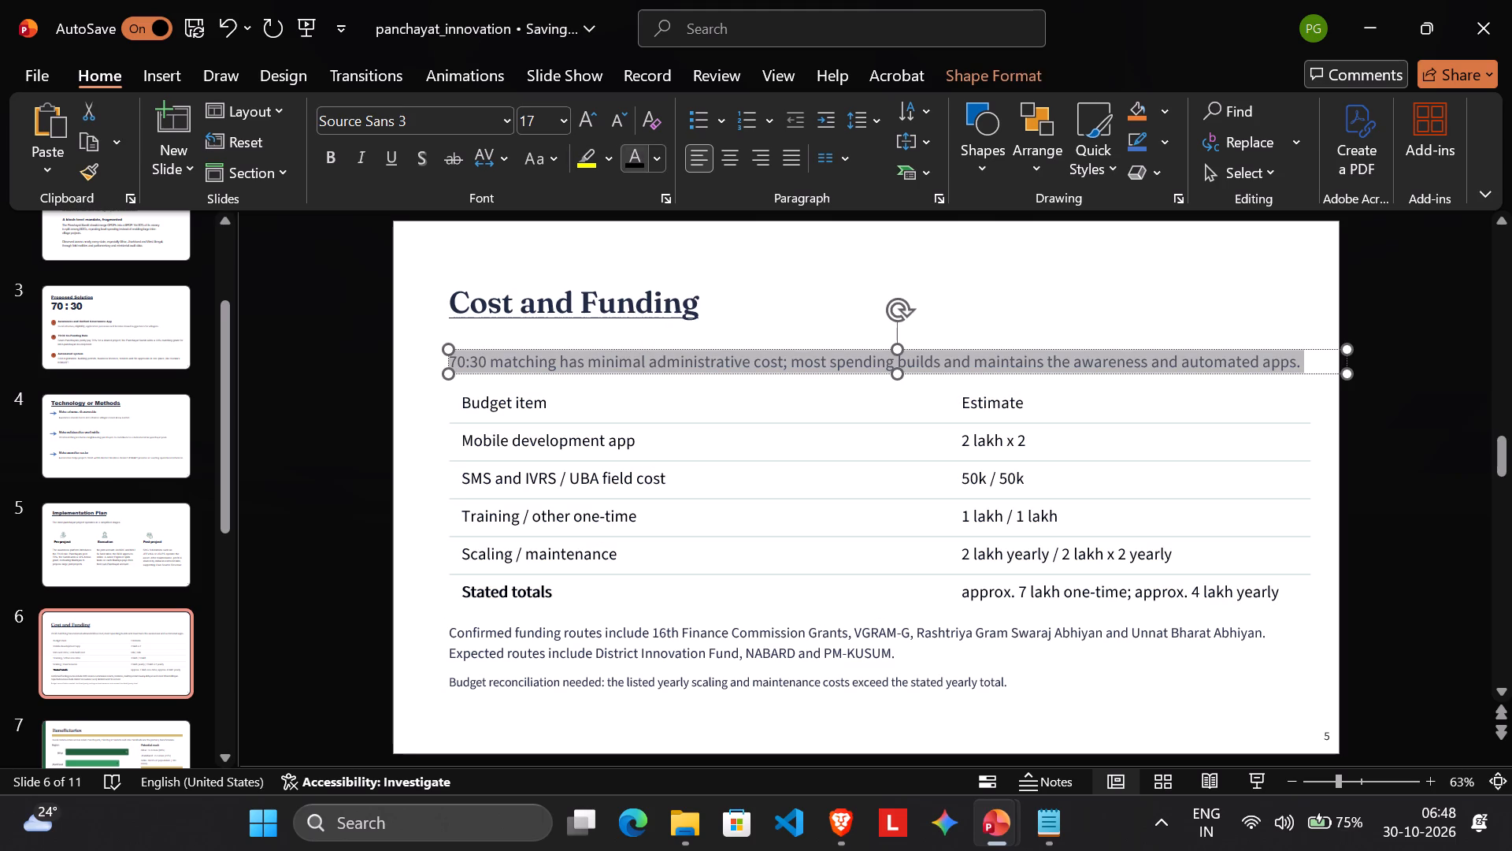
{"action": "left_click", "coordinate": [637, 154]}
{"action": "left_click", "coordinate": [601, 329]}
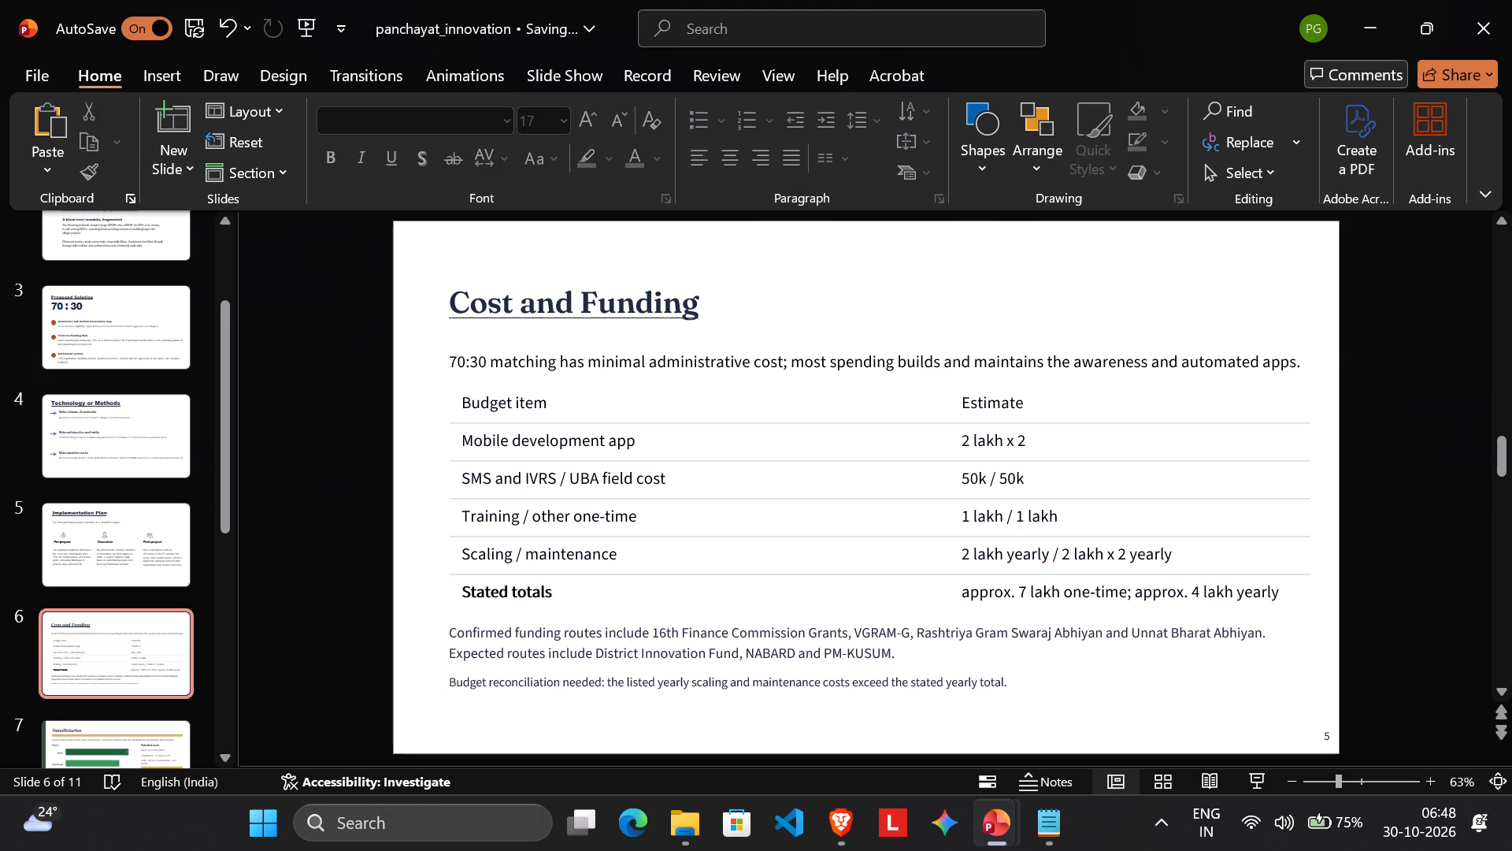
{"action": "triple_click", "coordinate": [617, 356]}
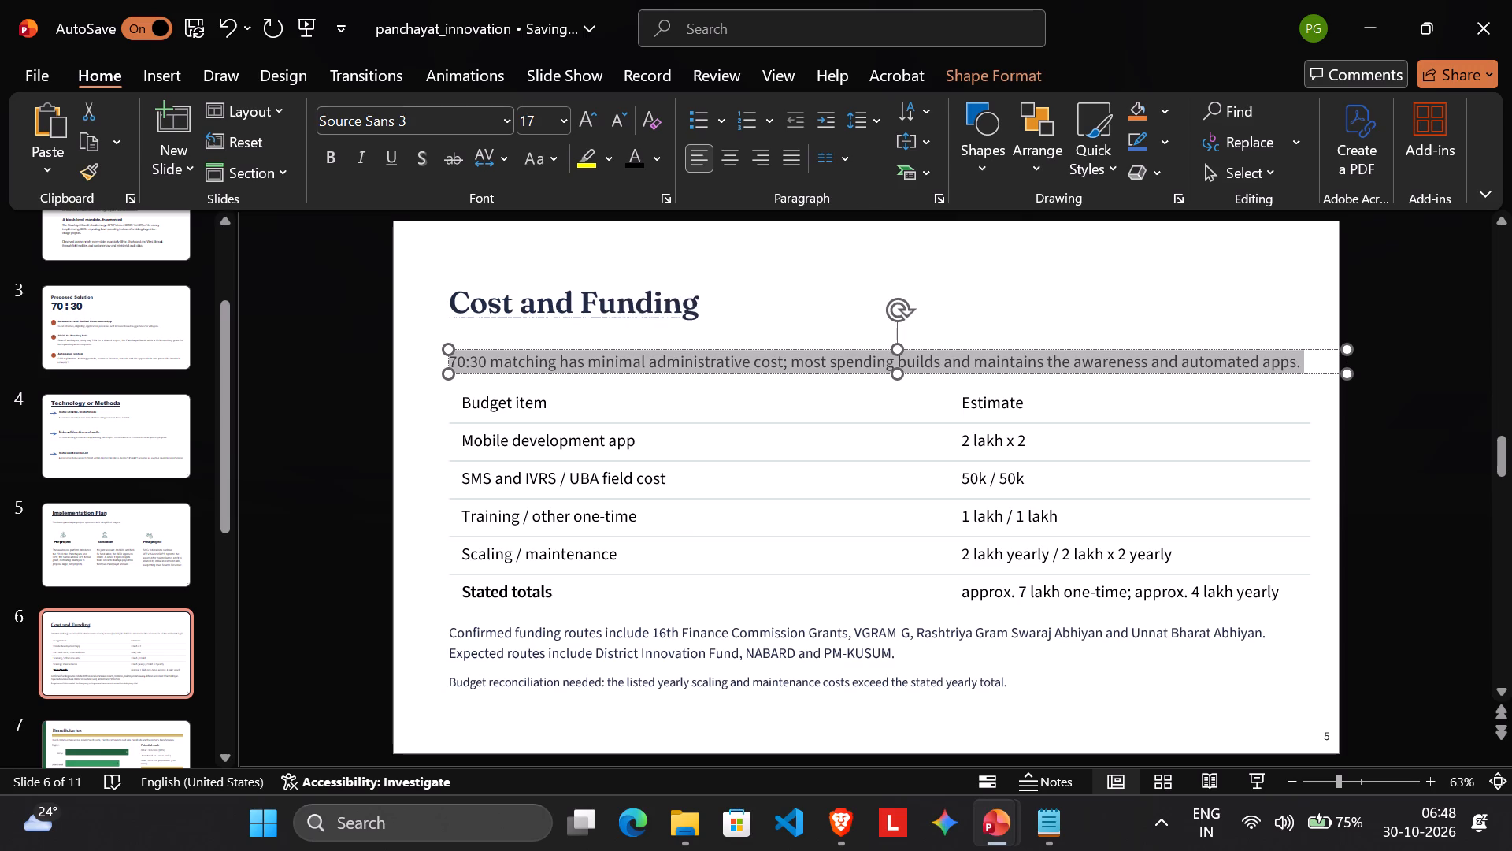
{"action": "left_click", "coordinate": [505, 128]}
{"action": "key", "text": "a"}
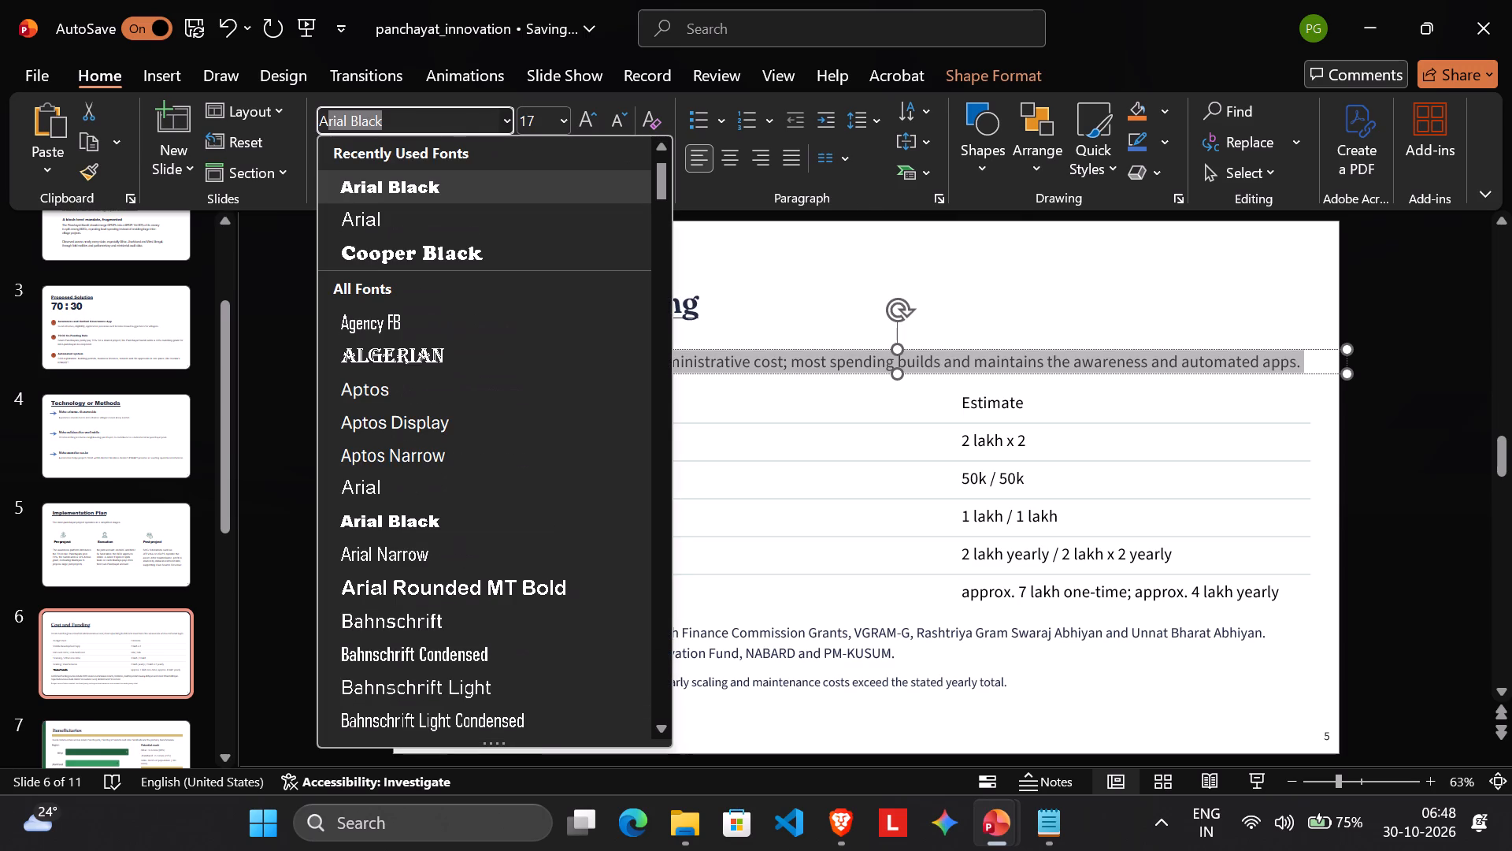
{"action": "left_click", "coordinate": [464, 222]}
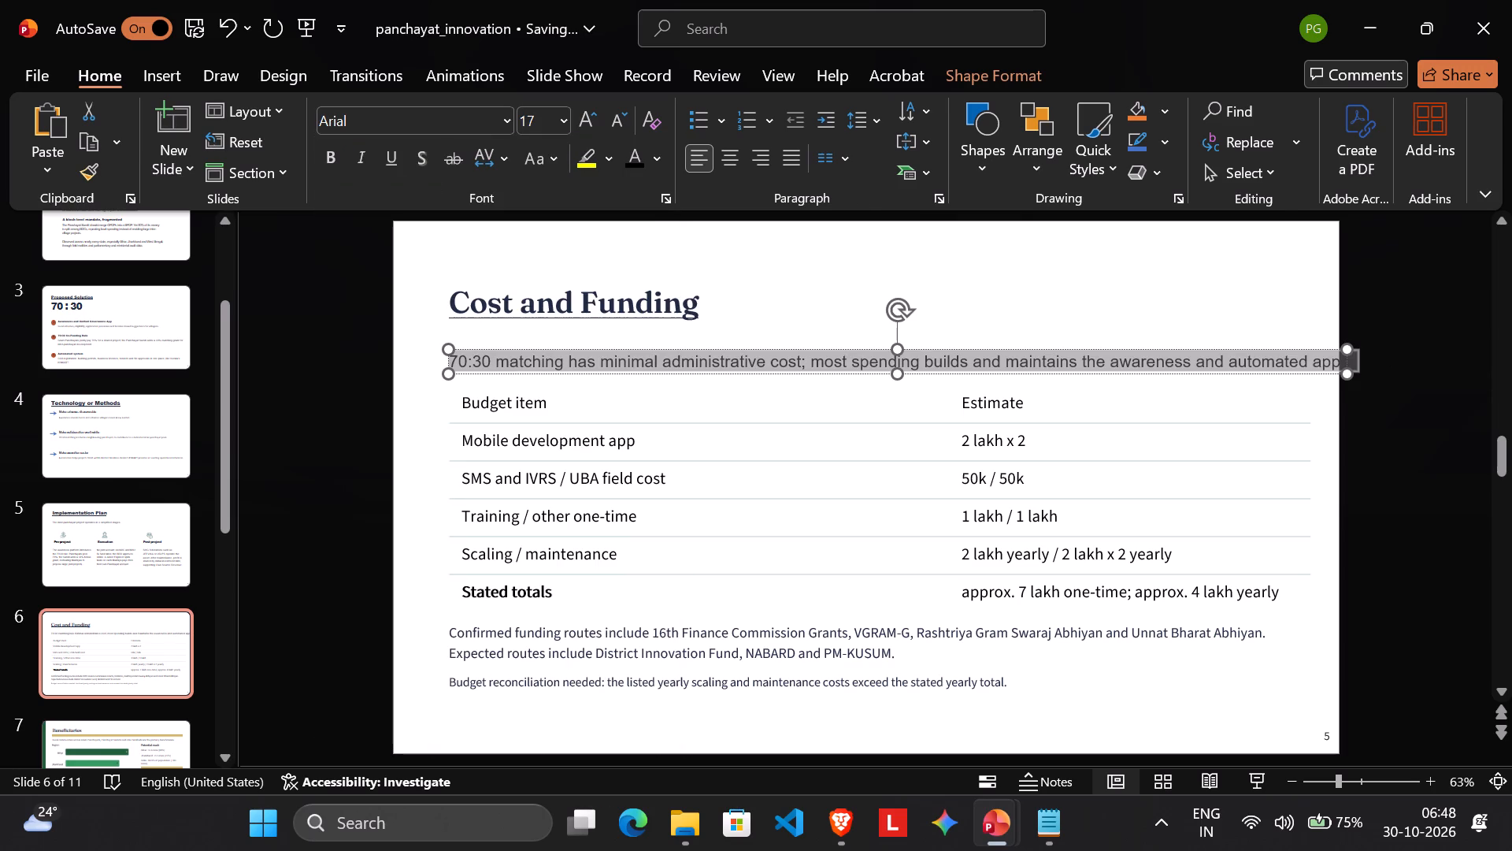
Narrow the introductory sentence's text box to the table's width and break the line before "apps.".
{"action": "left_click_drag", "start_coordinate": [1344, 373], "coordinate": [1307, 373]}
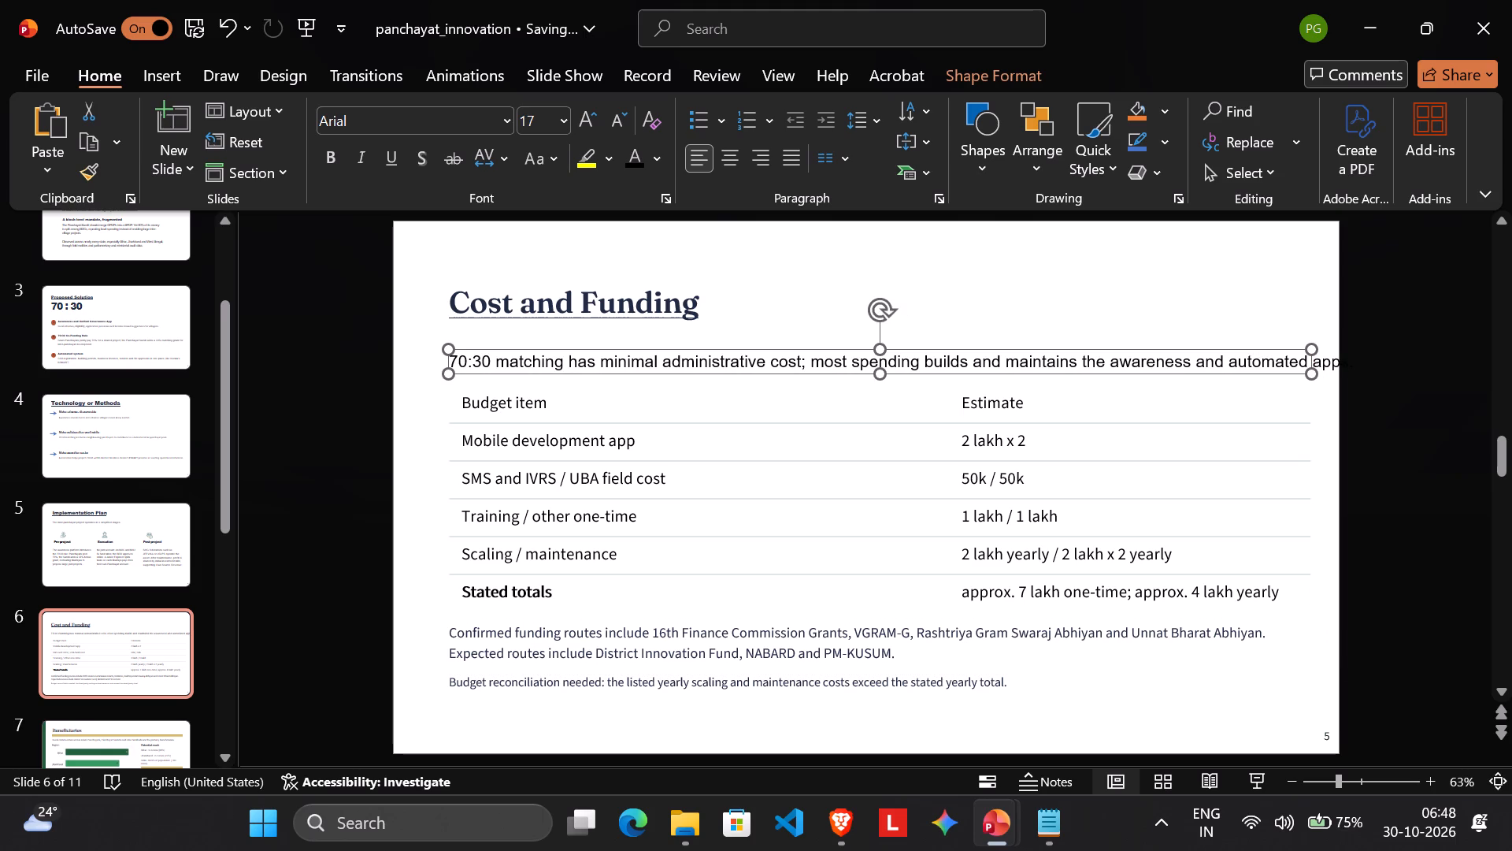
{"action": "left_click", "coordinate": [1306, 363]}
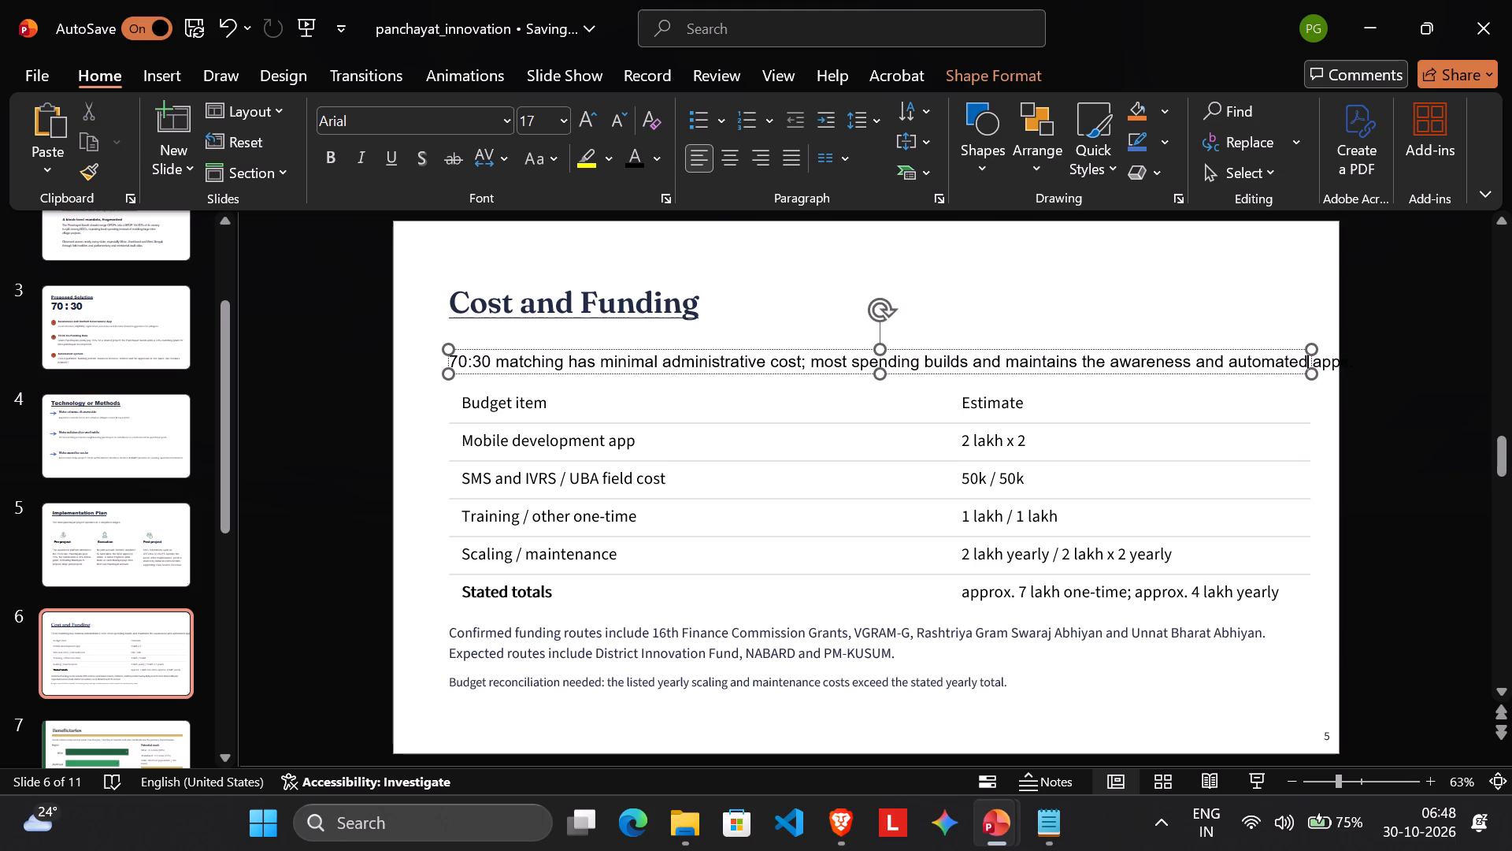
{"action": "key", "text": "Return"}
Move the two-line introductory sentence slightly up so it clears the budget table.
{"action": "left_click_drag", "start_coordinate": [1226, 351], "coordinate": [1223, 344]}
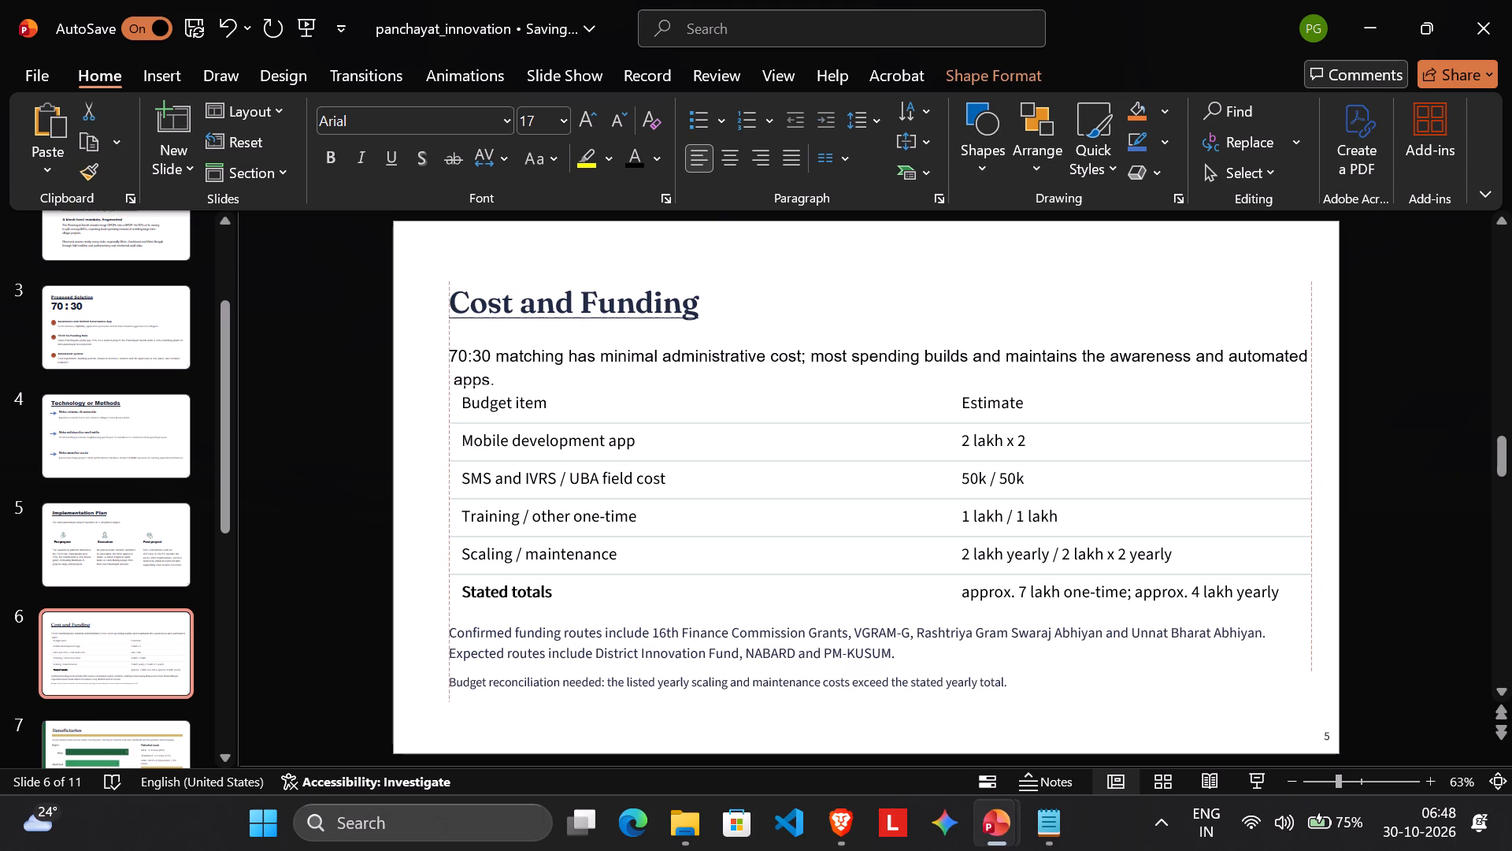
{"action": "left_click_drag", "start_coordinate": [1223, 344], "coordinate": [1223, 340]}
{"action": "left_click", "coordinate": [1201, 303]}
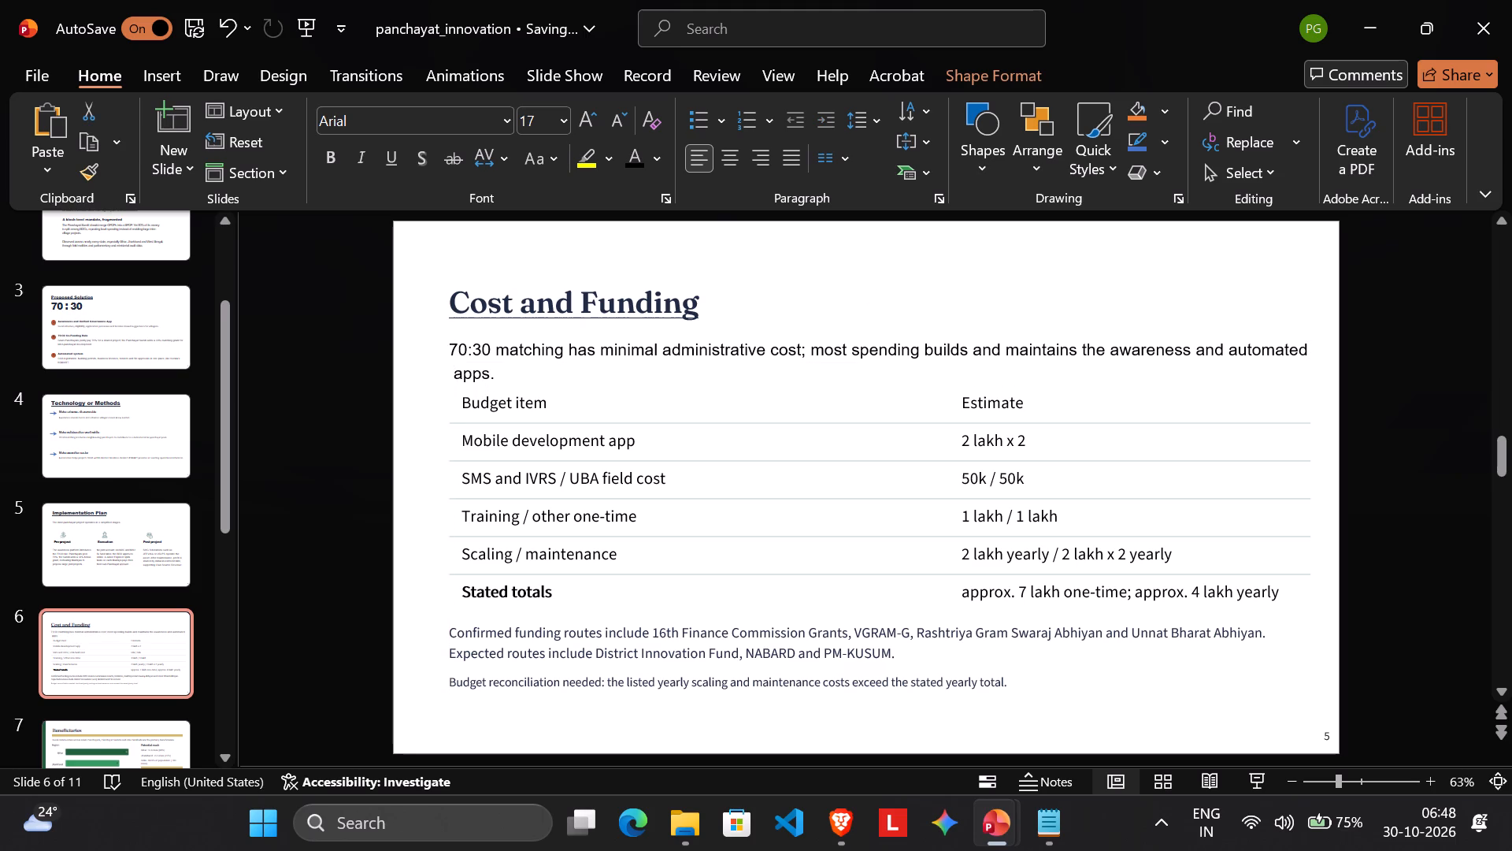
Change the font of the "Cost and Funding" title on slide 6 to Arial Black.
{"action": "triple_click", "coordinate": [638, 295]}
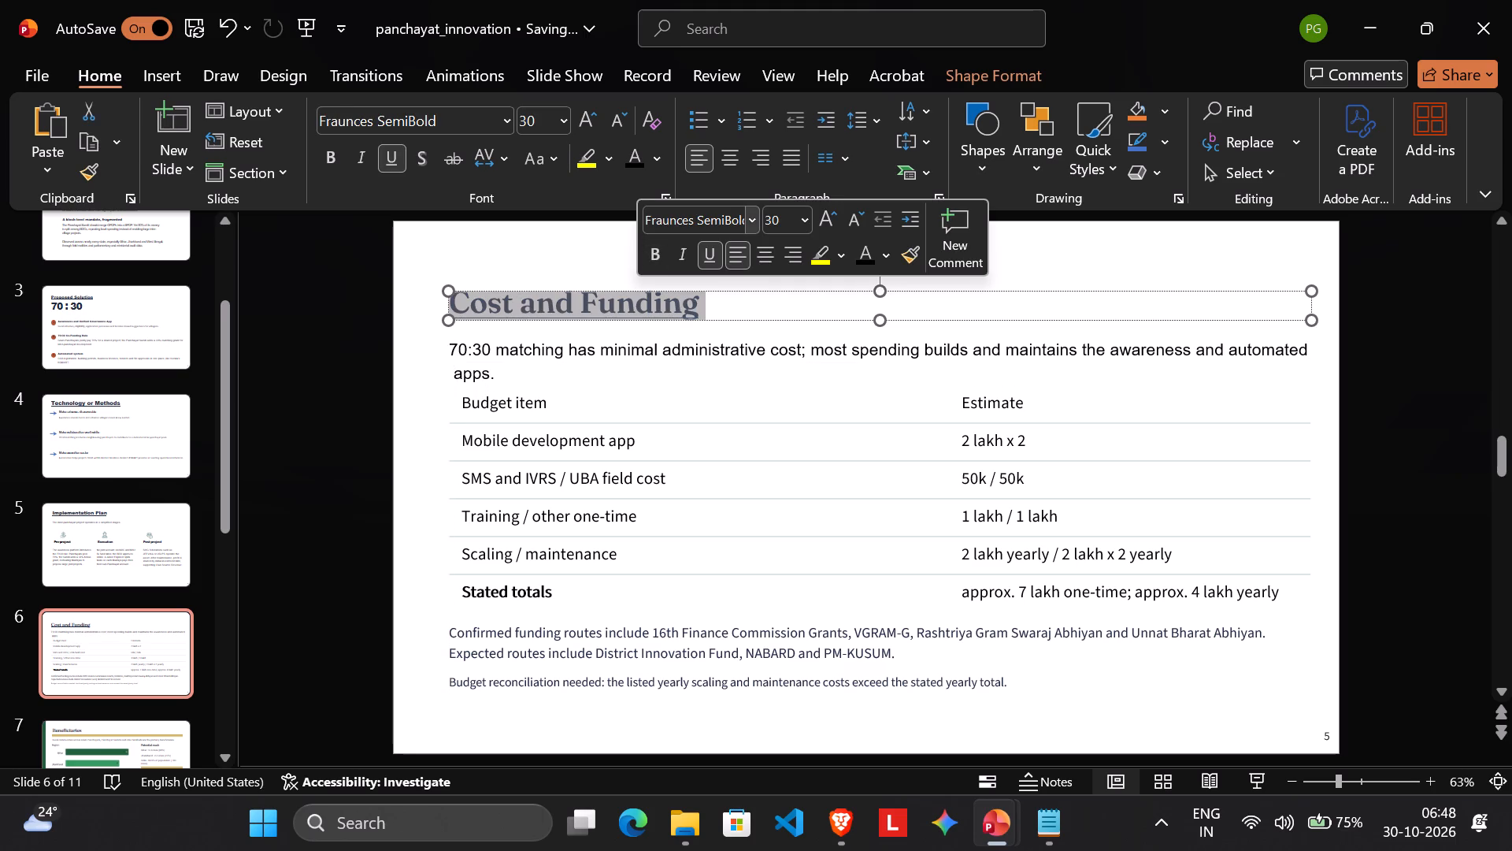
{"action": "left_click", "coordinate": [752, 221]}
{"action": "key", "text": "a"}
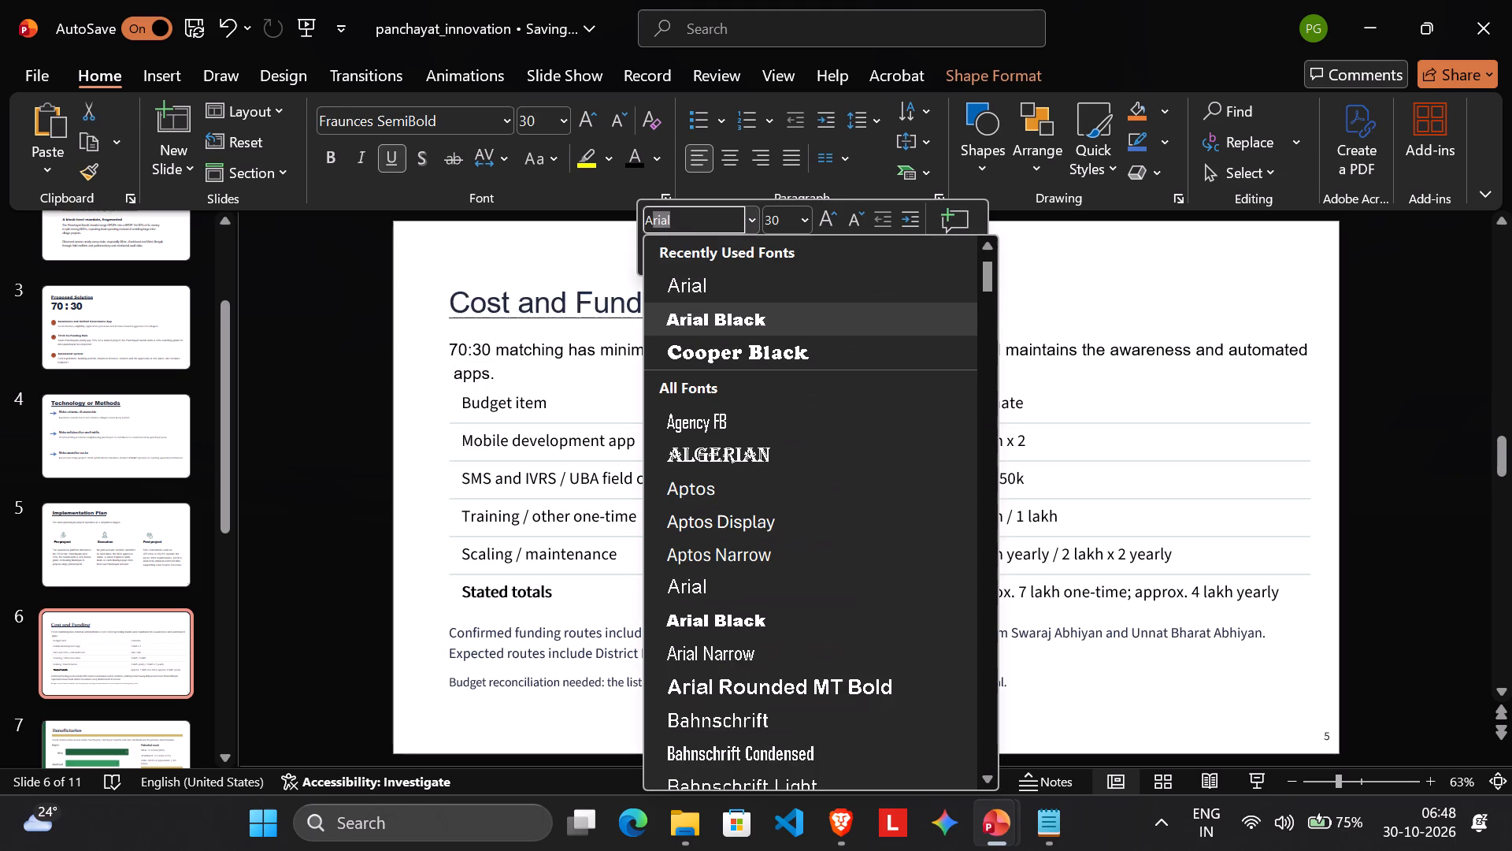
{"action": "left_click", "coordinate": [724, 314]}
{"action": "left_click", "coordinate": [802, 330]}
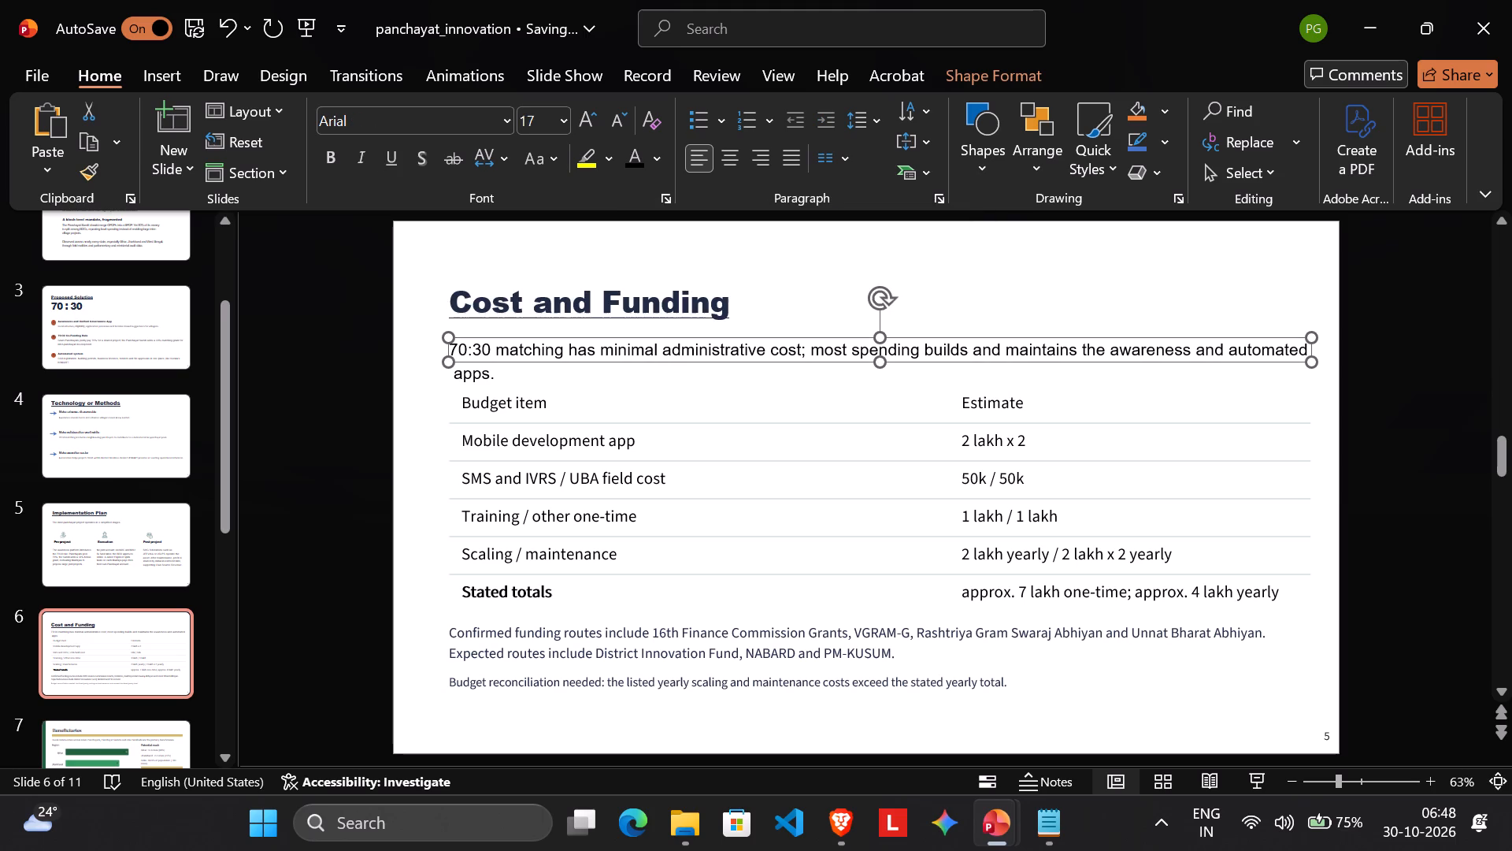
Narrow the "Cost and Funding" title's text box so it ends just after the title text.
{"action": "left_click", "coordinate": [783, 307]}
{"action": "left_click", "coordinate": [724, 299]}
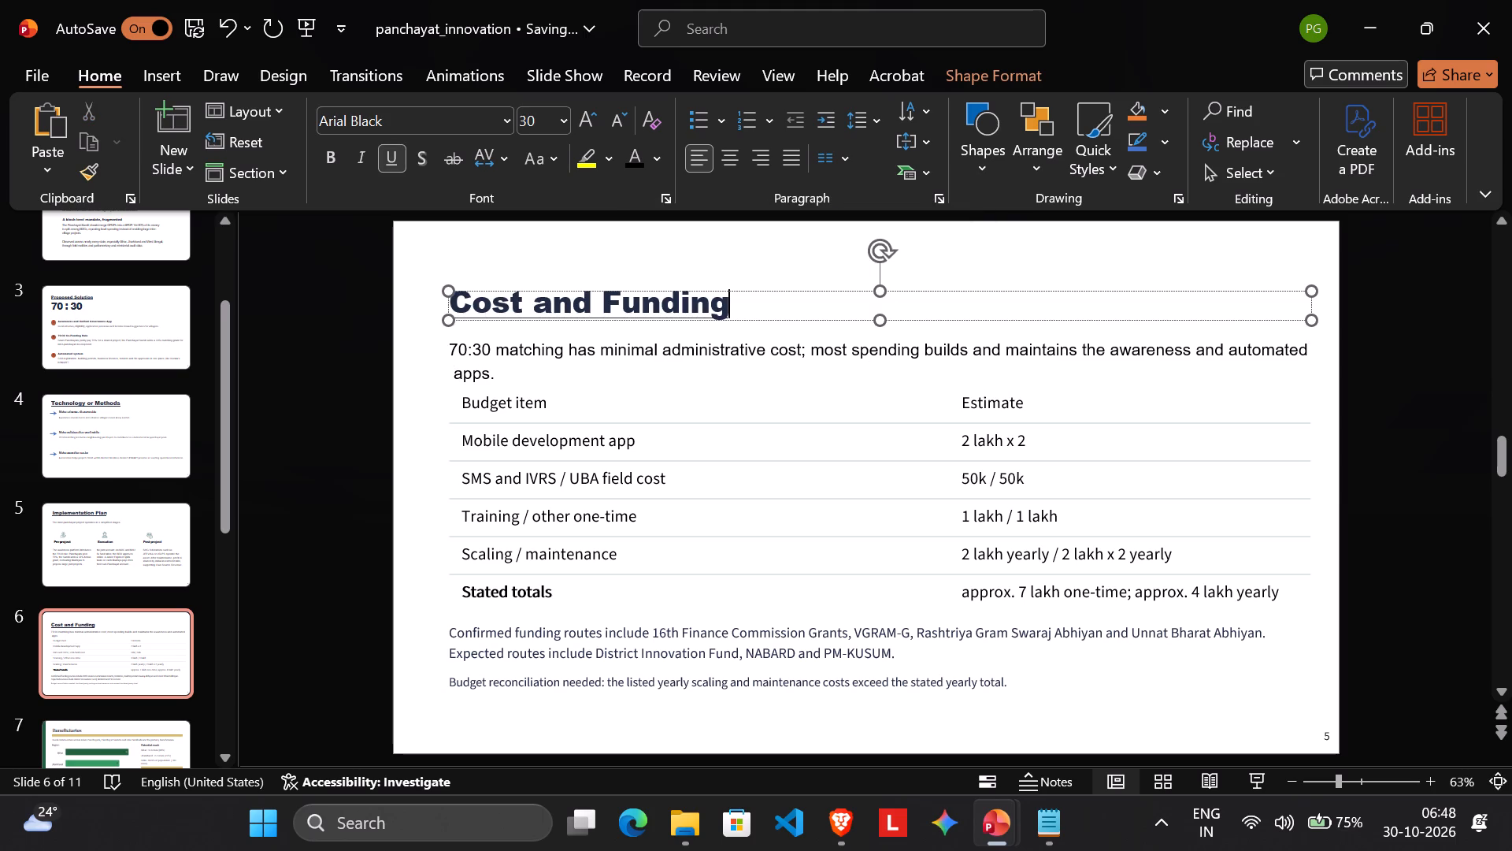
{"action": "left_click_drag", "start_coordinate": [1310, 318], "coordinate": [737, 318]}
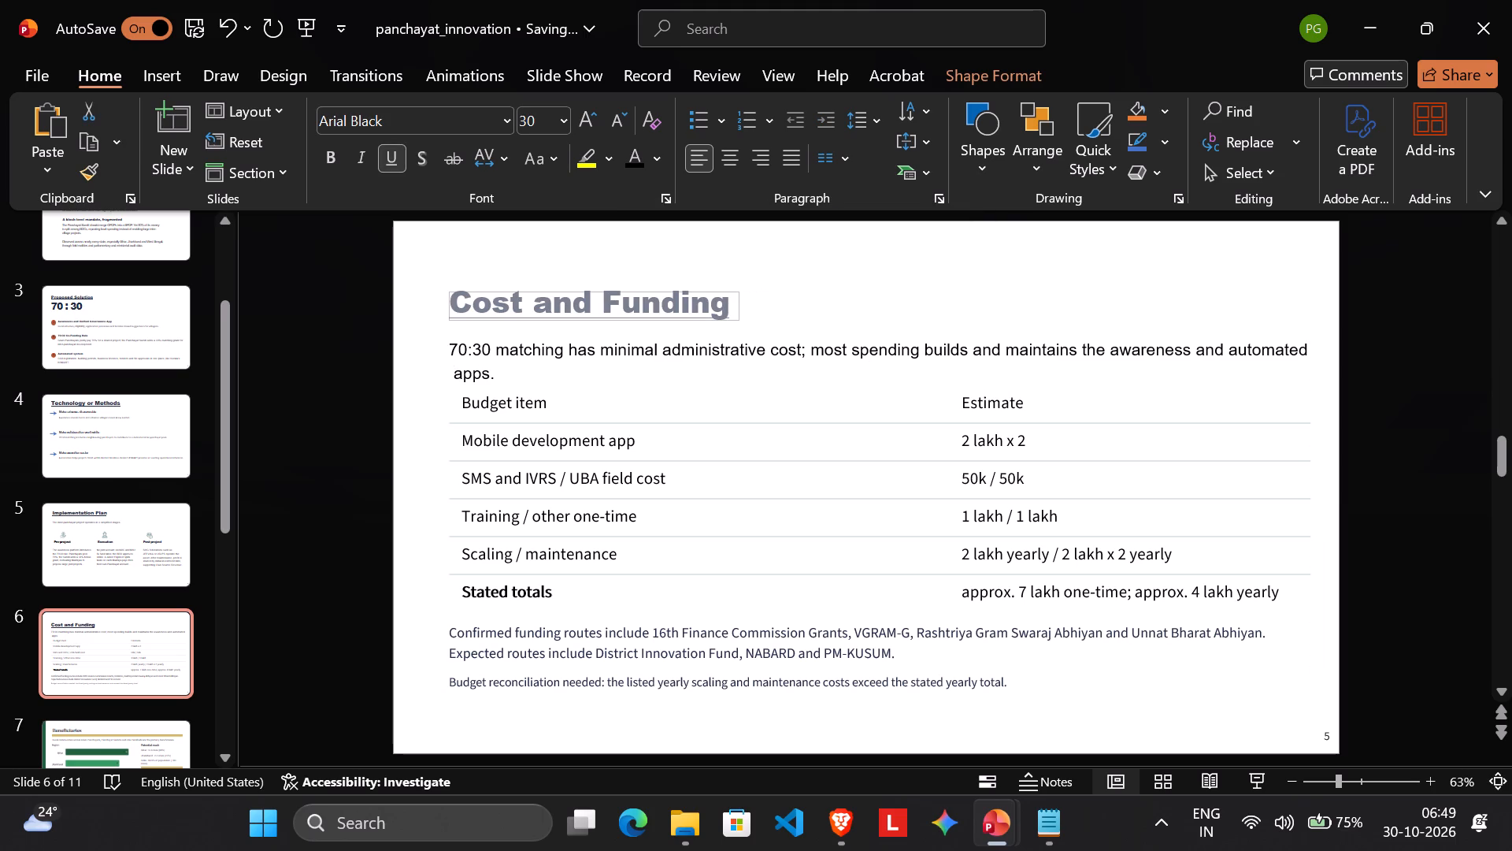
{"action": "left_click_drag", "start_coordinate": [737, 318], "coordinate": [742, 318]}
{"action": "left_click", "coordinate": [797, 308]}
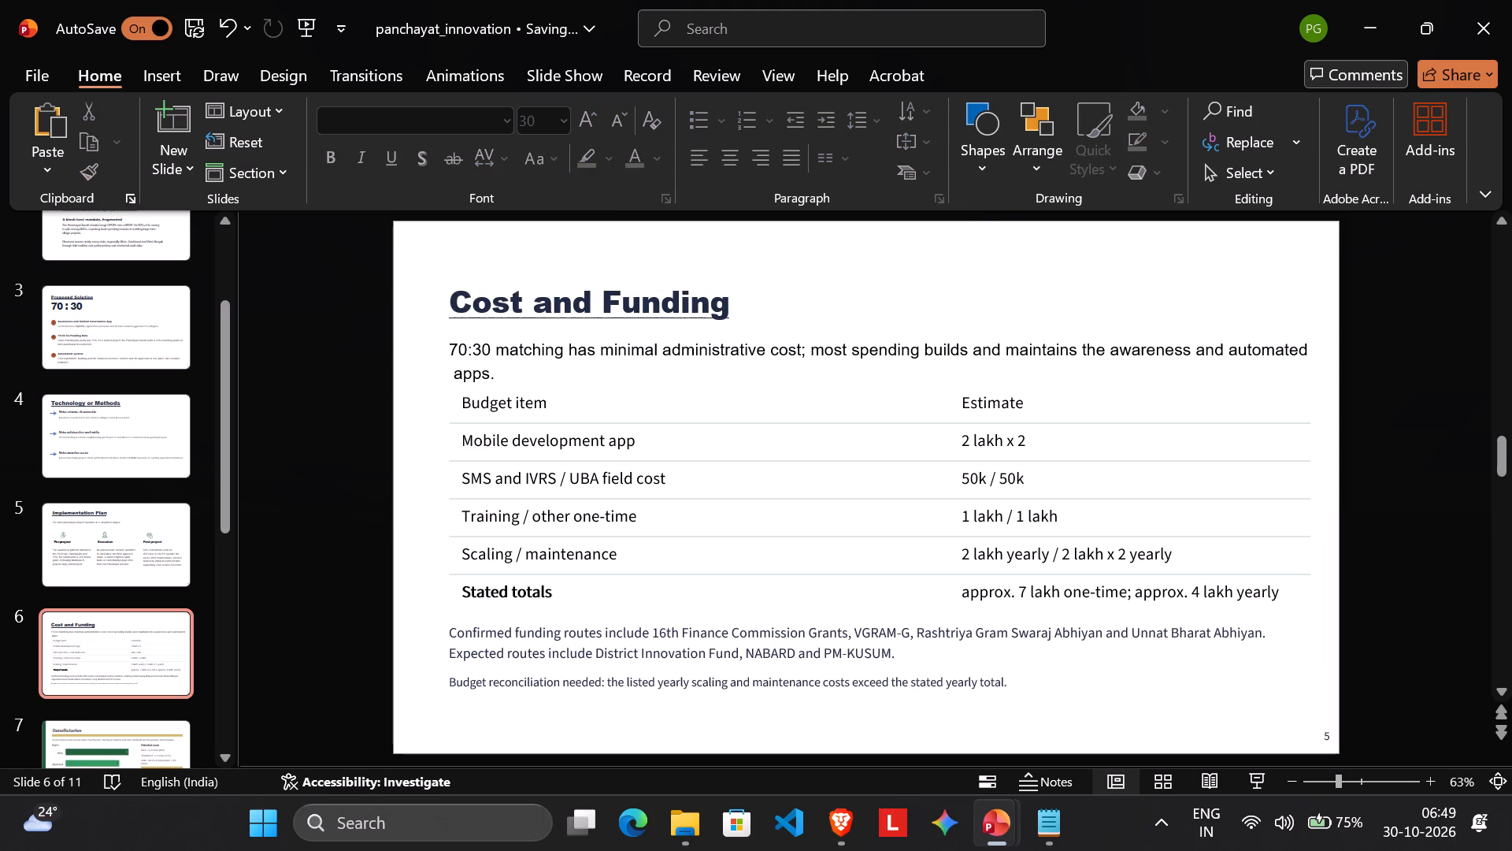
Set the "Confirmed funding routes" paragraph below the budget table to black text.
{"action": "left_click", "coordinate": [613, 482]}
{"action": "triple_click", "coordinate": [559, 656]}
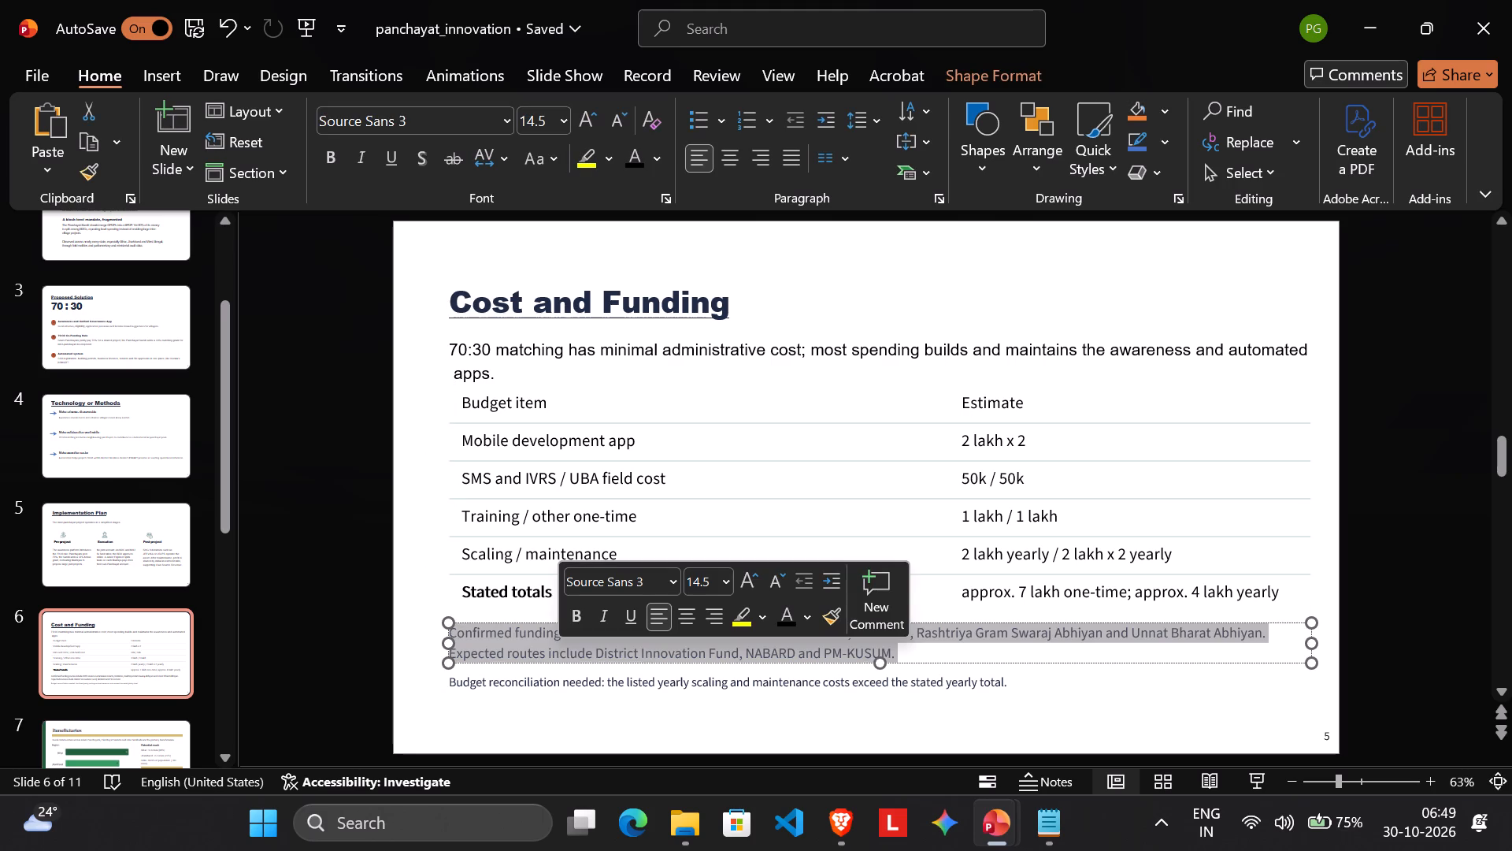
{"action": "left_click", "coordinate": [793, 611]}
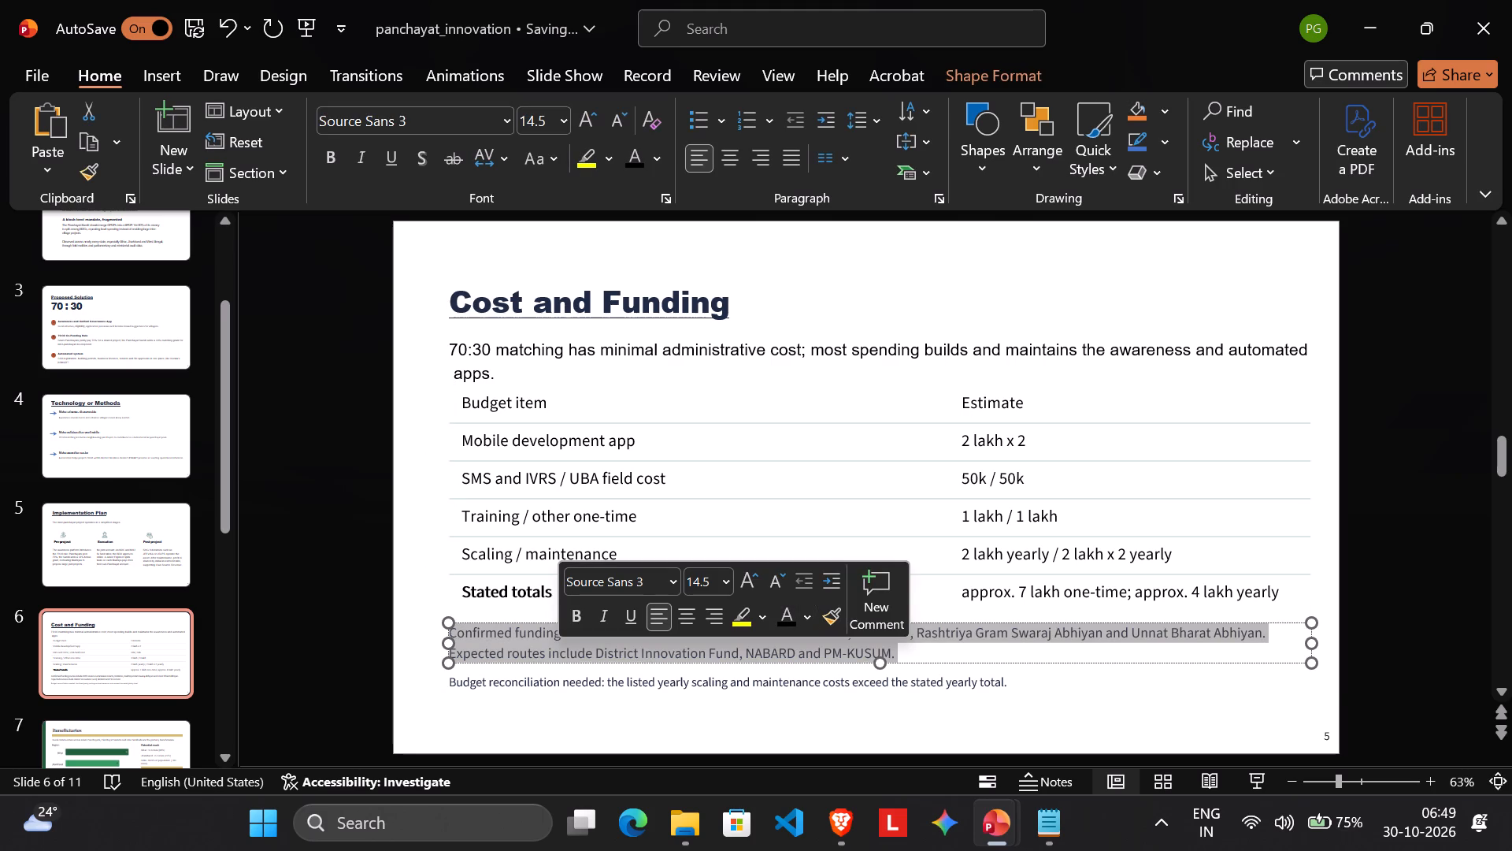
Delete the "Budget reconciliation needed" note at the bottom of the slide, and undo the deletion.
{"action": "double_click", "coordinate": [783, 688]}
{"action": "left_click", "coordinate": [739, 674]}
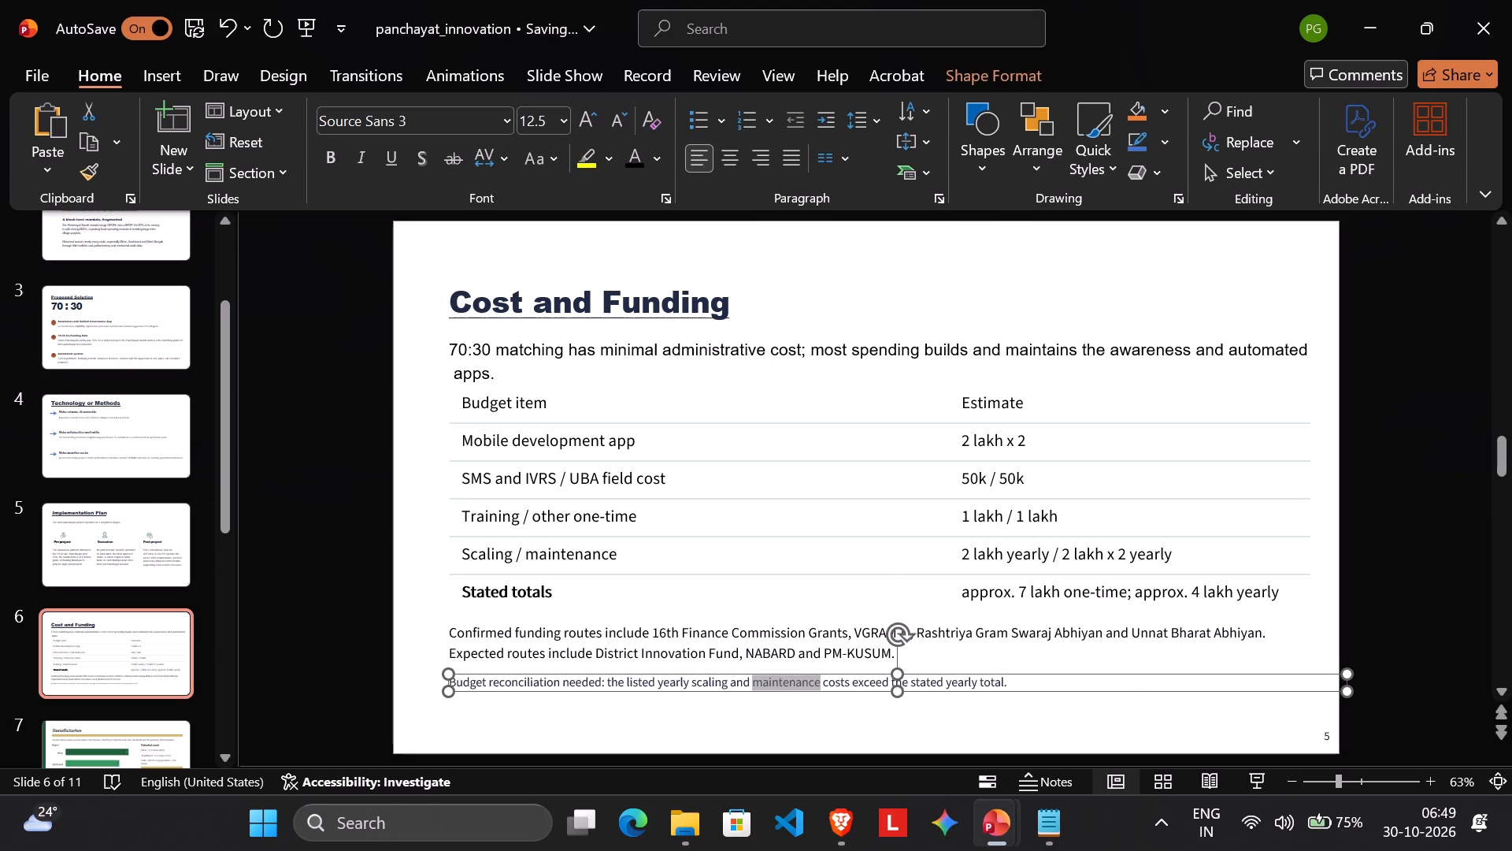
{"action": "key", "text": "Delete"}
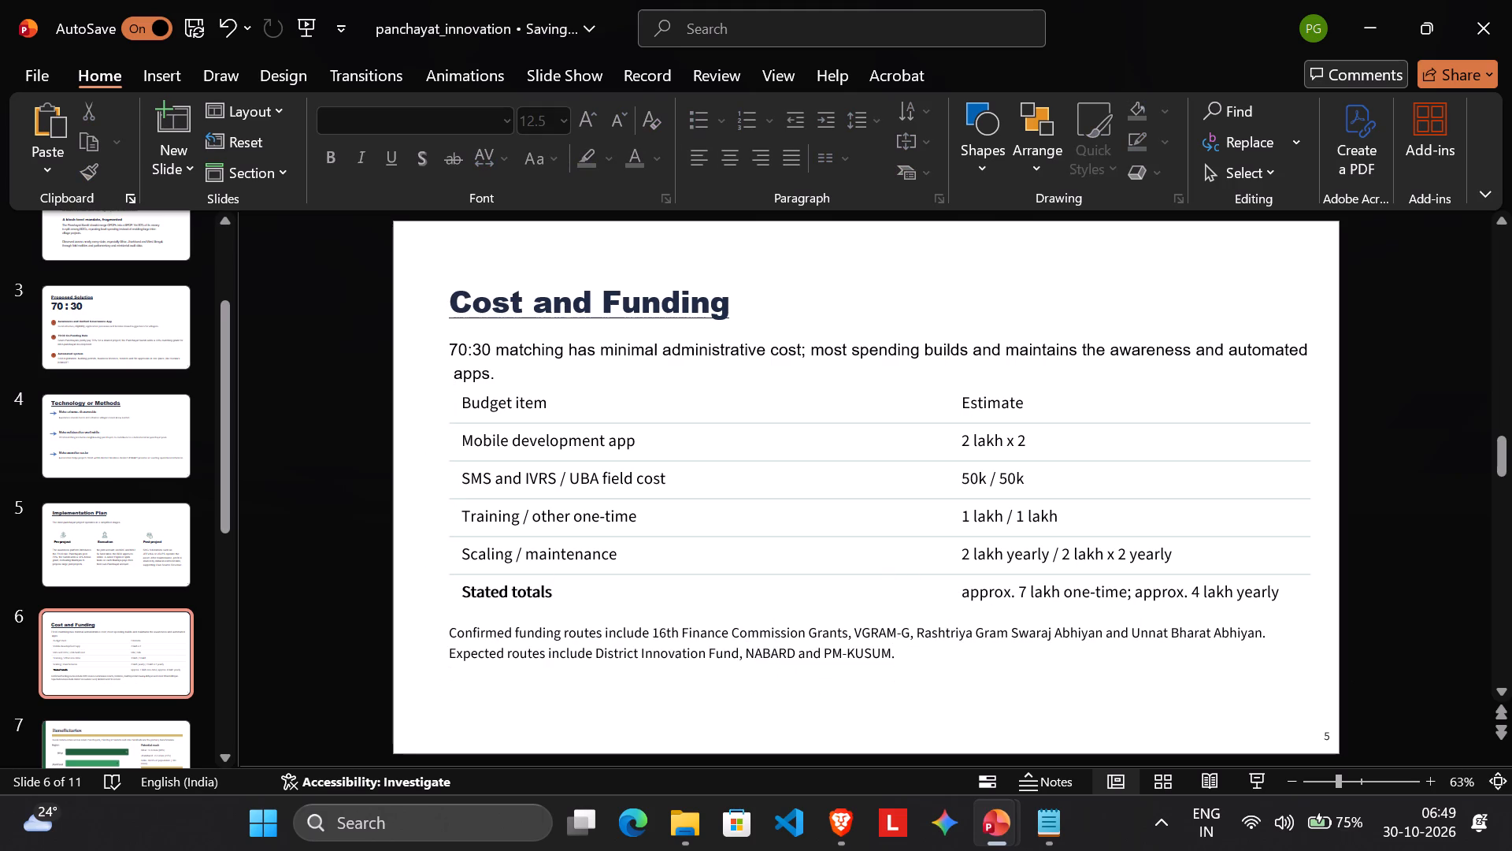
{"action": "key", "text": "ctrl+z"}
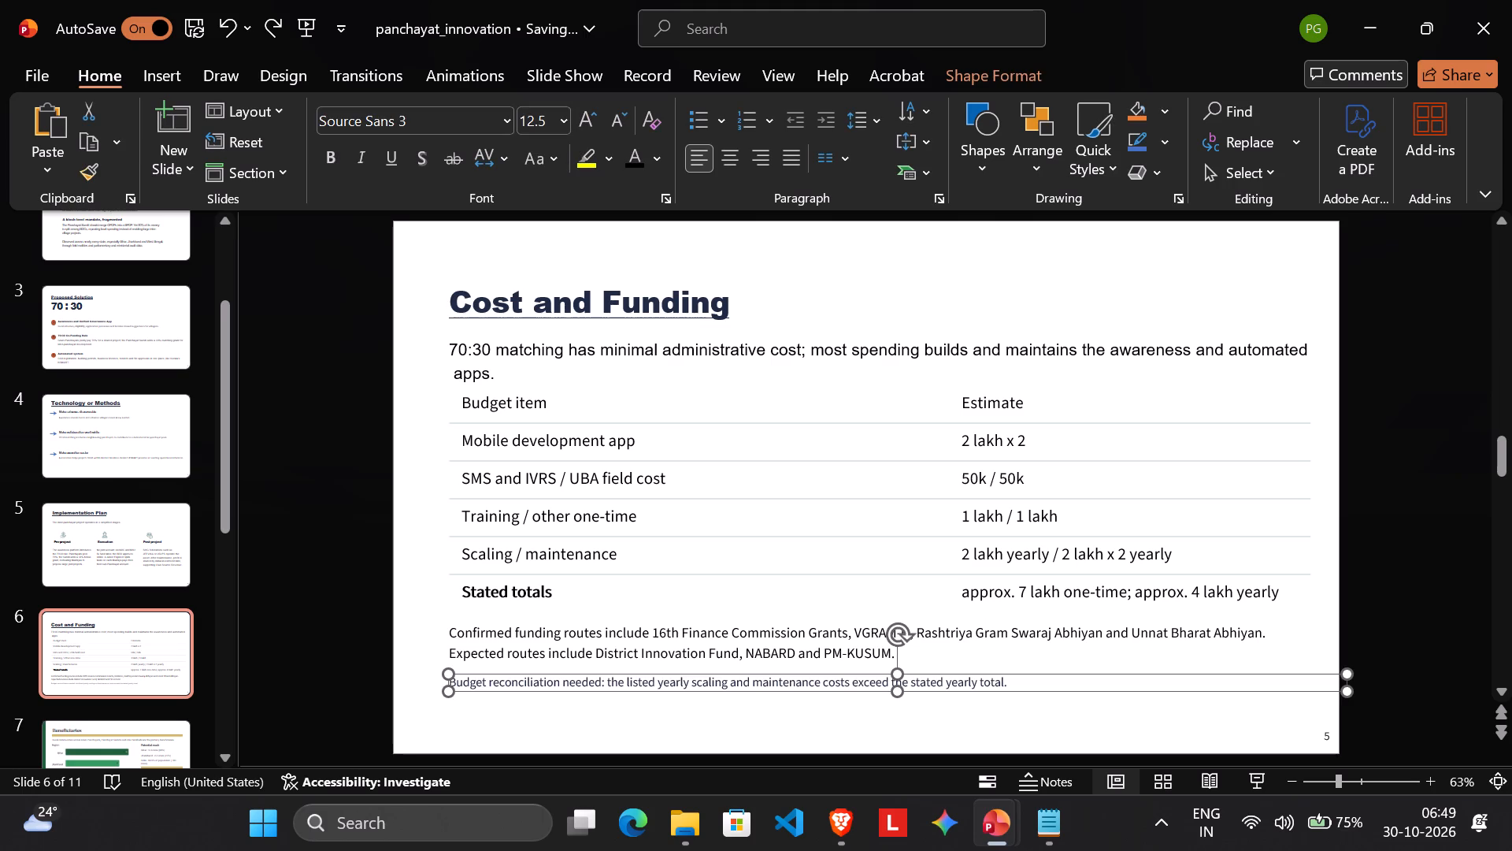
Extend the bottom edge of the "Budget reconciliation needed" note's text box downward to make it taller.
{"action": "left_click_drag", "start_coordinate": [900, 693], "coordinate": [900, 701]}
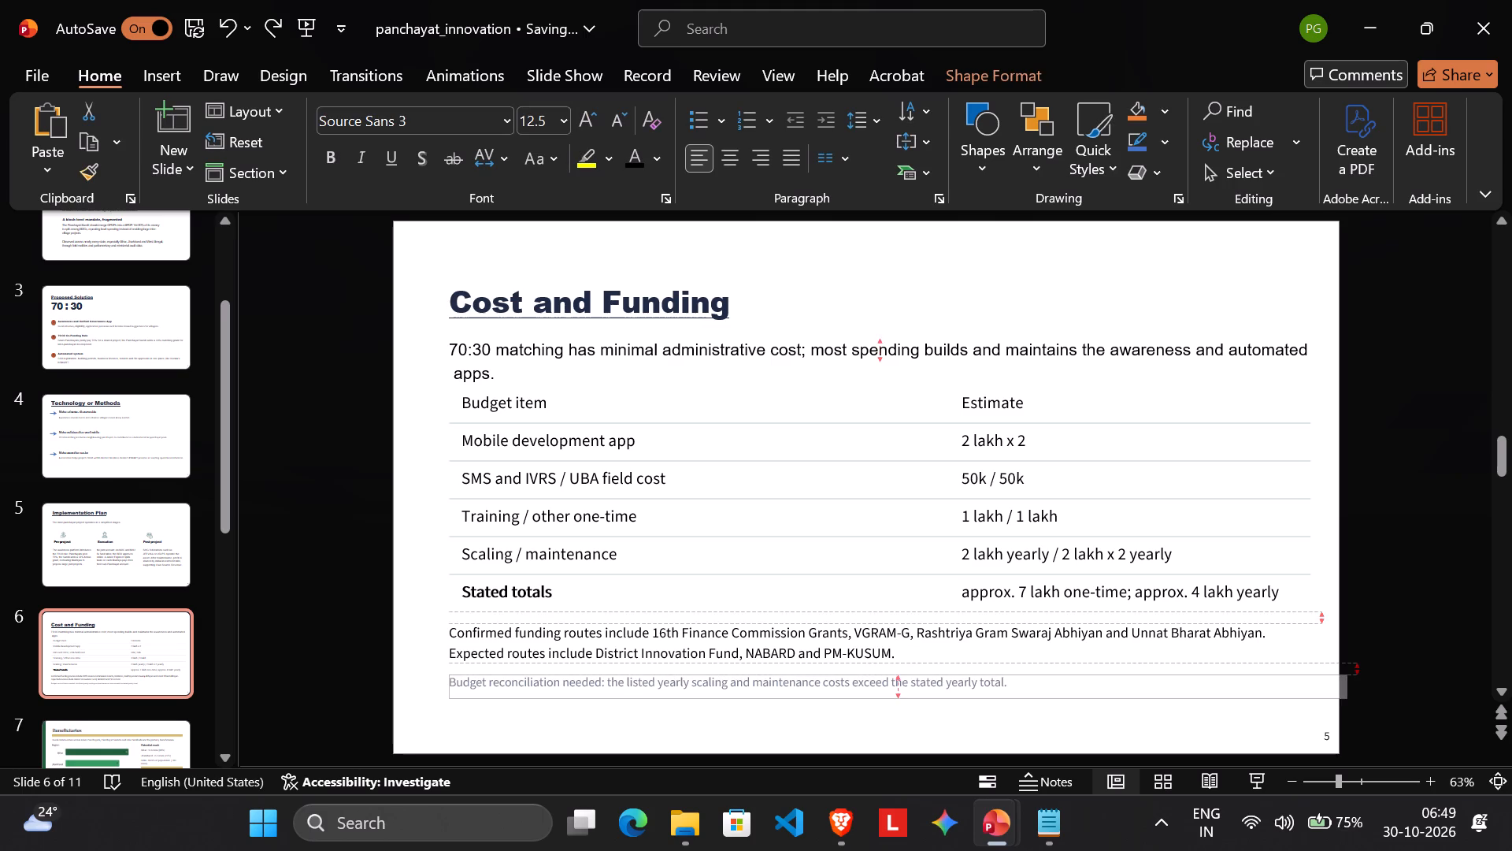
{"action": "left_click_drag", "start_coordinate": [900, 701], "coordinate": [900, 712]}
Format the "Budget reconciliation needed" note as 18 pt black Arial text.
{"action": "triple_click", "coordinate": [987, 682]}
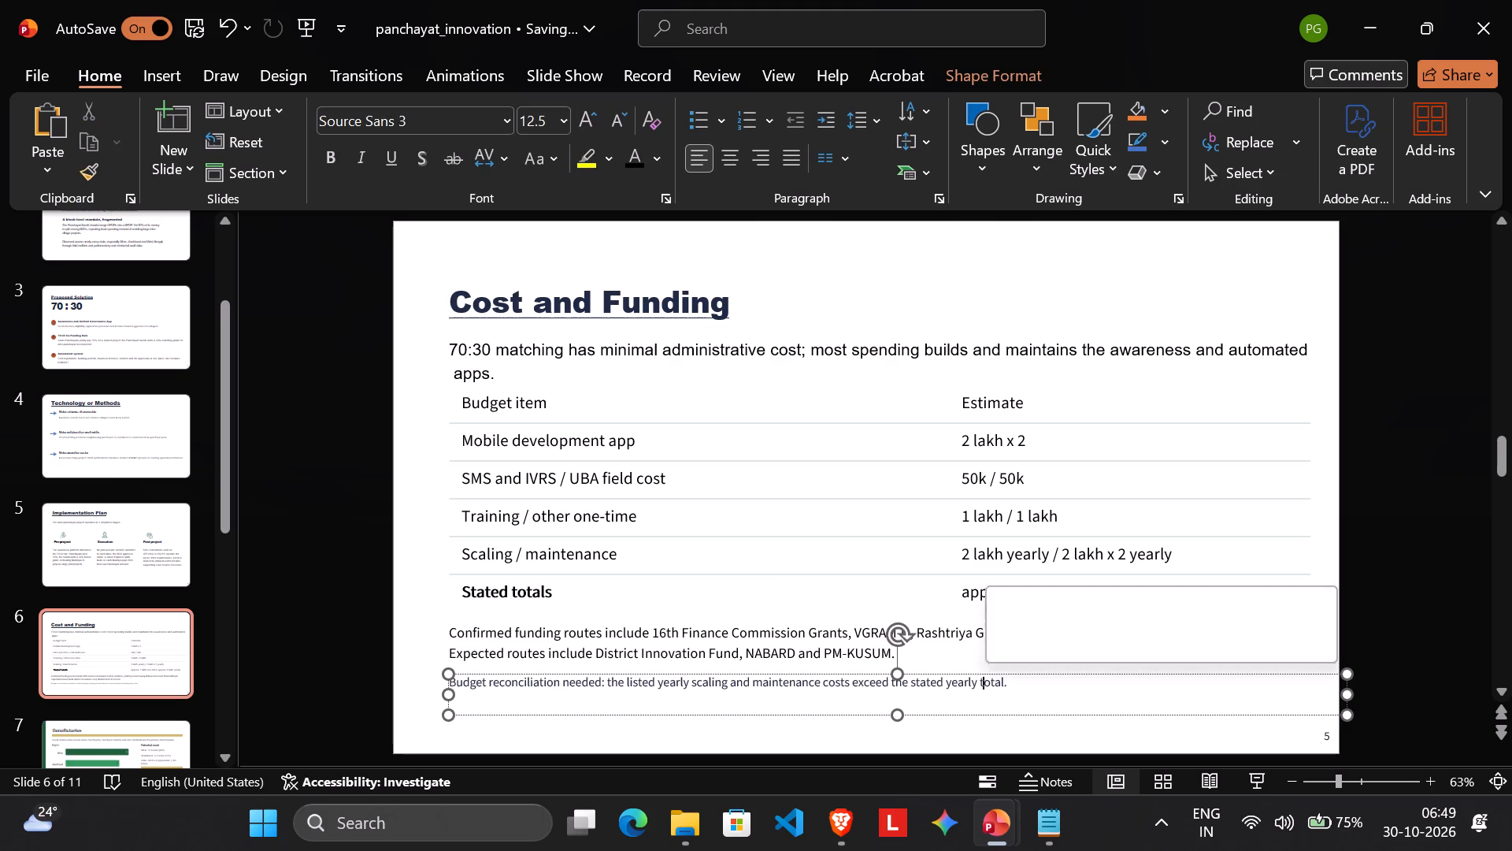
{"action": "triple_click", "coordinate": [1174, 601]}
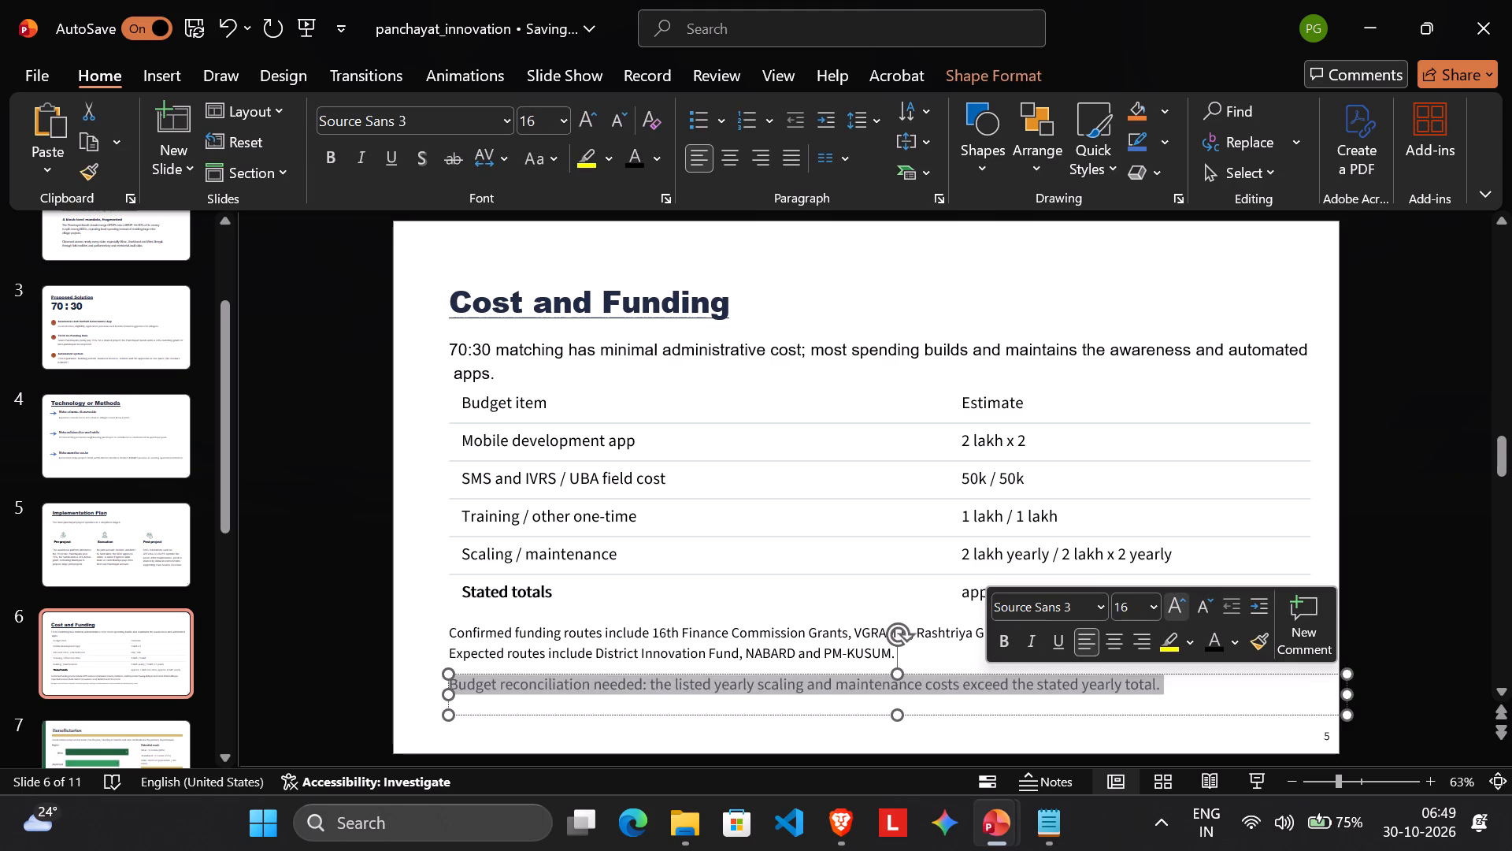
{"action": "left_click", "coordinate": [1174, 601]}
{"action": "left_click", "coordinate": [1199, 601]}
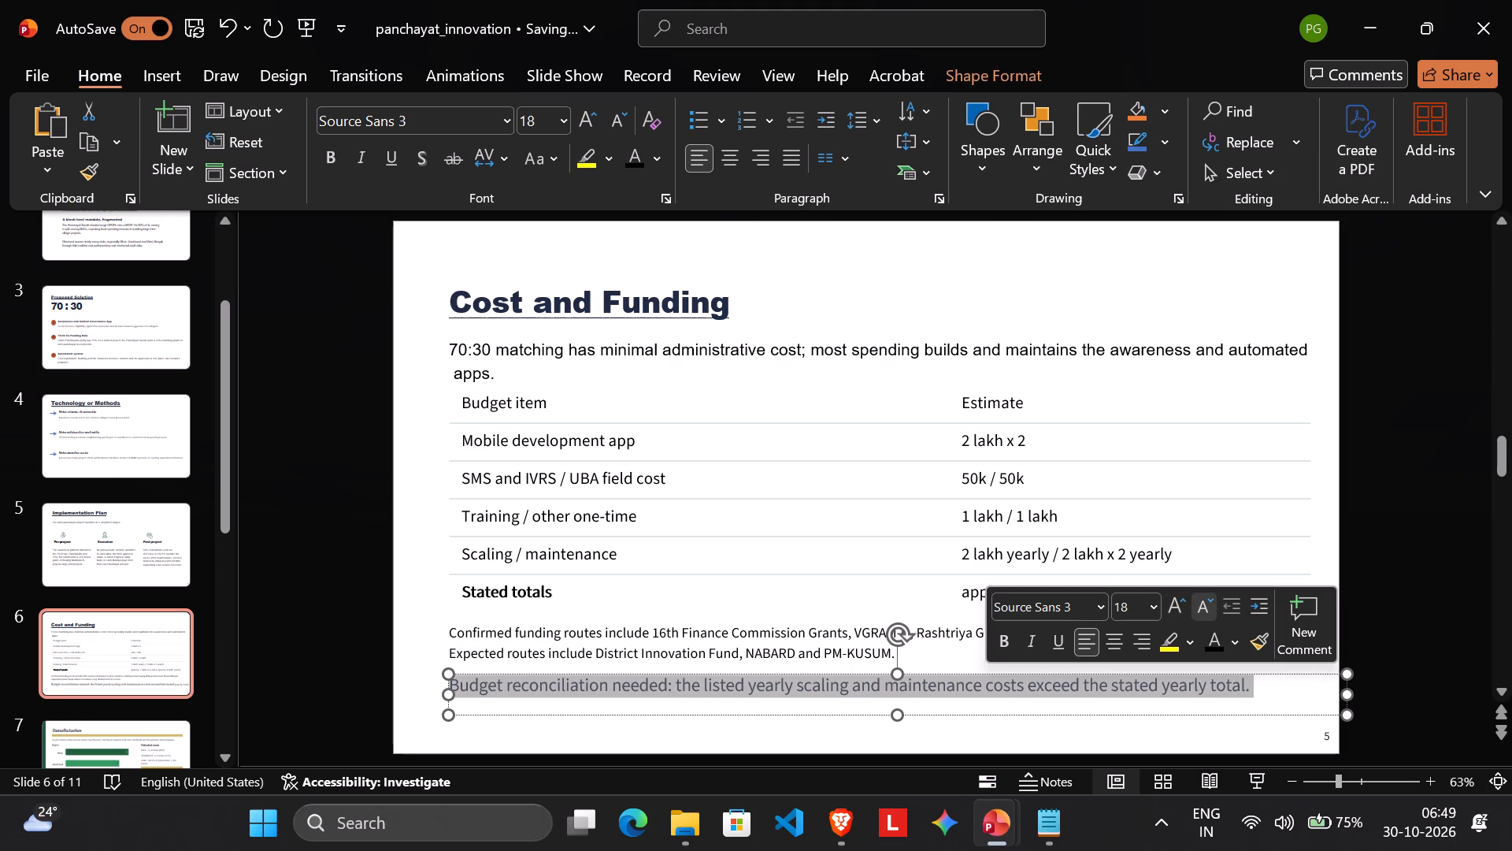
{"action": "left_click", "coordinate": [1216, 647]}
{"action": "left_click", "coordinate": [1104, 607]}
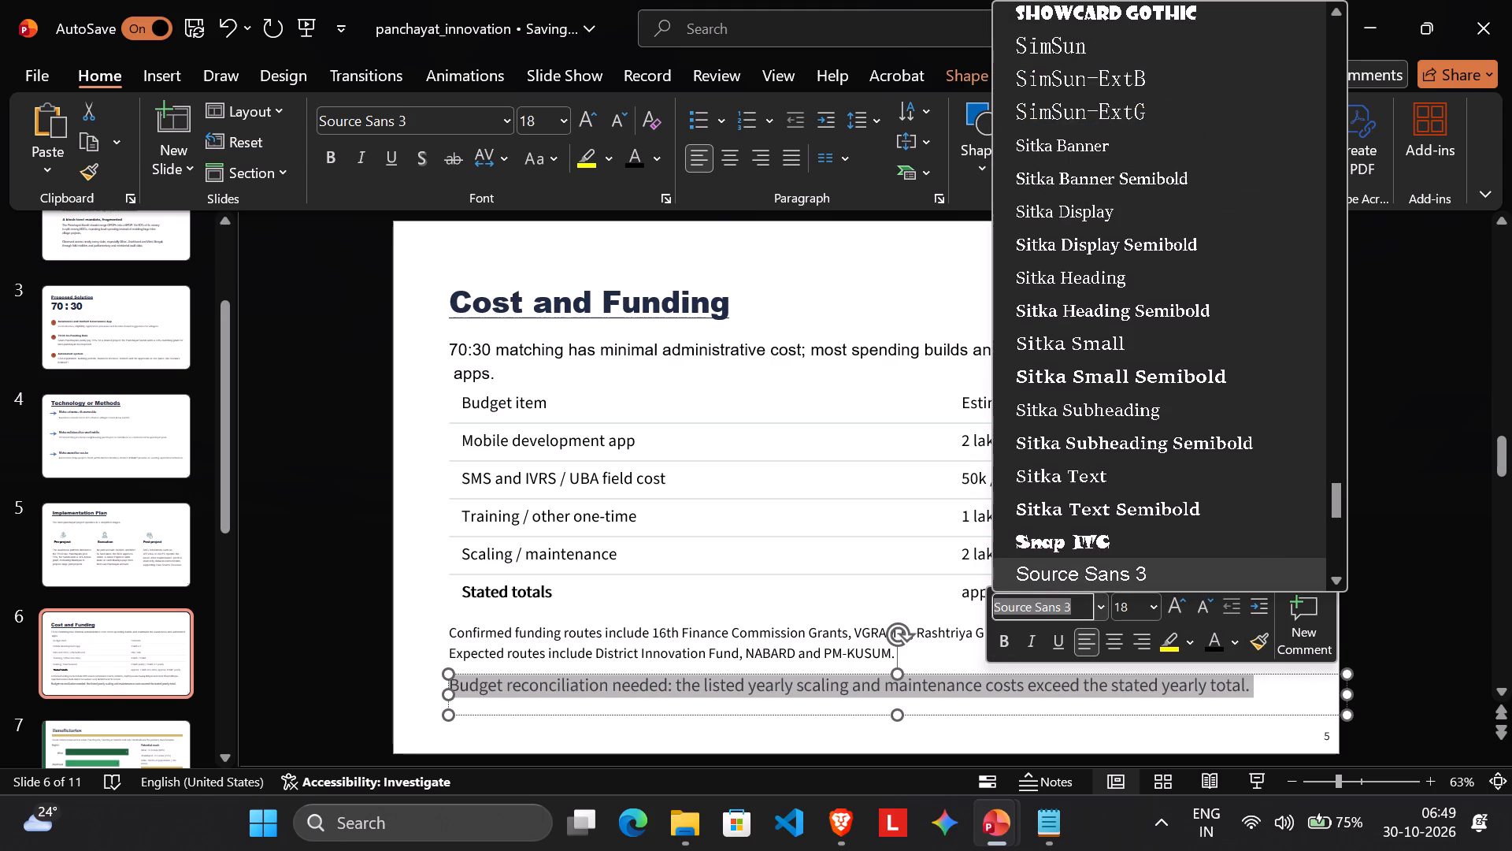
{"action": "key", "text": "a"}
{"action": "left_click", "coordinate": [1076, 91]}
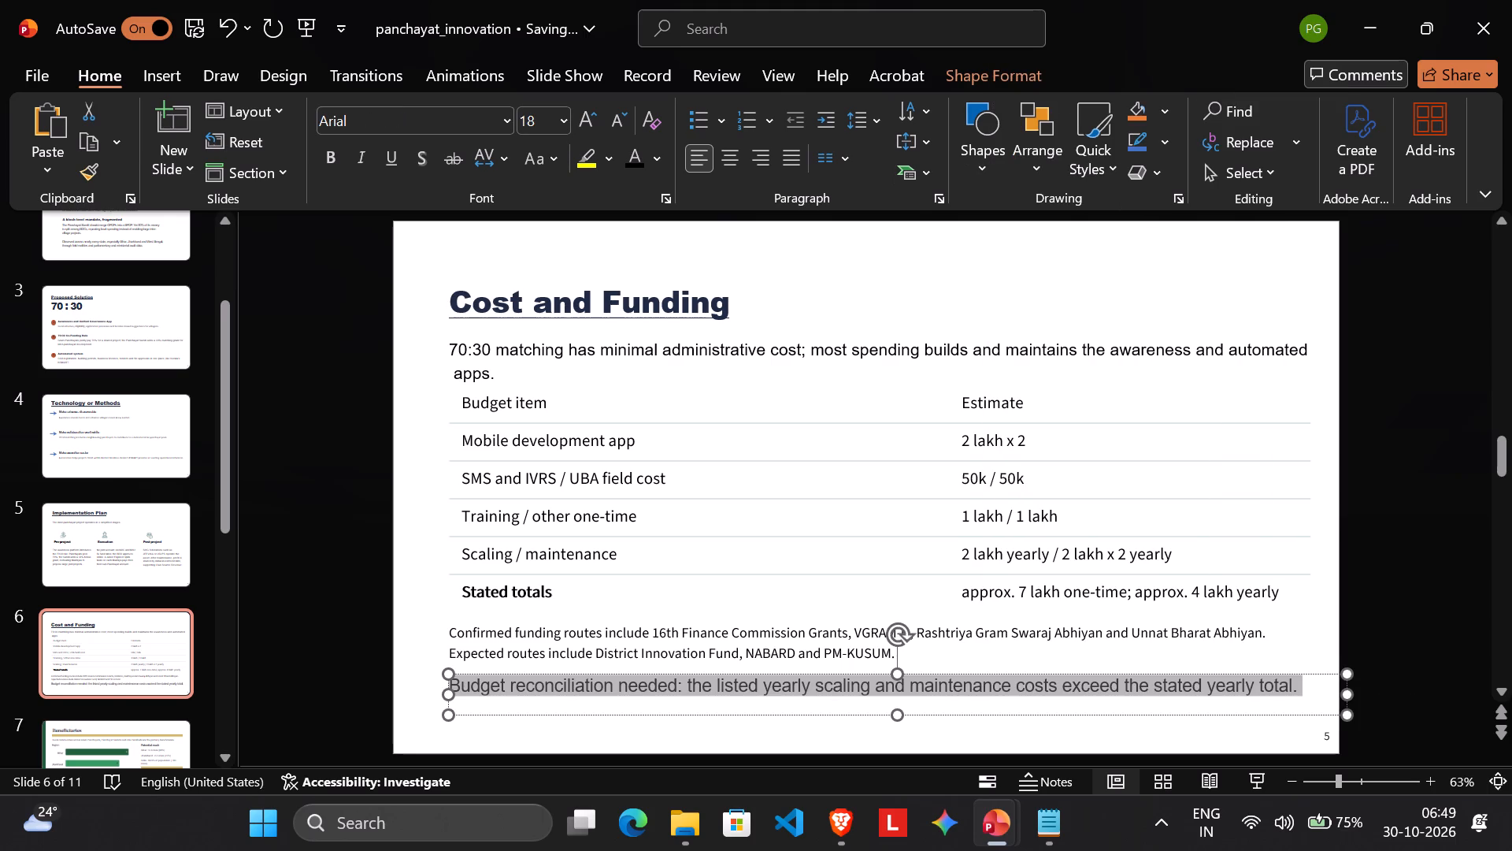
Set the "Confirmed funding routes" paragraph to 15 pt Arial.
{"action": "triple_click", "coordinate": [770, 637]}
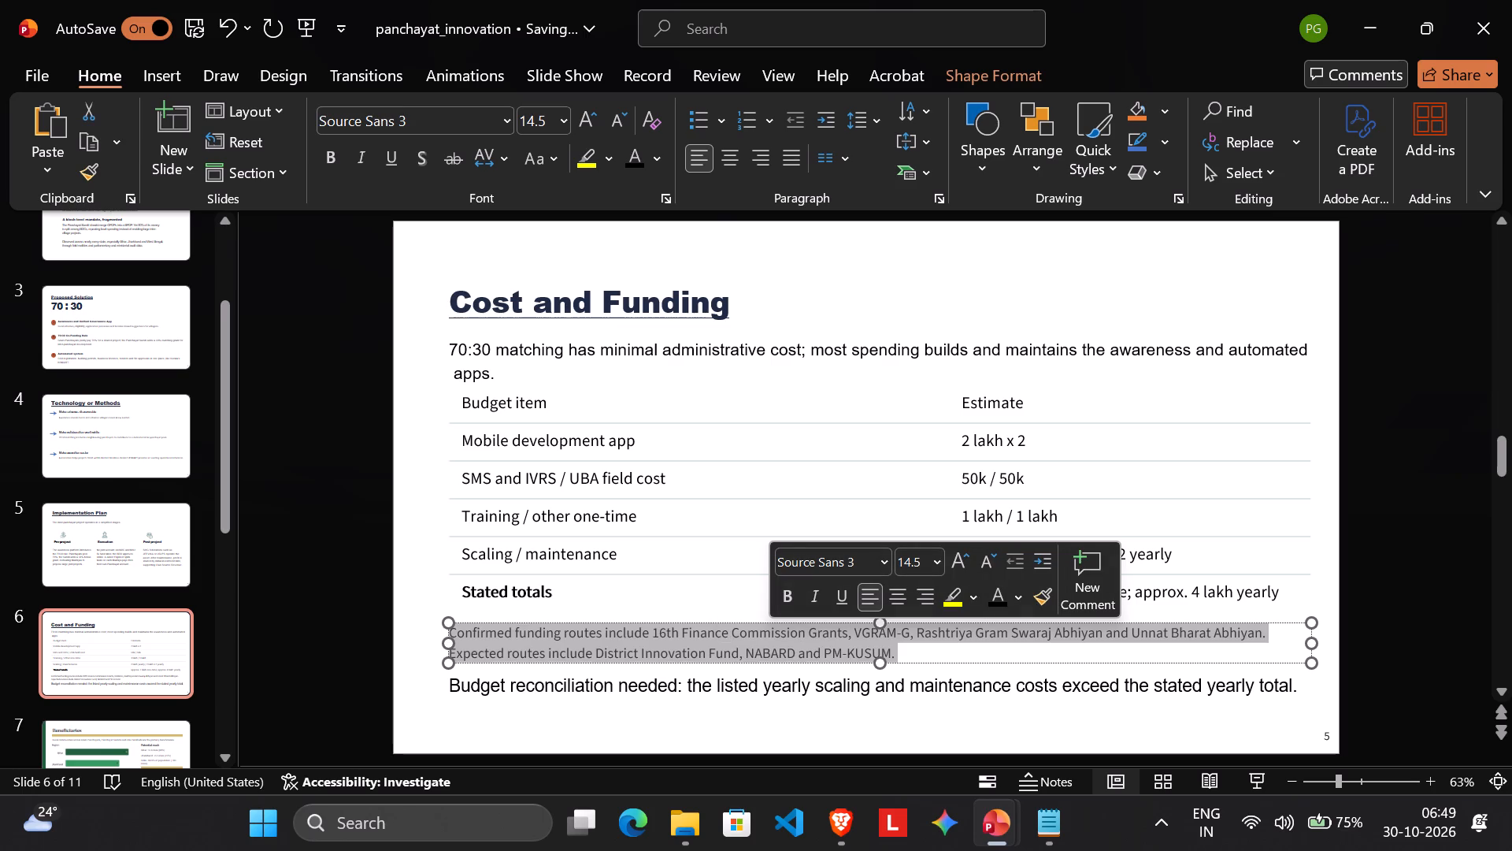
{"action": "left_click", "coordinate": [957, 567]}
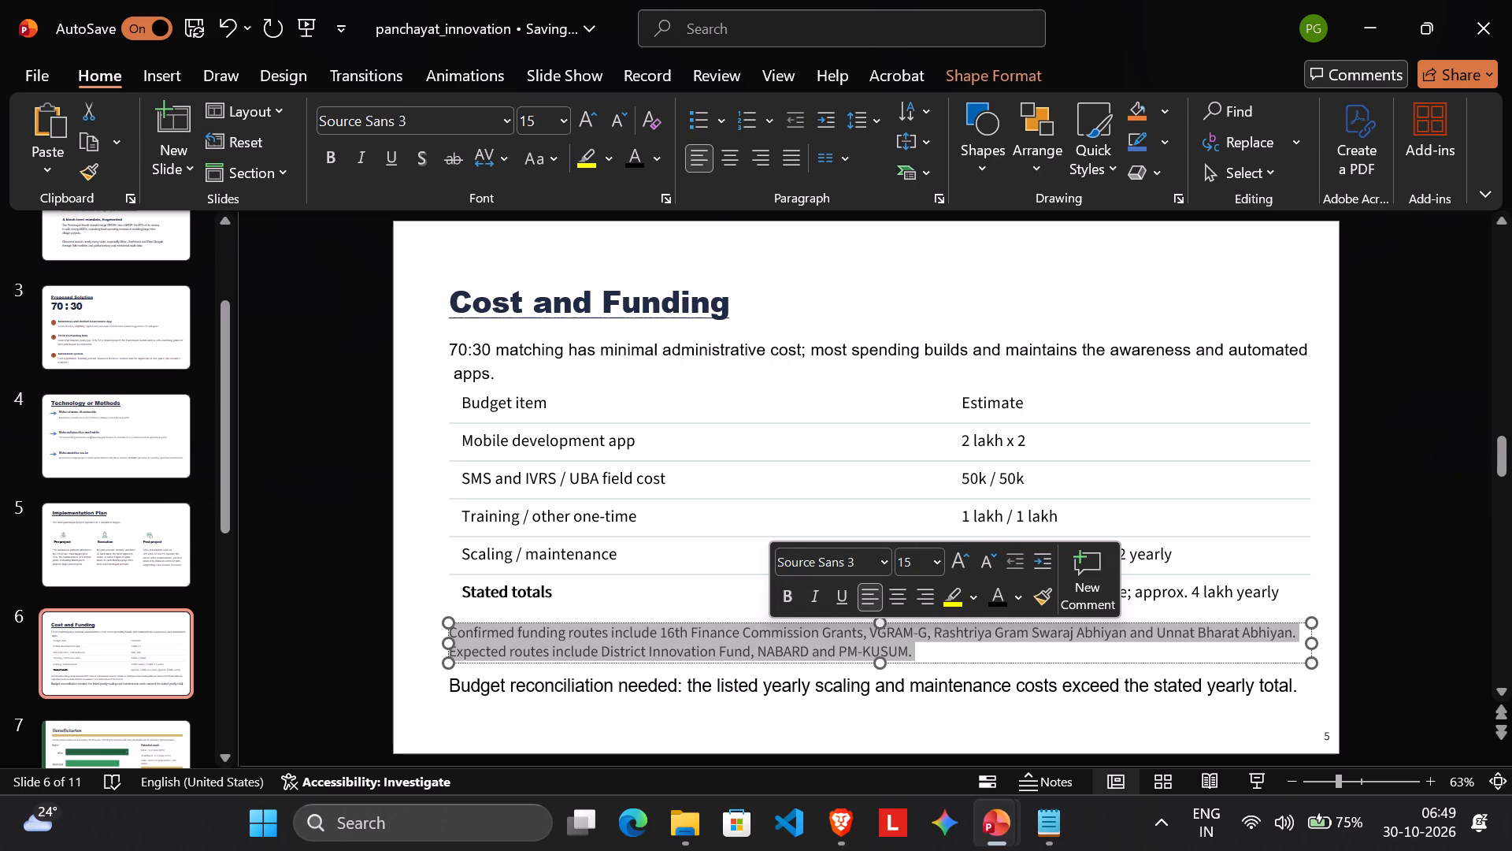
{"action": "left_click", "coordinate": [964, 556]}
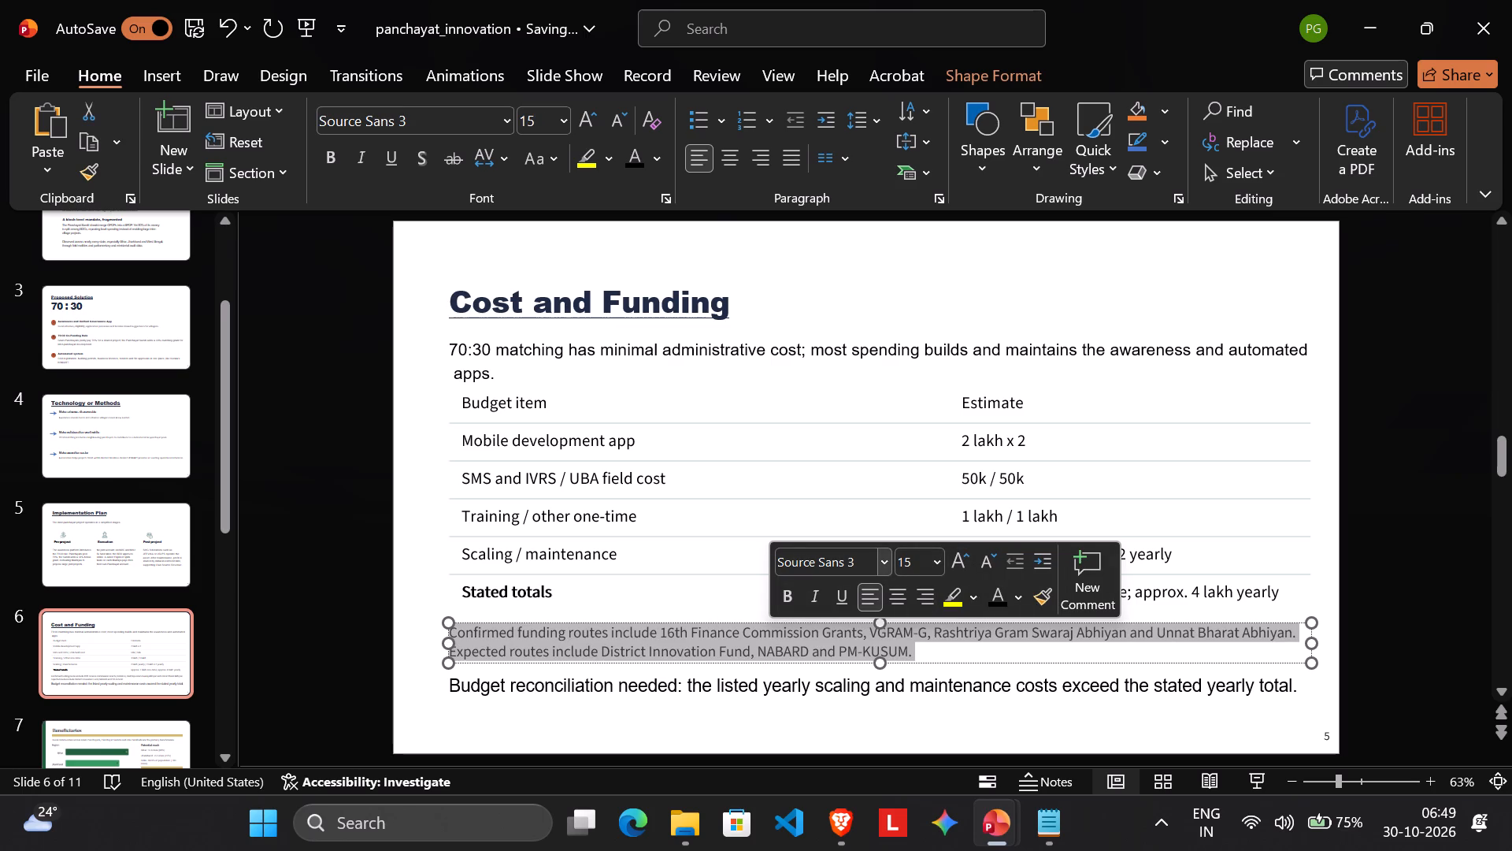
{"action": "left_click", "coordinate": [887, 556]}
{"action": "key", "text": "a"}
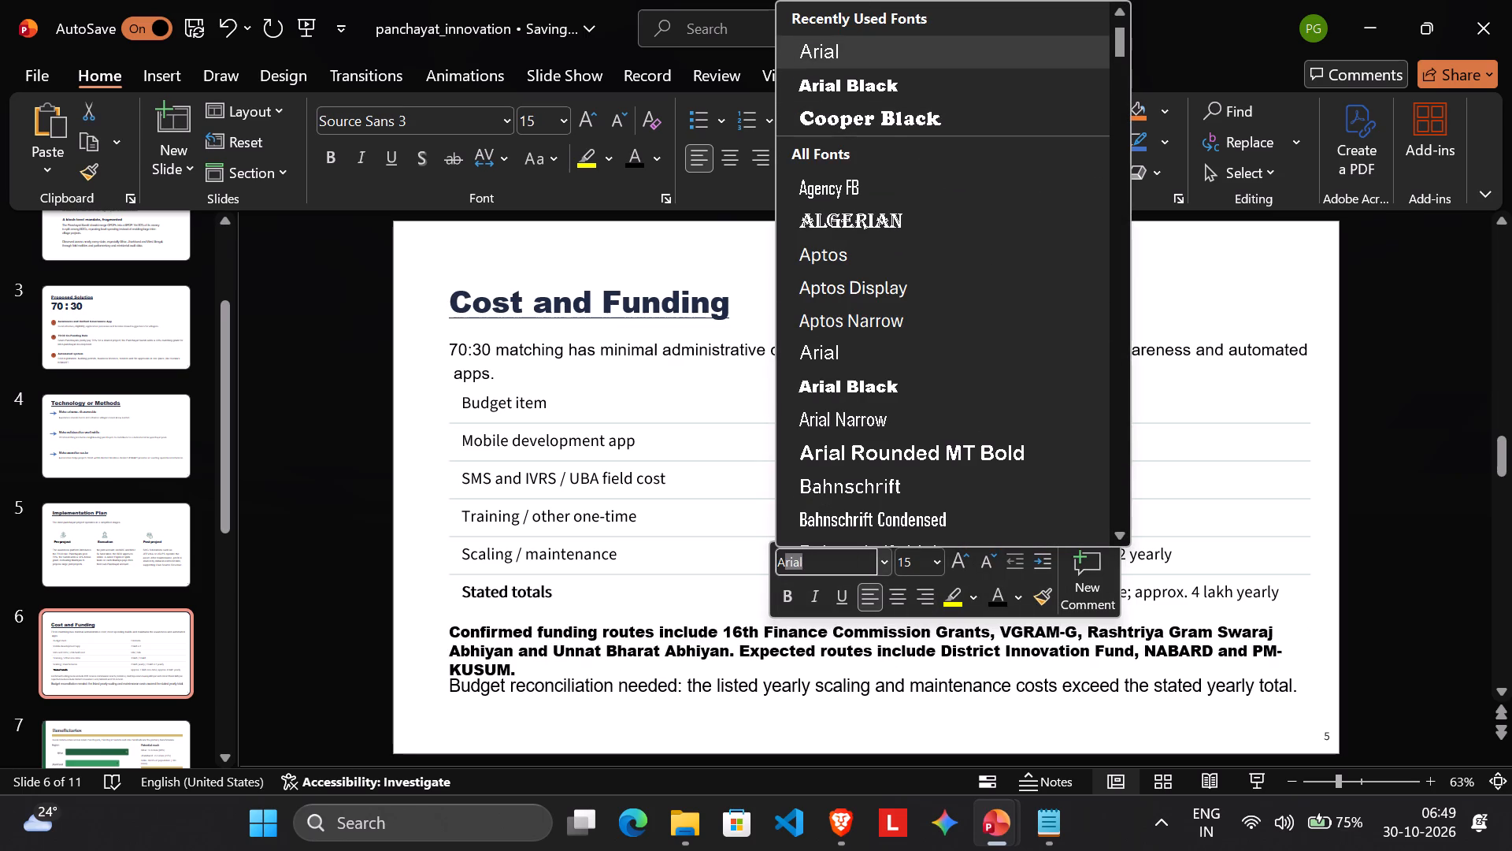
{"action": "left_click", "coordinate": [843, 51]}
{"action": "left_click", "coordinate": [1142, 722]}
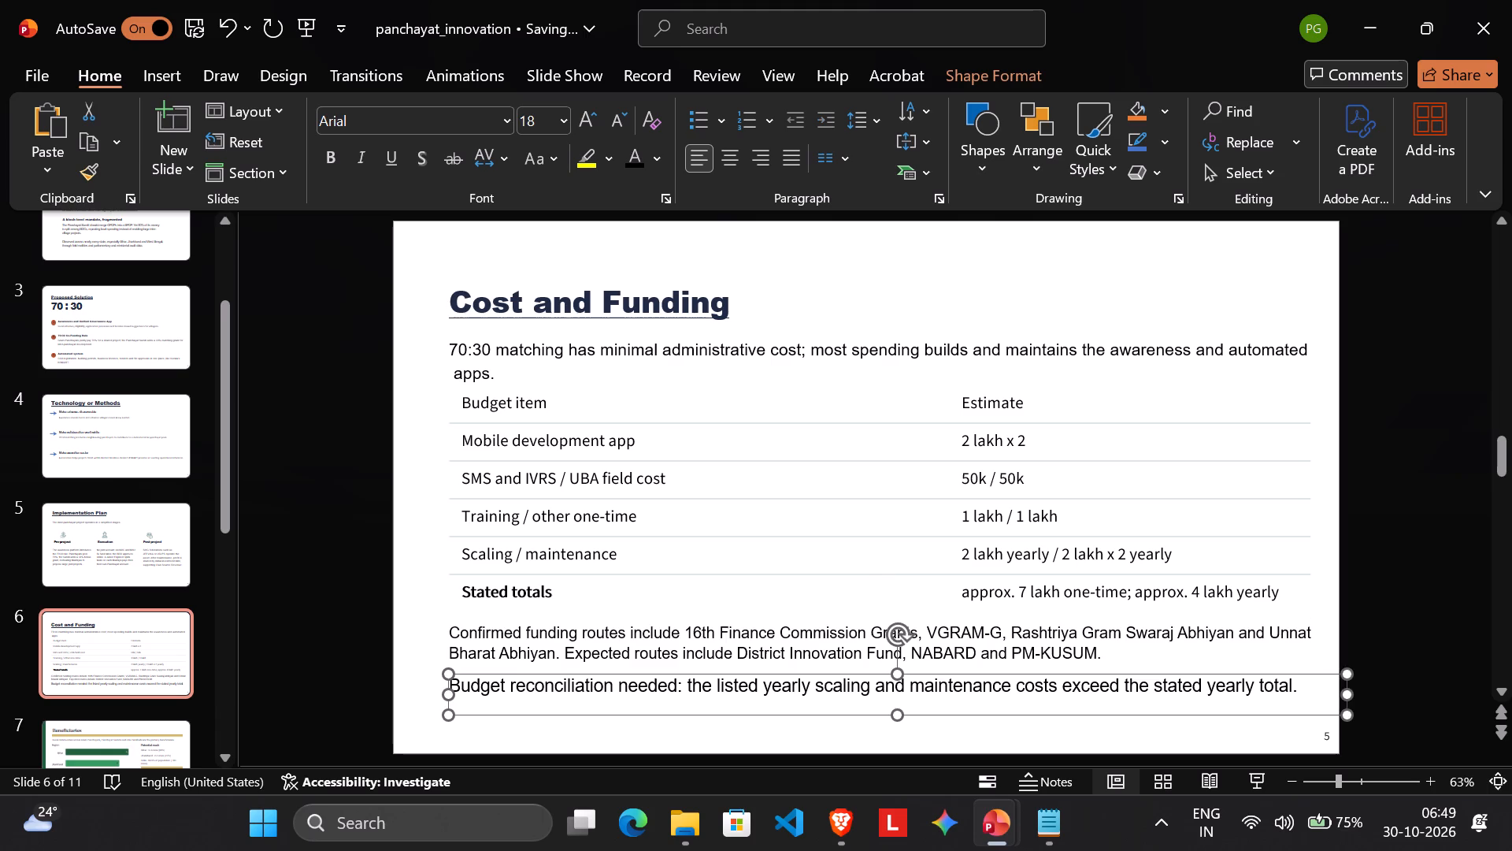
{"action": "left_click", "coordinate": [701, 611]}
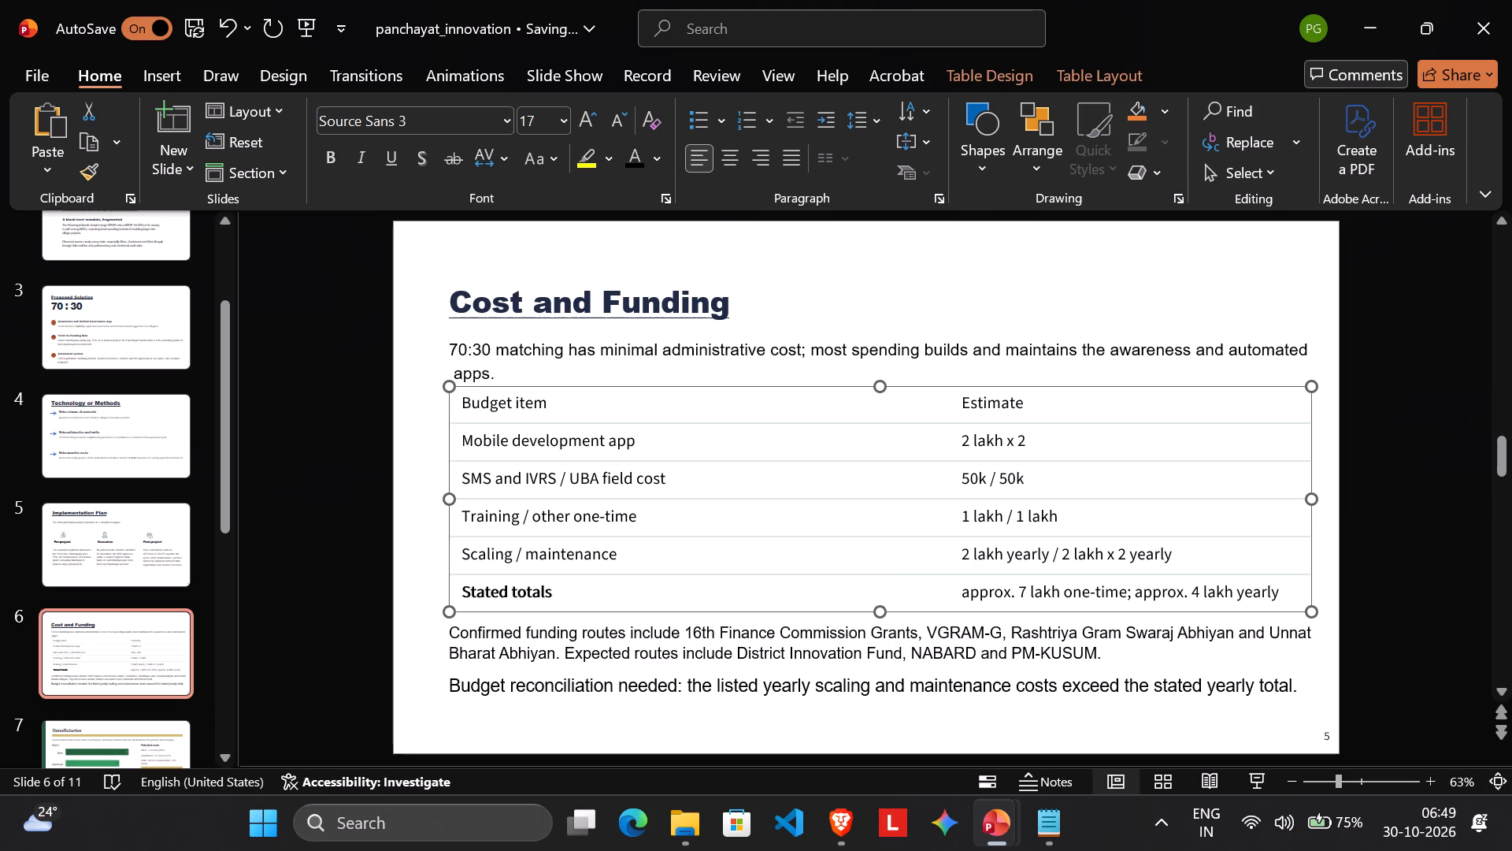
{"action": "left_click", "coordinate": [1430, 619]}
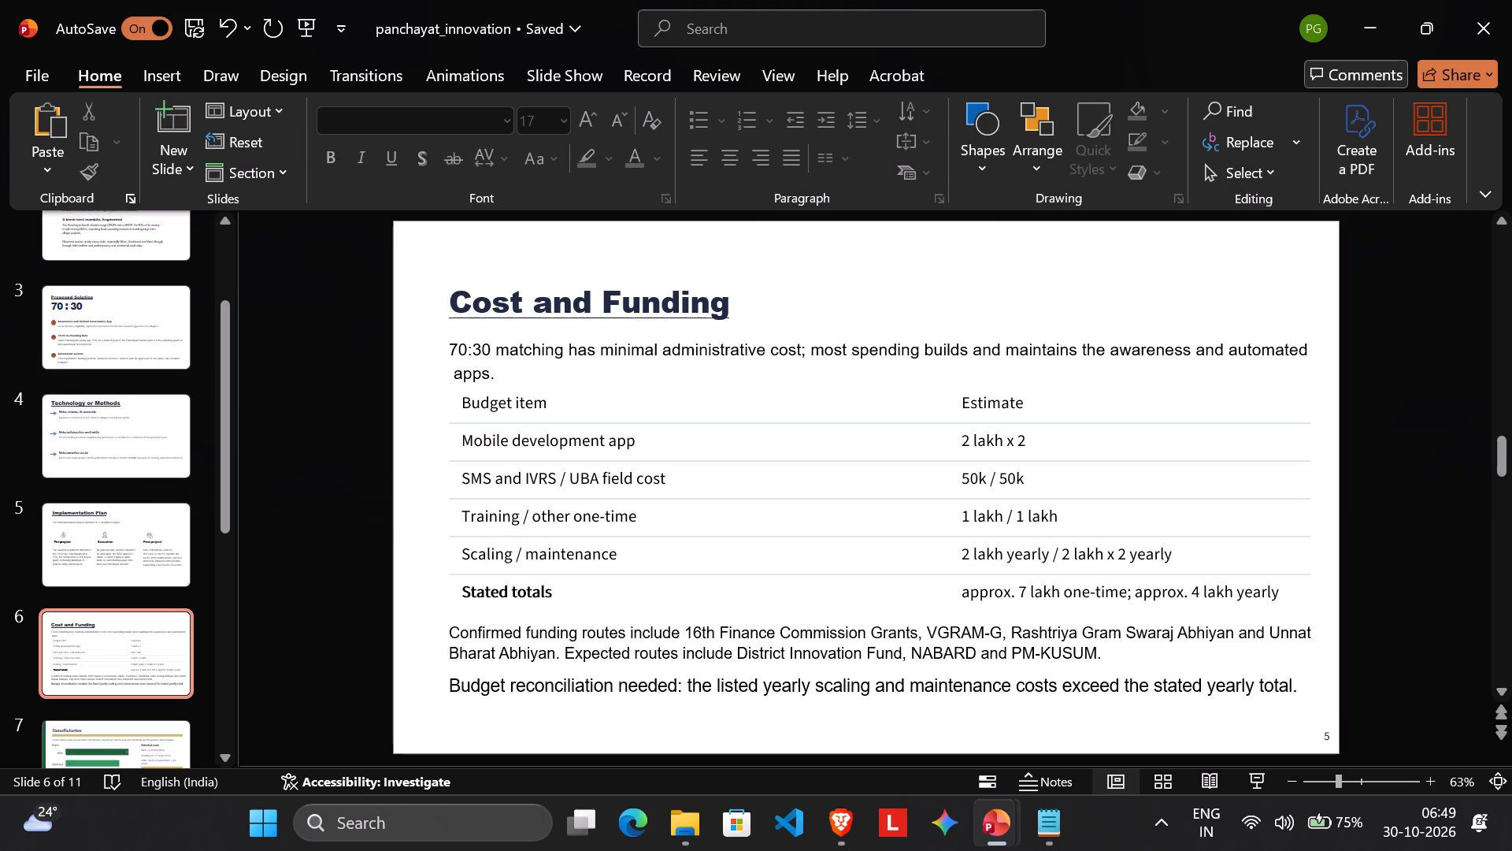
Delete the page number boxes in the lower corner of slides 6, 4, 5 and 3, and check slide 2 for one.
{"action": "left_click", "coordinate": [1319, 734]}
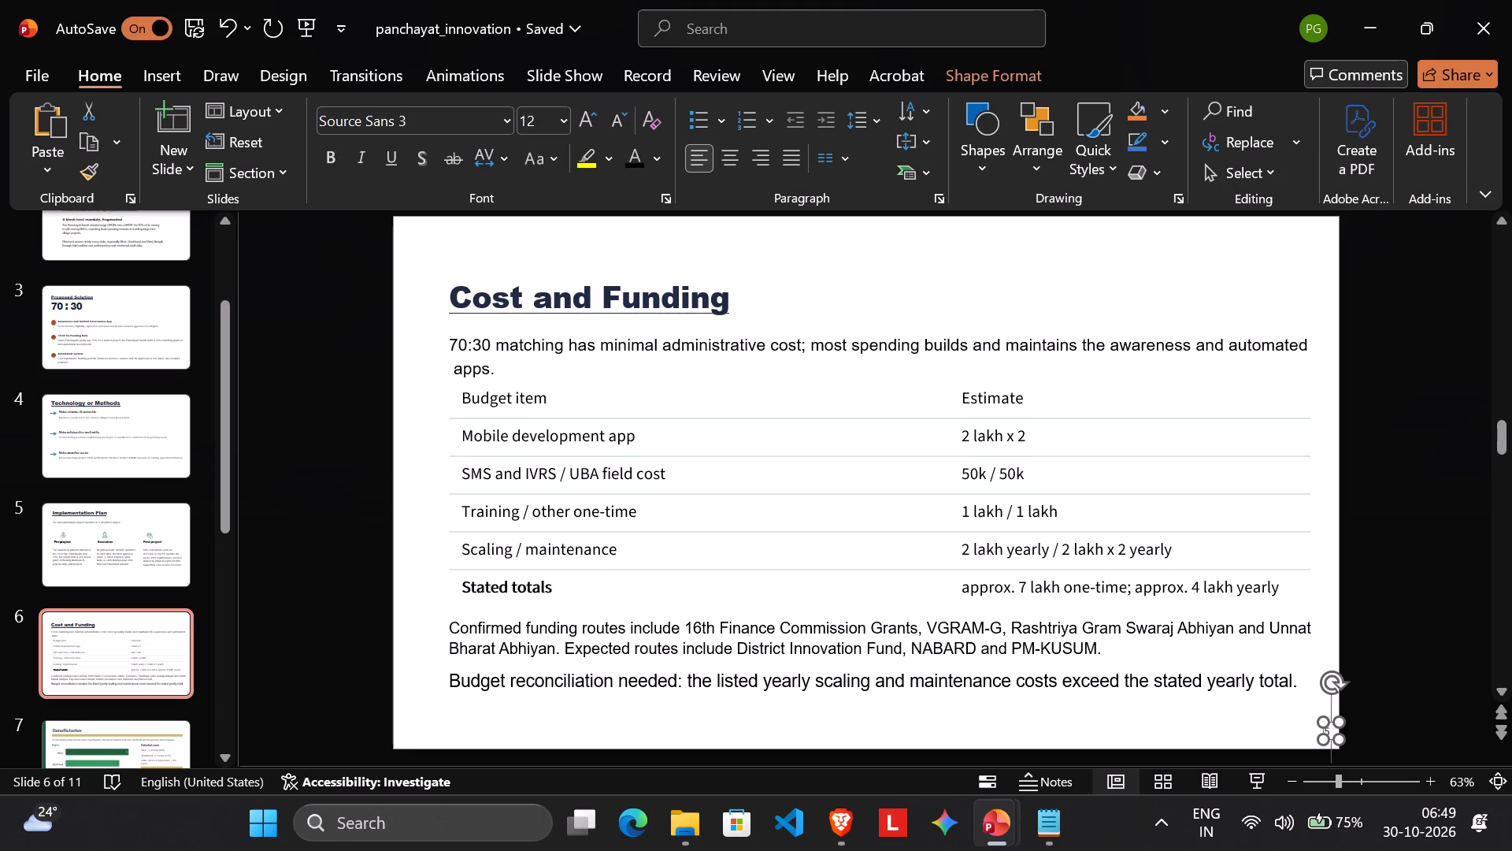
{"action": "key", "text": "Delete"}
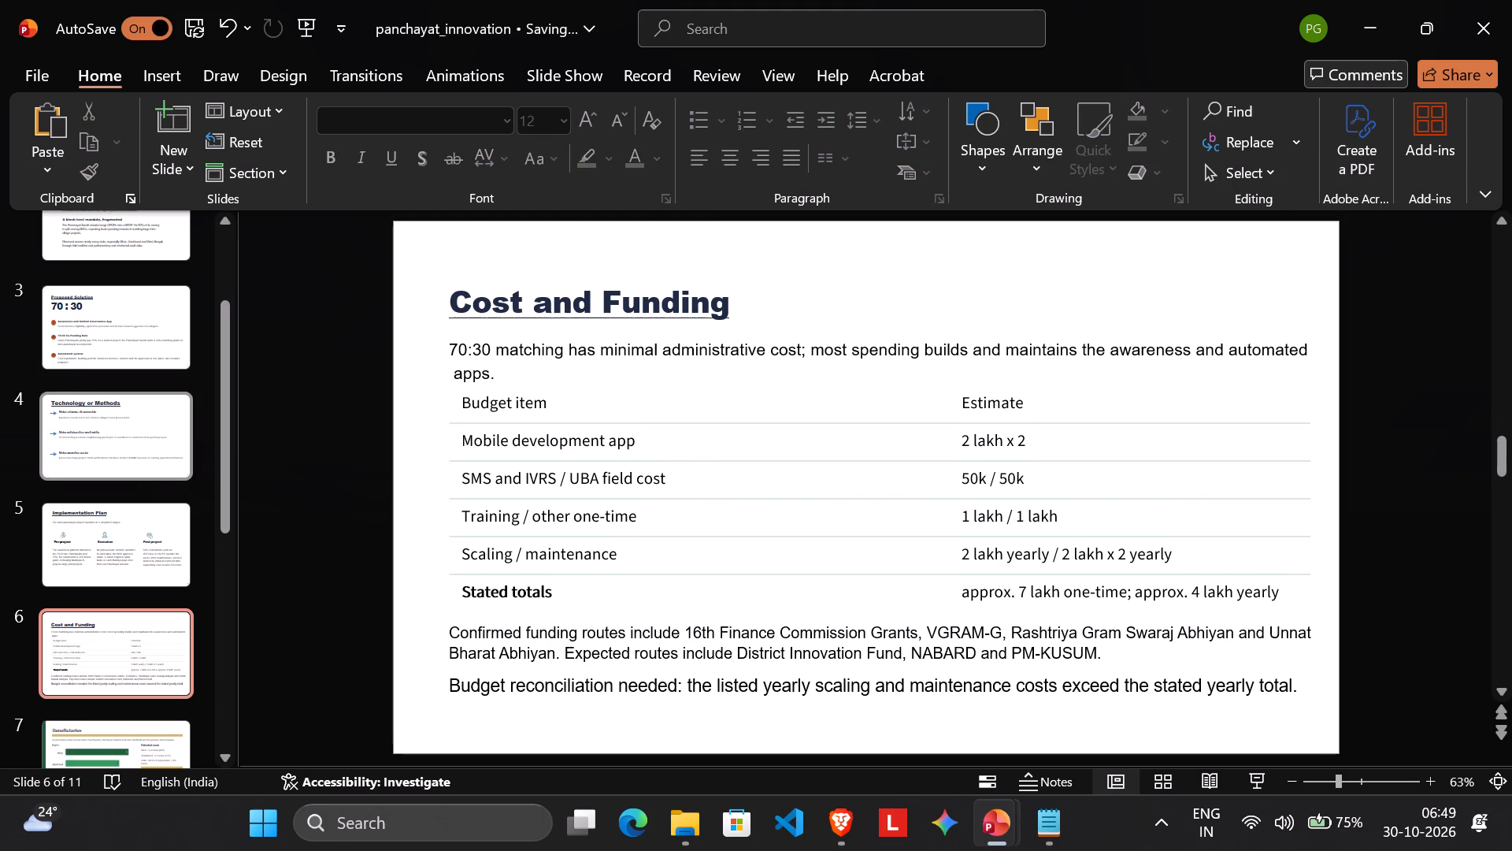
{"action": "left_click", "coordinate": [141, 420]}
{"action": "left_click", "coordinate": [1329, 729]}
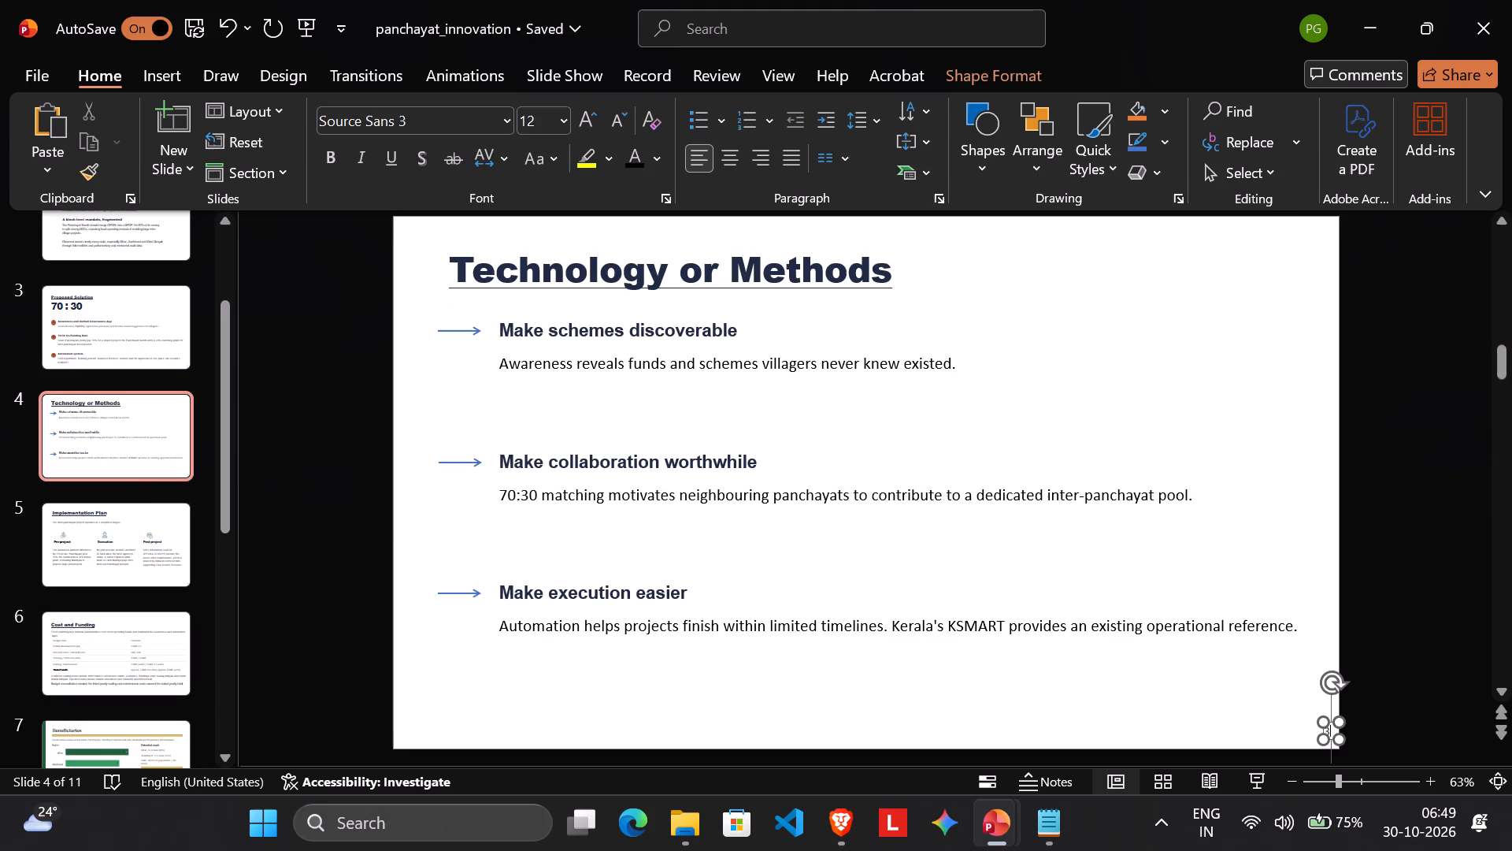
{"action": "key", "text": "Delete"}
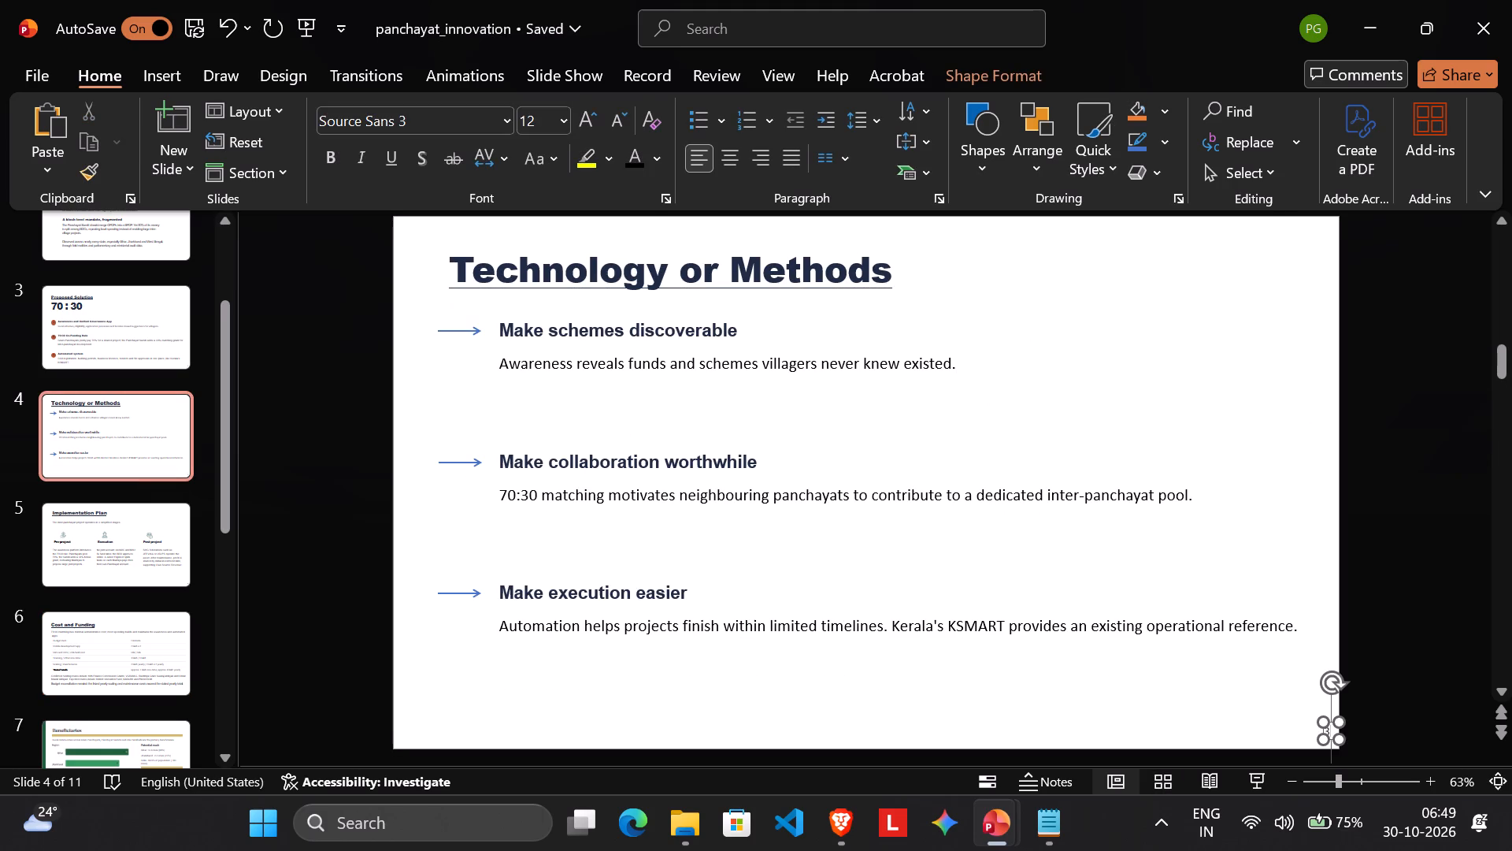
{"action": "left_click", "coordinate": [1333, 718]}
{"action": "key", "text": "Delete"}
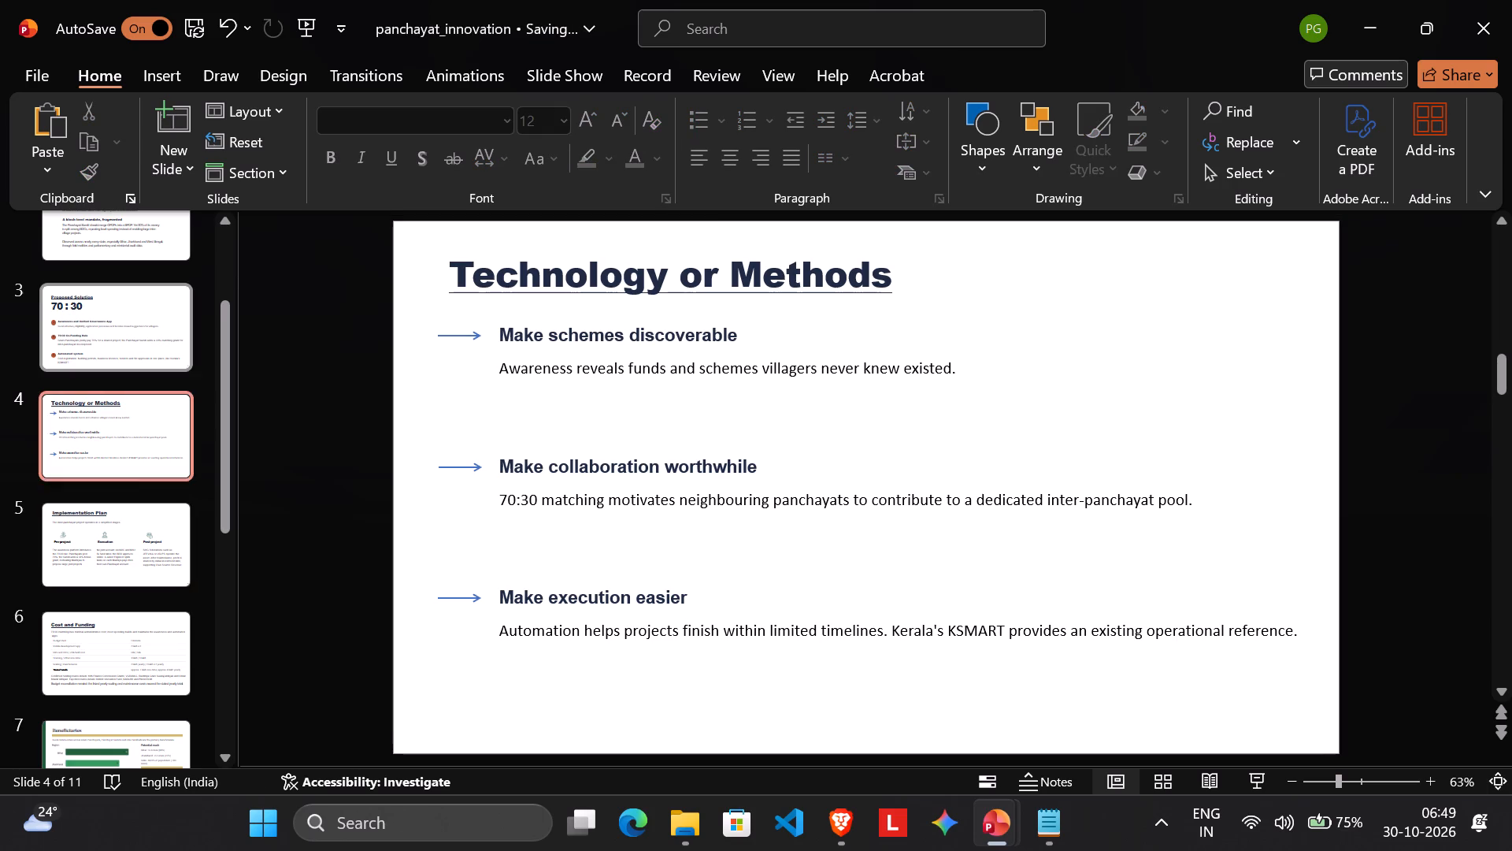
{"action": "left_click", "coordinate": [146, 526]}
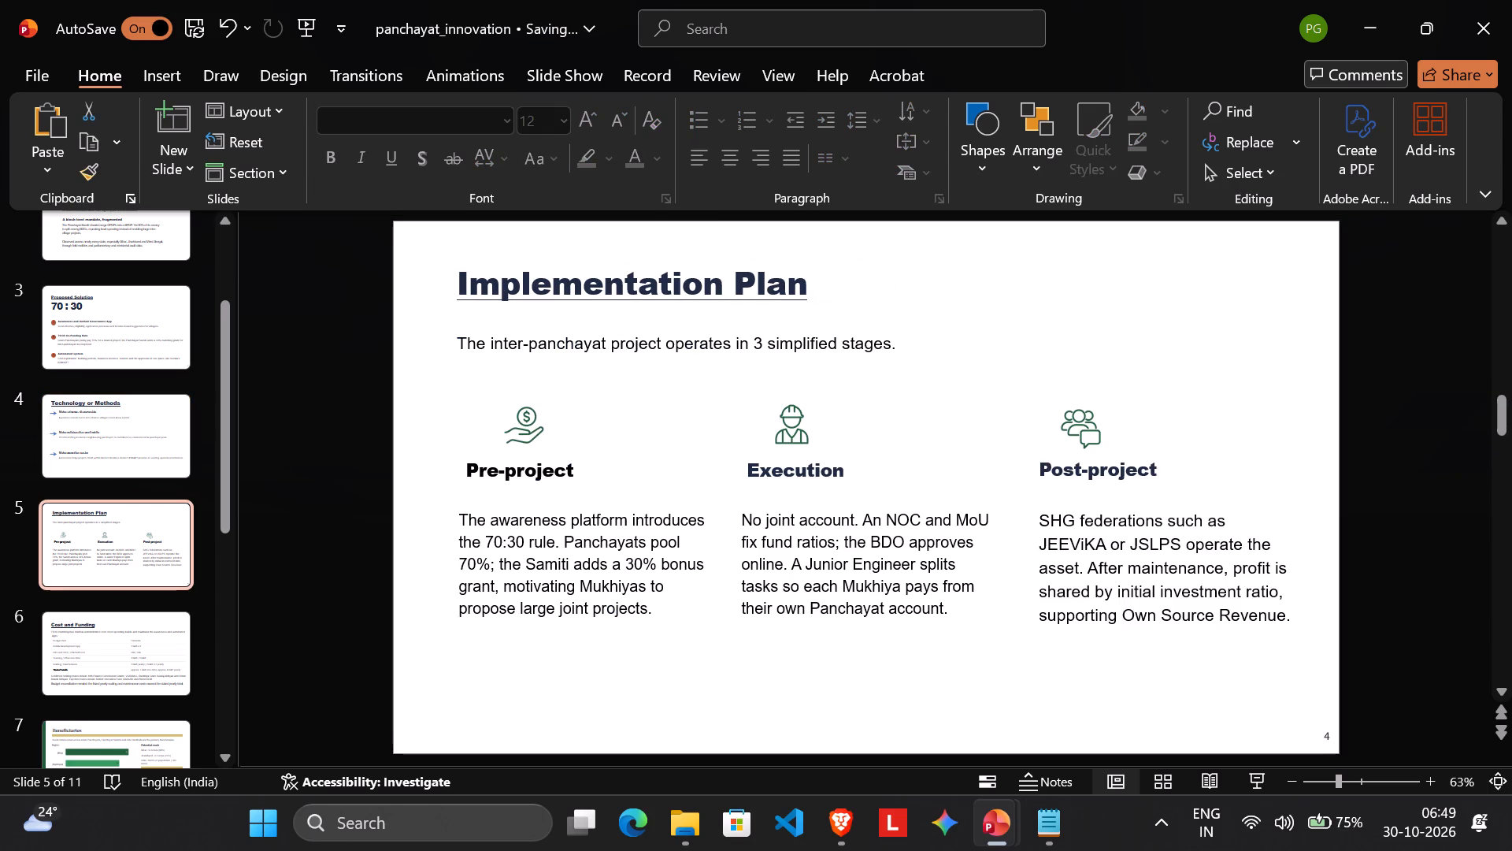
{"action": "left_click", "coordinate": [1319, 735]}
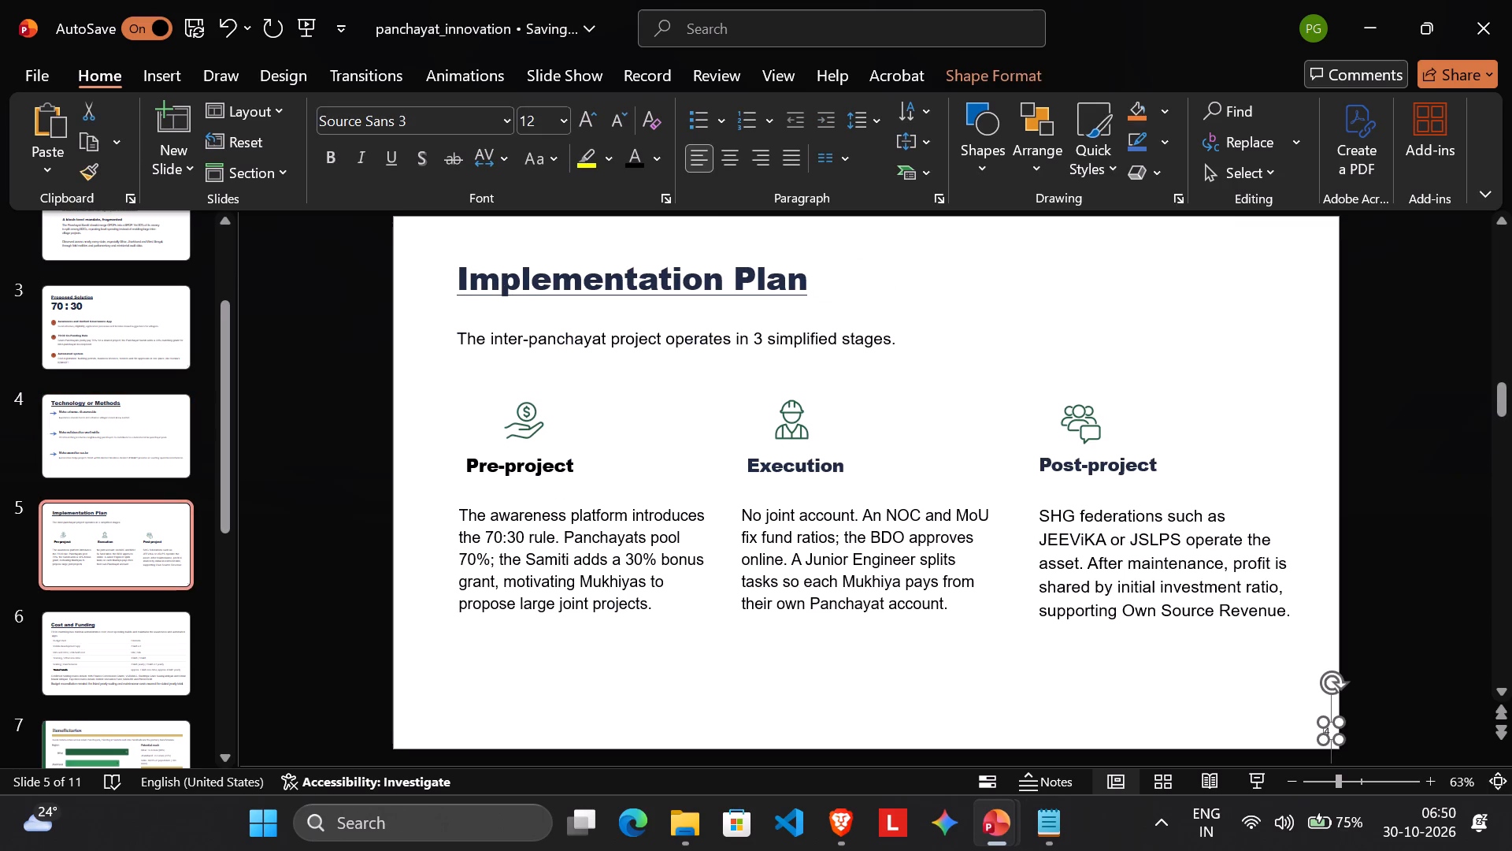
{"action": "key", "text": "Delete"}
{"action": "left_click", "coordinate": [176, 307]}
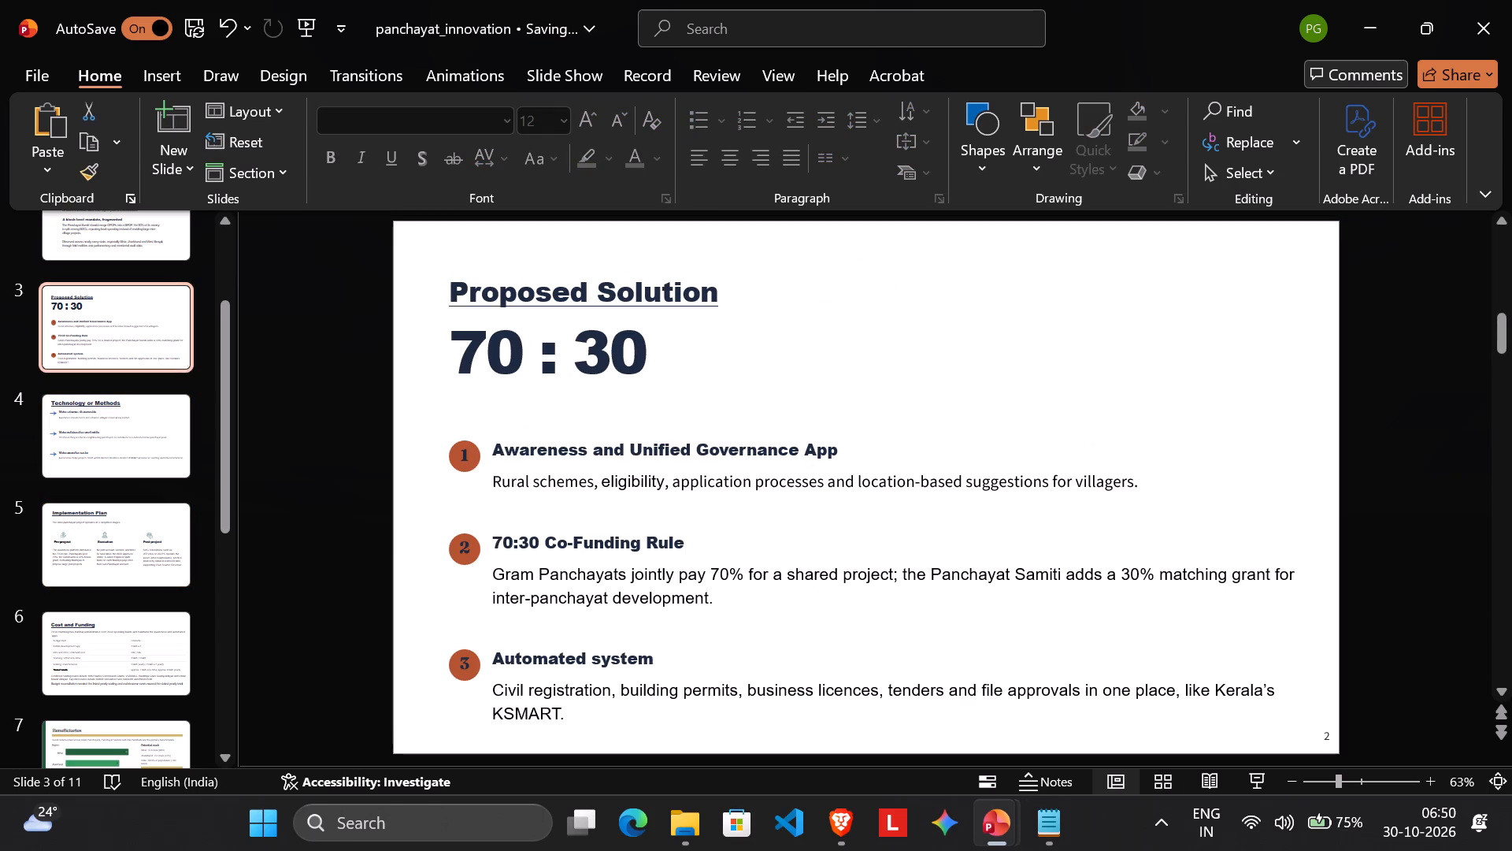
{"action": "left_click", "coordinate": [1317, 733]}
{"action": "key", "text": "Delete"}
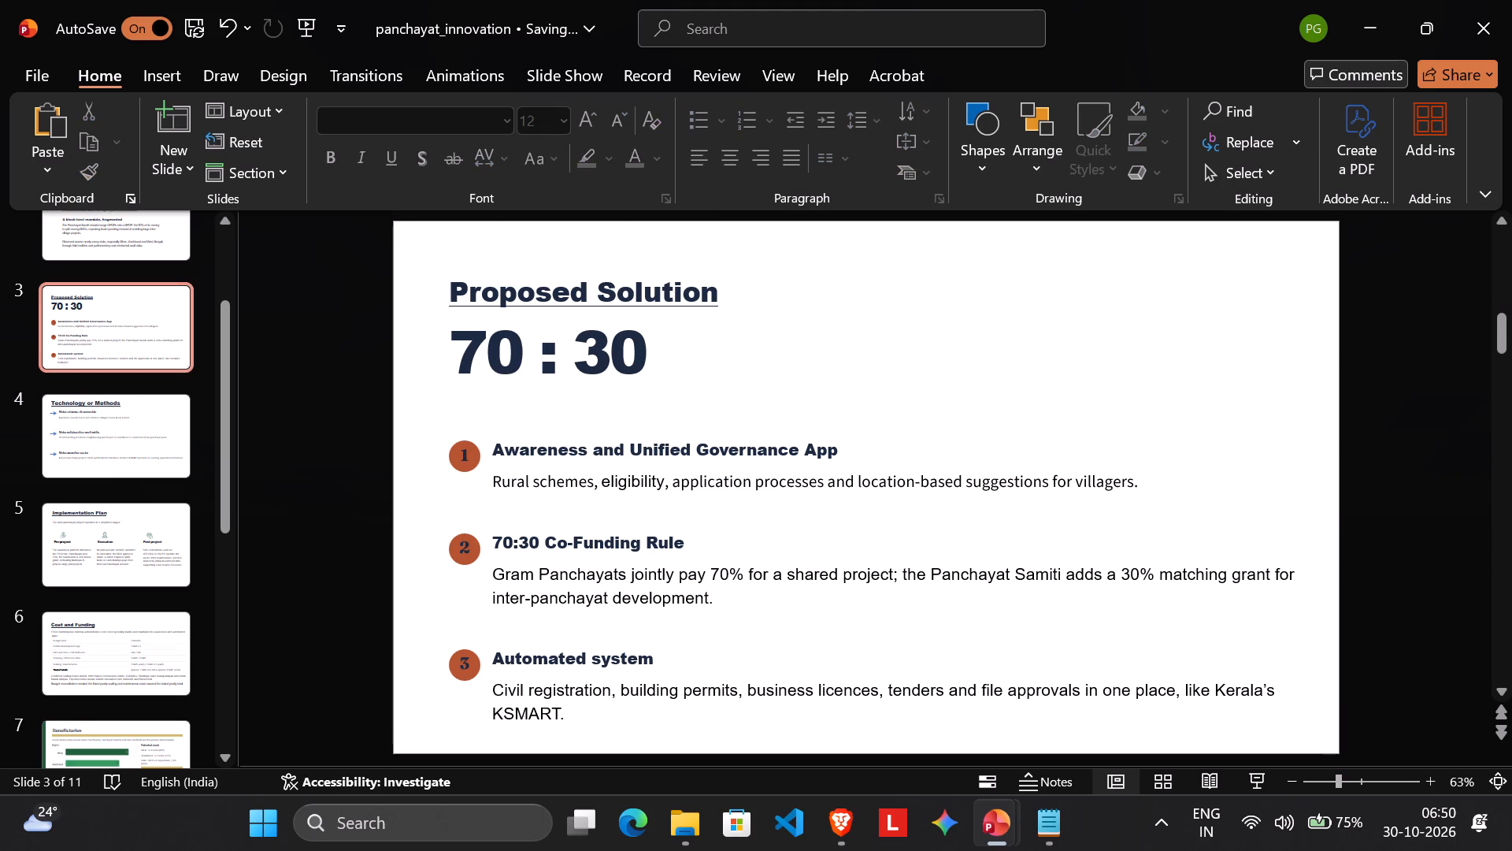
{"action": "left_click", "coordinate": [179, 253]}
{"action": "left_click", "coordinate": [1317, 734]}
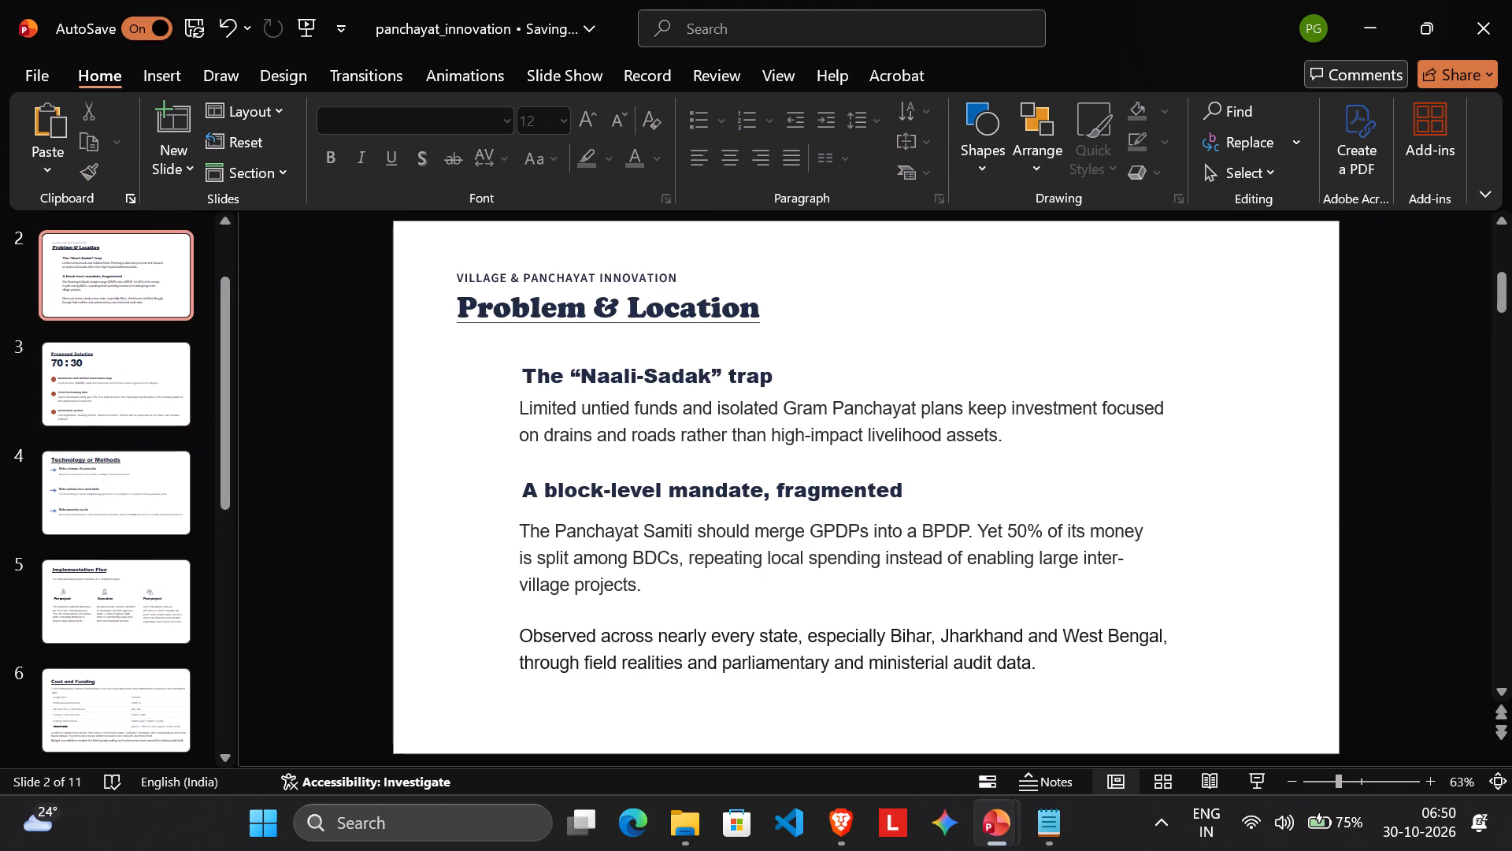
Review the formatted slides 2 through 6 for leftover page numbers and consistent fonts and titles.
{"action": "left_click", "coordinate": [1325, 739]}
{"action": "scroll", "coordinate": [130, 411], "scroll_direction": "up", "scroll_amount": 1}
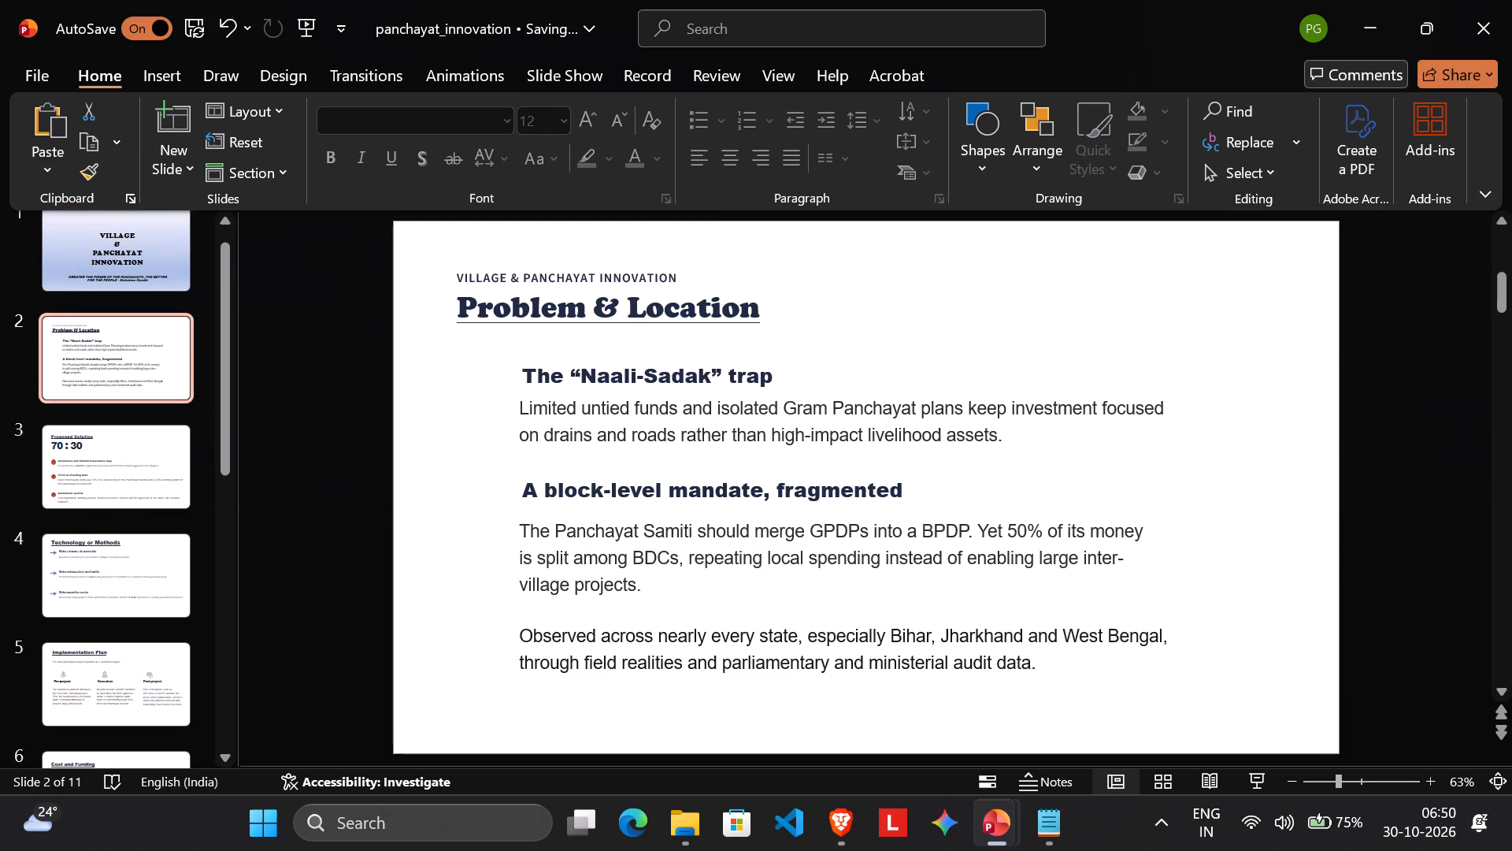
{"action": "scroll", "coordinate": [130, 411], "scroll_direction": "up", "scroll_amount": 1}
{"action": "scroll", "coordinate": [150, 438], "scroll_direction": "down", "scroll_amount": 1}
{"action": "left_click", "coordinate": [156, 540]}
{"action": "left_click", "coordinate": [164, 622]}
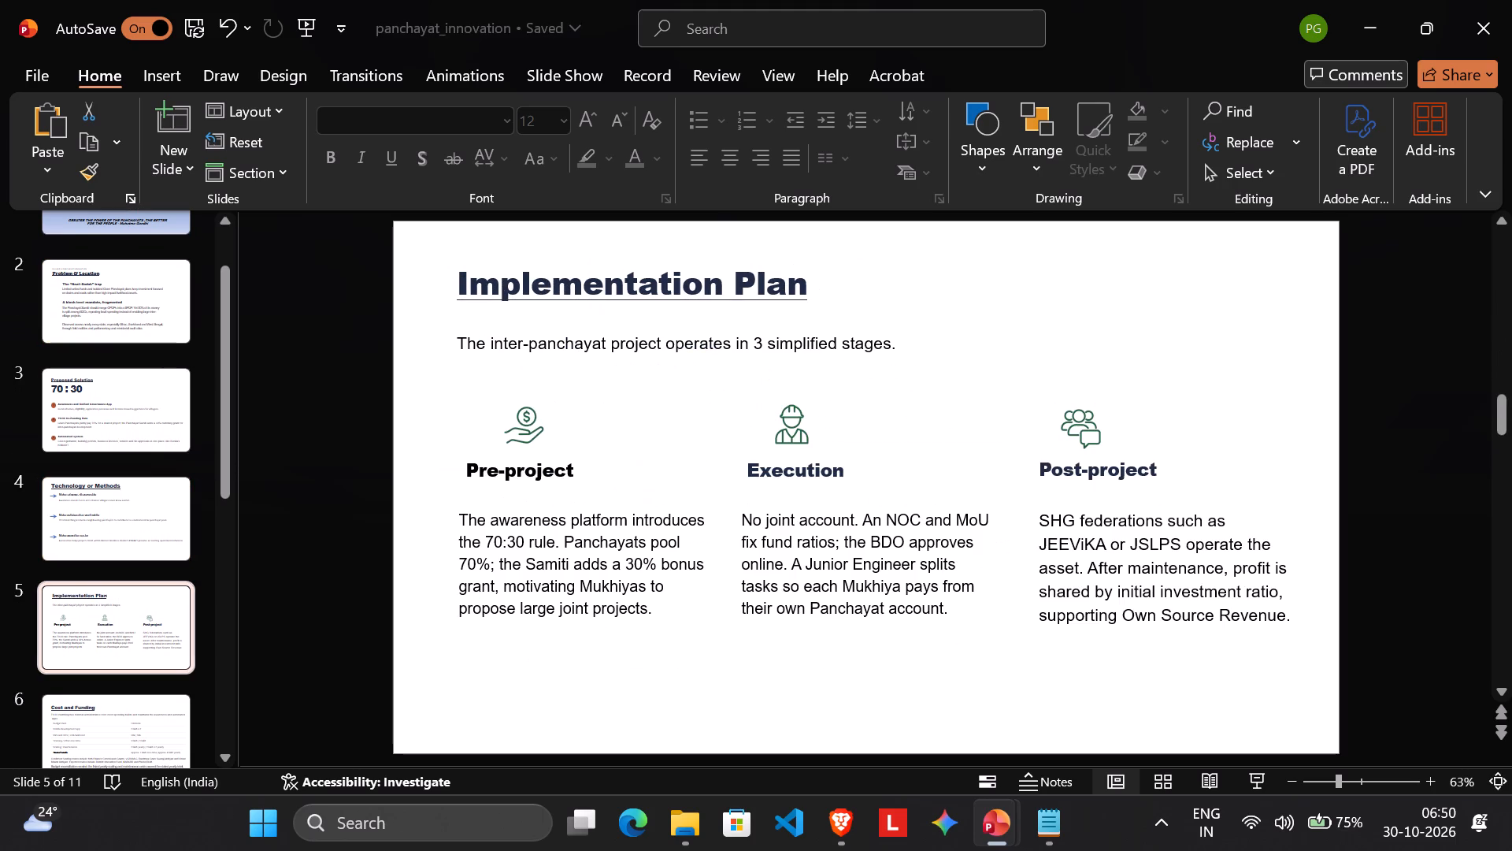
{"action": "scroll", "coordinate": [164, 622], "scroll_direction": "down", "scroll_amount": 1}
{"action": "left_click", "coordinate": [164, 623]}
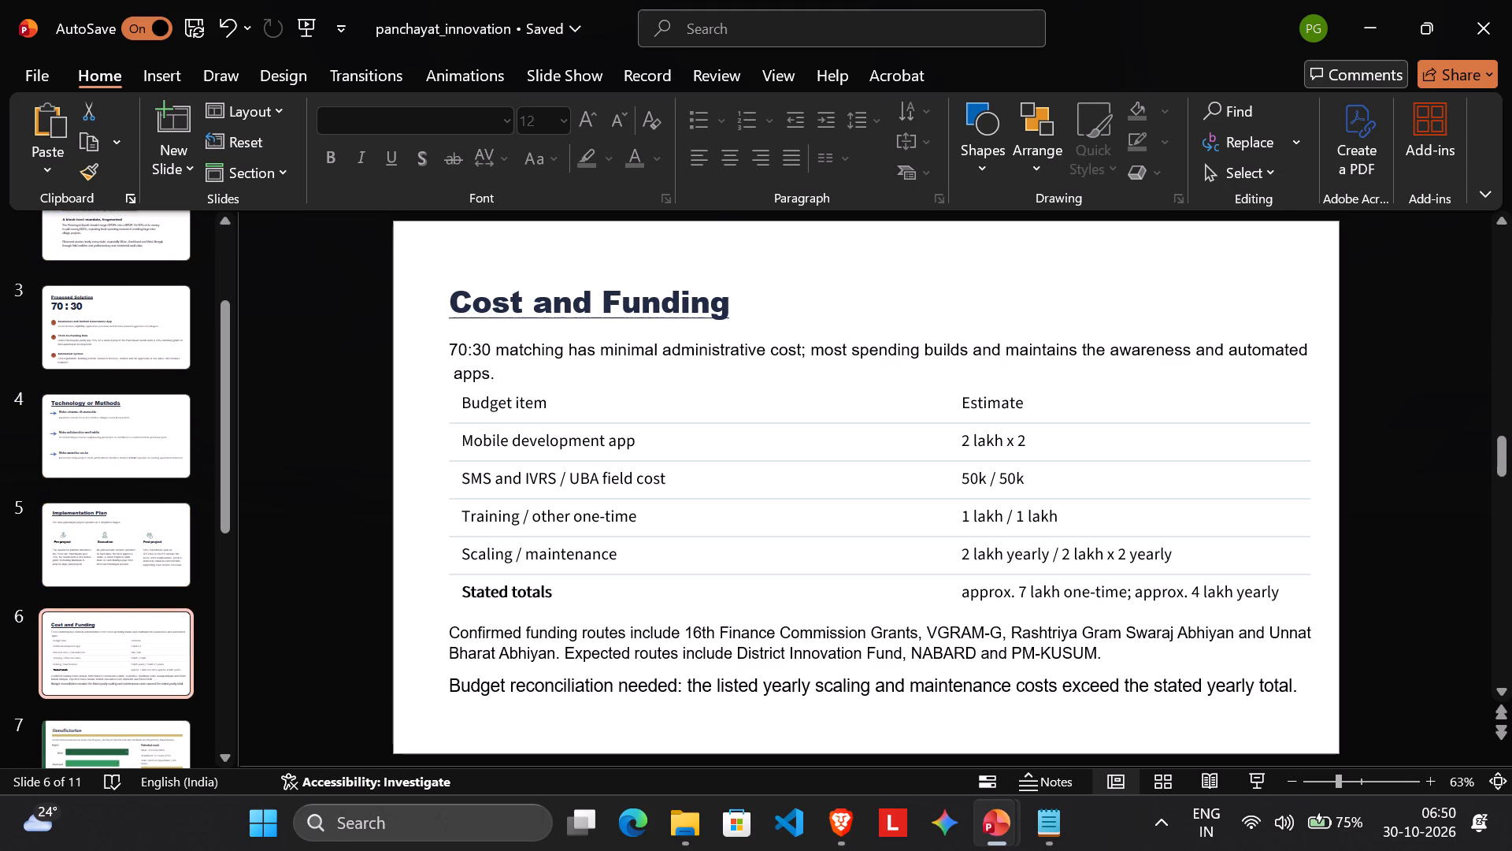
{"action": "scroll", "coordinate": [545, 515], "scroll_direction": "down", "scroll_amount": 2}
{"action": "left_click", "coordinate": [153, 401]}
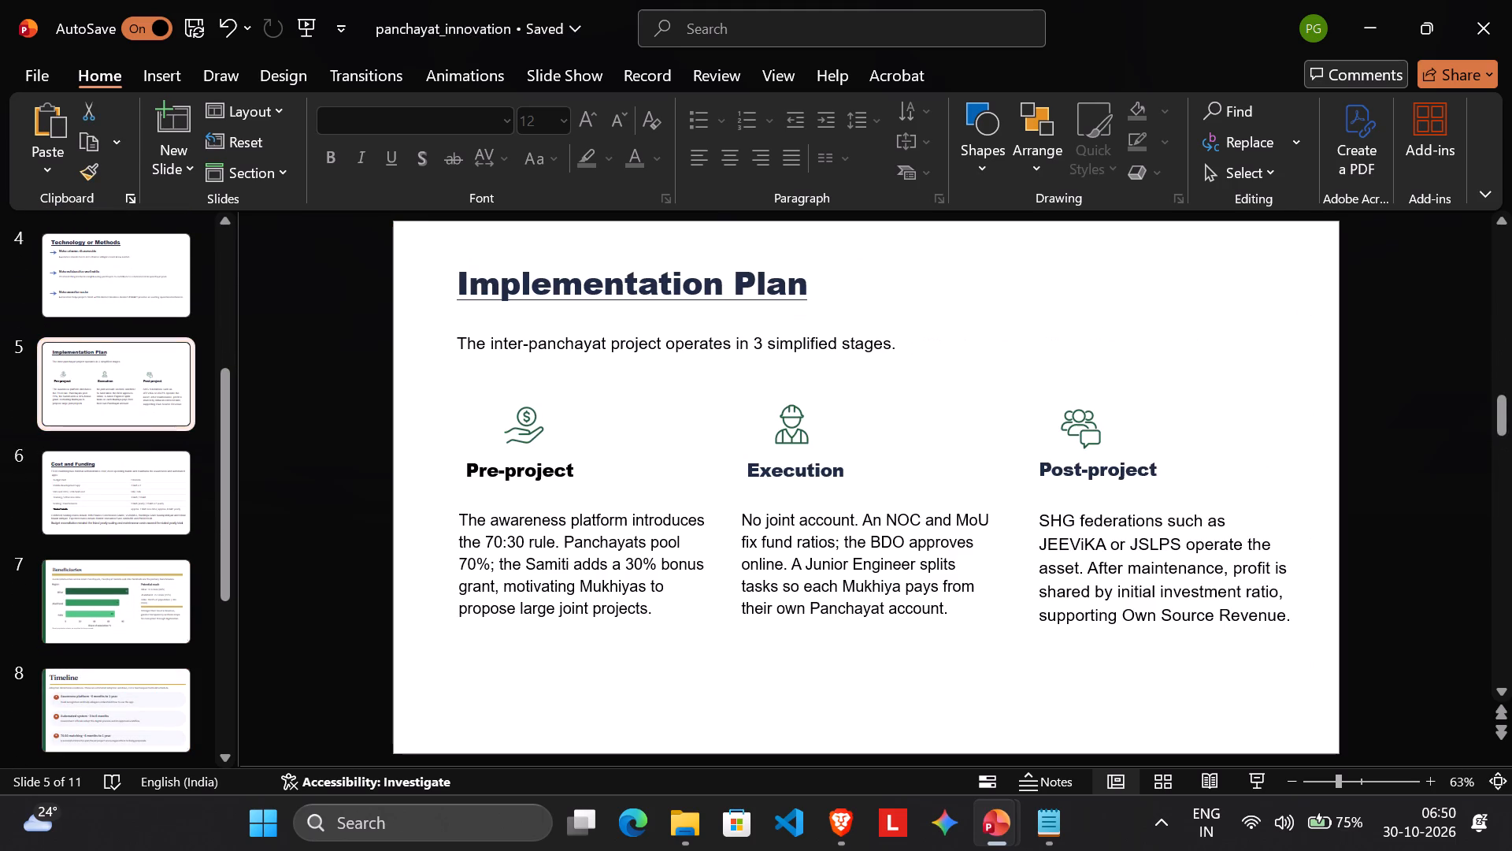
{"action": "left_click", "coordinate": [143, 385]}
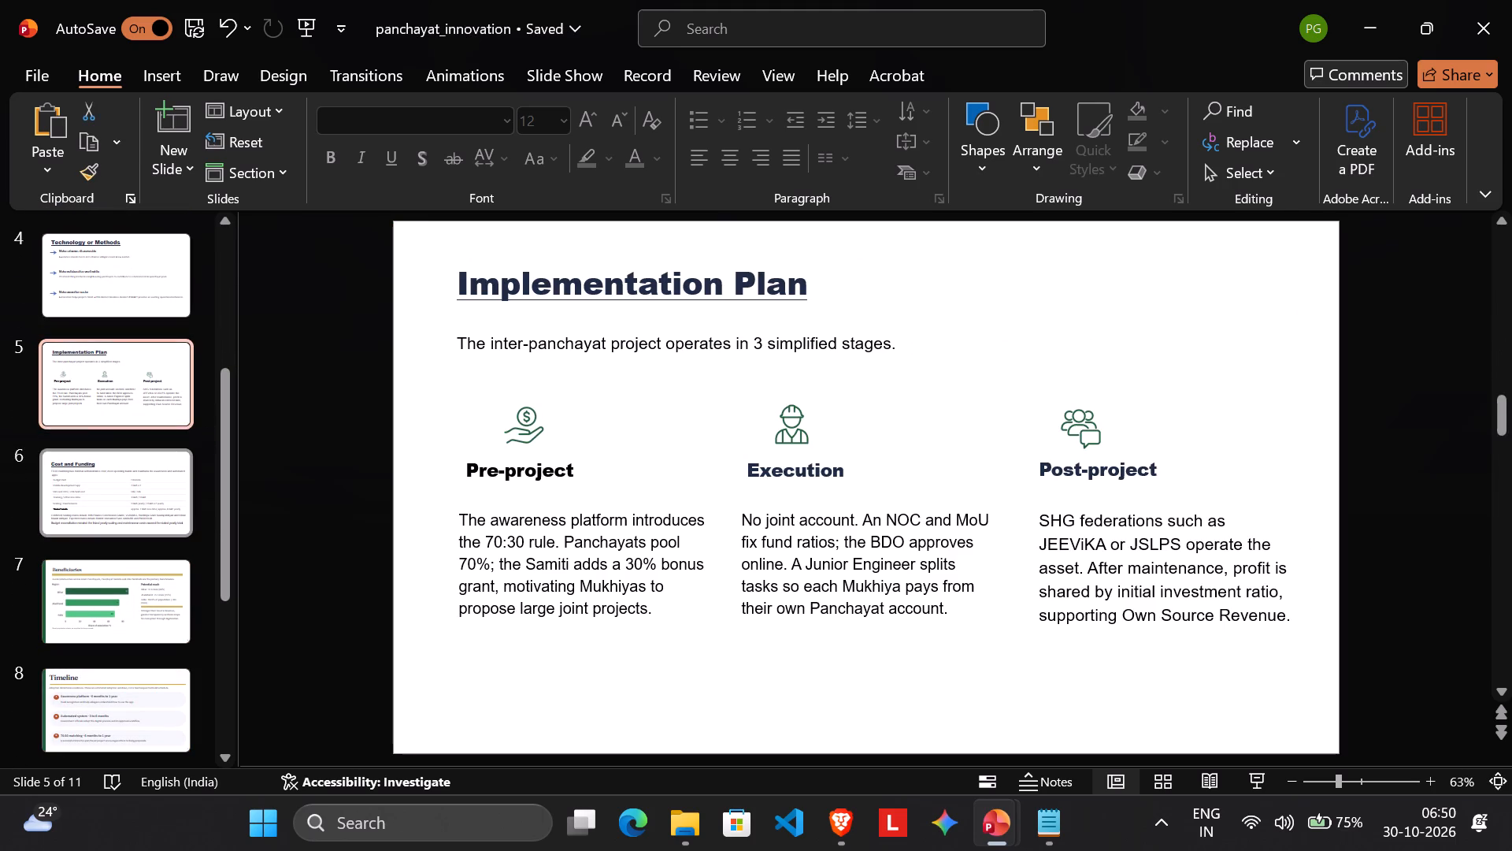
{"action": "left_click", "coordinate": [125, 495]}
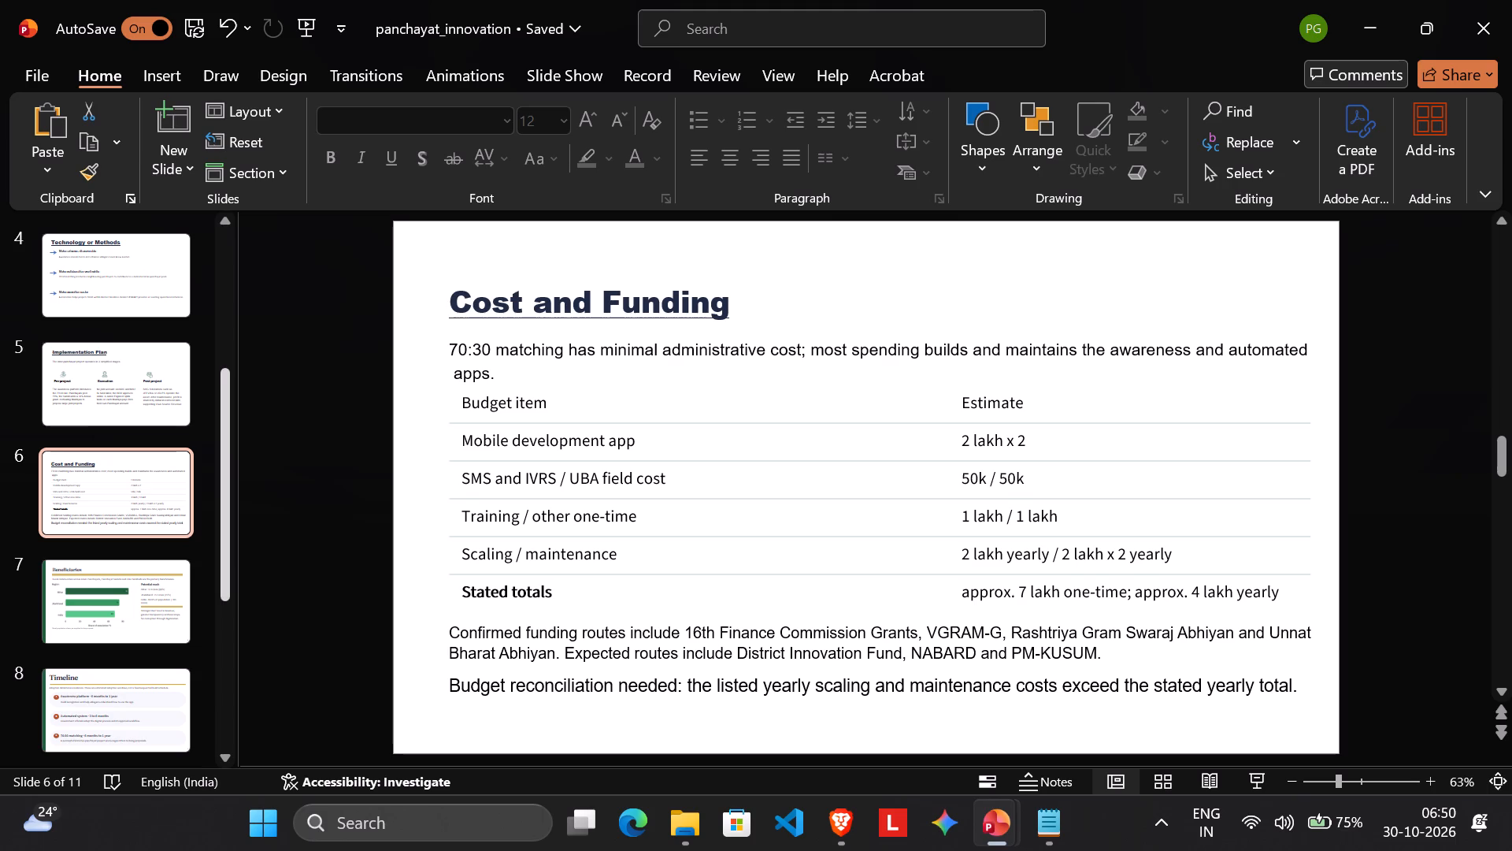
Delete the green vertical side bars along the edge of the Beneficiaries slide.
{"action": "left_click", "coordinate": [152, 590]}
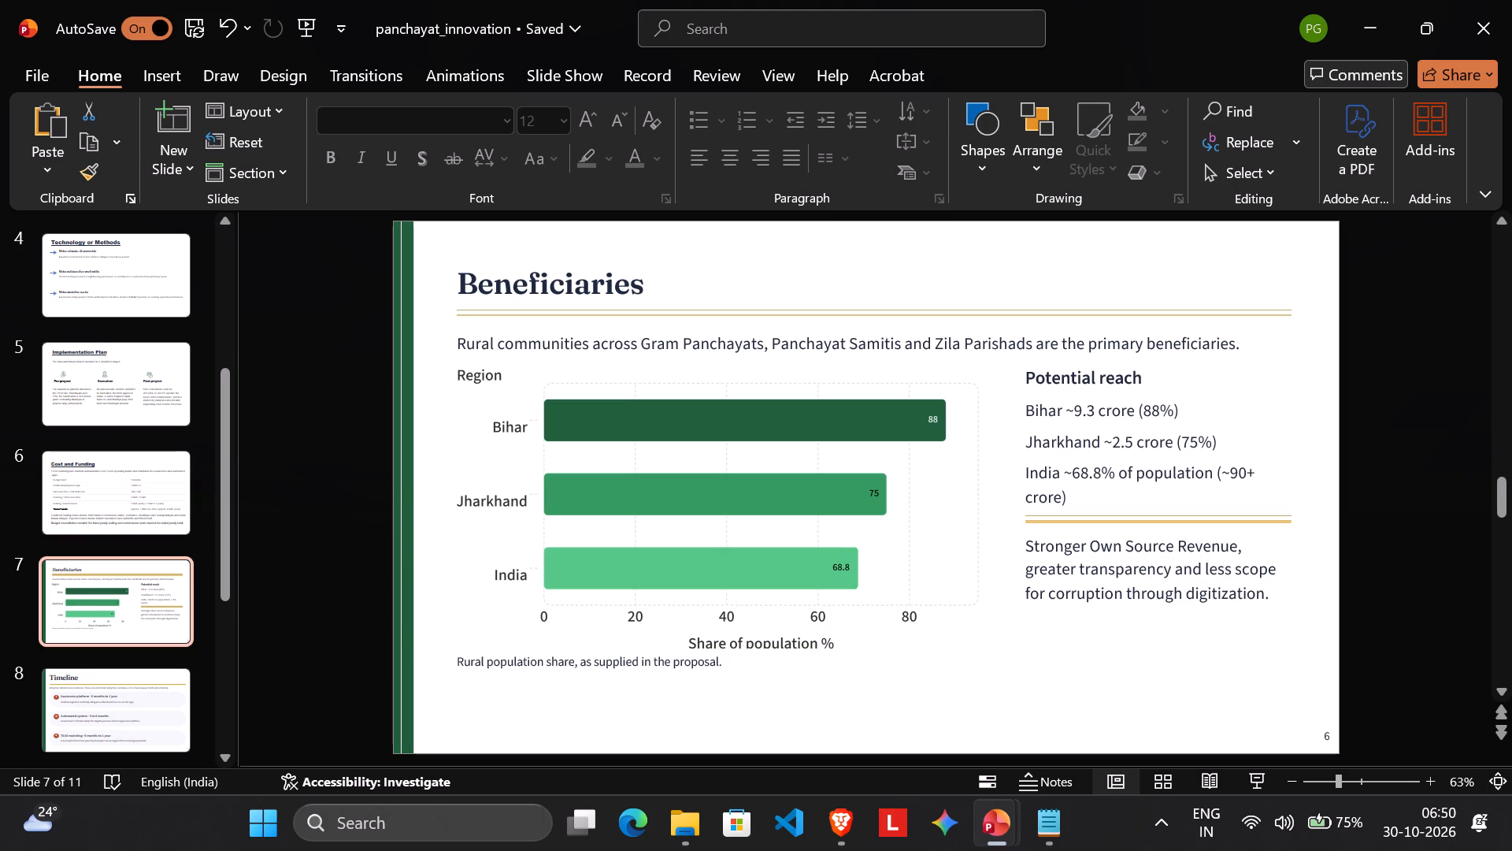
{"action": "left_click", "coordinate": [406, 325]}
{"action": "key", "text": "Delete"}
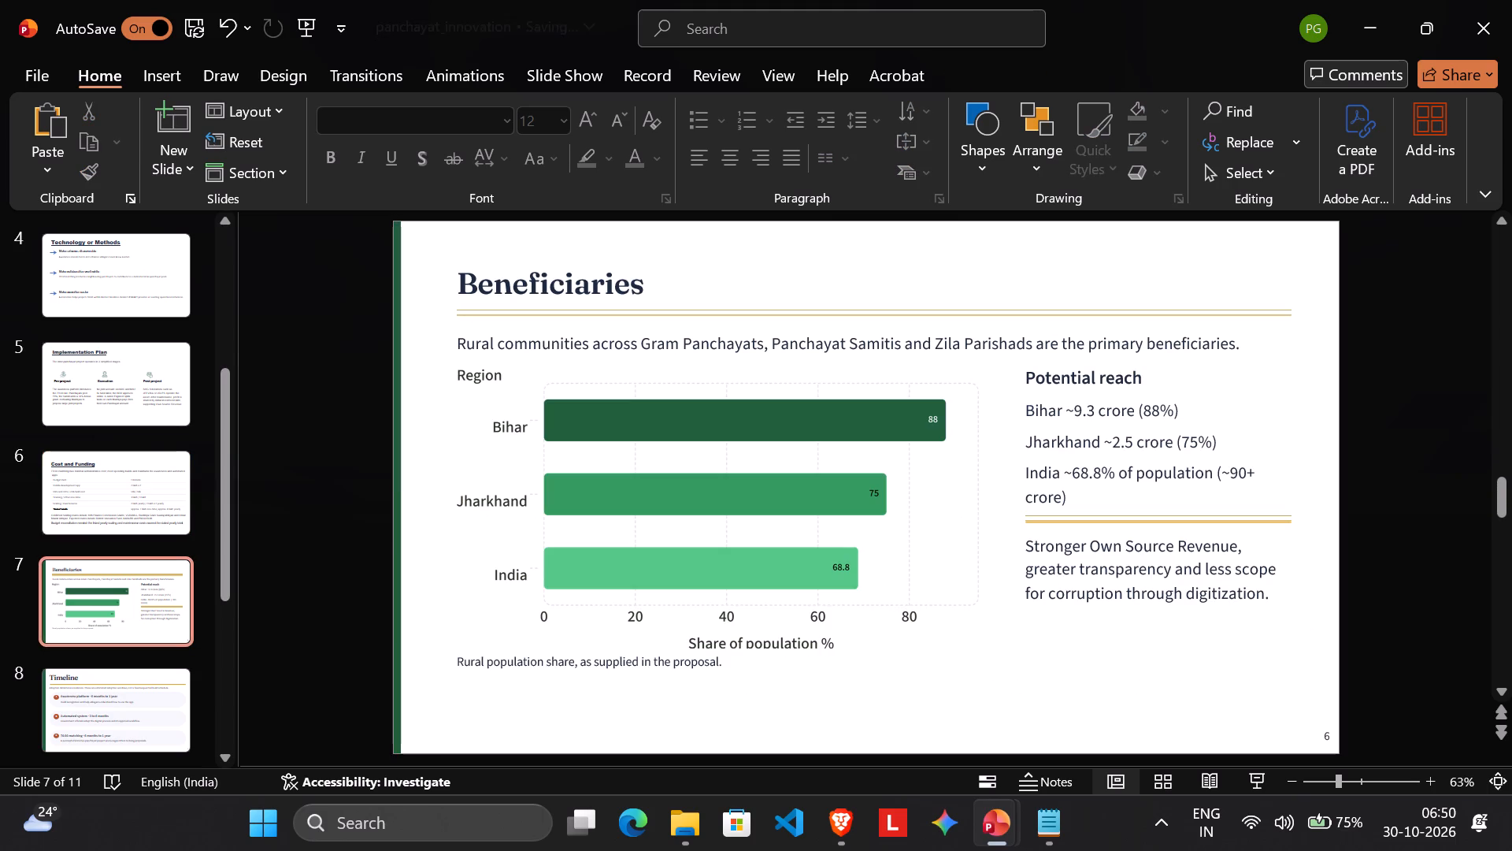
{"action": "left_click", "coordinate": [398, 323]}
{"action": "key", "text": "Delete"}
Delete the decorative divider lines beneath the Beneficiaries title.
{"action": "left_click", "coordinate": [476, 313]}
{"action": "key", "text": "Delete"}
{"action": "left_click", "coordinate": [480, 309]}
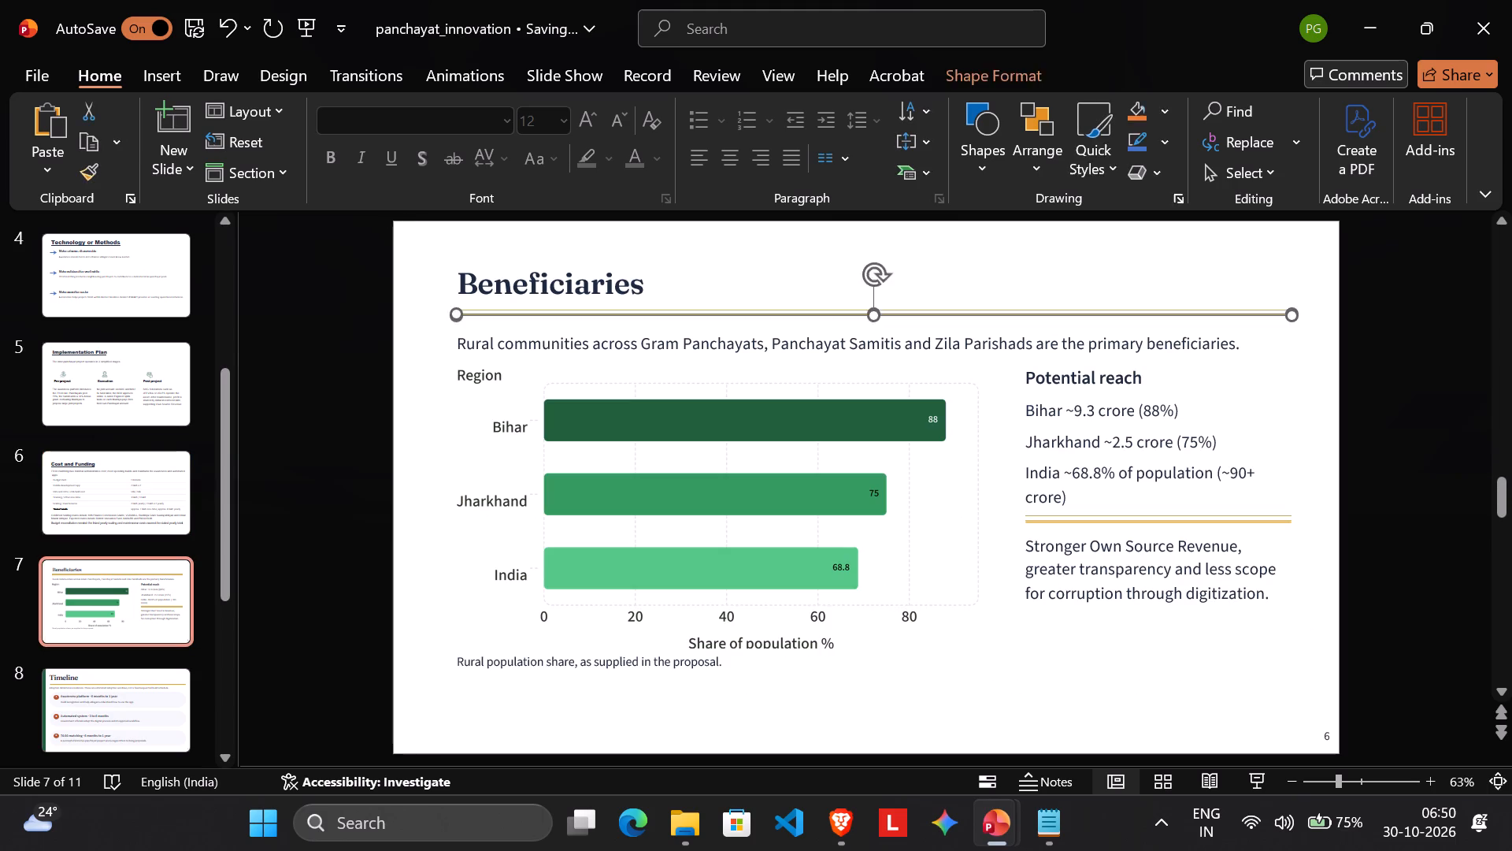
{"action": "key", "text": "Delete"}
{"action": "left_click", "coordinate": [483, 309]}
{"action": "key", "text": "Delete"}
Format the Beneficiaries title as bold, underlined Arial Black text.
{"action": "triple_click", "coordinate": [515, 276]}
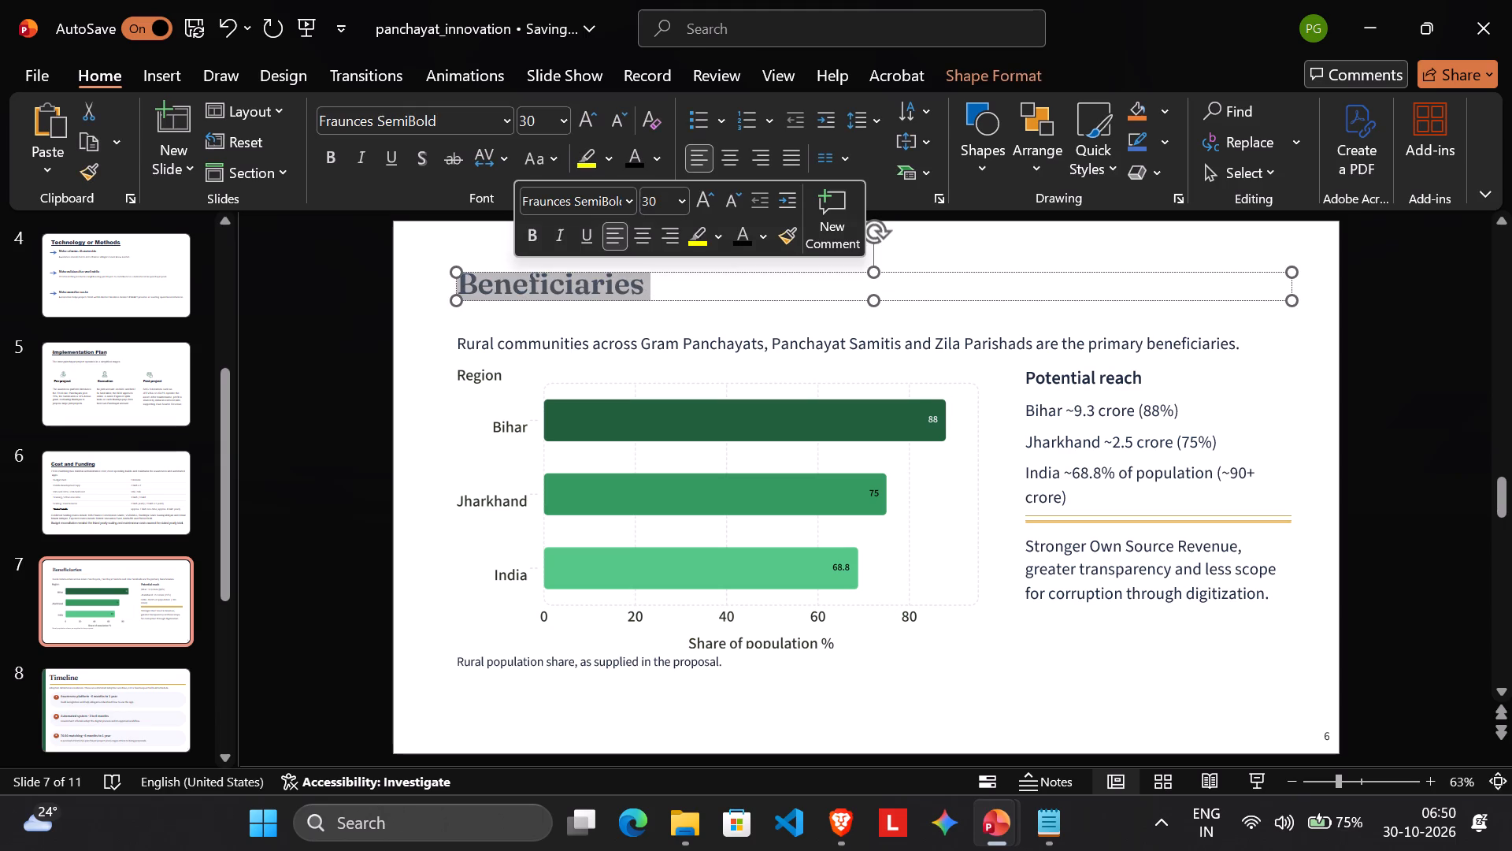
{"action": "left_click", "coordinate": [594, 232]}
{"action": "left_click", "coordinate": [537, 226]}
{"action": "left_click", "coordinate": [628, 198]}
{"action": "key", "text": "a"}
{"action": "left_click", "coordinate": [604, 299]}
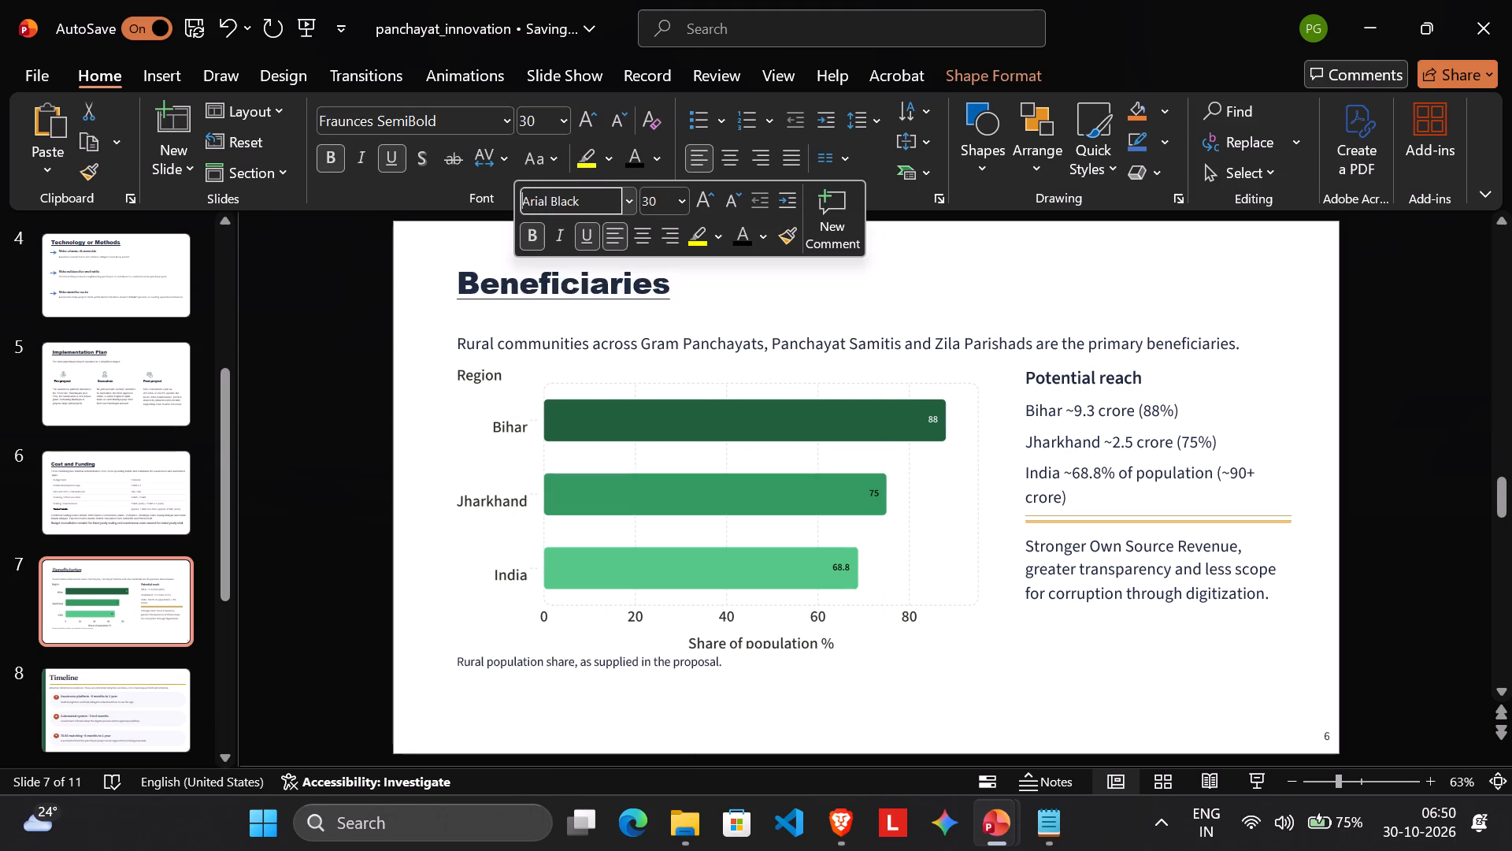
{"action": "left_click", "coordinate": [646, 309]}
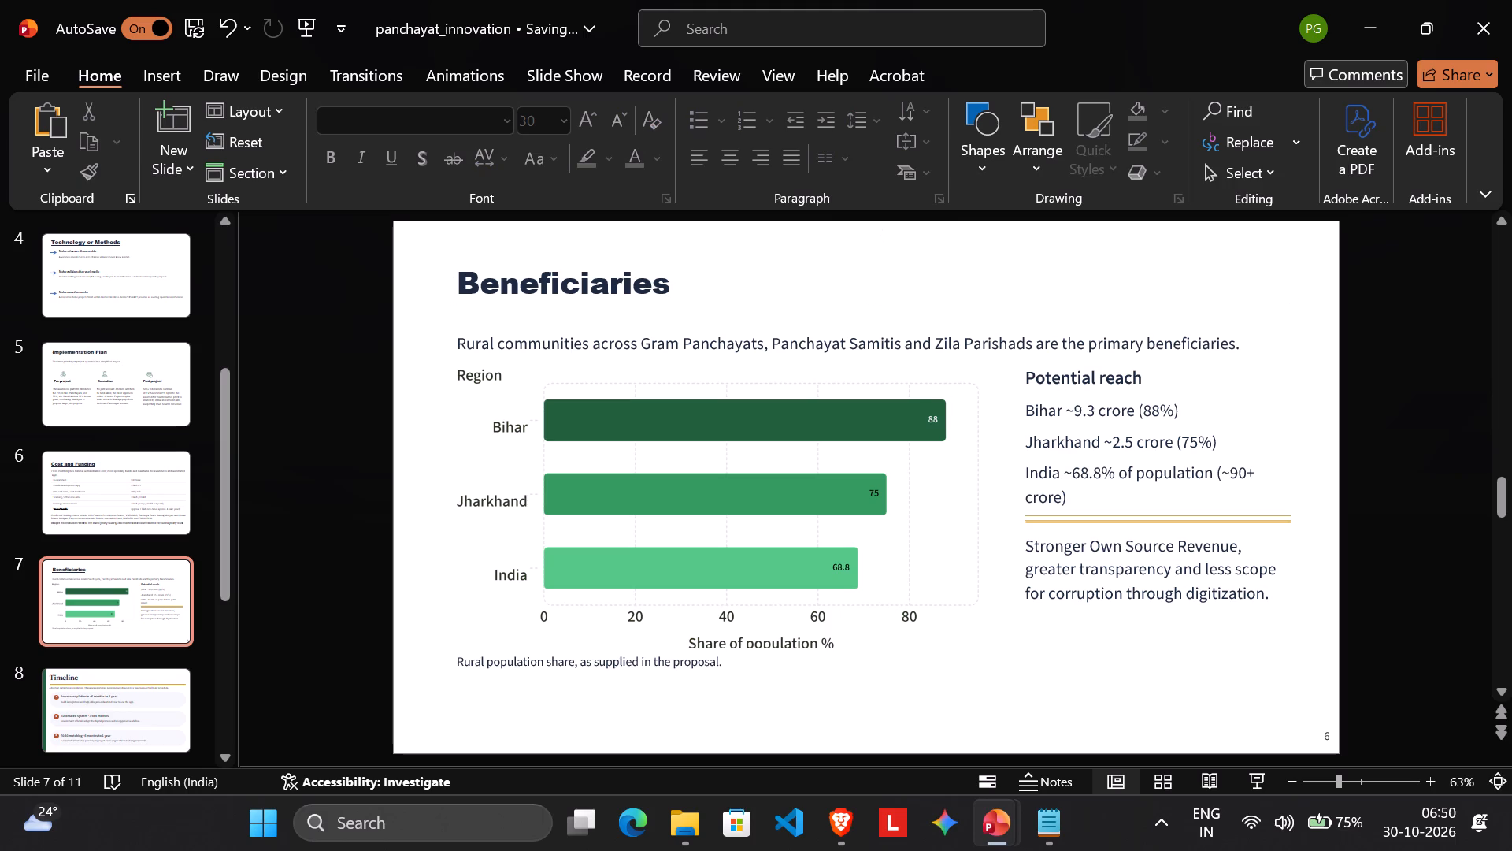
Format the "Rural population share, as supplied in the proposal." caption as 20 pt Arial.
{"action": "left_click", "coordinate": [694, 410]}
{"action": "left_click", "coordinate": [828, 670]}
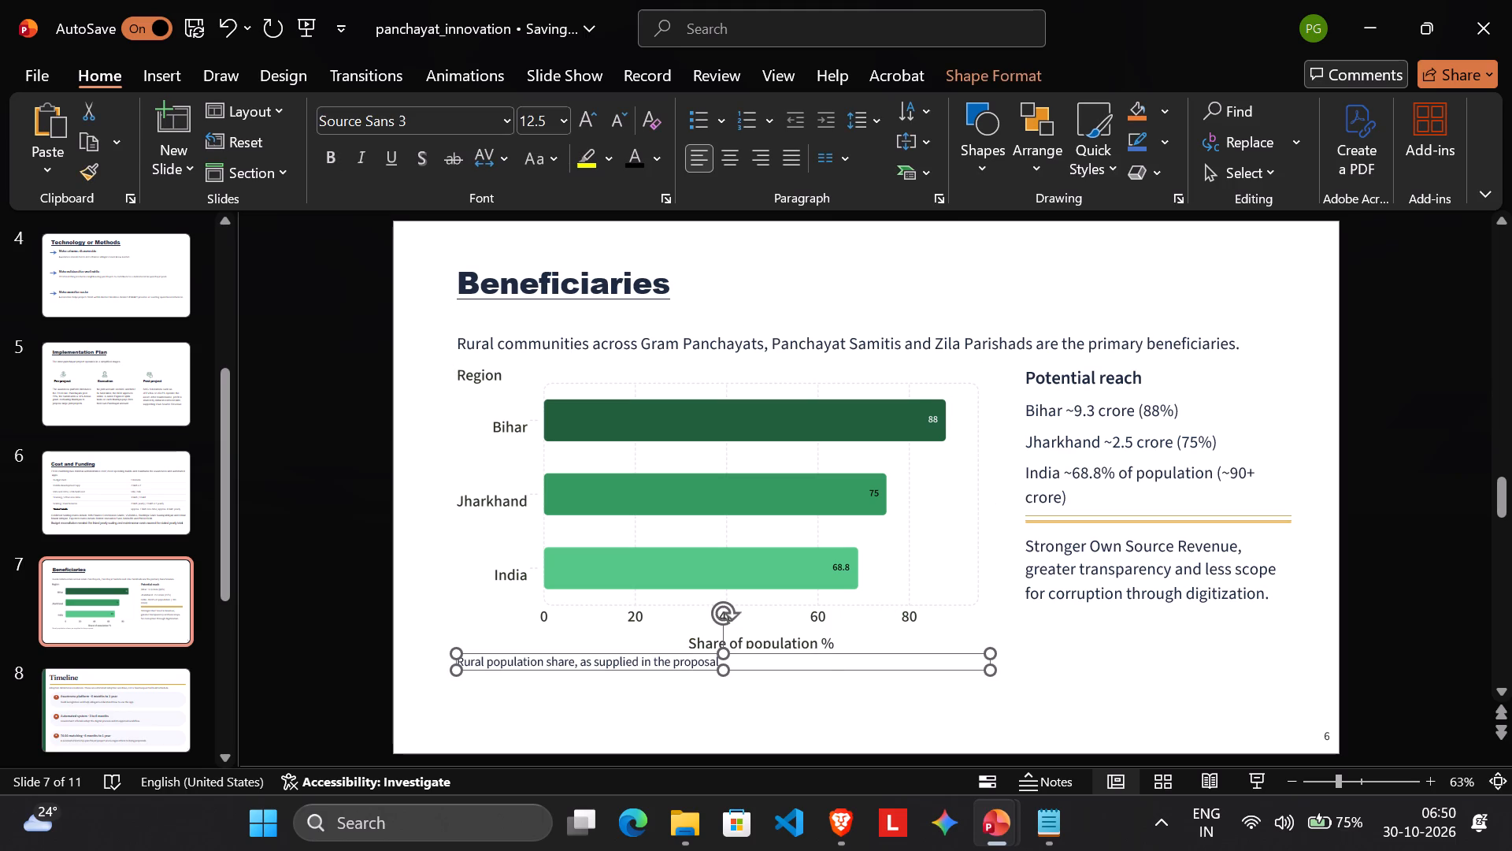
{"action": "left_click", "coordinate": [743, 611]}
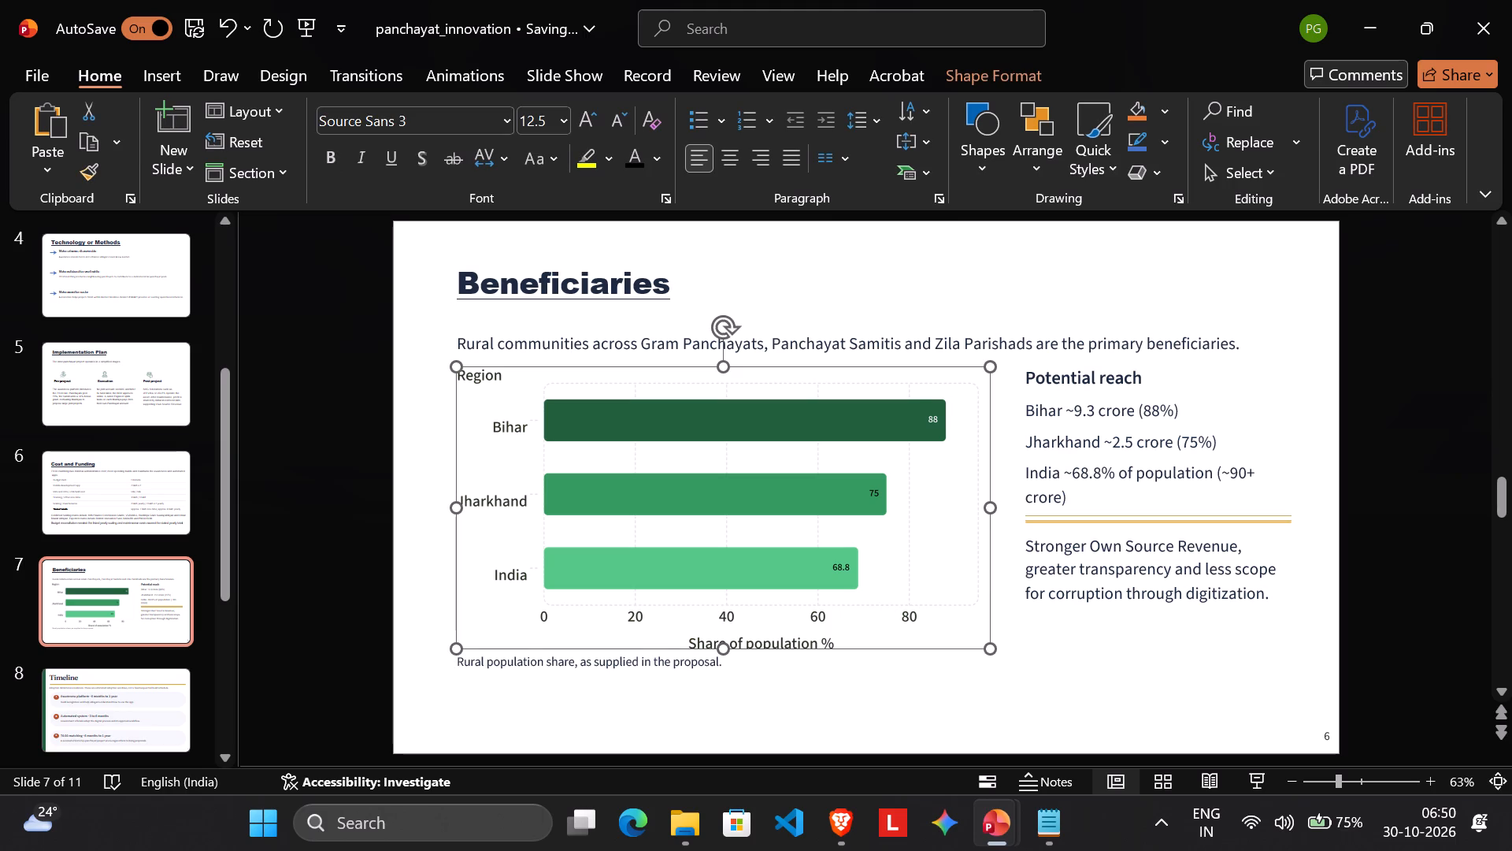
{"action": "triple_click", "coordinate": [679, 663]}
{"action": "triple_click", "coordinate": [862, 580]}
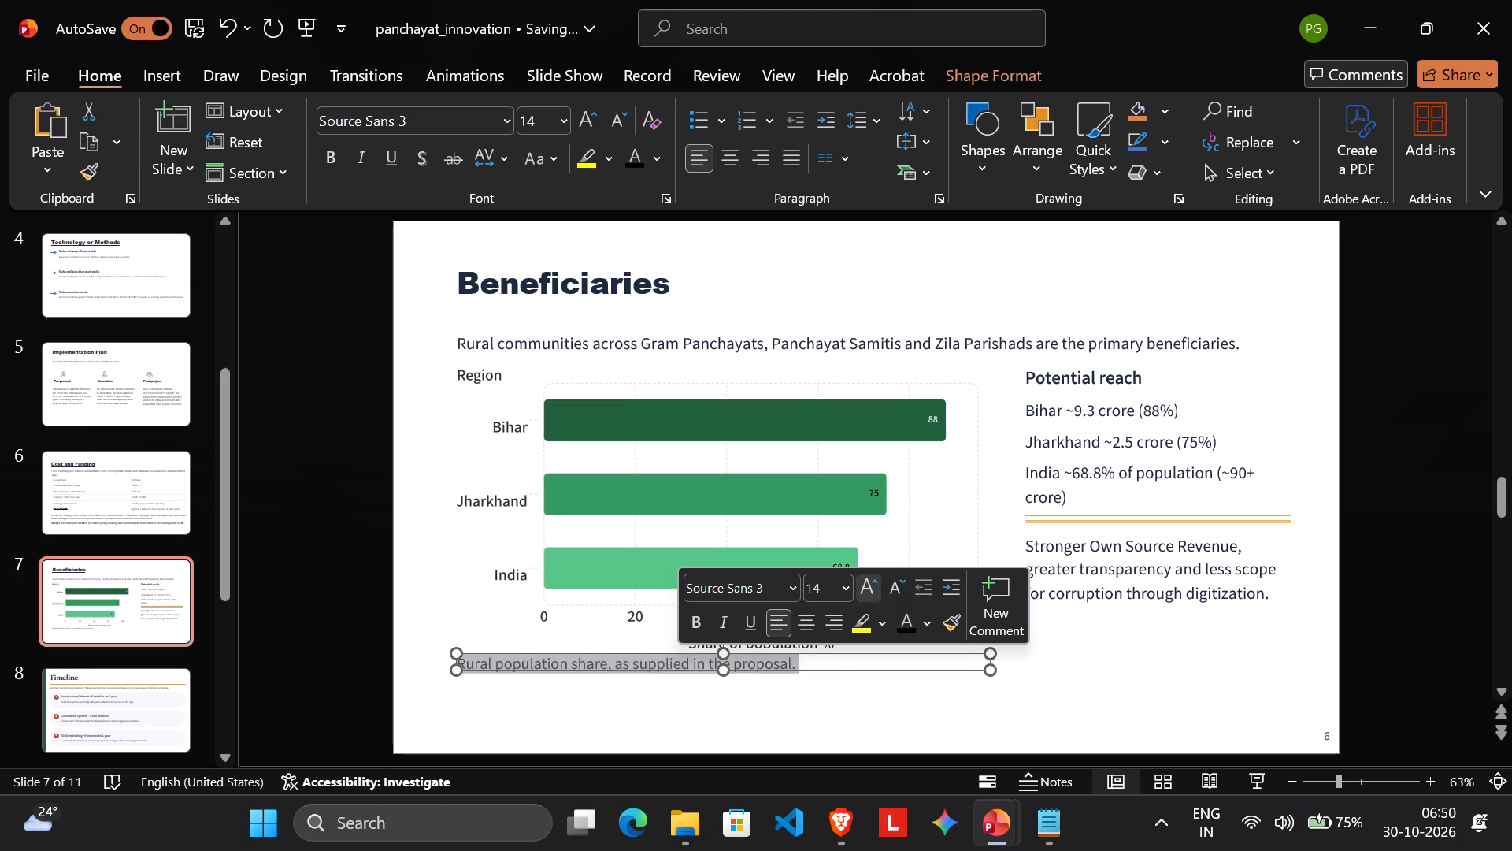
{"action": "double_click", "coordinate": [862, 580]}
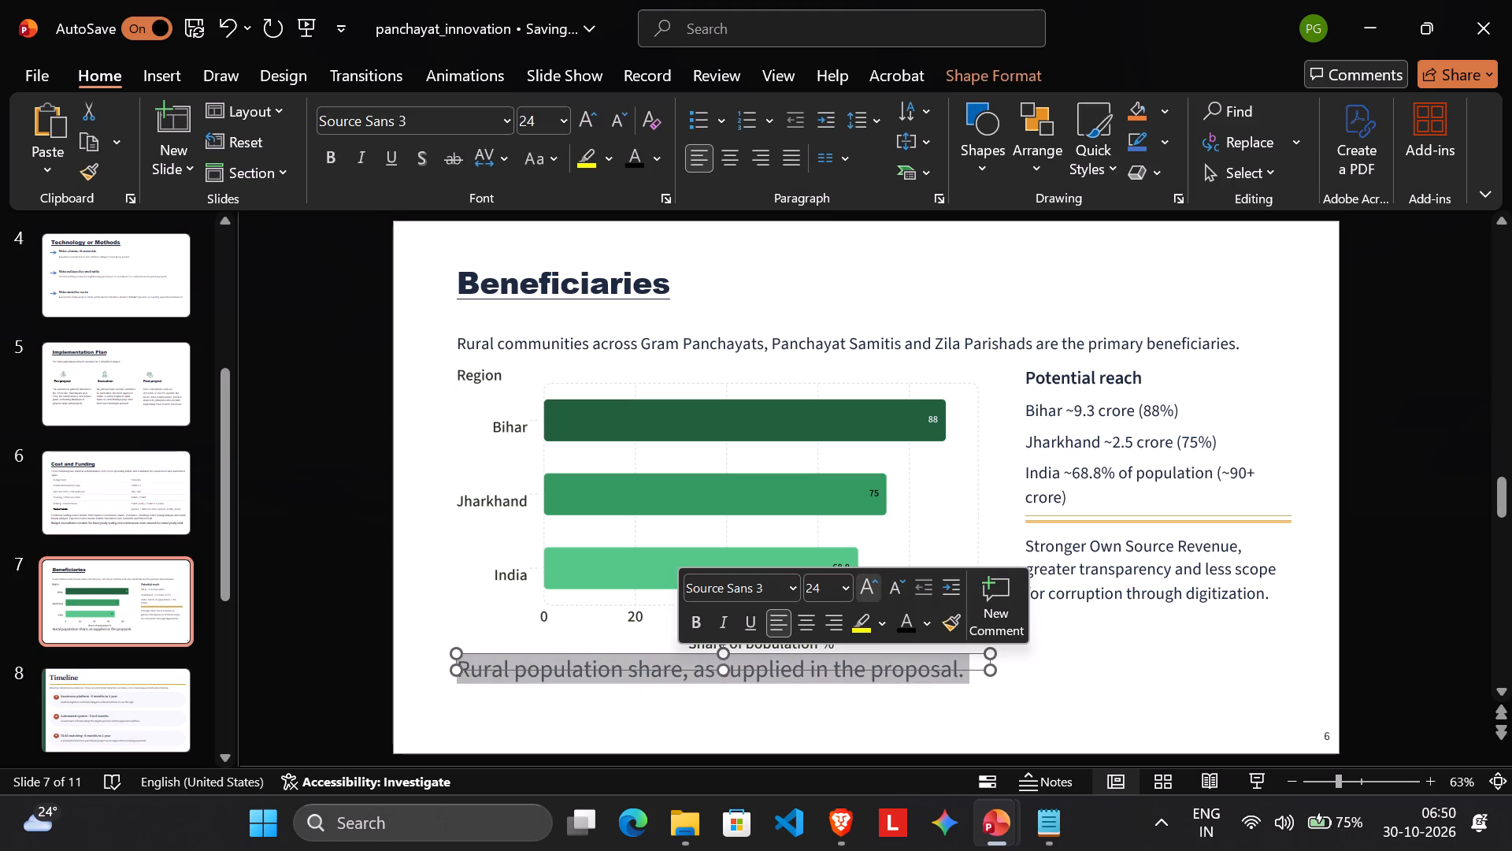
{"action": "left_click", "coordinate": [891, 580]}
{"action": "left_click", "coordinate": [792, 580]}
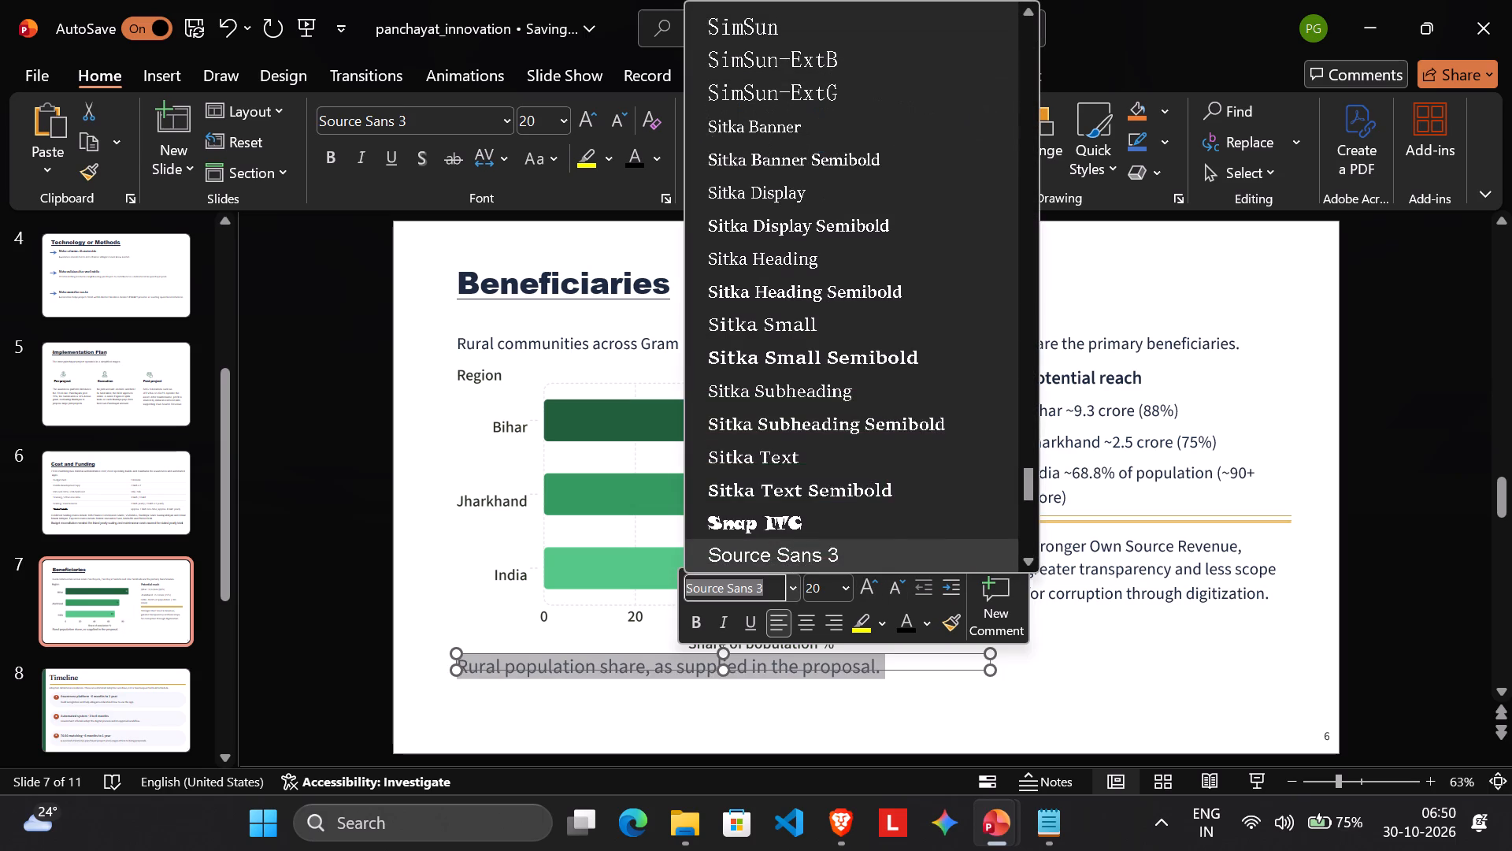
{"action": "key", "text": "a"}
{"action": "left_click", "coordinate": [785, 94]}
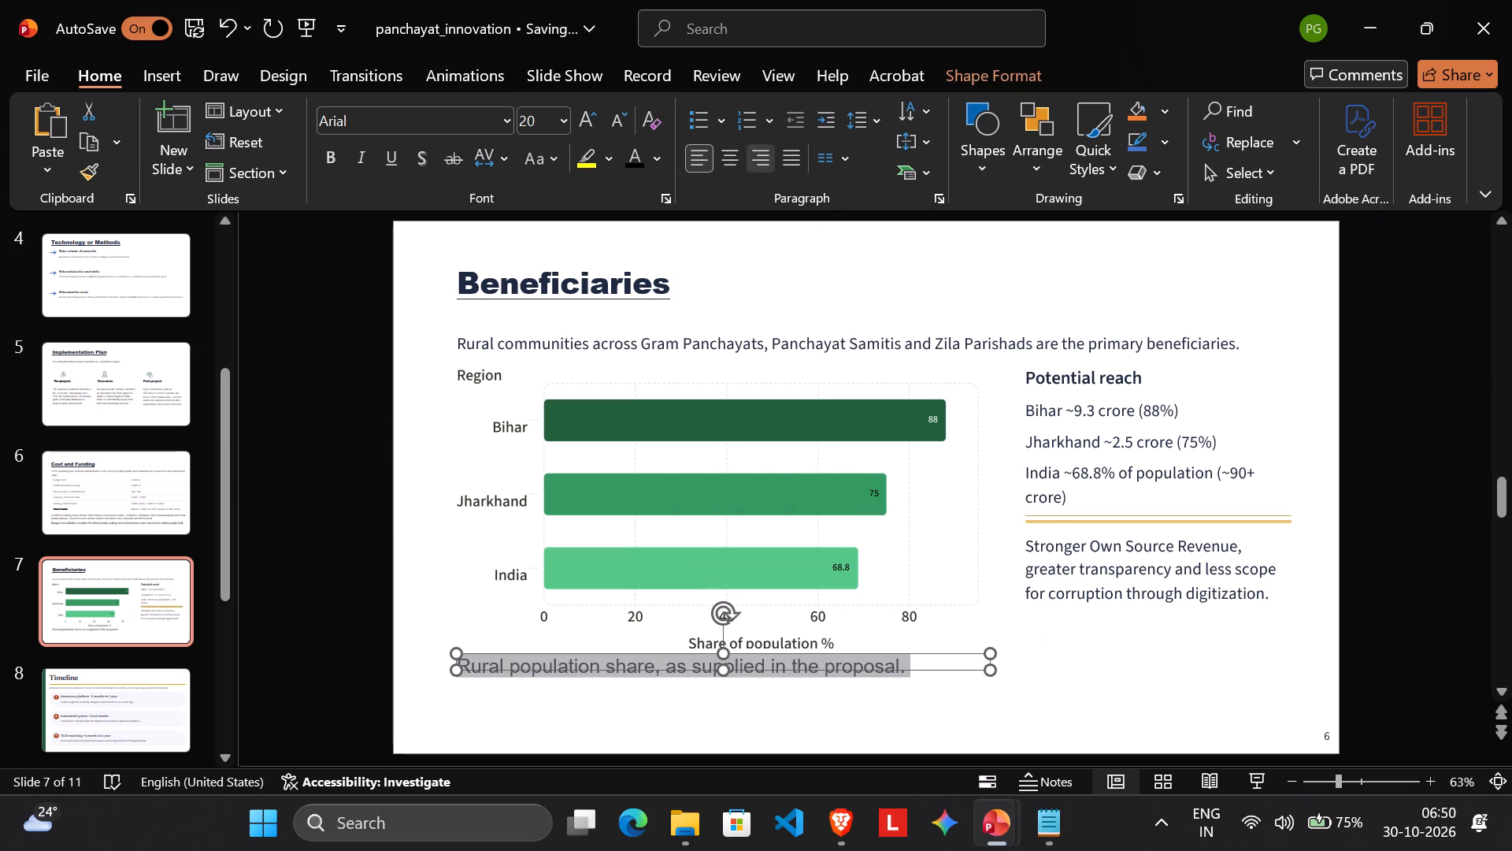
{"action": "left_click", "coordinate": [929, 707]}
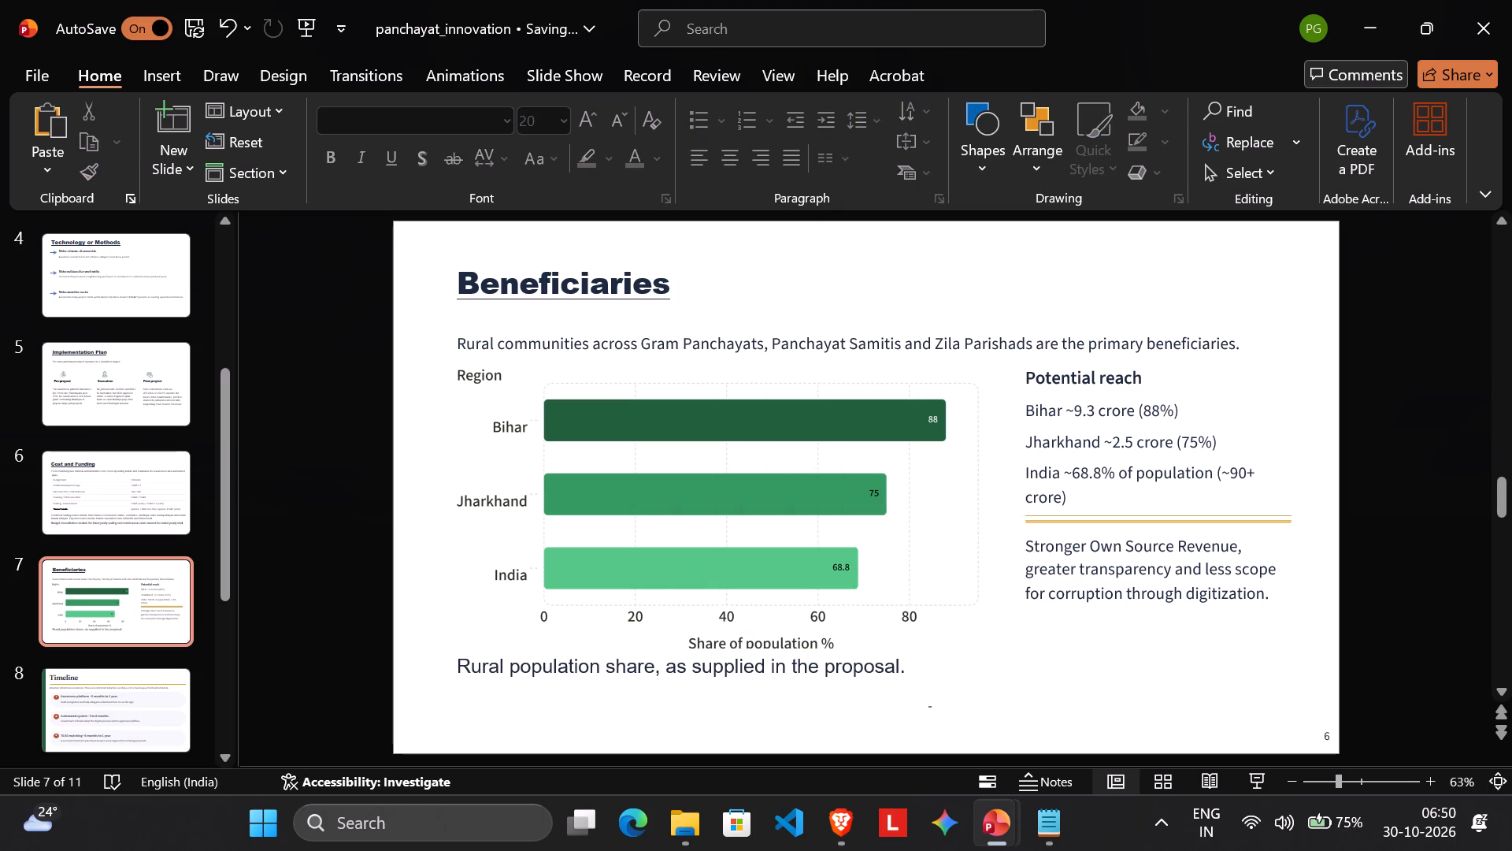
Move the "Rural population share" caption slightly down, away from the chart's axis label.
{"action": "left_click", "coordinate": [802, 677]}
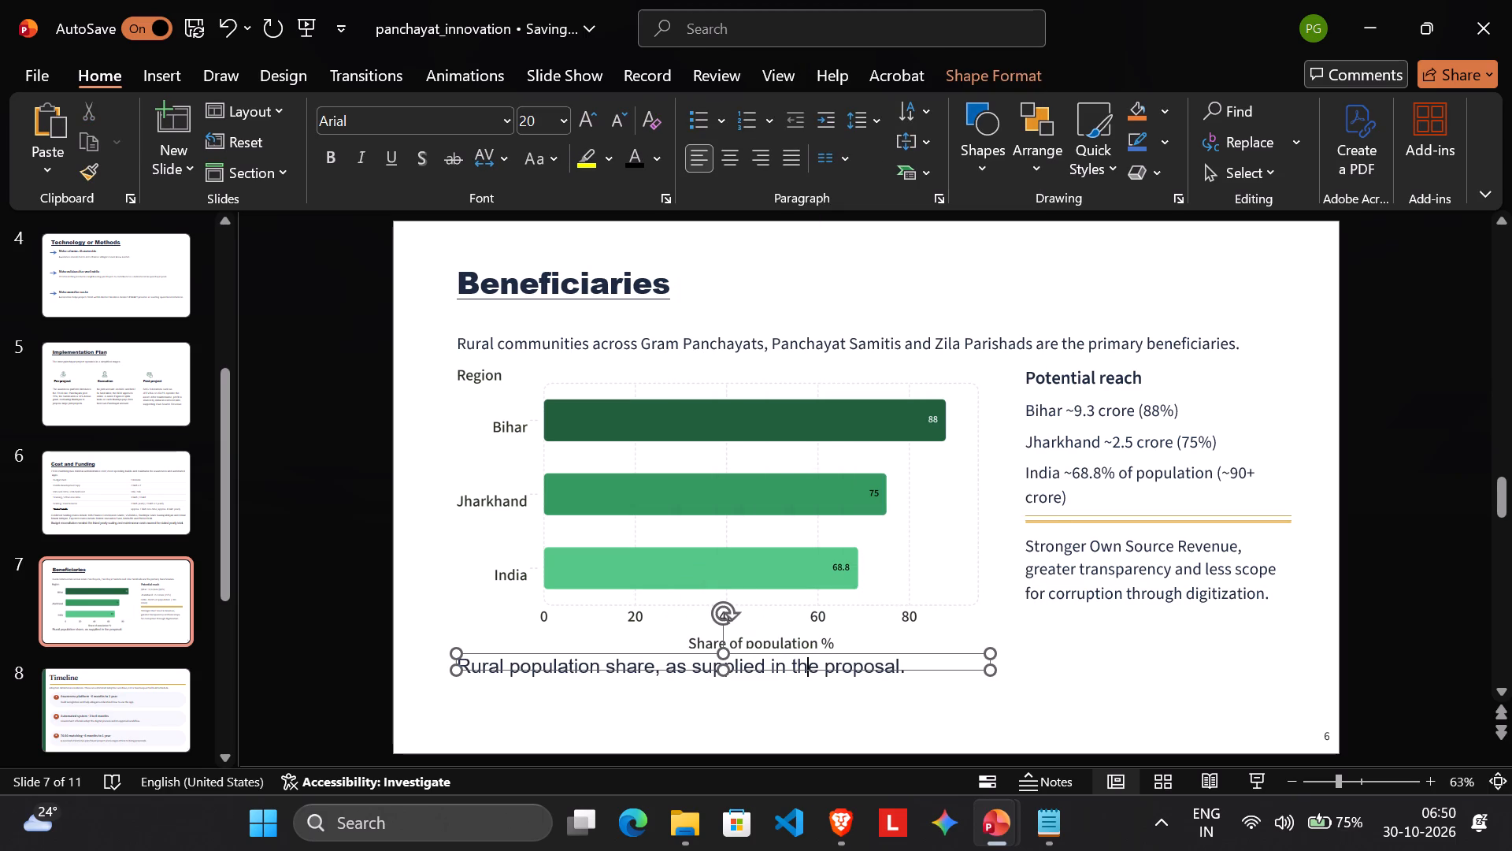
{"action": "left_click_drag", "start_coordinate": [802, 669], "coordinate": [802, 685]}
Stretch the population bar chart's bottom edge slightly downward toward the caption.
{"action": "left_click", "coordinate": [913, 648]}
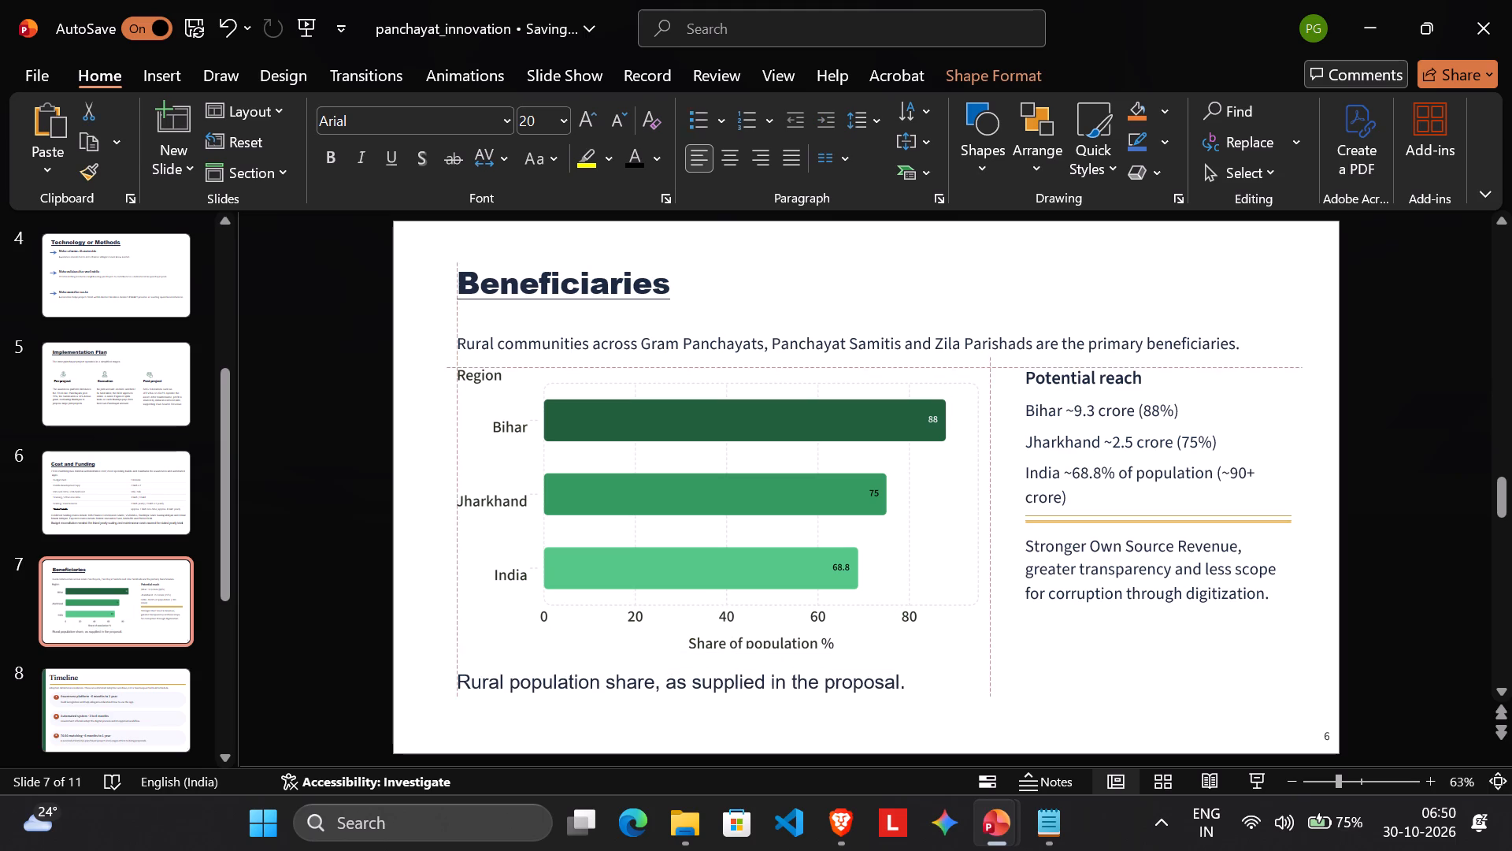
{"action": "left_click", "coordinate": [722, 648]}
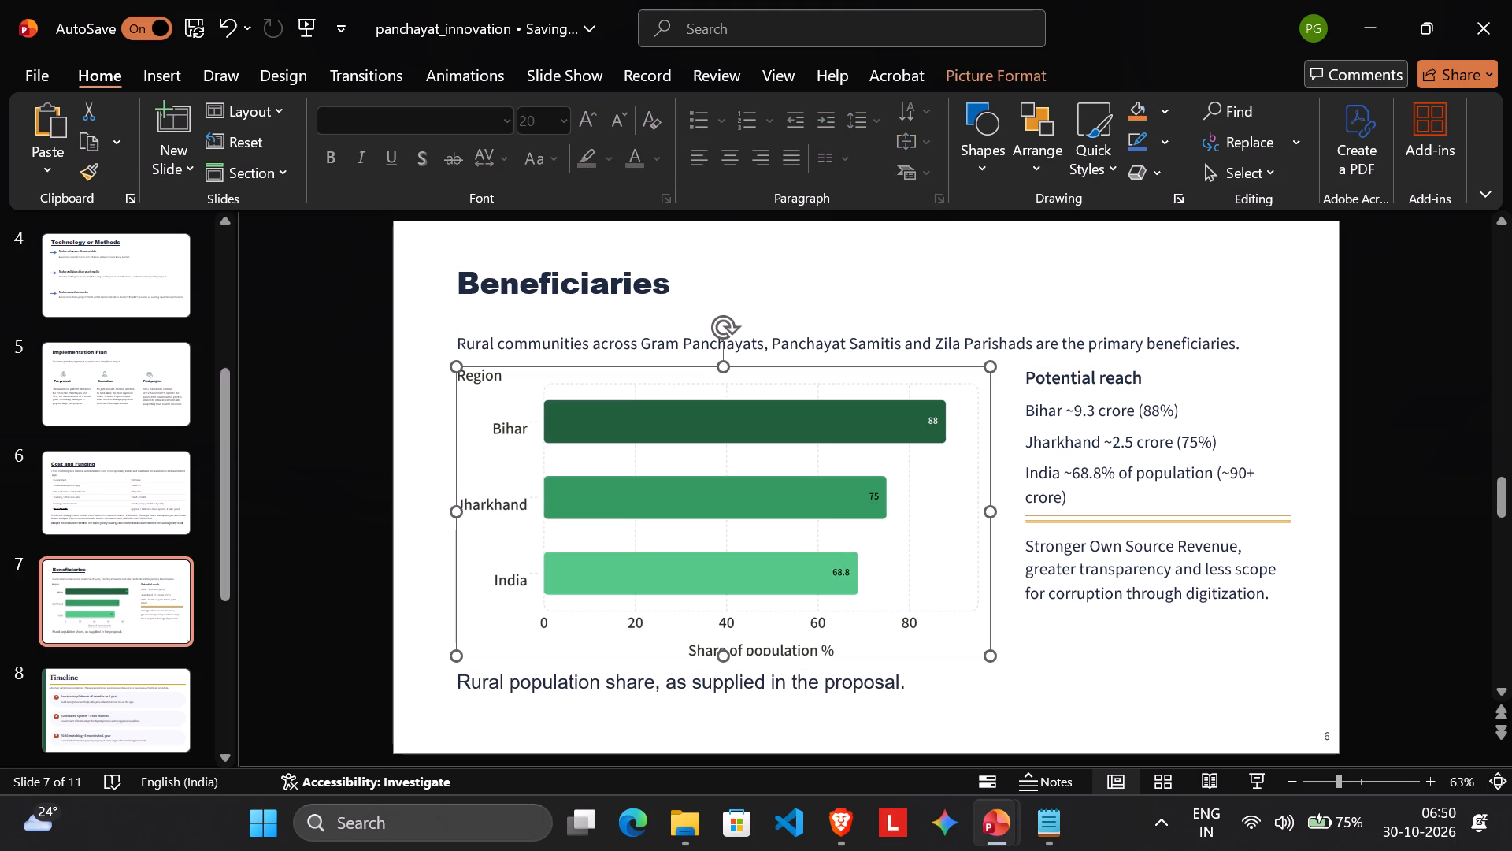
{"action": "left_click", "coordinate": [1027, 667]}
Format the Bihar, Jharkhand and India lines under "Potential reach" as black Arial text.
{"action": "left_click", "coordinate": [1099, 485]}
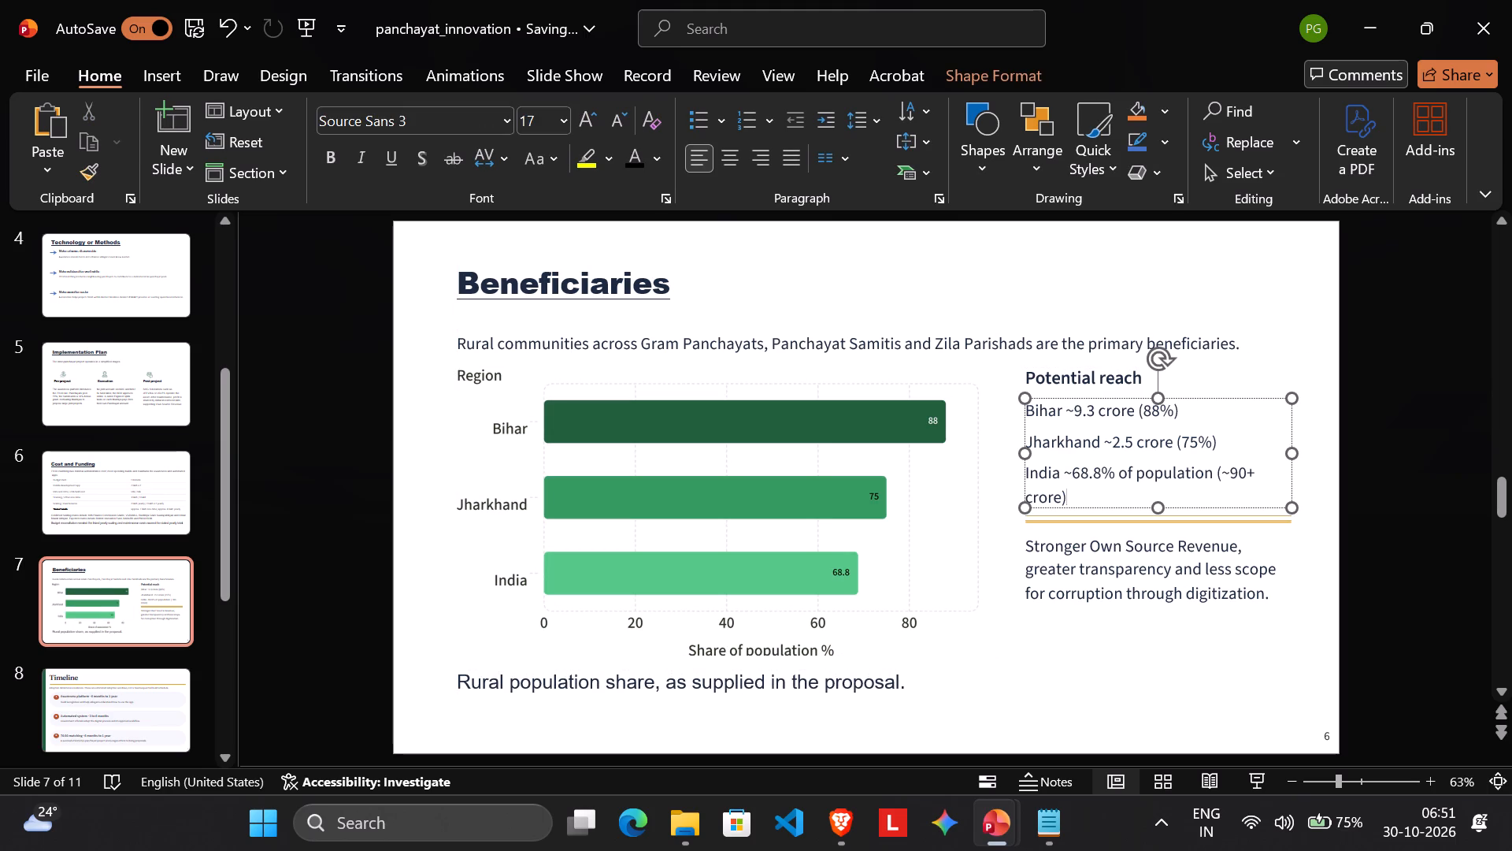
{"action": "double_click", "coordinate": [1106, 398]}
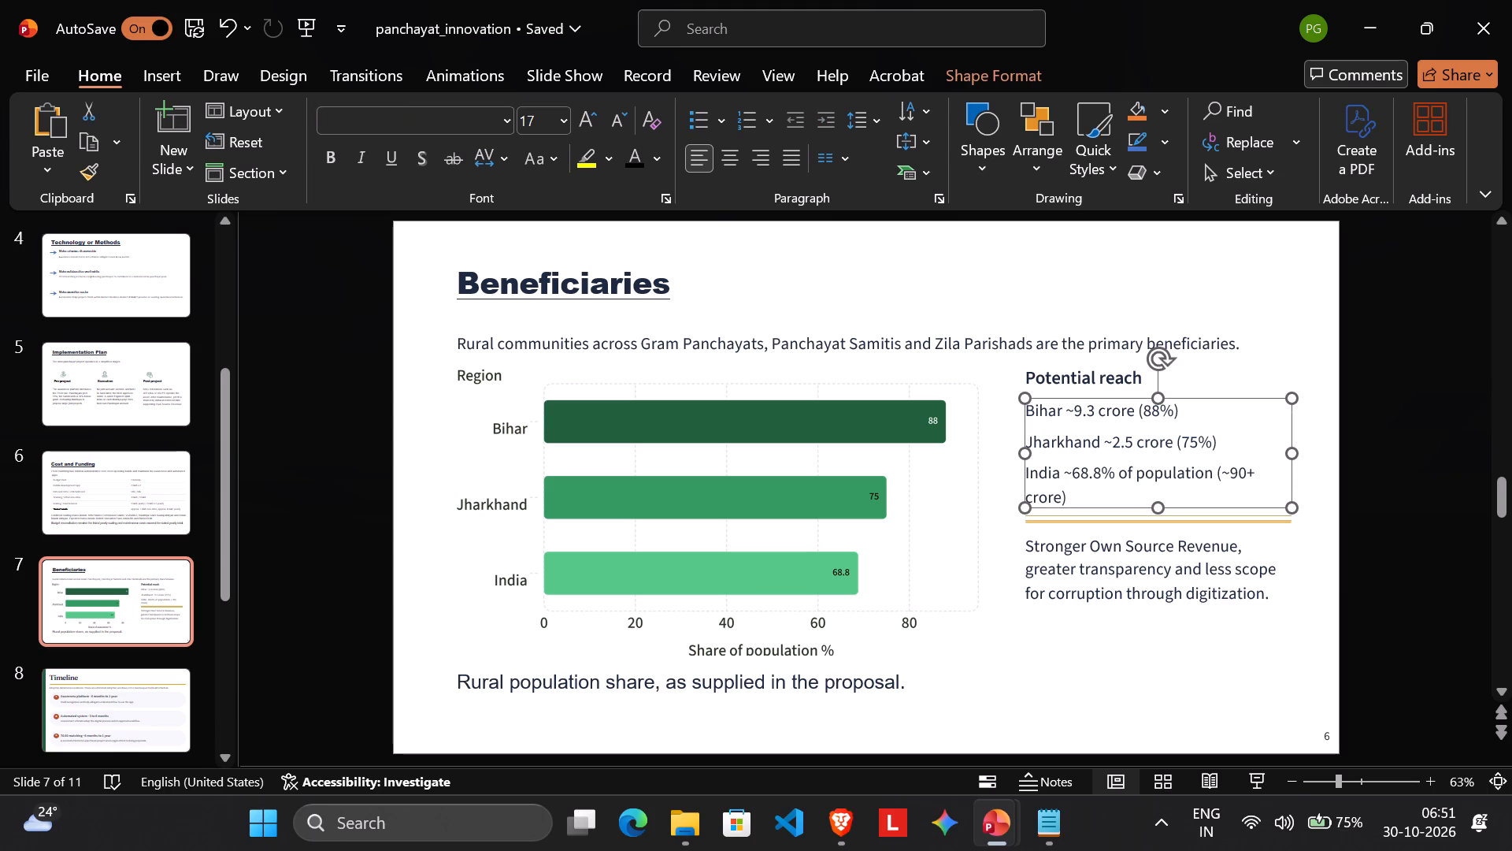
{"action": "triple_click", "coordinate": [1099, 470]}
{"action": "left_click", "coordinate": [1099, 470]}
{"action": "left_click_drag", "start_coordinate": [1099, 504], "coordinate": [1098, 504]}
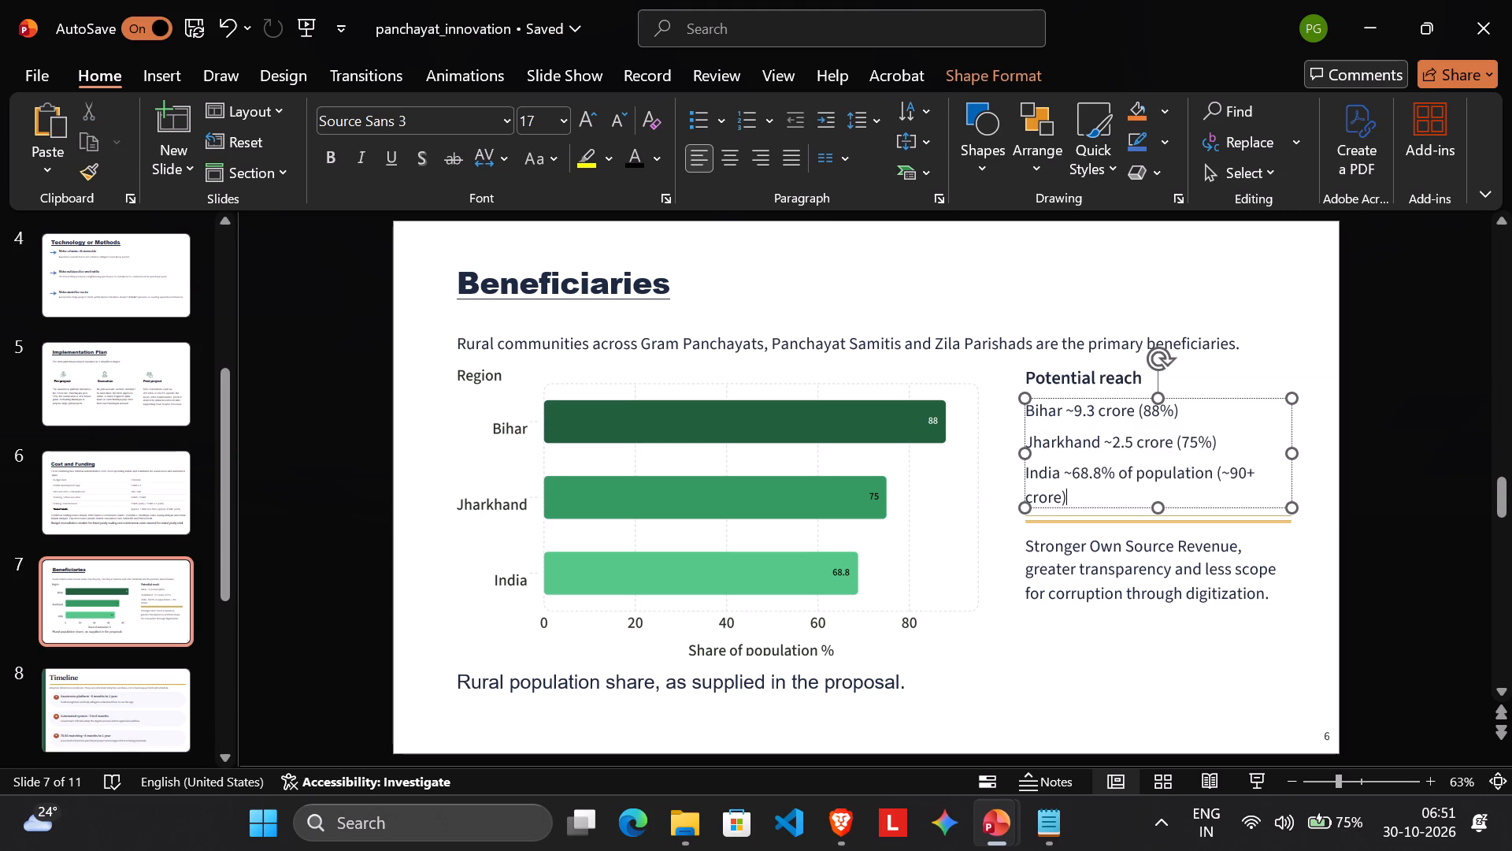
{"action": "left_click_drag", "start_coordinate": [1098, 504], "coordinate": [1026, 414]}
{"action": "left_click", "coordinate": [1250, 373]}
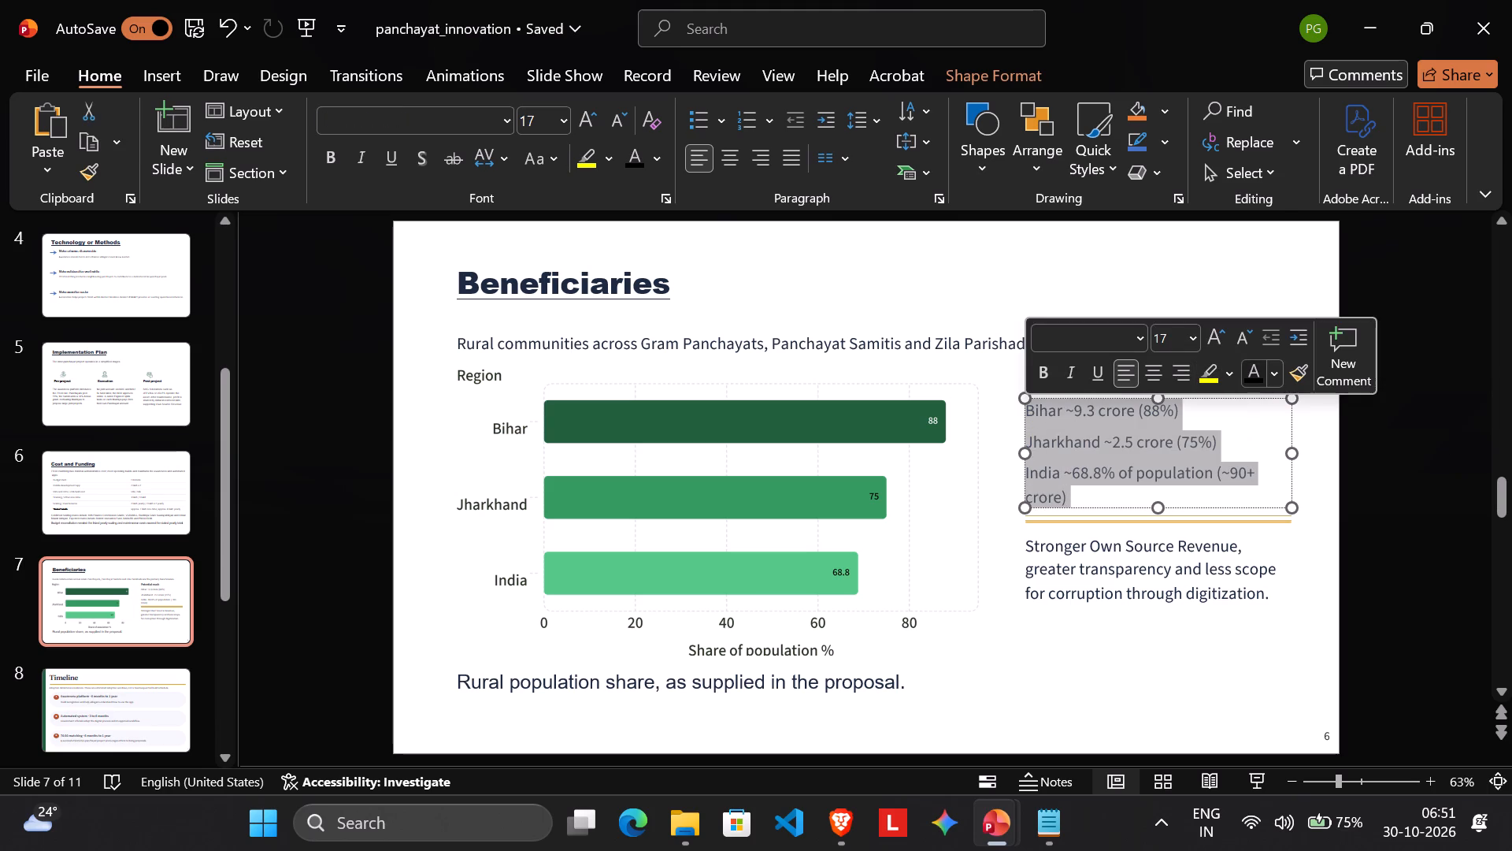
{"action": "left_click", "coordinate": [1137, 343]}
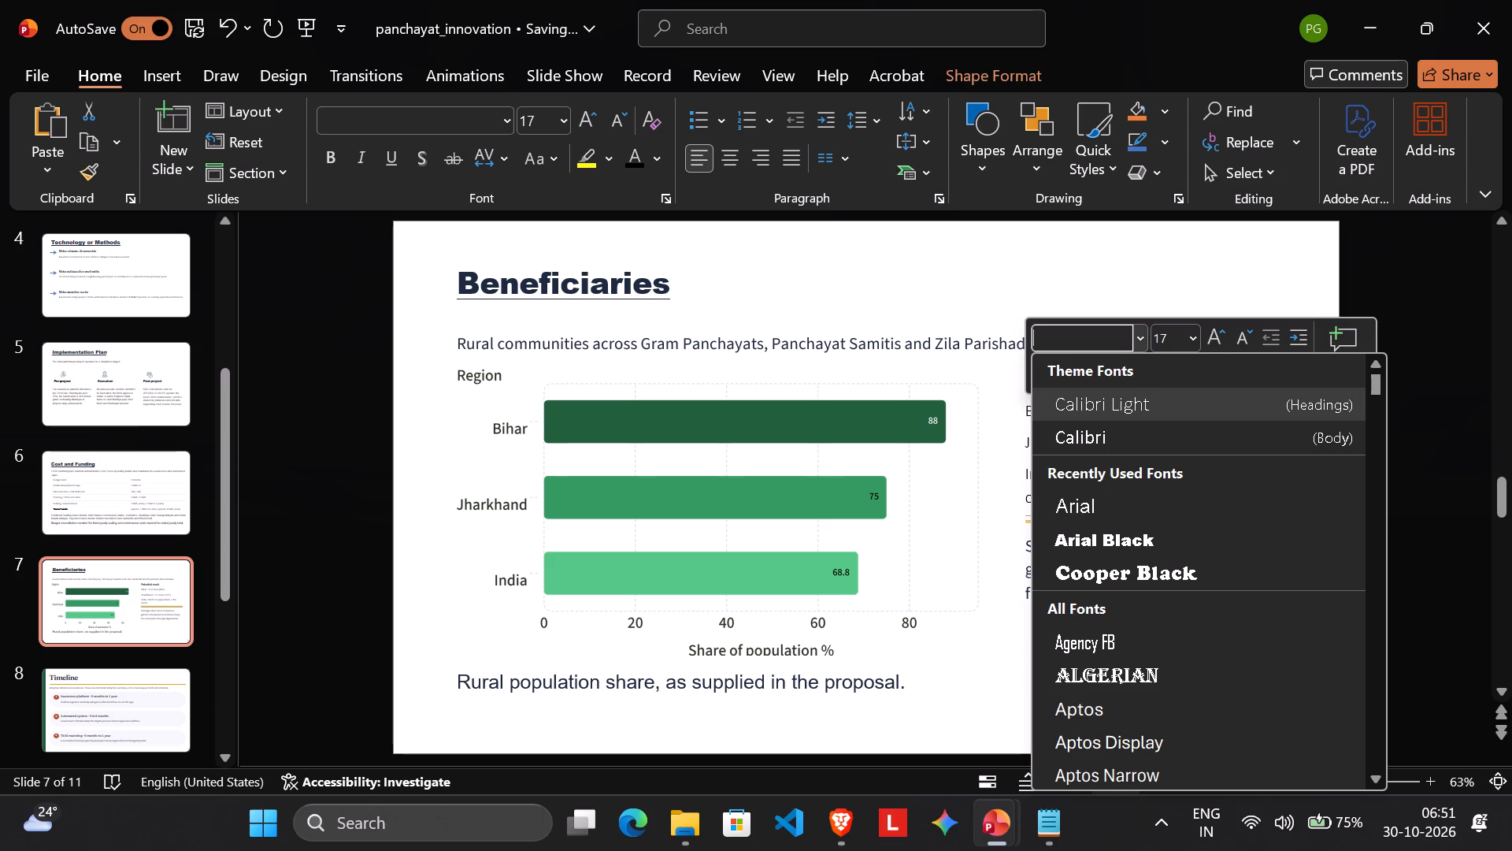
{"action": "left_click", "coordinate": [1099, 413]}
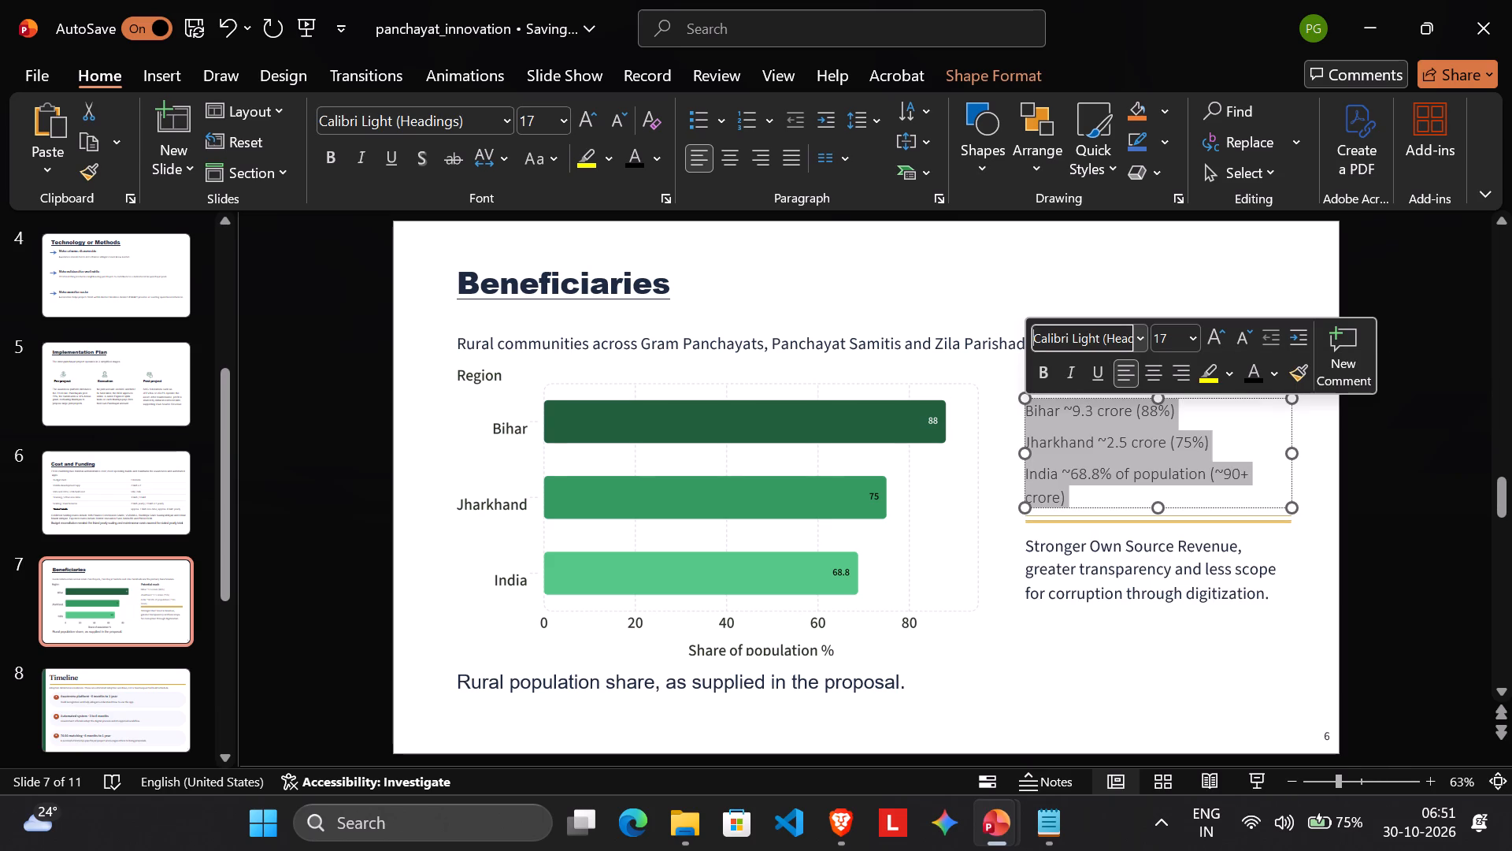
{"action": "left_click", "coordinate": [1140, 339]}
{"action": "key", "text": "a"}
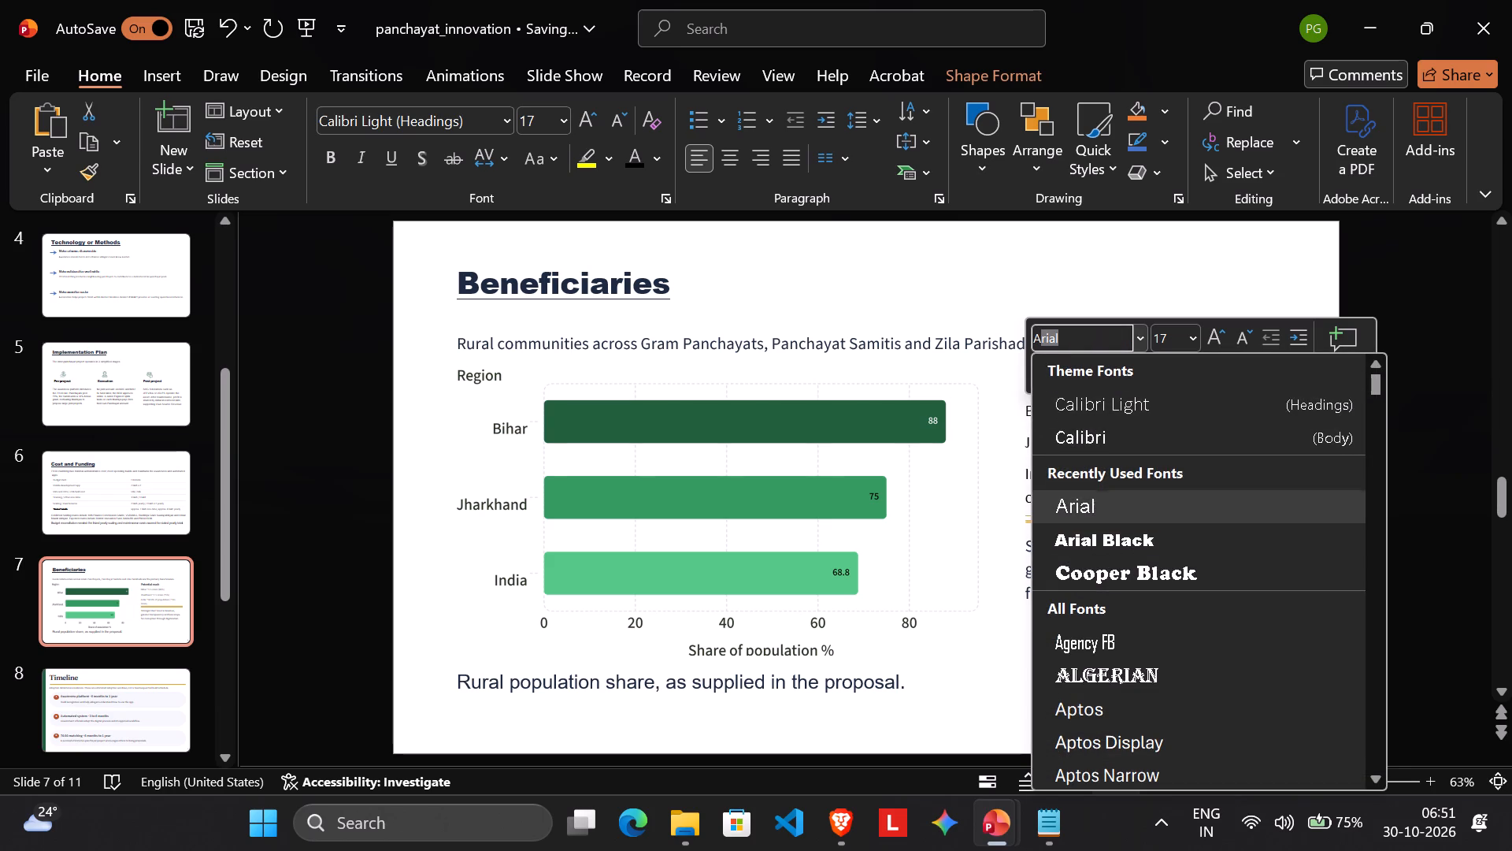
{"action": "left_click", "coordinate": [1098, 509]}
{"action": "left_click", "coordinate": [1127, 641]}
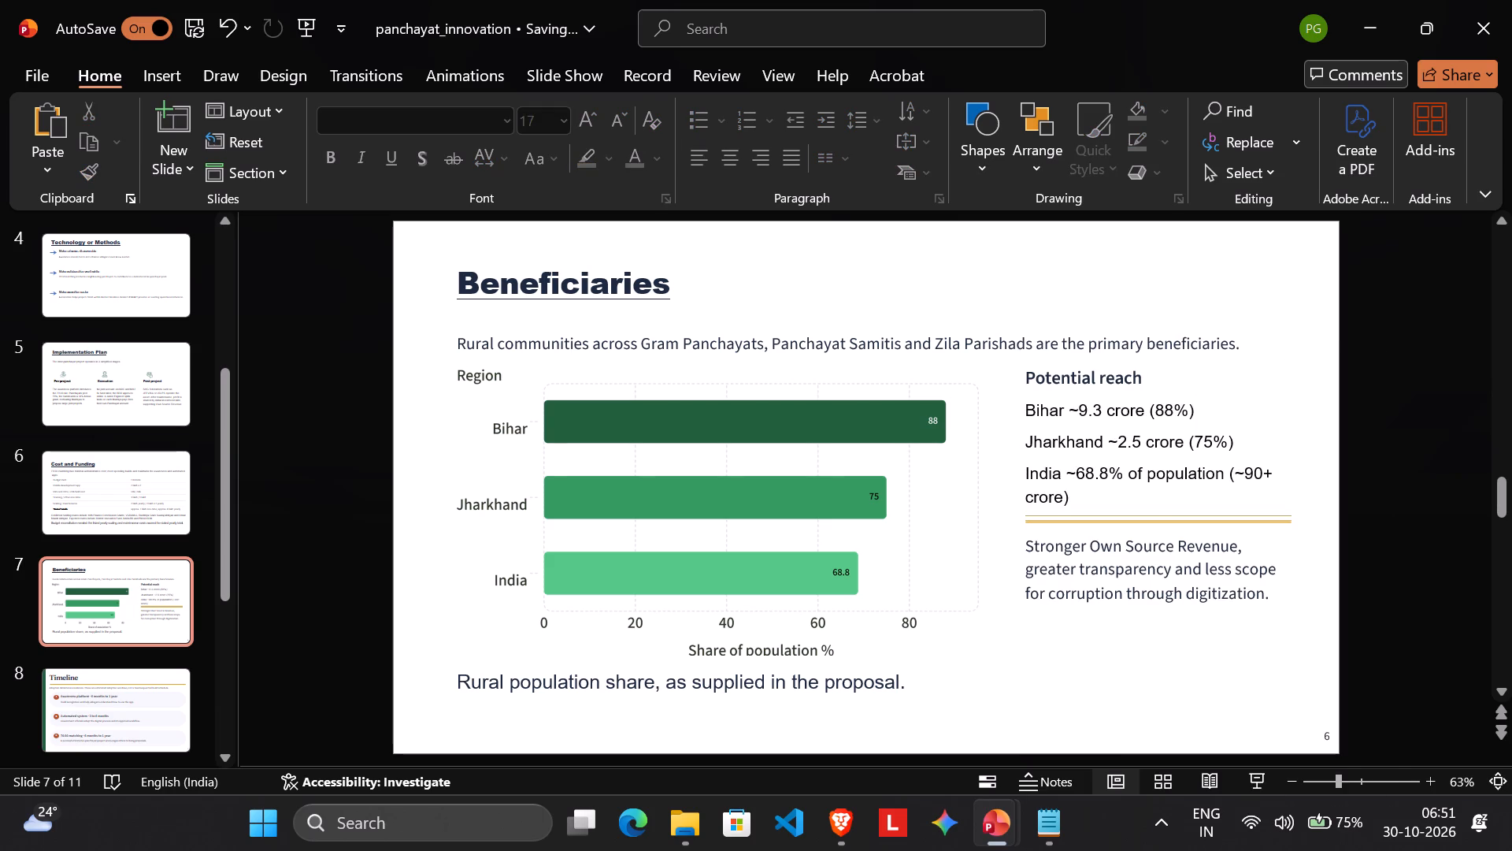
Delete the divider lines between the potential reach figures and the "Stronger Own Source Revenue" paragraph.
{"action": "left_click", "coordinate": [1114, 516]}
{"action": "key", "text": "Delete"}
{"action": "left_click", "coordinate": [1125, 518]}
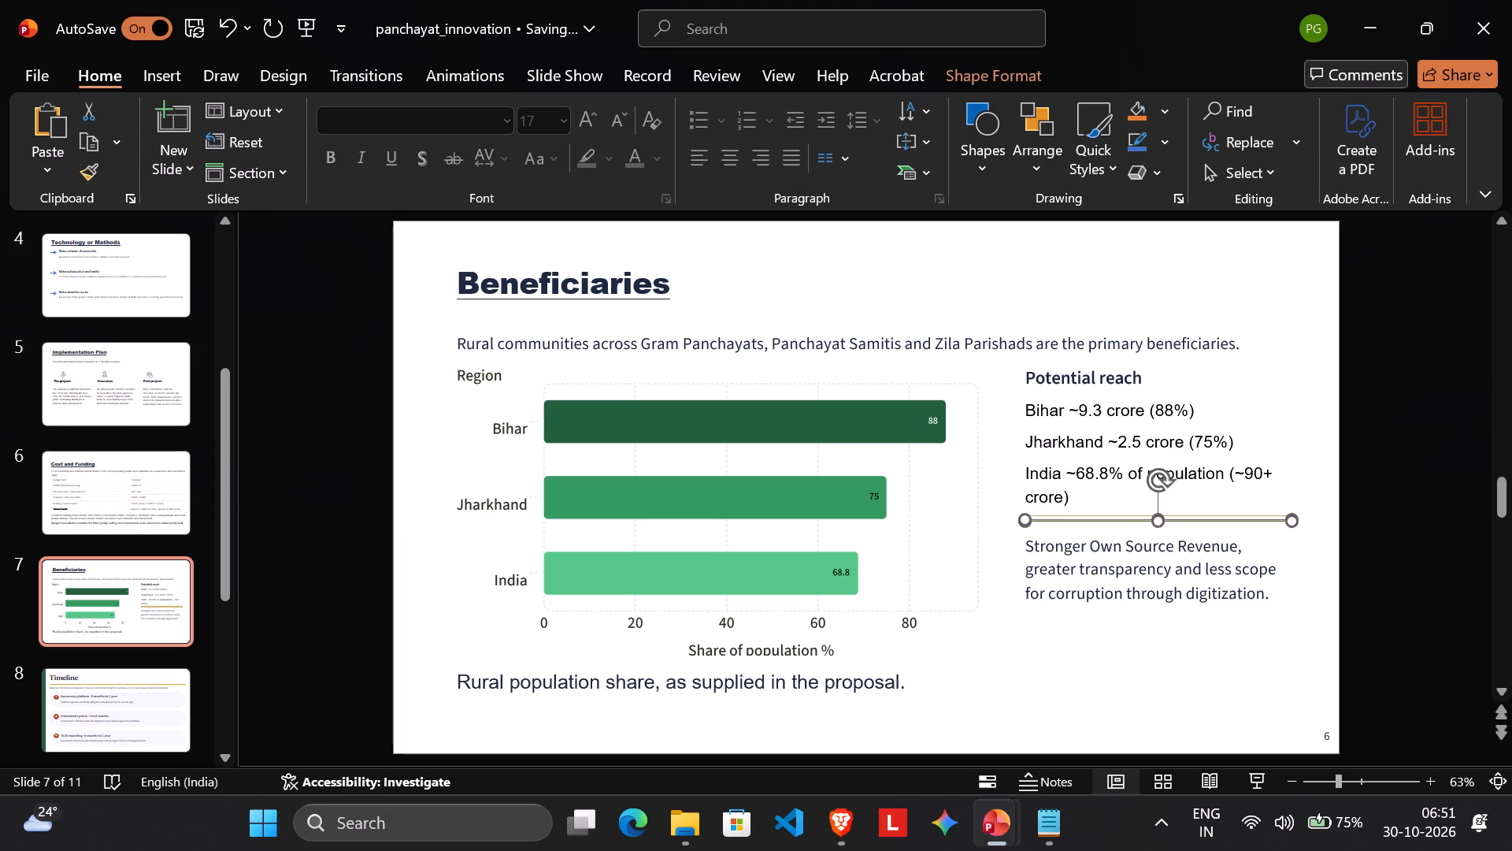
{"action": "key", "text": "Delete"}
{"action": "left_click", "coordinate": [1125, 513]}
{"action": "key", "text": "Delete"}
Set the "Stronger Own Source Revenue" paragraph in Arial.
{"action": "triple_click", "coordinate": [1133, 594]}
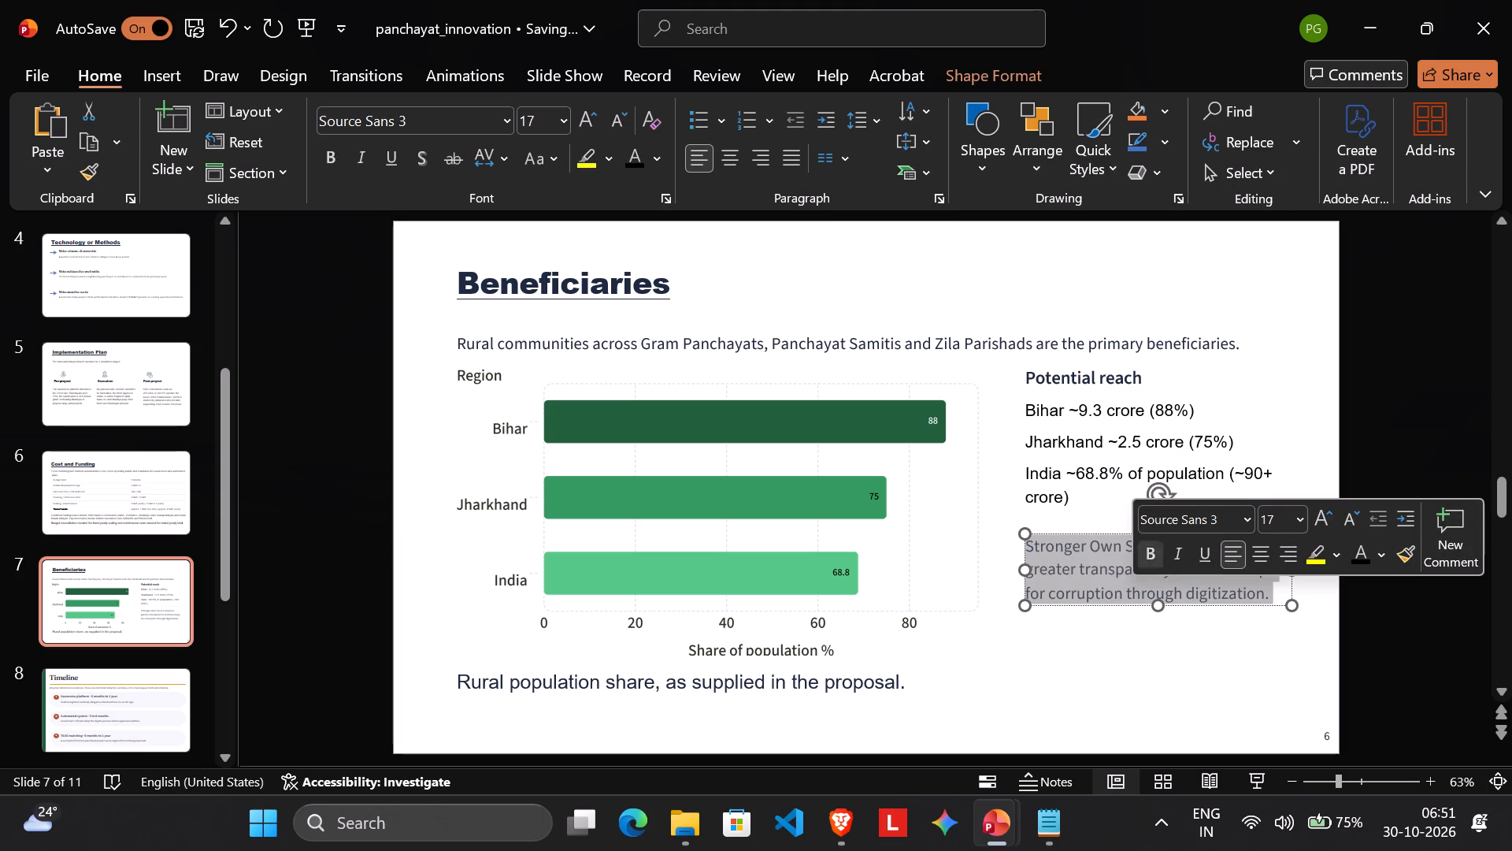
{"action": "left_click", "coordinate": [1248, 521]}
{"action": "key", "text": "a"}
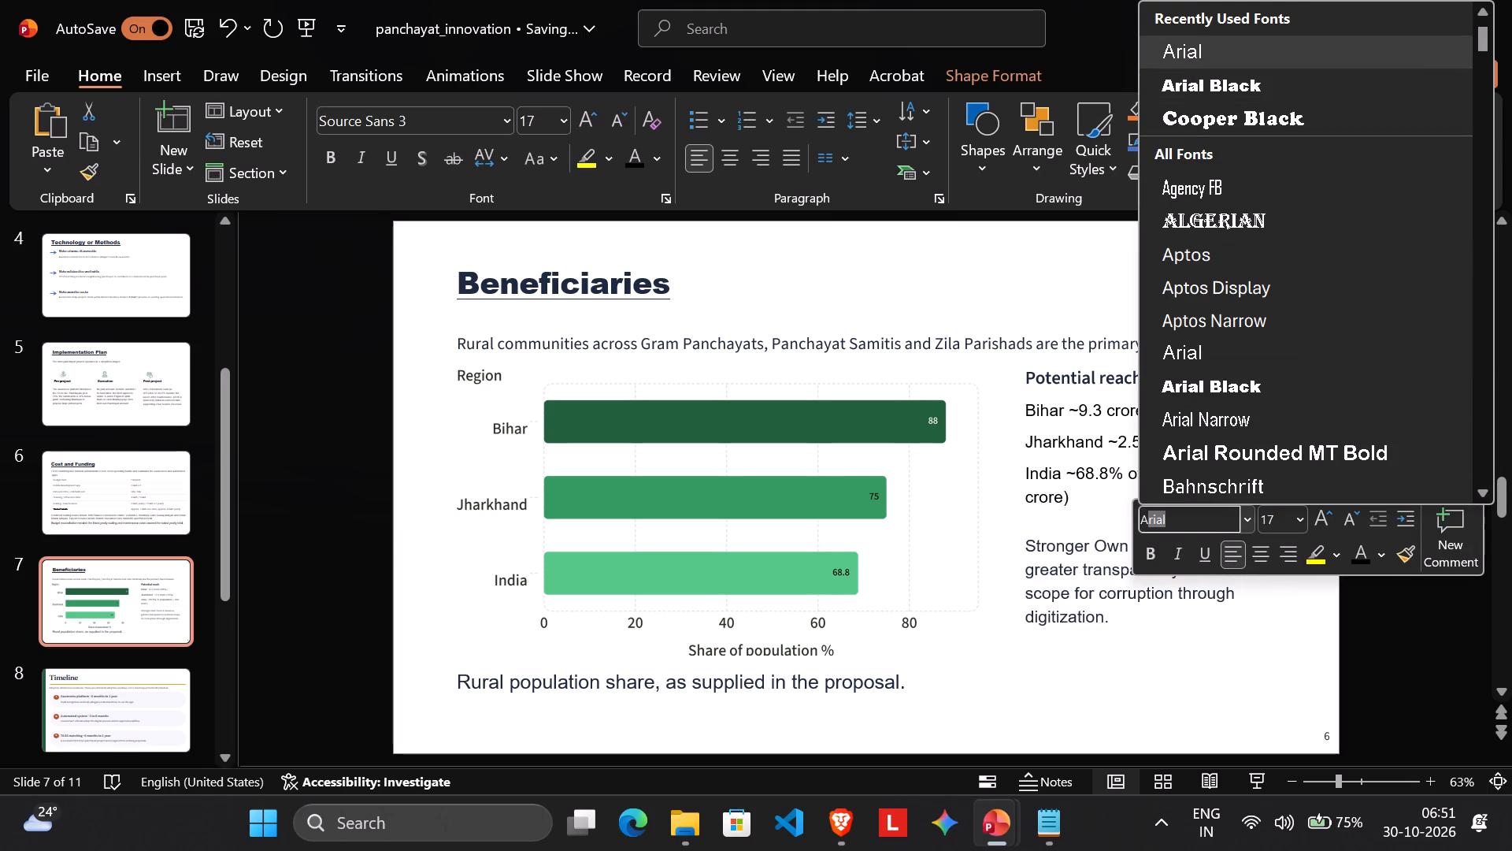
{"action": "left_click", "coordinate": [1196, 58]}
Set the "Potential reach" heading in Arial Black.
{"action": "triple_click", "coordinate": [1117, 386]}
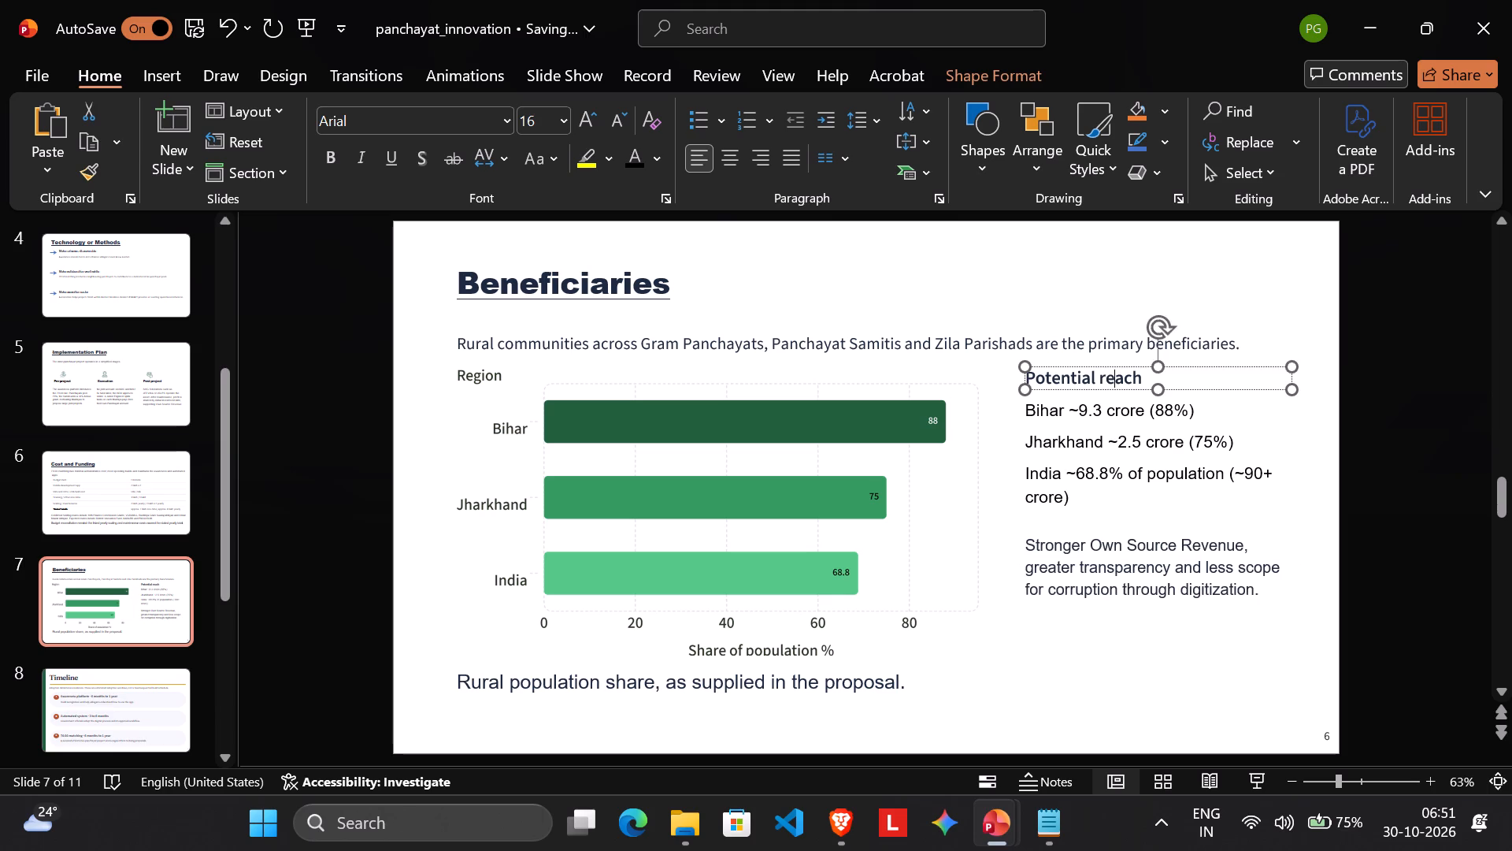
{"action": "left_click", "coordinate": [1236, 312]}
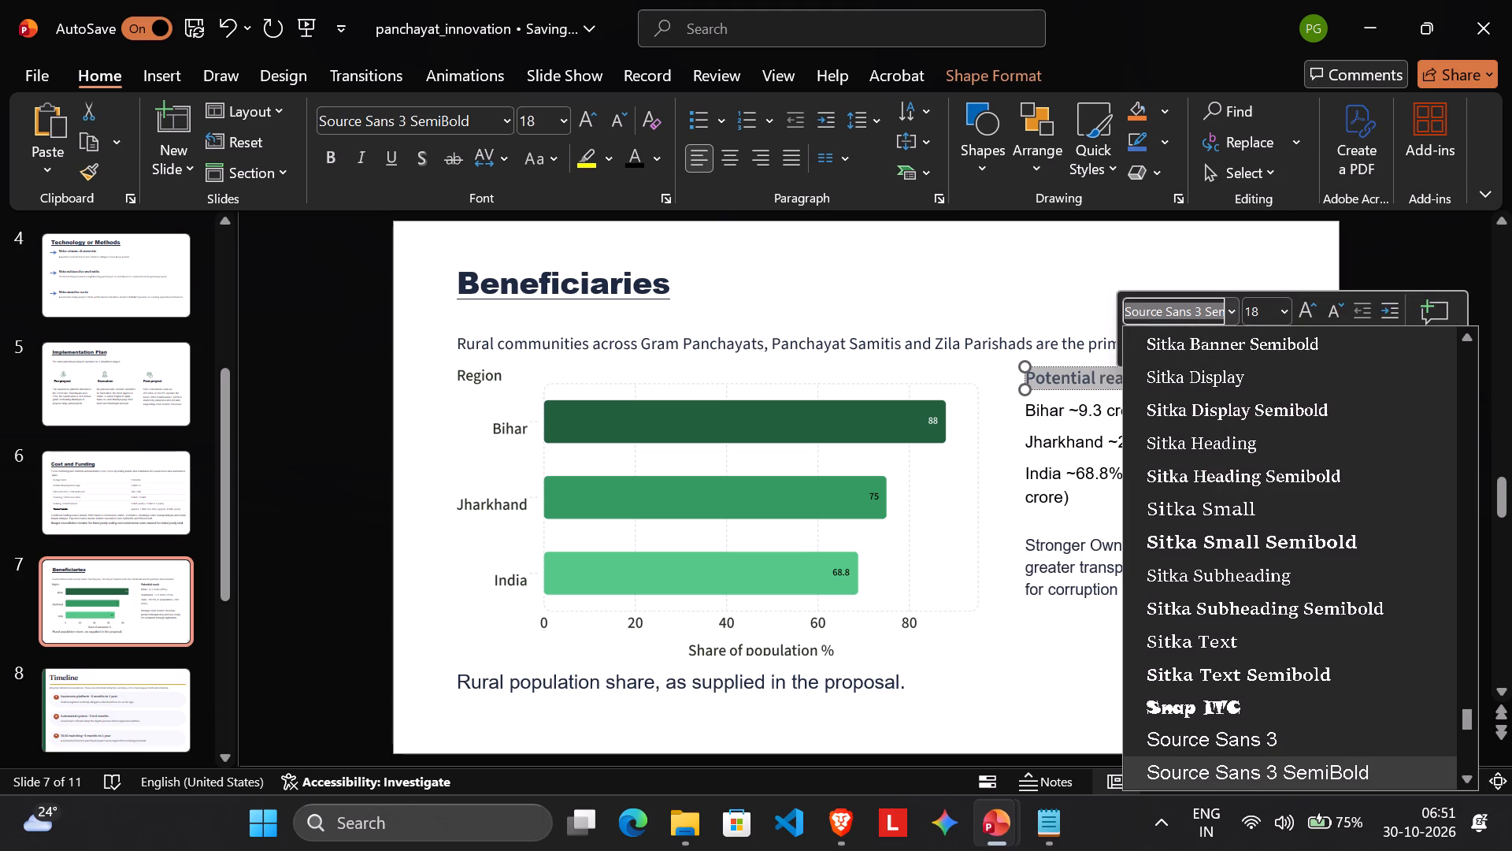
{"action": "key", "text": "a"}
{"action": "left_click", "coordinate": [1191, 426]}
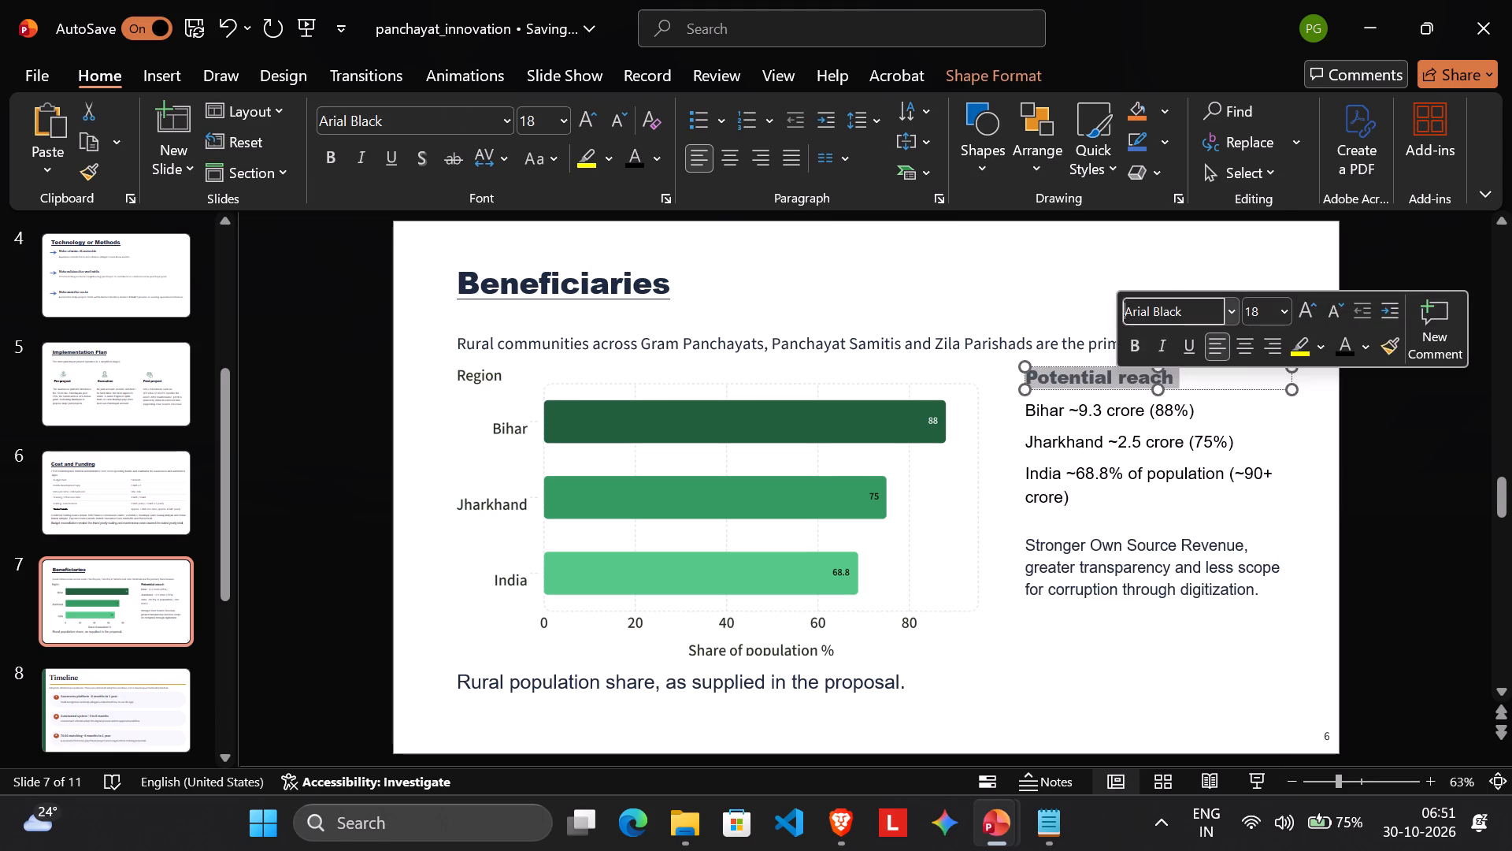
{"action": "left_click", "coordinate": [1134, 661]}
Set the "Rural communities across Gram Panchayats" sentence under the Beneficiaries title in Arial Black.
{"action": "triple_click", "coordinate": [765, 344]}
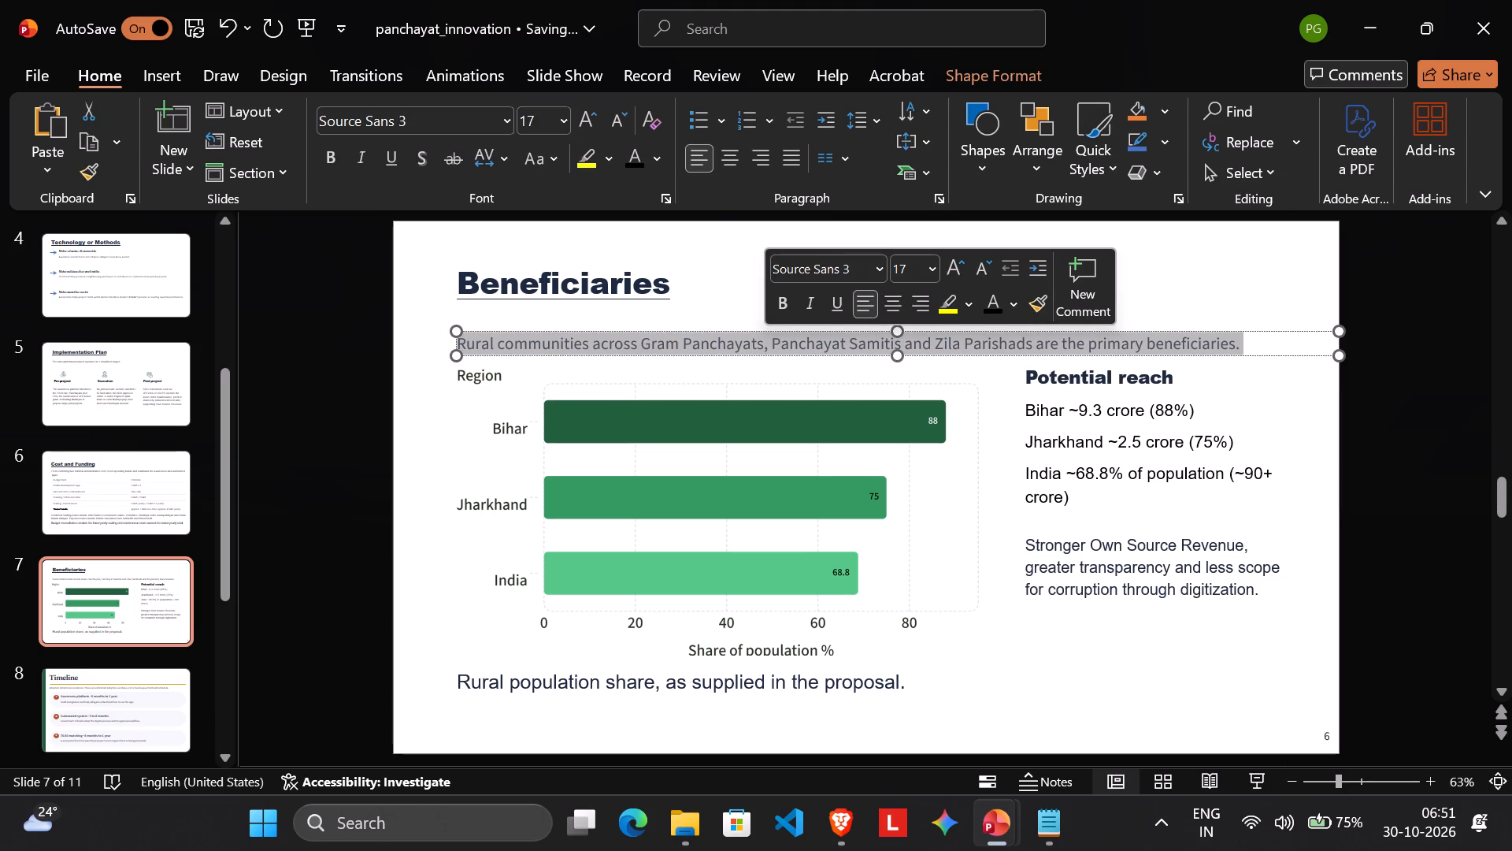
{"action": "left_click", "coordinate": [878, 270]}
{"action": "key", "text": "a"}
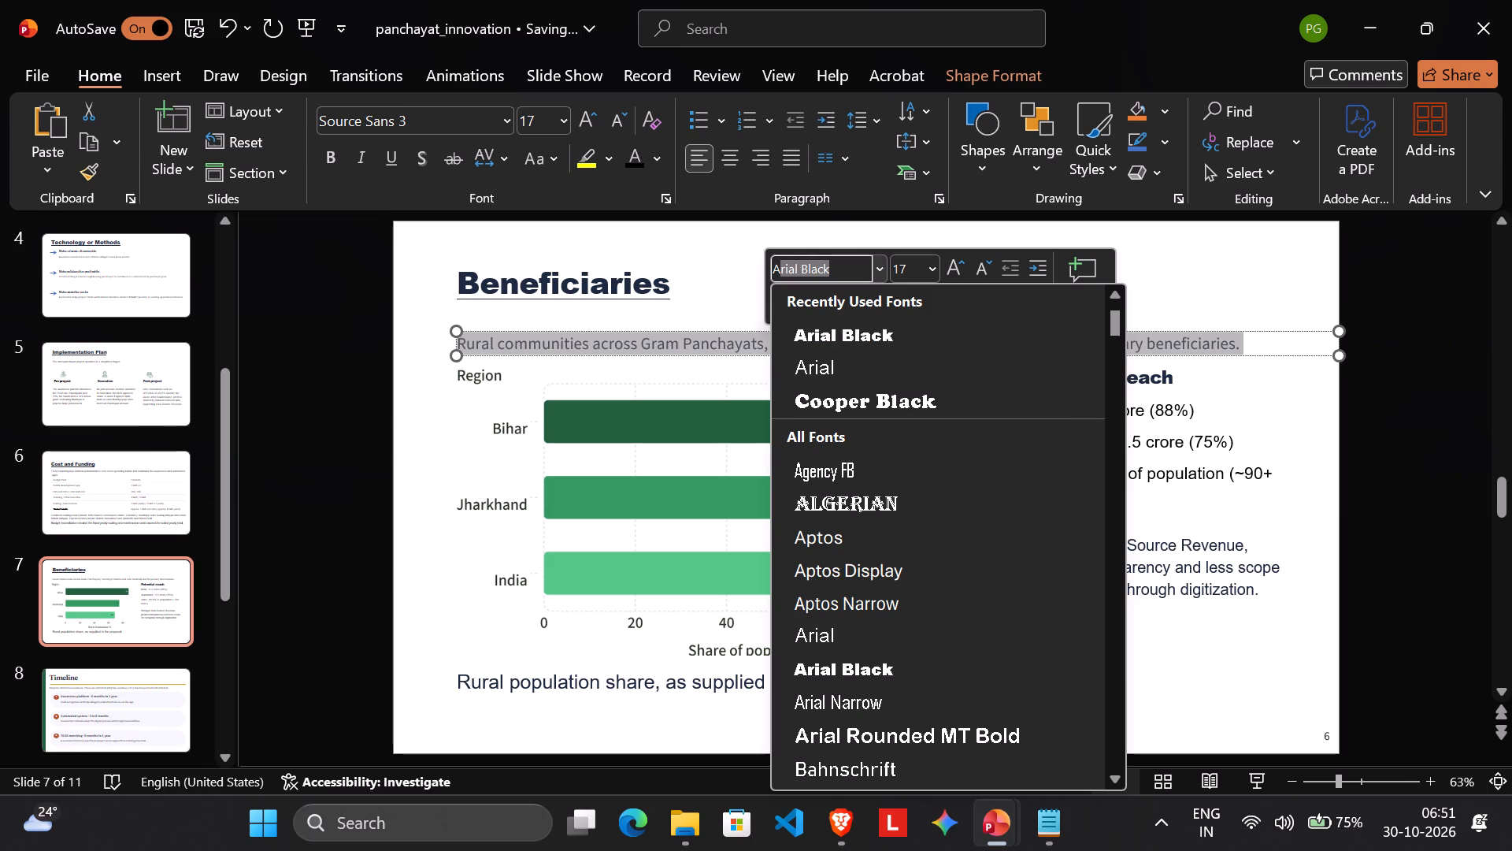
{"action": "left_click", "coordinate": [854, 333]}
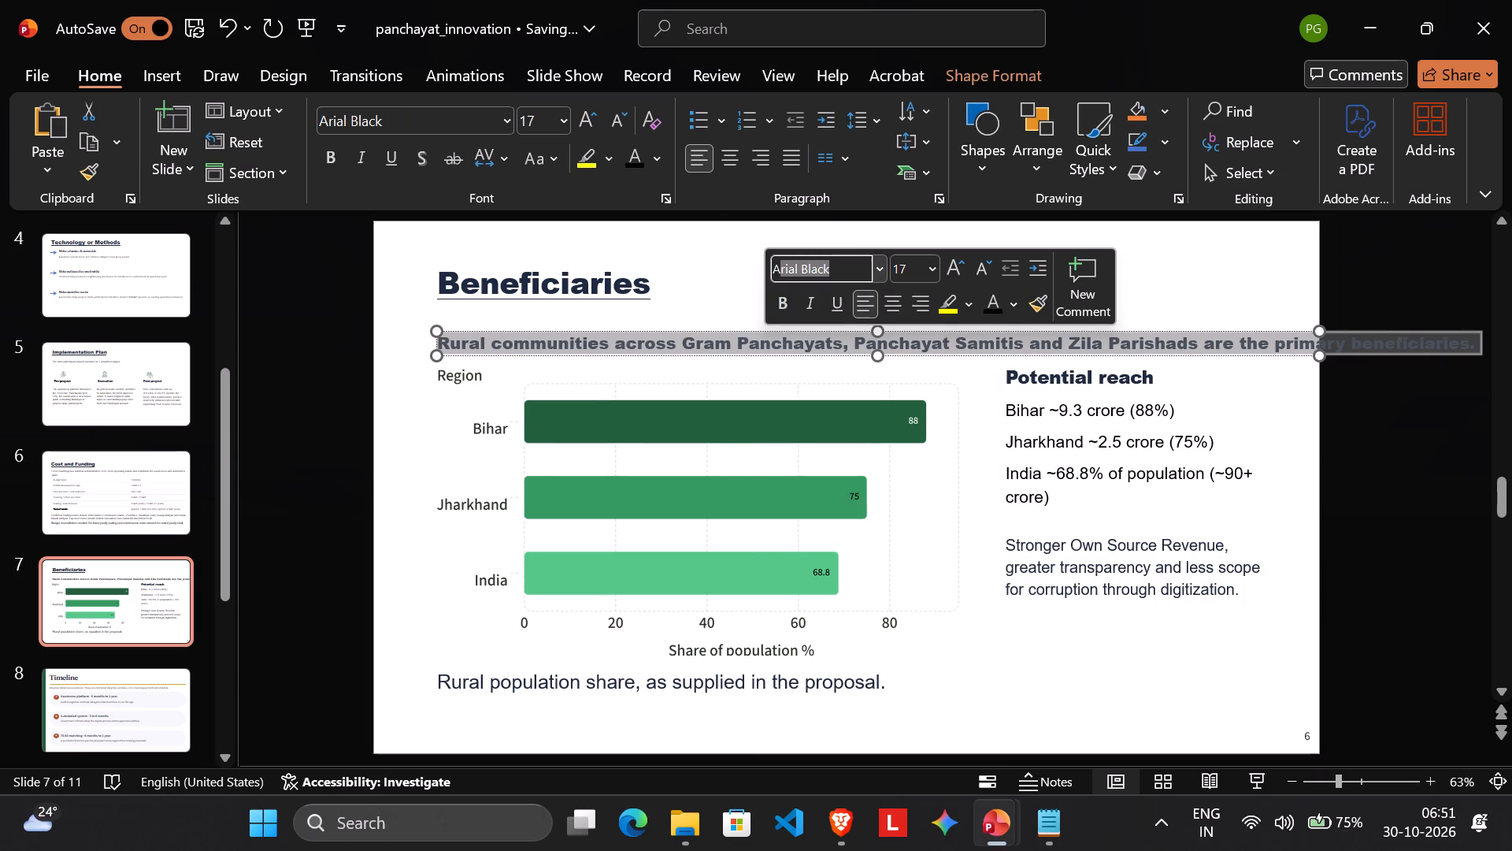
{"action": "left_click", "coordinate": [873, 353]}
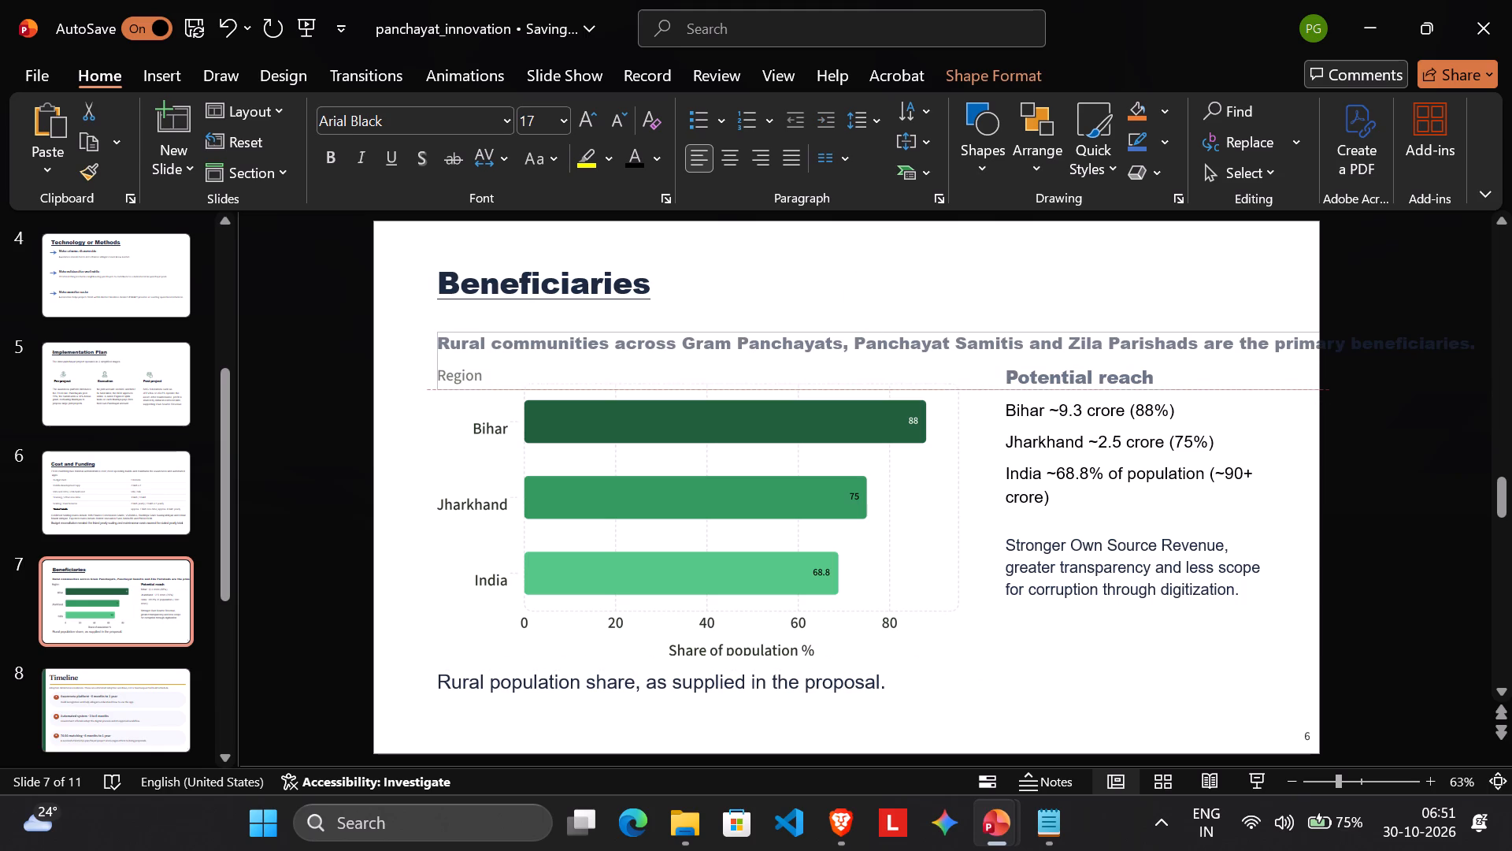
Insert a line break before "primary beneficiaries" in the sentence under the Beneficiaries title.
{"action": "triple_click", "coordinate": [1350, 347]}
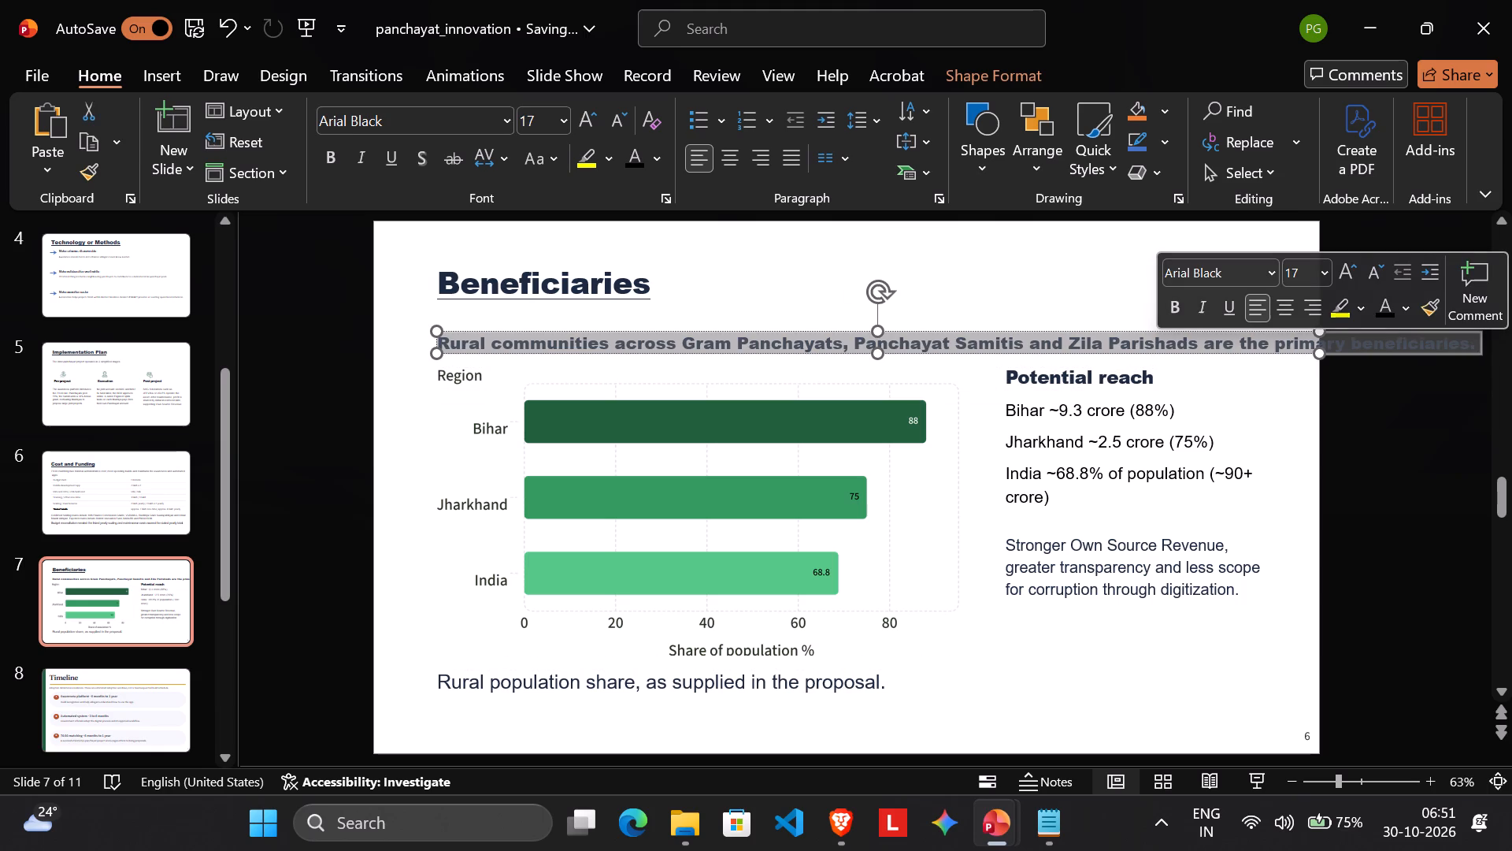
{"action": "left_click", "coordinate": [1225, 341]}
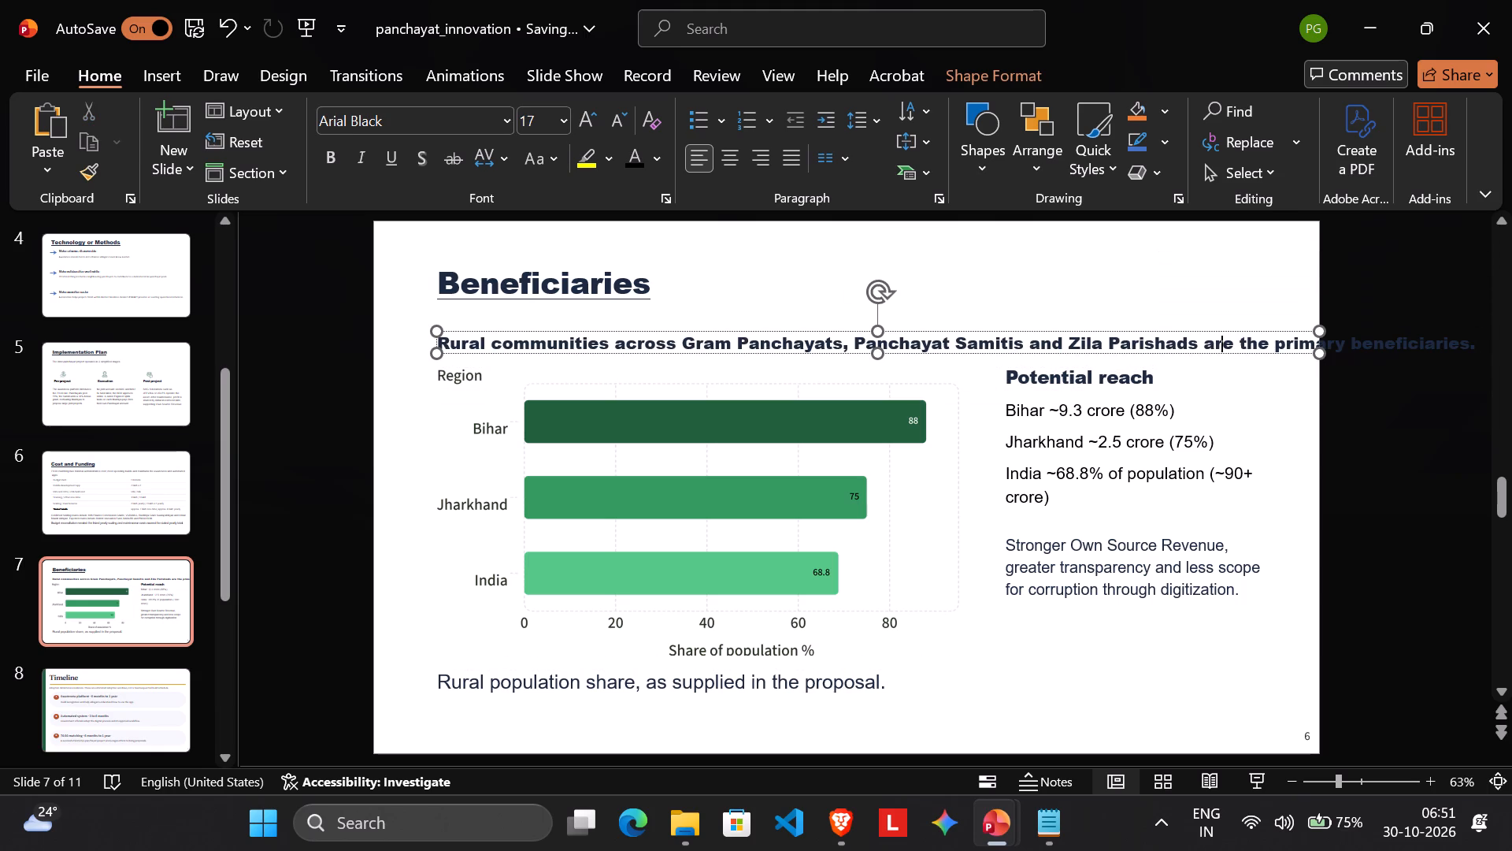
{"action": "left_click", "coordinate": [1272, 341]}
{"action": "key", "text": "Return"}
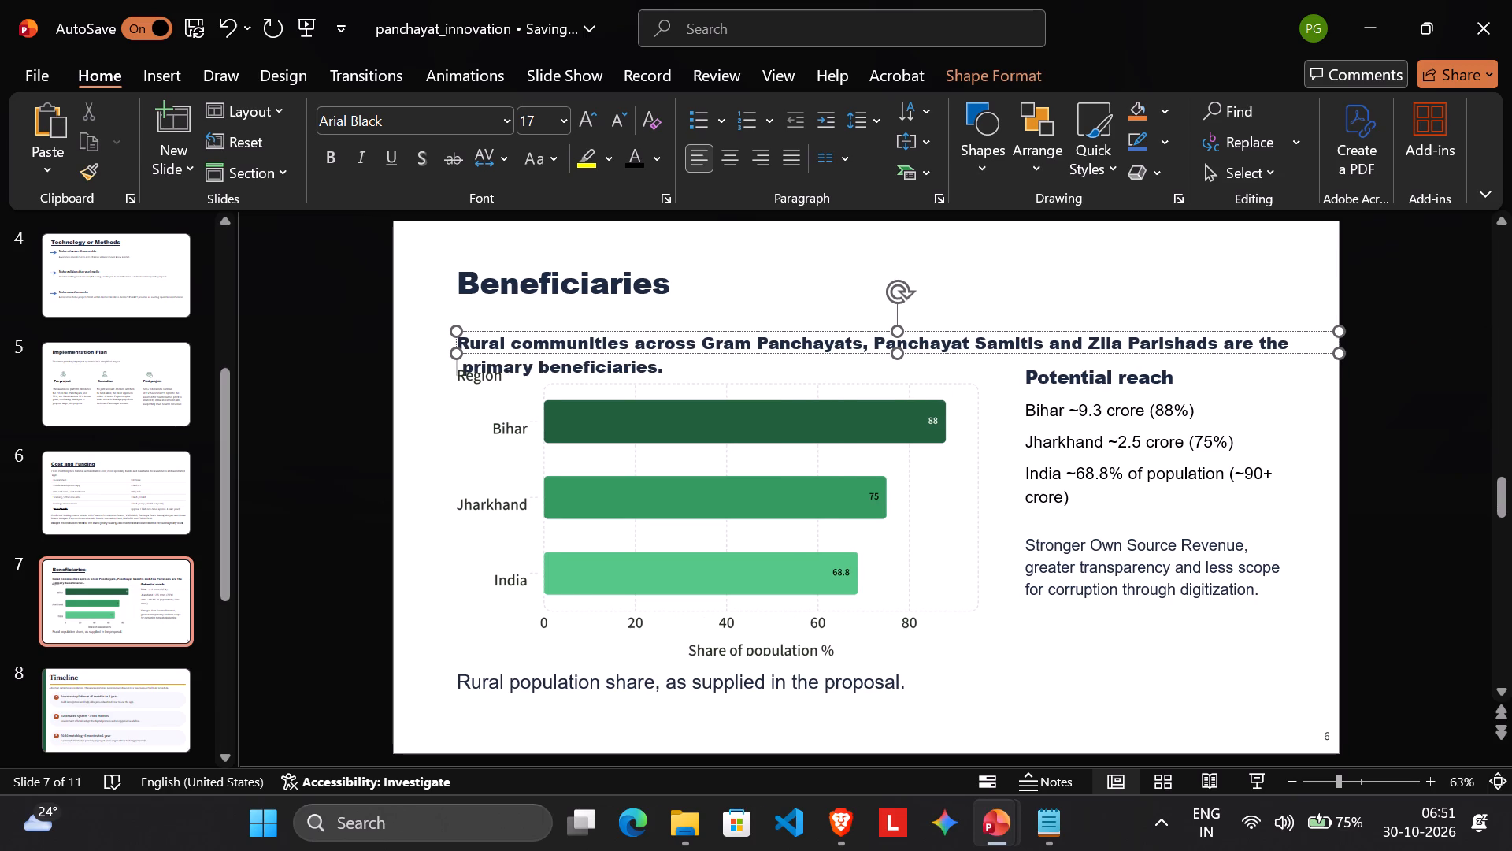
Move the "Rural communities" sentence slightly up, closer to the Beneficiaries title, keeping its left edge aligned with the title.
{"action": "left_click_drag", "start_coordinate": [770, 330], "coordinate": [758, 308]}
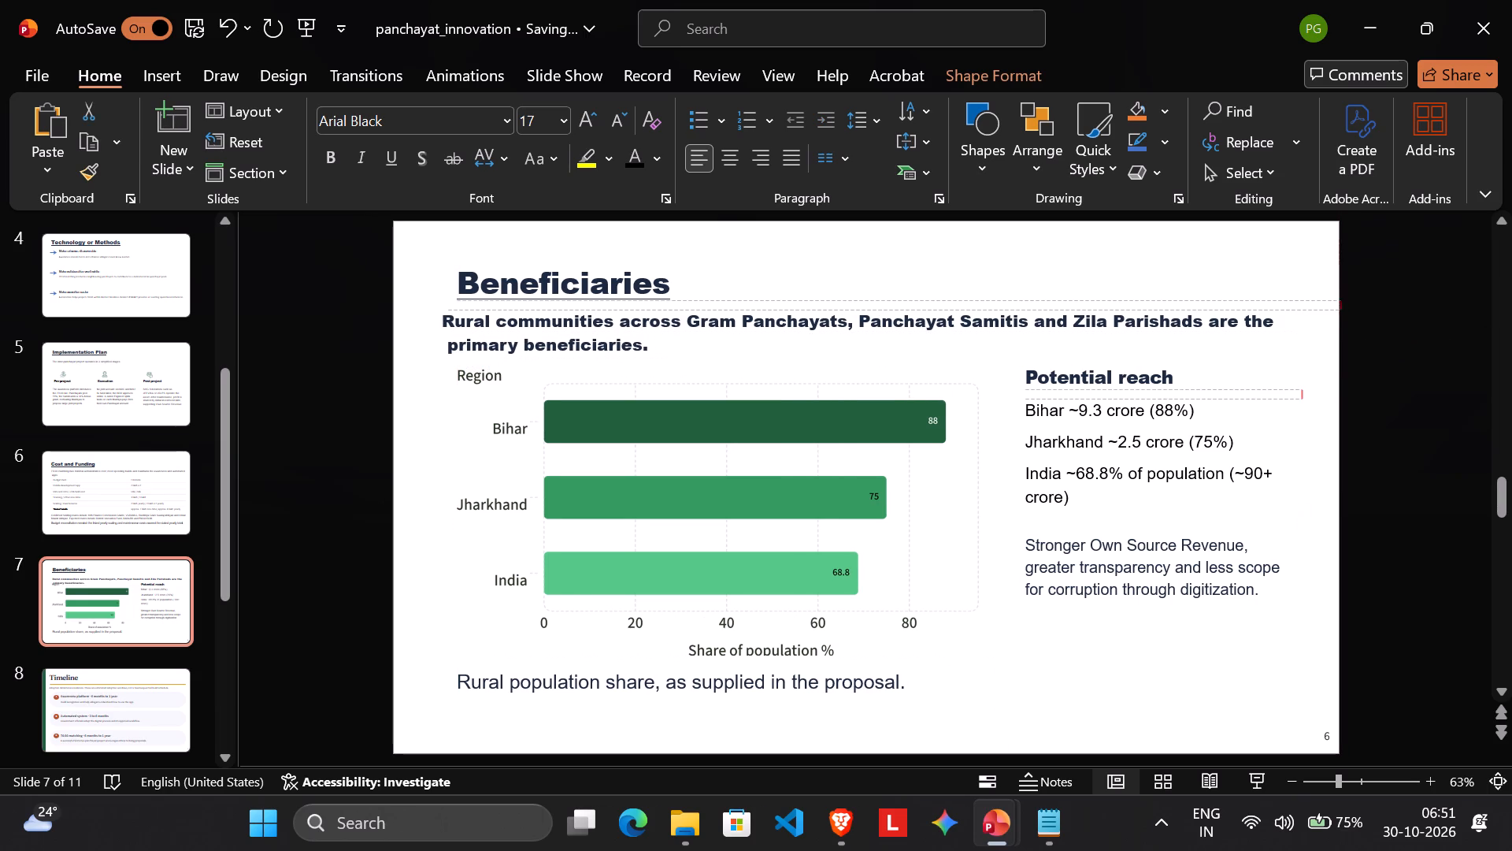
{"action": "left_click_drag", "start_coordinate": [758, 308], "coordinate": [768, 310]}
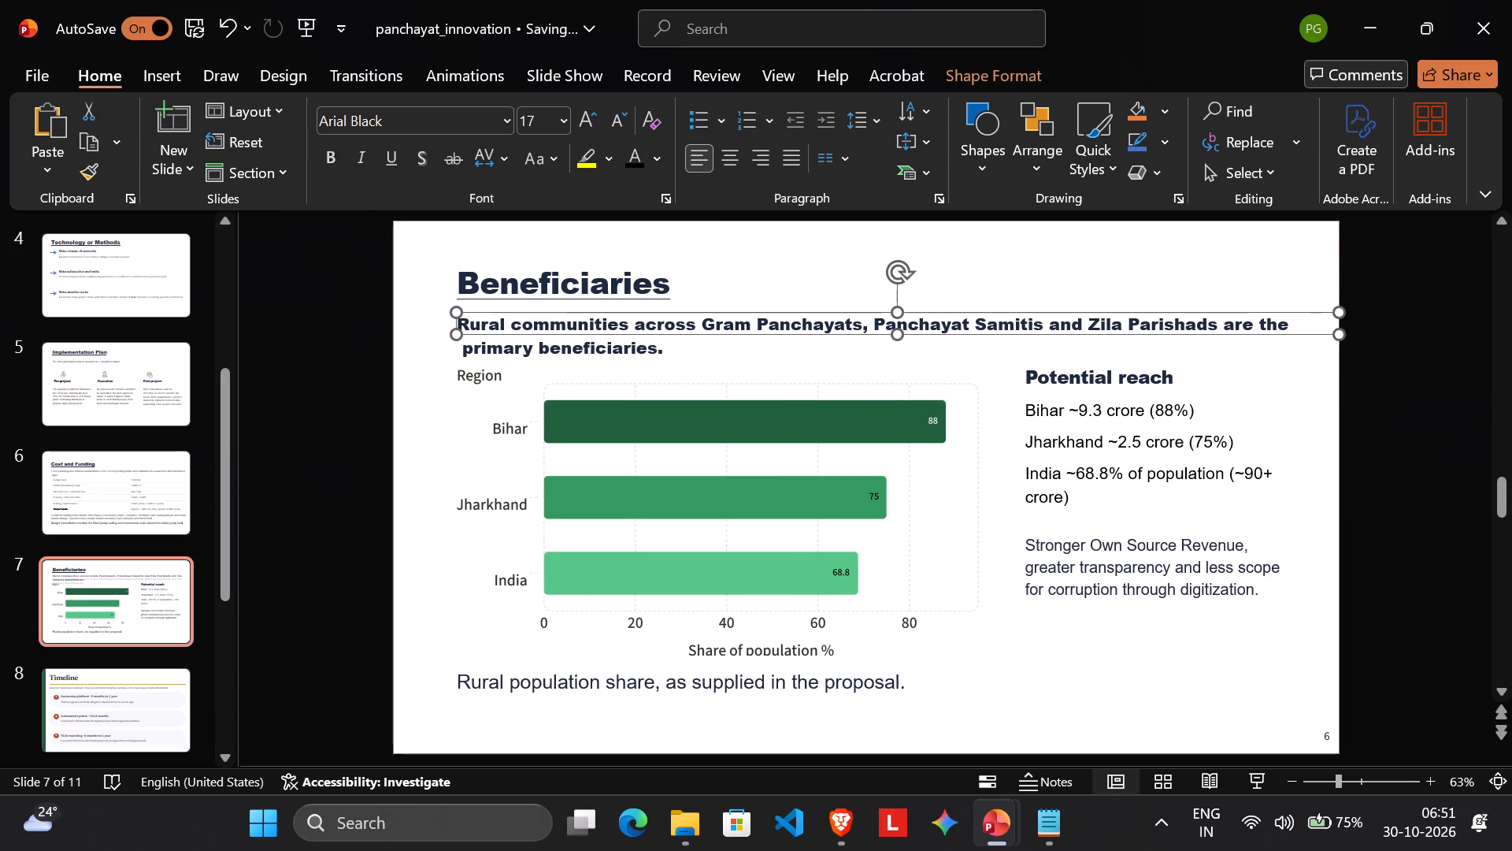
{"action": "left_click", "coordinate": [1042, 711]}
Set both lines of the "Rural communities" sentence, including "primary beneficiaries", in Arial.
{"action": "triple_click", "coordinate": [759, 327]}
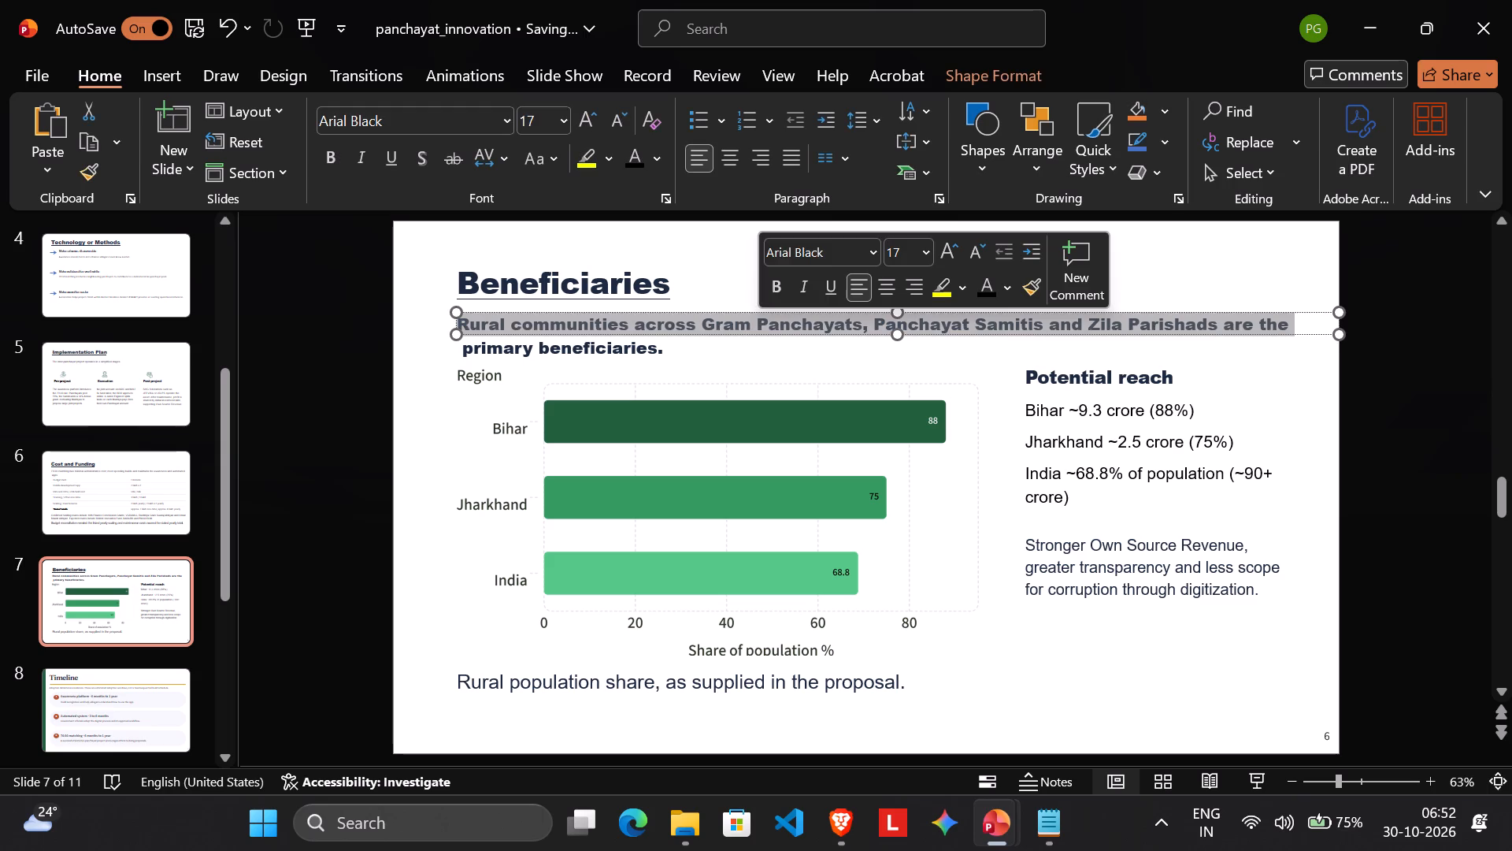
{"action": "left_click", "coordinate": [869, 254]}
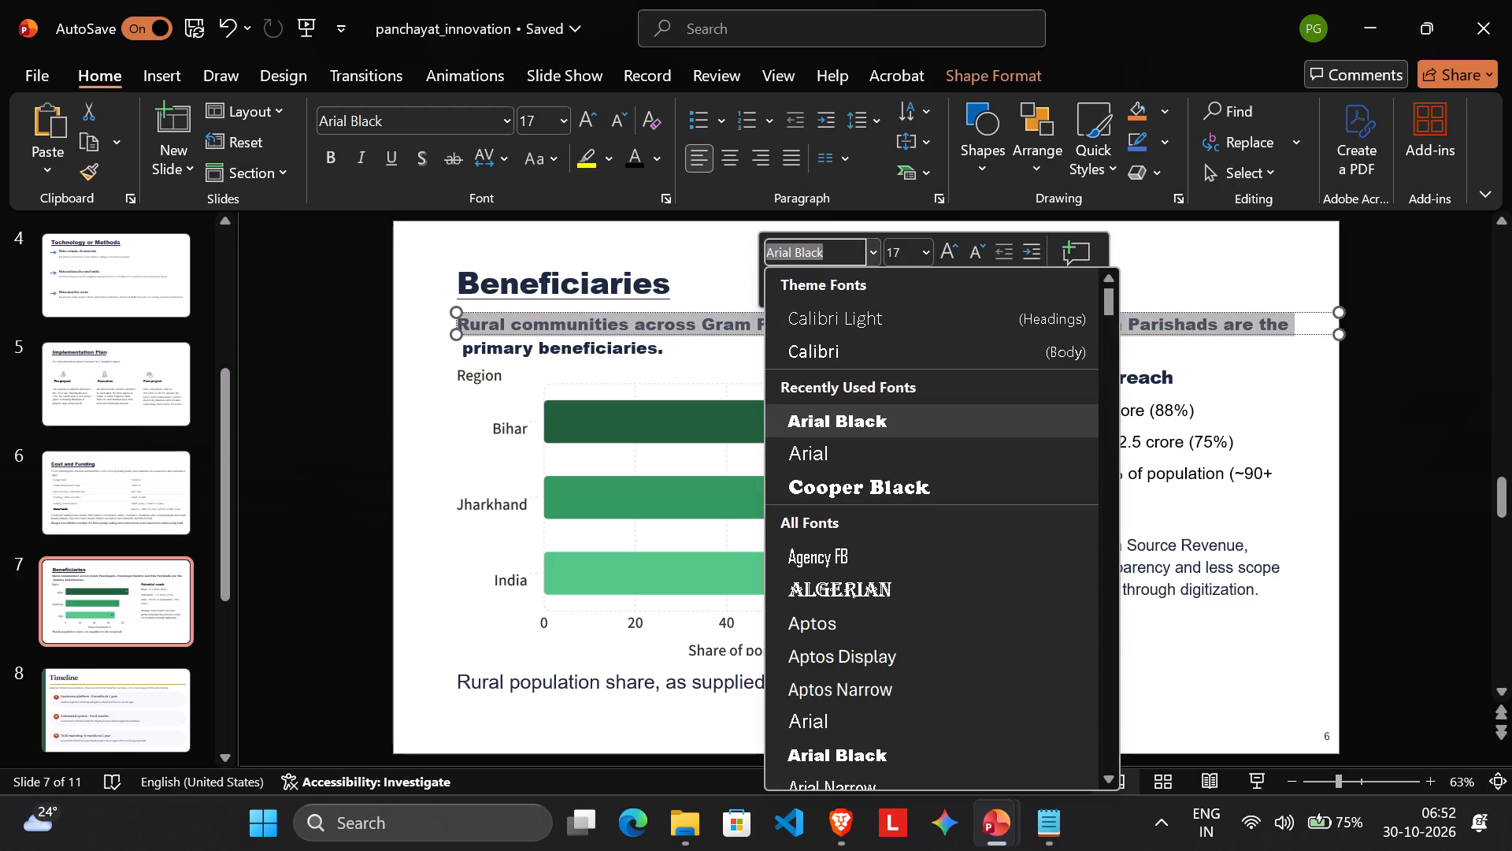
{"action": "key", "text": "a"}
{"action": "left_click", "coordinate": [838, 448]}
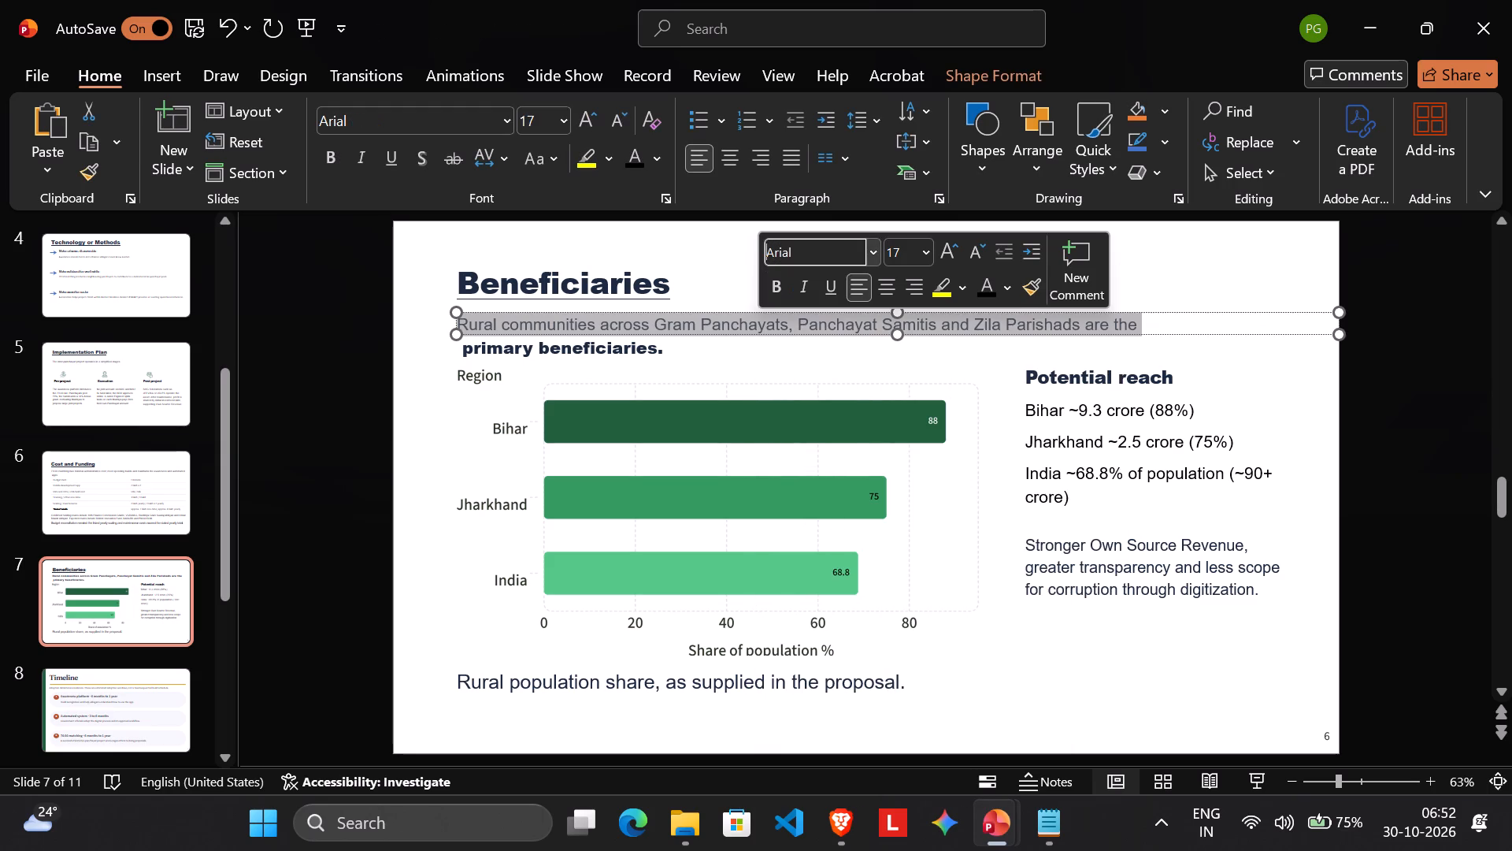
{"action": "double_click", "coordinate": [650, 351]}
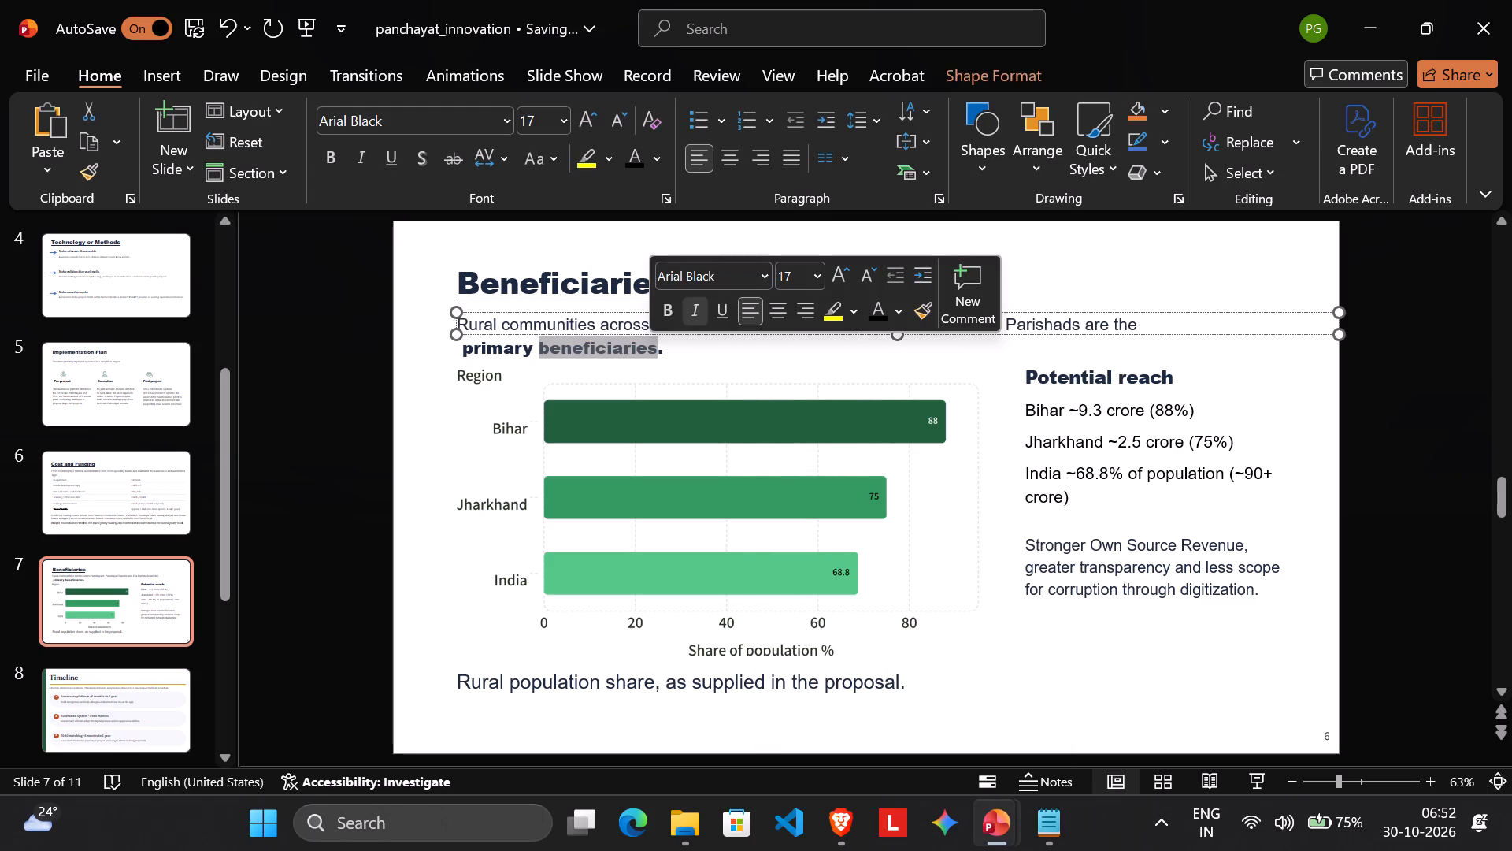
{"action": "left_click", "coordinate": [768, 273]}
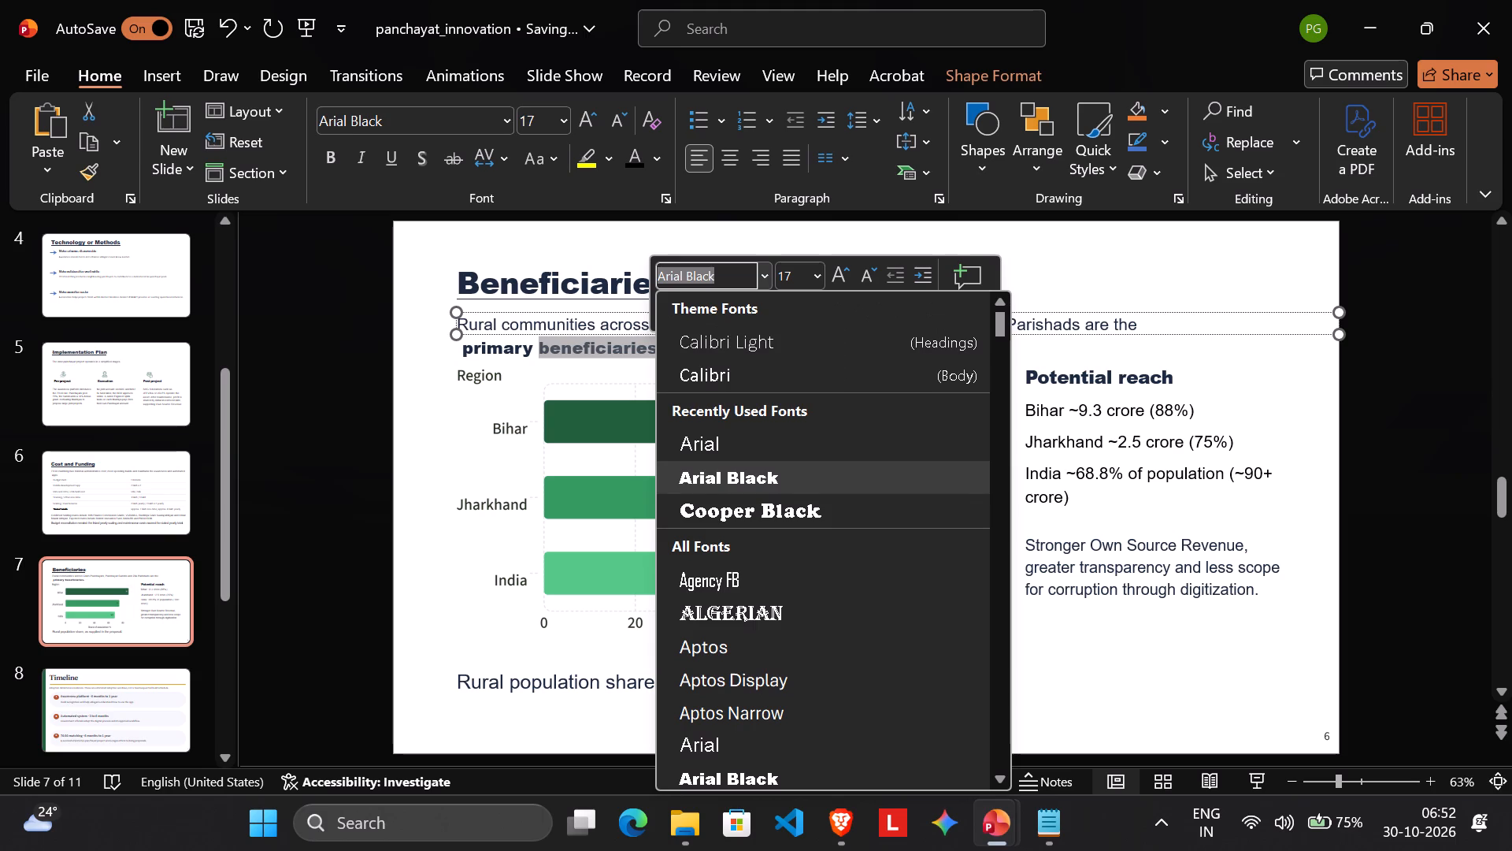
{"action": "double_click", "coordinate": [606, 347]}
{"action": "left_click_drag", "start_coordinate": [676, 353], "coordinate": [612, 353]}
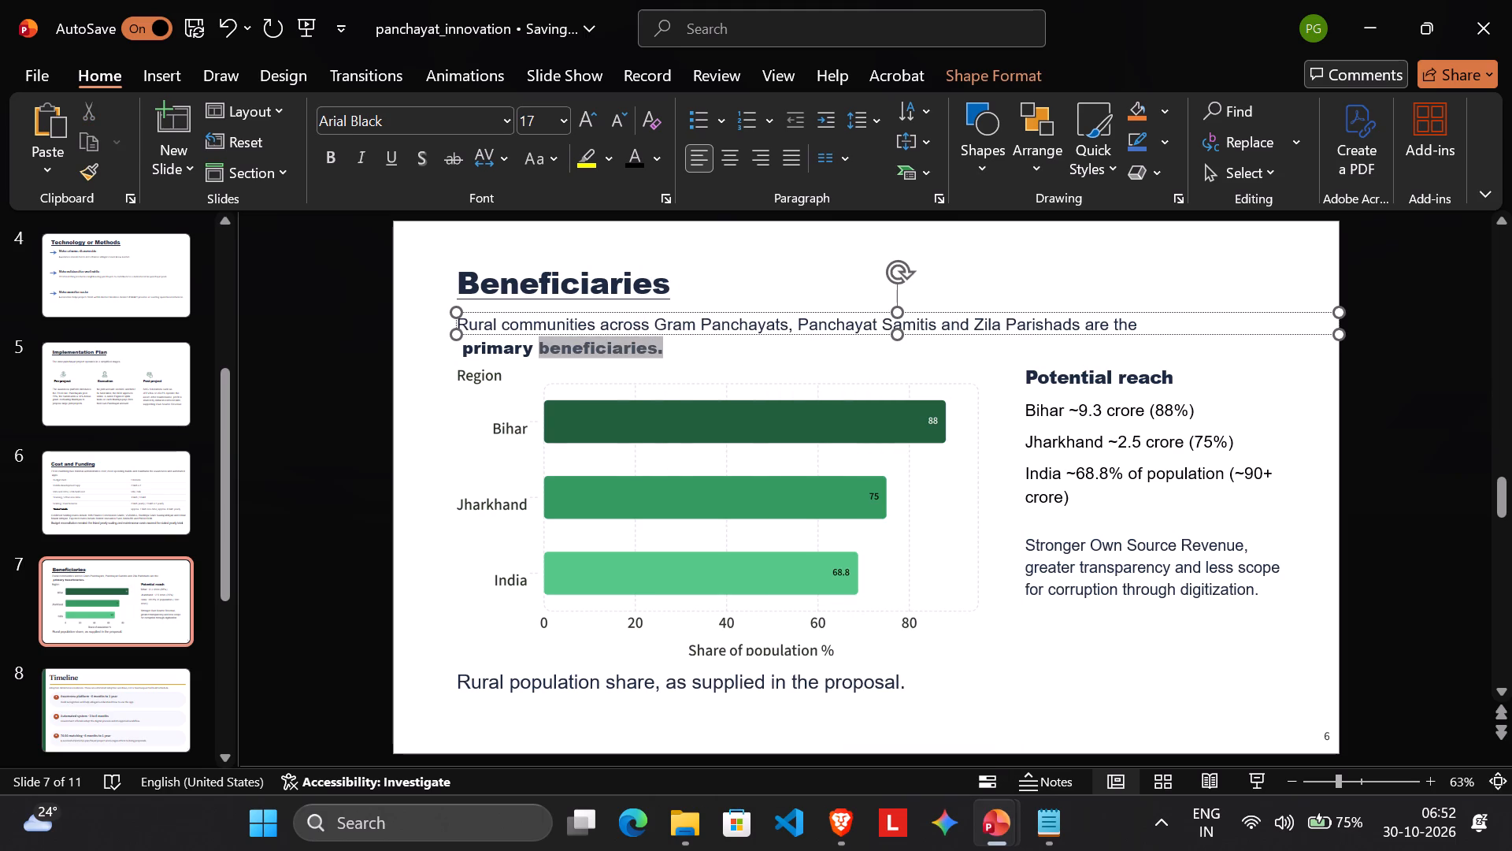
{"action": "left_click_drag", "start_coordinate": [612, 353], "coordinate": [479, 353]}
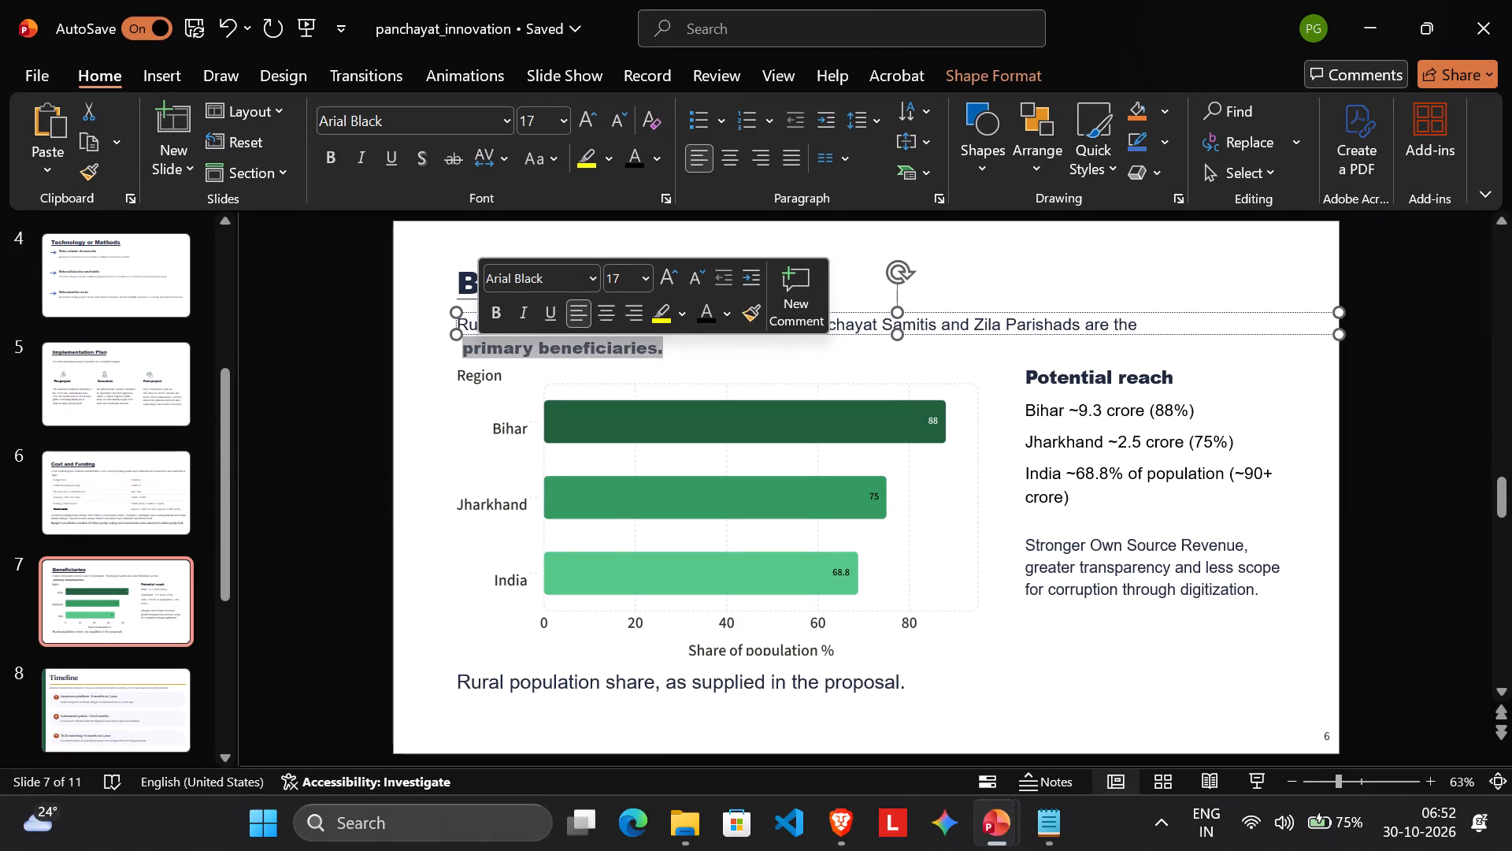
{"action": "left_click", "coordinate": [565, 277]}
{"action": "key", "text": "a"}
{"action": "key", "text": "Return"}
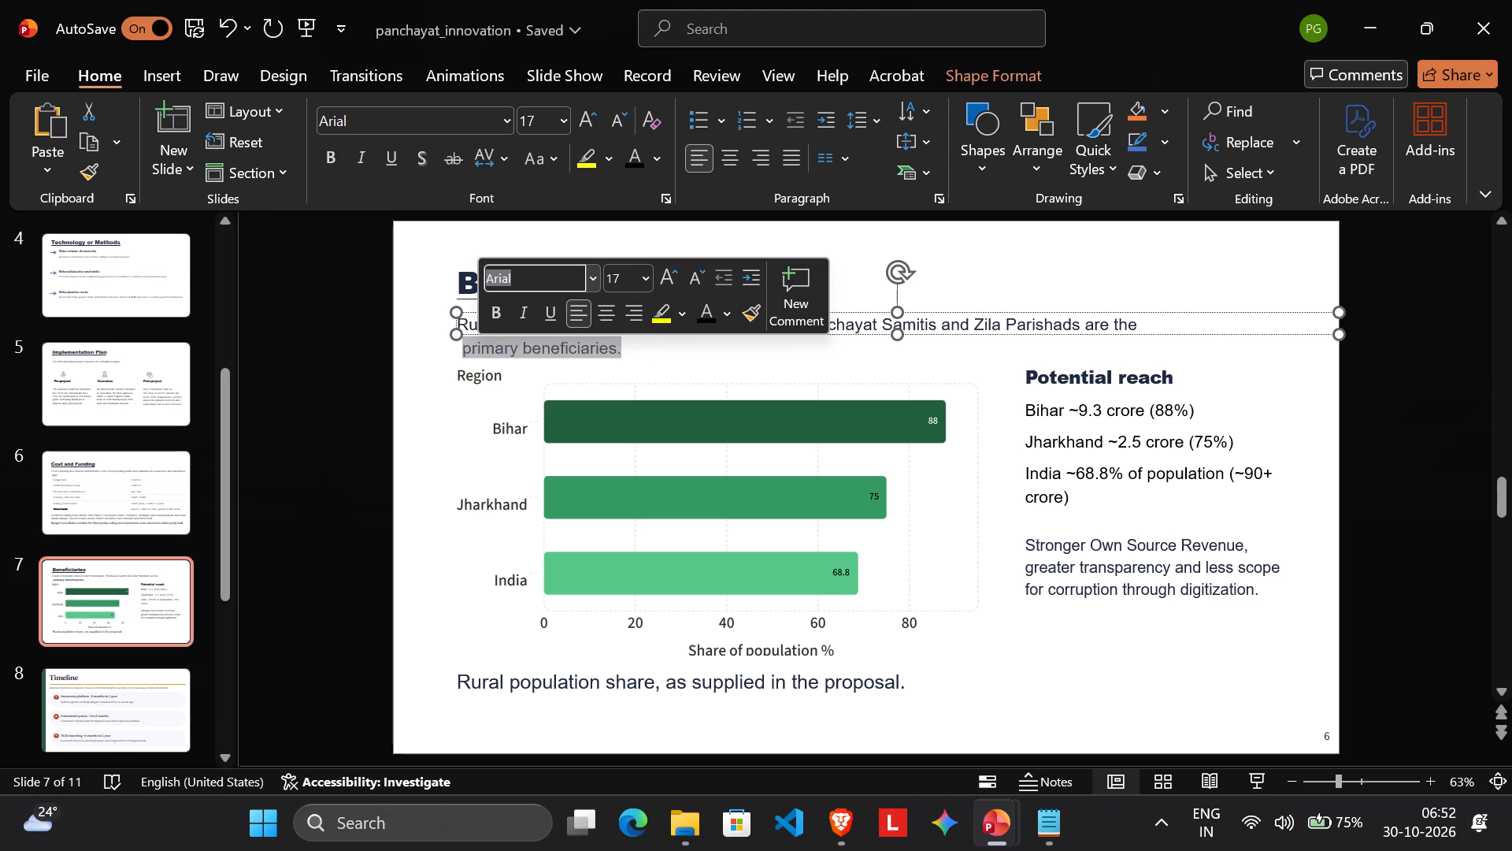
{"action": "left_click", "coordinate": [818, 378]}
{"action": "left_click", "coordinate": [1177, 663]}
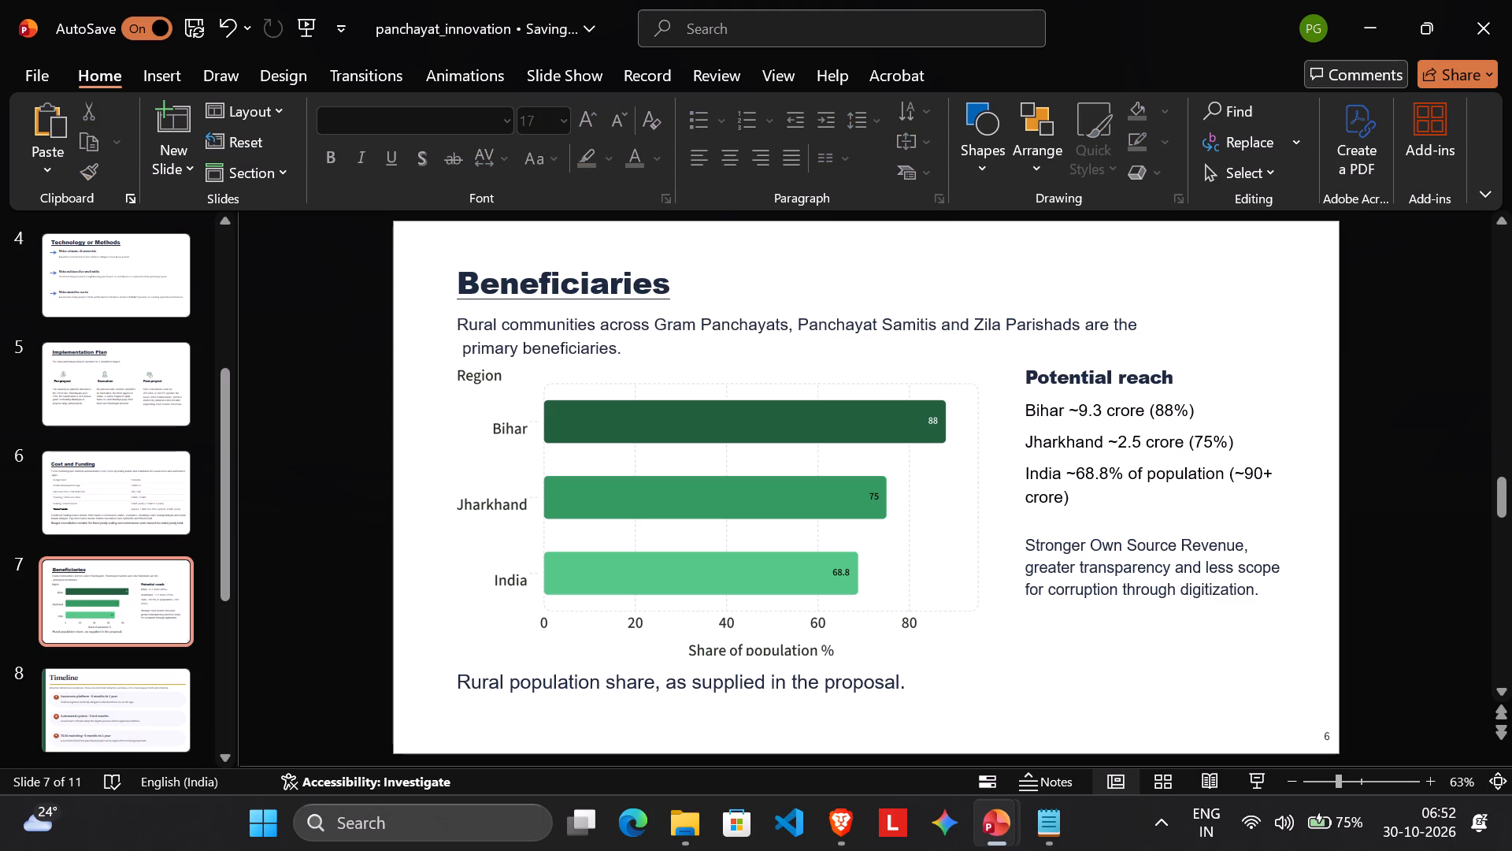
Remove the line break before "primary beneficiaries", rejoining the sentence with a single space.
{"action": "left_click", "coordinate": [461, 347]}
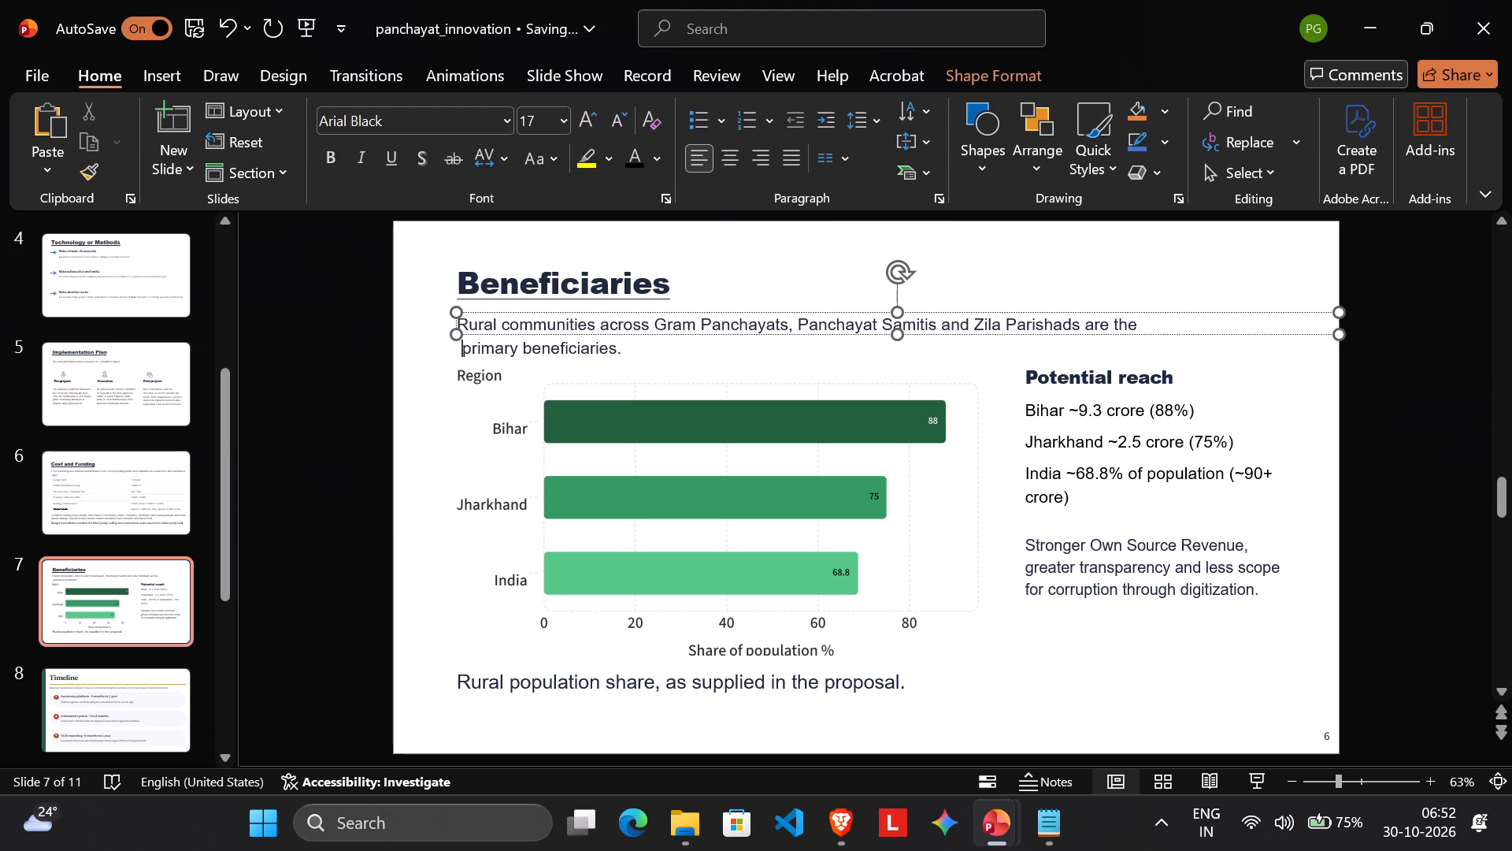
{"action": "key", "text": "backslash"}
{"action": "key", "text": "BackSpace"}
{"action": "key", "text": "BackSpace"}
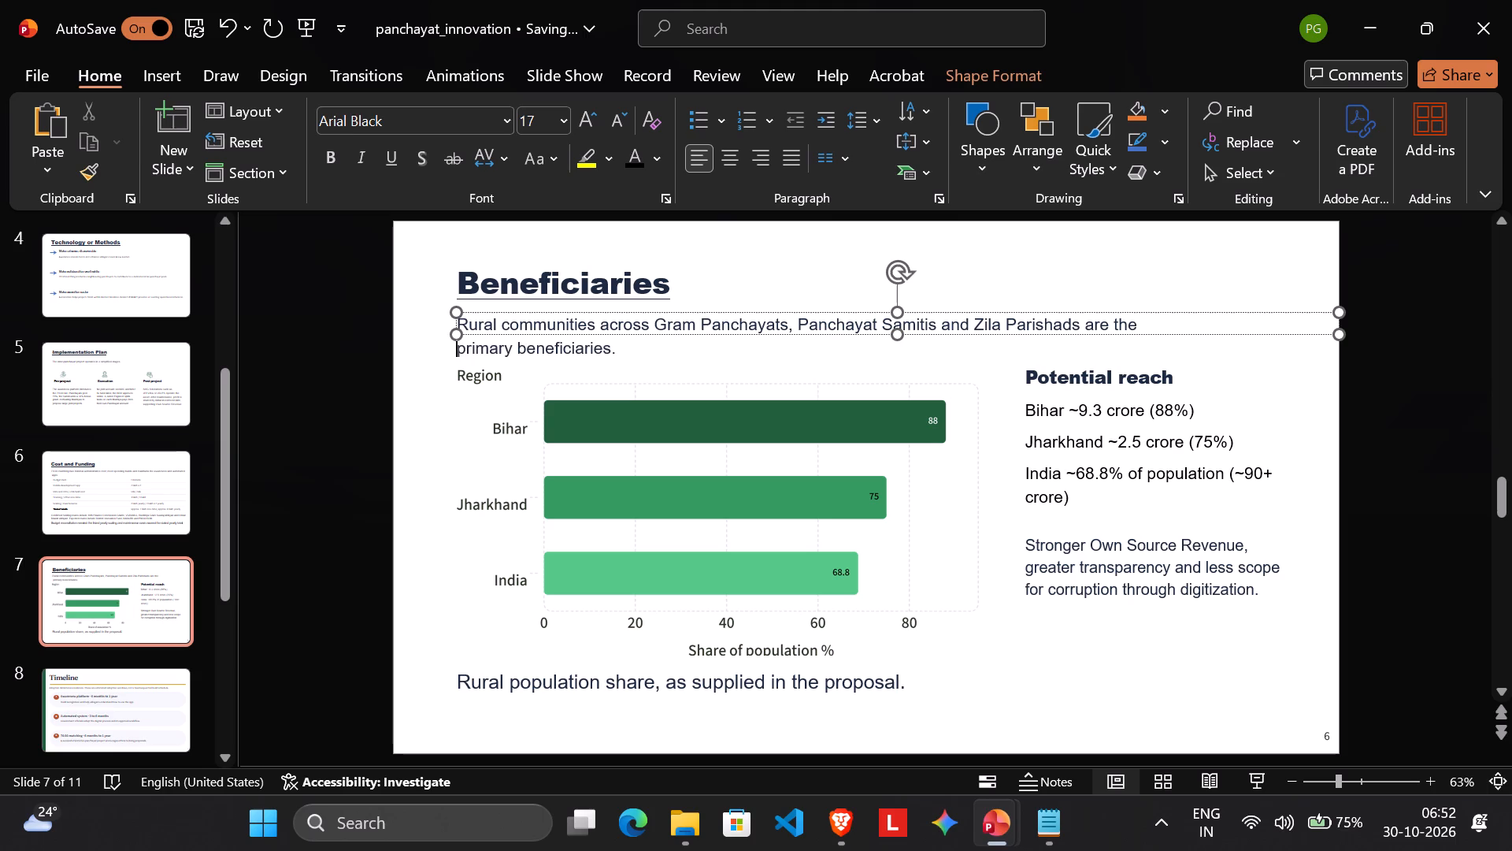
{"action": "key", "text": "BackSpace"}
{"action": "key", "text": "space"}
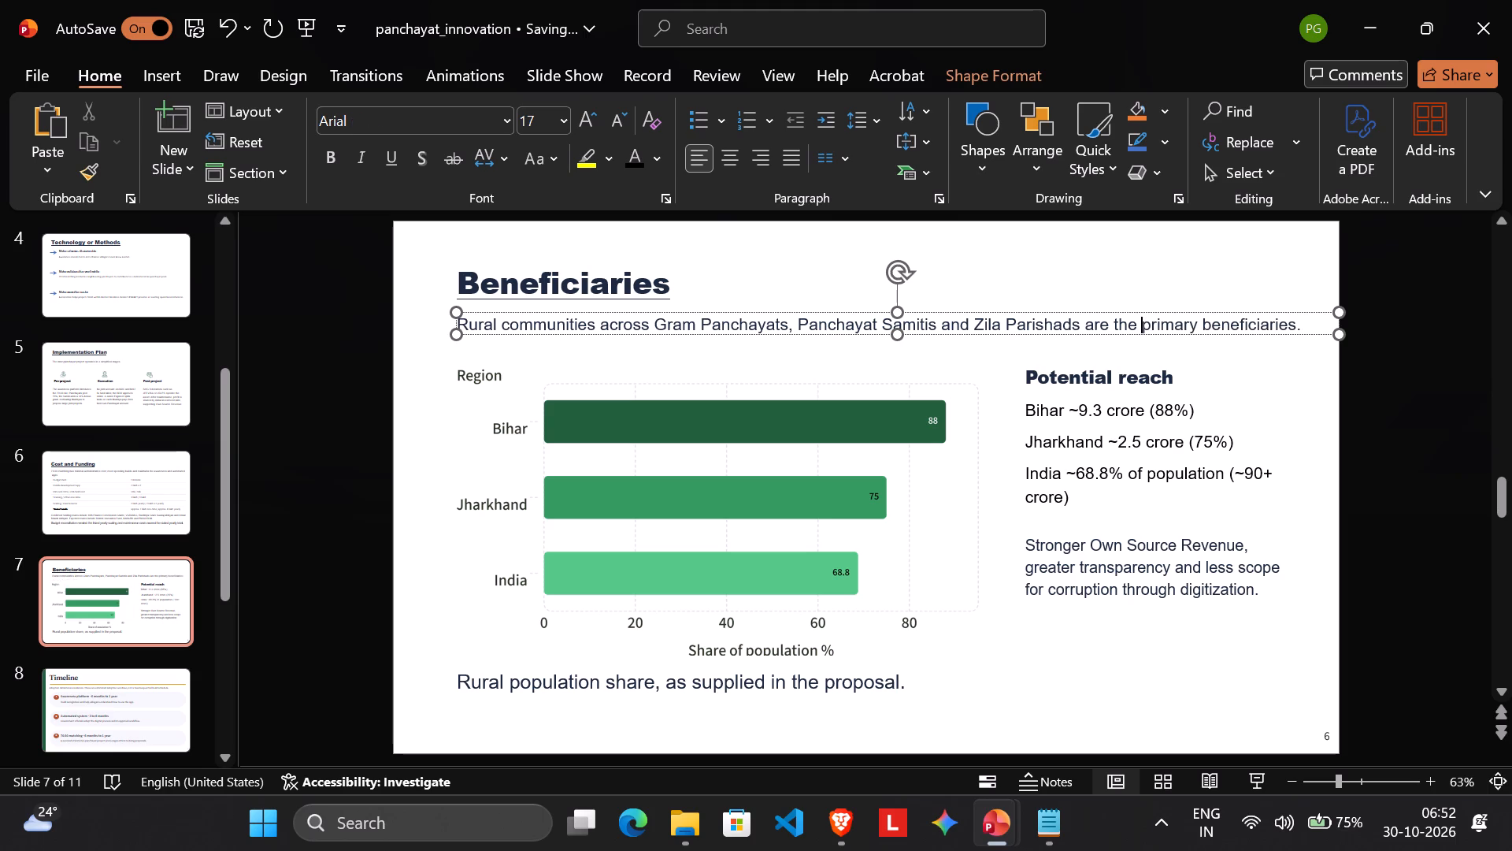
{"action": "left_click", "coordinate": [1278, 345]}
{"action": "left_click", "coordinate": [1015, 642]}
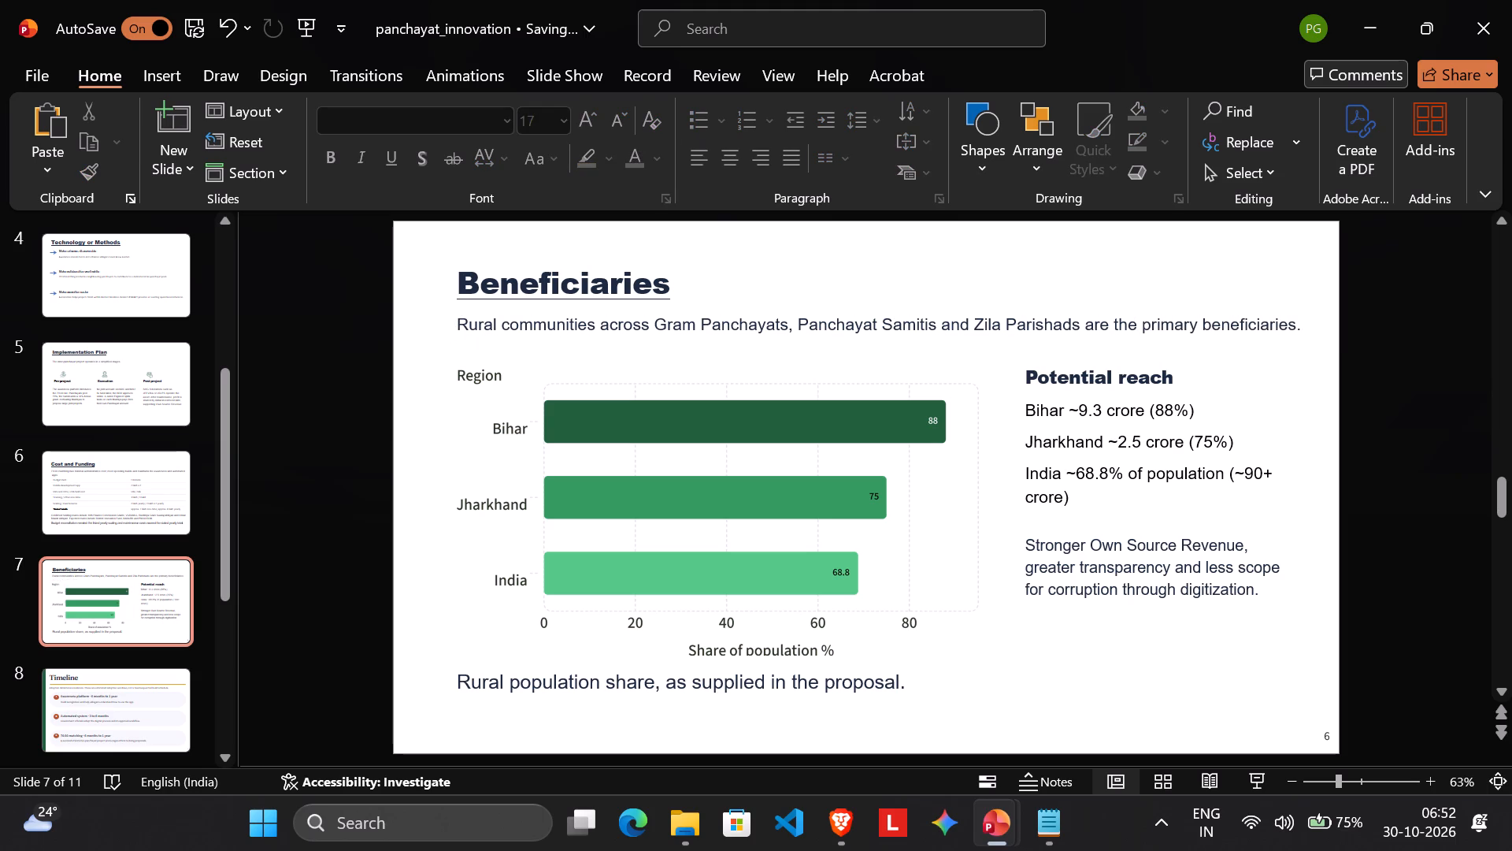
Save the presentation.
{"action": "key", "text": "ctrl+s"}
Delete the green side bars along the left edge of the Timeline slide.
{"action": "left_click", "coordinate": [138, 698]}
{"action": "scroll", "coordinate": [186, 507], "scroll_direction": "down", "scroll_amount": 4}
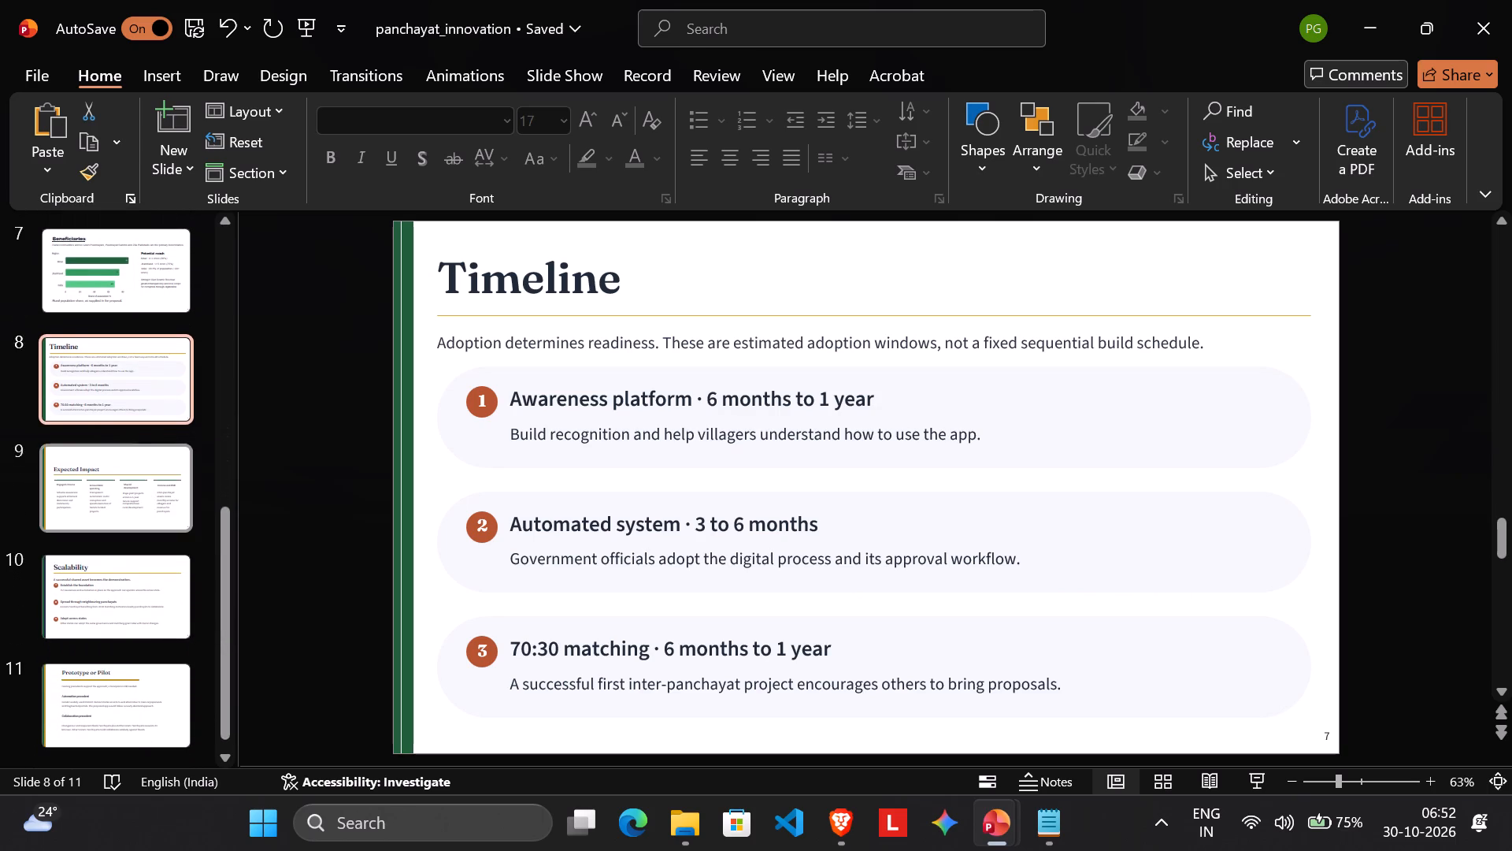
{"action": "scroll", "coordinate": [184, 509], "scroll_direction": "down", "scroll_amount": 1}
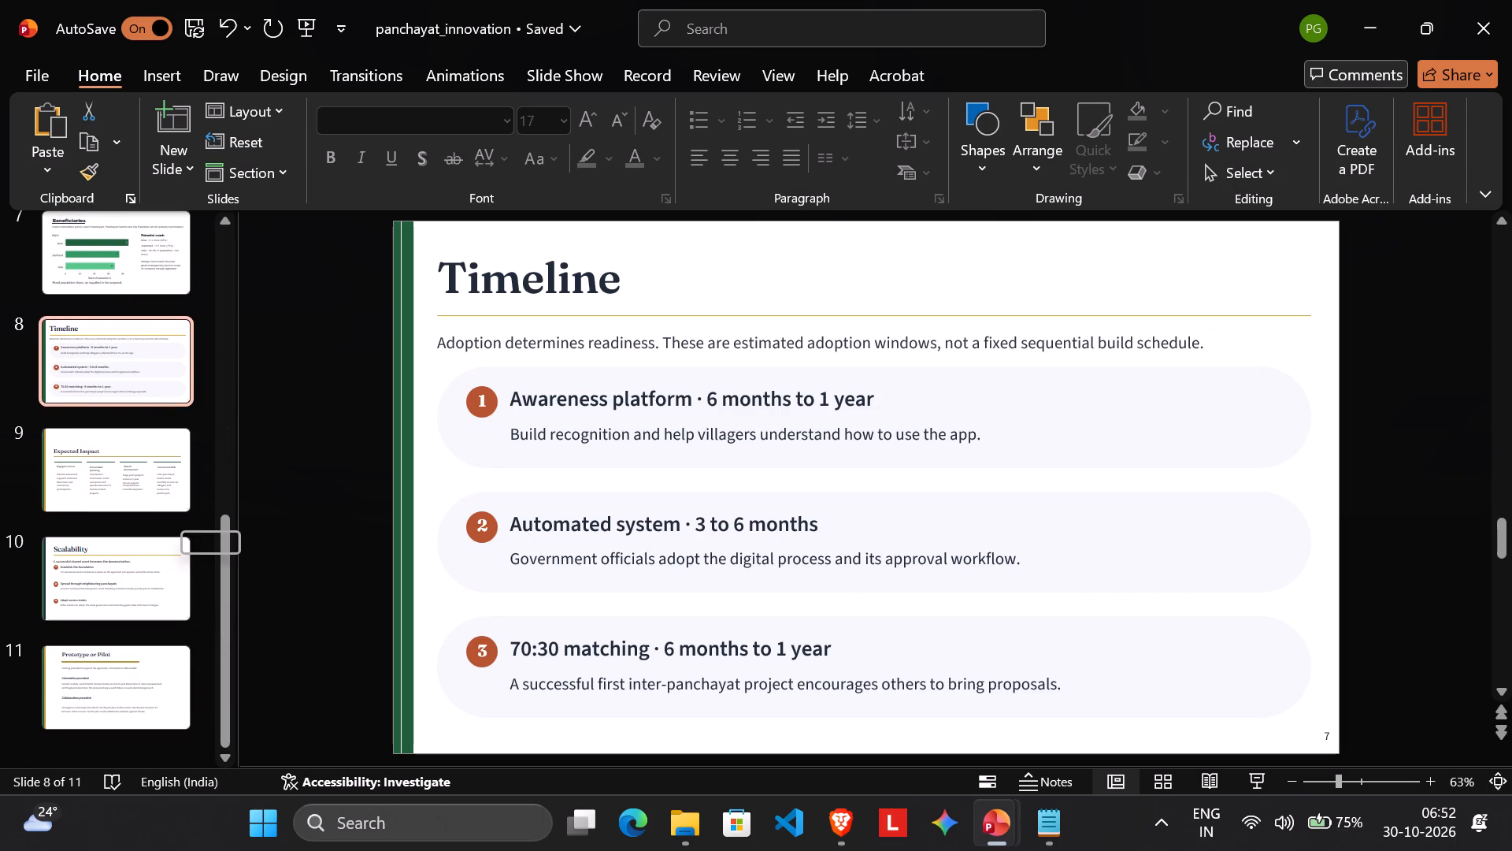
{"action": "left_click", "coordinate": [404, 413]}
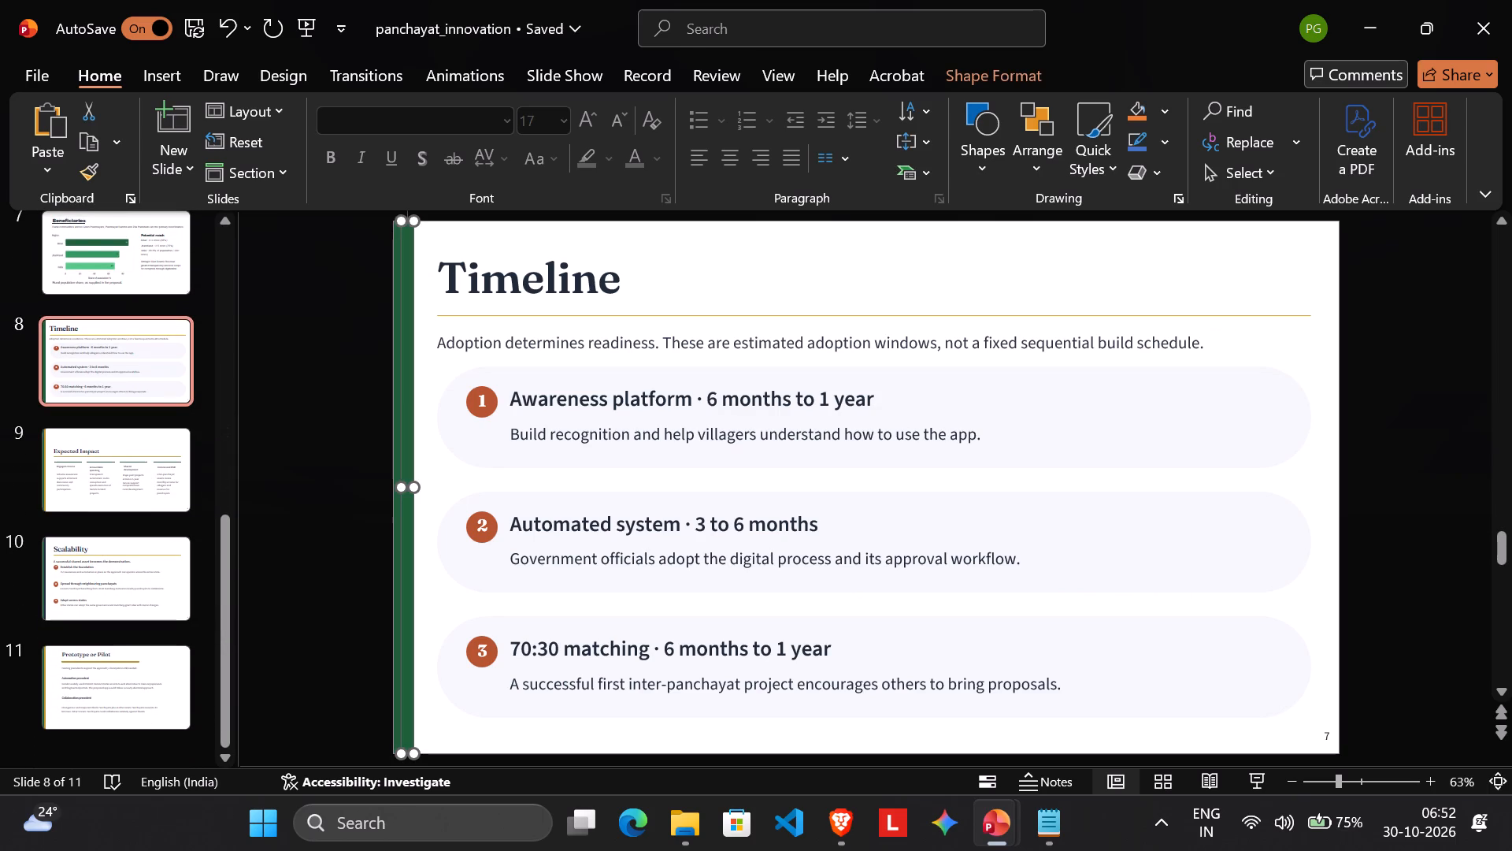
{"action": "key", "text": "Delete"}
{"action": "left_click", "coordinate": [396, 412]}
{"action": "key", "text": "Delete"}
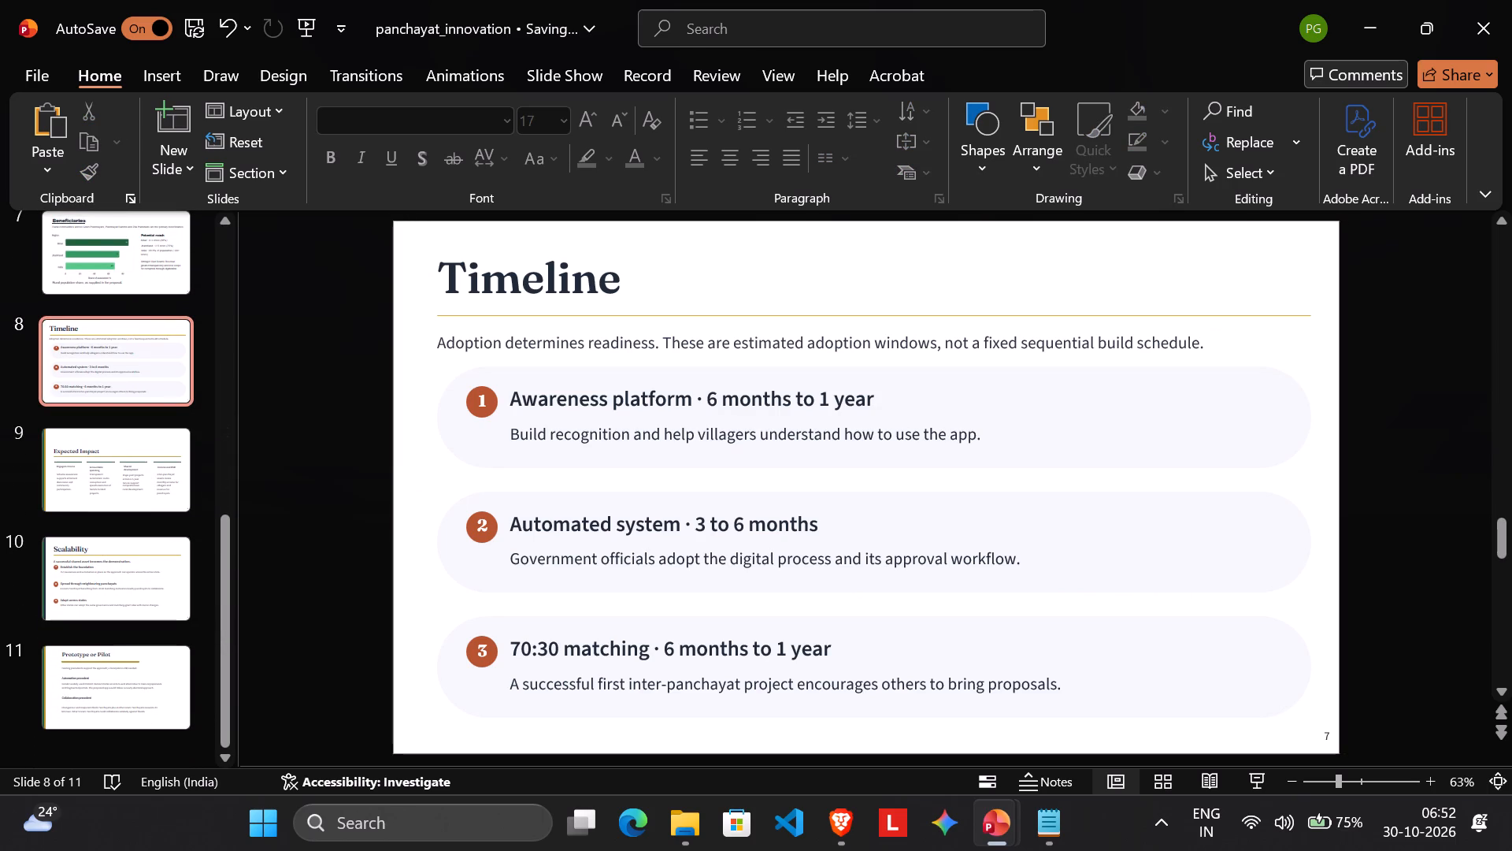
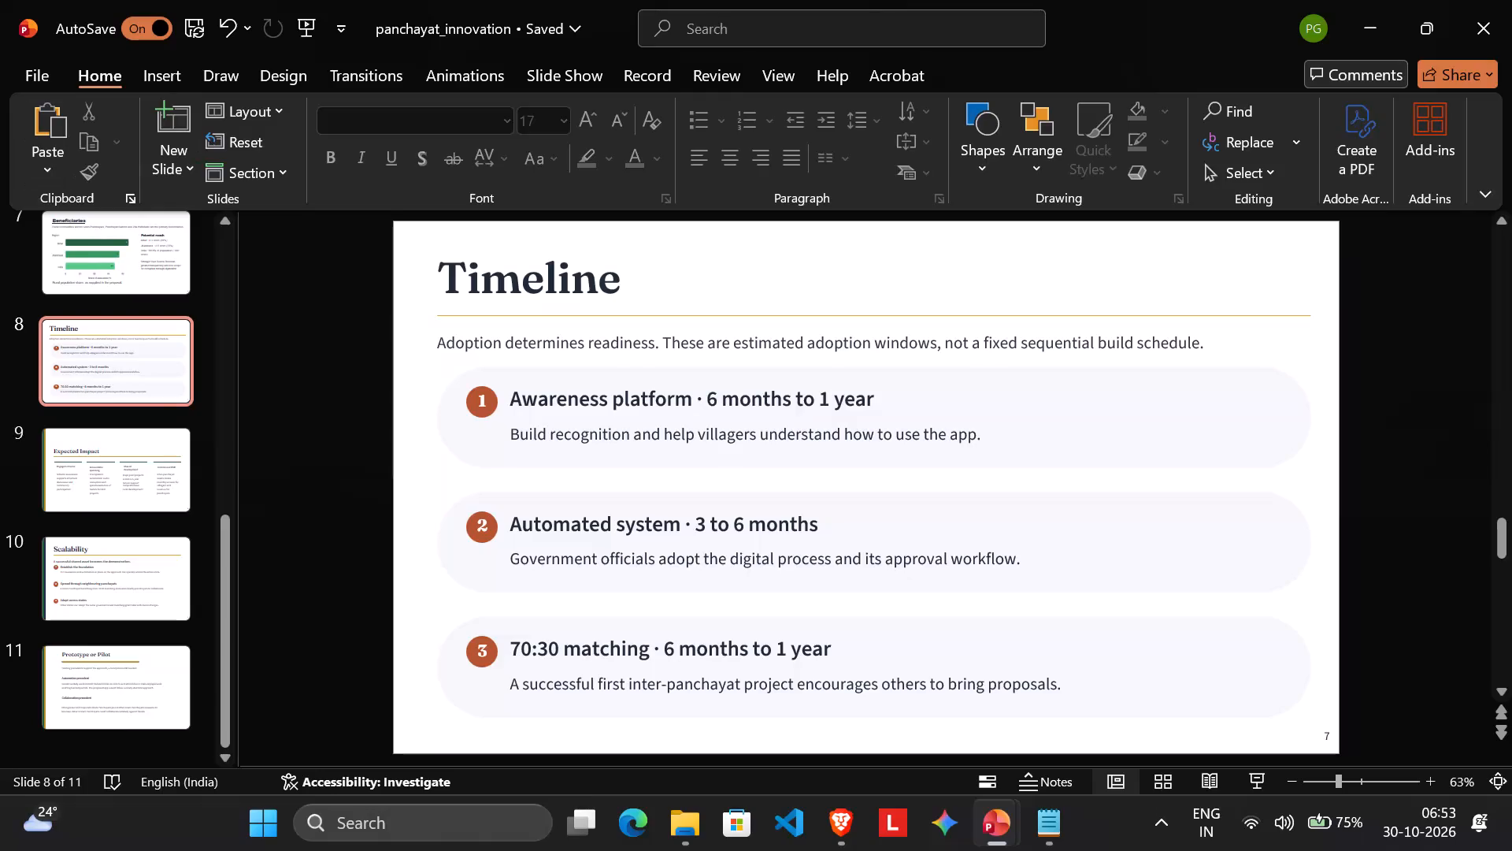
Set the "Timeline" slide title in Arial Black.
{"action": "triple_click", "coordinate": [505, 287]}
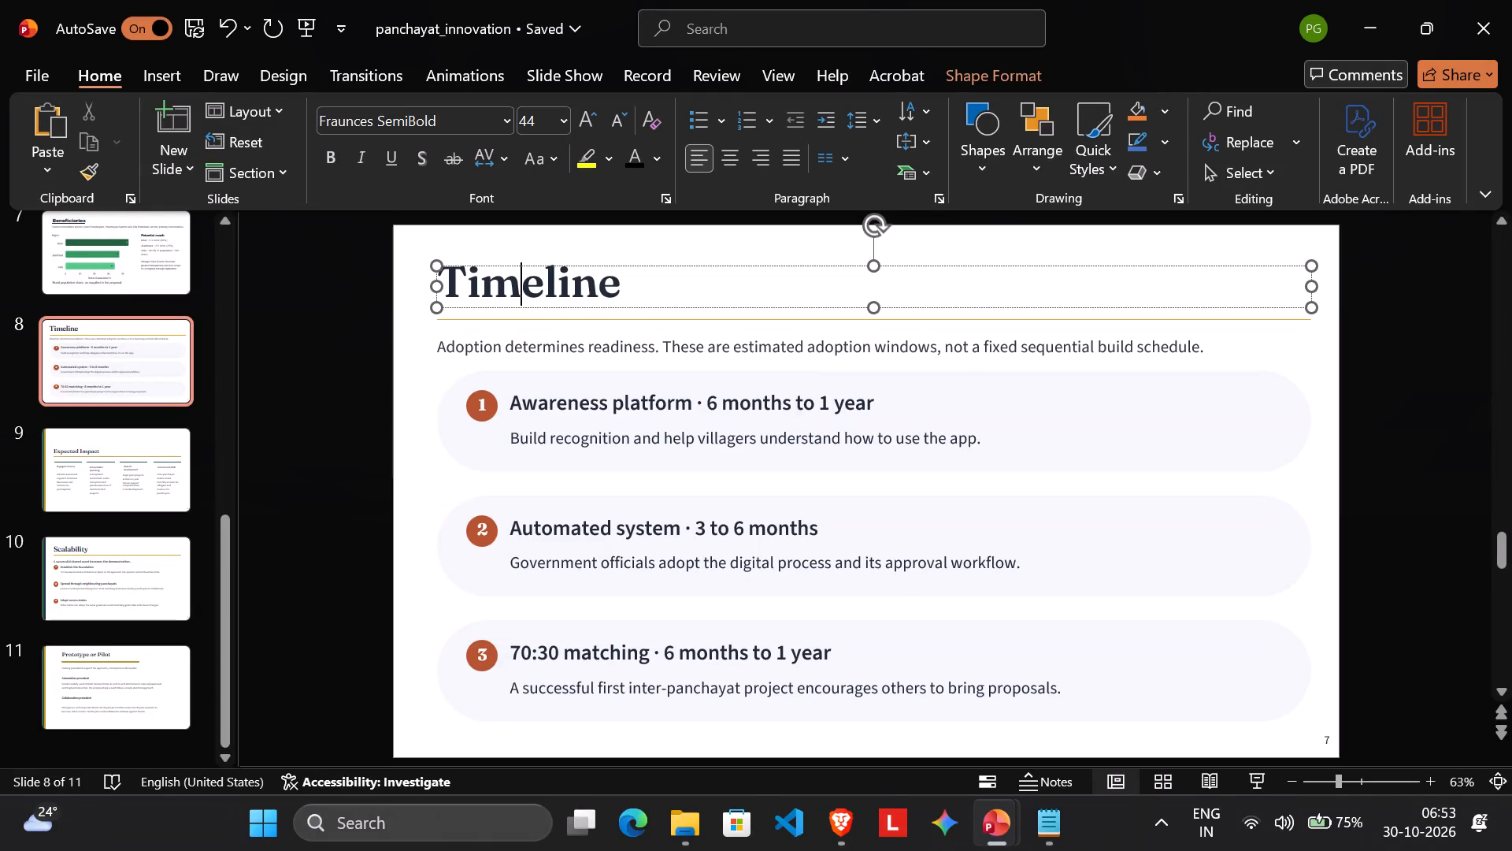
{"action": "left_click", "coordinate": [622, 206]}
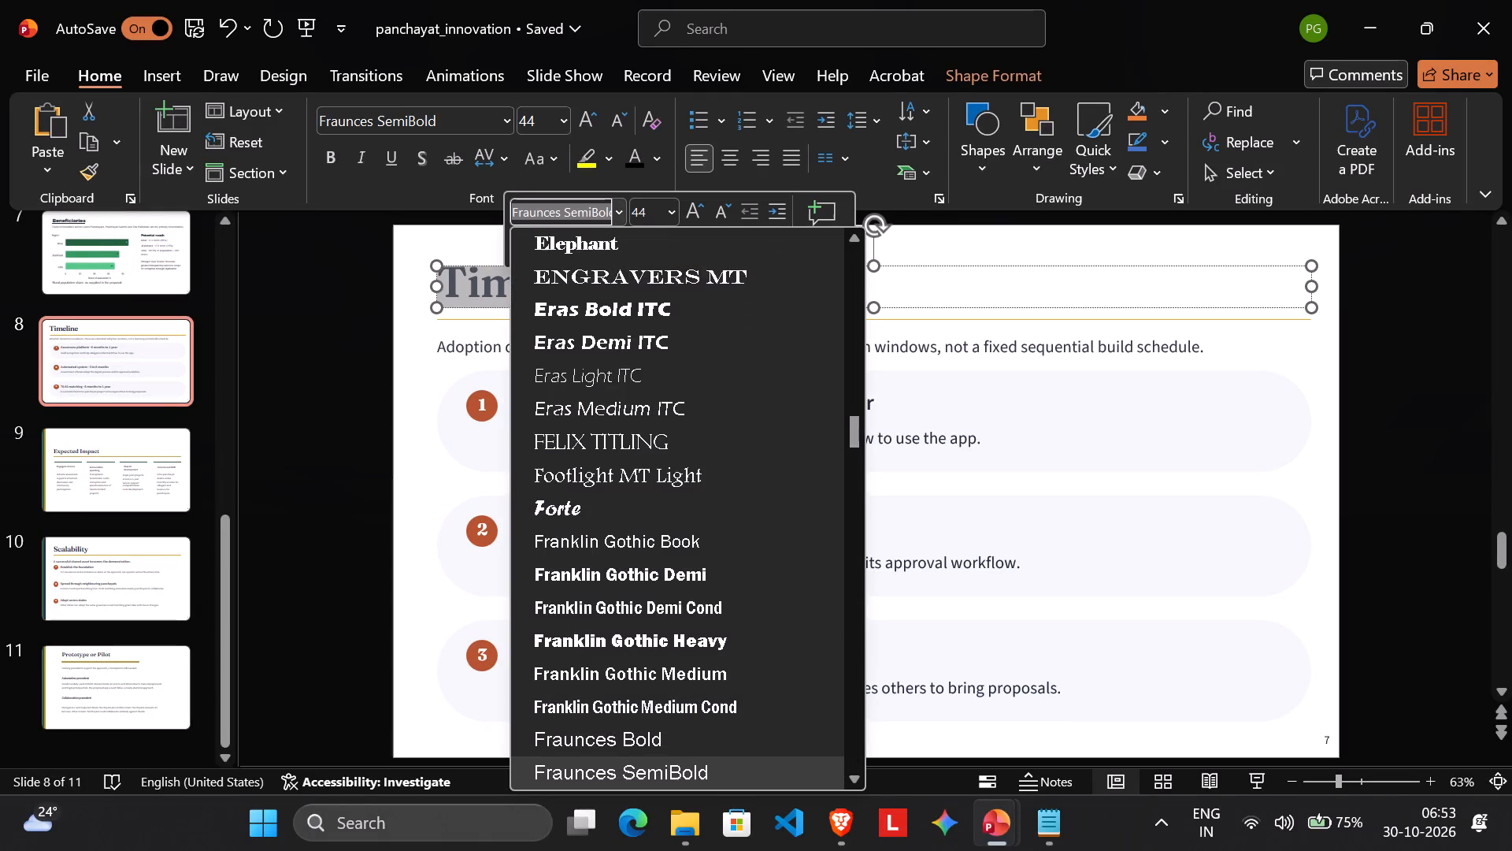
{"action": "key", "text": "a"}
{"action": "left_click", "coordinate": [598, 309]}
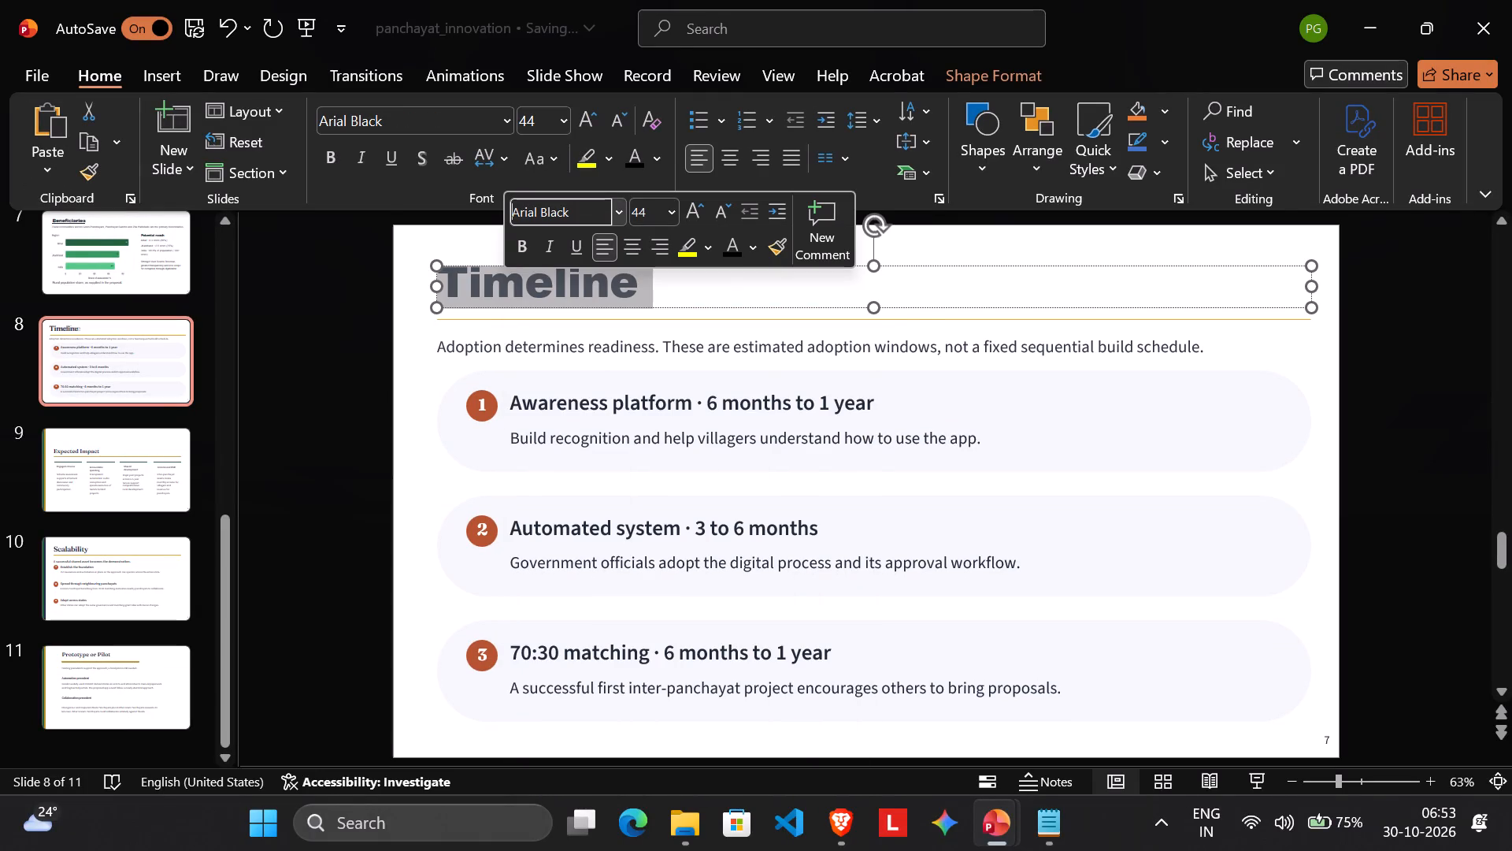
Set the introductory sentence beginning "Adoption determines readiness" on the Timeline slide in Arial.
{"action": "double_click", "coordinate": [538, 354]}
{"action": "triple_click", "coordinate": [535, 344]}
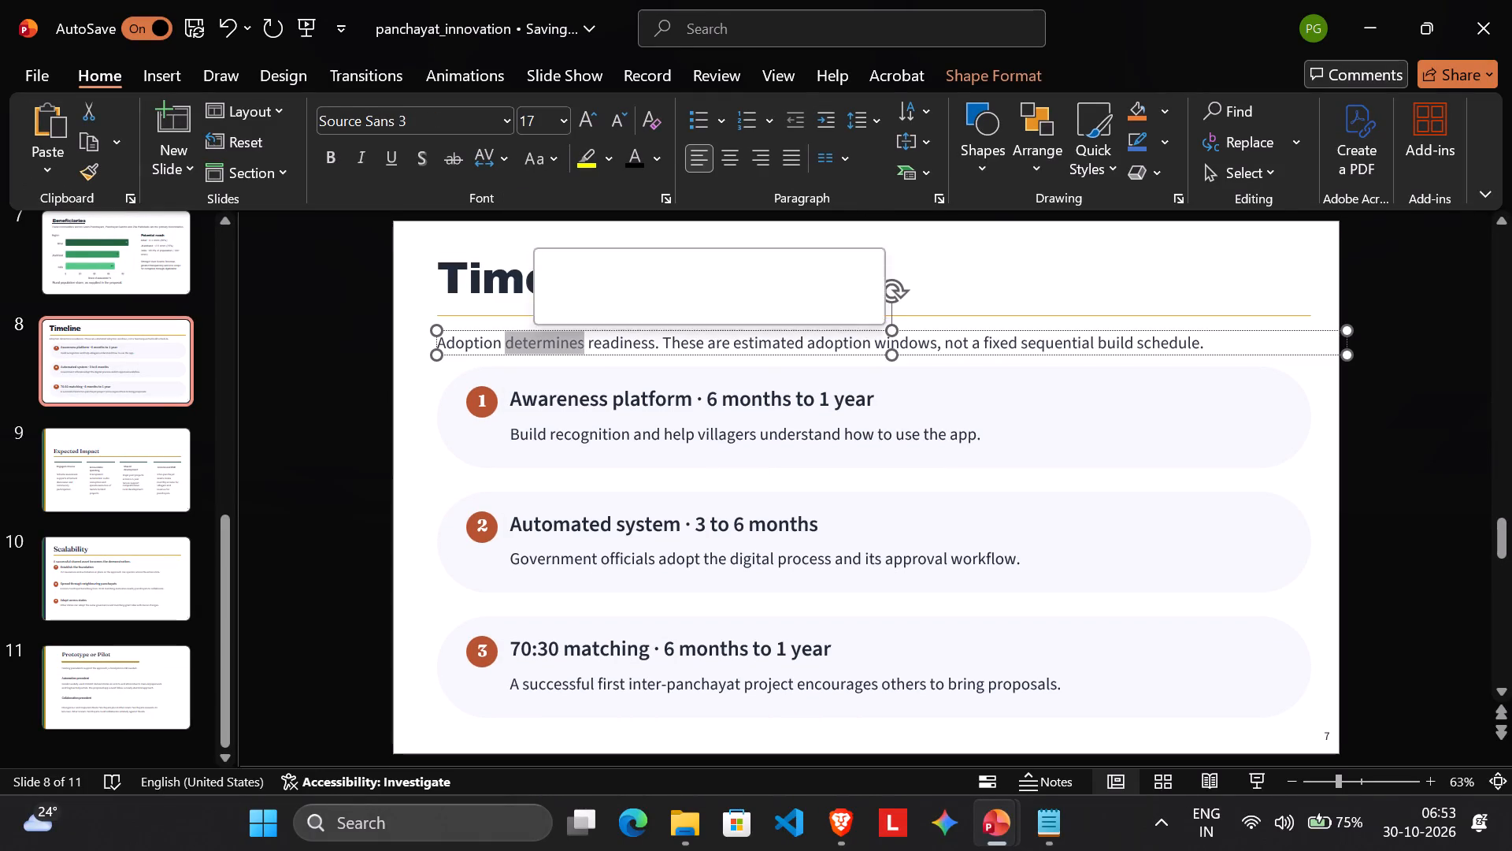
{"action": "left_click", "coordinate": [647, 266]}
{"action": "key", "text": "a"}
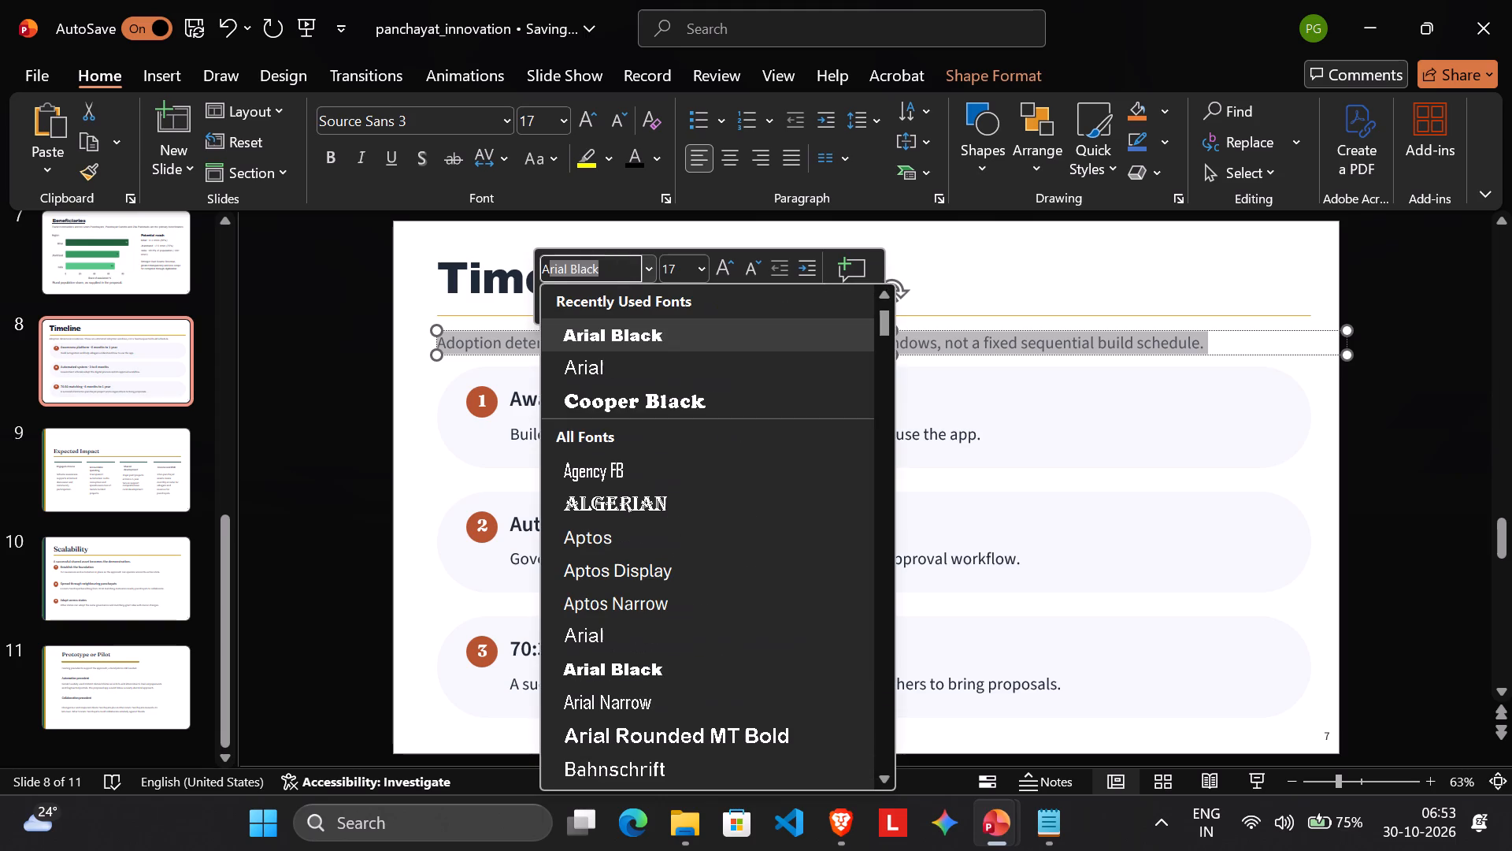
{"action": "left_click", "coordinate": [606, 379]}
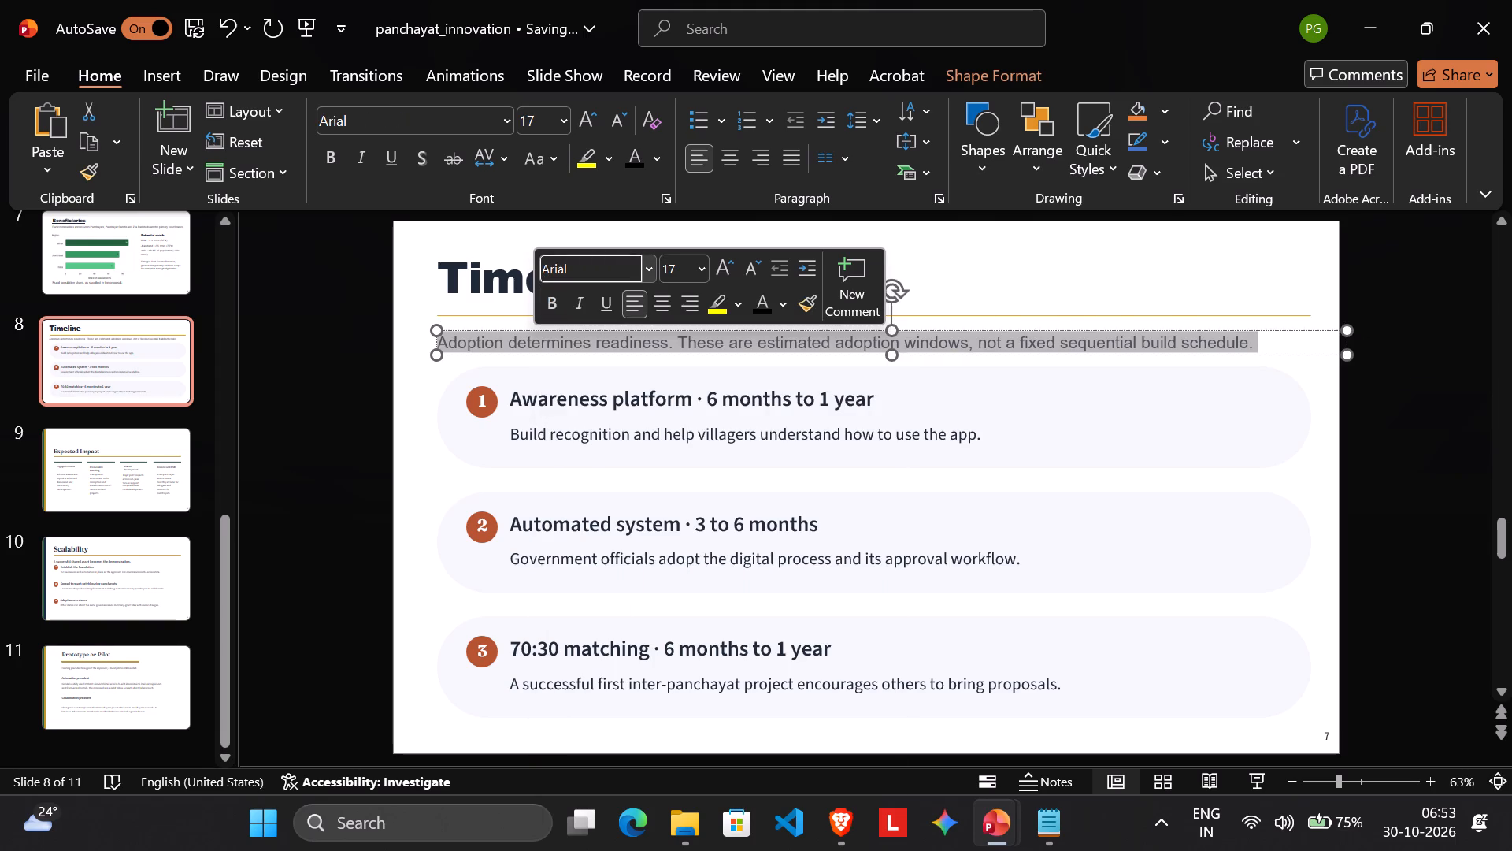
Set the first item's heading, "Awareness platform · 6 months to 1 year", in bold Arial.
{"action": "left_click", "coordinate": [564, 411]}
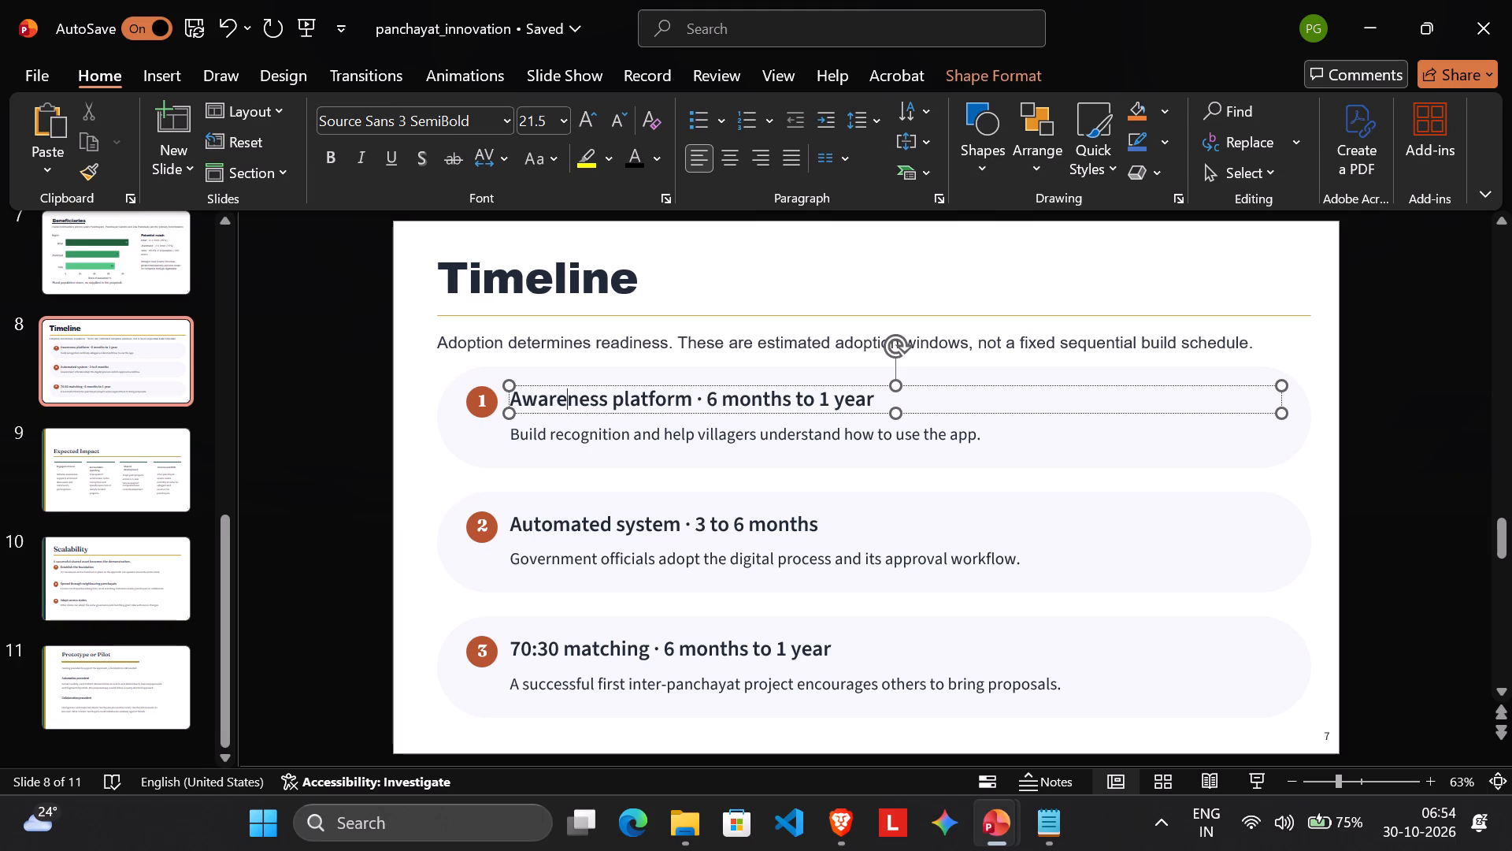
{"action": "triple_click", "coordinate": [565, 403]}
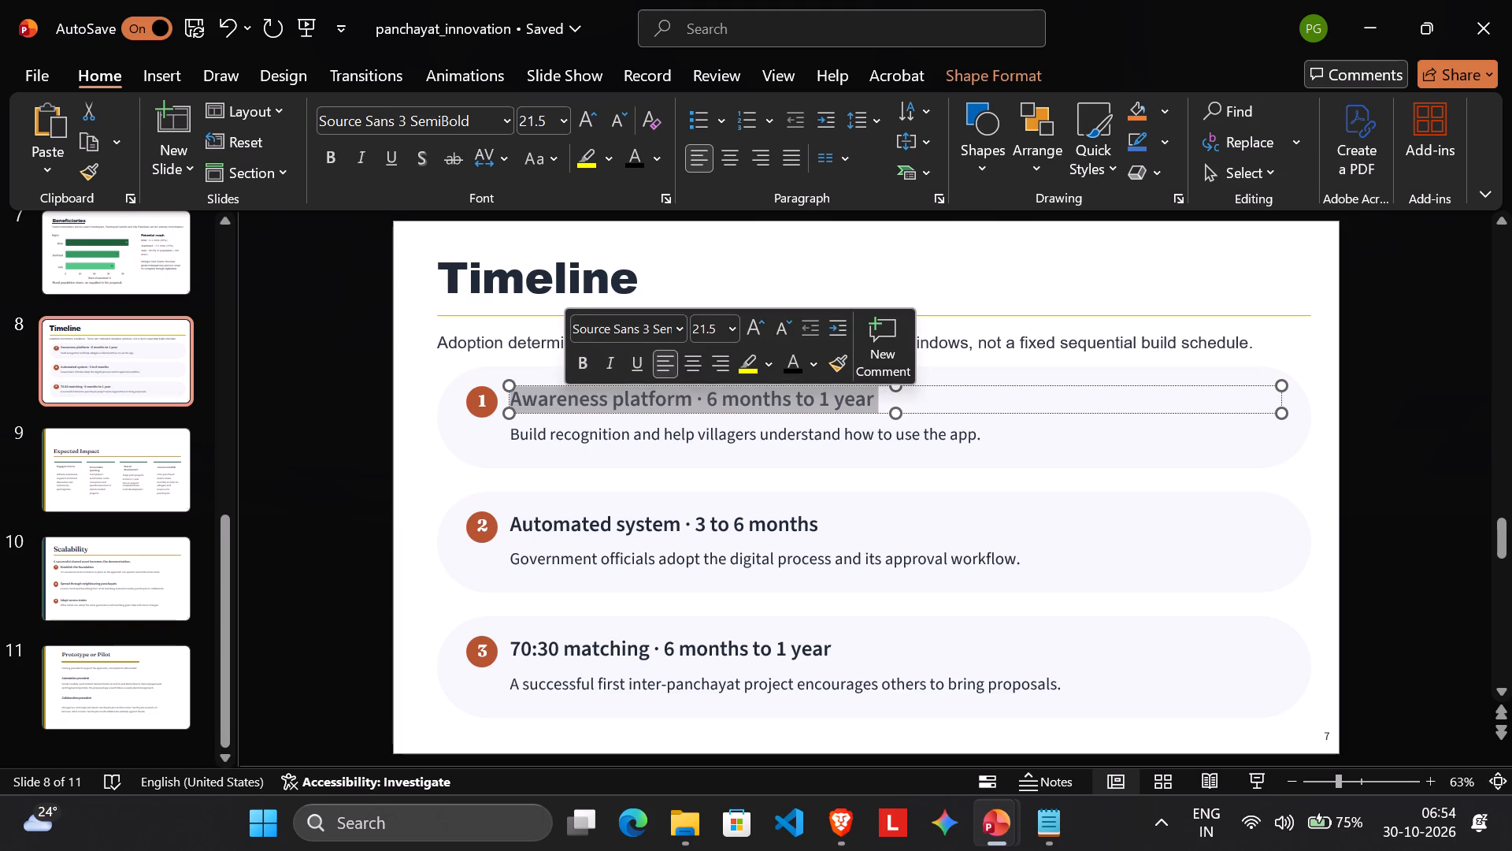
{"action": "left_click", "coordinate": [608, 326]}
{"action": "key", "text": "a"}
{"action": "key", "text": "Return"}
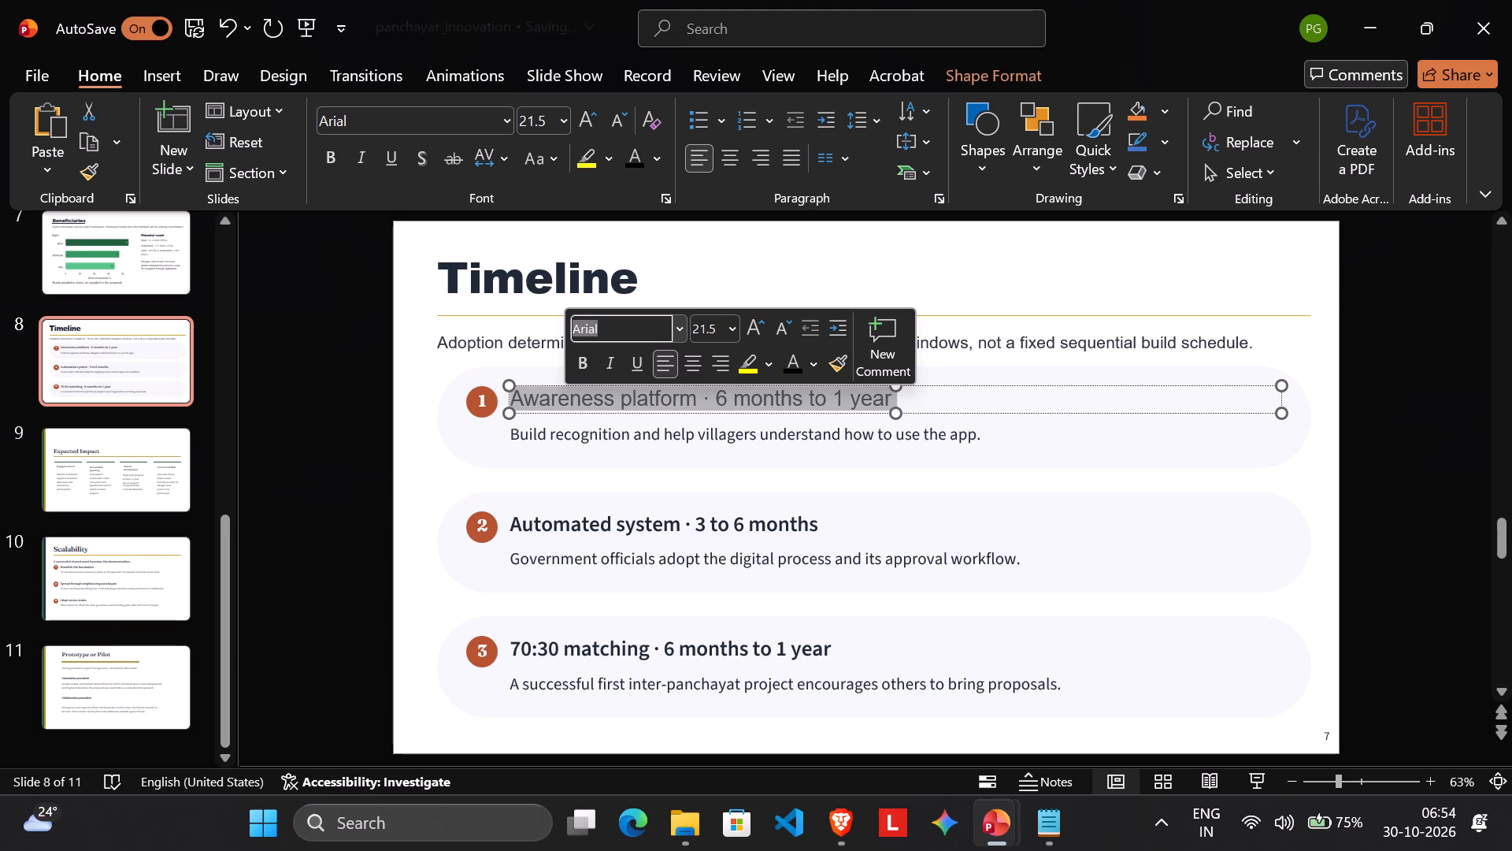
{"action": "left_click", "coordinate": [585, 370]}
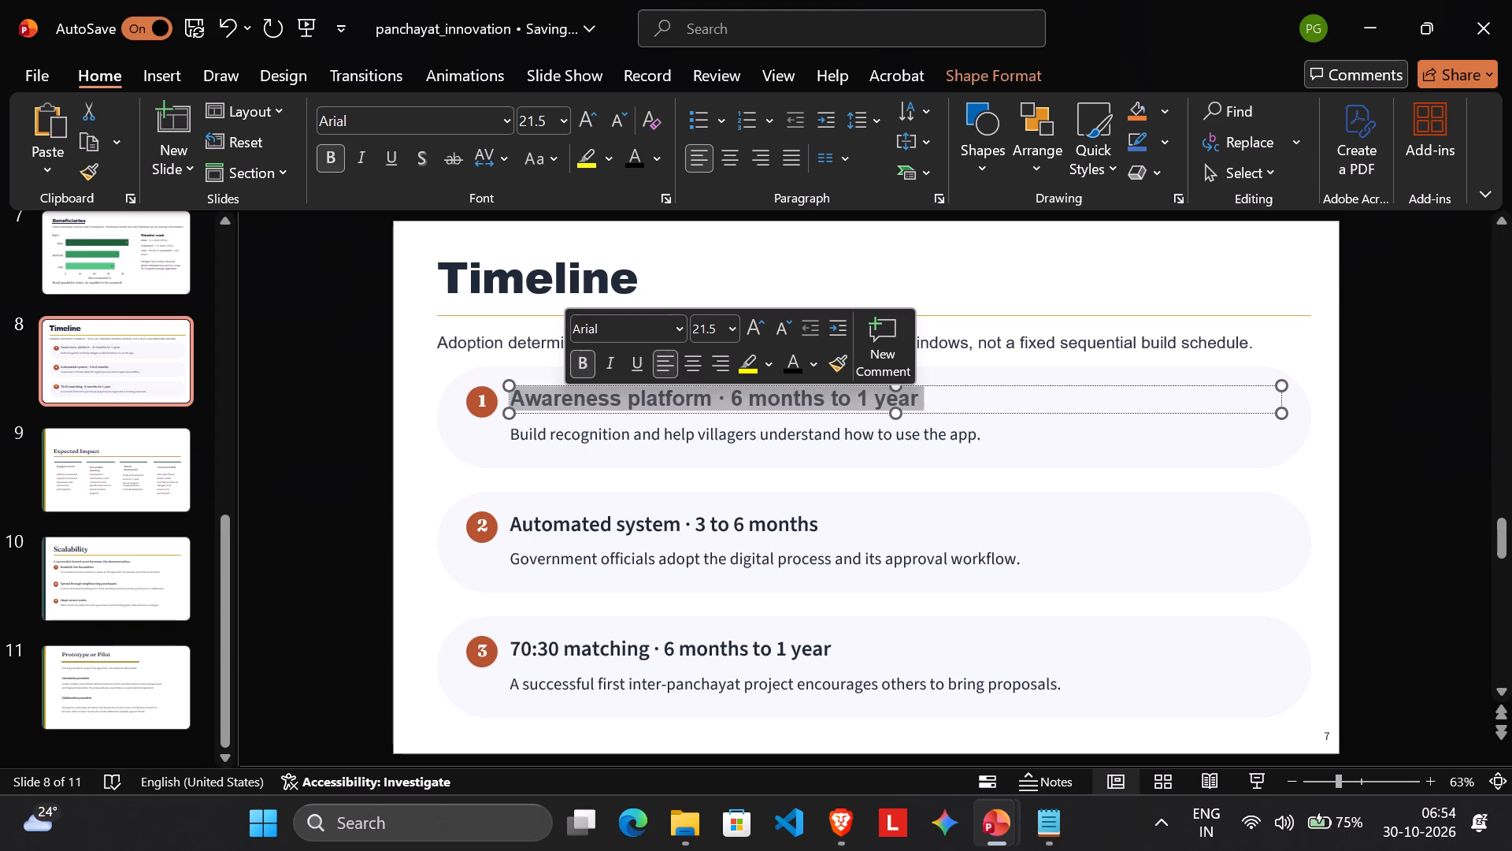
Set the second item's heading, "Automated system · 3 to 6 months", in bold Arial.
{"action": "triple_click", "coordinate": [584, 522]}
{"action": "left_click", "coordinate": [605, 446]}
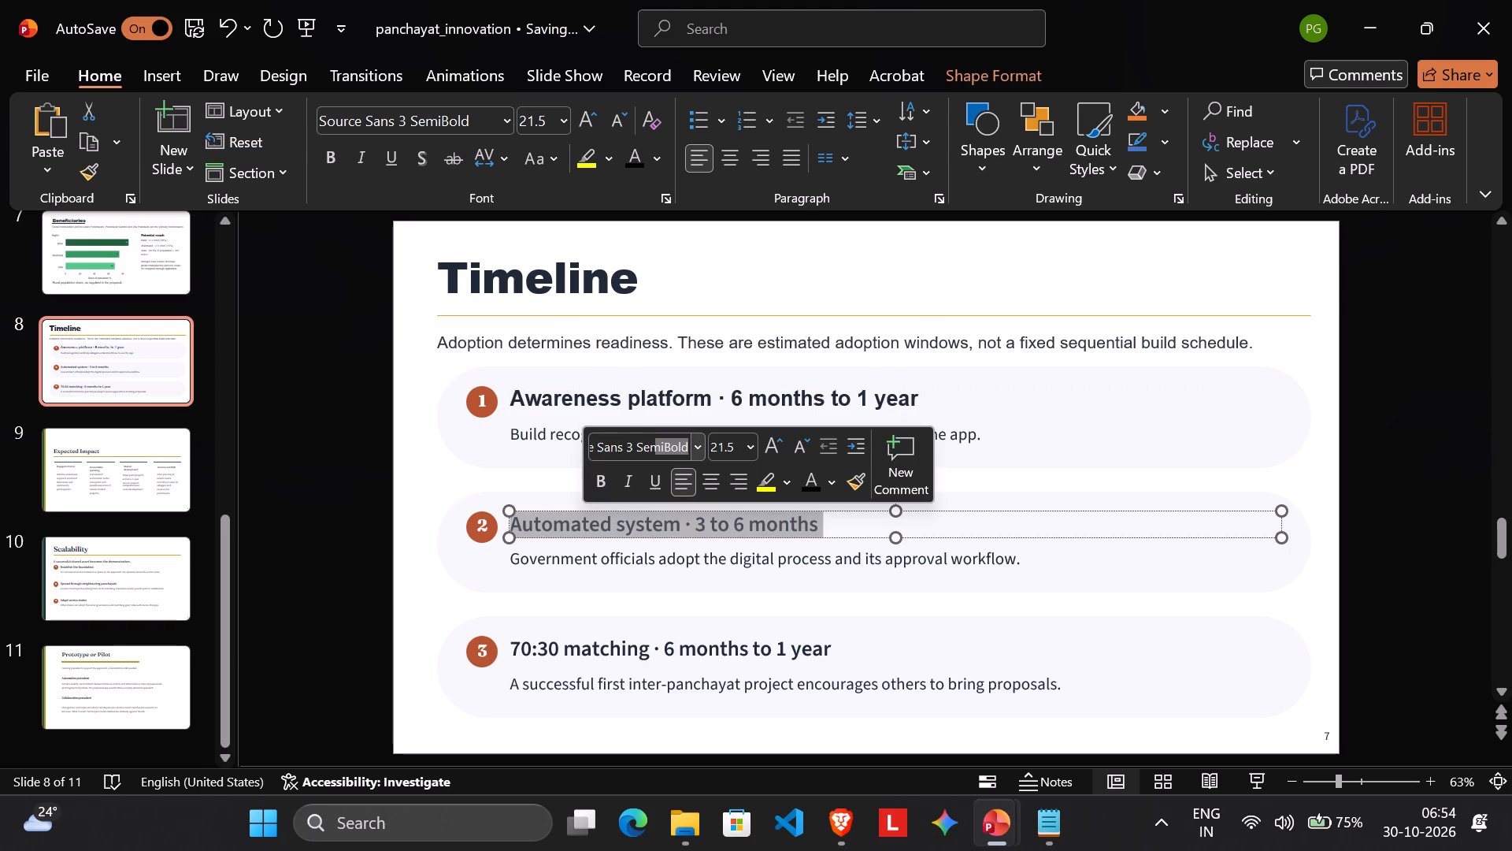
{"action": "key", "text": "a"}
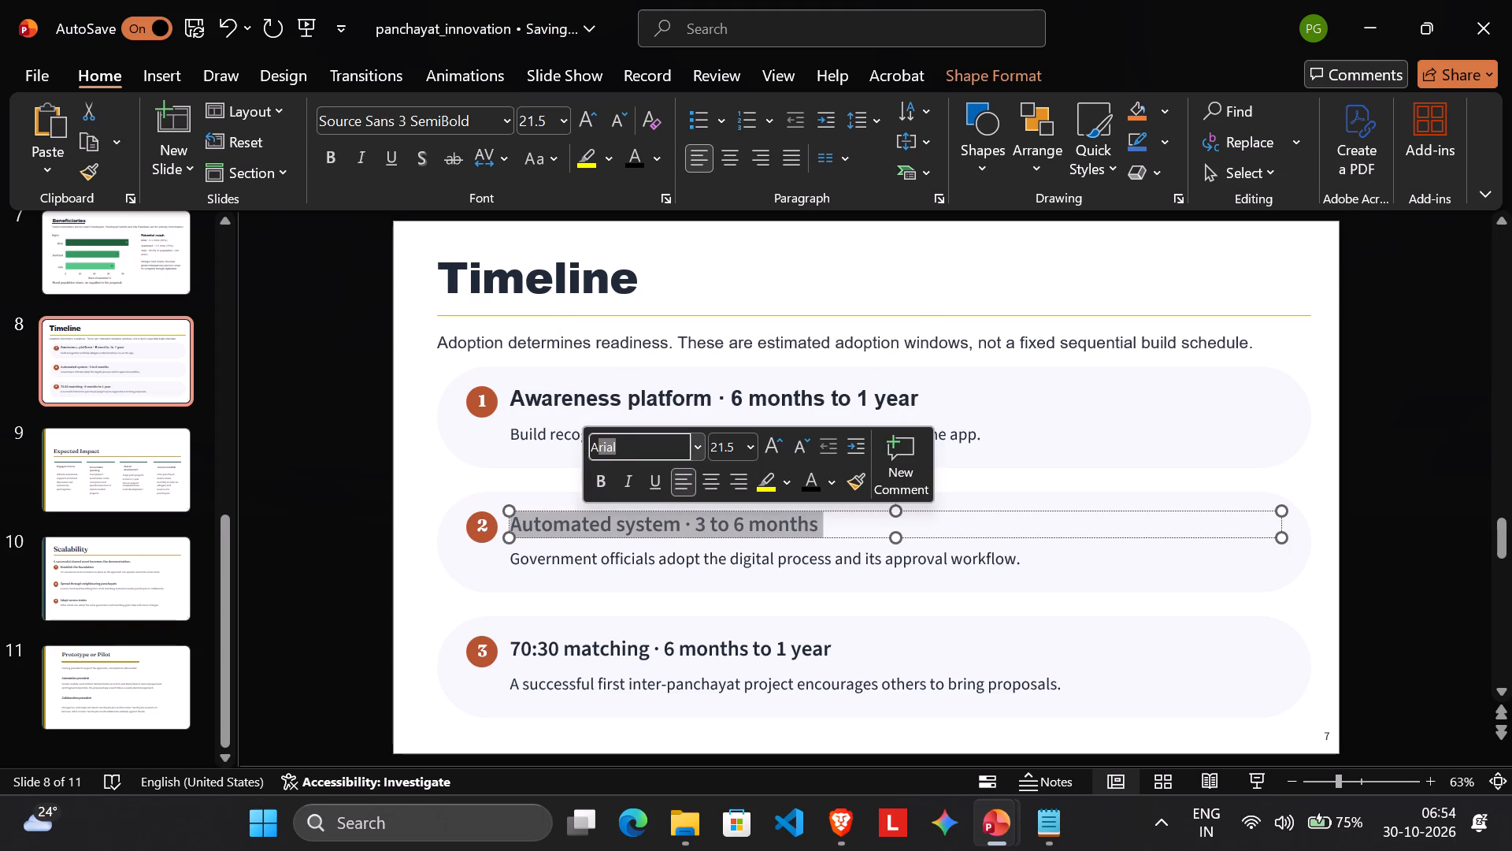
{"action": "key", "text": "Return"}
{"action": "left_click", "coordinate": [609, 473]}
Set the third item's heading, "70:30 matching · 6 months to 1 year", in bold Arial.
{"action": "double_click", "coordinate": [598, 649]}
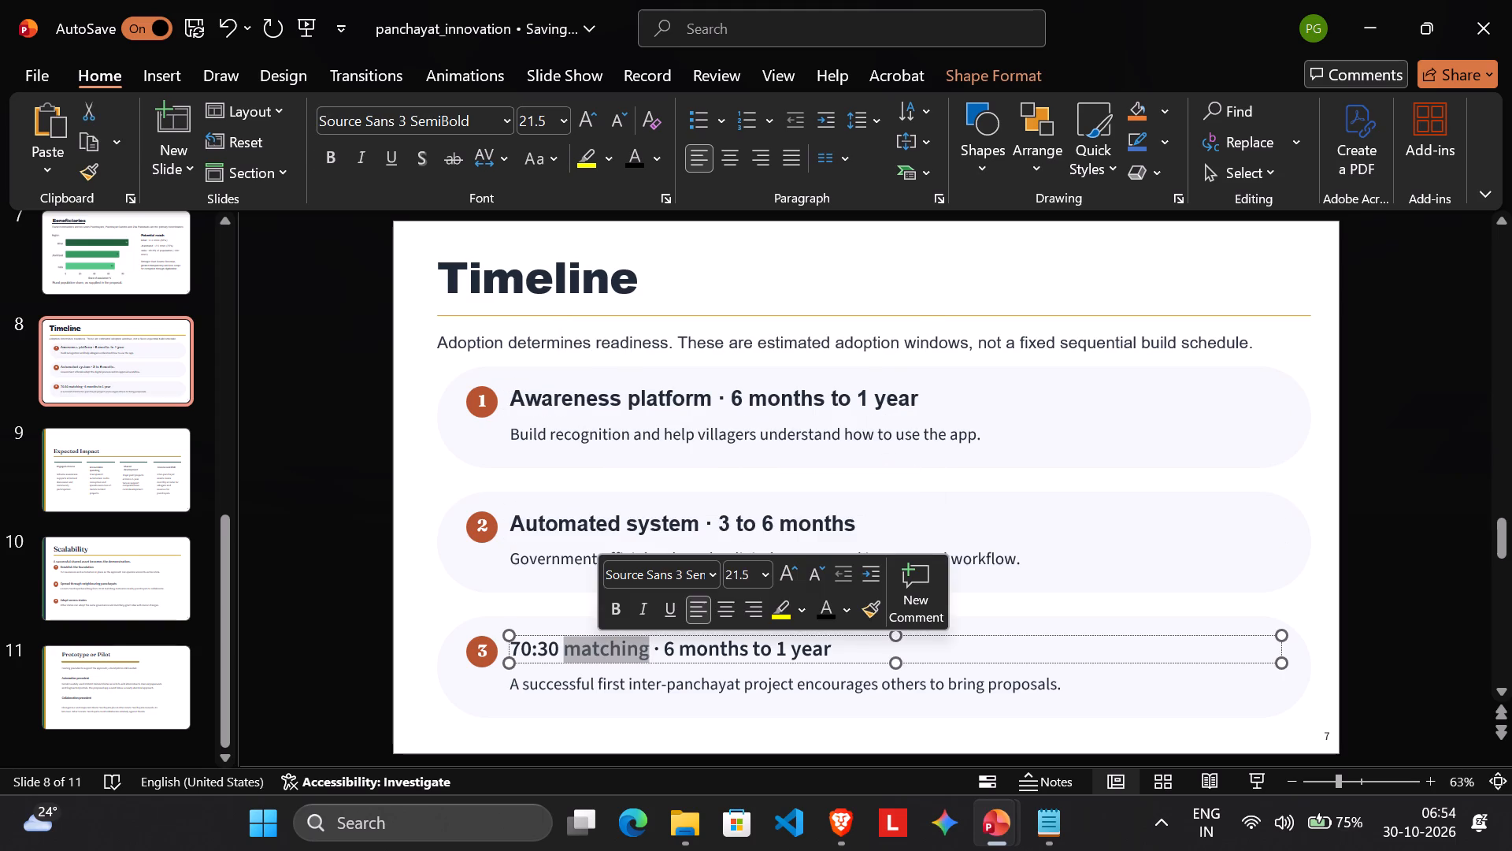
{"action": "left_click", "coordinate": [598, 649]}
{"action": "left_click", "coordinate": [630, 574]}
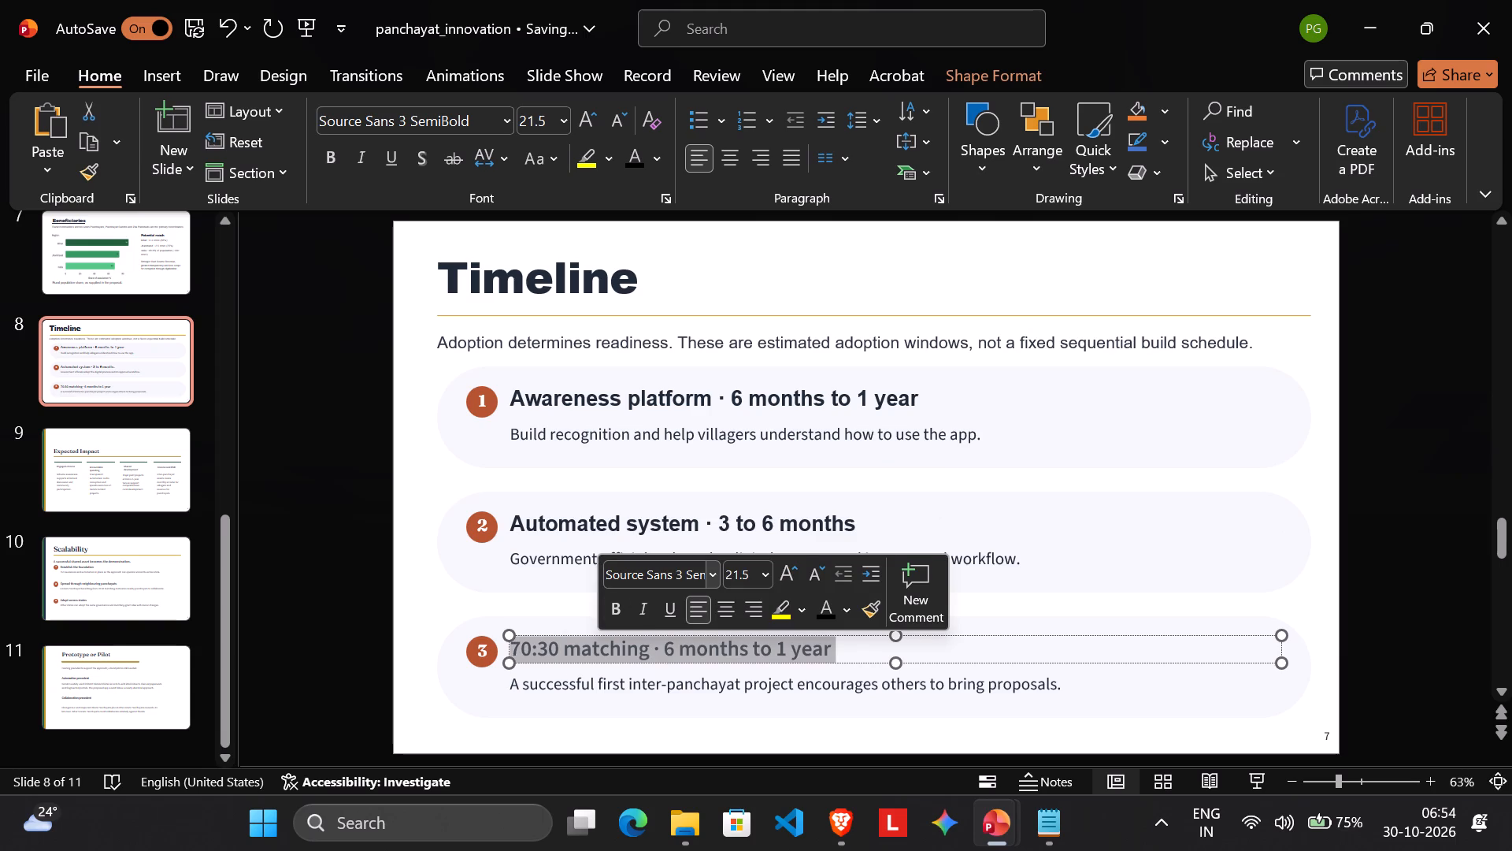
{"action": "key", "text": "a"}
{"action": "key", "text": "Return"}
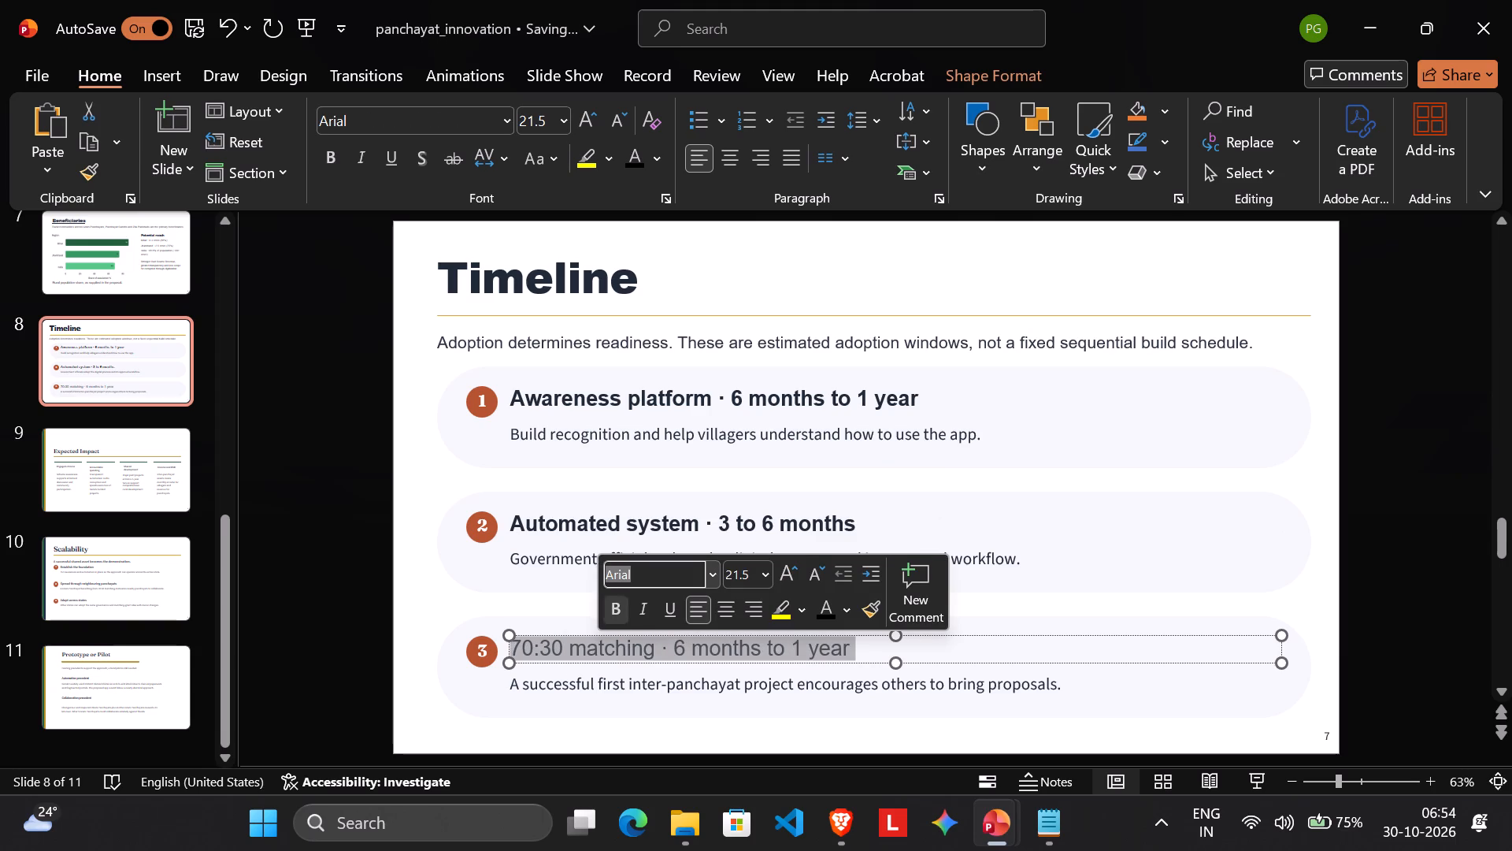
{"action": "left_click", "coordinate": [623, 605]}
Set the description under "70:30 matching", beginning "A successful first inter-panchayat project", in Arial.
{"action": "left_click", "coordinate": [585, 704]}
{"action": "triple_click", "coordinate": [582, 682]}
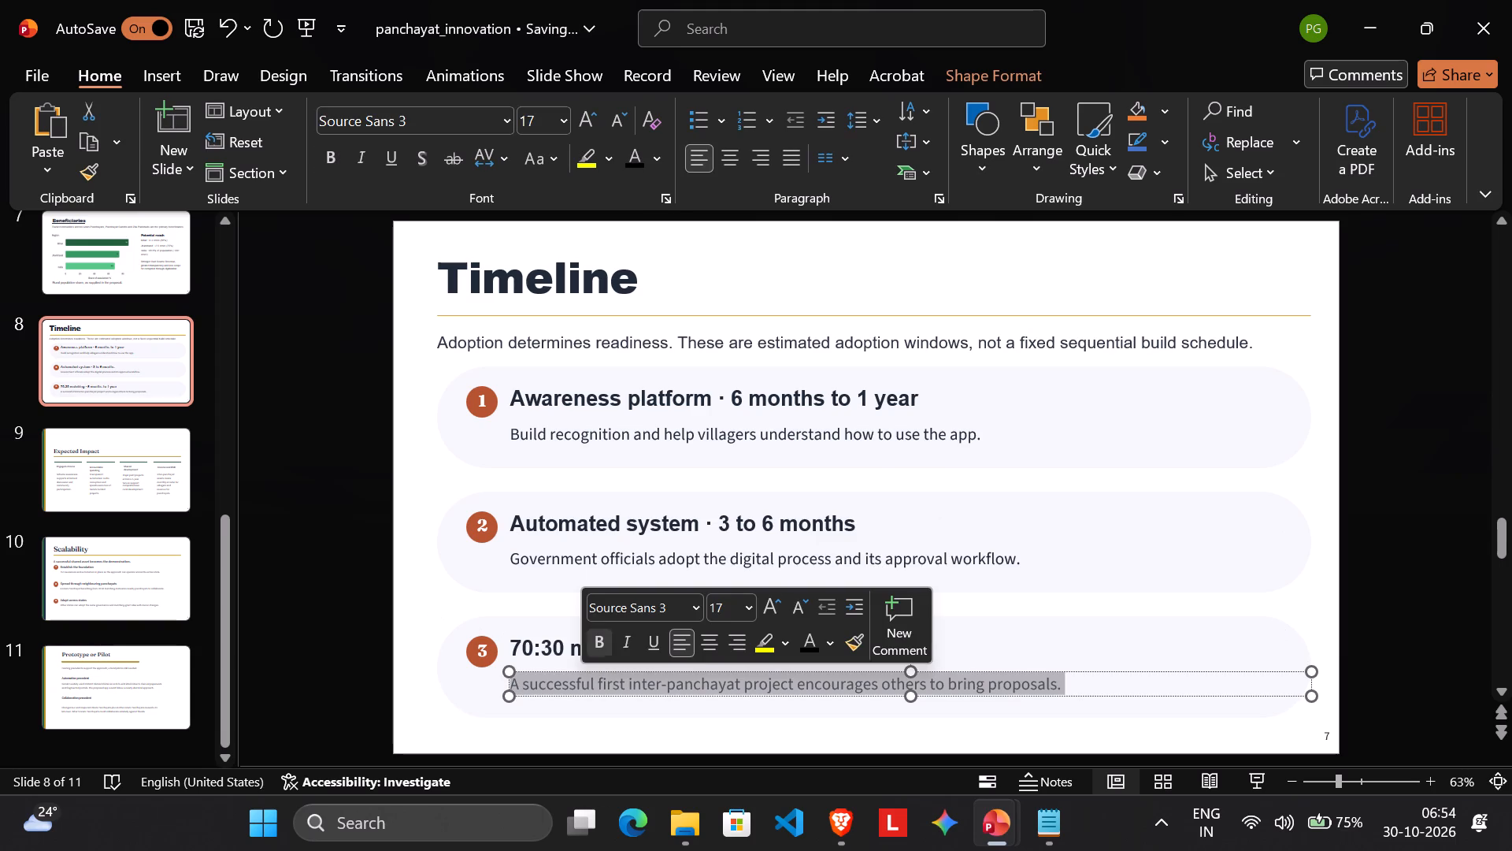
{"action": "left_click", "coordinate": [617, 611]}
{"action": "key", "text": "a"}
{"action": "key", "text": "Return"}
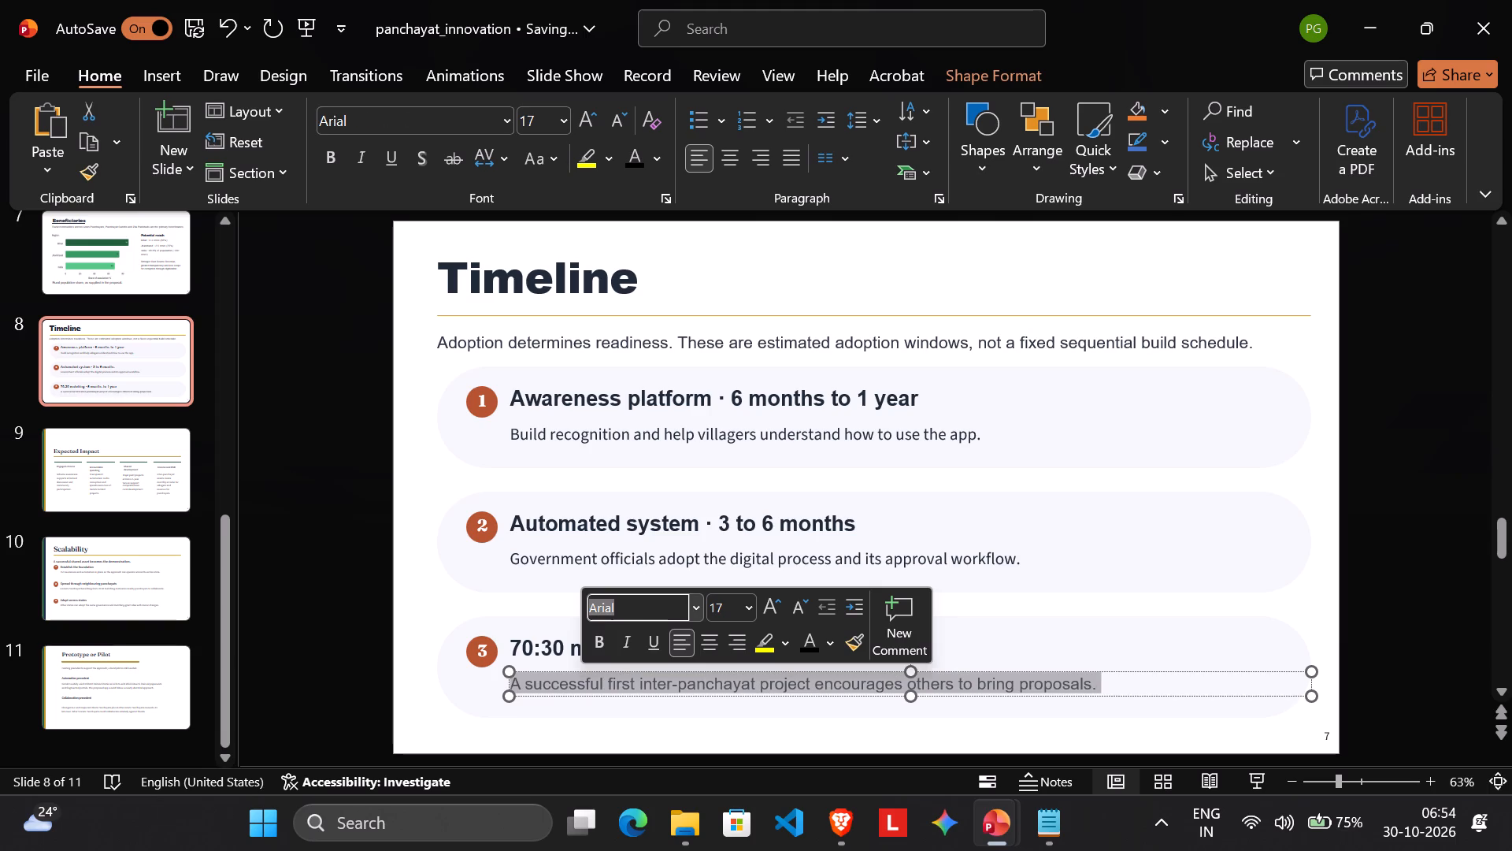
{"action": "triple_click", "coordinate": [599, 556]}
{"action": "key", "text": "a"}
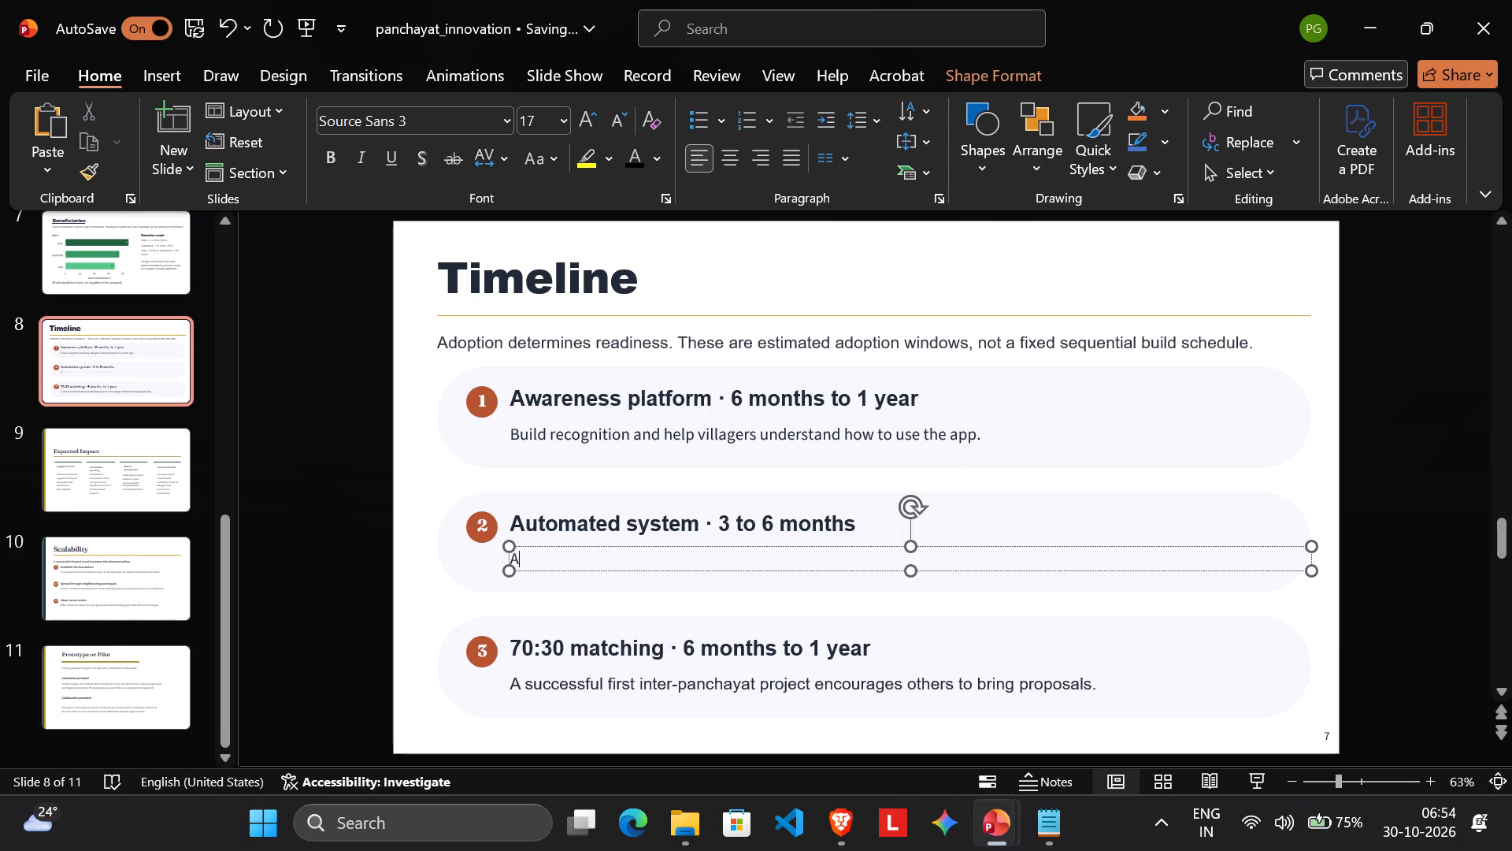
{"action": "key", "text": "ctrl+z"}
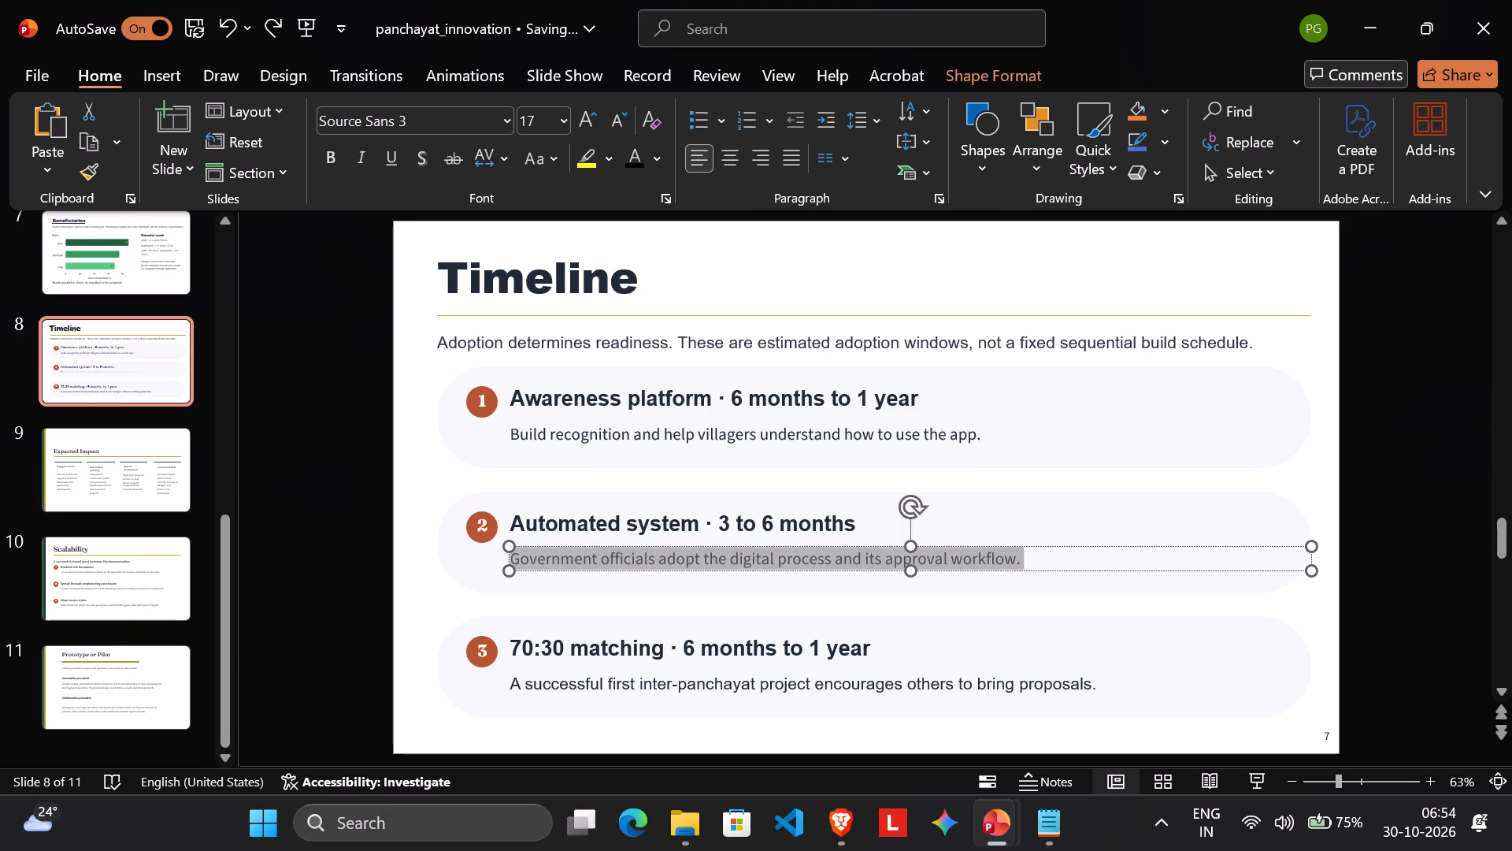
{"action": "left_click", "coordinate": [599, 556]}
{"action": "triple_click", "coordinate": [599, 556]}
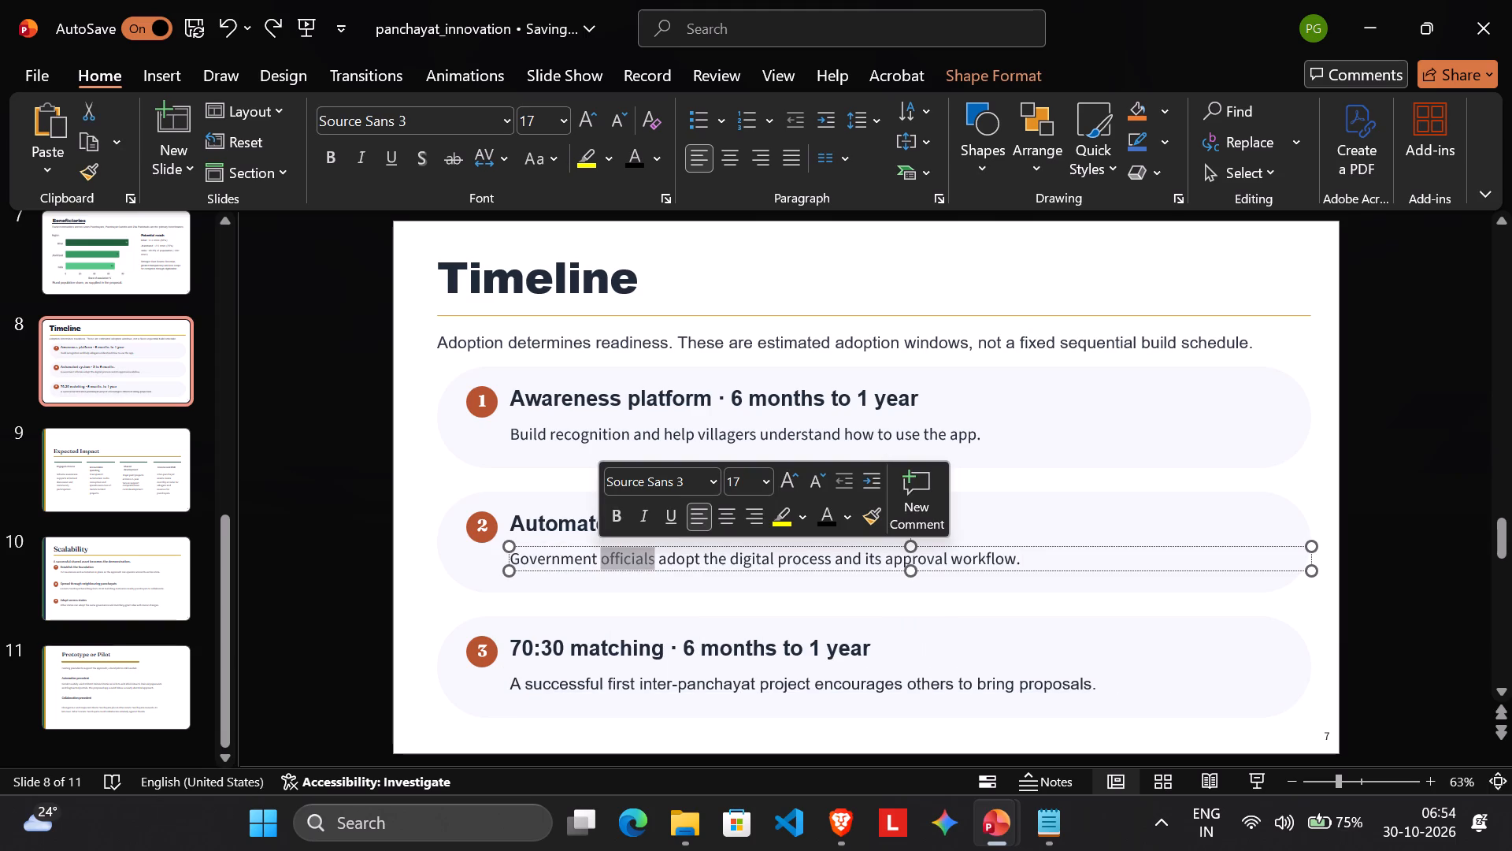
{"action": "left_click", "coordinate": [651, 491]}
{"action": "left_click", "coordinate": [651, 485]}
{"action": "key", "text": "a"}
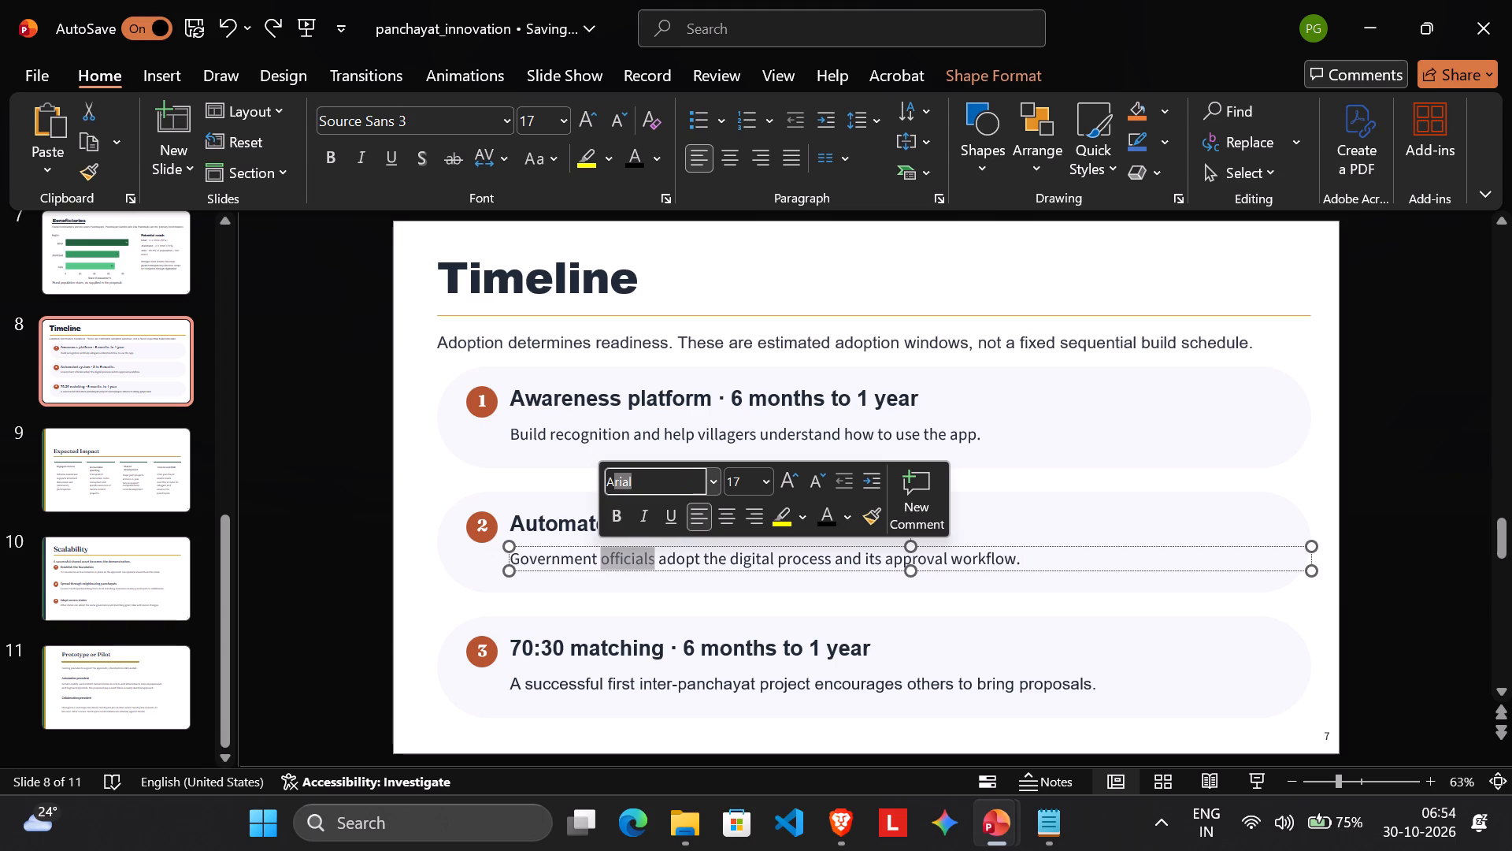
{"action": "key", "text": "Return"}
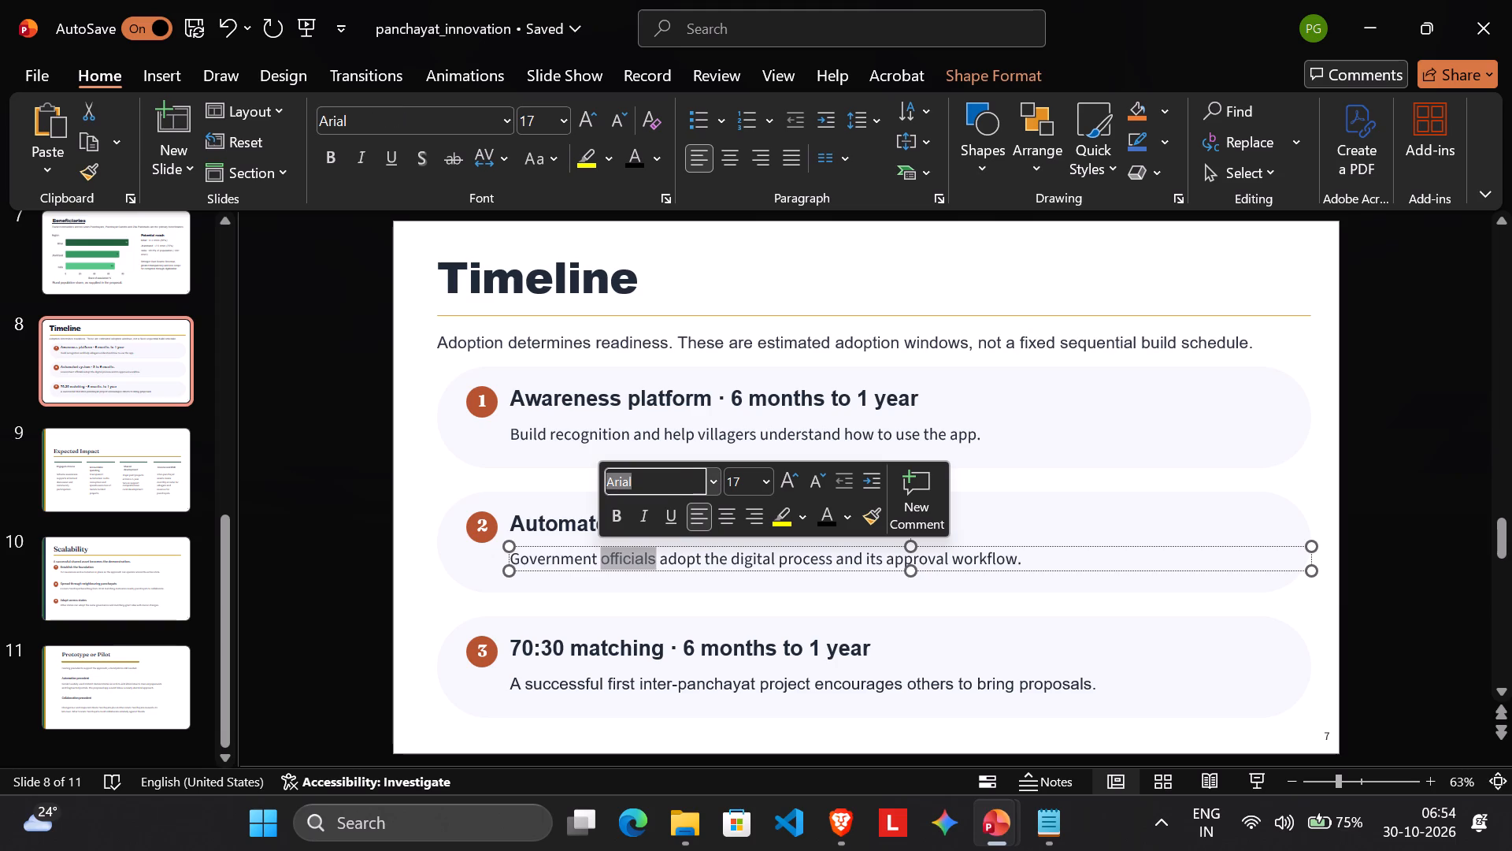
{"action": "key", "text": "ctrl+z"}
Set the whole description under "Automated system", beginning "Government officials adopt the digital process", in Arial.
{"action": "left_click", "coordinate": [662, 559]}
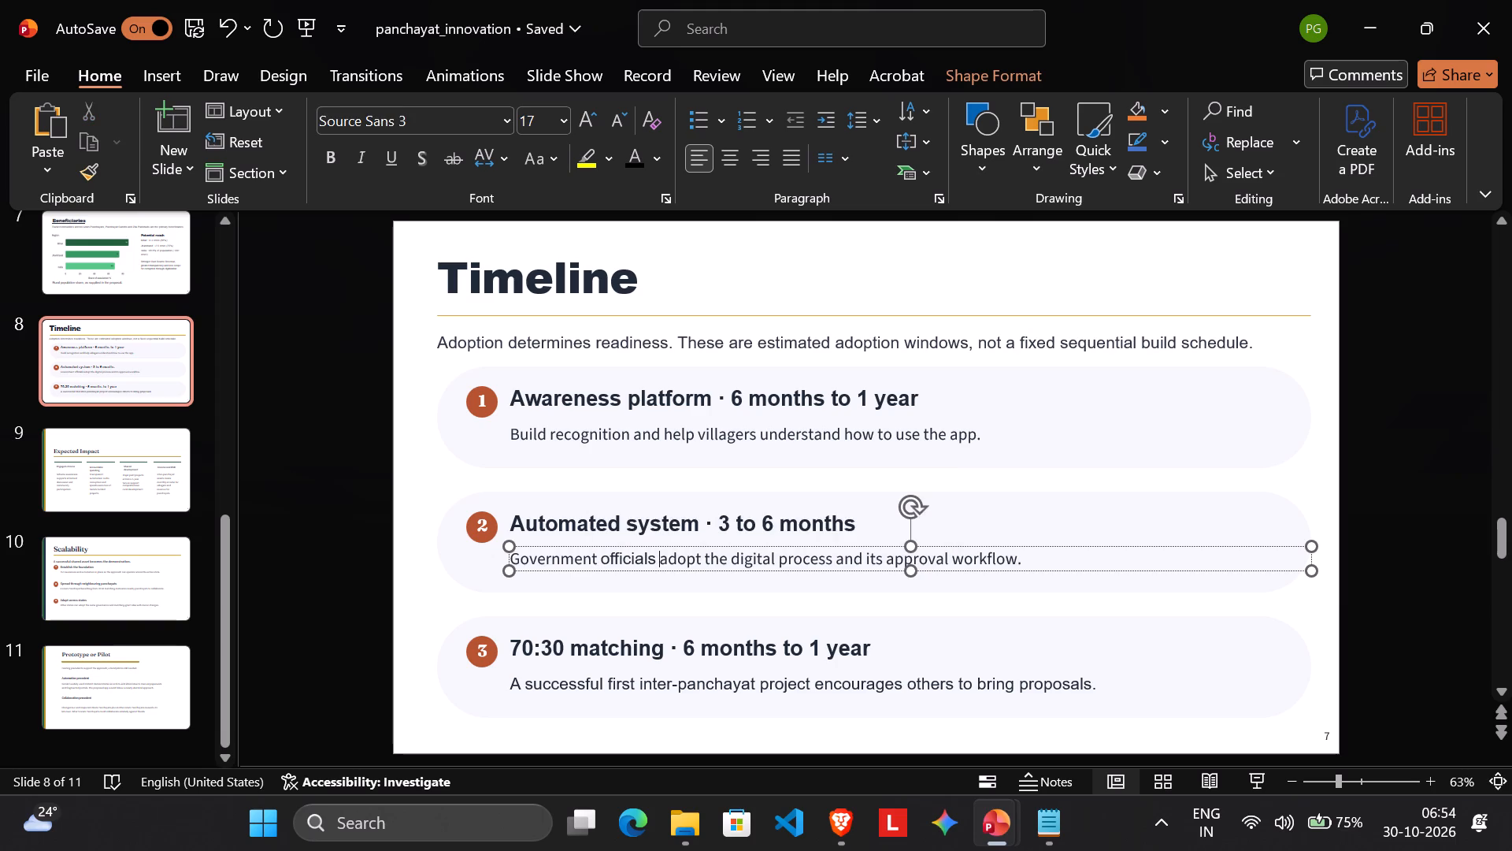
{"action": "triple_click", "coordinate": [662, 559]}
{"action": "triple_click", "coordinate": [662, 559]}
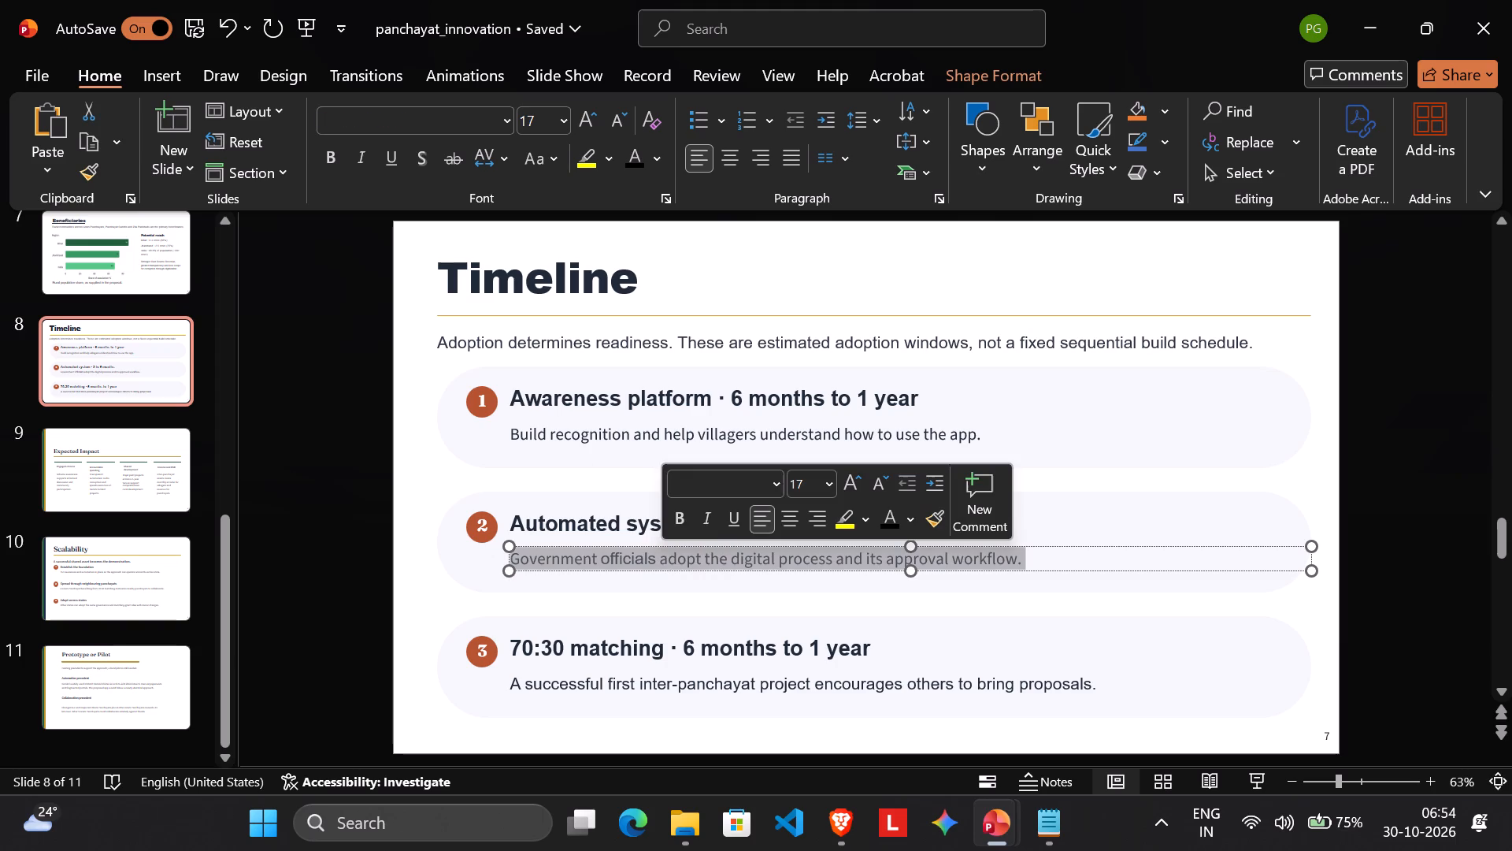
{"action": "left_click", "coordinate": [732, 490]}
{"action": "key", "text": "a"}
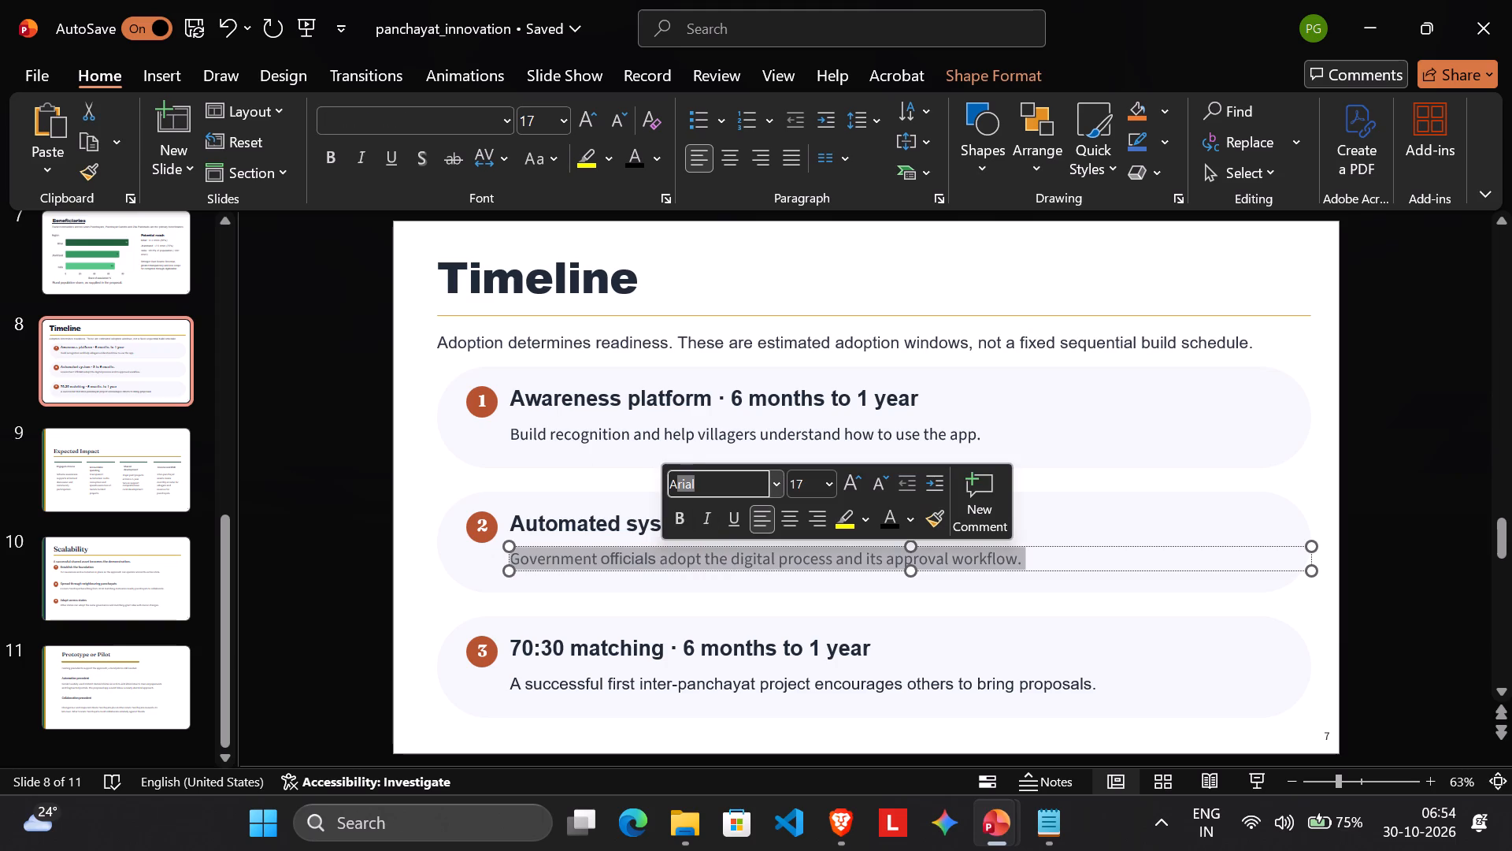
{"action": "key", "text": "Return"}
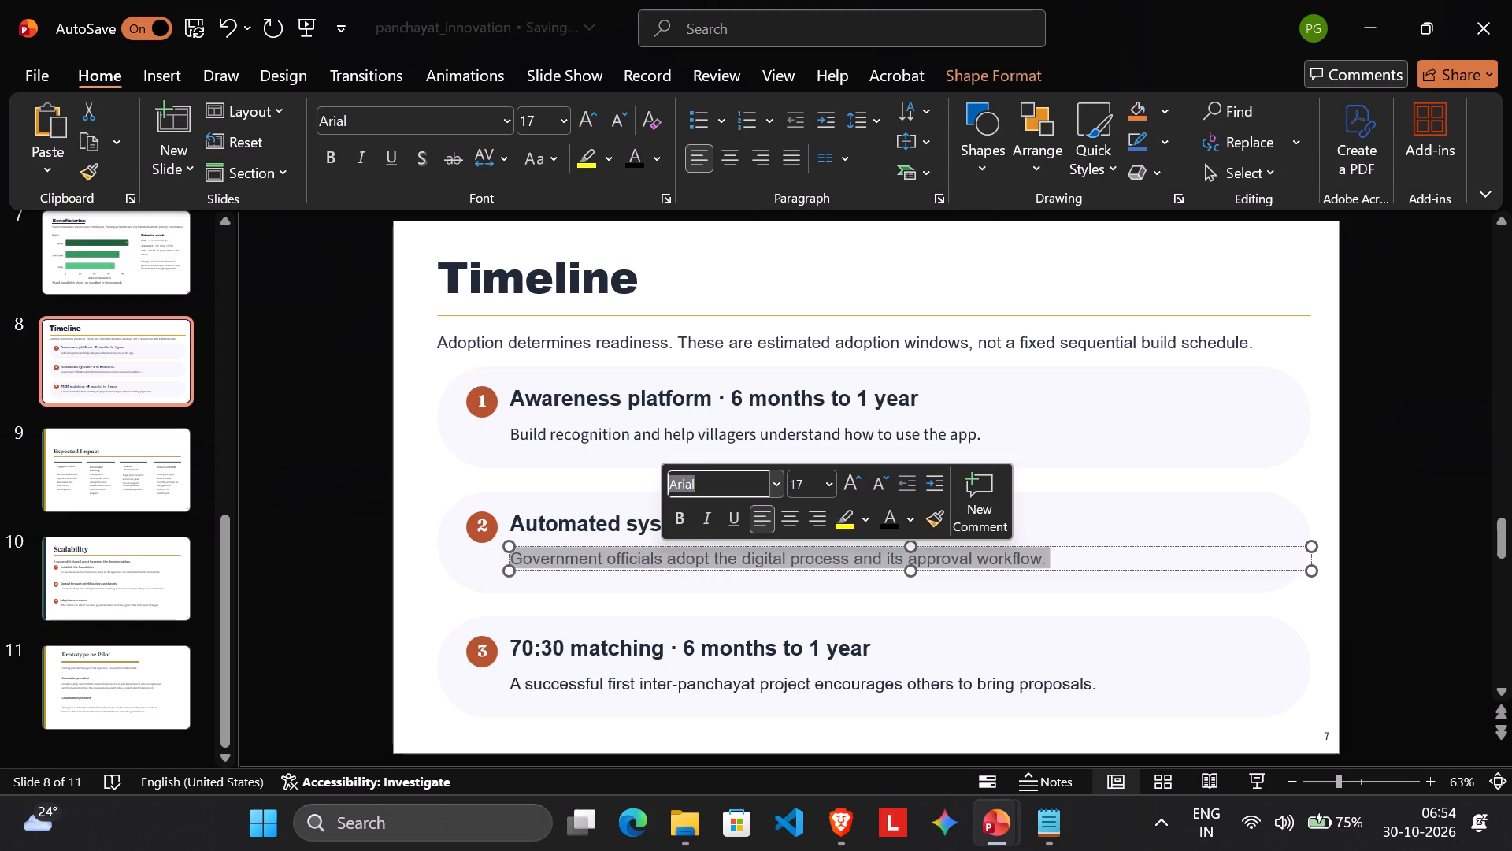
Set the description under "Awareness platform", beginning "Build recognition and help villagers", in Arial.
{"action": "triple_click", "coordinate": [564, 429]}
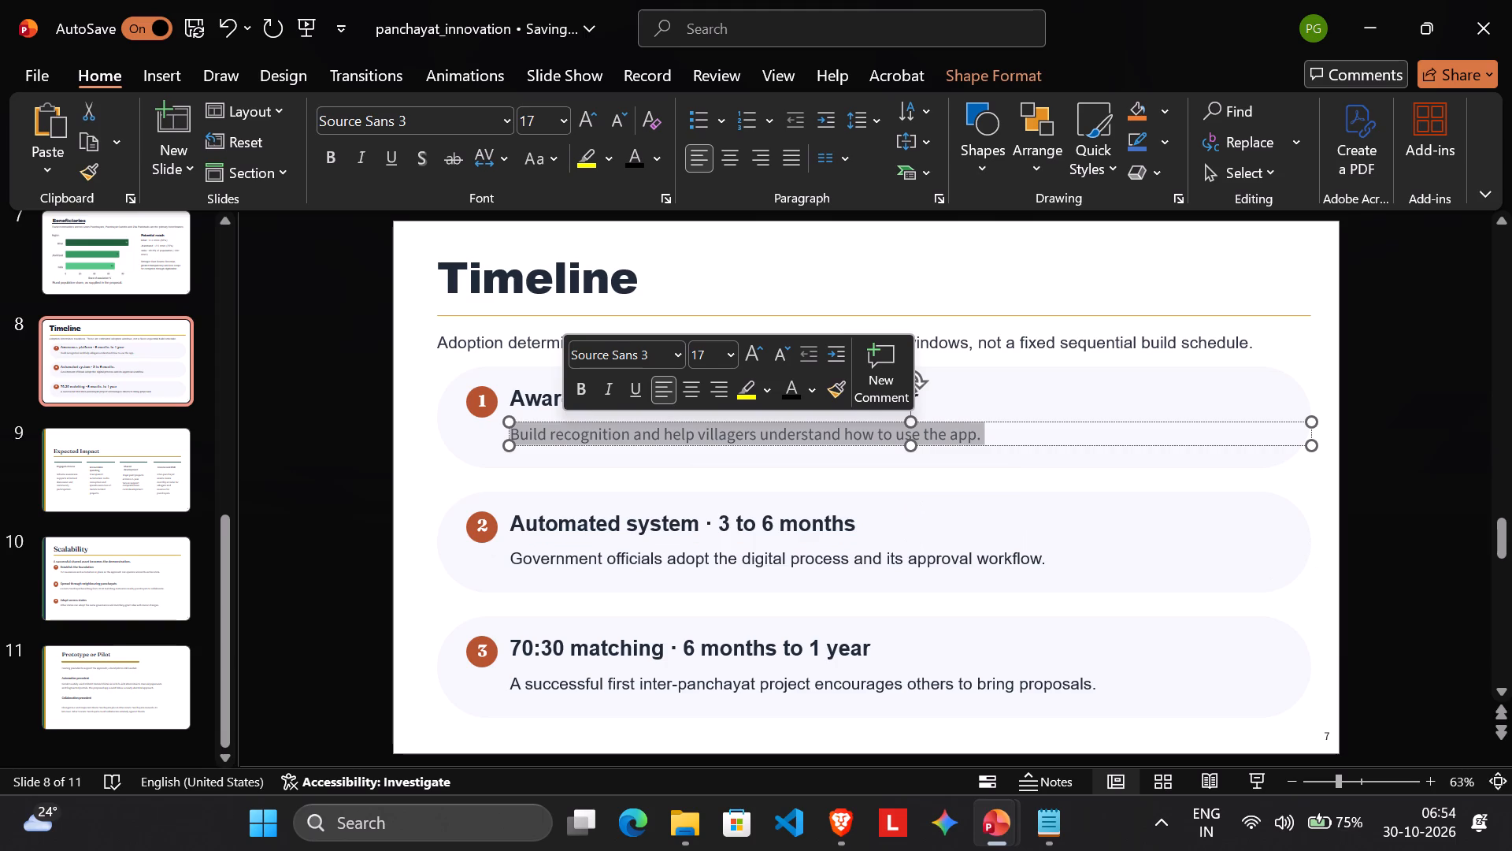
{"action": "left_click", "coordinate": [612, 355]}
{"action": "key", "text": "a"}
{"action": "key", "text": "Return"}
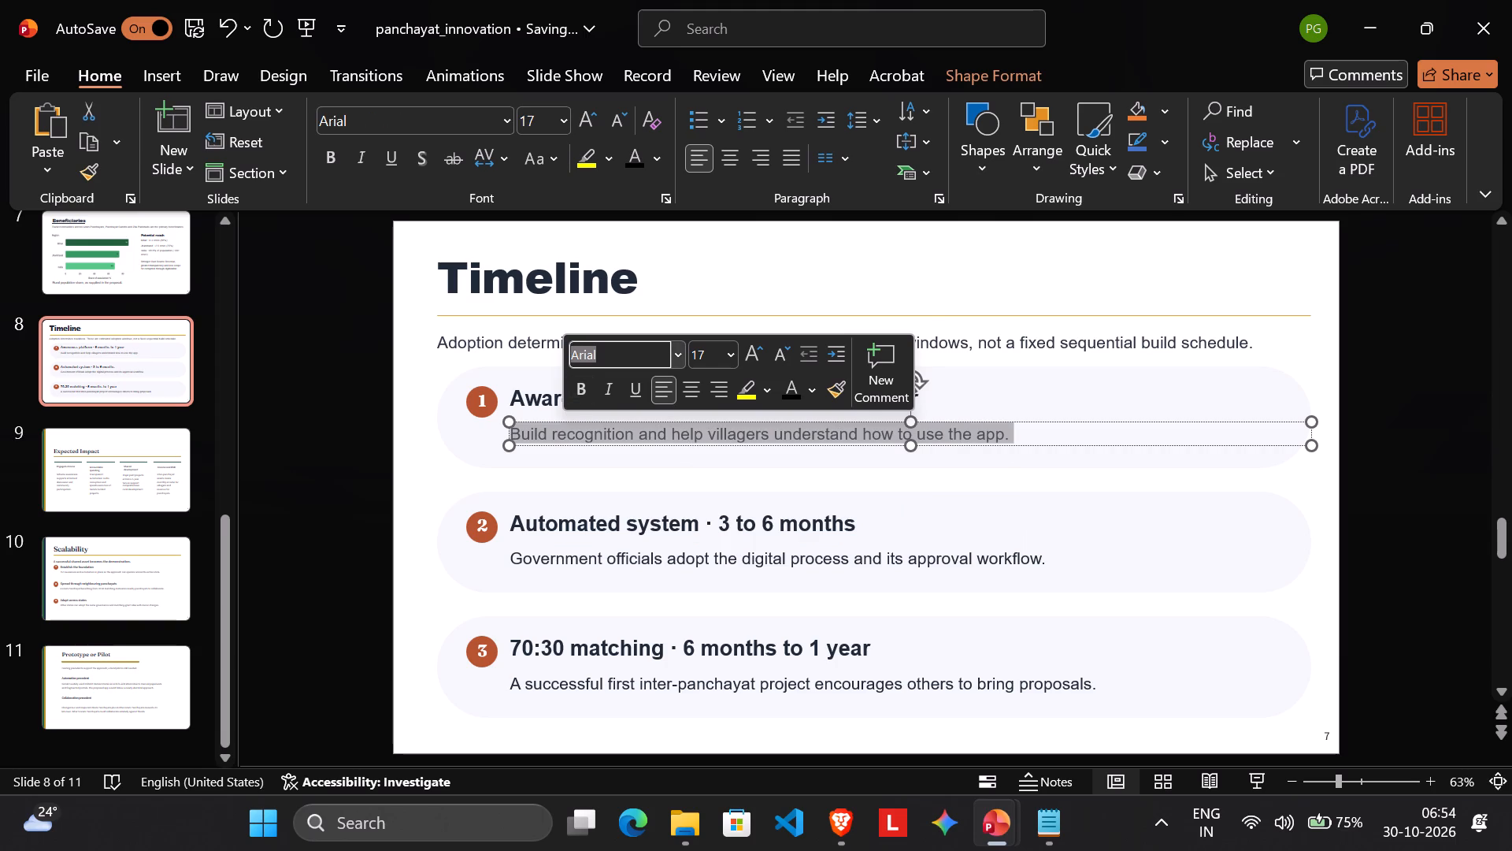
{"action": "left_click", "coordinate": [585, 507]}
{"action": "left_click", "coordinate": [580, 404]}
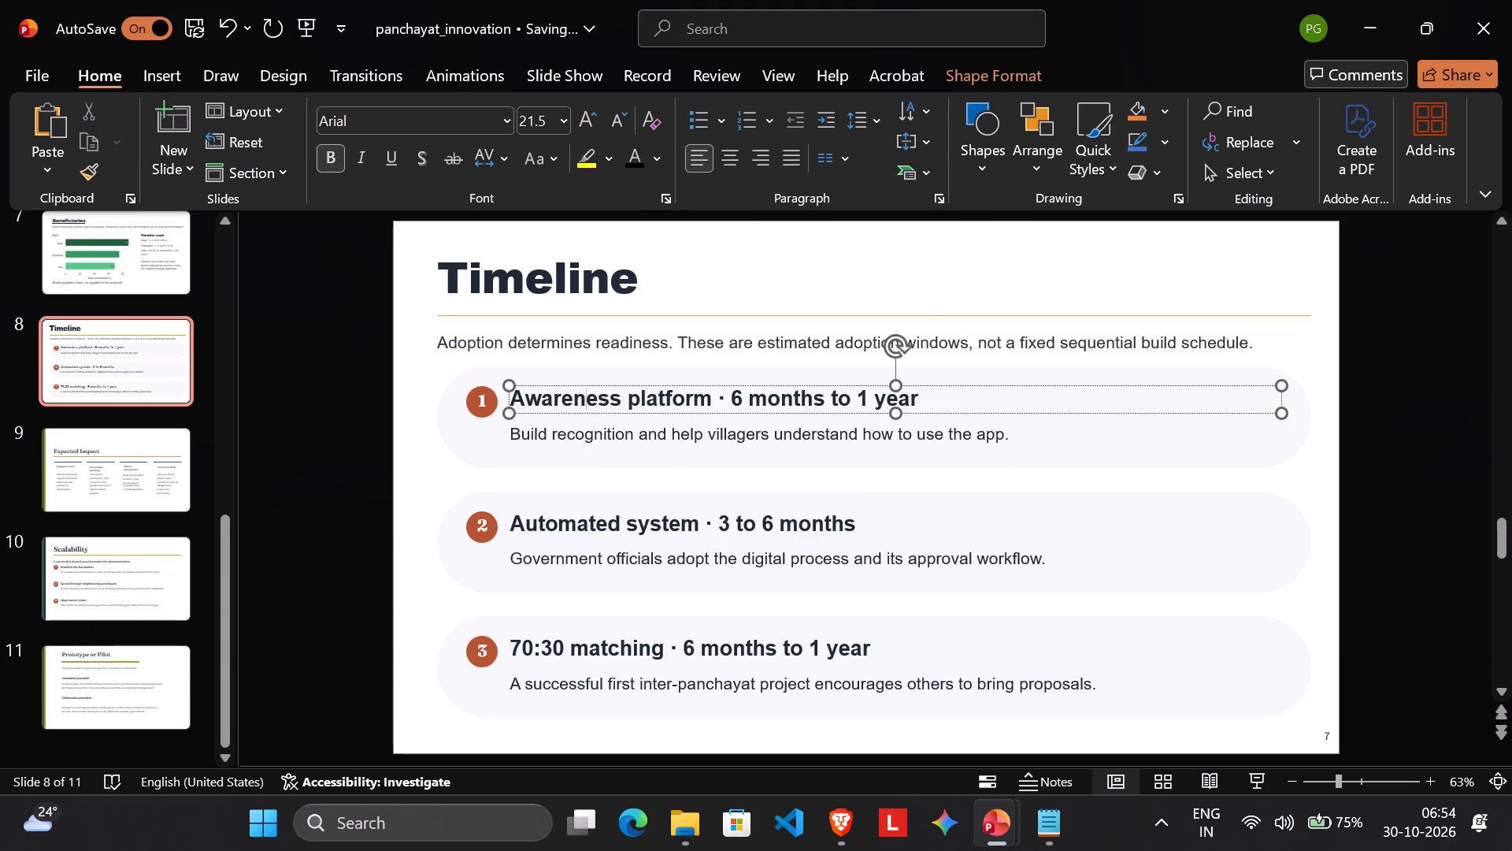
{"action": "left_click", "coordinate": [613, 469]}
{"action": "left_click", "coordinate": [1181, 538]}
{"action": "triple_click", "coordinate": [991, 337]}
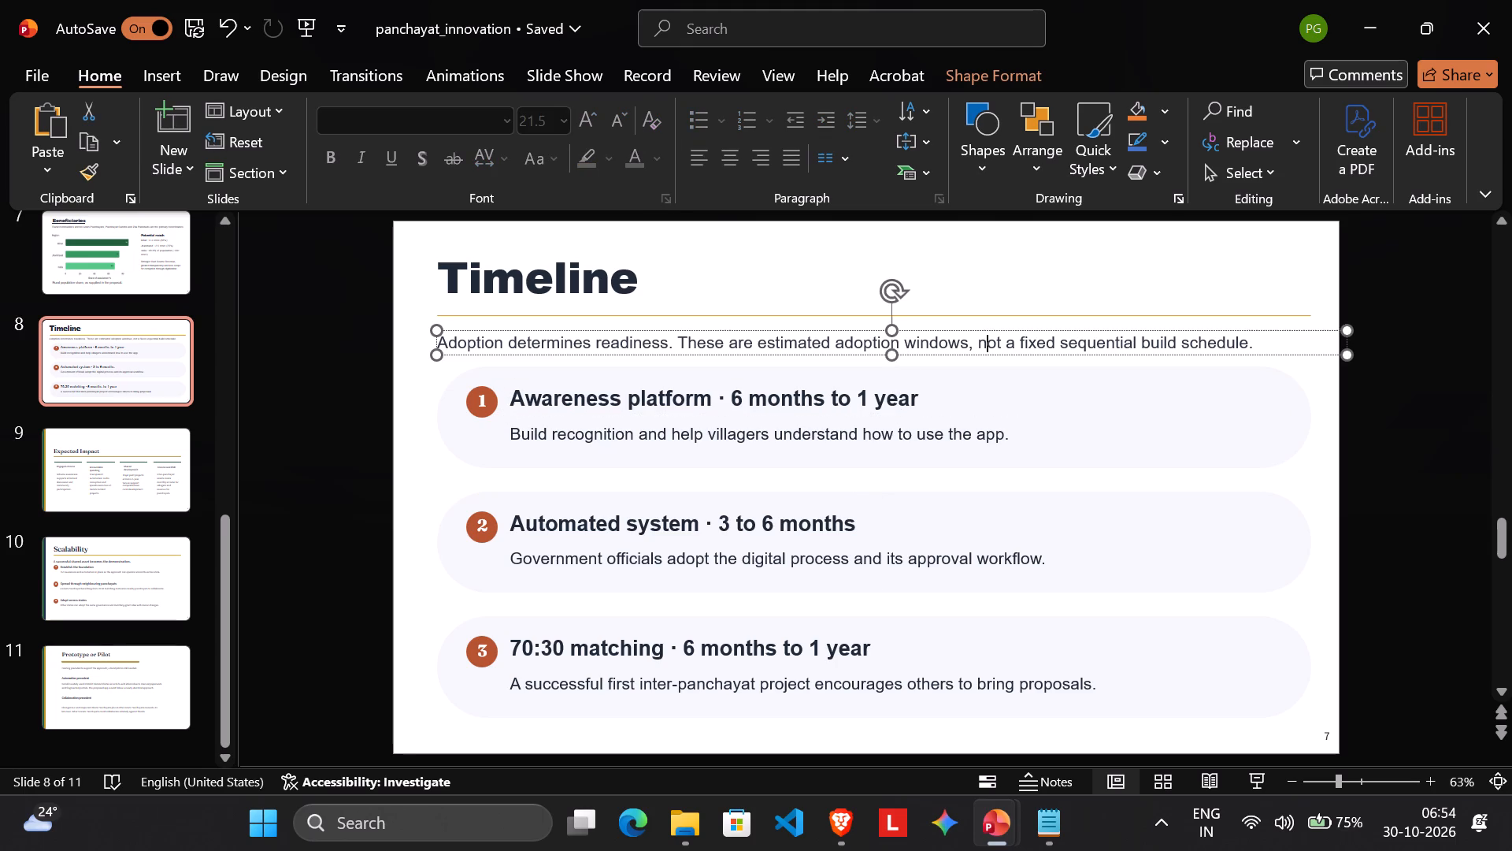
Delete the thin divider line beneath the "Timeline" title.
{"action": "left_click", "coordinate": [702, 316]}
{"action": "key", "text": "Delete"}
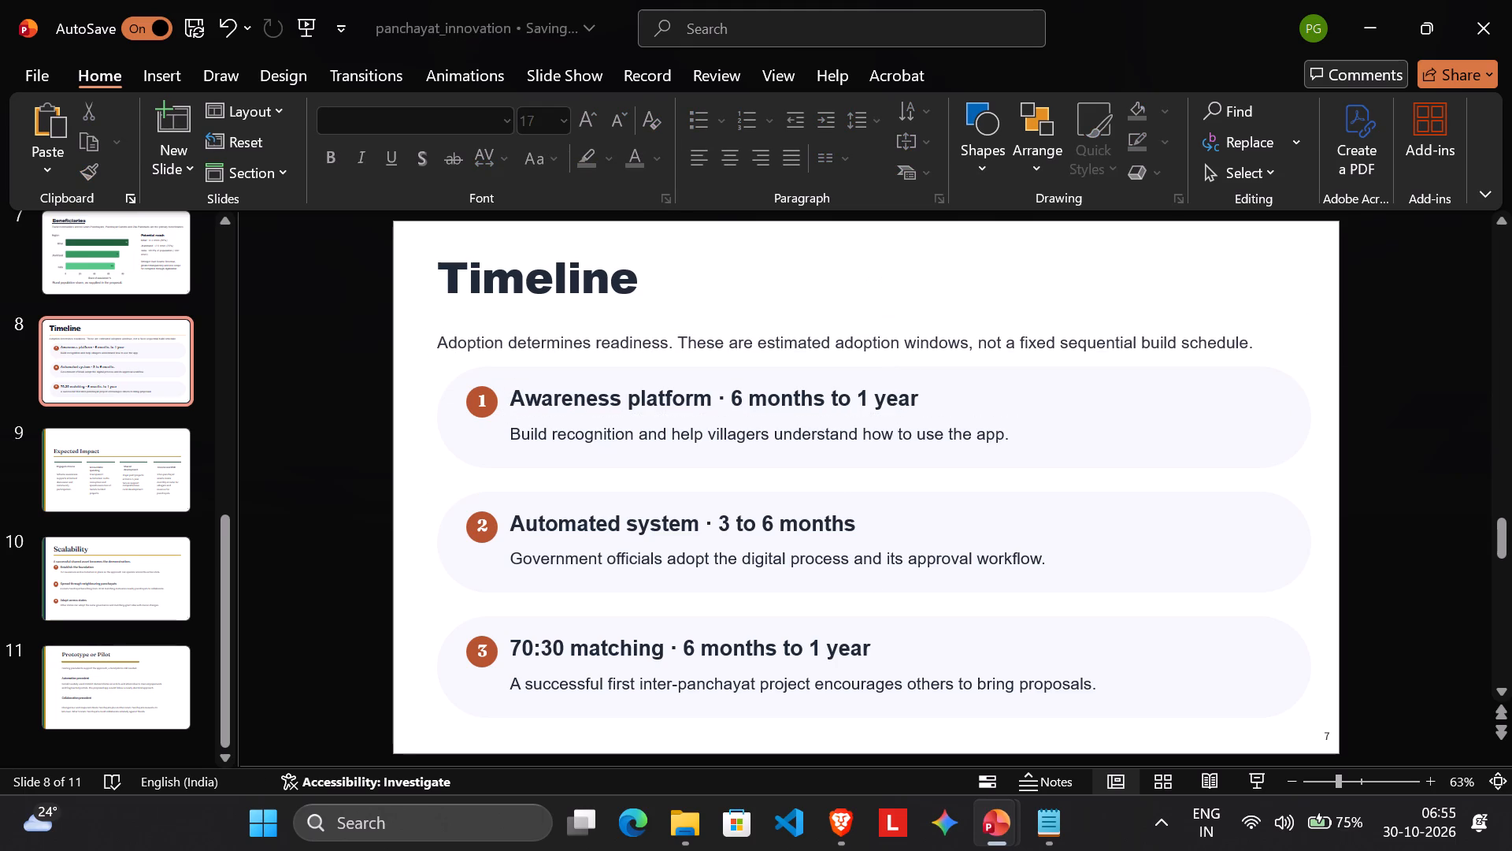
Underline the "Timeline" title.
{"action": "triple_click", "coordinate": [602, 276]}
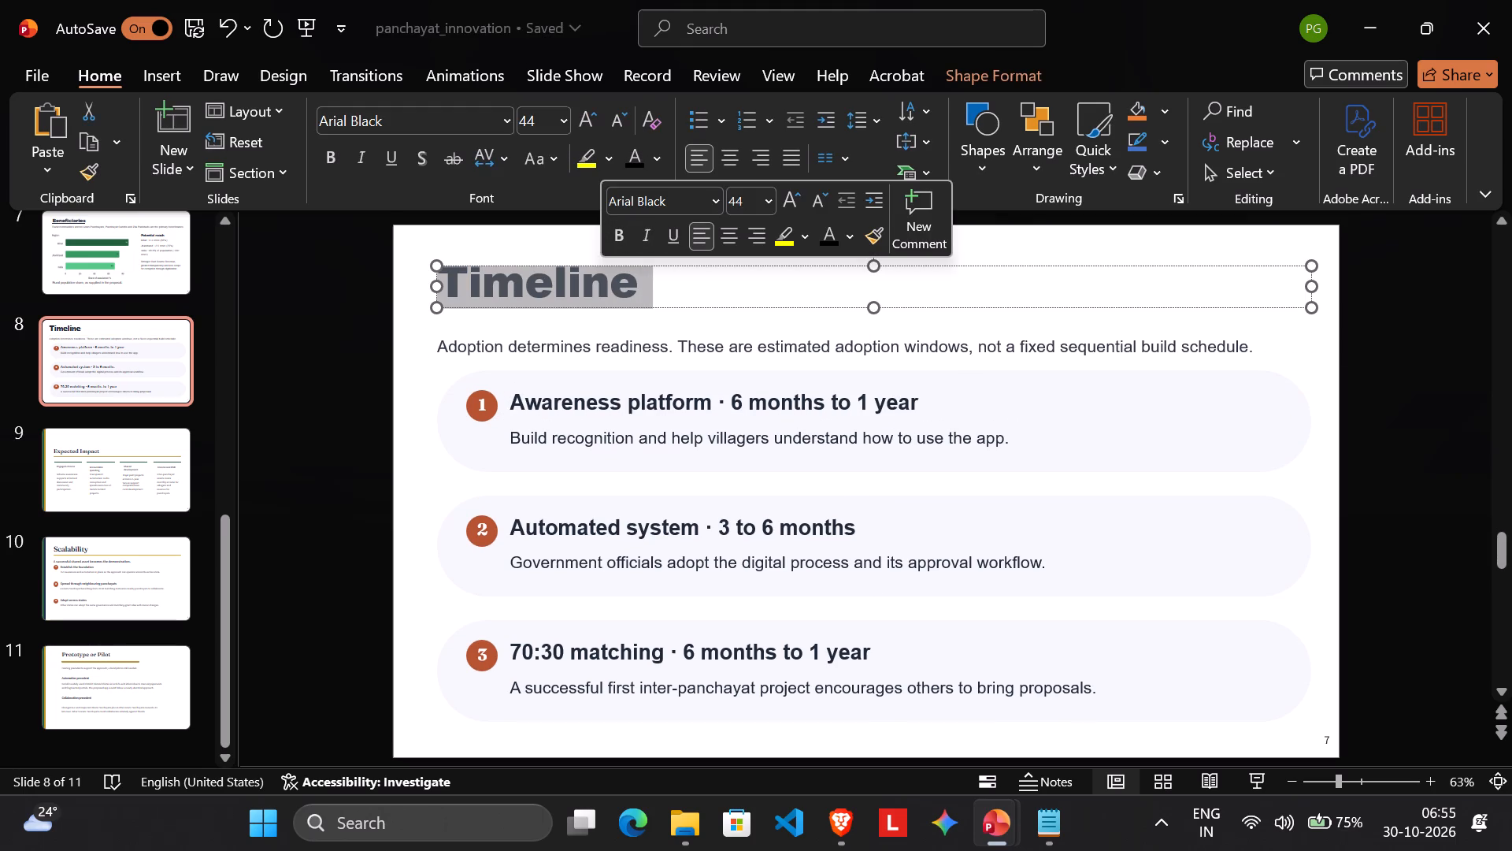
{"action": "left_click", "coordinate": [672, 235]}
{"action": "left_click", "coordinate": [682, 331]}
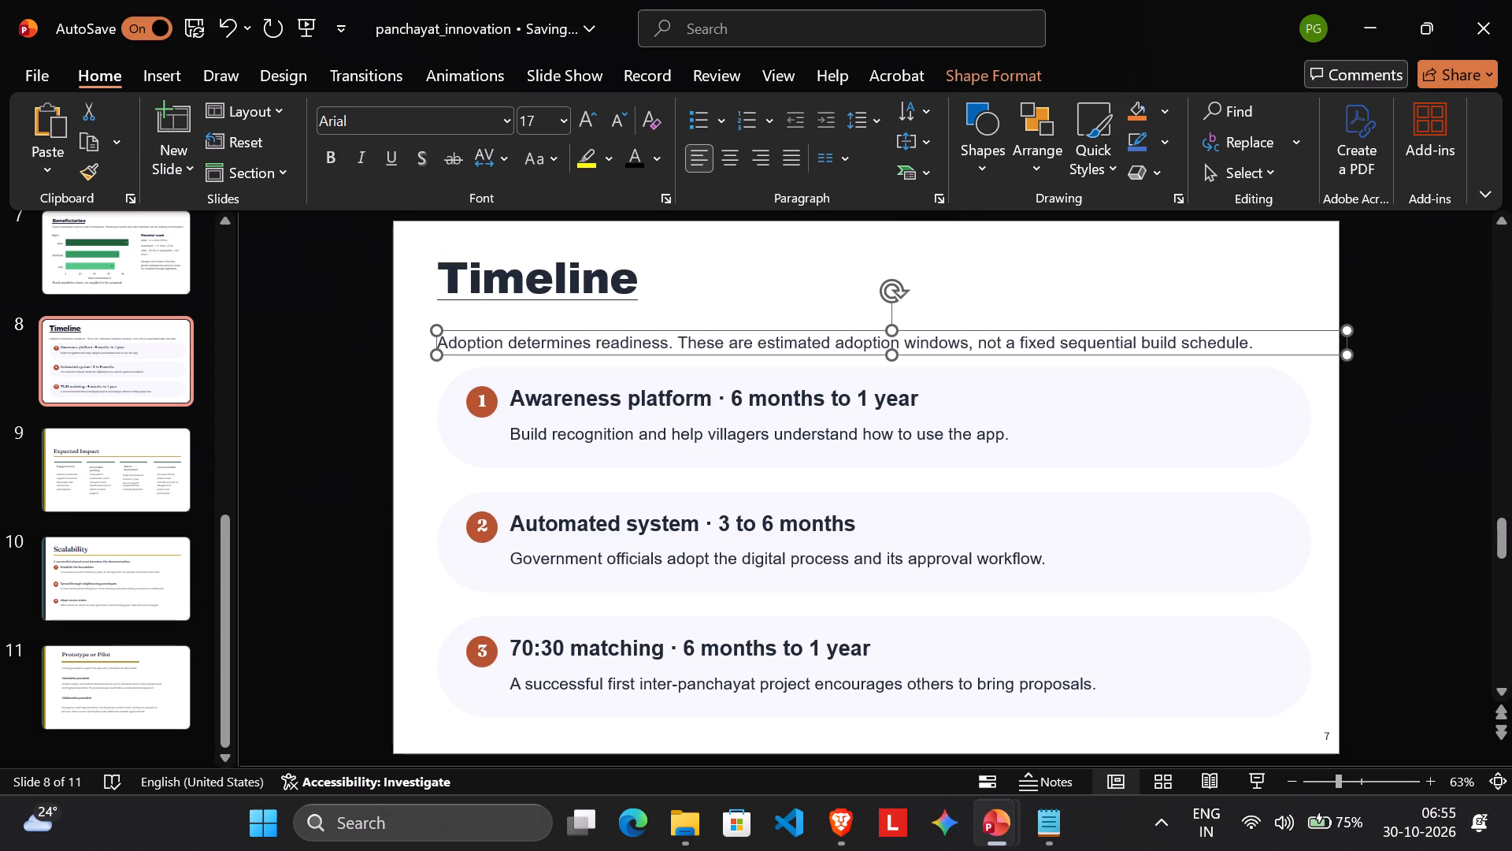
Delete the gold and green vertical side bars from the "Expected Impact" slide.
{"action": "left_click", "coordinate": [106, 472]}
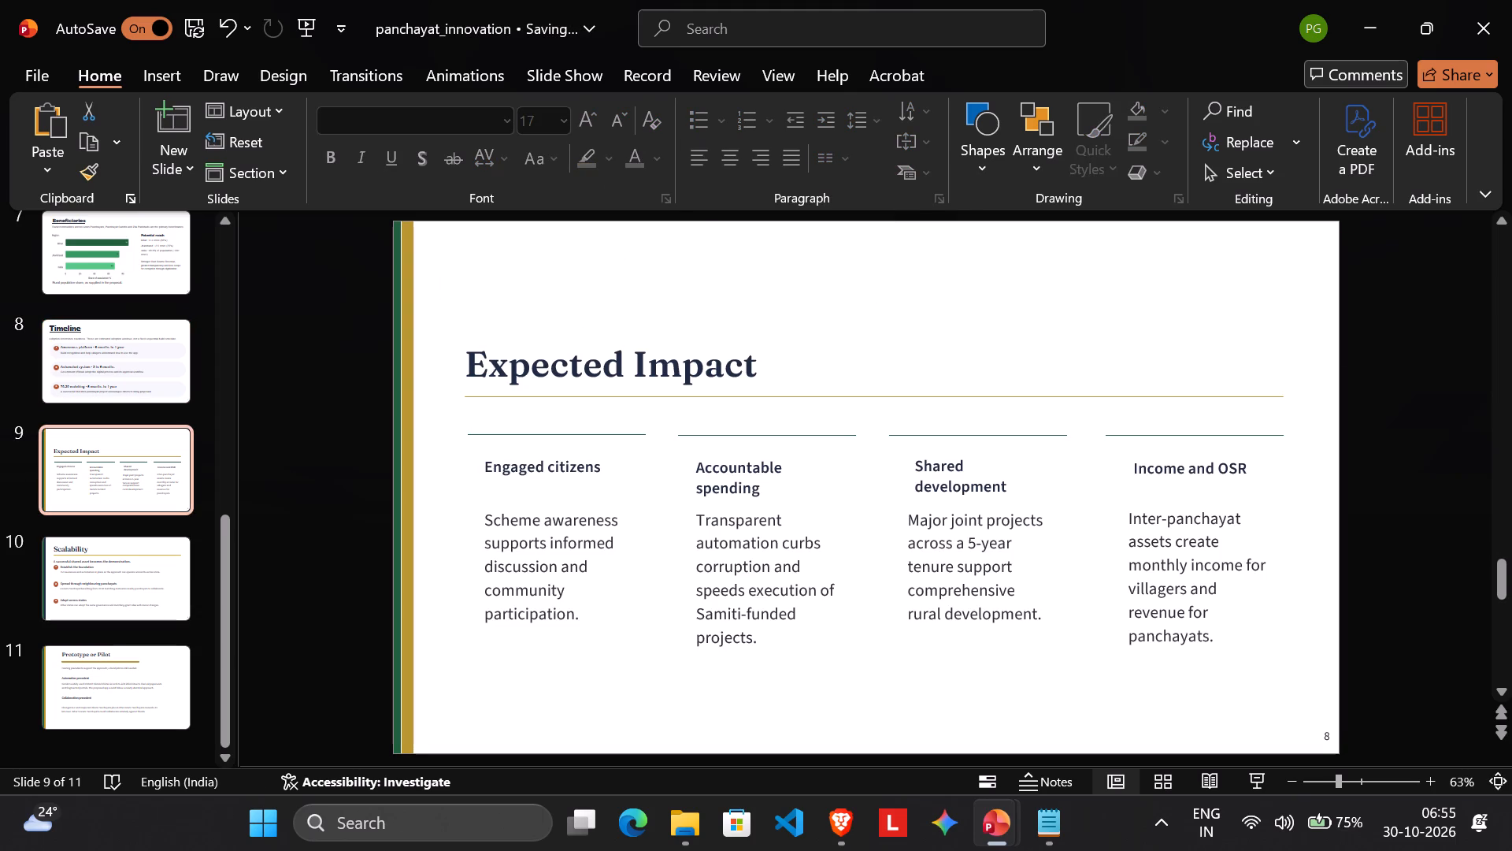
{"action": "left_click", "coordinate": [411, 340]}
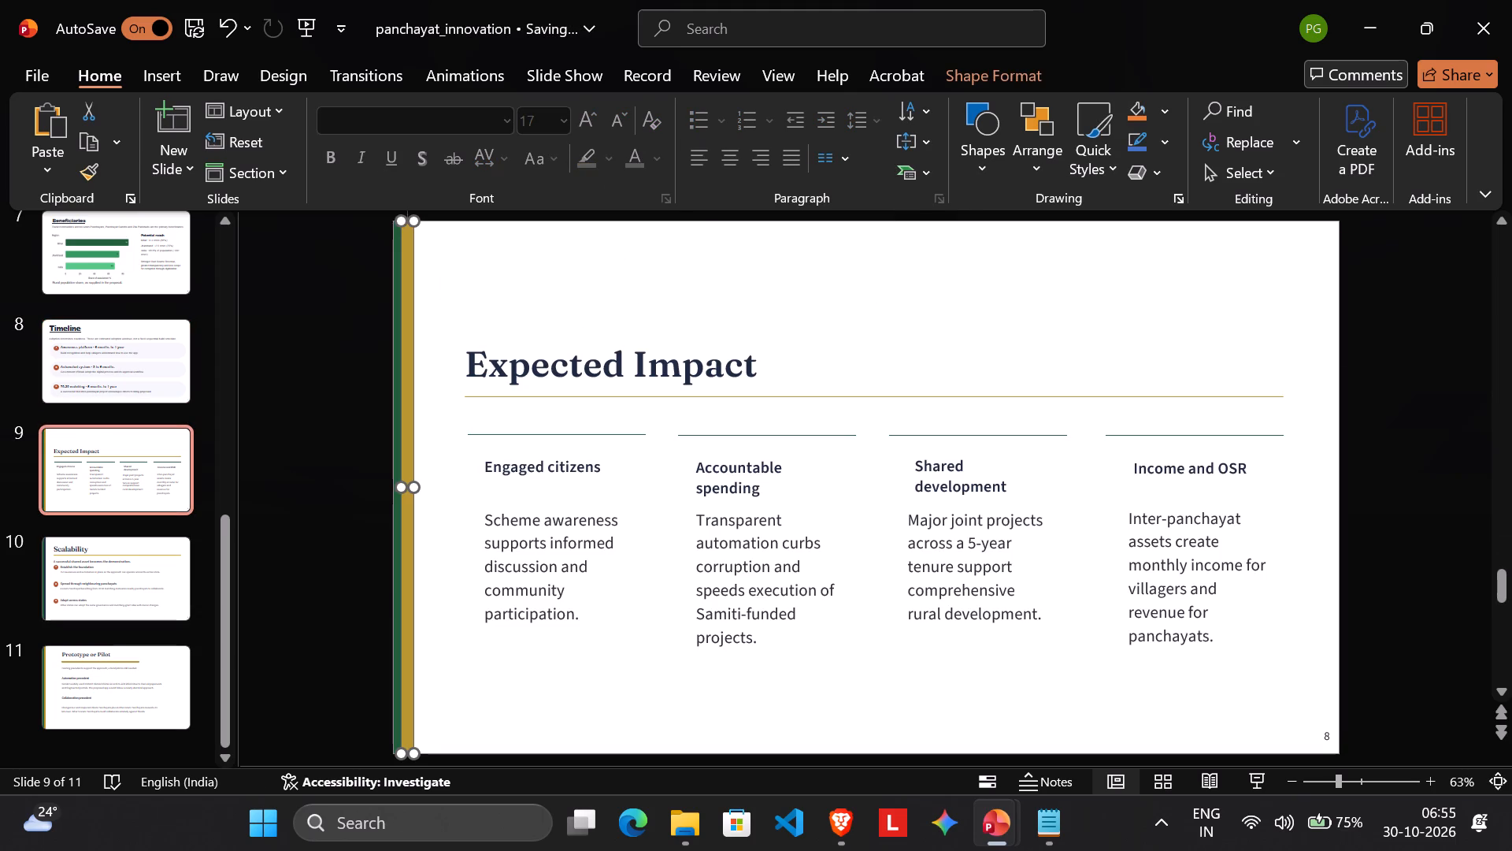
{"action": "key", "text": "Delete"}
{"action": "left_click", "coordinate": [399, 325]}
{"action": "key", "text": "Delete"}
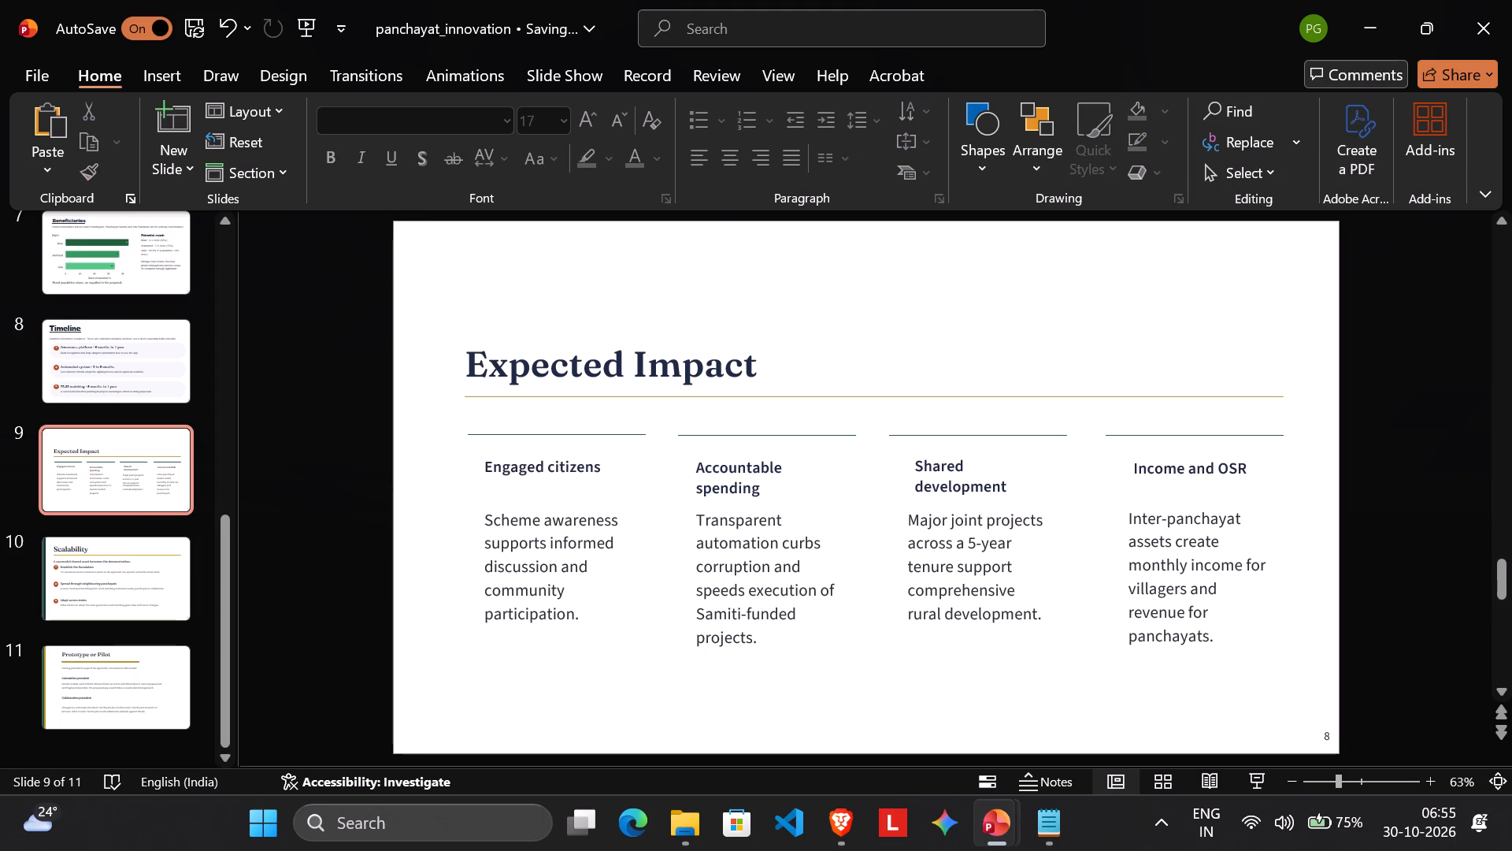
Move the "Expected Impact" title up and resize its text box so its width closely fits the text.
{"action": "left_click", "coordinate": [506, 377]}
{"action": "left_click_drag", "start_coordinate": [532, 354], "coordinate": [529, 322]}
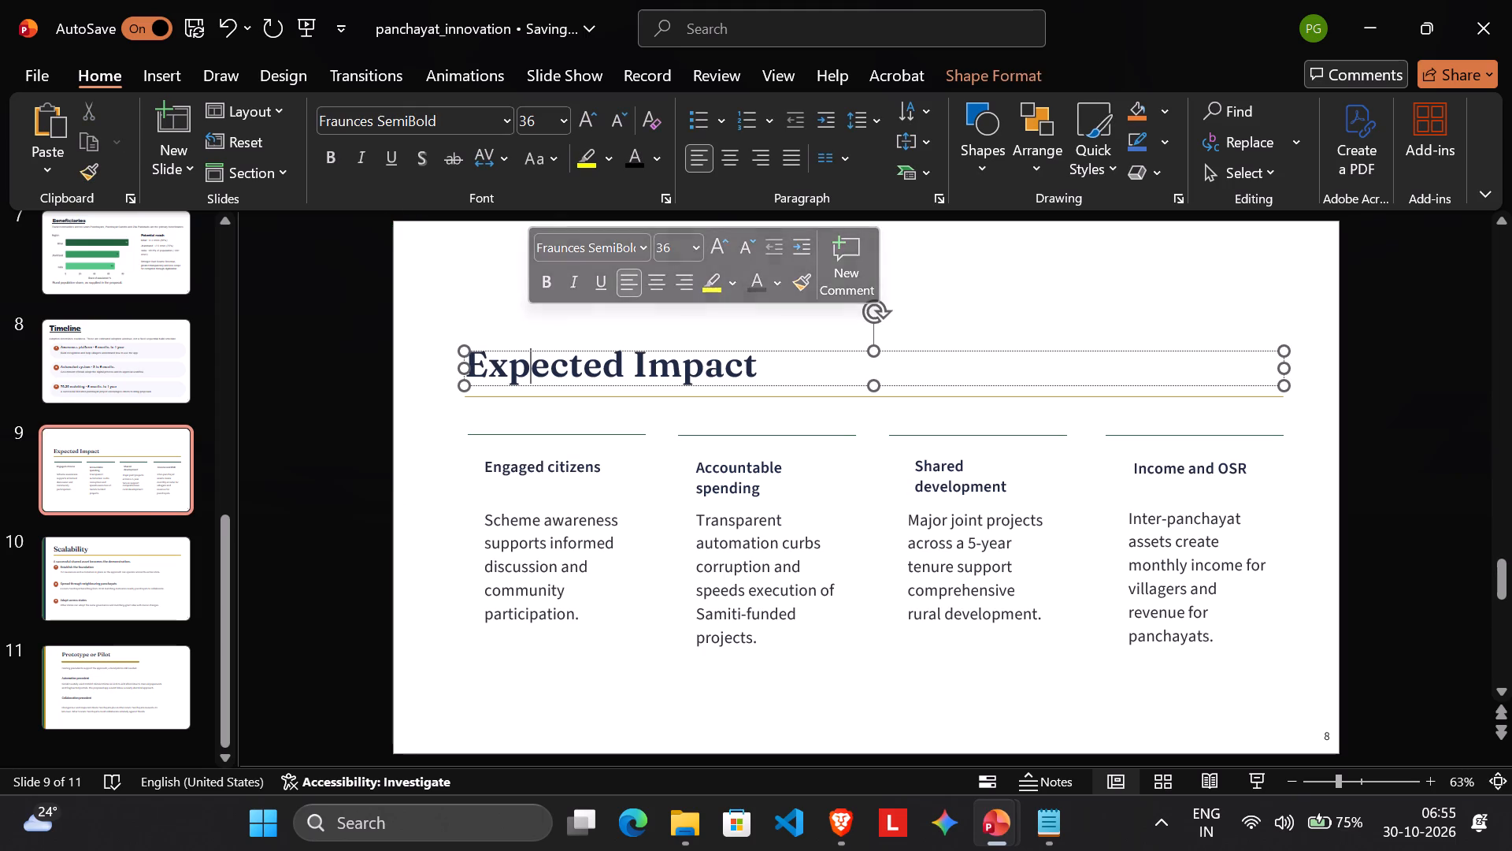
{"action": "left_click_drag", "start_coordinate": [581, 352], "coordinate": [580, 293]}
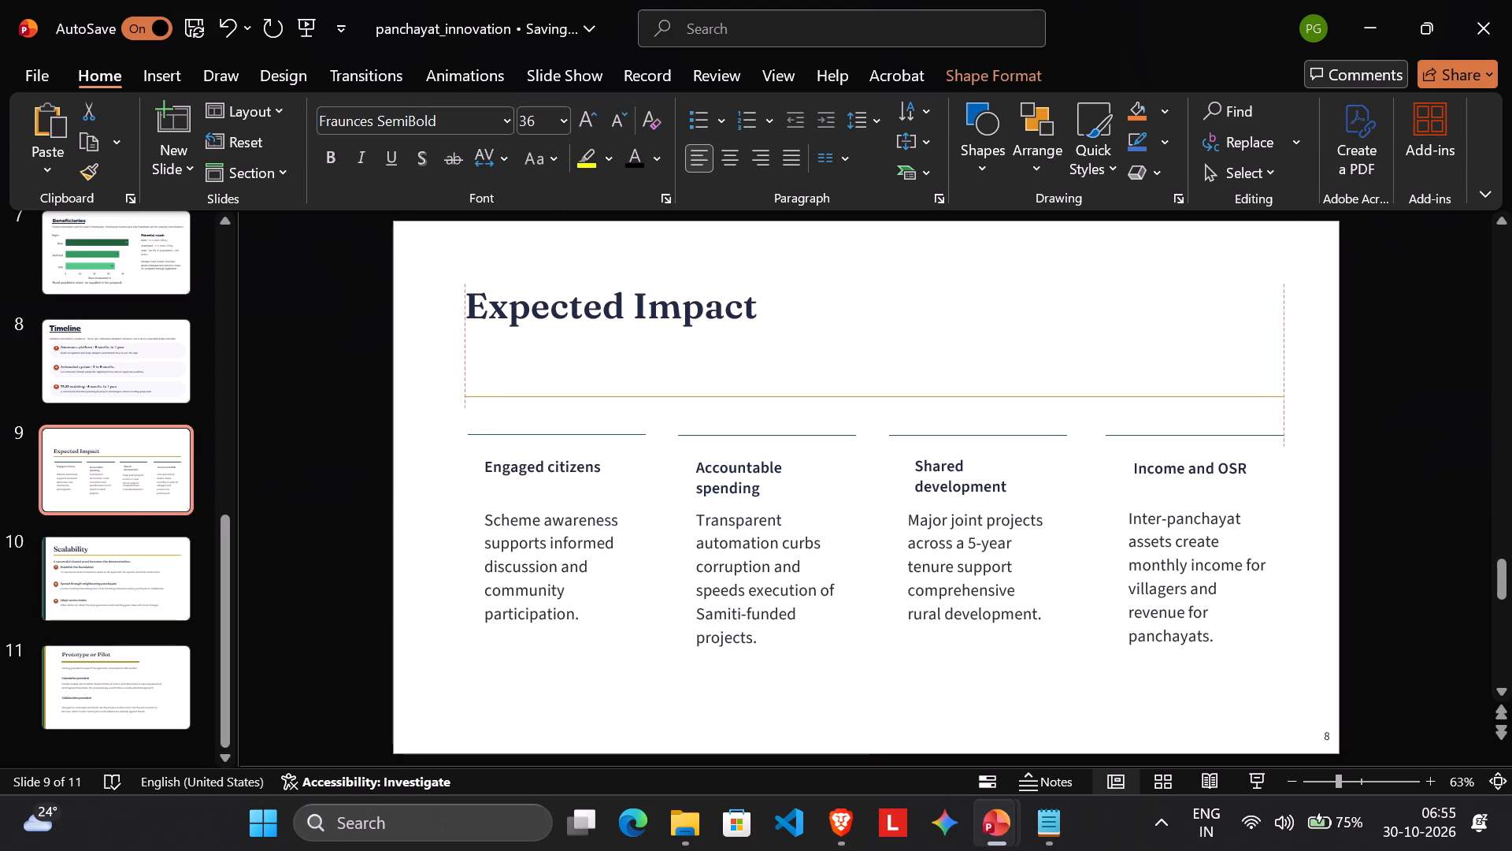
{"action": "left_click_drag", "start_coordinate": [580, 293], "coordinate": [580, 303]}
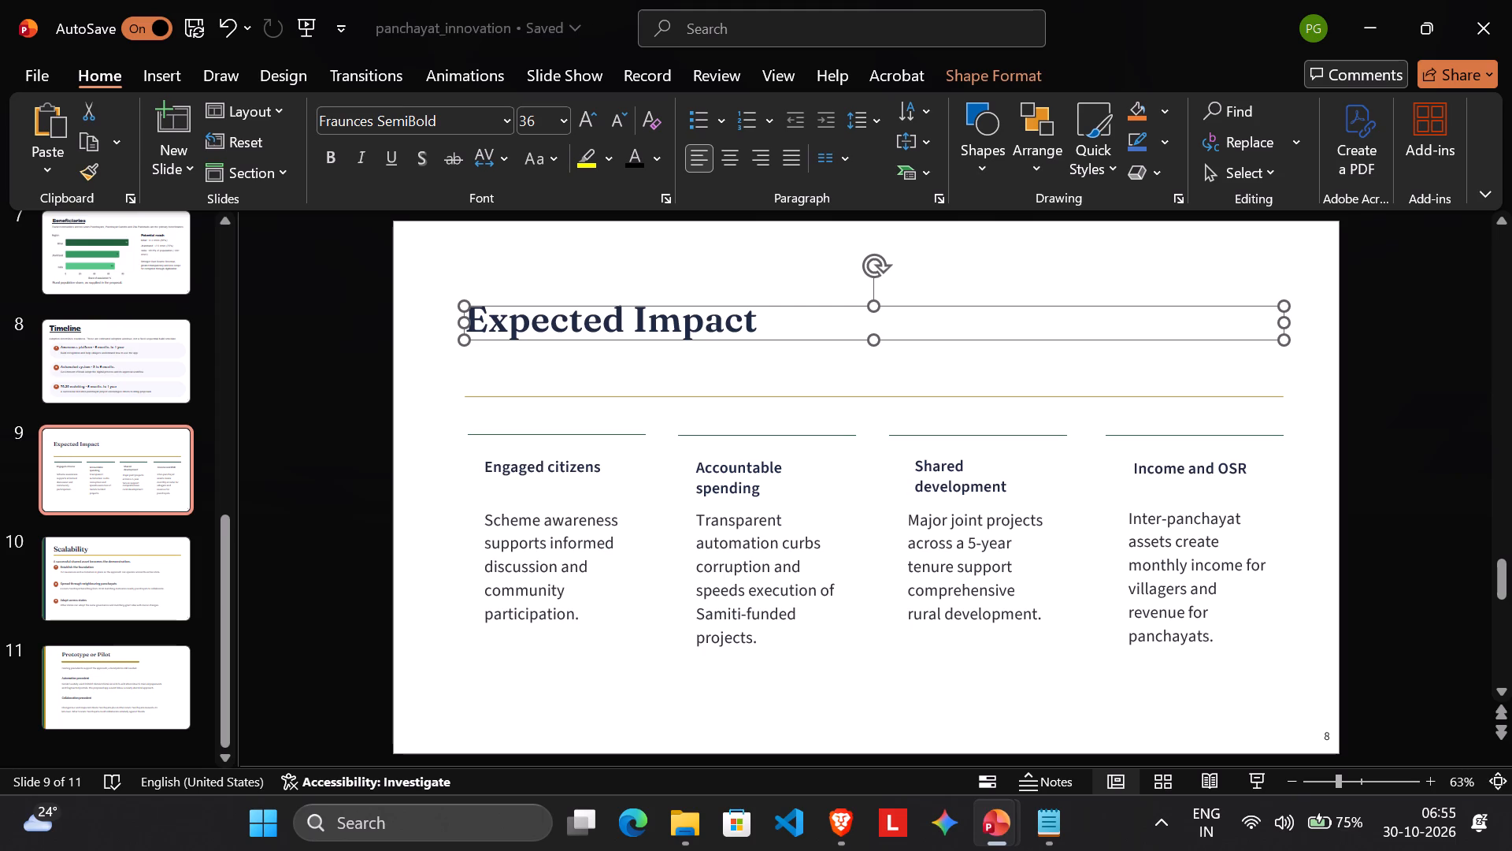
{"action": "left_click_drag", "start_coordinate": [1284, 316], "coordinate": [773, 316]}
{"action": "left_click_drag", "start_coordinate": [616, 334], "coordinate": [617, 354]}
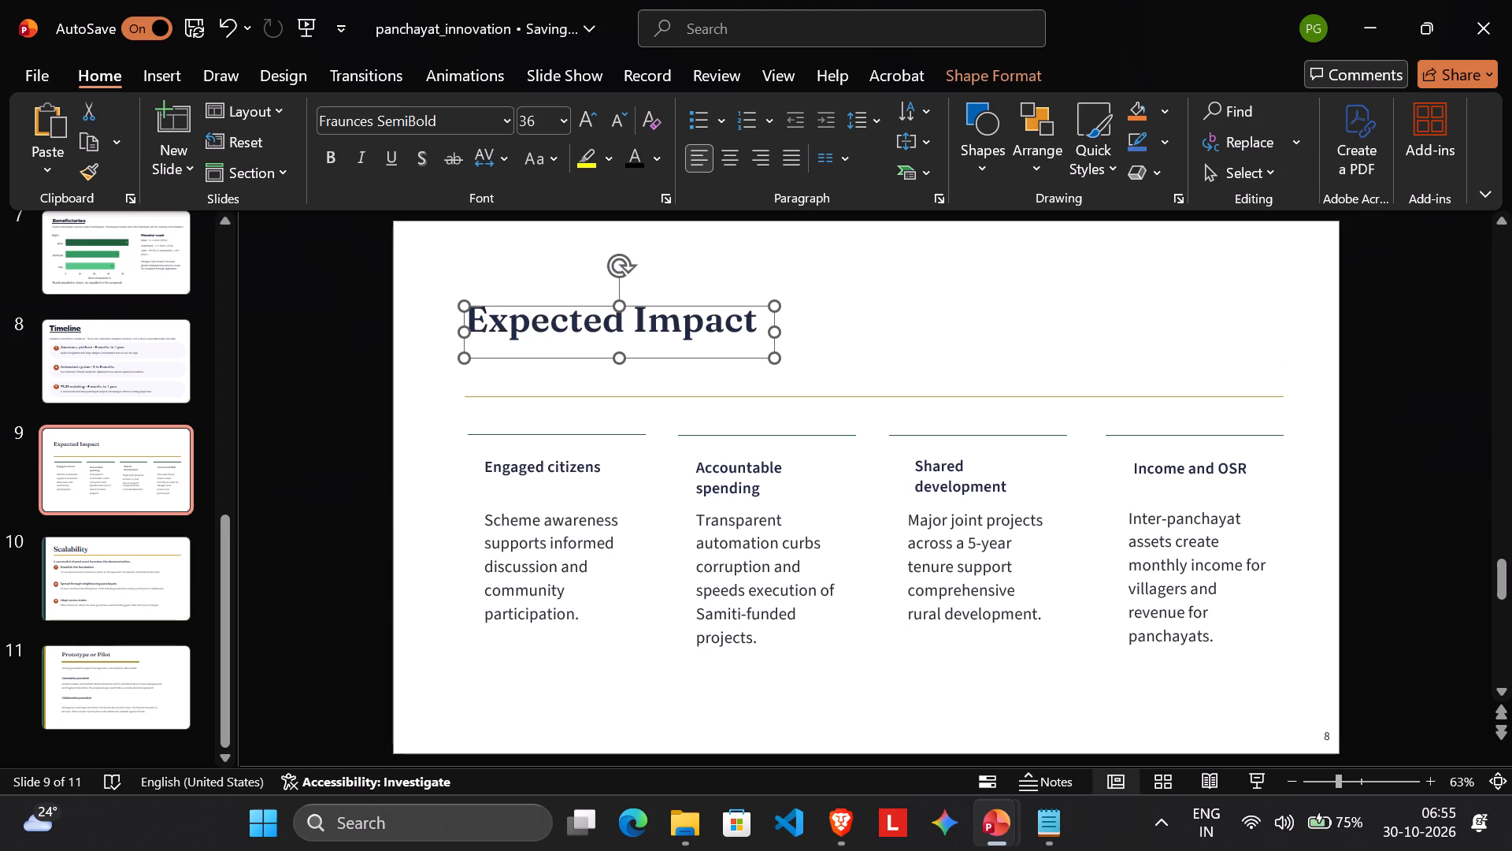
Format the "Expected Impact" title in dark blue Arial Black at size 40.
{"action": "triple_click", "coordinate": [704, 328]}
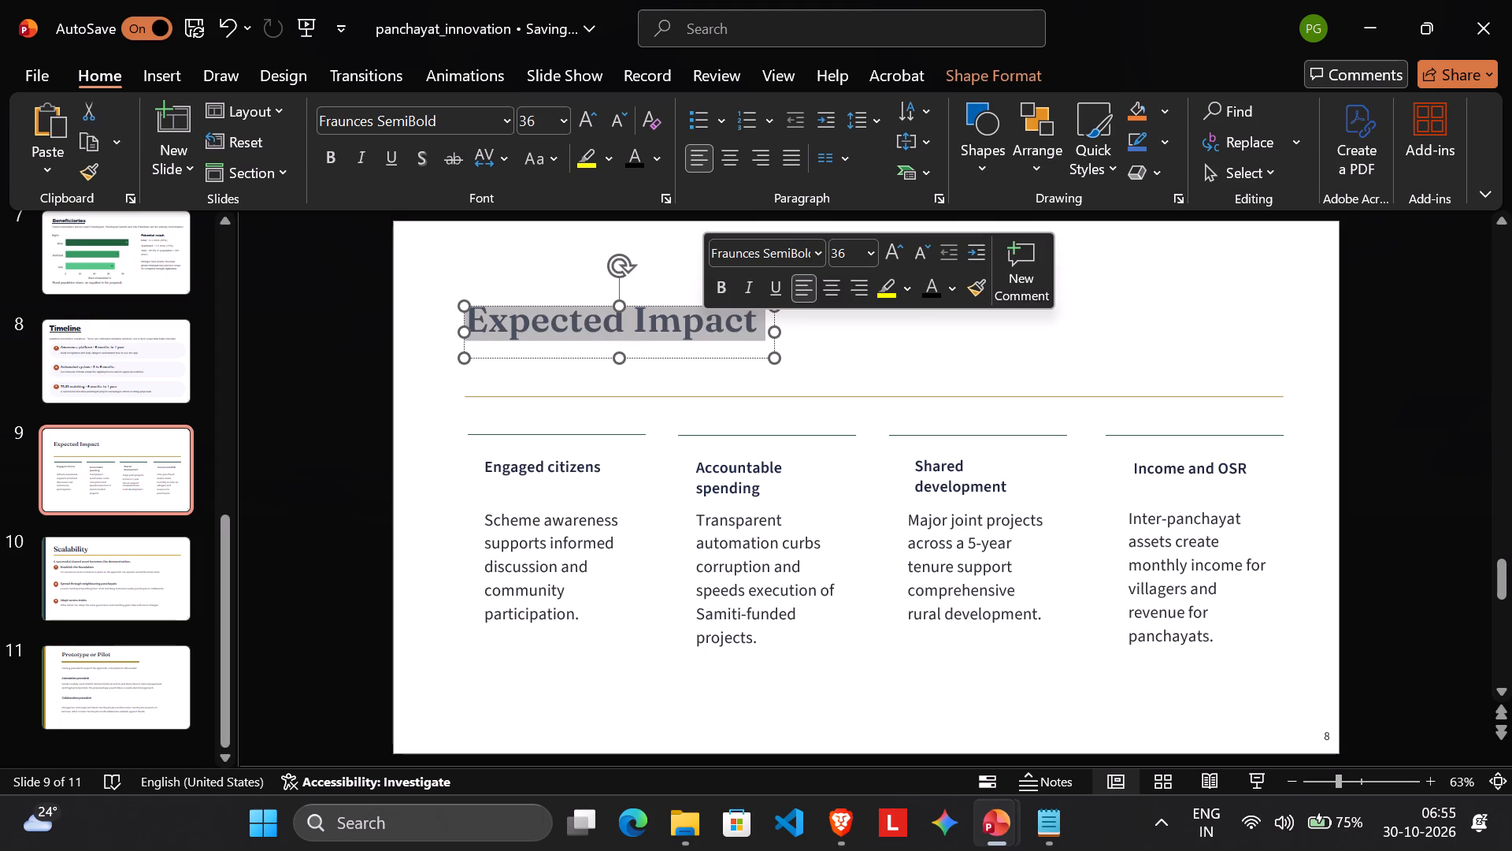
{"action": "left_click", "coordinate": [951, 292]}
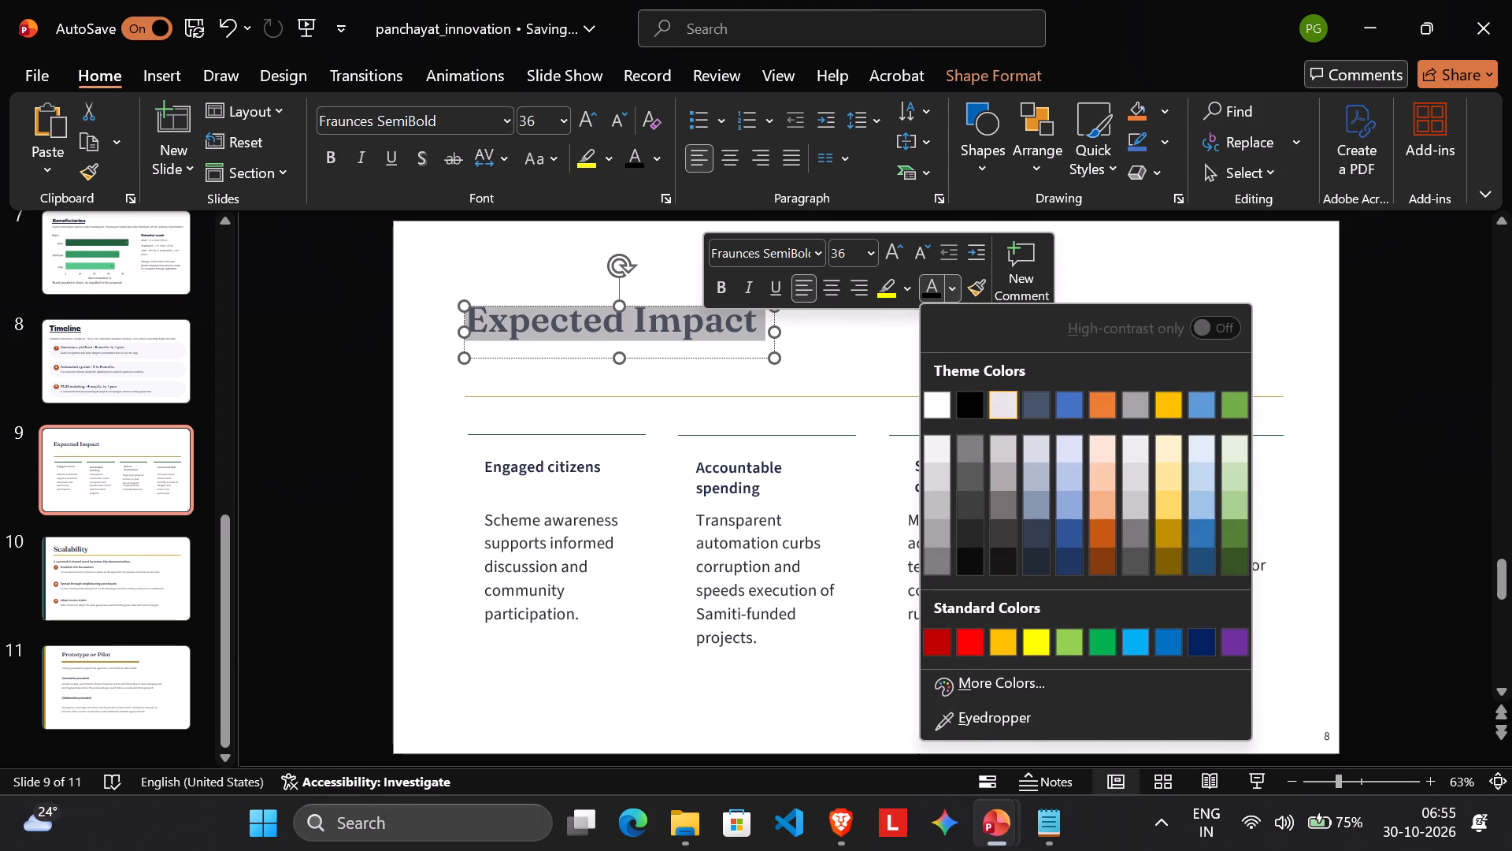
{"action": "left_click", "coordinate": [1201, 635]}
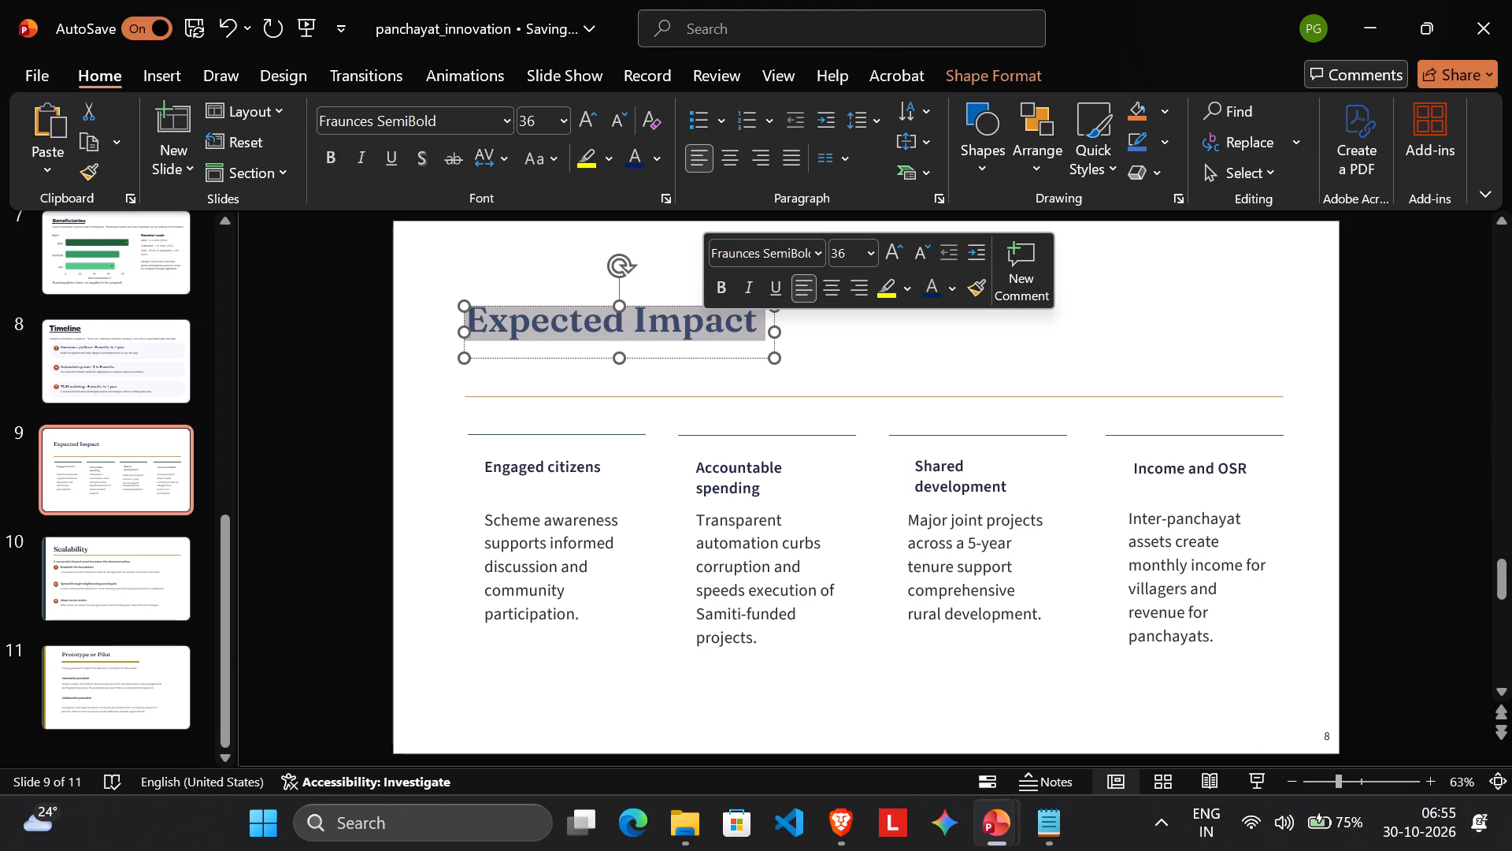
{"action": "left_click", "coordinate": [892, 249]}
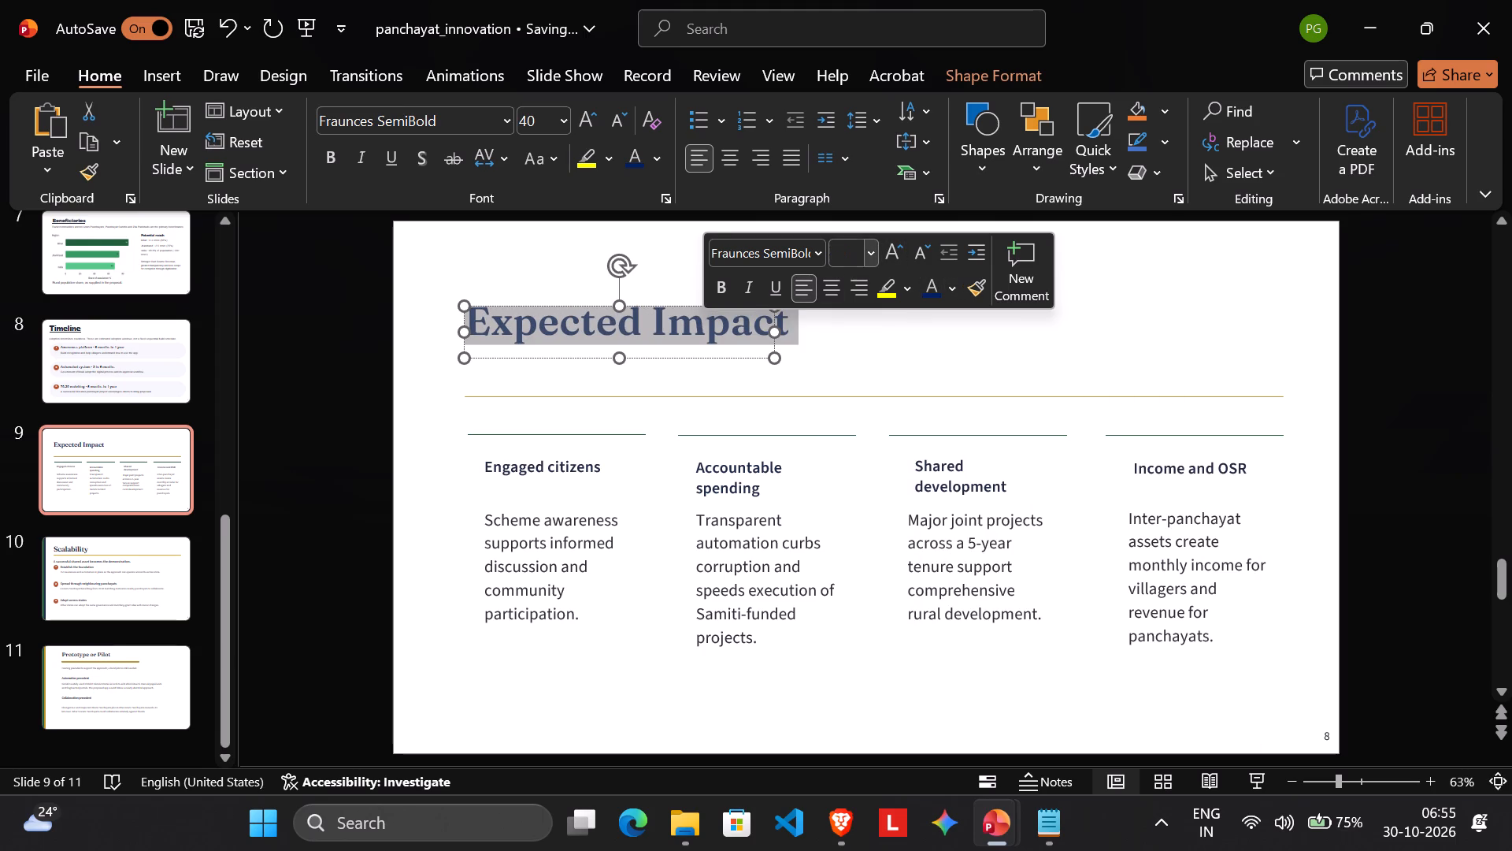
{"action": "left_click", "coordinate": [815, 251]}
{"action": "key", "text": "a"}
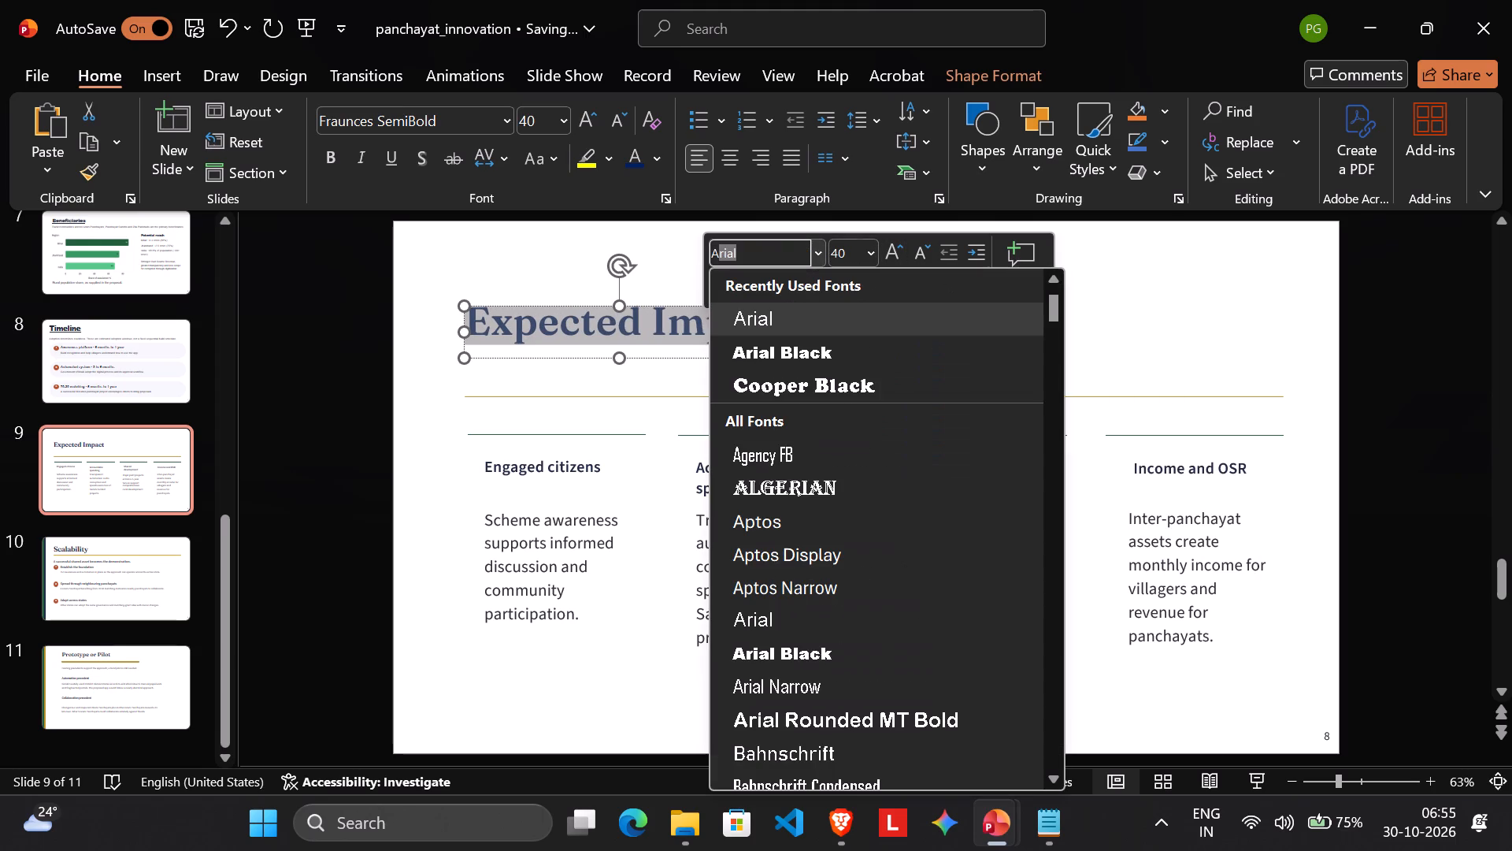
{"action": "left_click", "coordinate": [773, 349]}
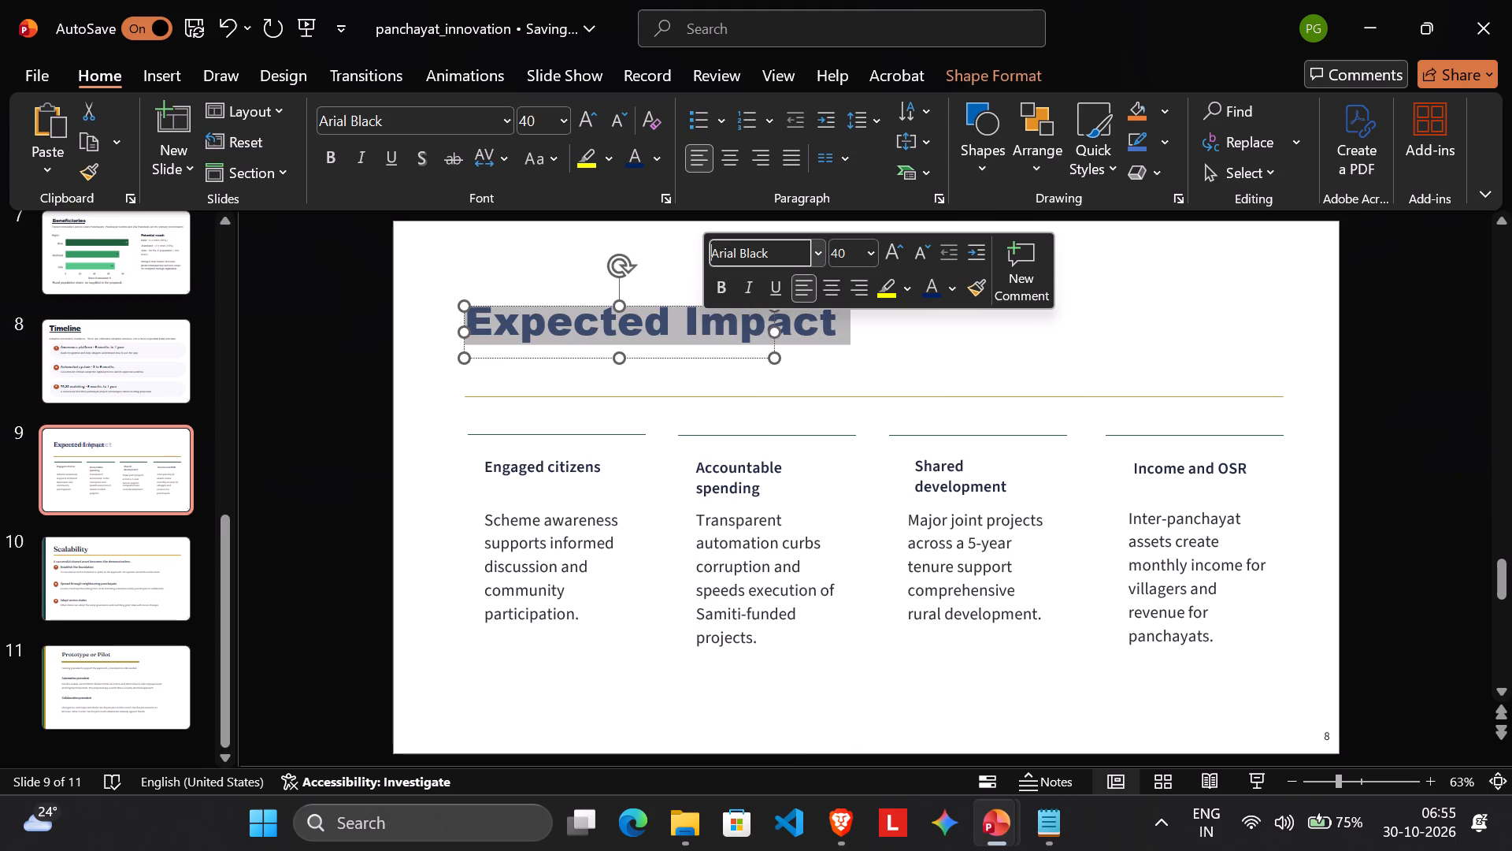
Delete the gold divider line beneath the "Expected Impact" title and the four short lines above the column headings.
{"action": "left_click", "coordinate": [620, 418]}
{"action": "left_click", "coordinate": [620, 396]}
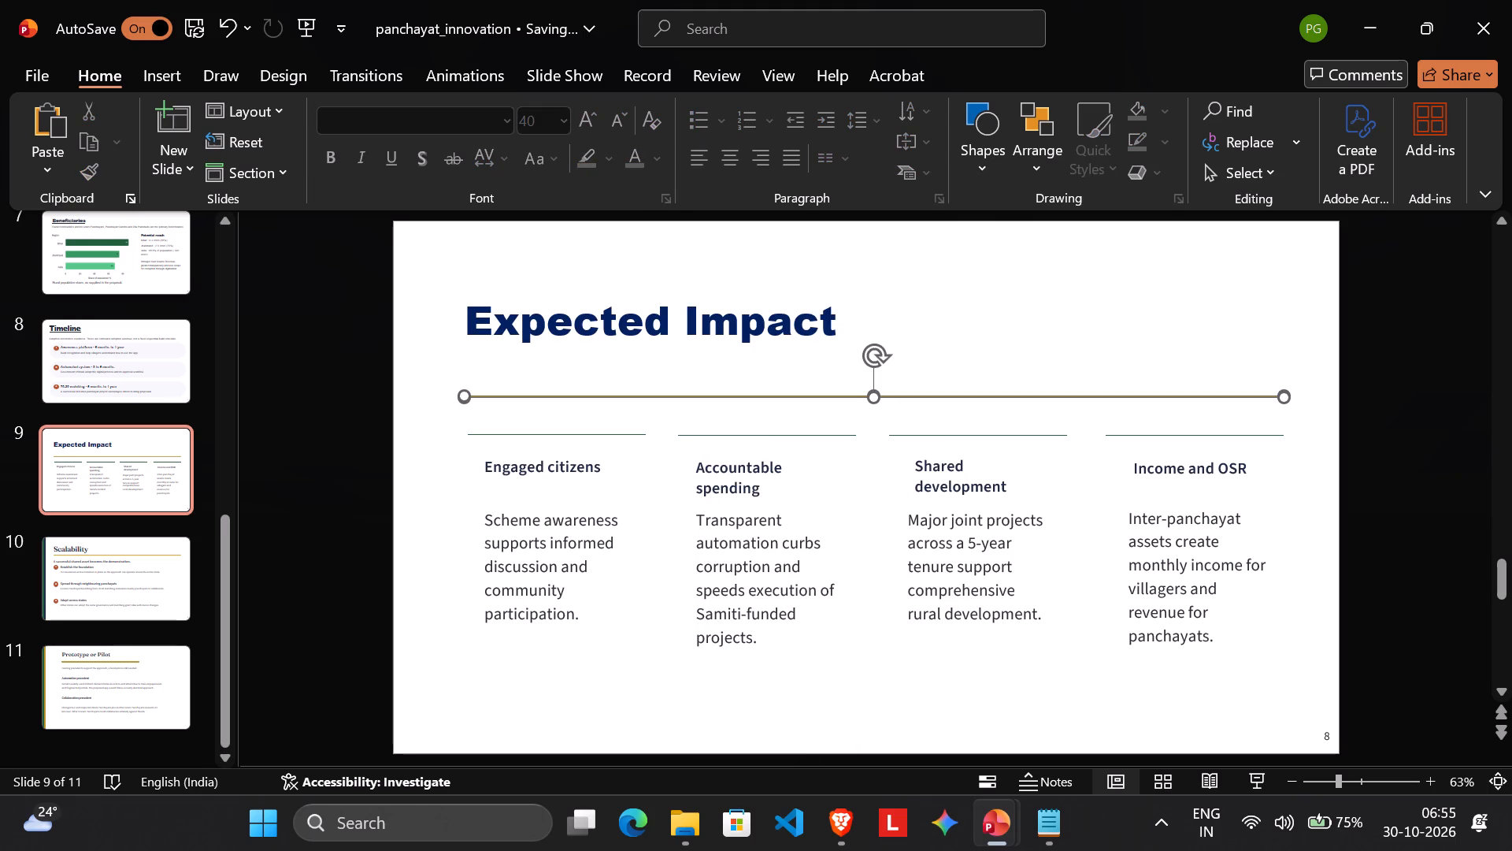
{"action": "key", "text": "Delete"}
{"action": "left_click", "coordinate": [636, 430]}
{"action": "key", "text": "Delete"}
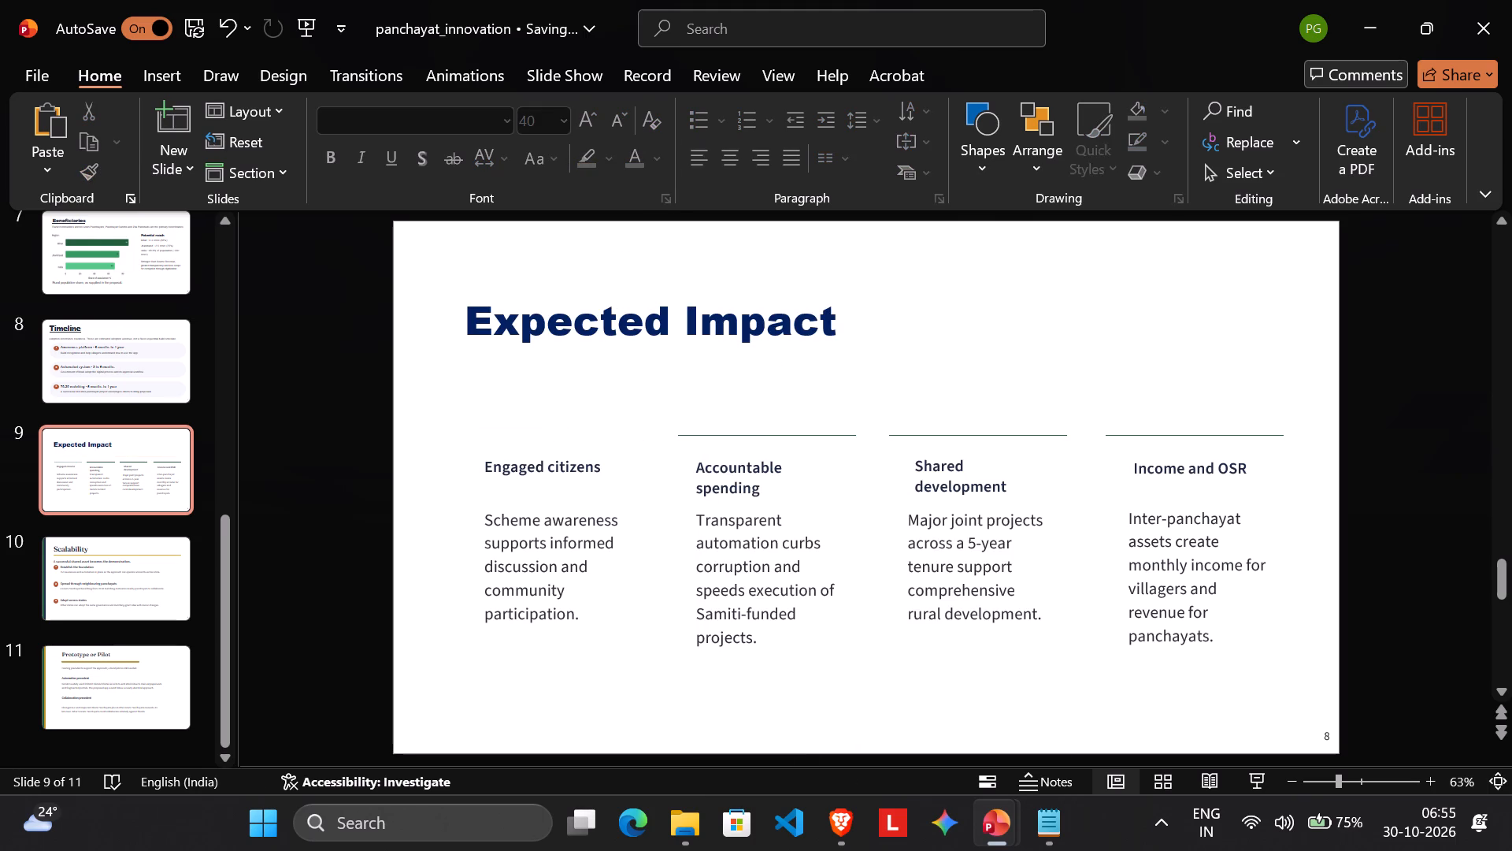
{"action": "left_click", "coordinate": [724, 429]}
{"action": "key", "text": "Delete"}
{"action": "left_click", "coordinate": [954, 435]}
{"action": "key", "text": "Delete"}
{"action": "left_click", "coordinate": [1158, 435]}
{"action": "key", "text": "Delete"}
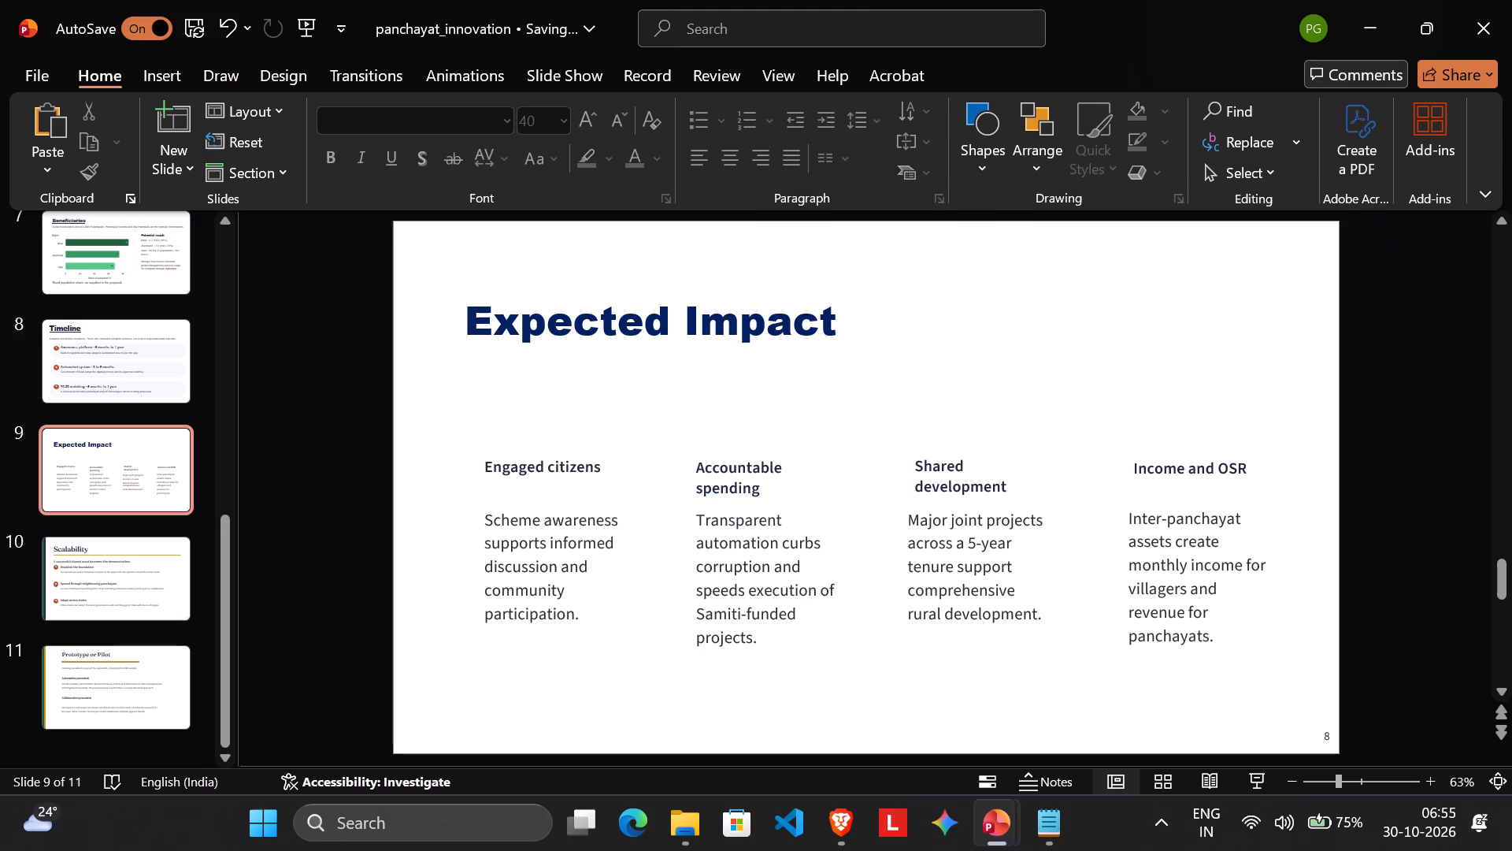
Draw a rounded rectangle about 9.37 cm high and 6.86 cm wide covering the "Engaged citizens" column.
{"action": "left_click", "coordinate": [145, 61]}
{"action": "left_click", "coordinate": [465, 149]}
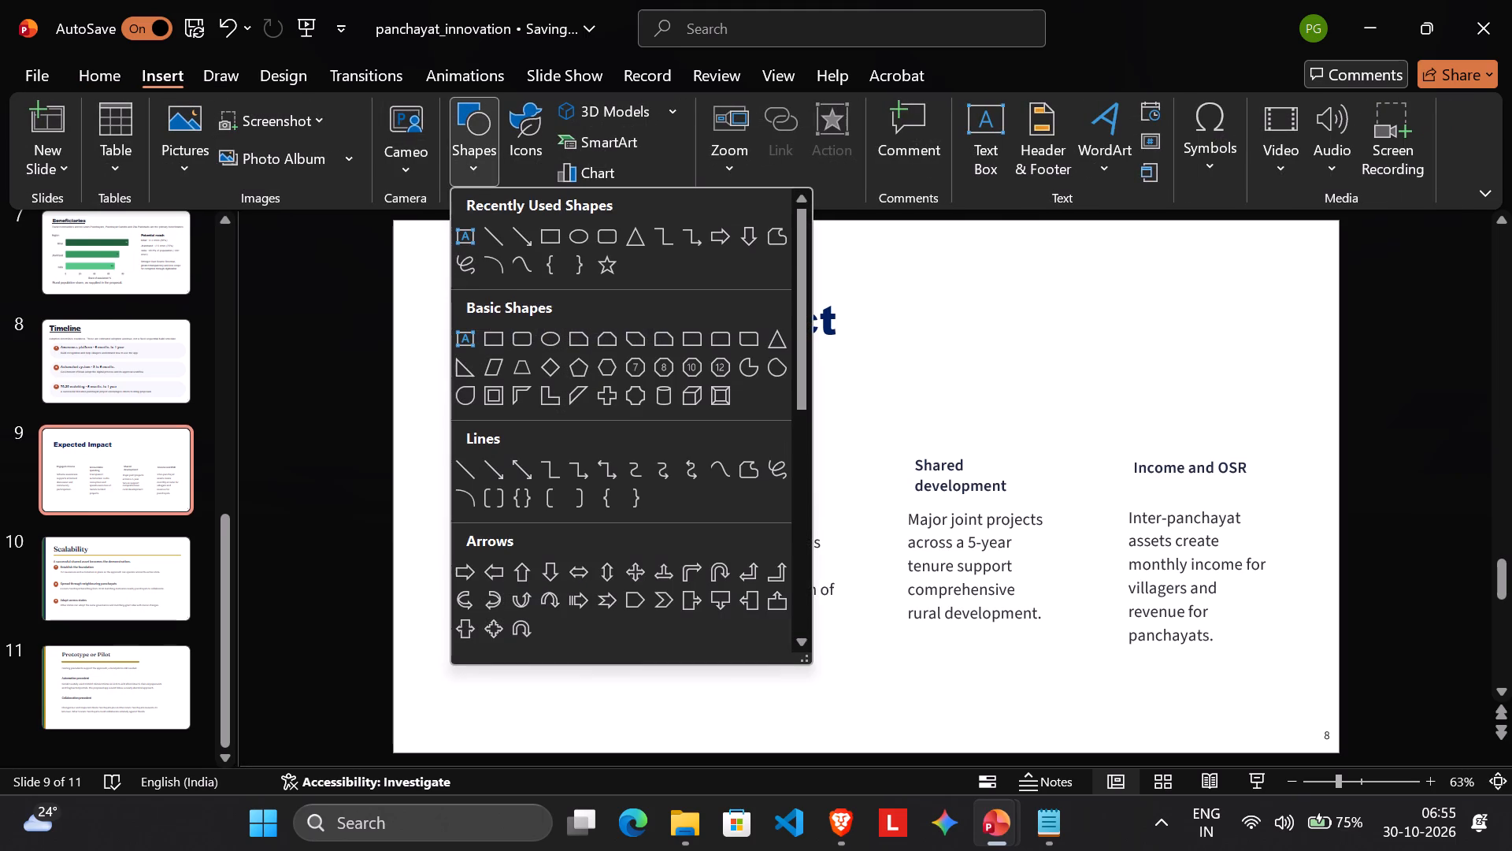
{"action": "left_click", "coordinate": [607, 237]}
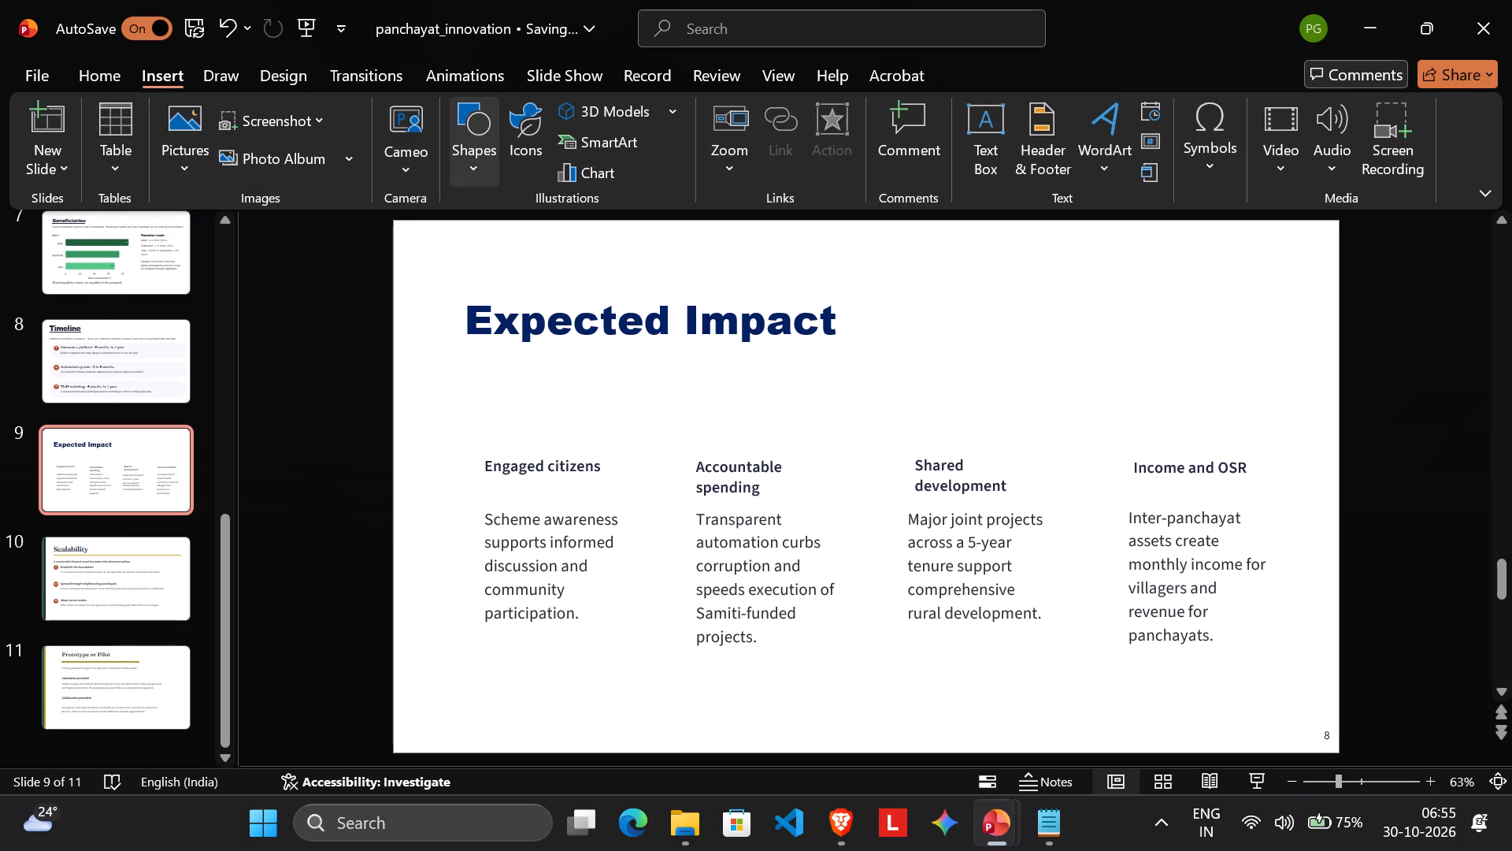
{"action": "left_click_drag", "start_coordinate": [462, 439], "coordinate": [650, 640]}
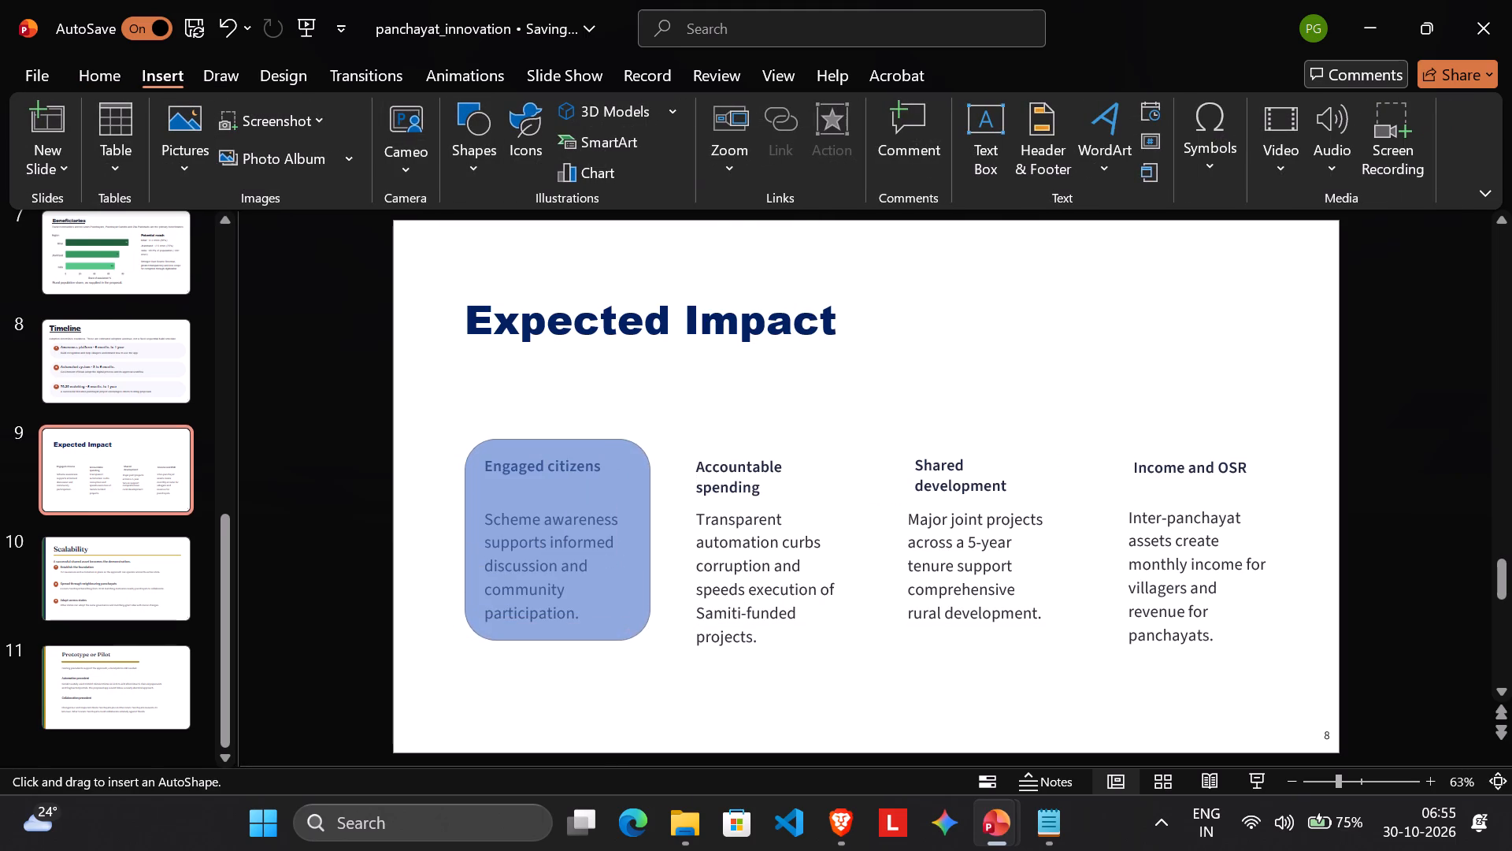
{"action": "left_click_drag", "start_coordinate": [650, 640], "coordinate": [656, 690]}
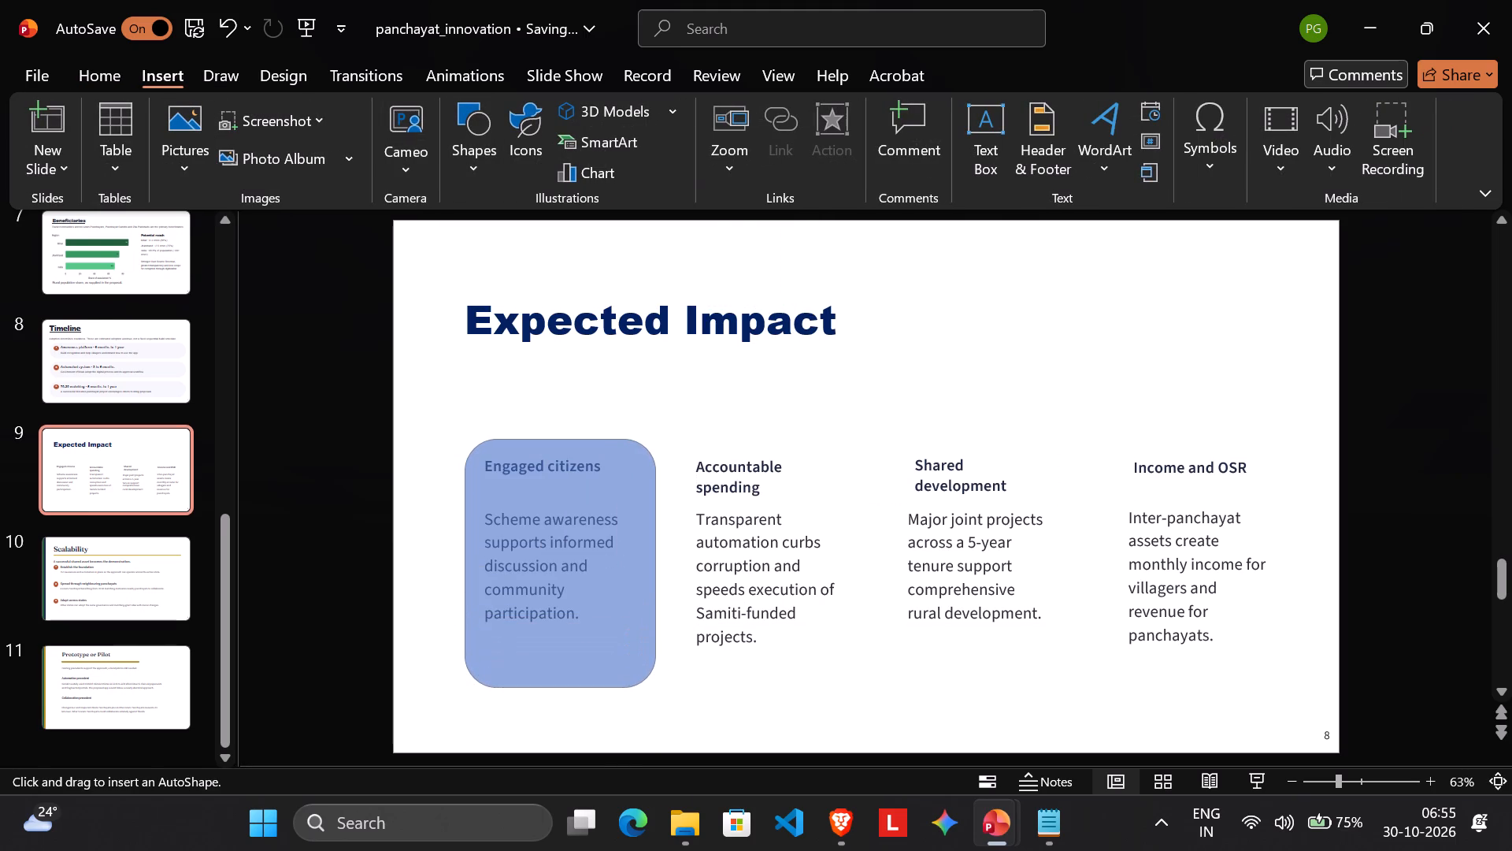
{"action": "left_click_drag", "start_coordinate": [656, 690], "coordinate": [656, 700]}
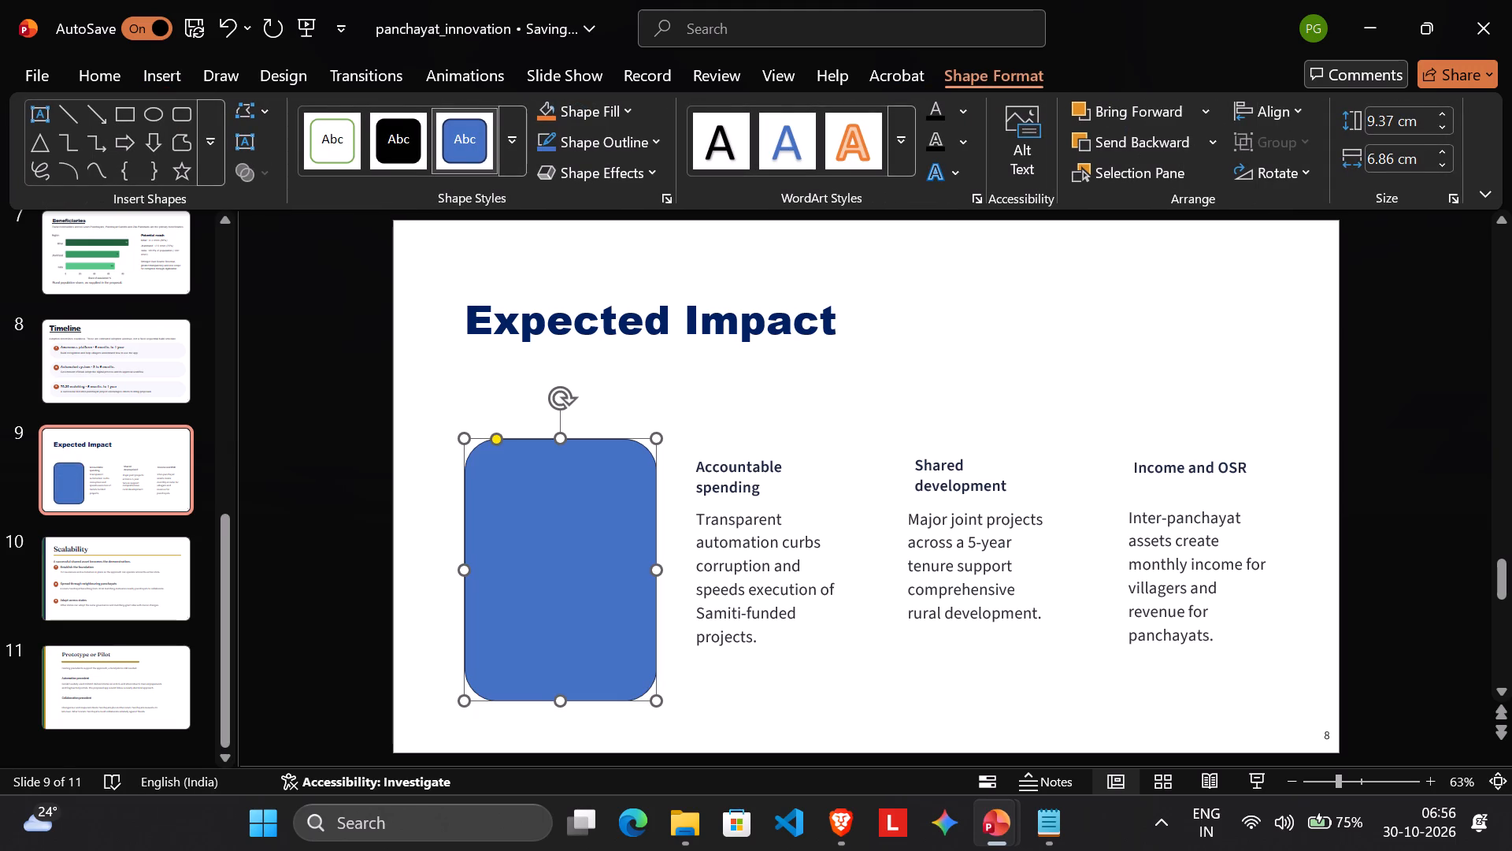
{"action": "left_click_drag", "start_coordinate": [631, 595], "coordinate": [628, 573]}
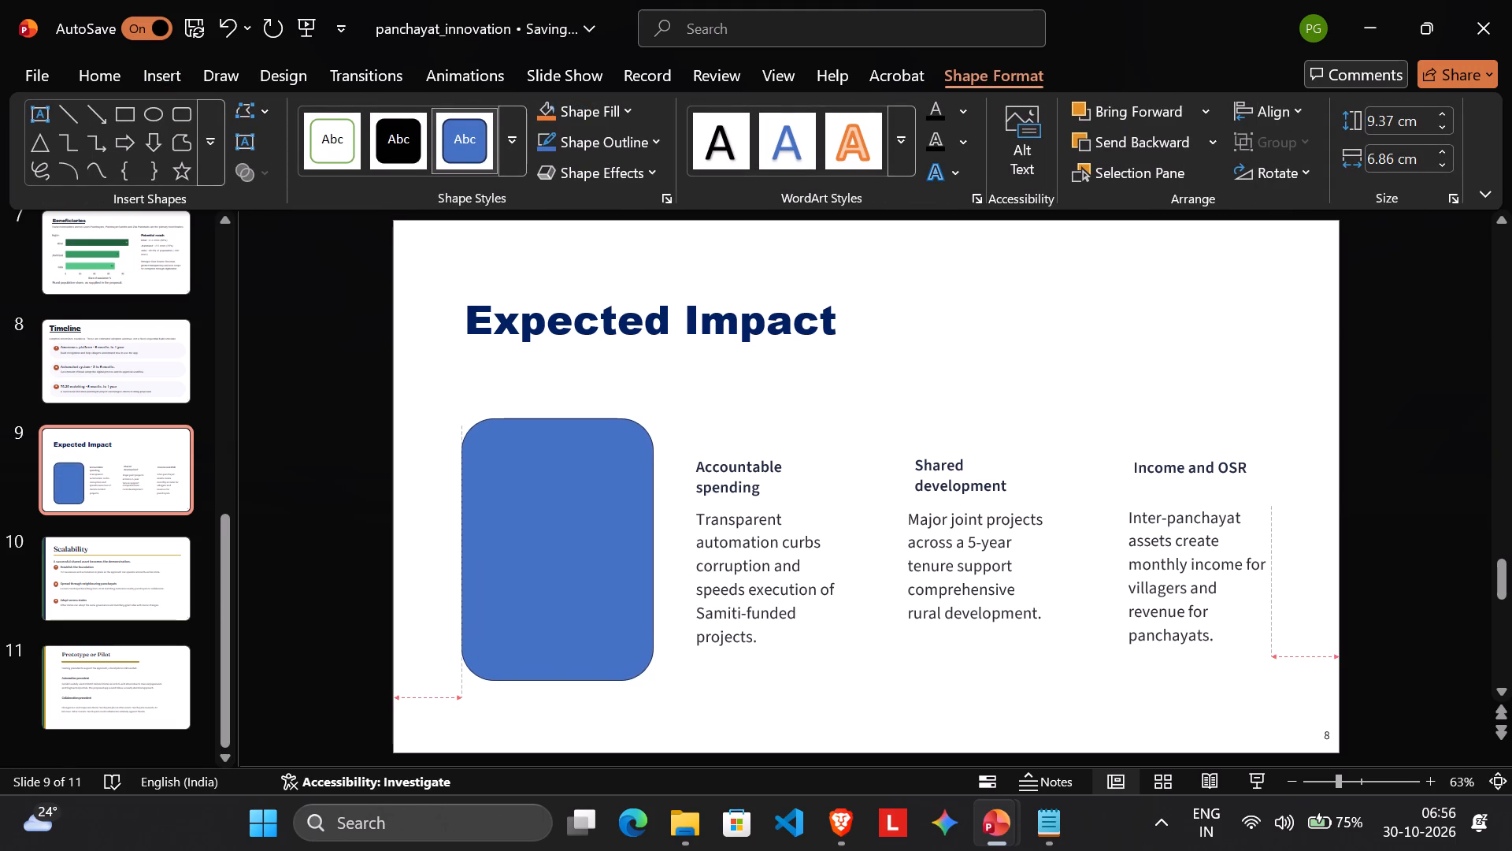
{"action": "left_click_drag", "start_coordinate": [628, 573], "coordinate": [628, 572]}
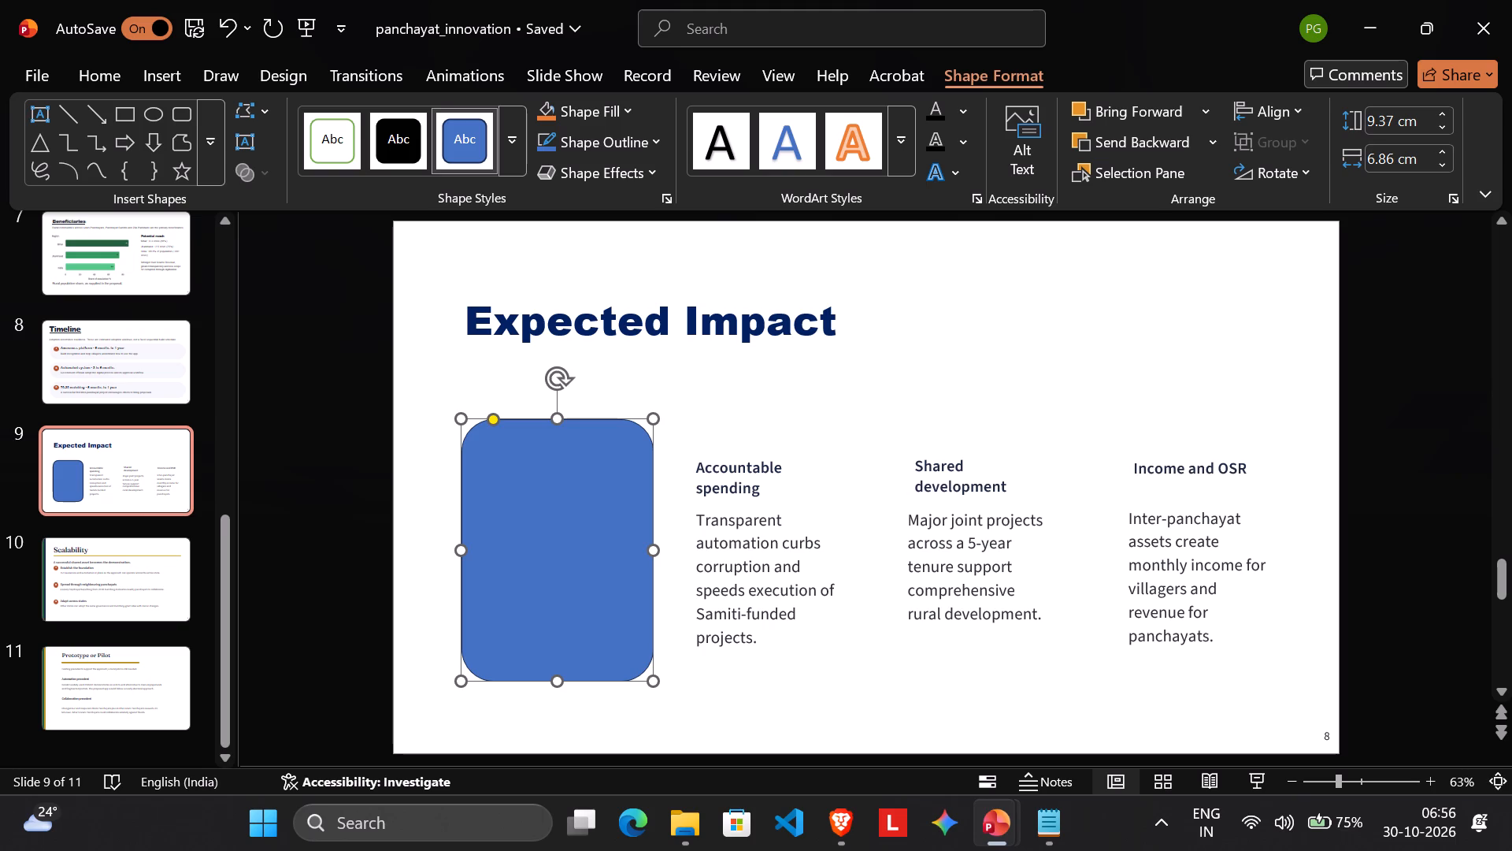
Apply the preset shape style with white fill and green outline to the rounded rectangle.
{"action": "left_click", "coordinate": [320, 145]}
Duplicate the green-outlined rounded rectangle three times, placing level copies over the "Accountable spending", "Shared development" and "Income and OSR" columns.
{"action": "left_click", "coordinate": [569, 495]}
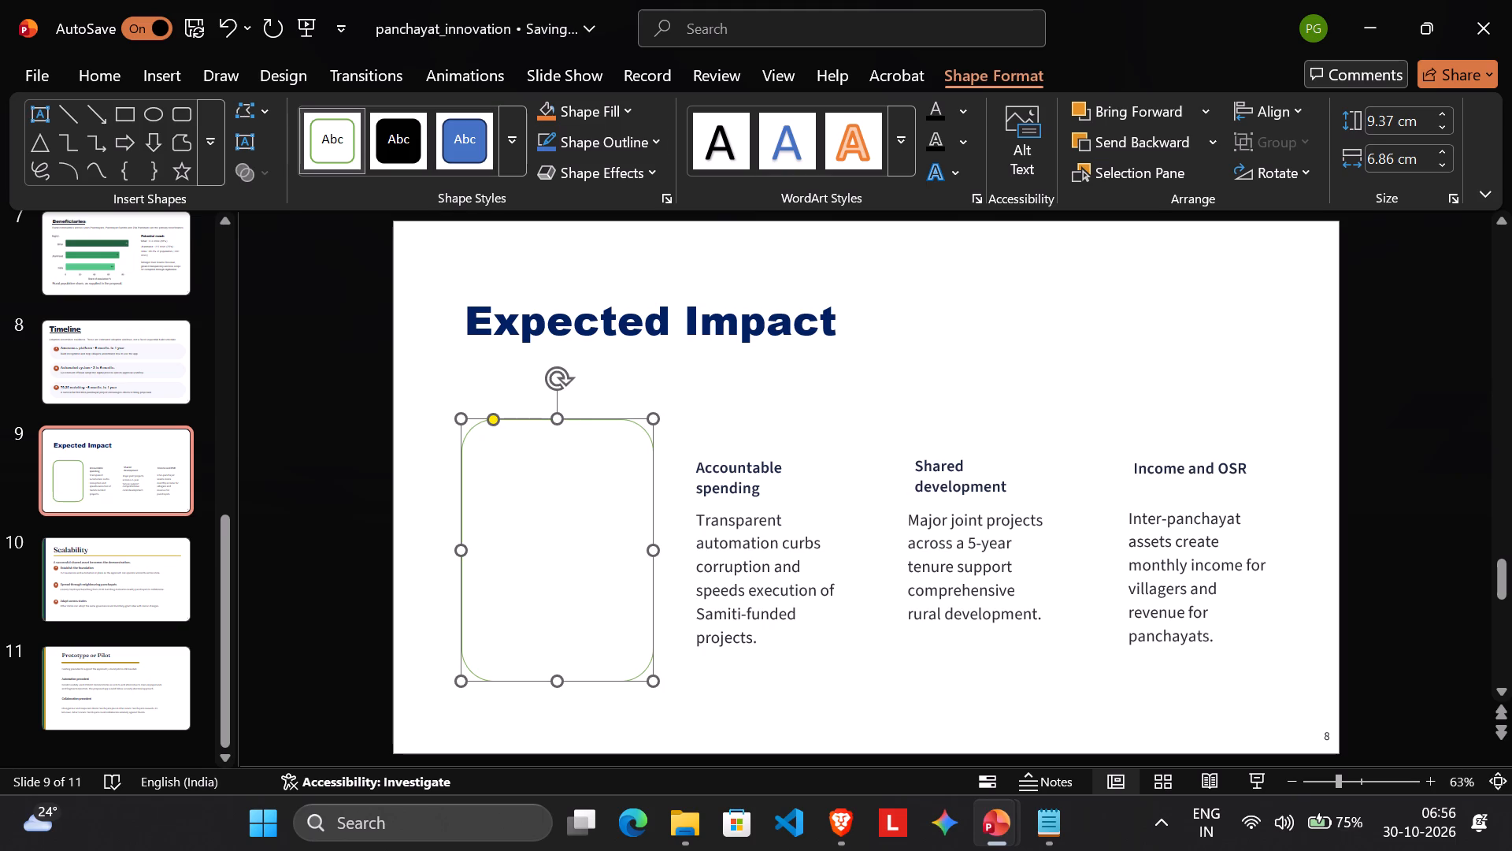
{"action": "key", "text": "ctrl+c"}
{"action": "key", "text": "ctrl+v"}
{"action": "left_click_drag", "start_coordinate": [587, 526], "coordinate": [784, 507]}
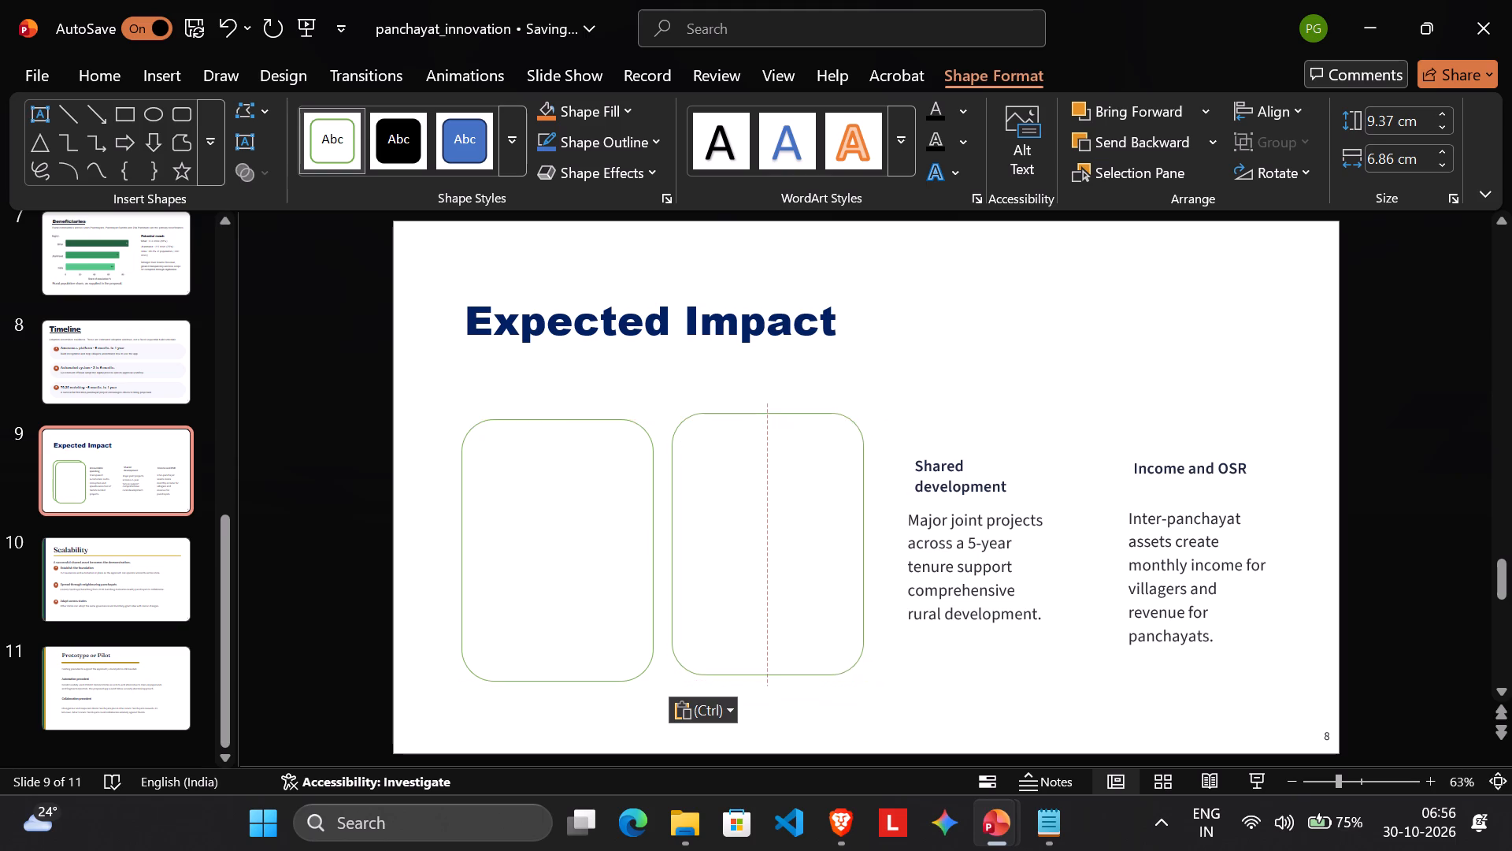
{"action": "left_click_drag", "start_coordinate": [784, 507], "coordinate": [787, 511]}
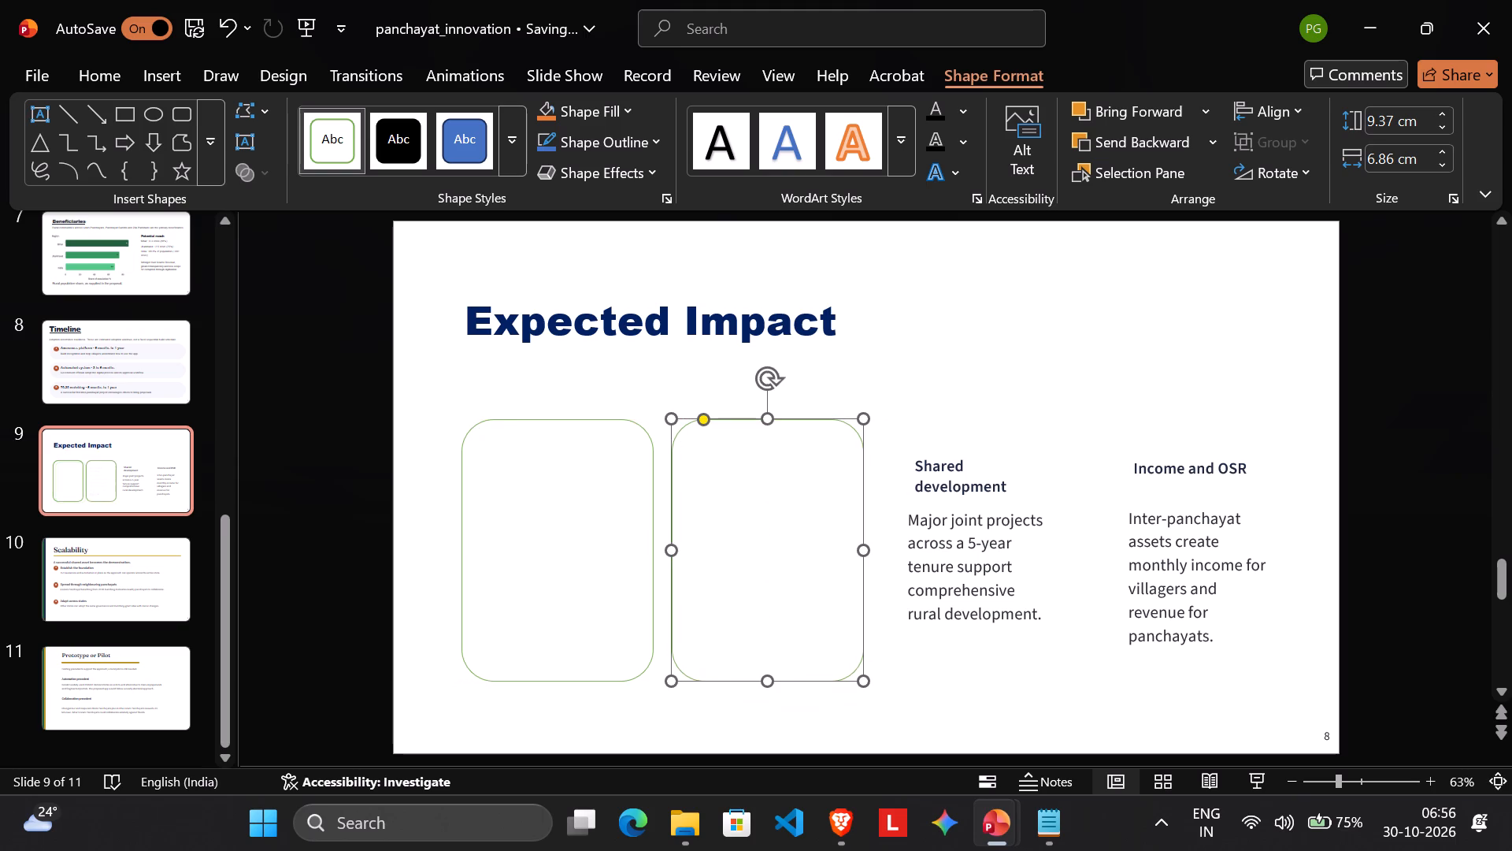
{"action": "key", "text": "ctrl+v"}
{"action": "left_click_drag", "start_coordinate": [779, 517], "coordinate": [840, 517]}
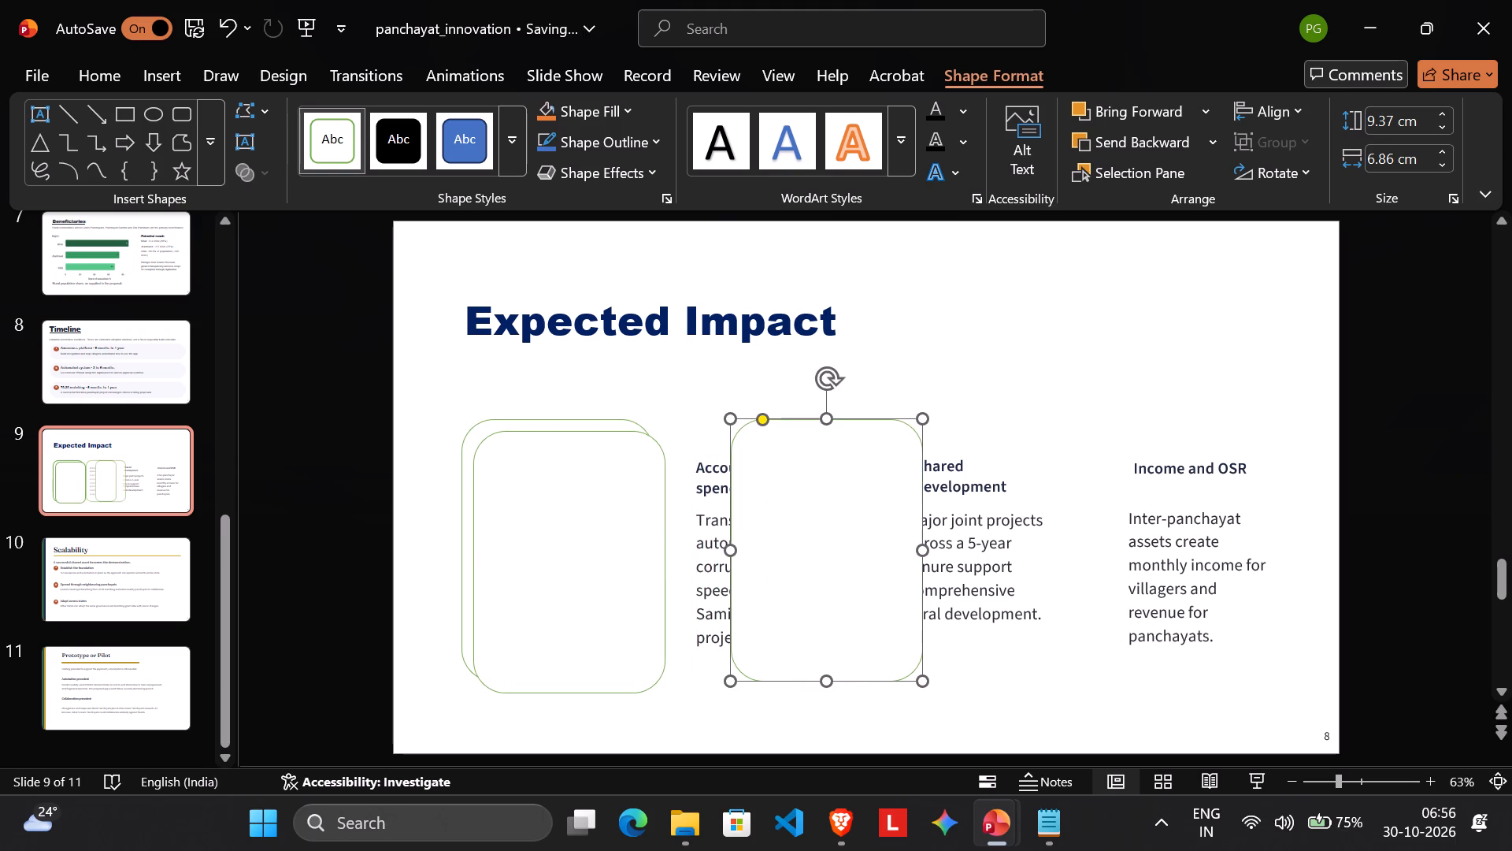
{"action": "key", "text": "ctrl+z"}
{"action": "left_click_drag", "start_coordinate": [613, 515], "coordinate": [1023, 506]}
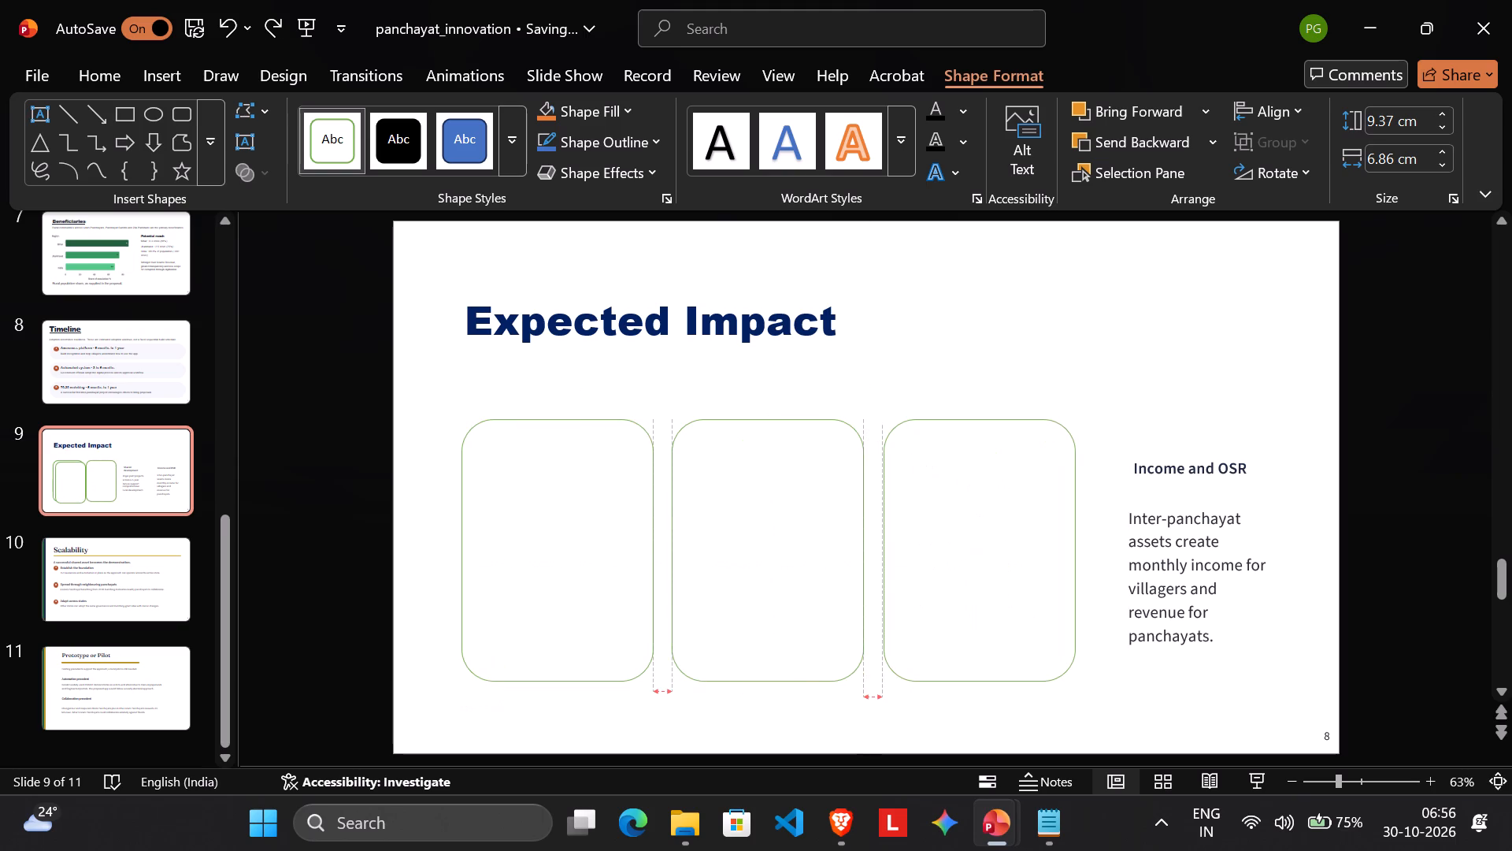
{"action": "left_click_drag", "start_coordinate": [1023, 506], "coordinate": [1029, 505]}
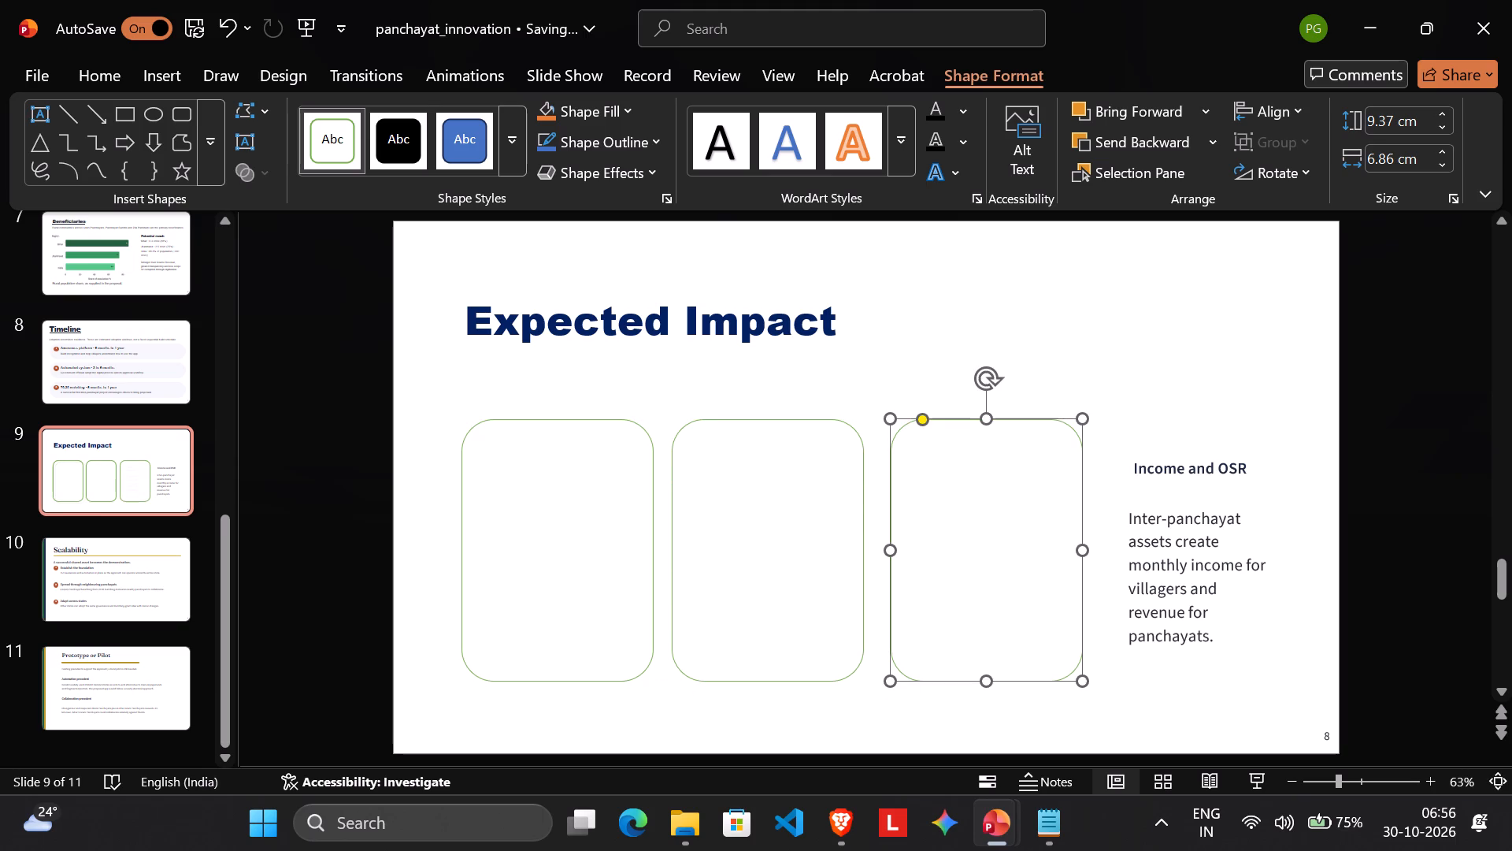
{"action": "key", "text": "ctrl+v"}
{"action": "left_click_drag", "start_coordinate": [610, 527], "coordinate": [1228, 532]}
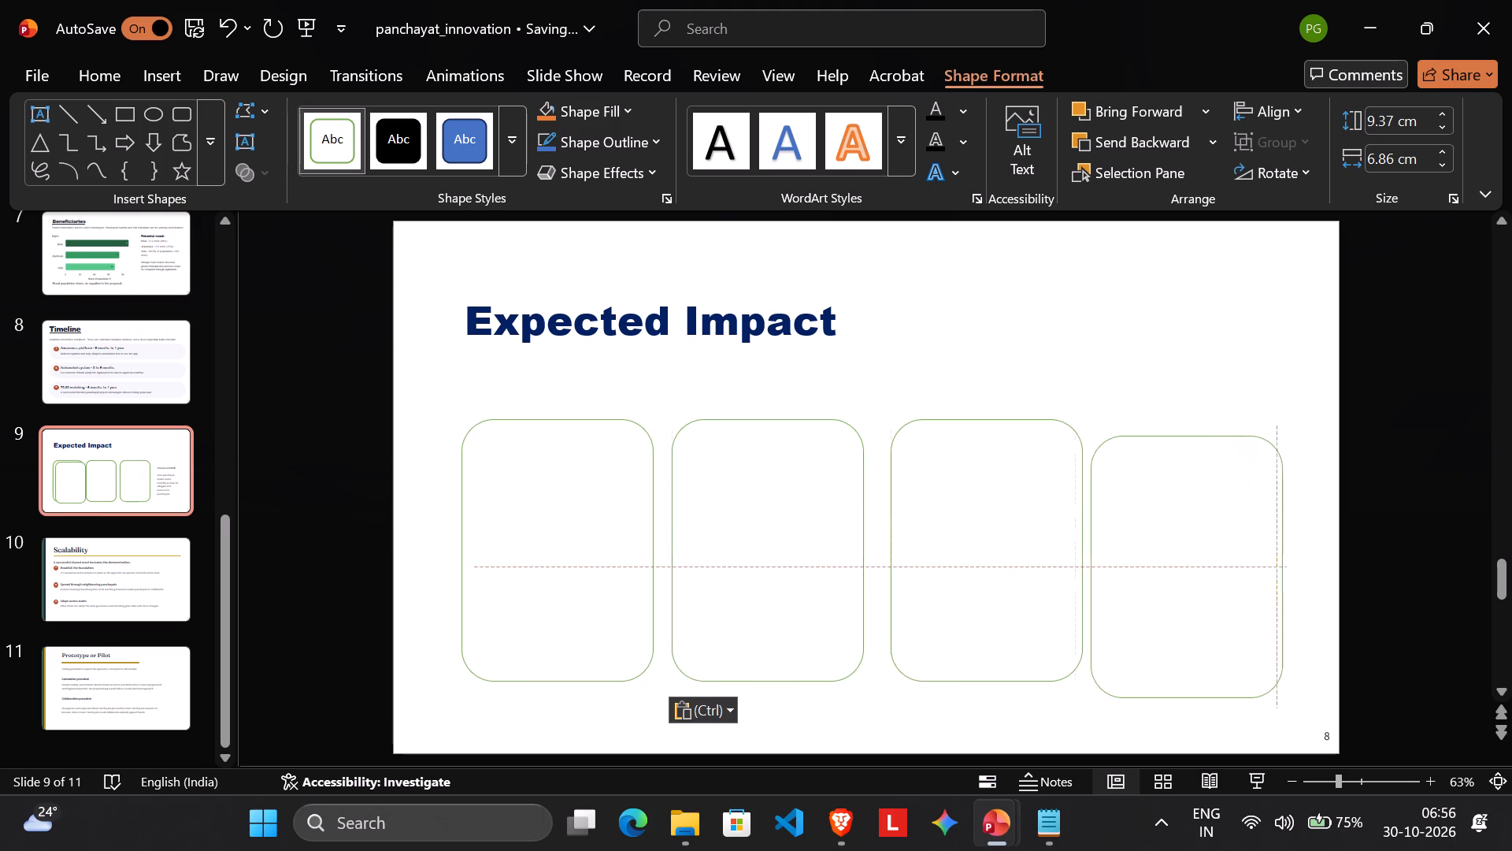
{"action": "left_click_drag", "start_coordinate": [1228, 532], "coordinate": [1245, 513]}
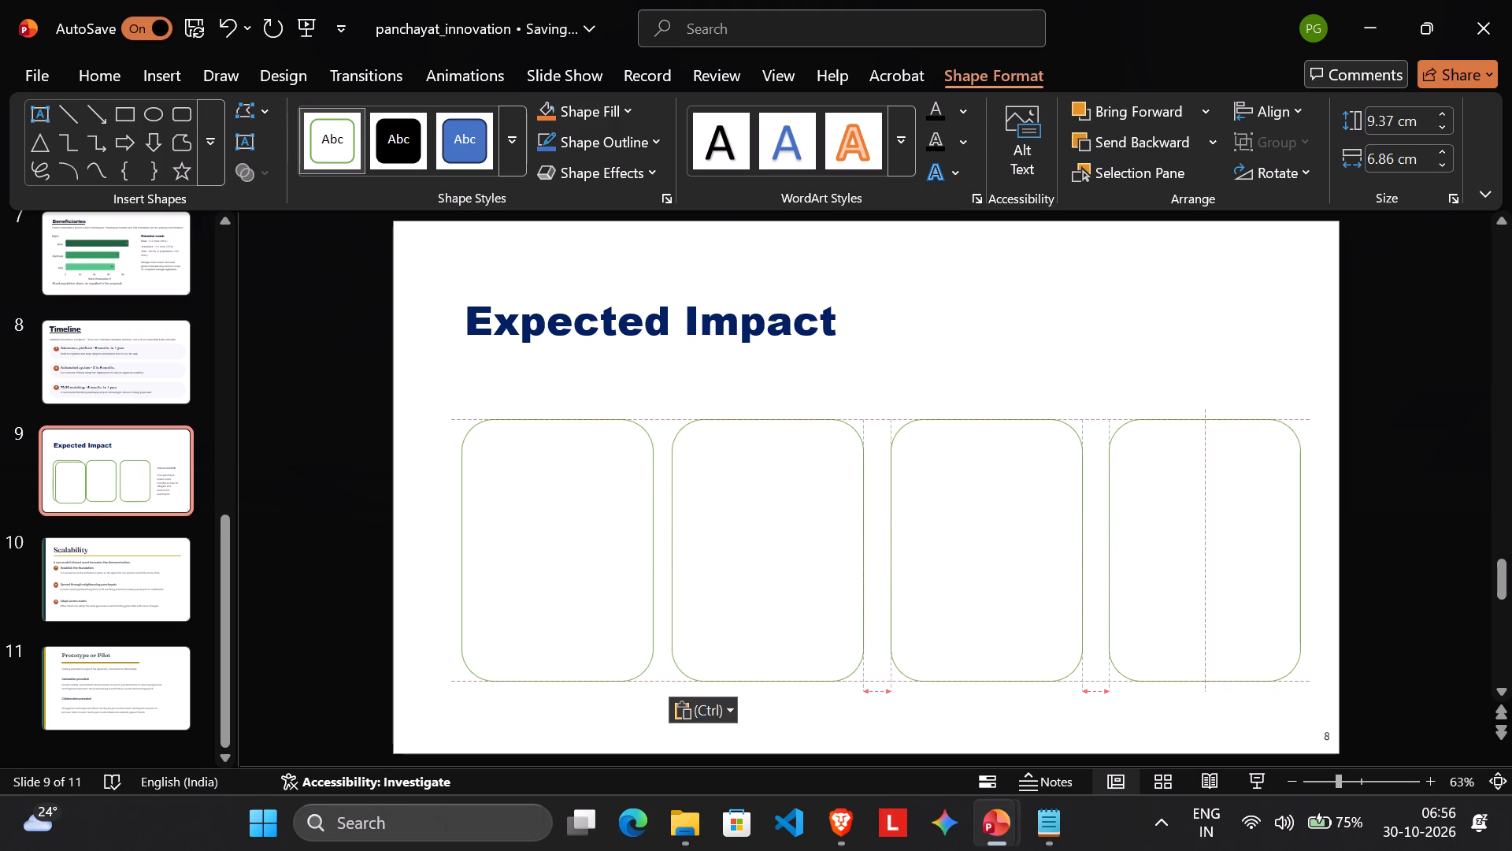
{"action": "left_click_drag", "start_coordinate": [1245, 513], "coordinate": [1243, 513]}
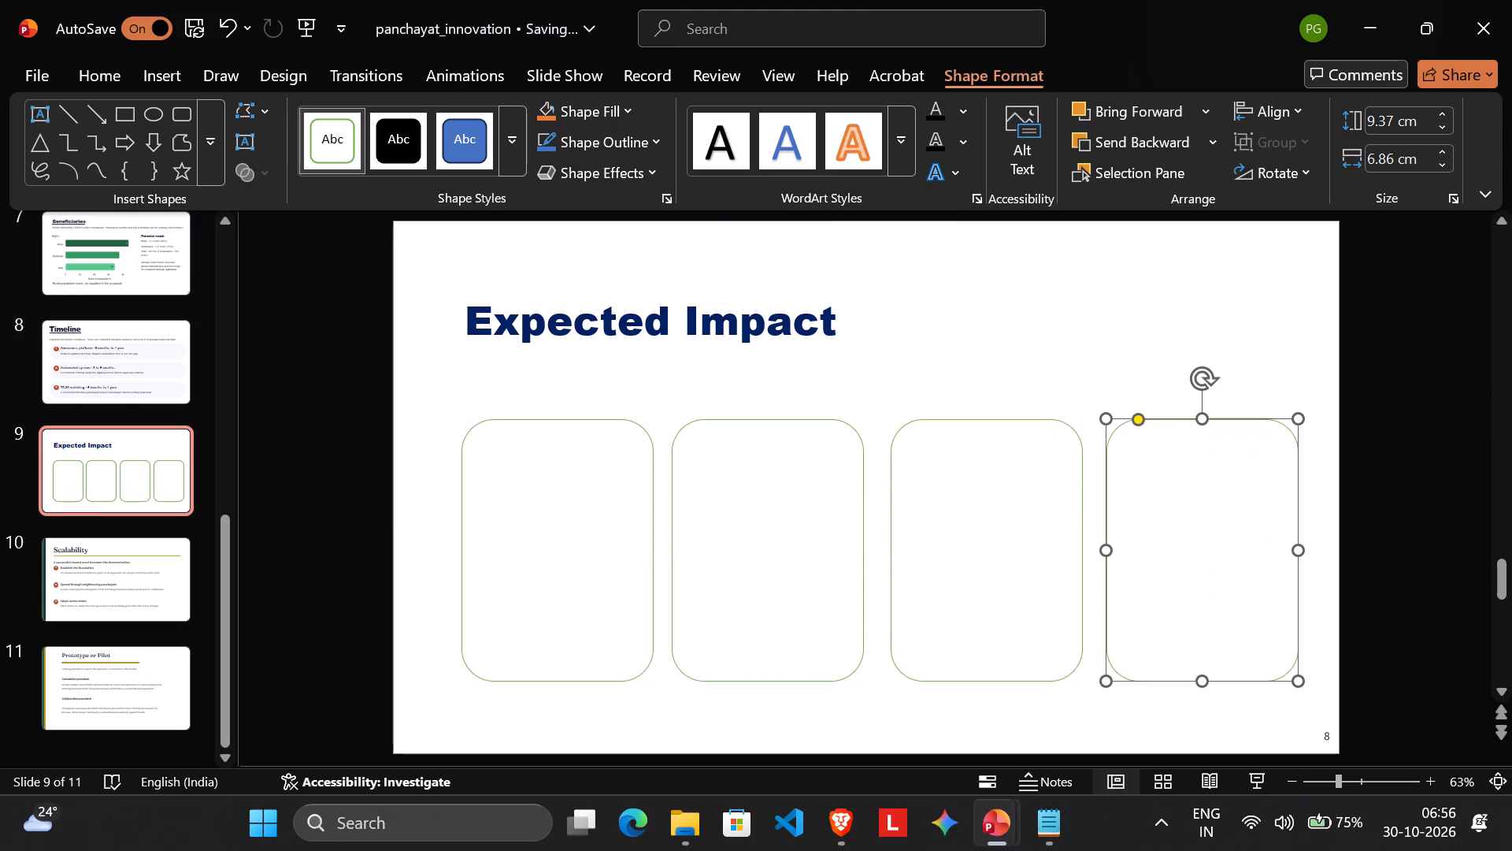
Send the four green-outlined rounded rectangles to the back, behind the column text on the "Expected Impact" slide.
{"action": "left_click", "coordinate": [1061, 379]}
{"action": "left_click", "coordinate": [1141, 470]}
{"action": "left_click", "coordinate": [965, 526], "text": "ctrl"}
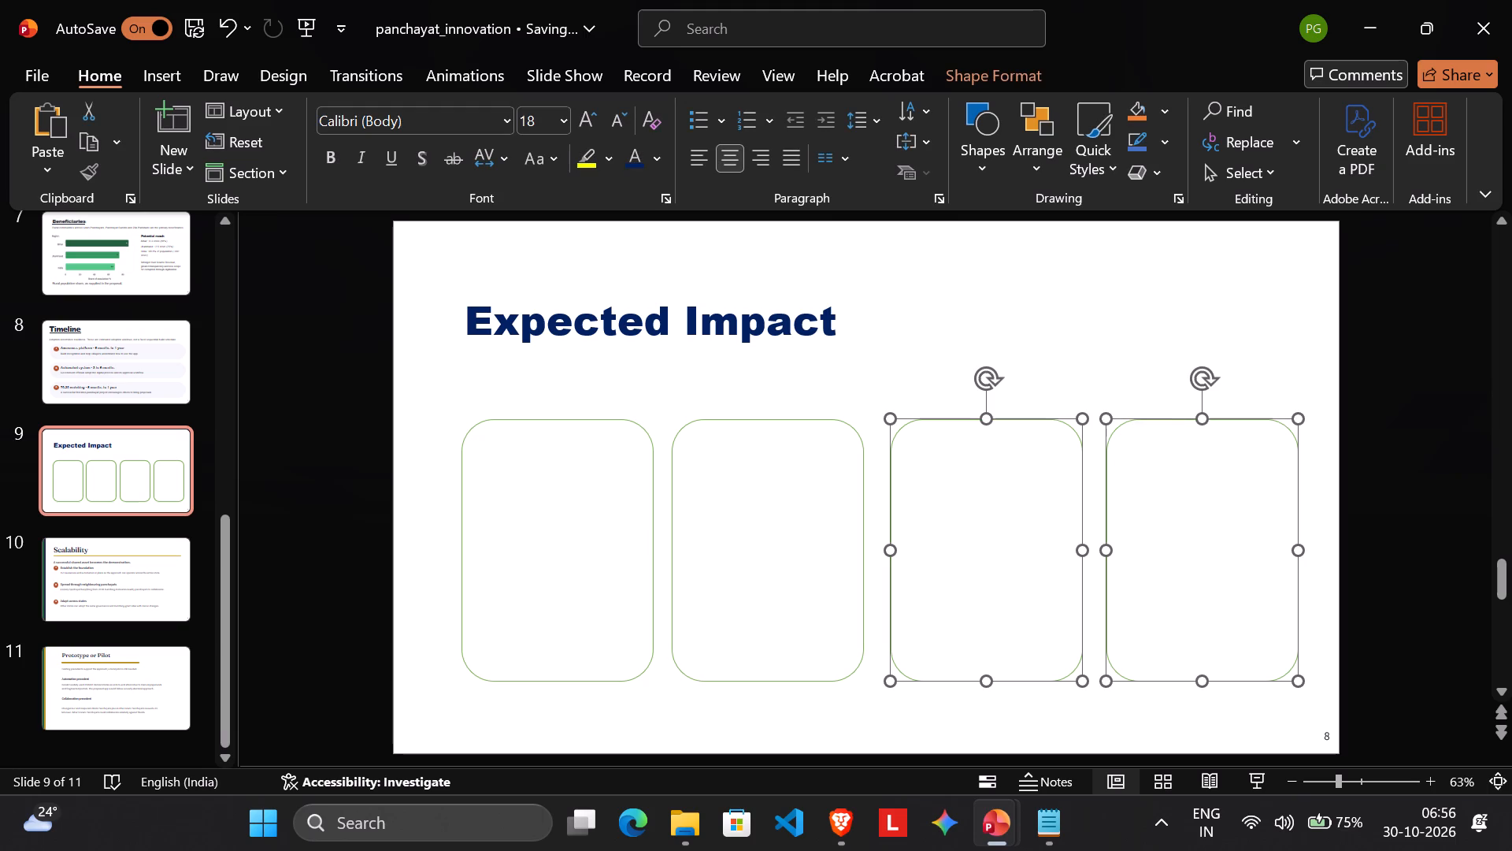
{"action": "left_click", "coordinate": [790, 523], "text": "ctrl"}
{"action": "left_click", "coordinate": [461, 518], "text": "ctrl"}
{"action": "right_click", "coordinate": [722, 510]}
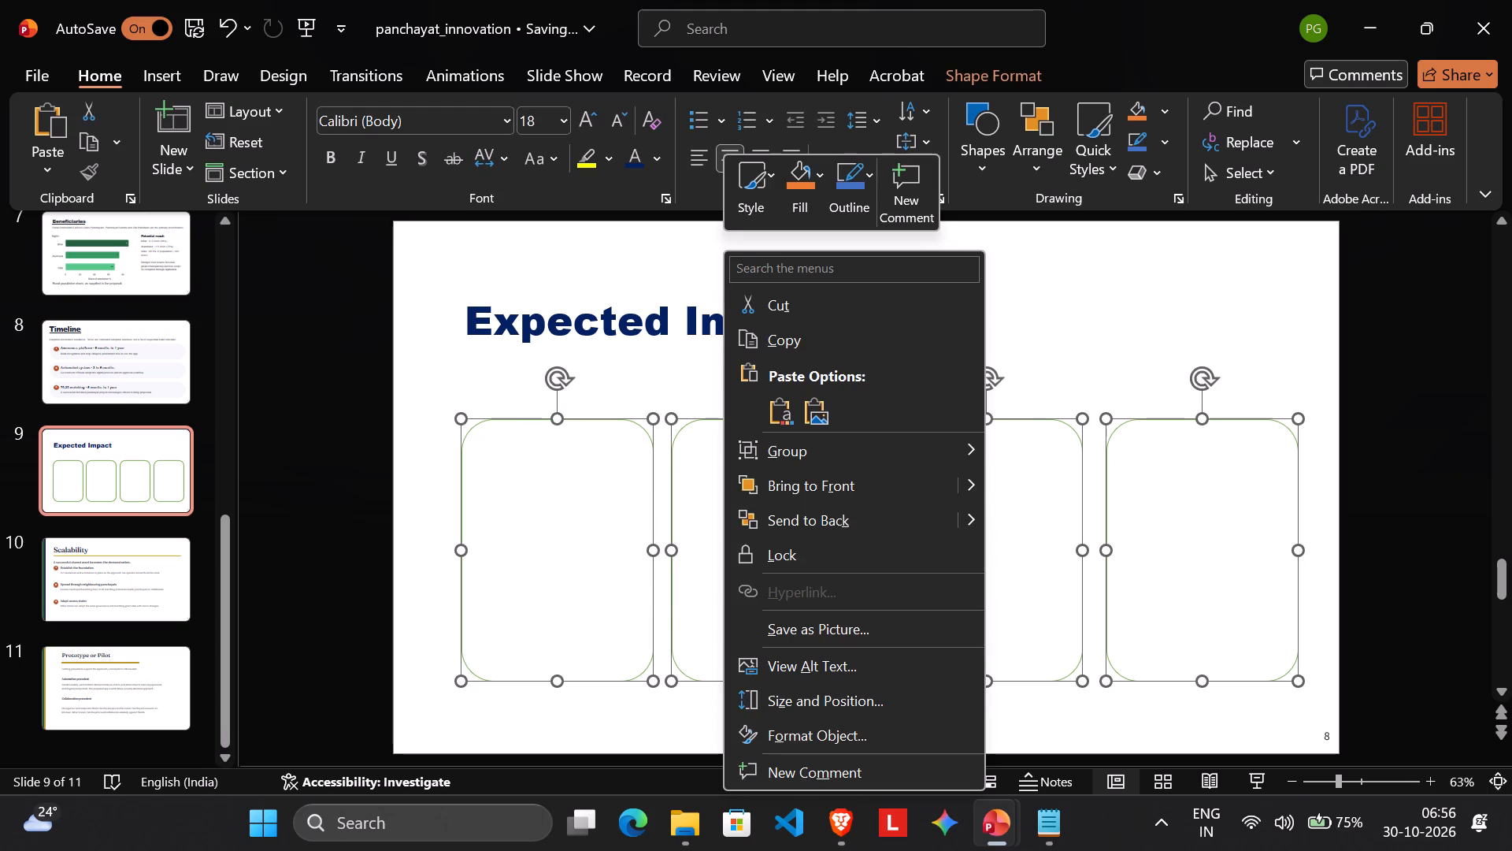
{"action": "left_click", "coordinate": [830, 517]}
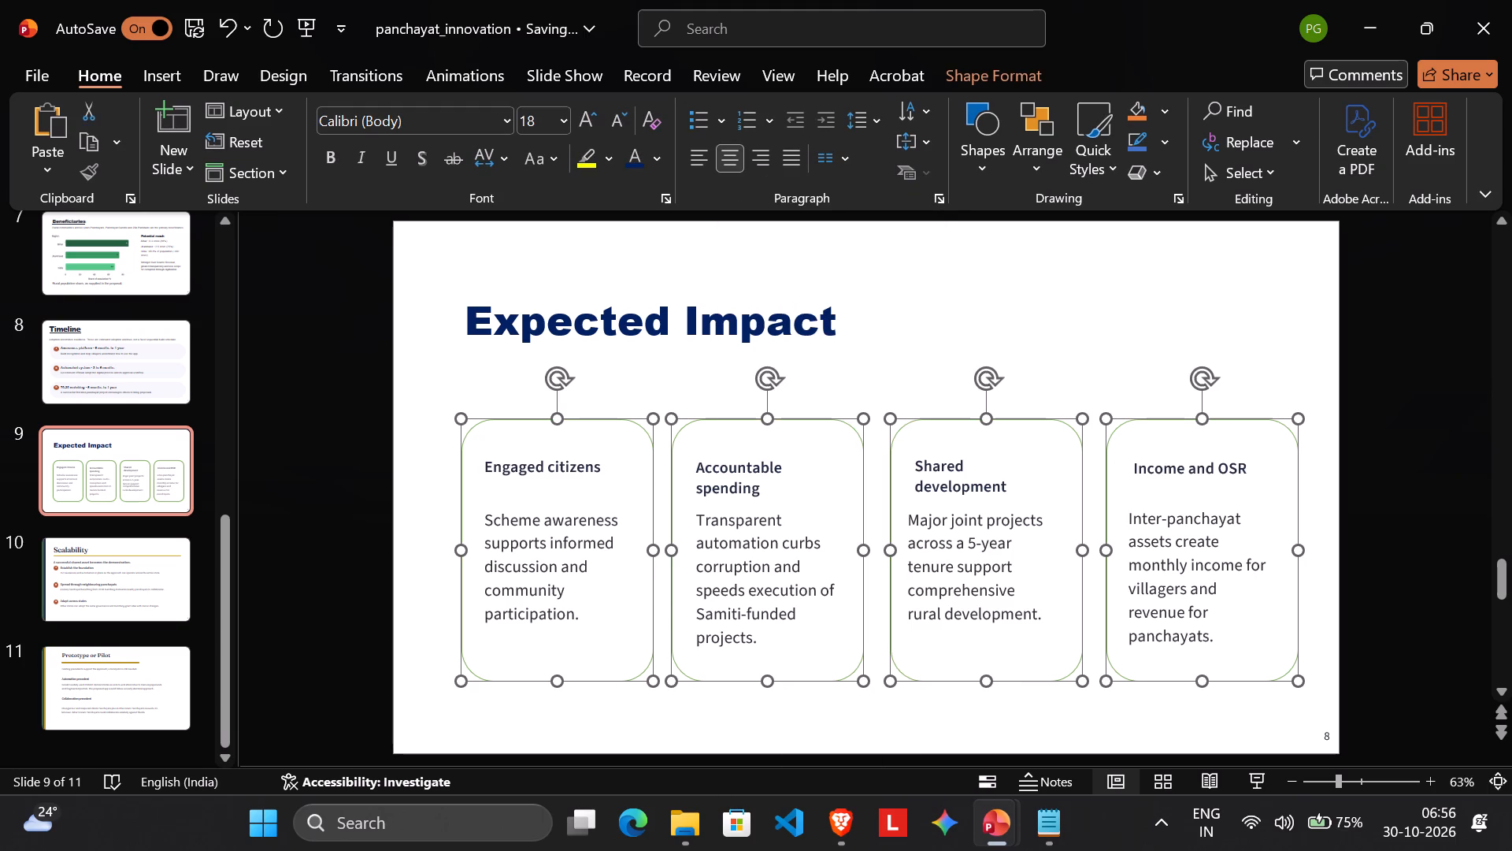
{"action": "left_click", "coordinate": [741, 717]}
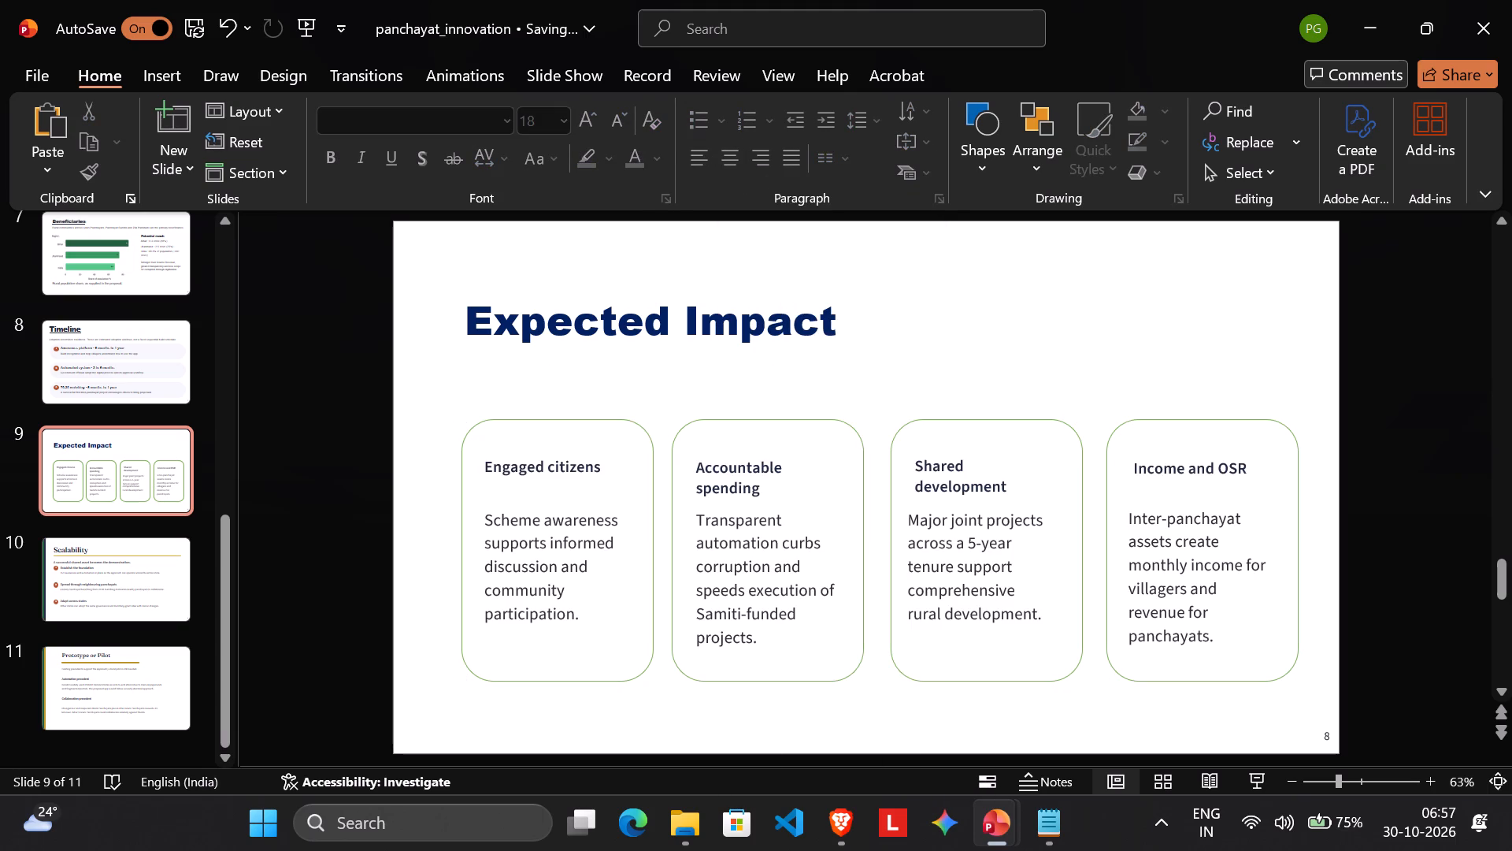
Underline the "Expected Impact" title and widen its text box to span the full title.
{"action": "left_click", "coordinate": [747, 385]}
{"action": "triple_click", "coordinate": [751, 328]}
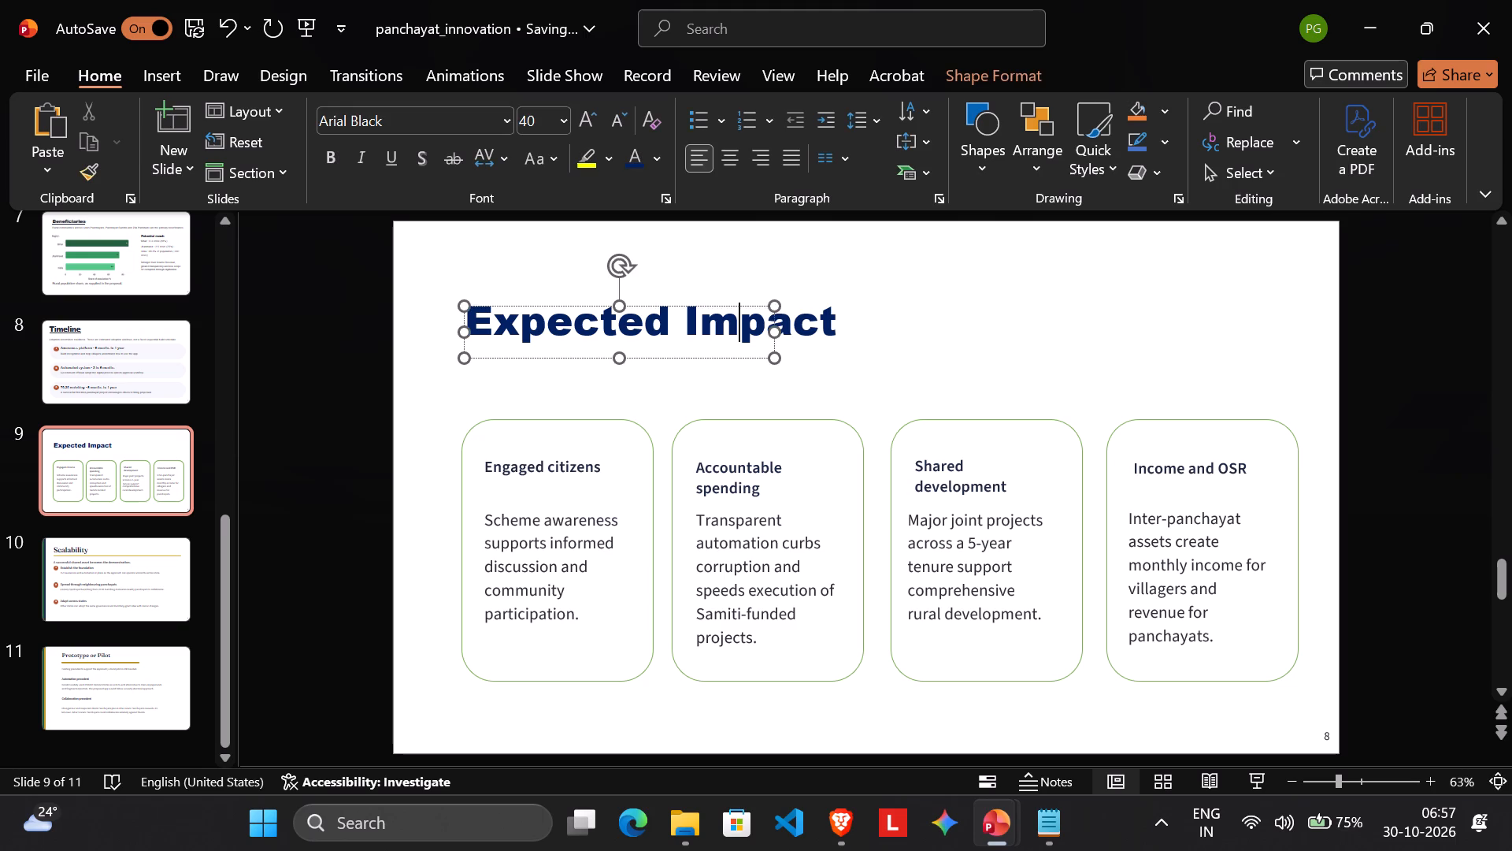
{"action": "left_click", "coordinate": [818, 282]}
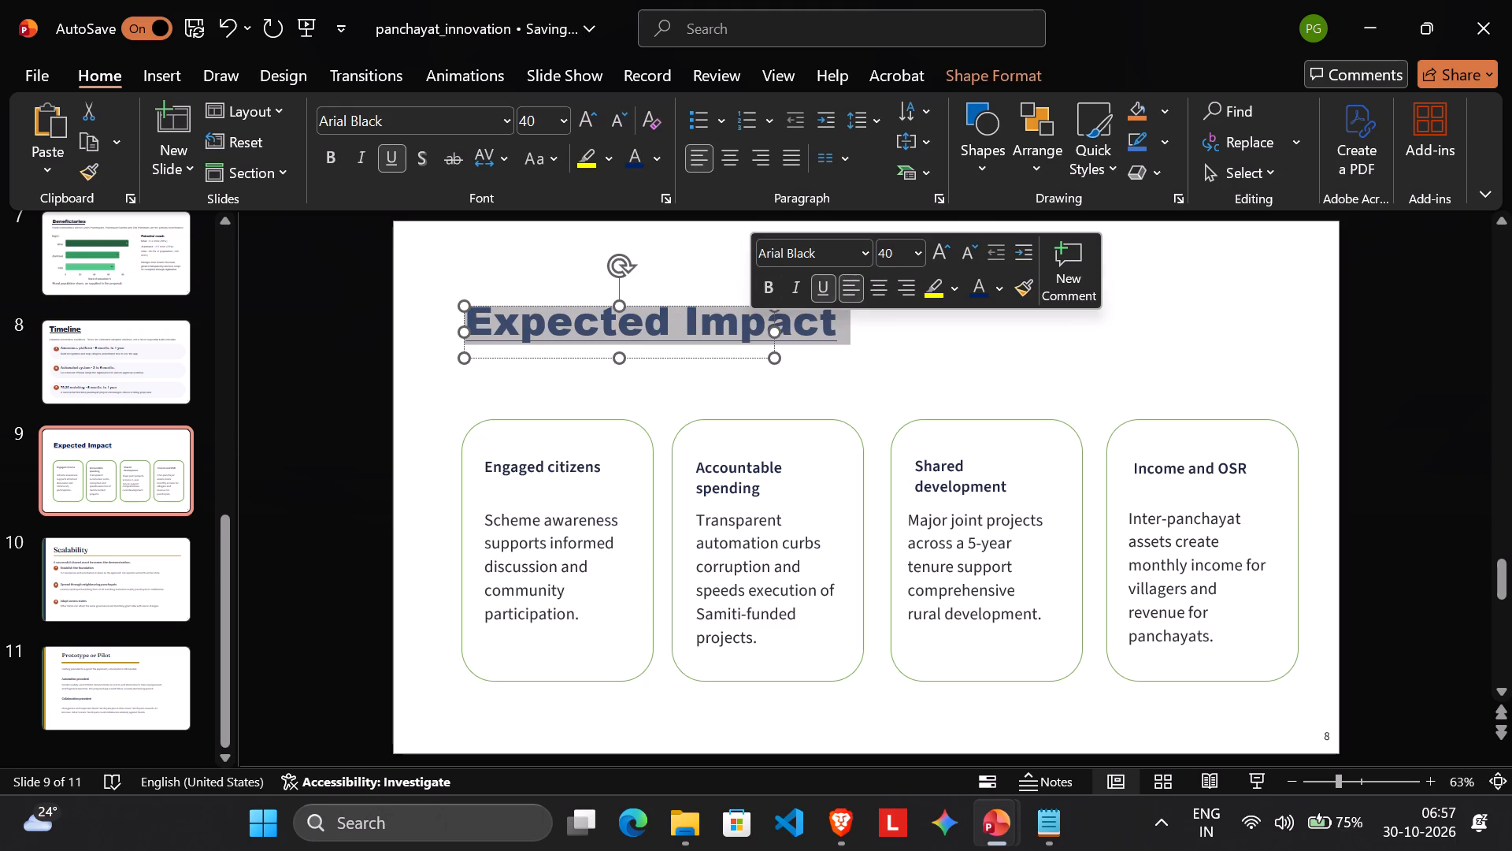
{"action": "left_click_drag", "start_coordinate": [775, 328], "coordinate": [851, 329]}
{"action": "left_click", "coordinate": [895, 336]}
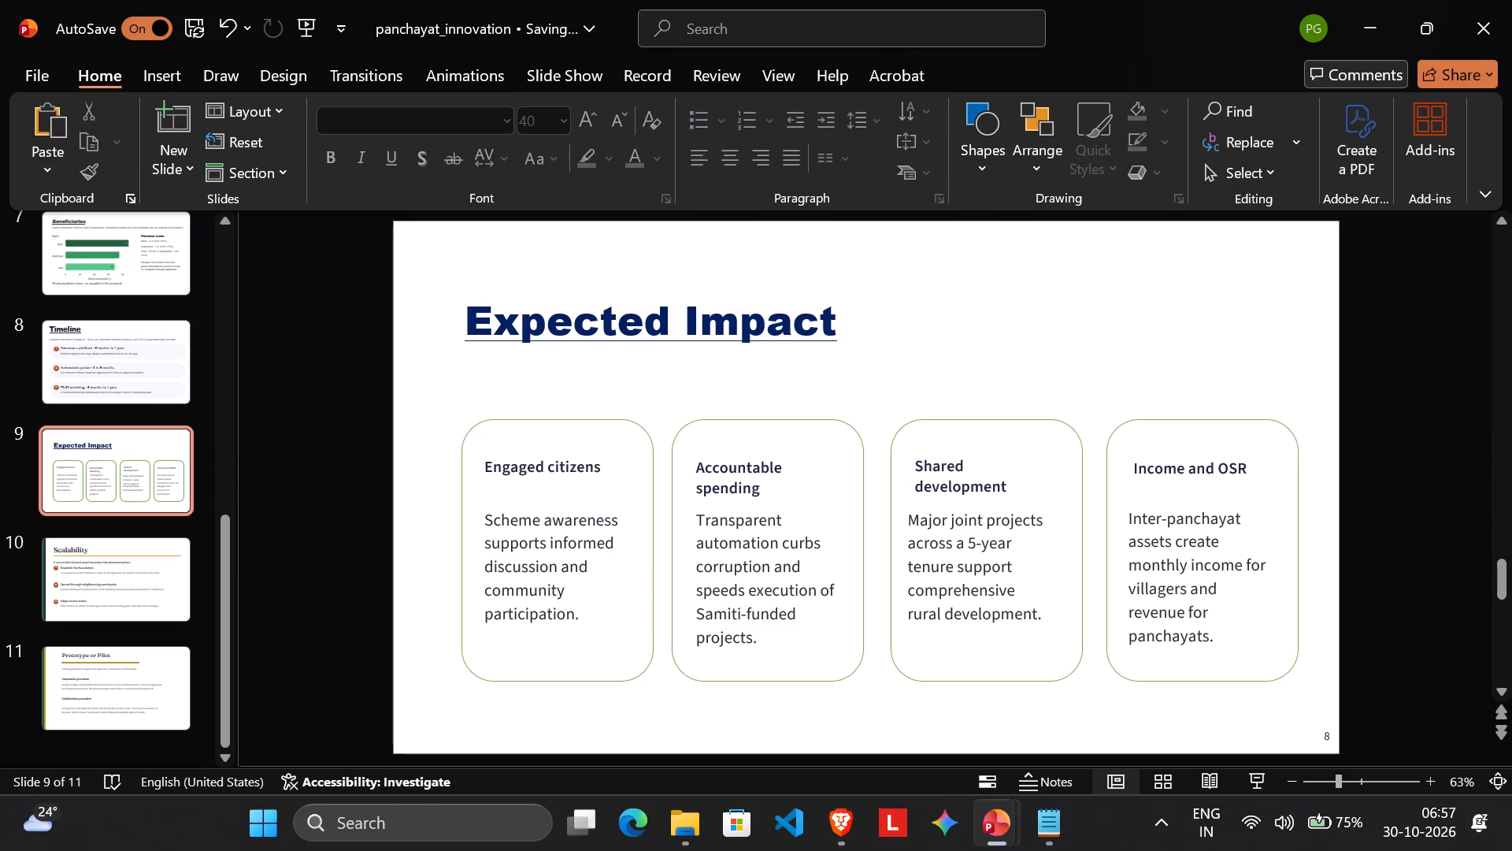
Save the presentation.
{"action": "left_click", "coordinate": [800, 708]}
{"action": "key", "text": "ctrl+s"}
Delete the navy and green side bars and the gold divider line from the "Scalability" slide.
{"action": "left_click", "coordinate": [100, 599]}
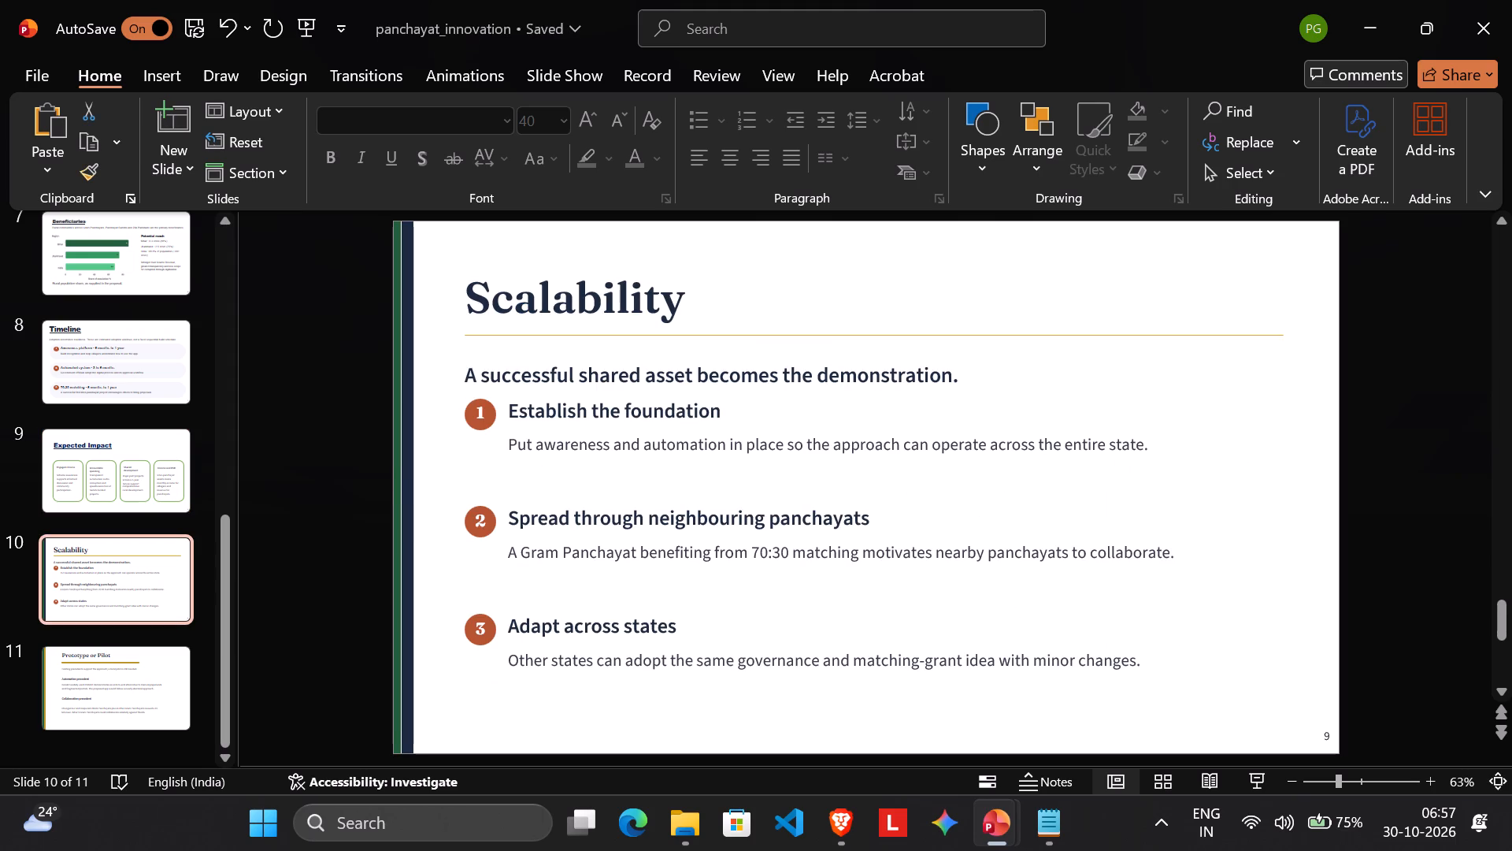
{"action": "left_click", "coordinate": [412, 364]}
{"action": "key", "text": "Delete"}
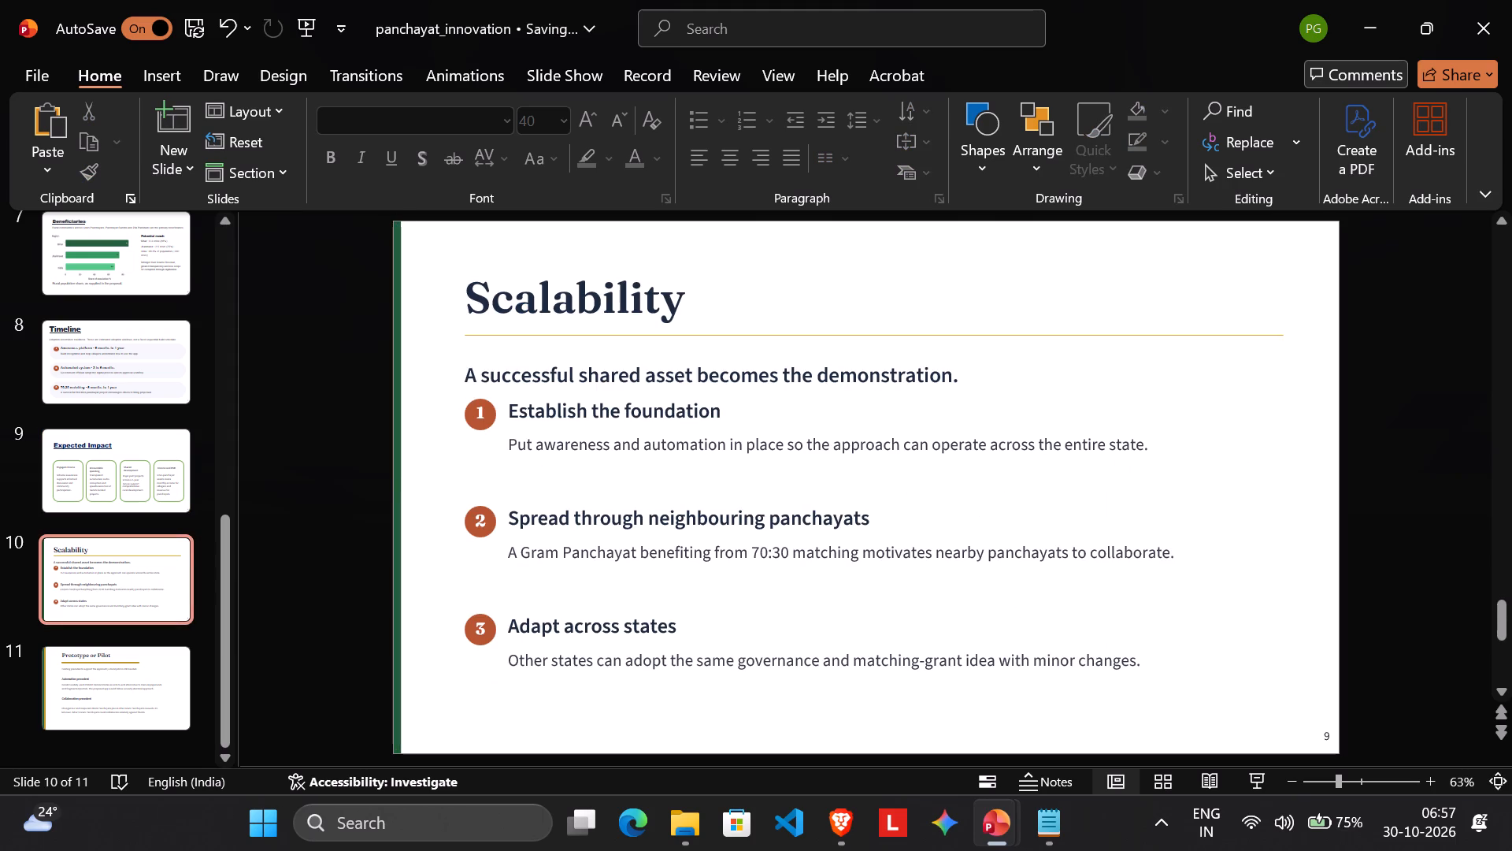
{"action": "left_click", "coordinate": [397, 341]}
{"action": "key", "text": "Delete"}
{"action": "left_click", "coordinate": [465, 333]}
{"action": "key", "text": "Delete"}
Underline the "Scalability" title.
{"action": "triple_click", "coordinate": [535, 295]}
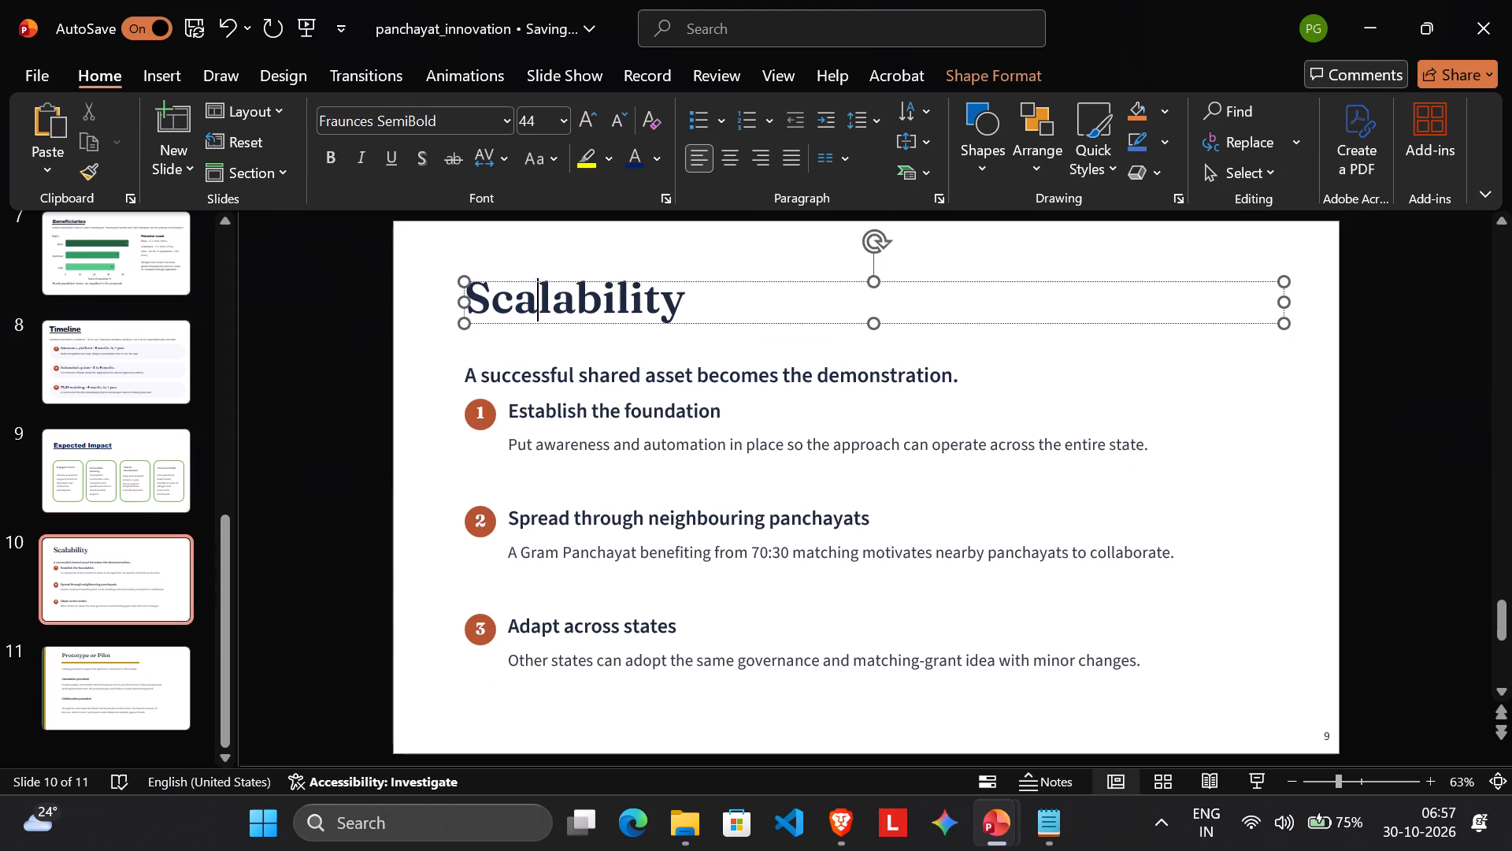
{"action": "left_click", "coordinate": [598, 262]}
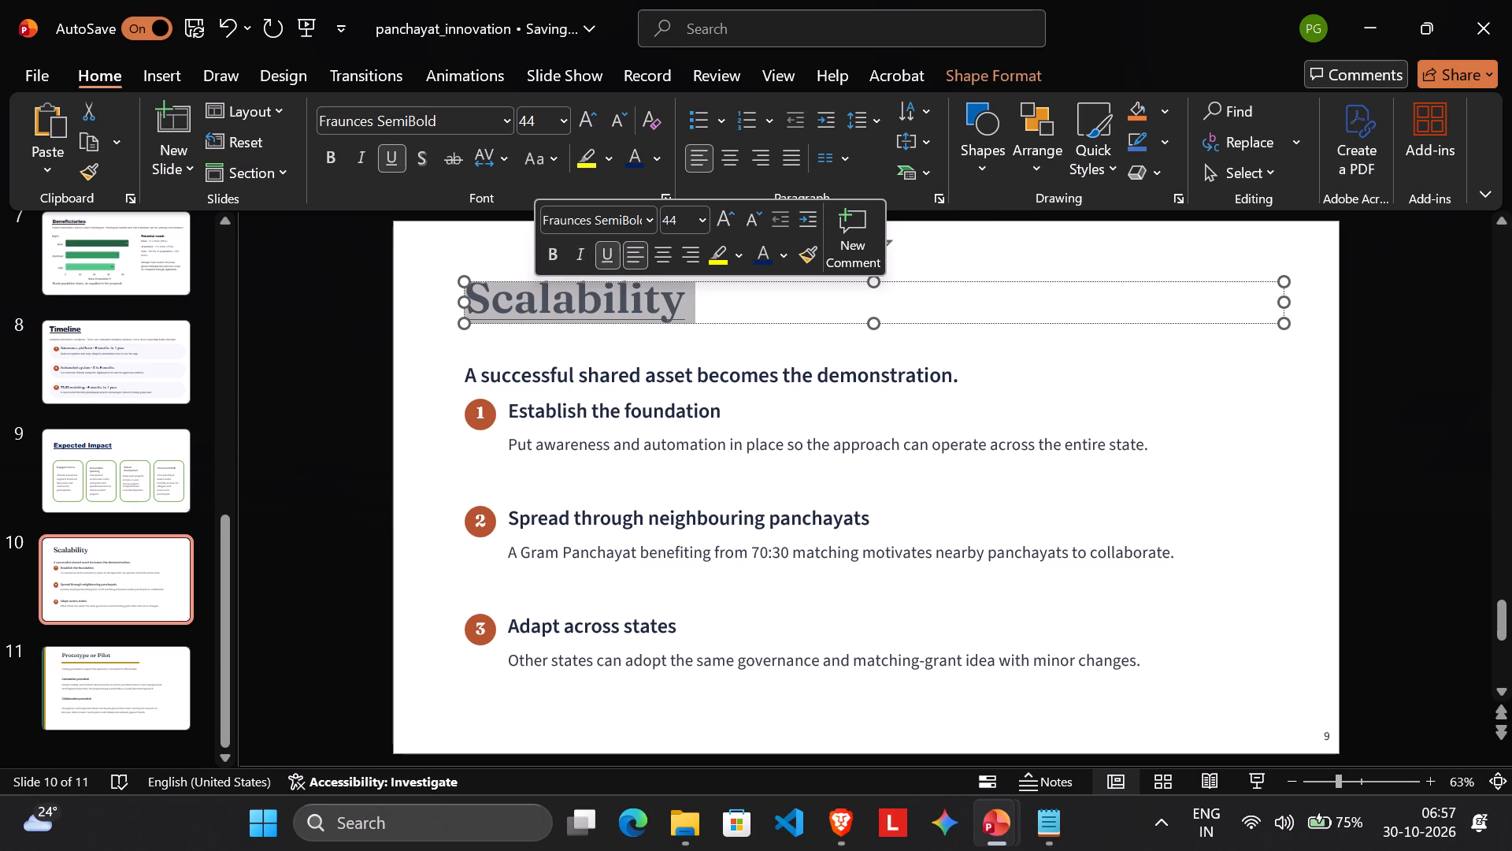
{"action": "left_click", "coordinate": [604, 344]}
Set the line "A successful shared asset becomes the demonstration." in Arial.
{"action": "triple_click", "coordinate": [533, 373]}
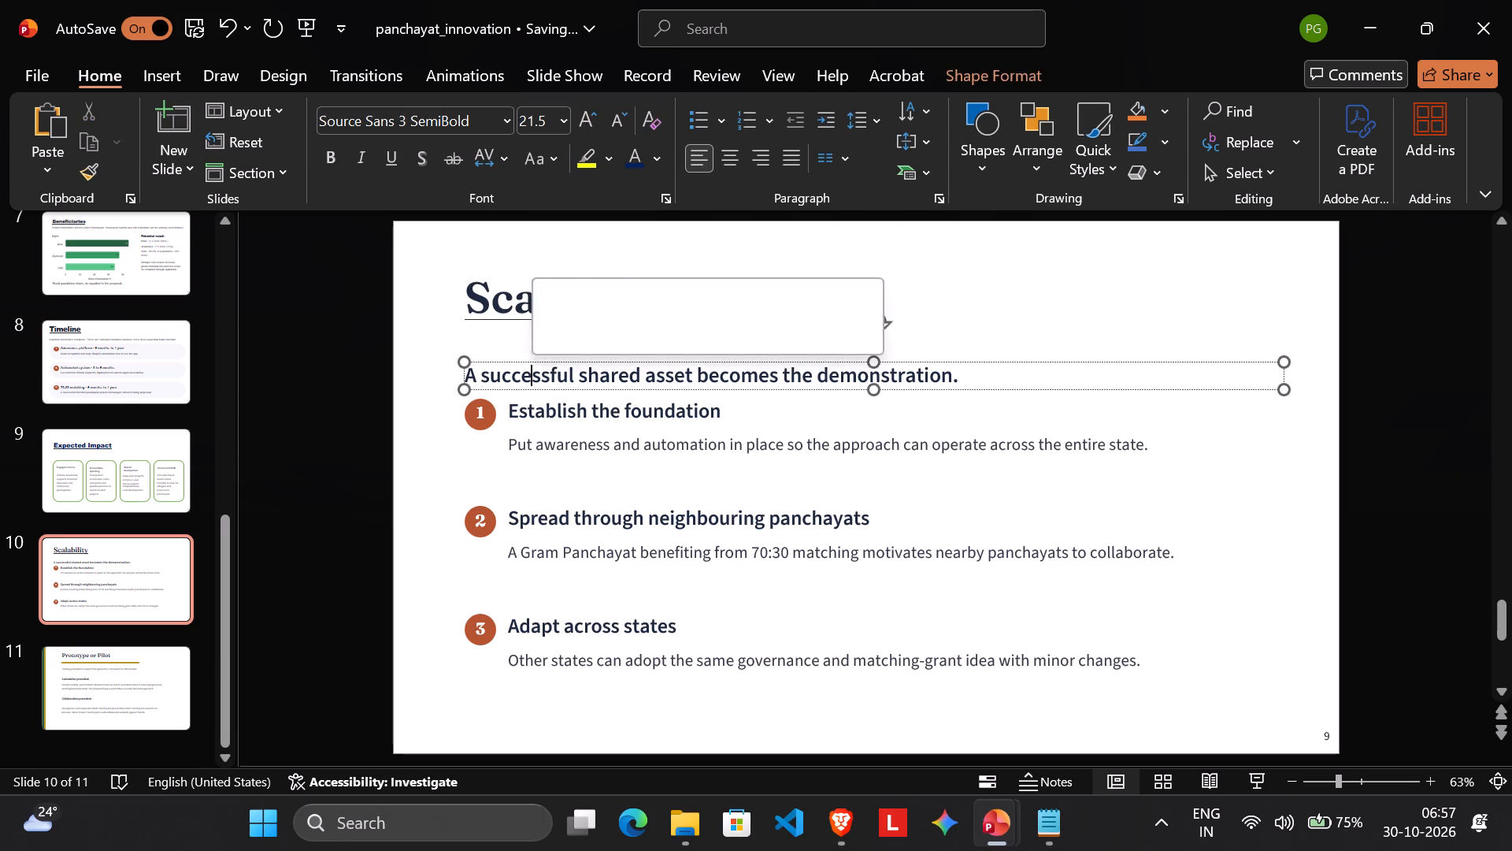
{"action": "left_click", "coordinate": [651, 299]}
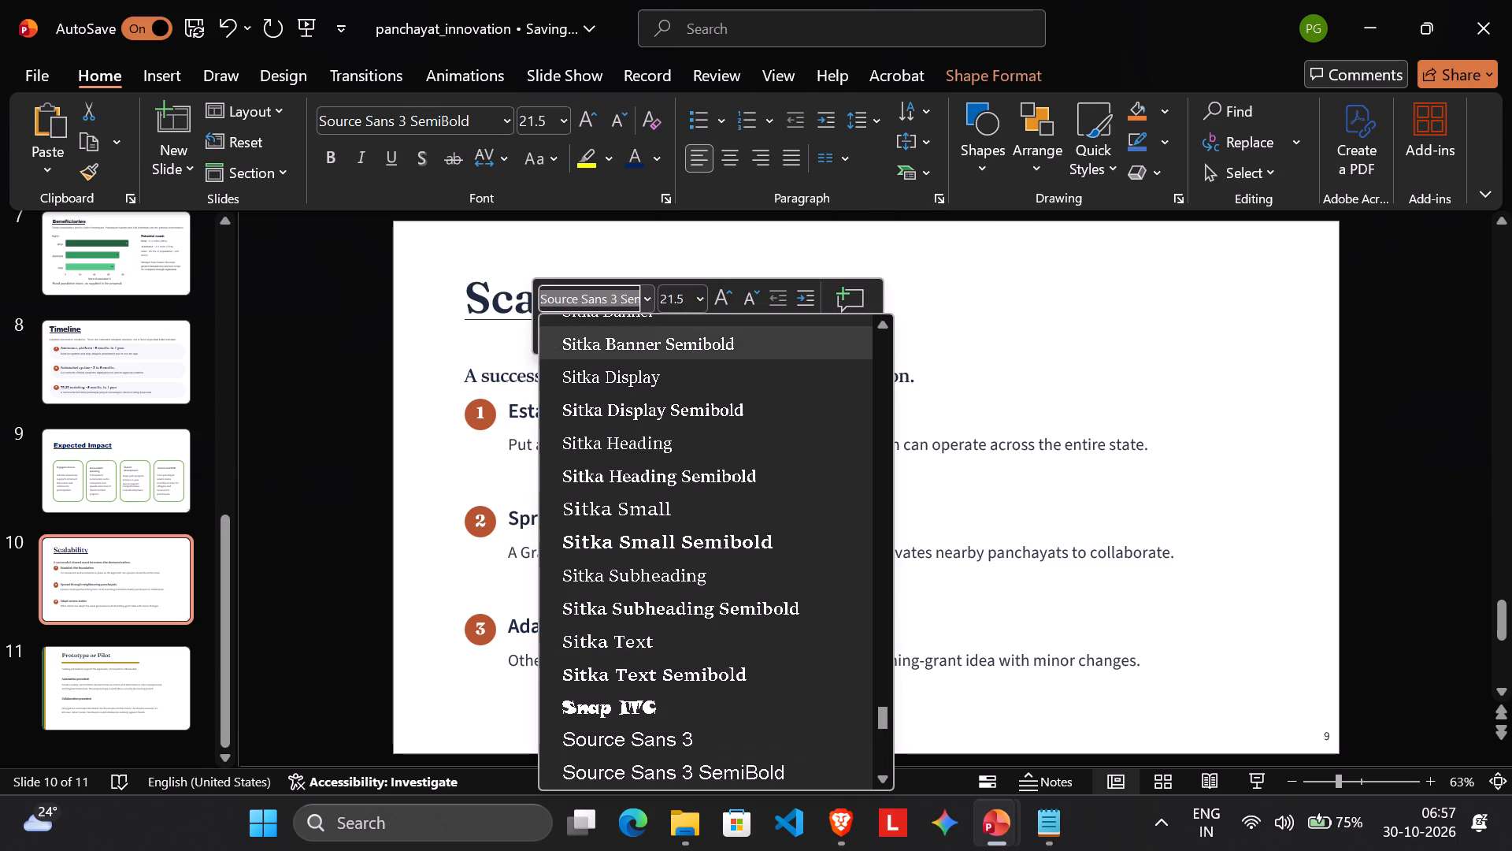
{"action": "key", "text": "a"}
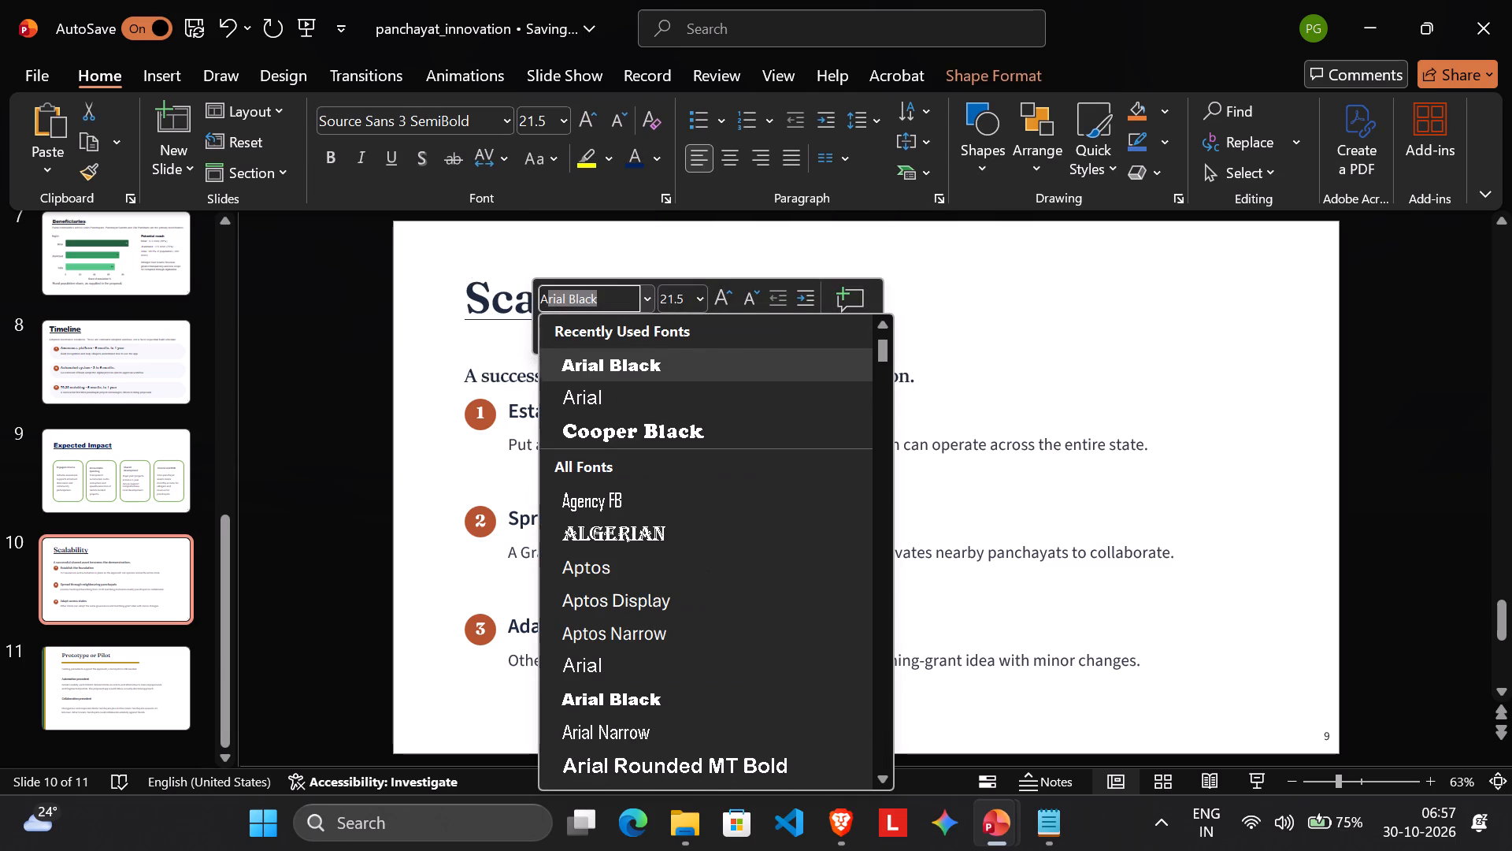
{"action": "left_click", "coordinate": [608, 393]}
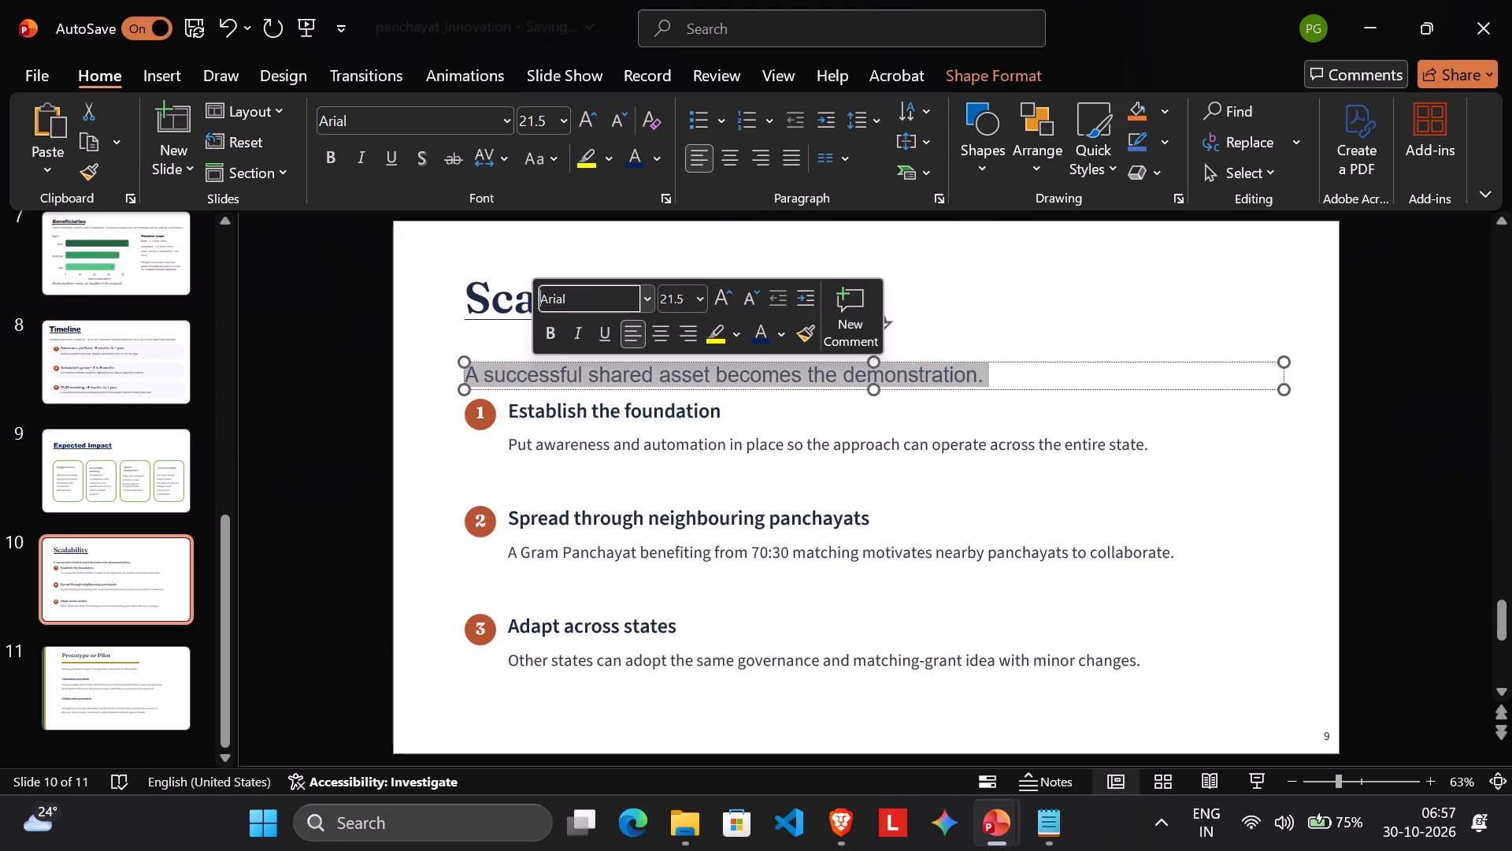
{"action": "left_click", "coordinate": [962, 399]}
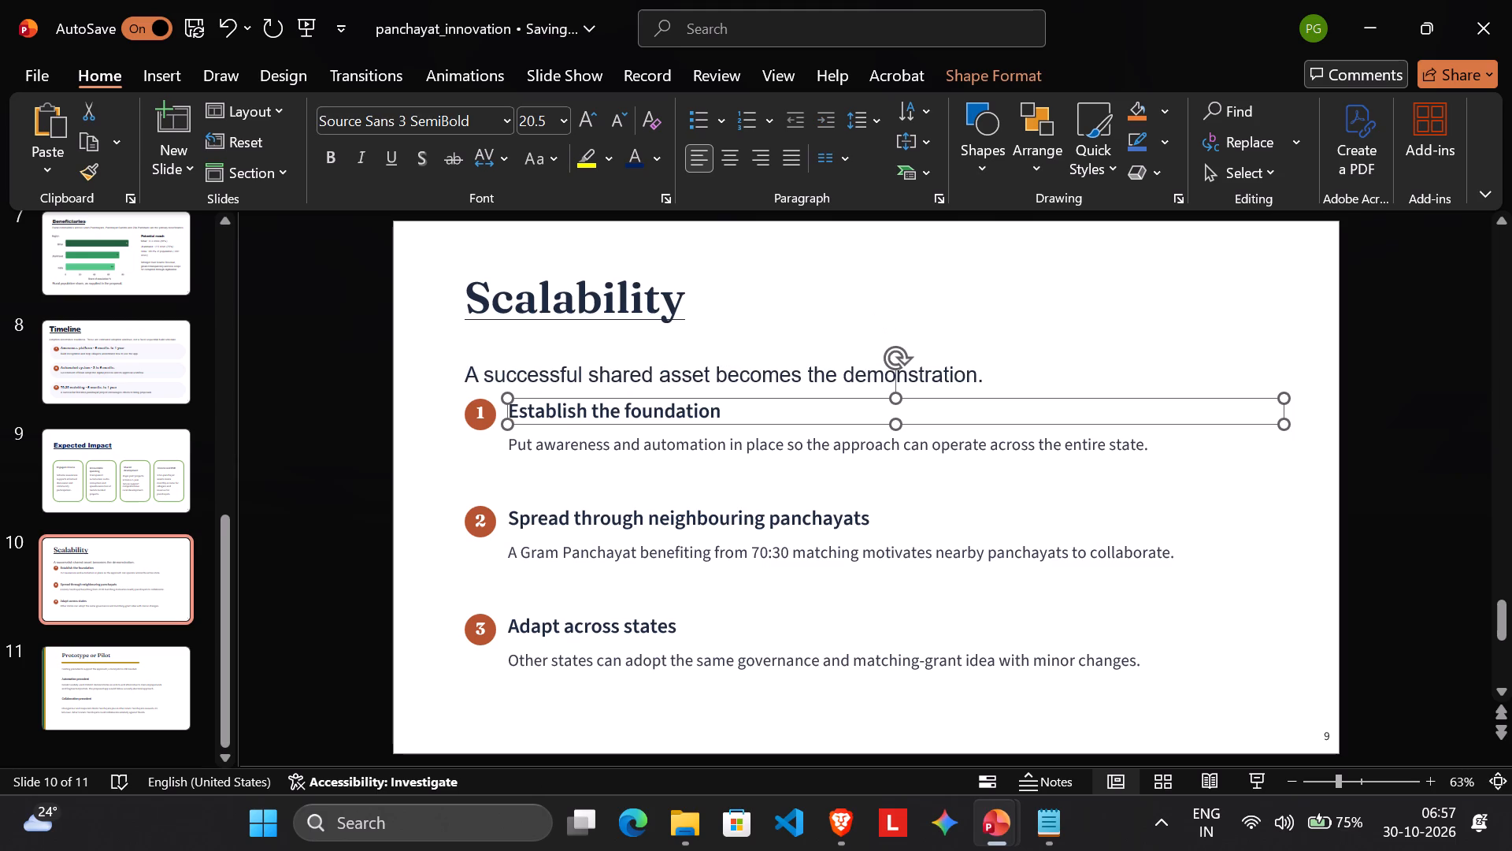
Format the "Establish the foundation" heading in bold Arial.
{"action": "triple_click", "coordinate": [673, 414]}
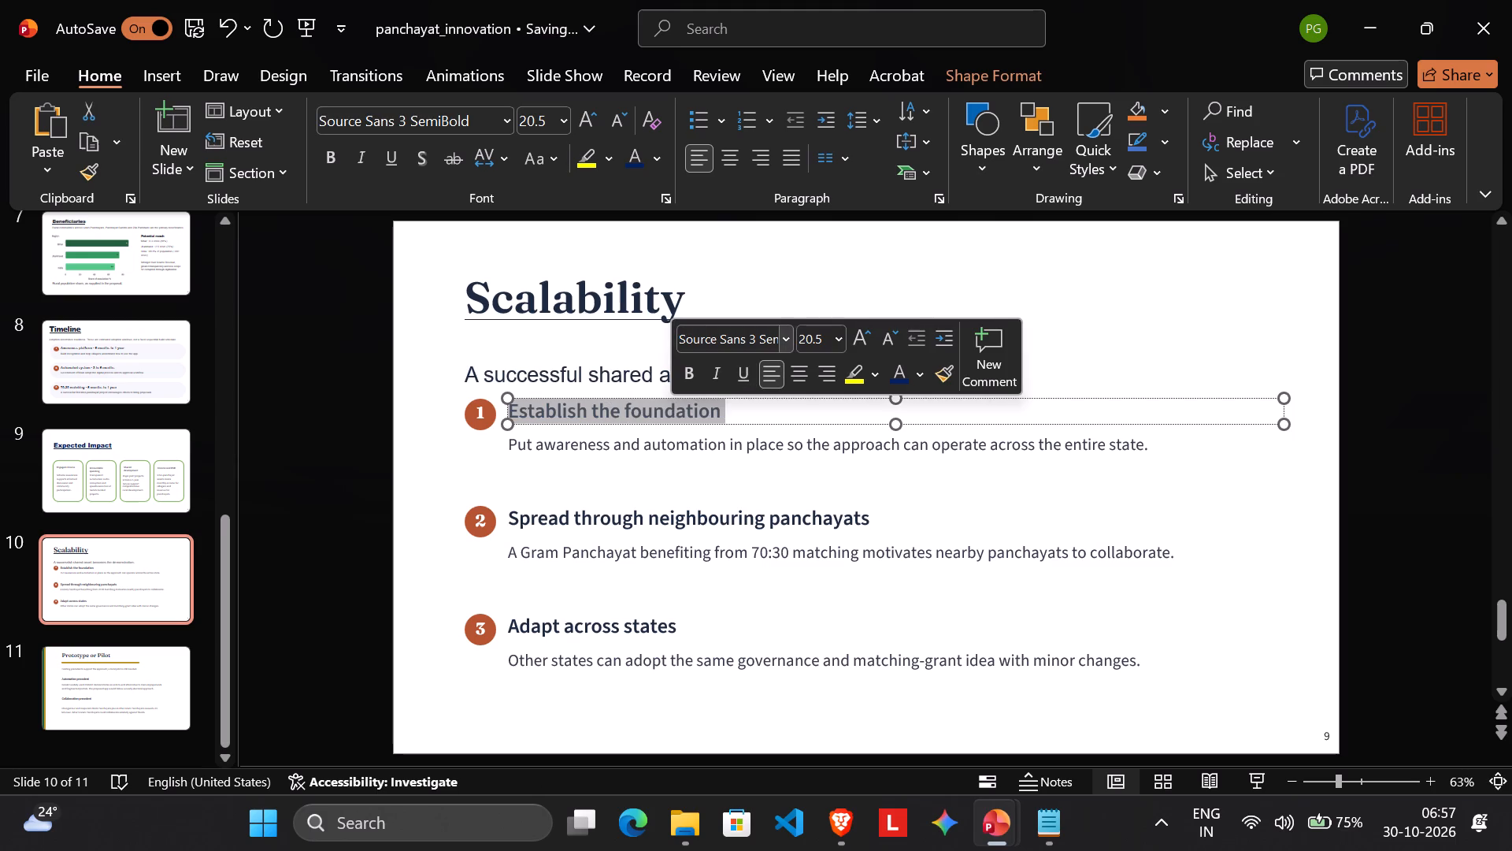
{"action": "left_click", "coordinate": [789, 336]}
{"action": "key", "text": "a"}
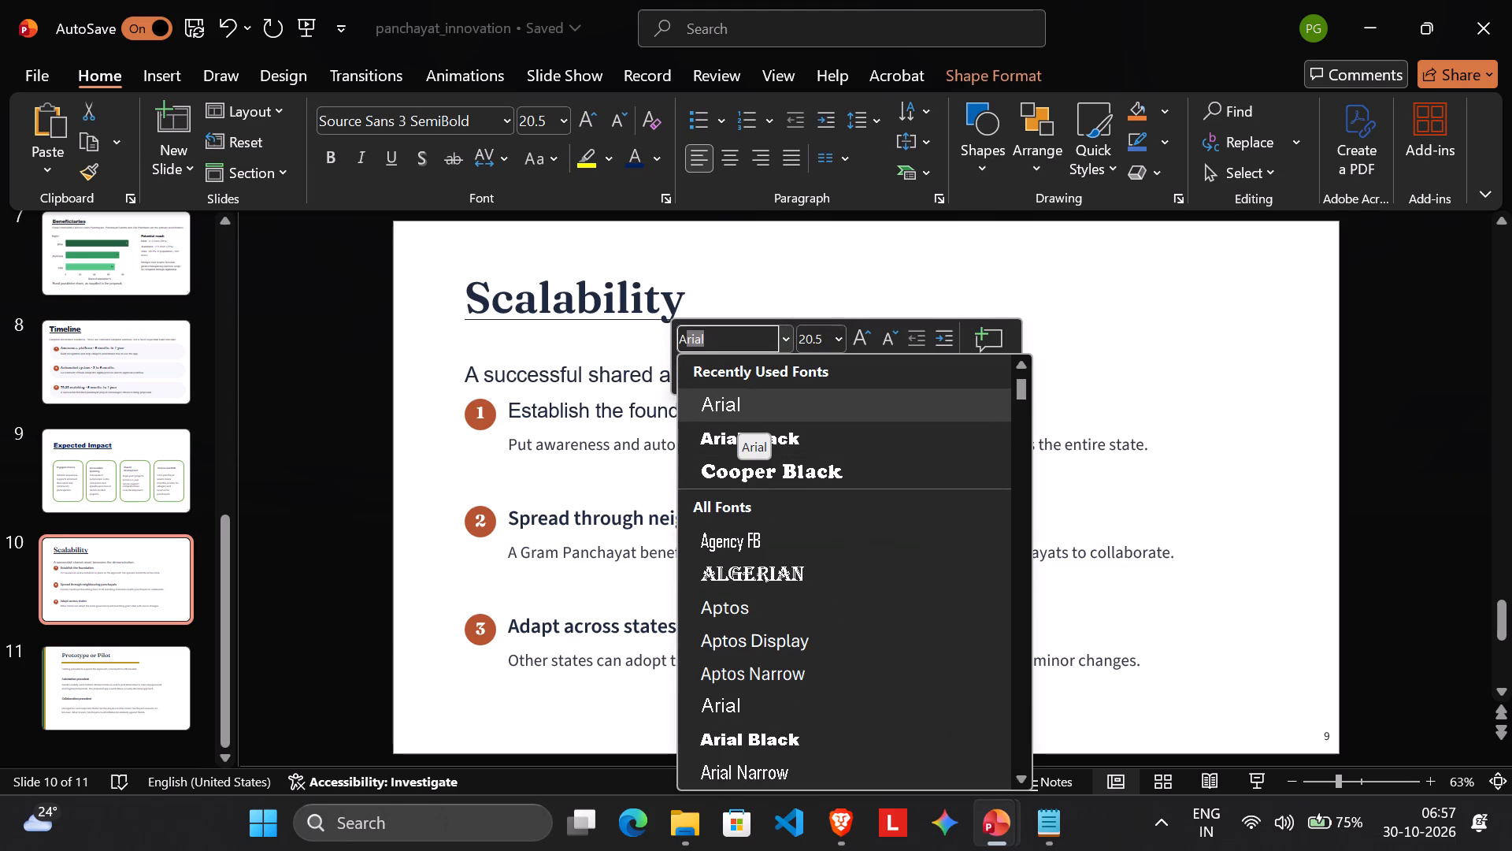
{"action": "left_click", "coordinate": [737, 407]}
{"action": "left_click", "coordinate": [692, 376]}
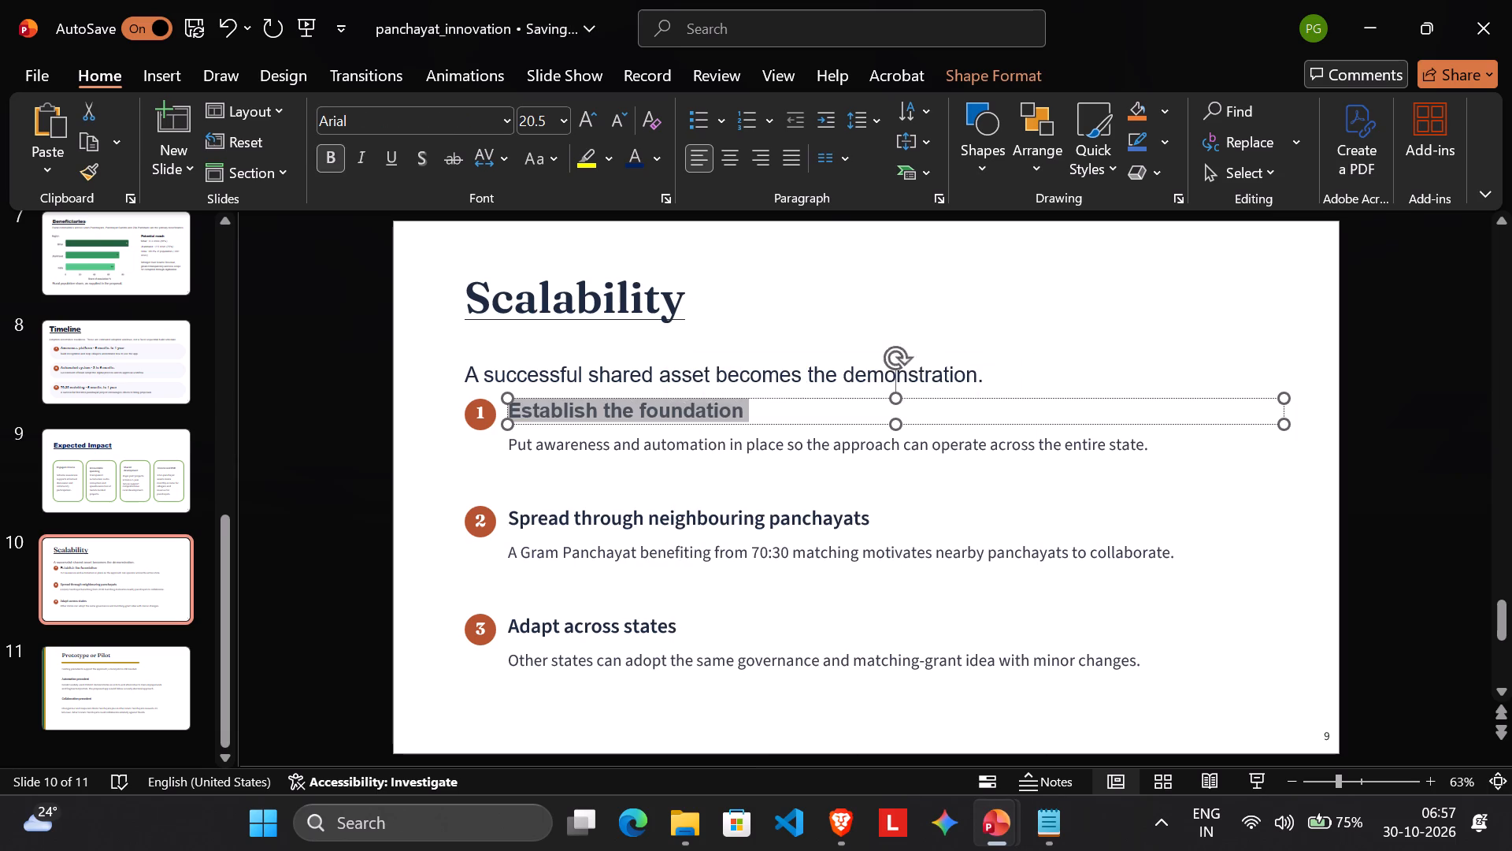
Format the "Spread through neighbouring panchayats" heading in bold Arial, keeping its wording intact.
{"action": "triple_click", "coordinate": [628, 518]}
{"action": "key", "text": "a"}
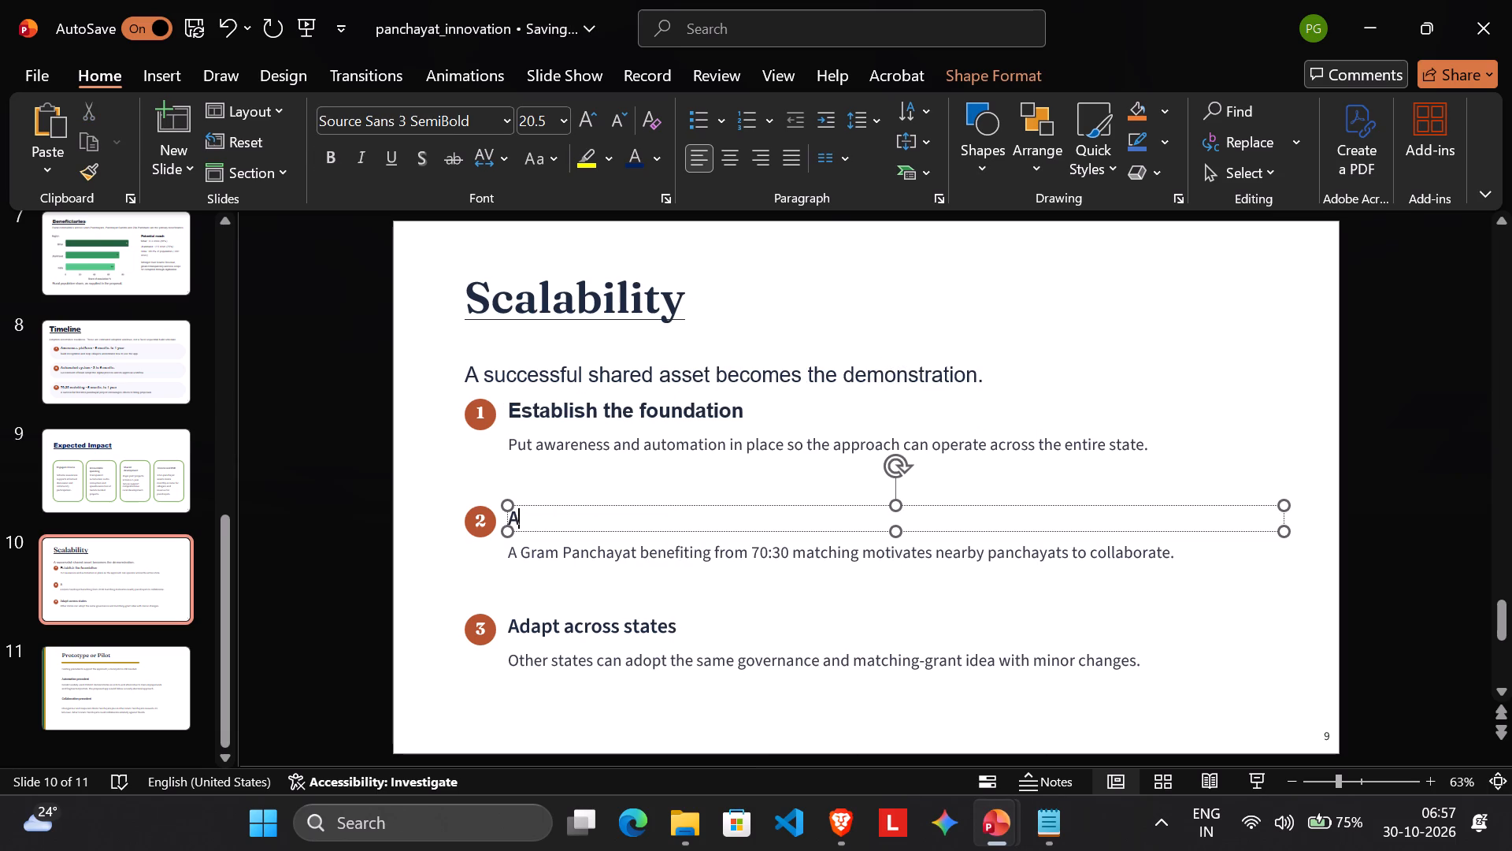
{"action": "key", "text": "ctrl+z"}
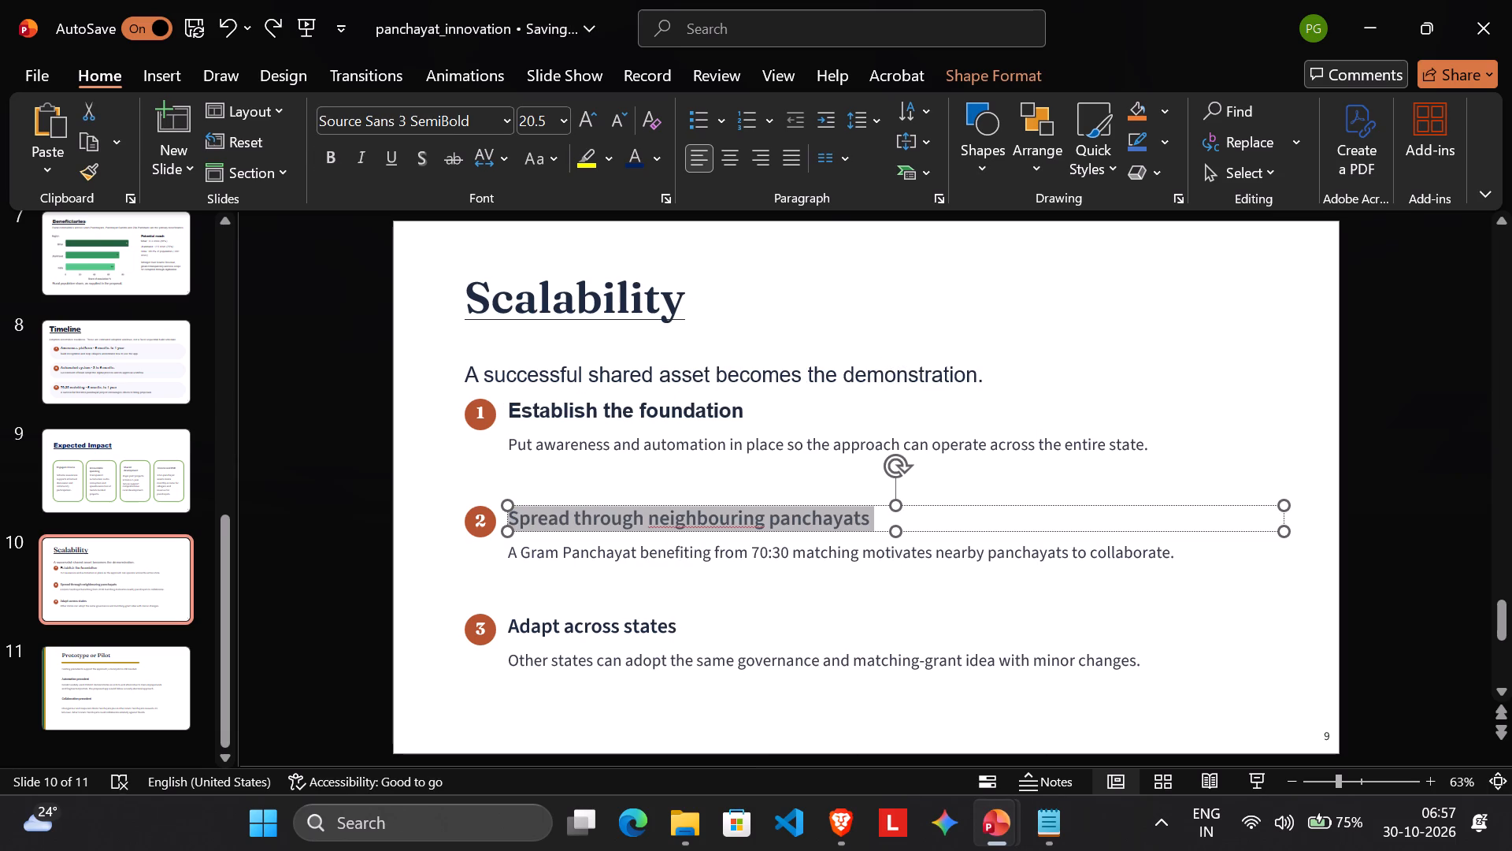
{"action": "right_click", "coordinate": [619, 511]}
{"action": "left_click", "coordinate": [736, 63]}
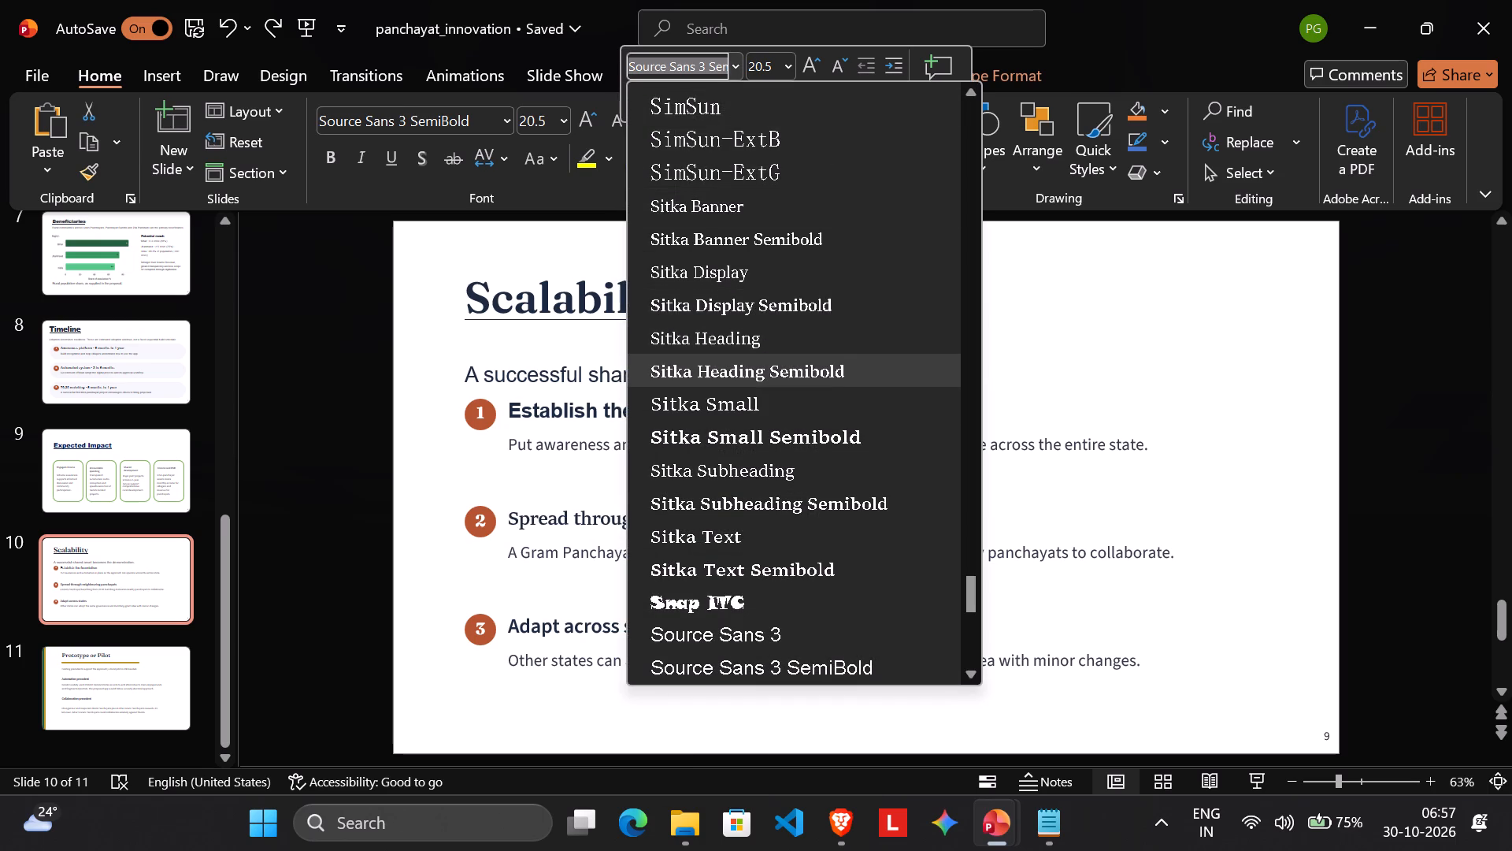
{"action": "key", "text": "a"}
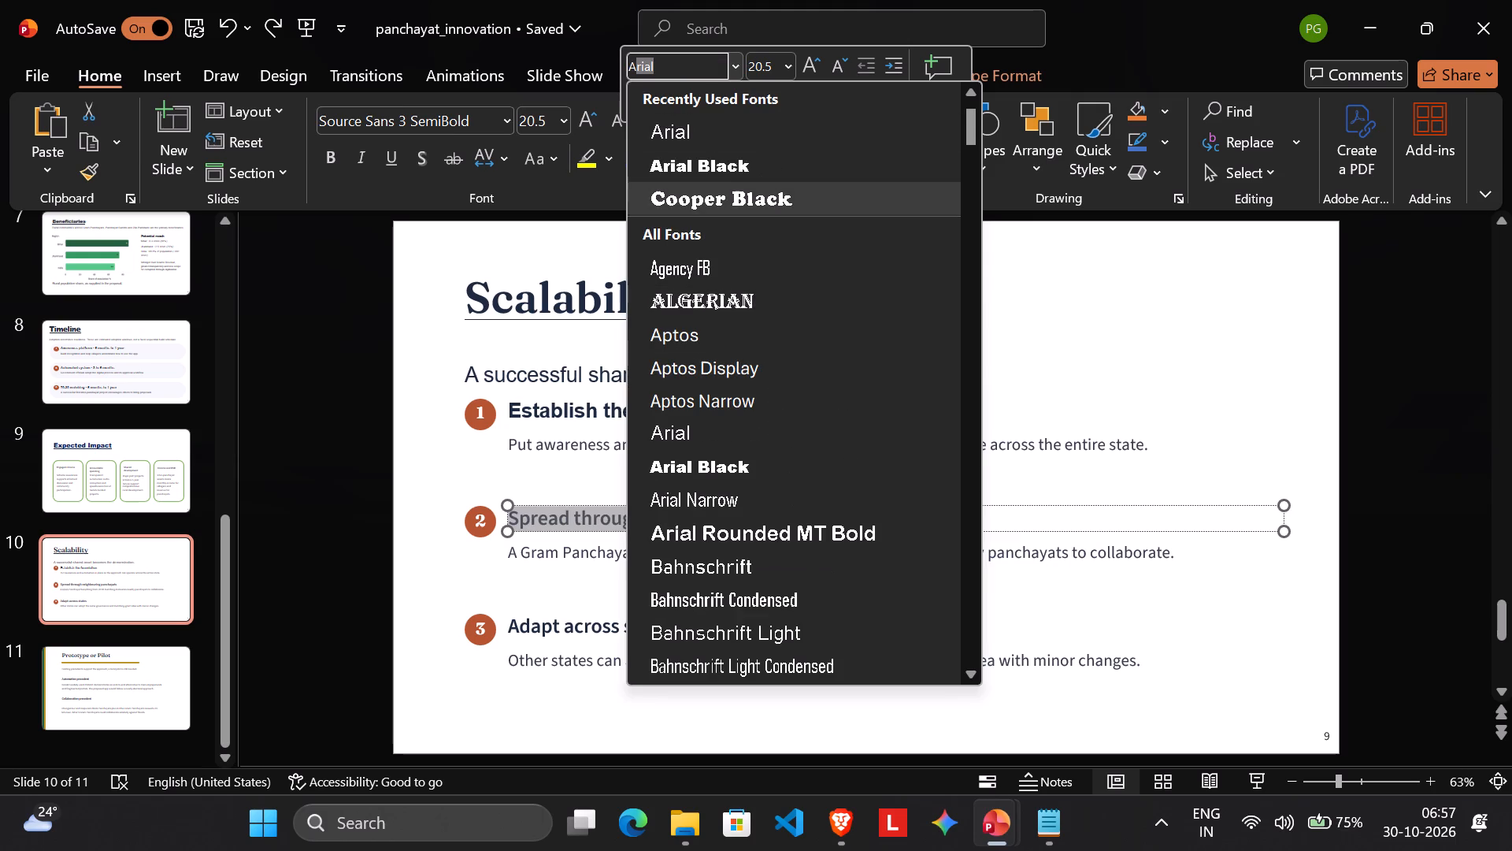
{"action": "left_click", "coordinate": [715, 130]}
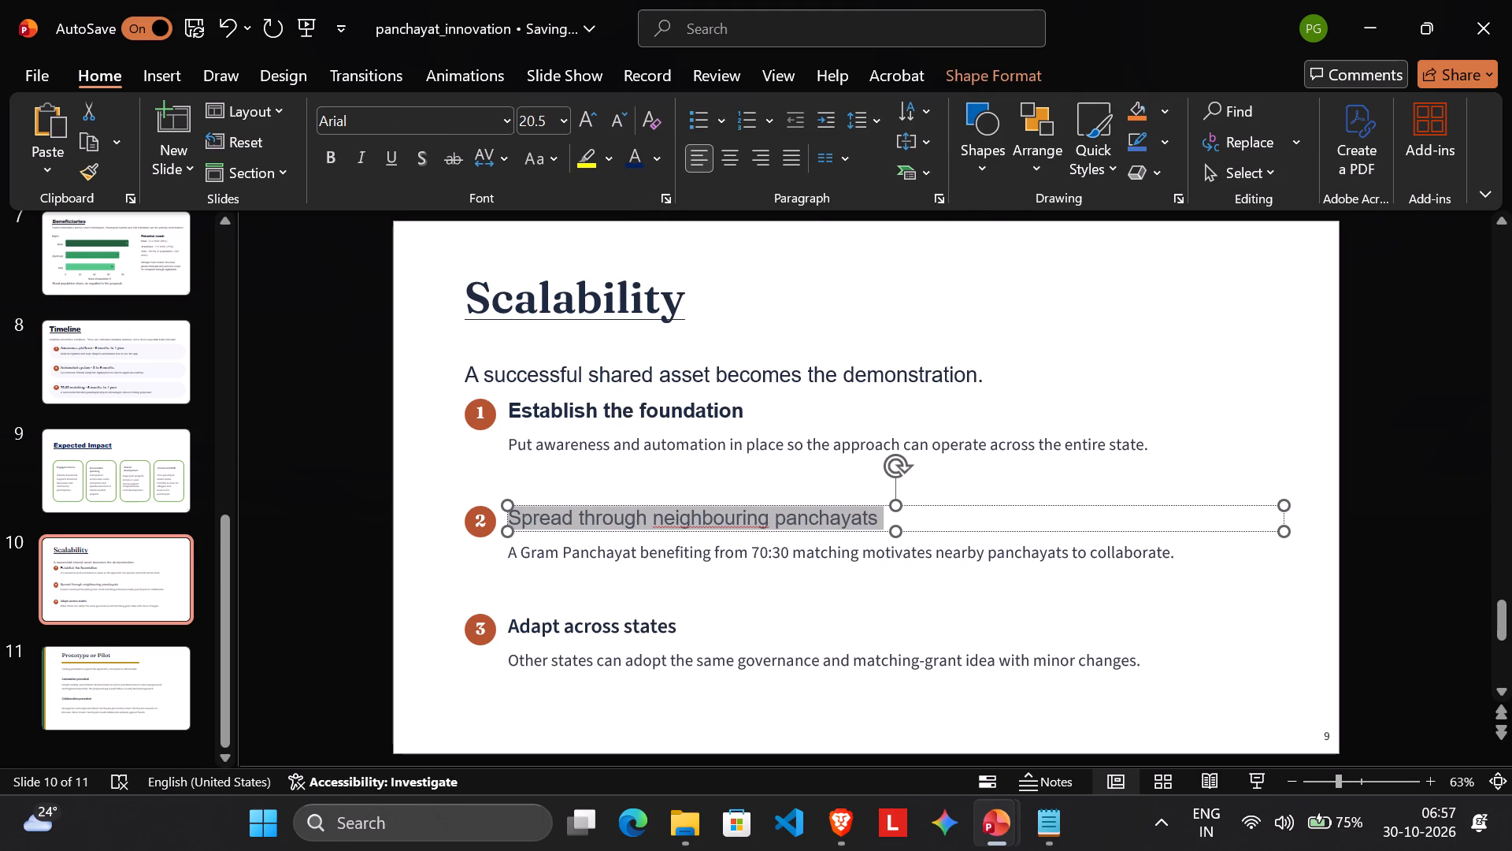
{"action": "left_click", "coordinate": [328, 154]}
Format the "Adapt across states" heading in bold Arial.
{"action": "triple_click", "coordinate": [606, 624]}
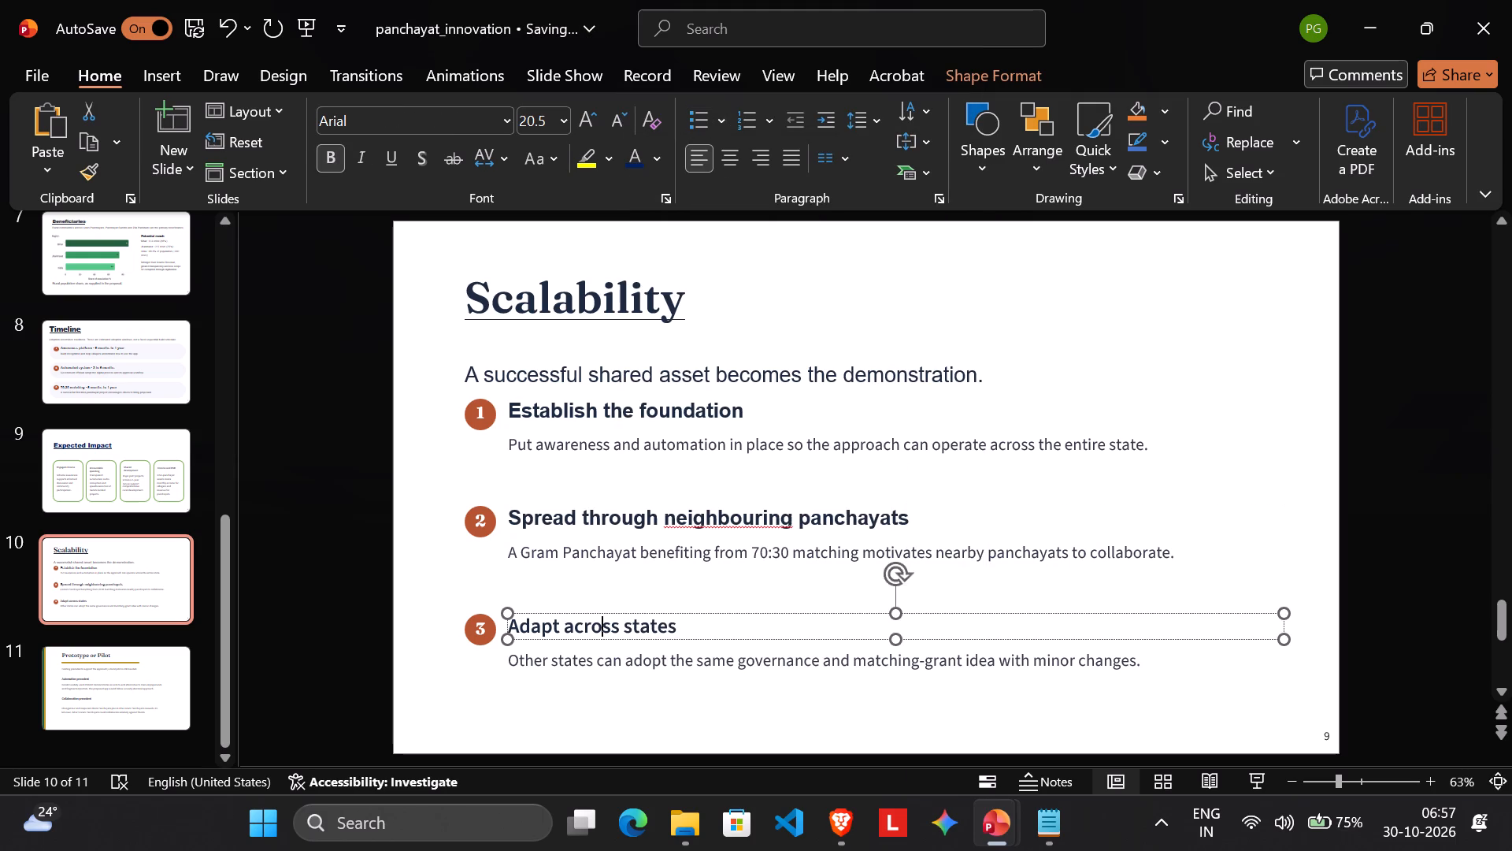
{"action": "left_click", "coordinate": [630, 581]}
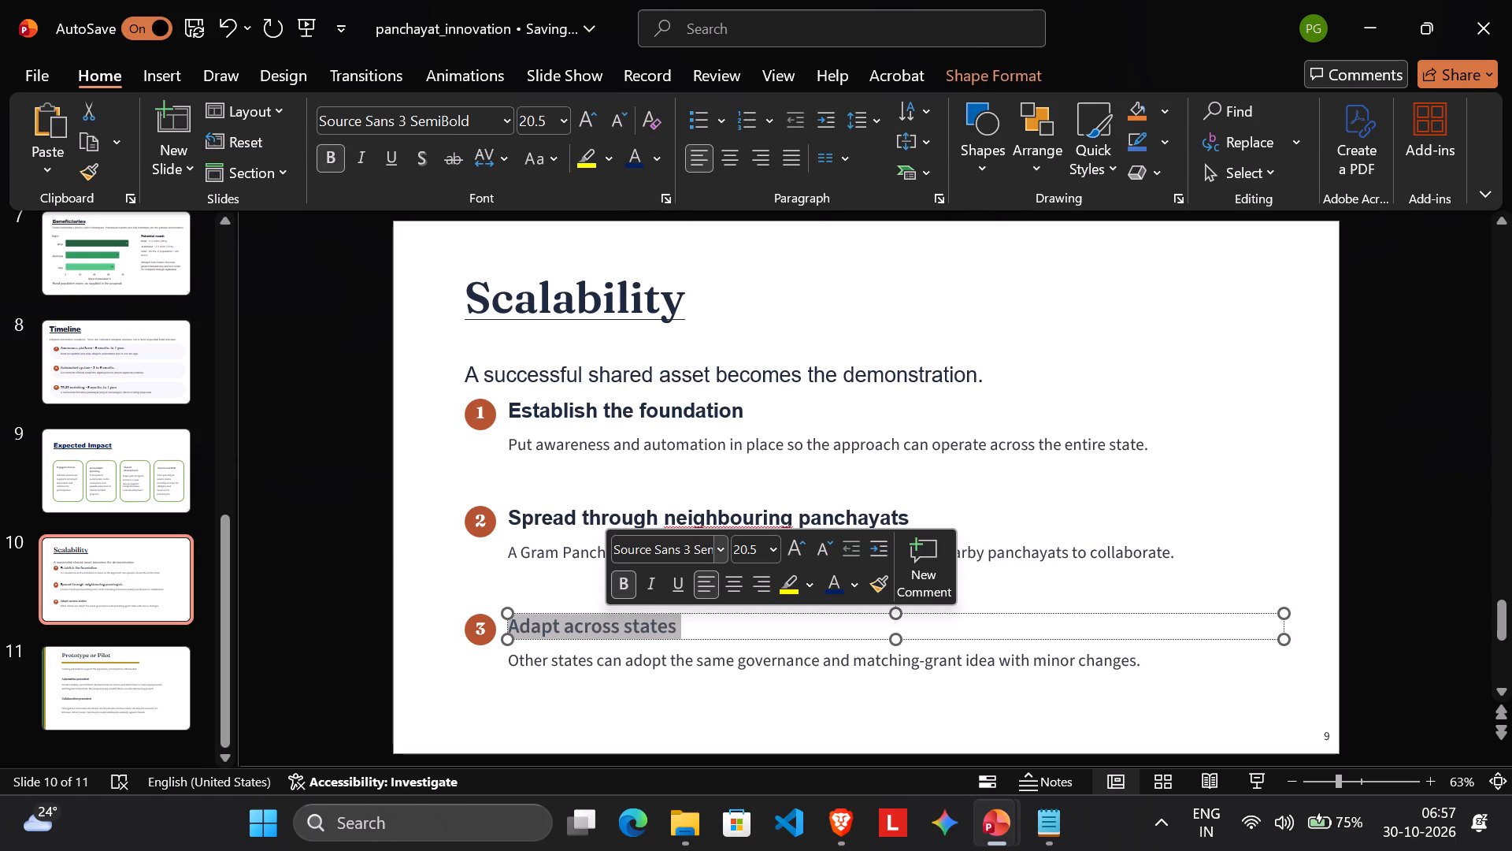
{"action": "left_click", "coordinate": [696, 554]}
{"action": "key", "text": "a"}
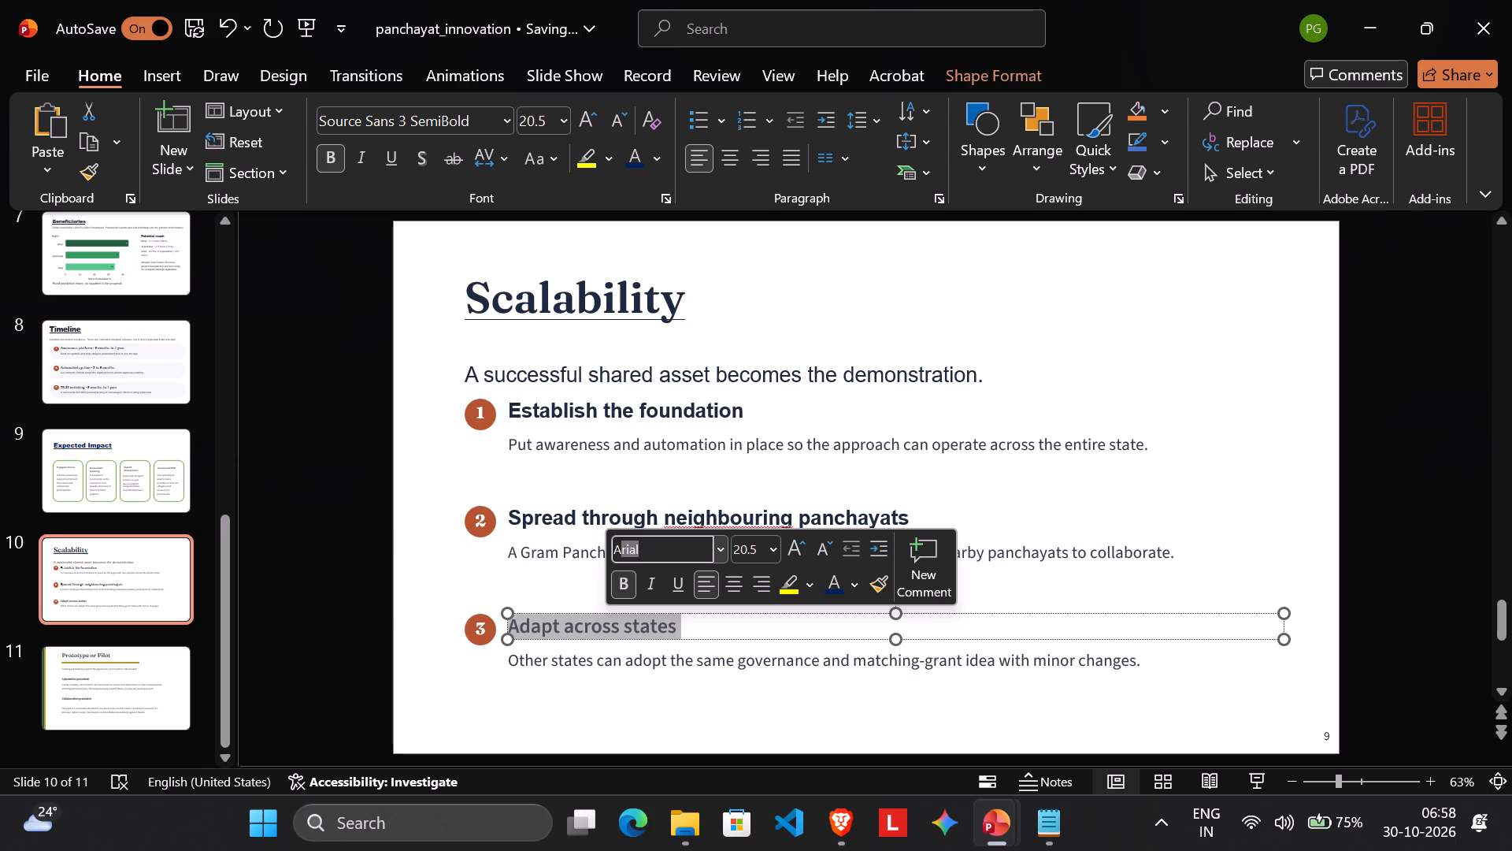
{"action": "key", "text": "Return"}
{"action": "left_click", "coordinate": [675, 711]}
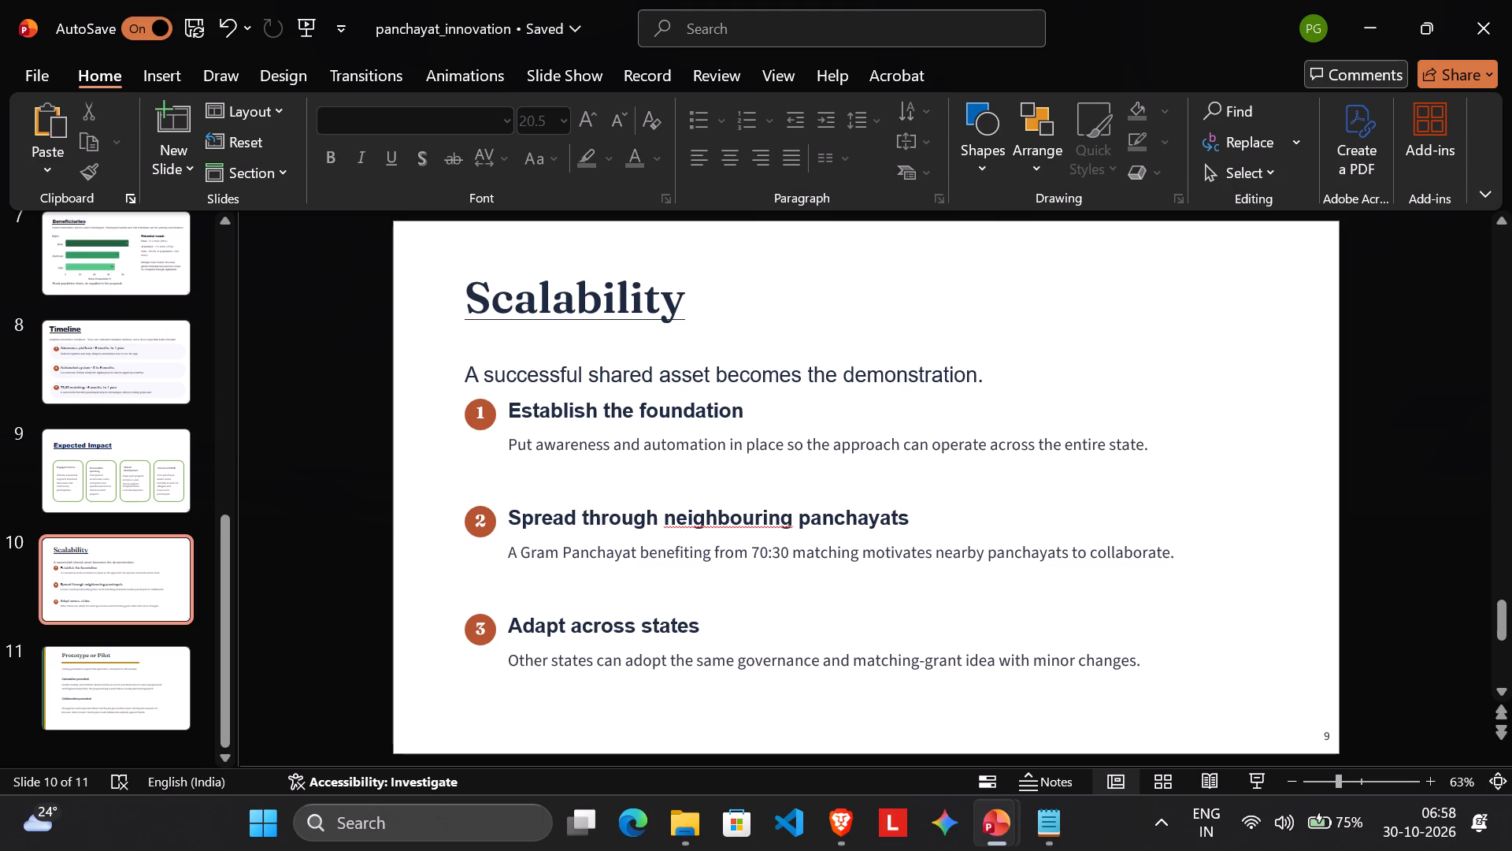
Set the description lines under the three numbered Scalability headings in Arial.
{"action": "triple_click", "coordinate": [564, 444]}
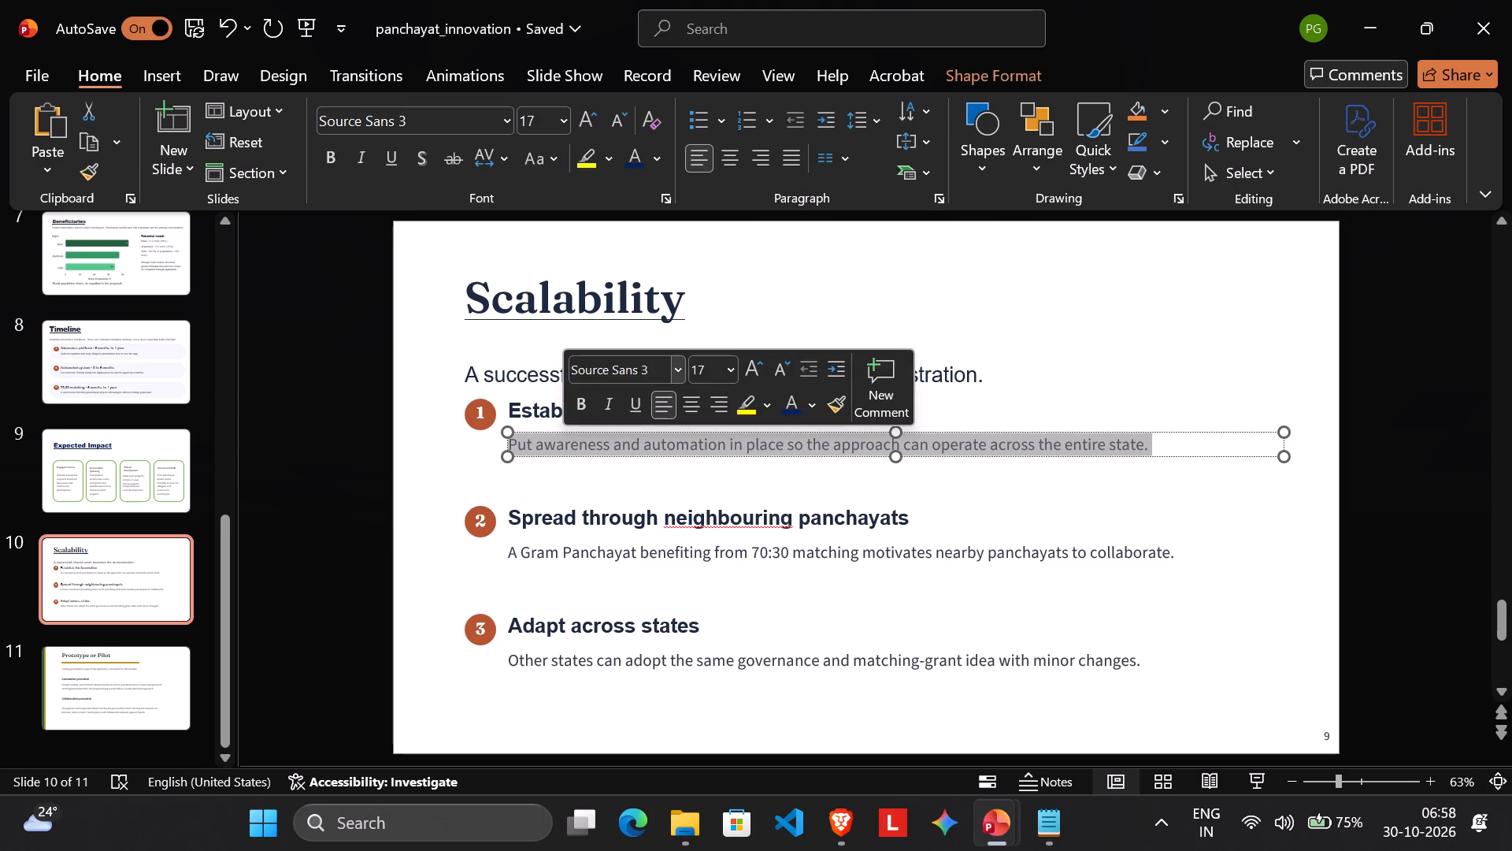
{"action": "left_click", "coordinate": [671, 366]}
{"action": "key", "text": "a"}
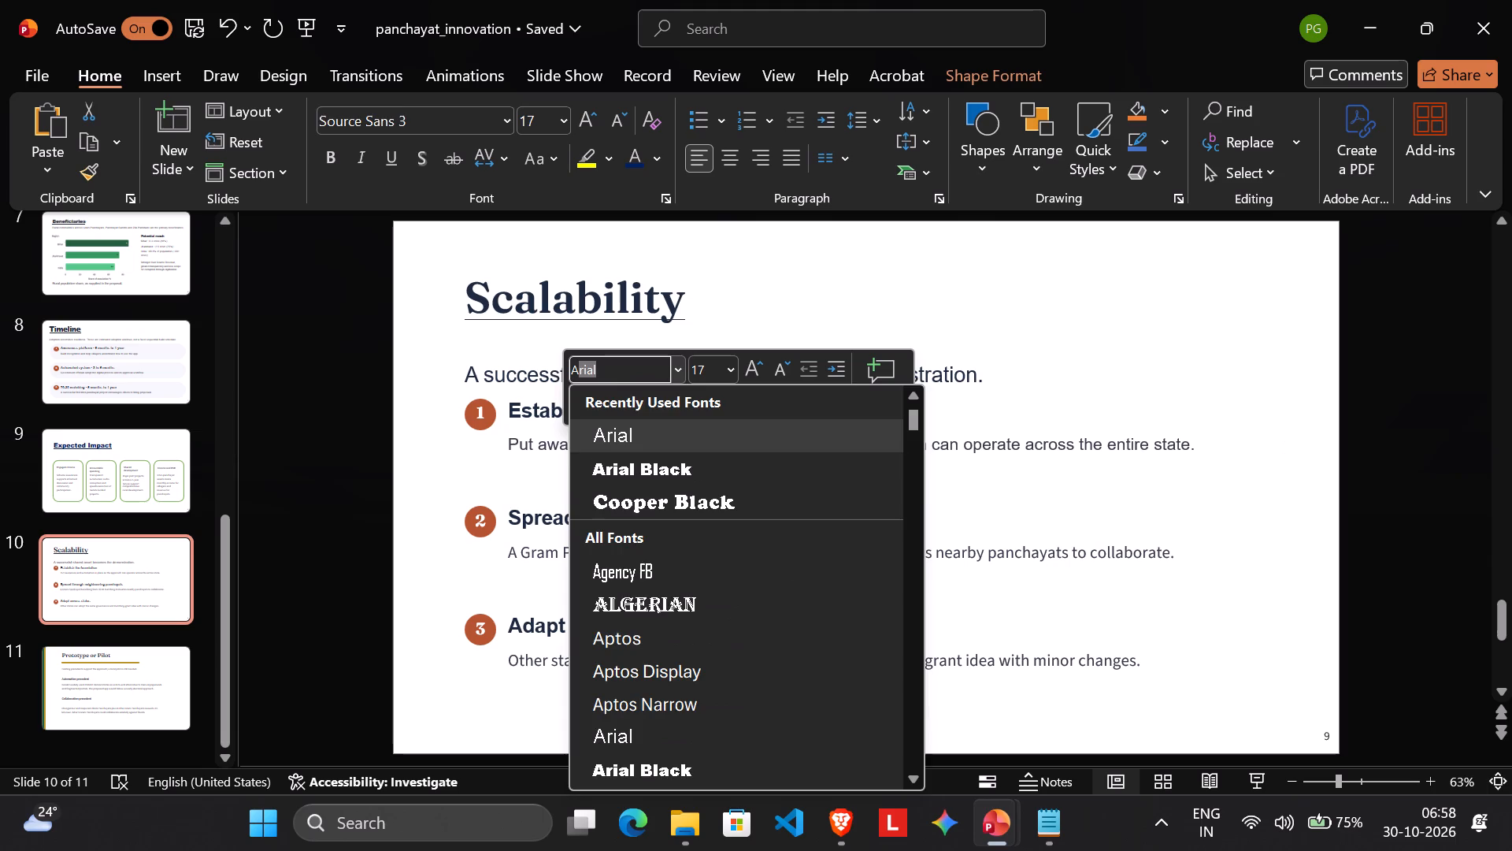
{"action": "left_click", "coordinate": [628, 443]}
{"action": "triple_click", "coordinate": [591, 556]}
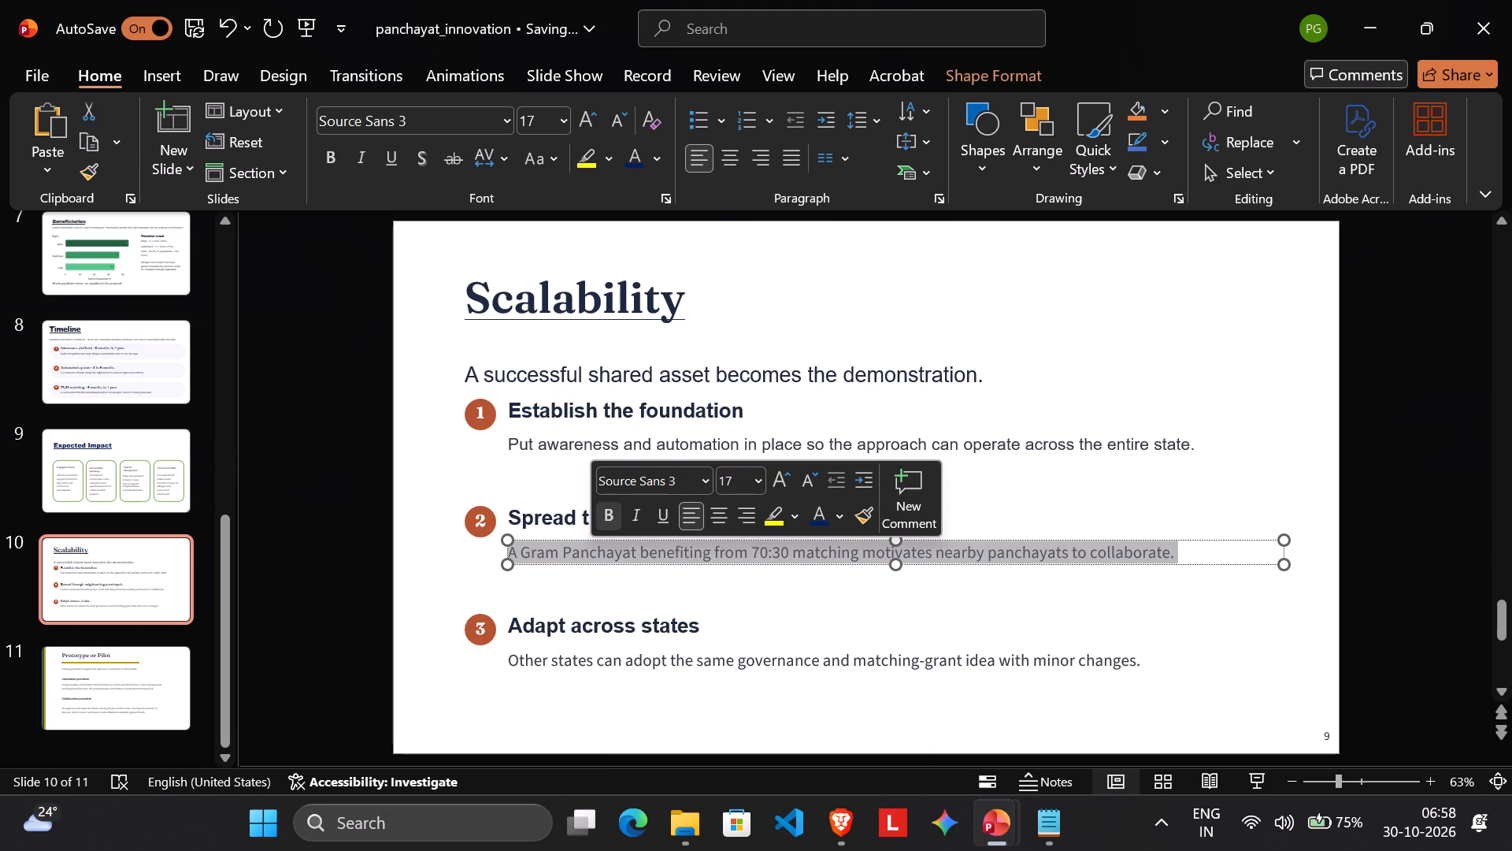
{"action": "left_click", "coordinate": [621, 484]}
{"action": "key", "text": "a"}
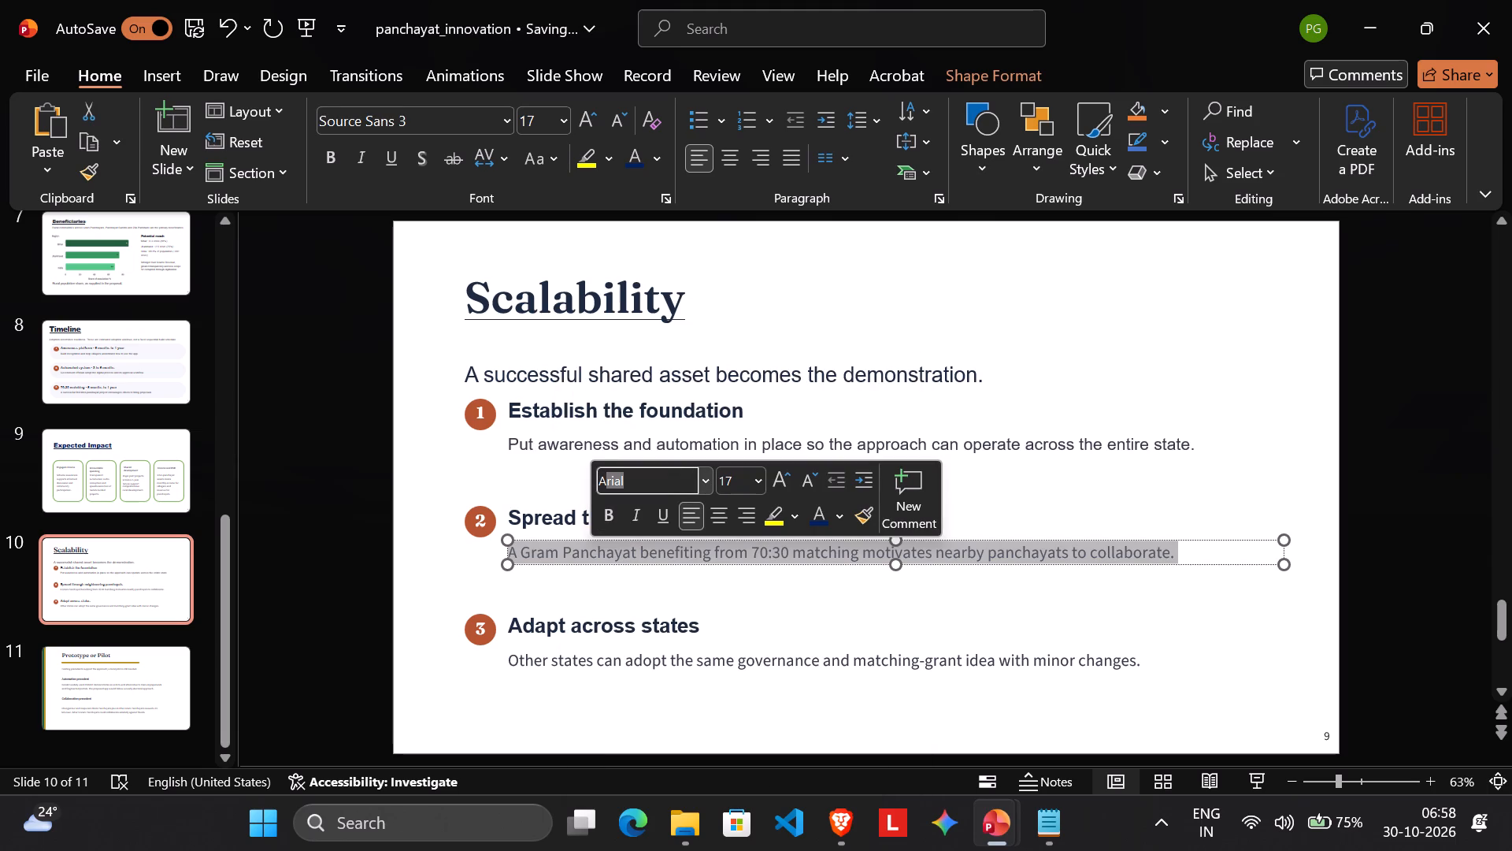
{"action": "key", "text": "Return"}
{"action": "double_click", "coordinate": [618, 660]}
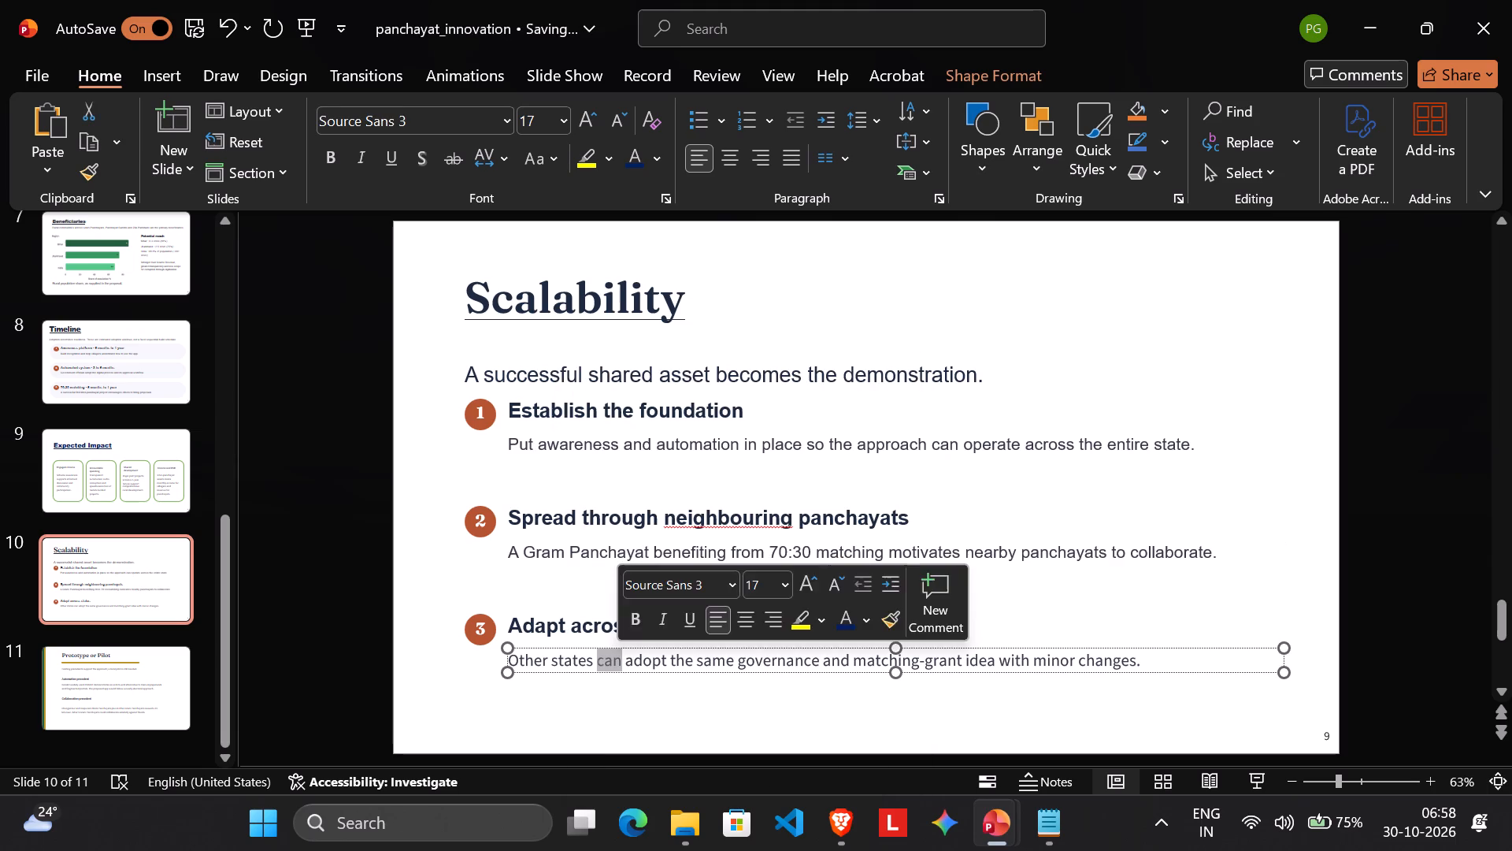
{"action": "left_click", "coordinate": [618, 660]}
{"action": "left_click", "coordinate": [655, 580]}
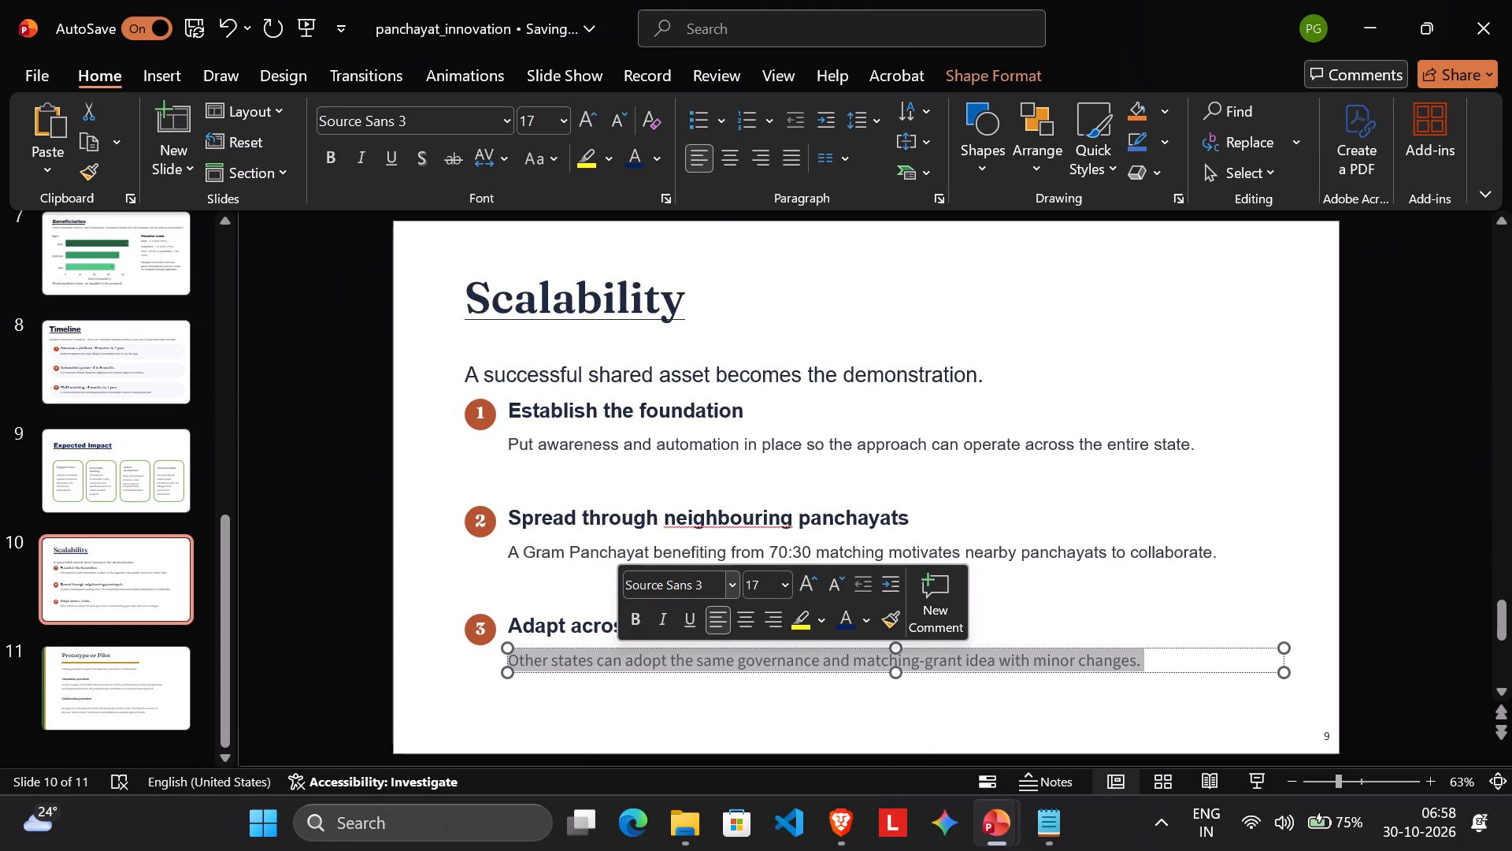
{"action": "key", "text": "a"}
{"action": "key", "text": "Return"}
{"action": "left_click", "coordinate": [673, 721]}
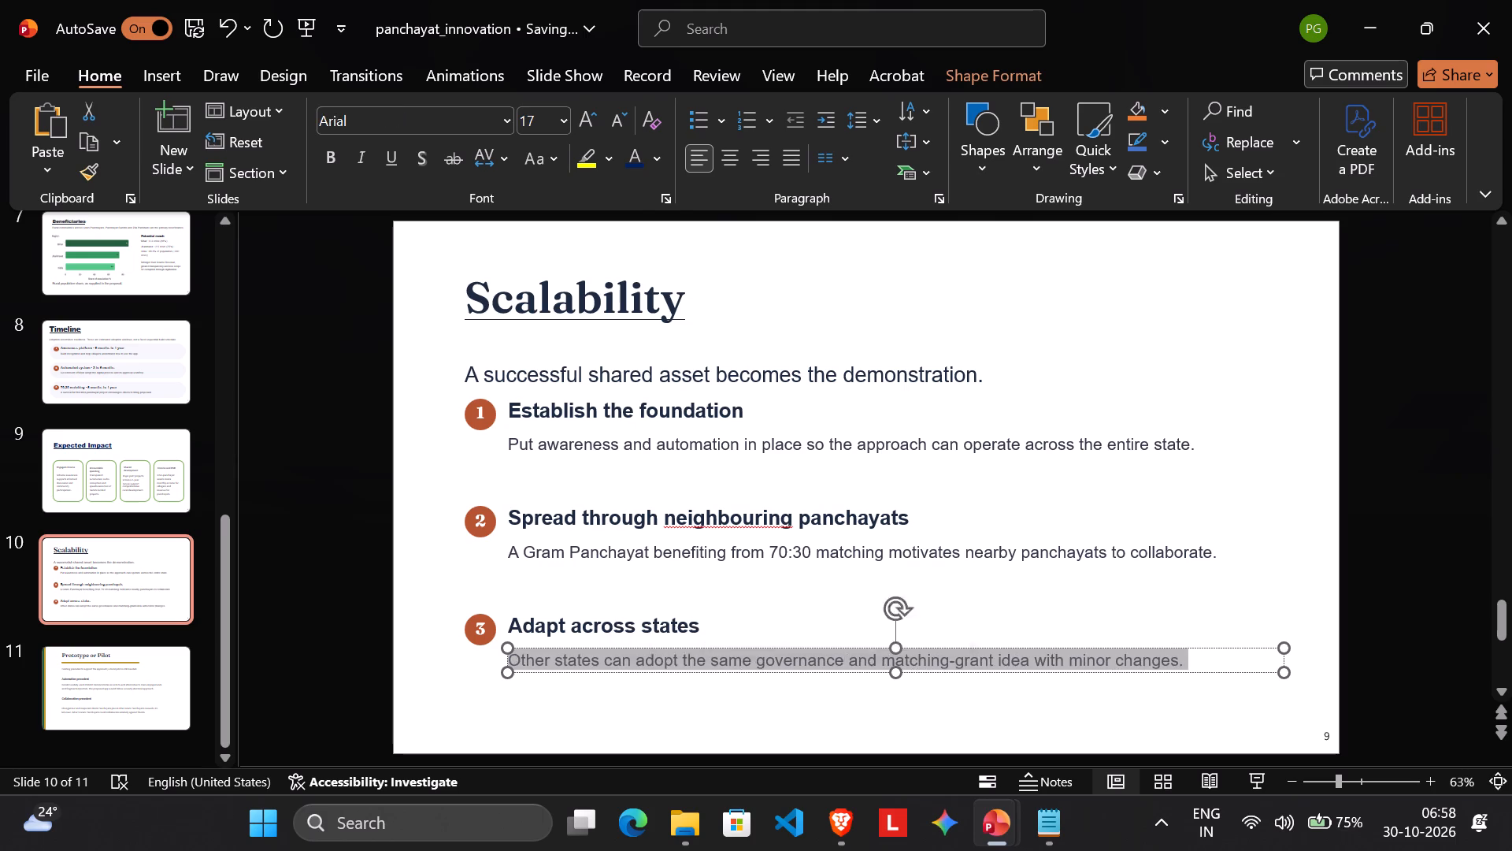
Colour the three description lines under the Scalability headings dark blue.
{"action": "double_click", "coordinate": [625, 560]}
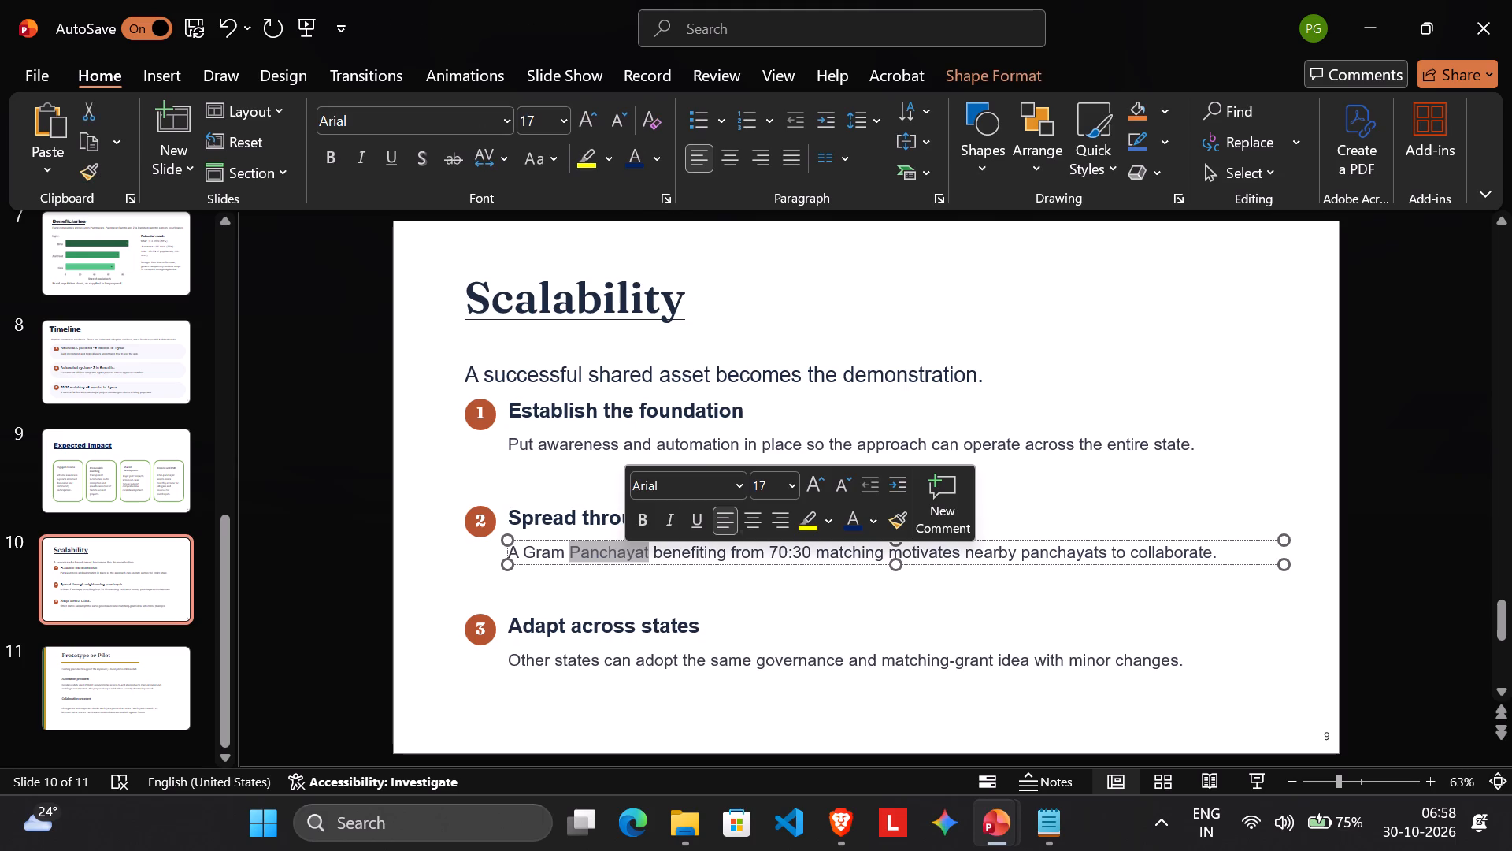
{"action": "triple_click", "coordinate": [783, 554]}
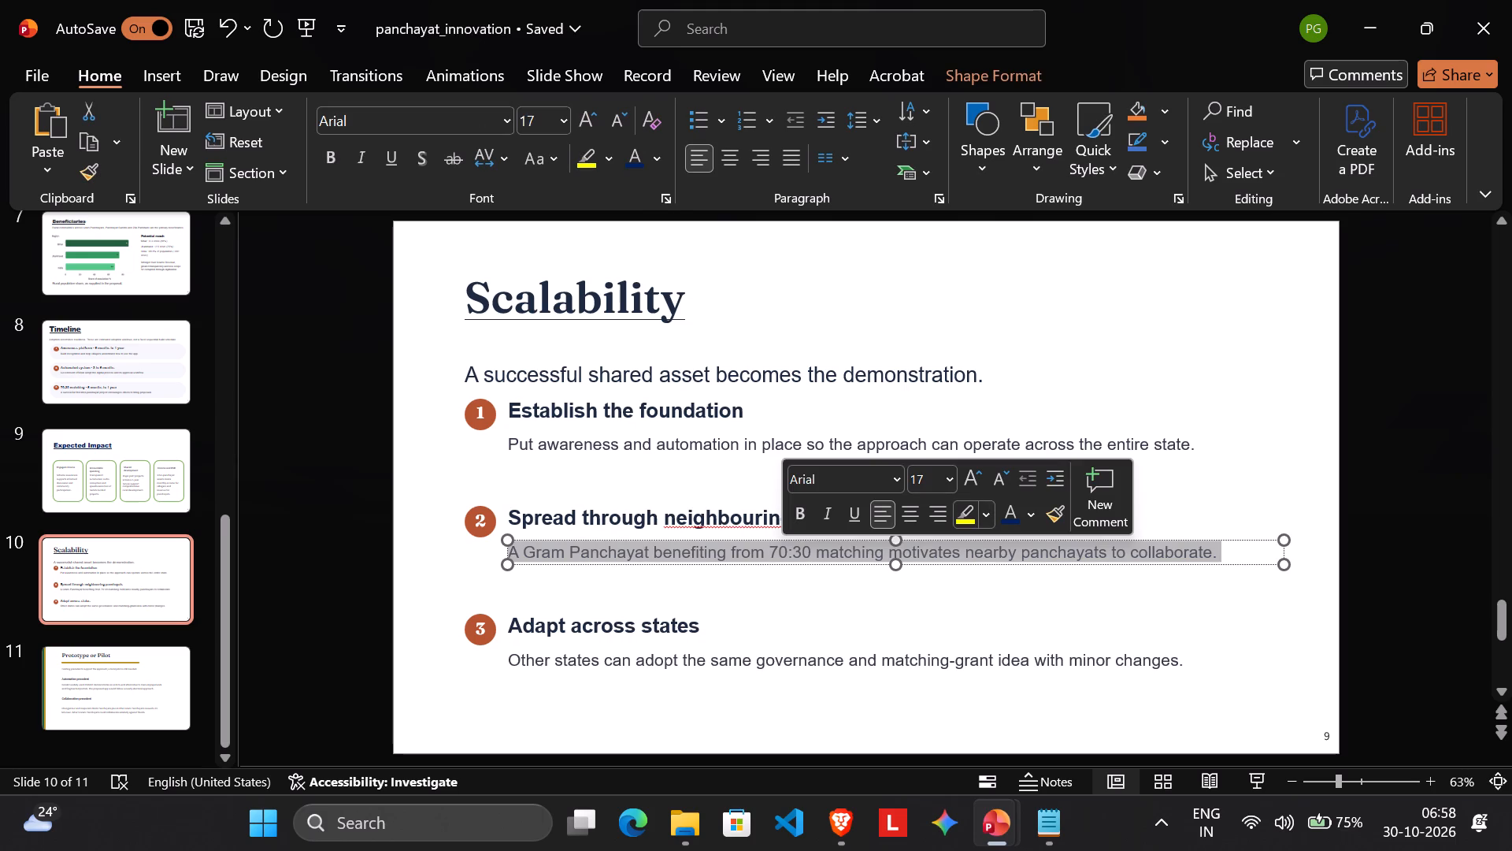
{"action": "left_click", "coordinate": [1001, 522]}
{"action": "triple_click", "coordinate": [753, 444]}
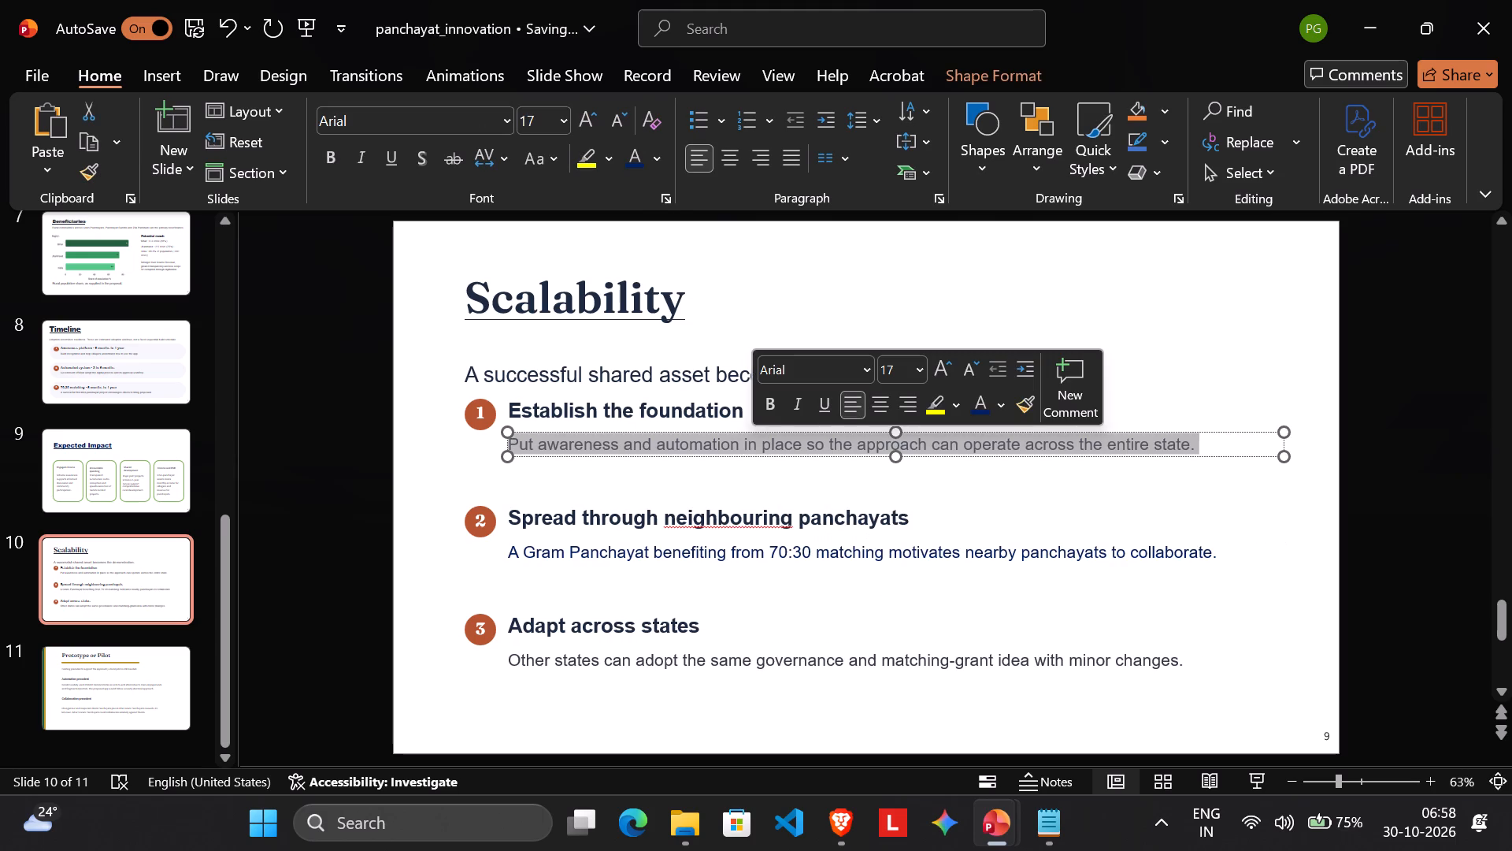
{"action": "left_click", "coordinate": [976, 402]}
{"action": "triple_click", "coordinate": [887, 658]}
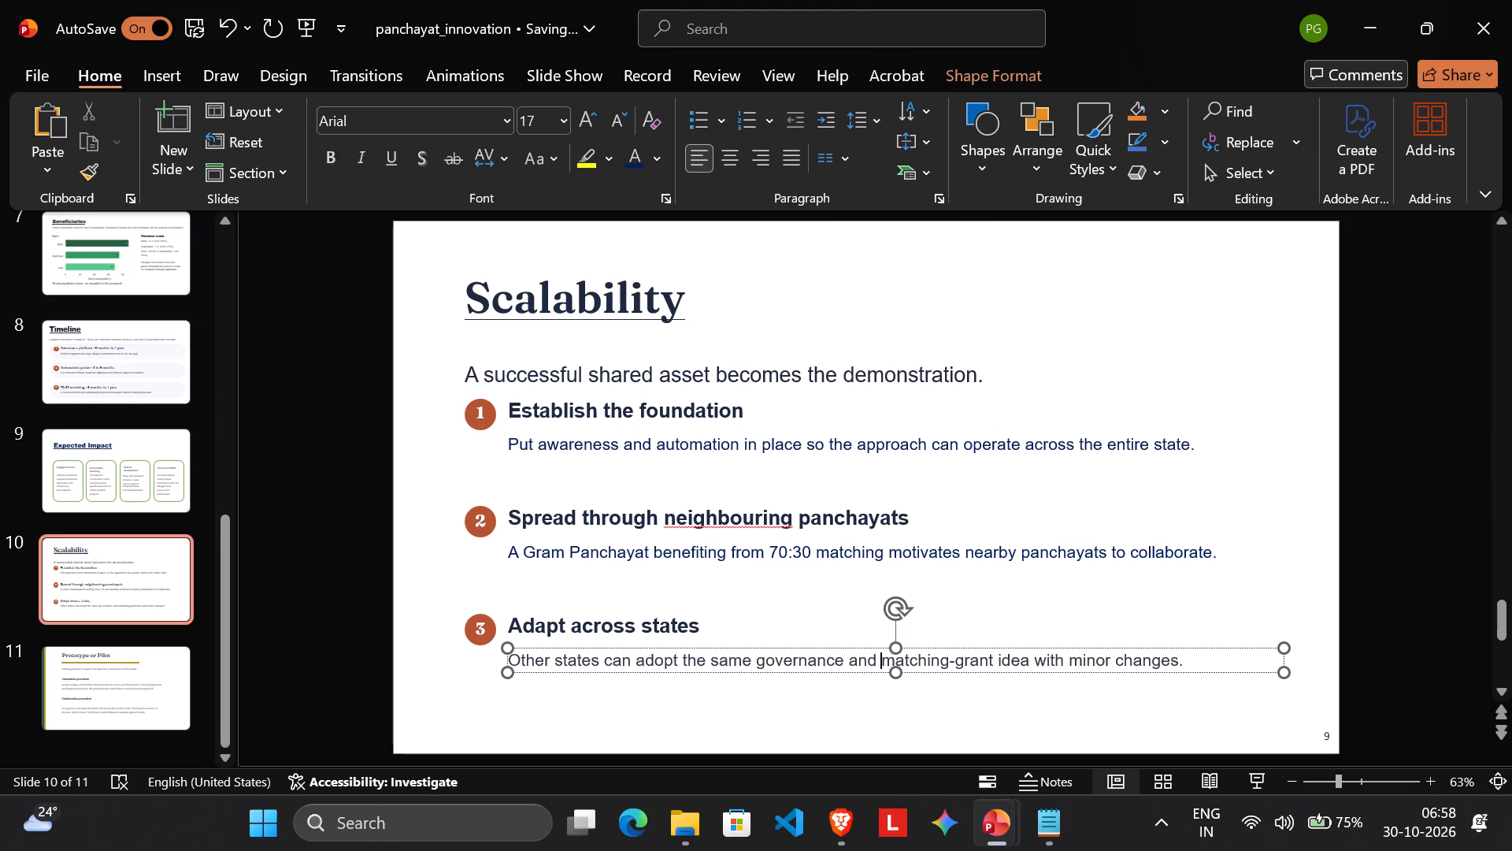
{"action": "left_click", "coordinate": [1110, 621]}
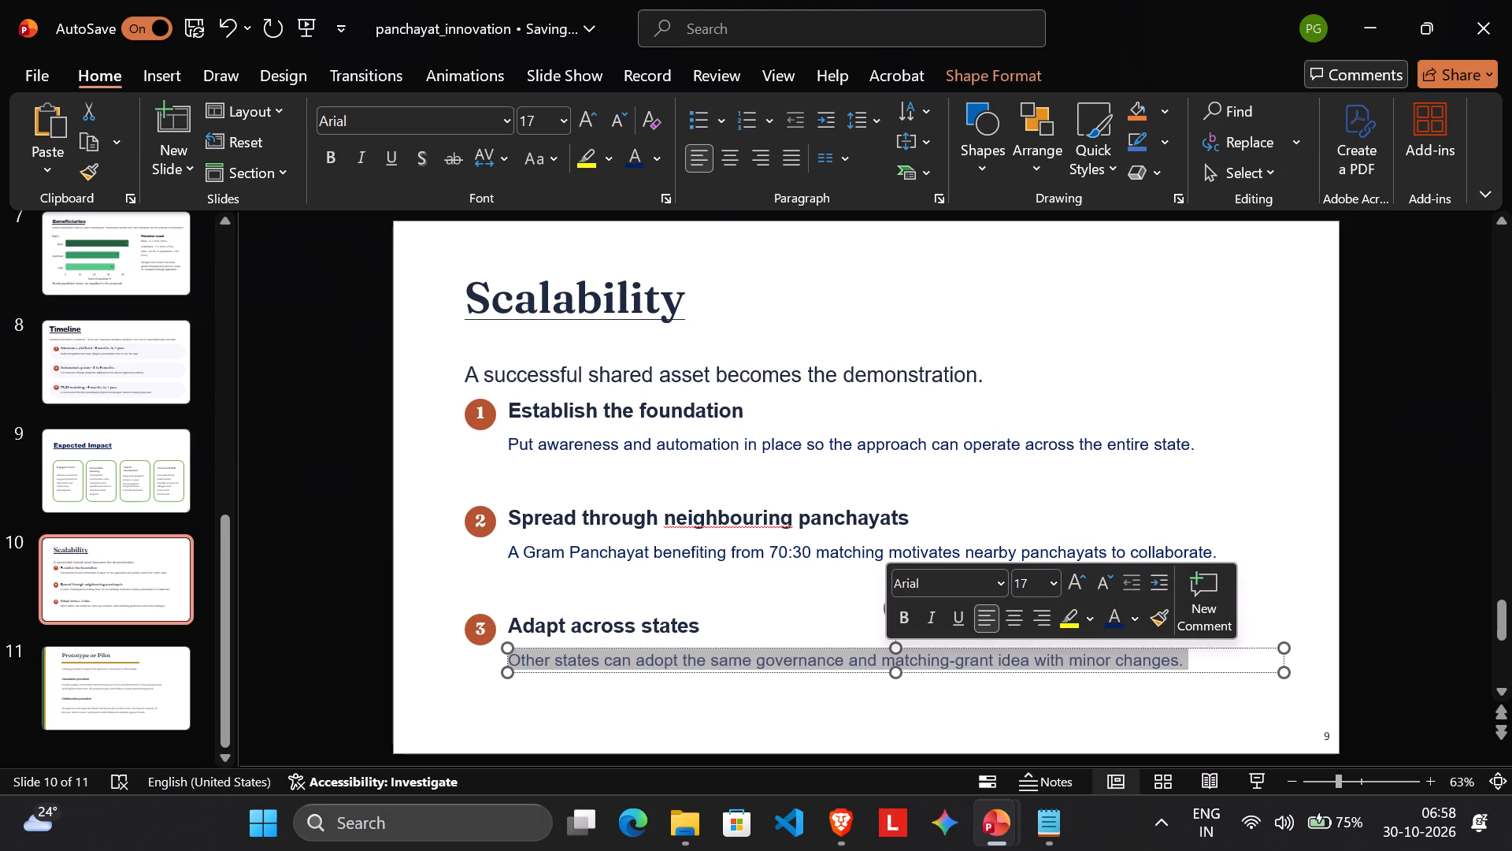
{"action": "left_click", "coordinate": [995, 694]}
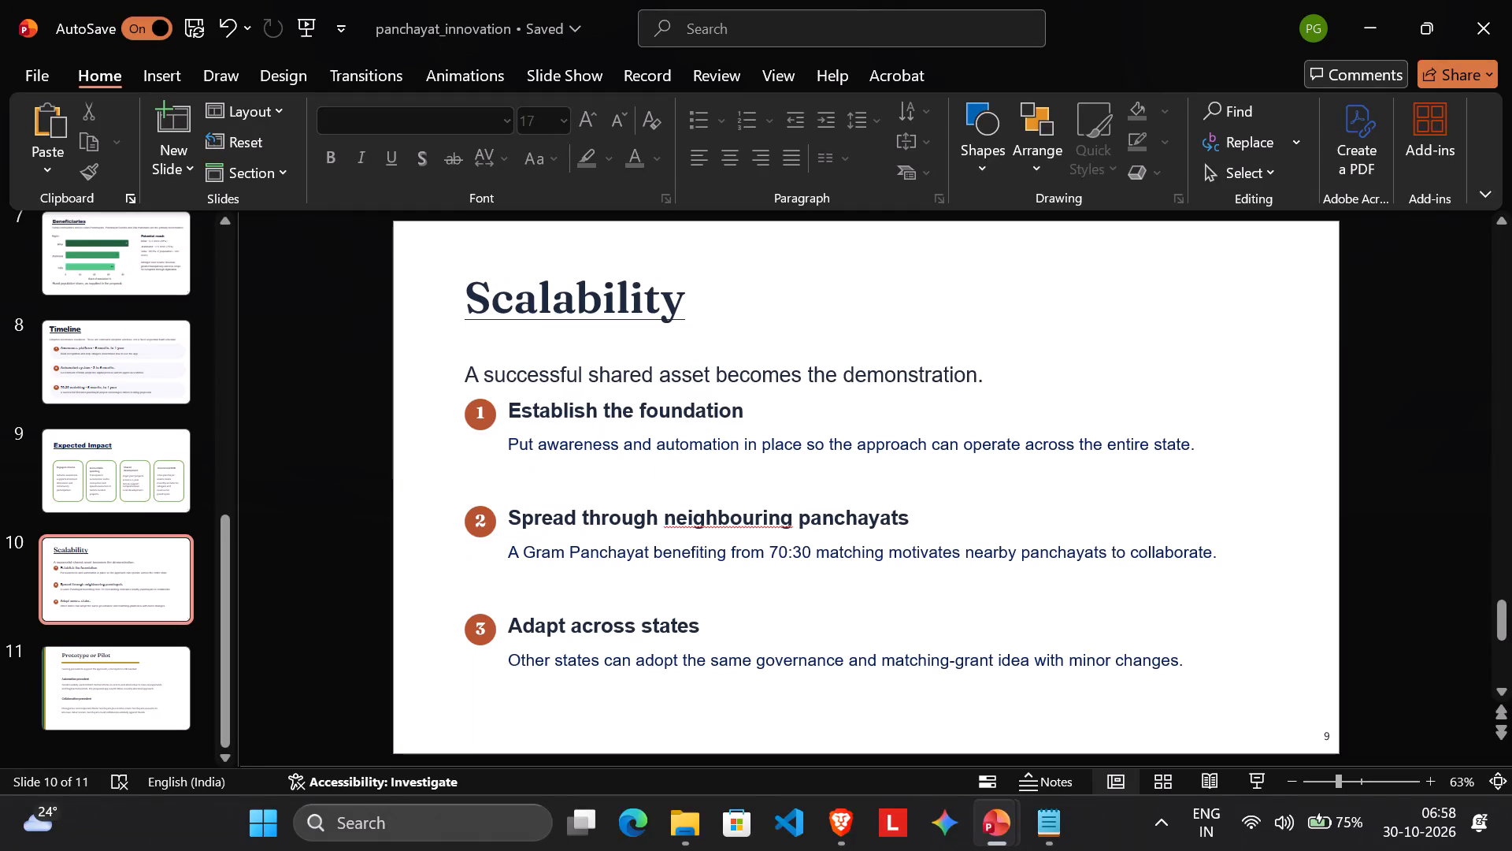
Save the presentation.
{"action": "left_click", "coordinate": [877, 312]}
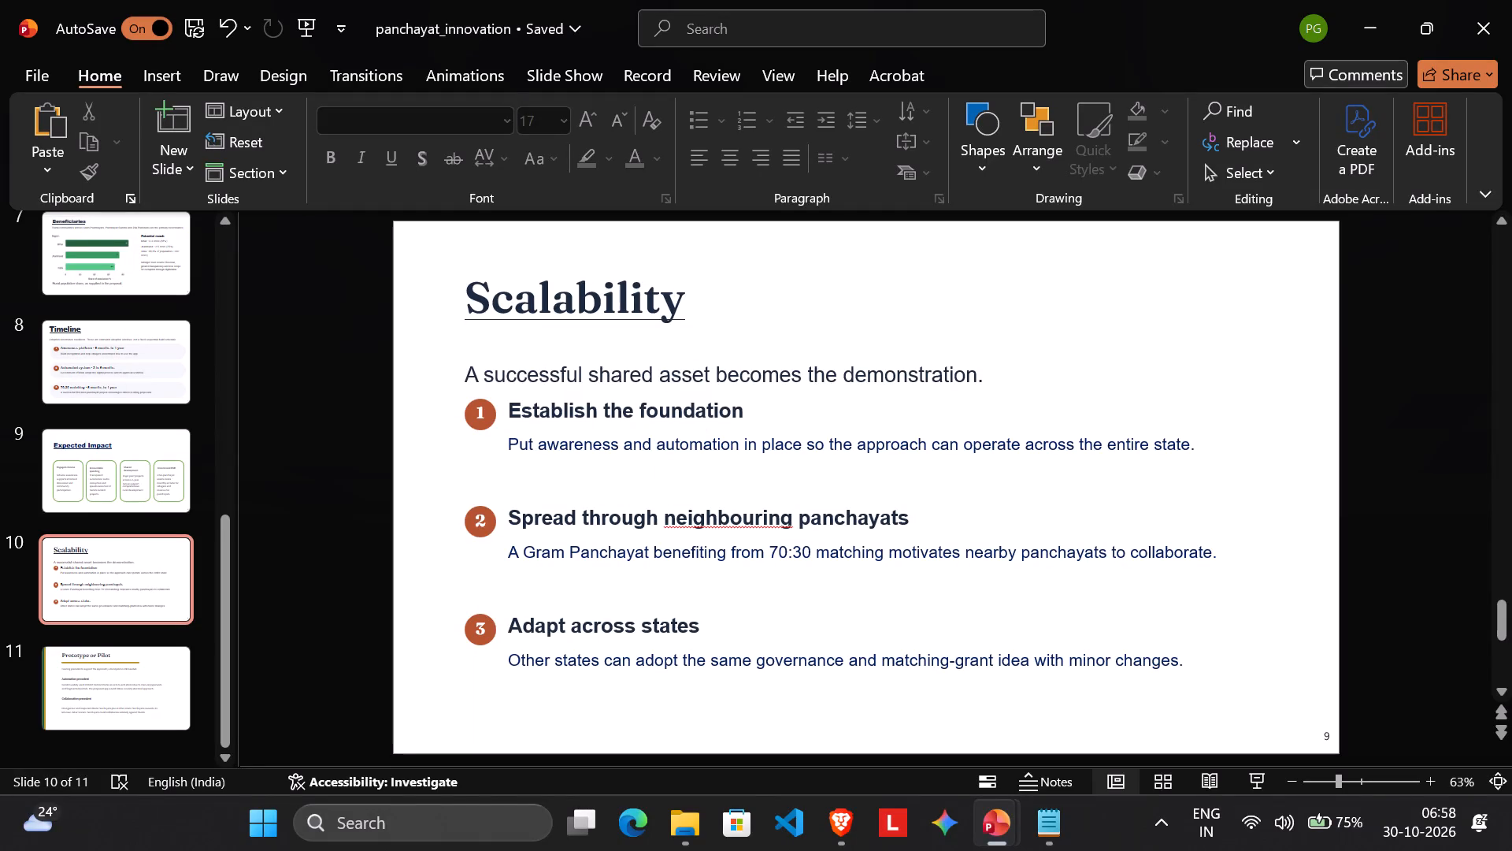
{"action": "key", "text": "ctrl+s"}
Delete the gold and green vertical side bars from the "Prototype or Pilot" slide.
{"action": "left_click", "coordinate": [82, 712]}
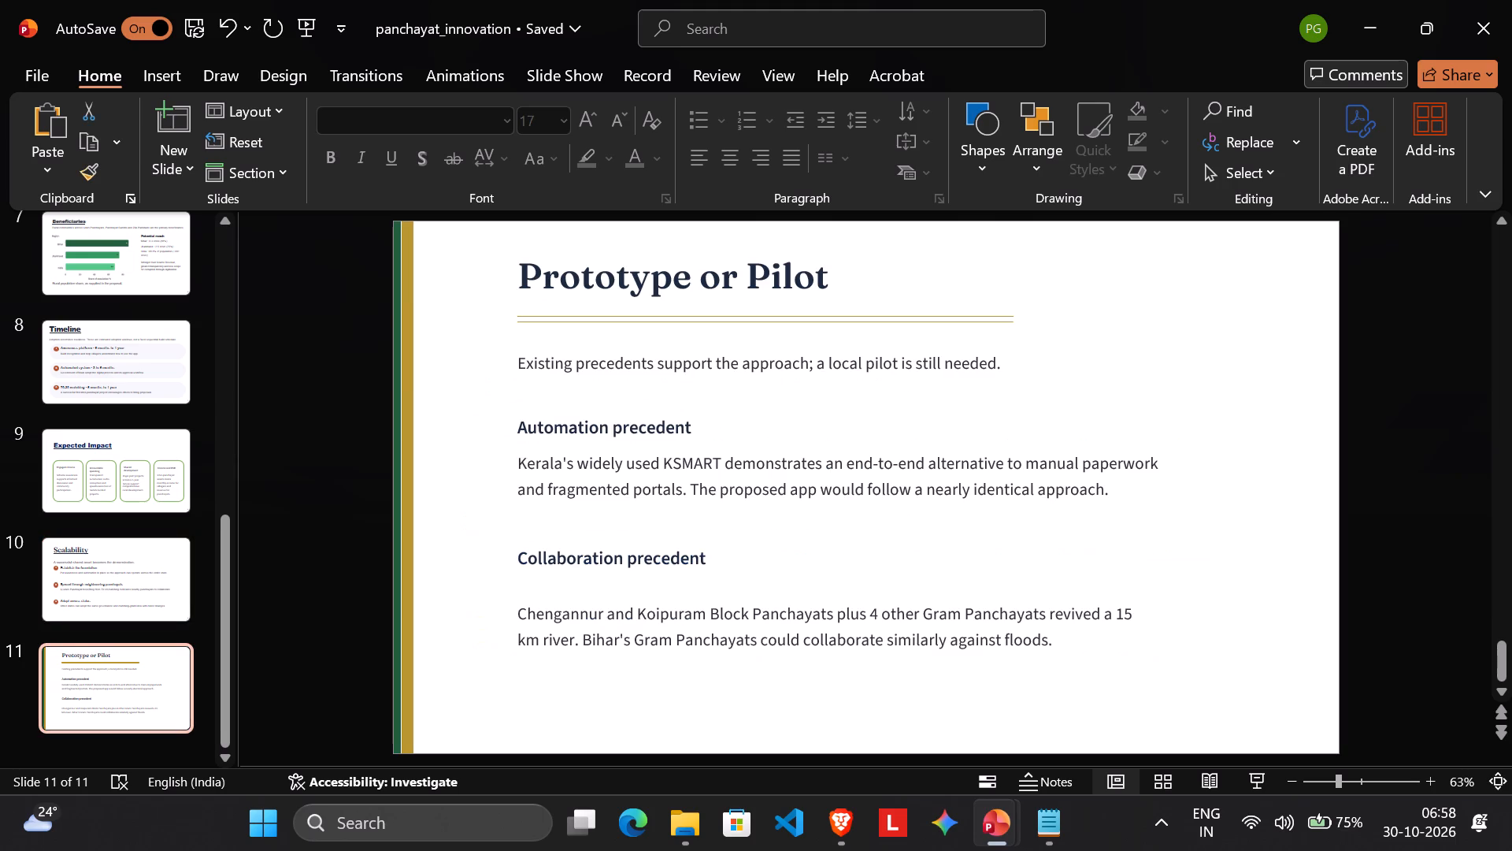
{"action": "left_click", "coordinate": [409, 386]}
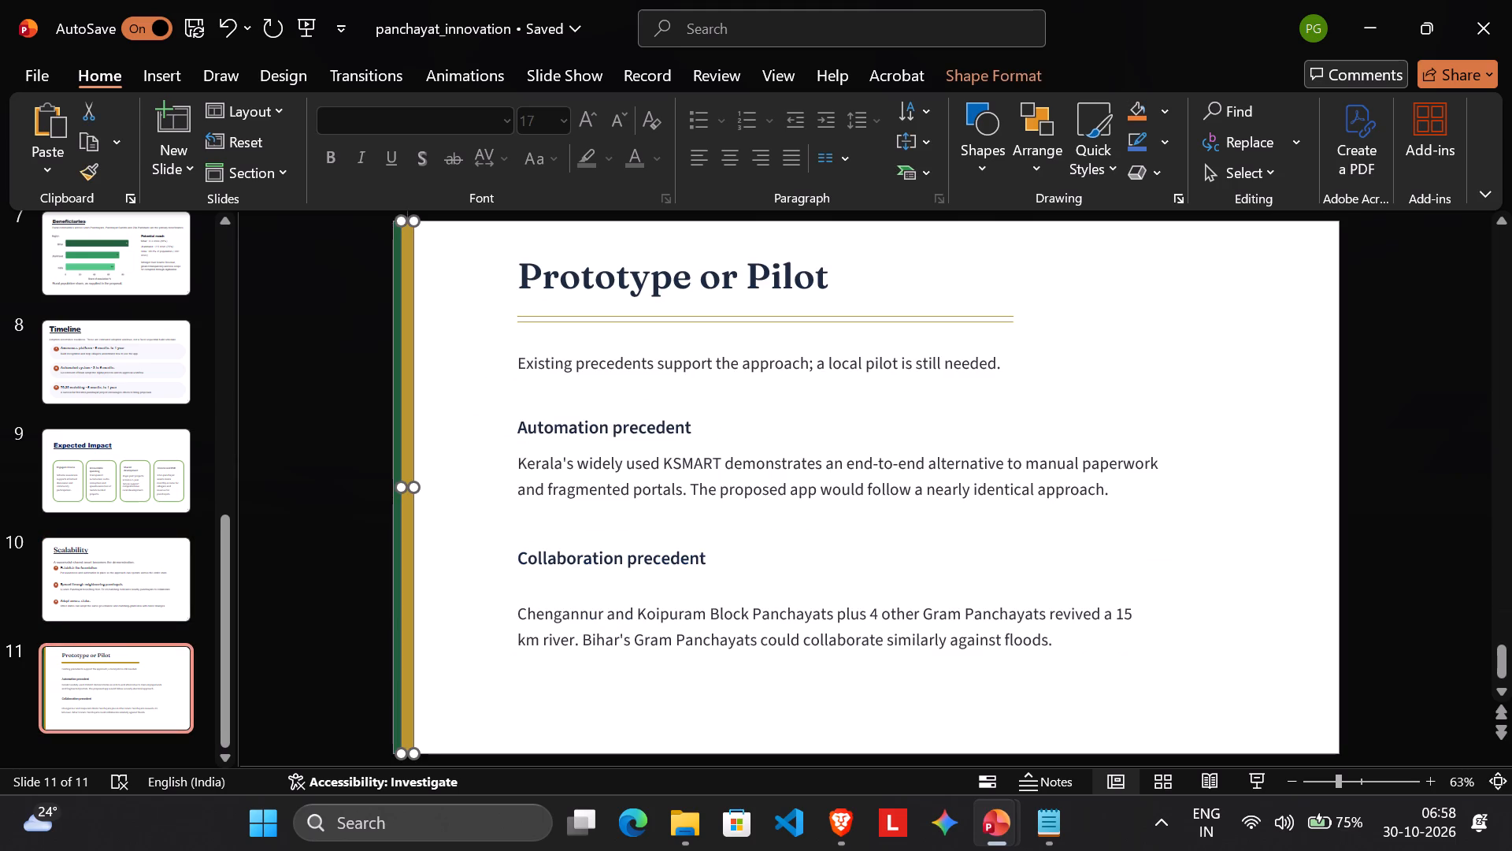
{"action": "key", "text": "Delete"}
{"action": "left_click", "coordinate": [401, 395]}
{"action": "key", "text": "Delete"}
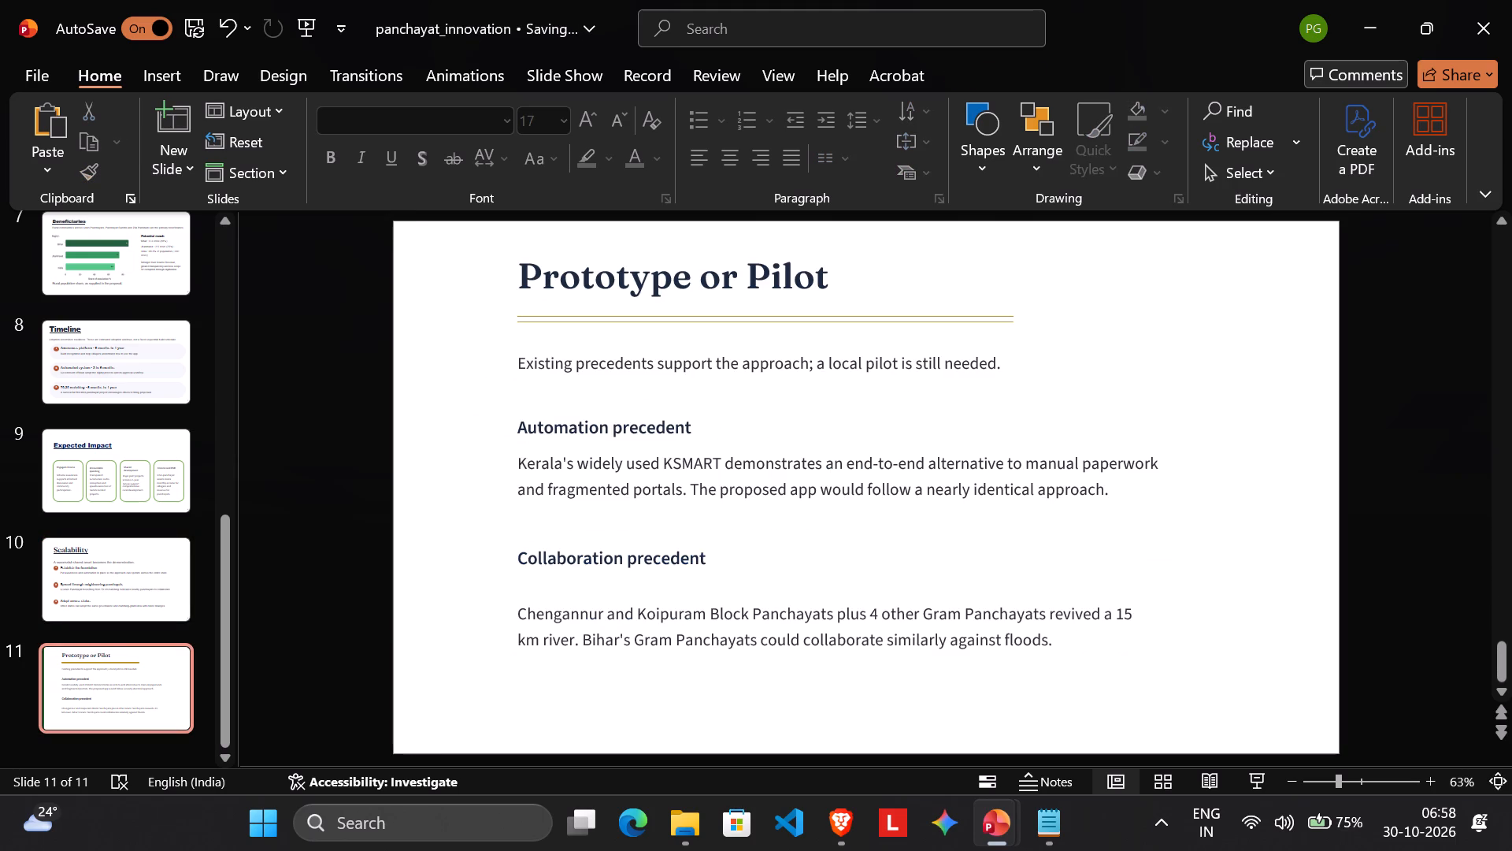
Format the line "Existing precedents support the approach; a local pilot is still needed." in bold Arial.
{"action": "scroll", "coordinate": [146, 631], "scroll_direction": "down", "scroll_amount": 2}
{"action": "triple_click", "coordinate": [607, 366]}
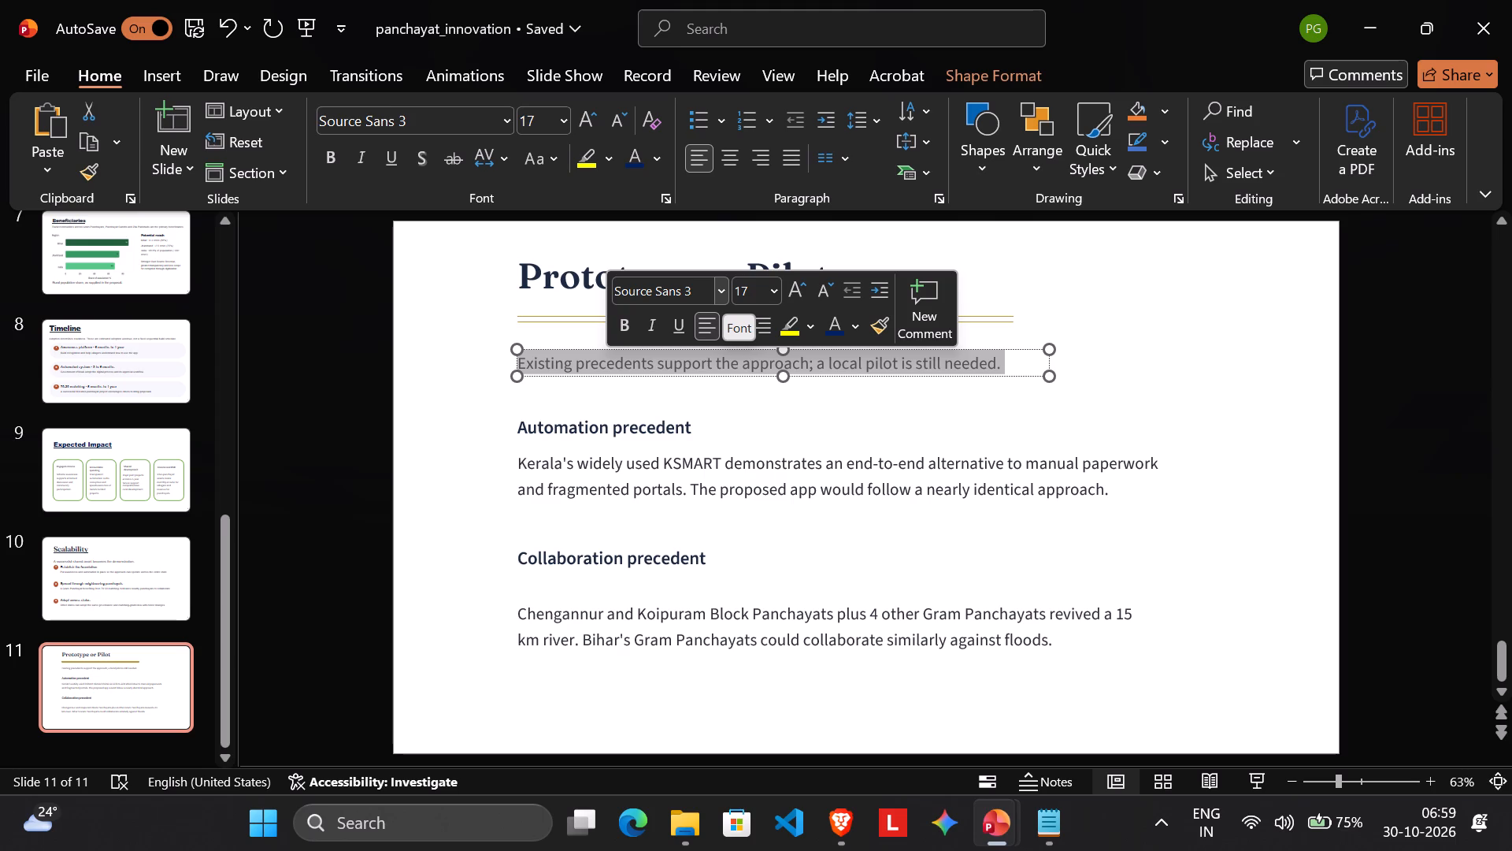
{"action": "left_click", "coordinate": [722, 290]}
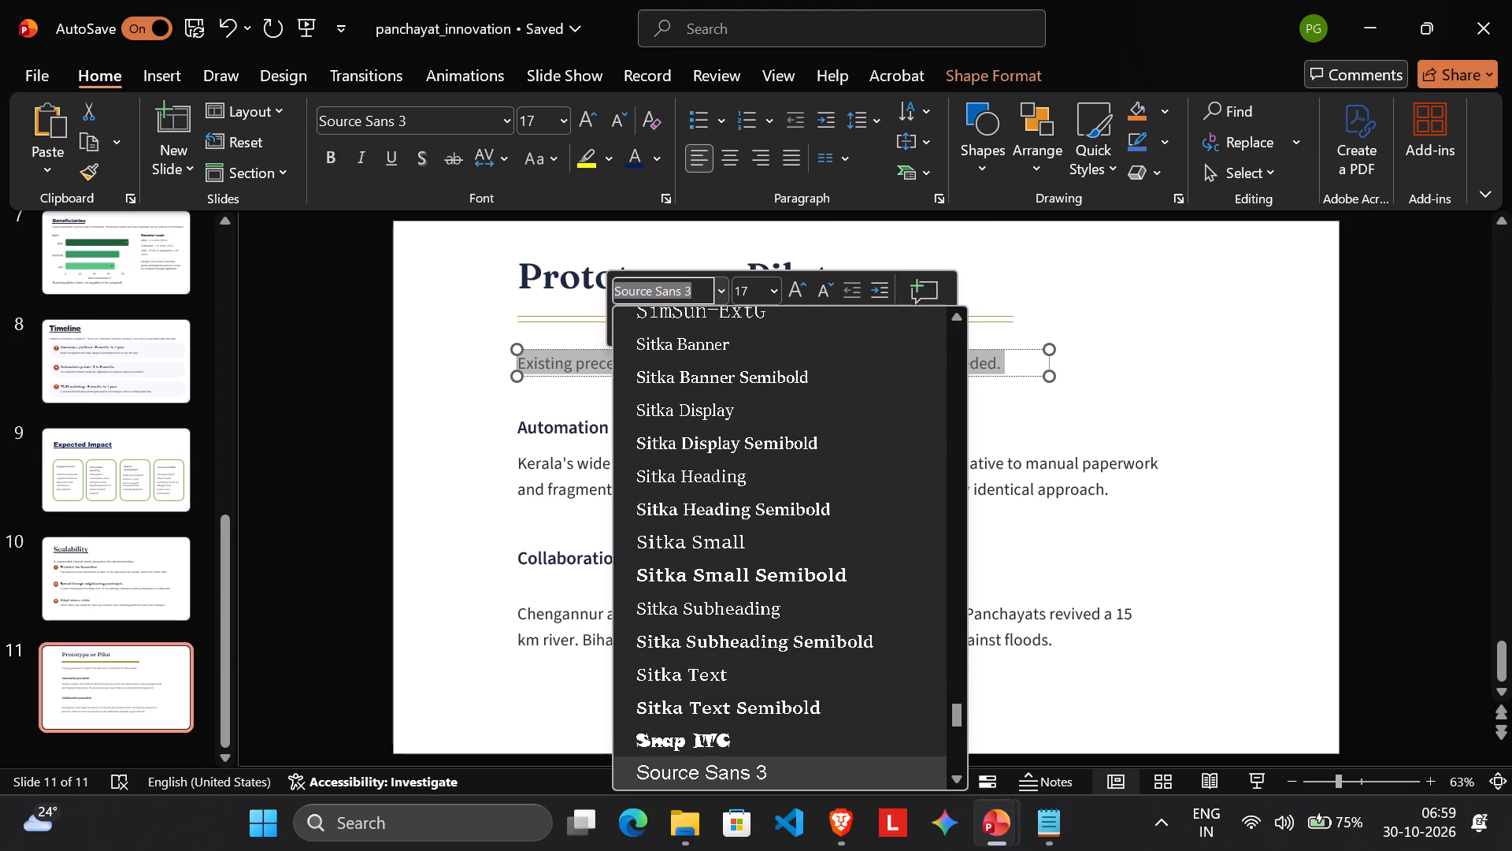
{"action": "key", "text": "a"}
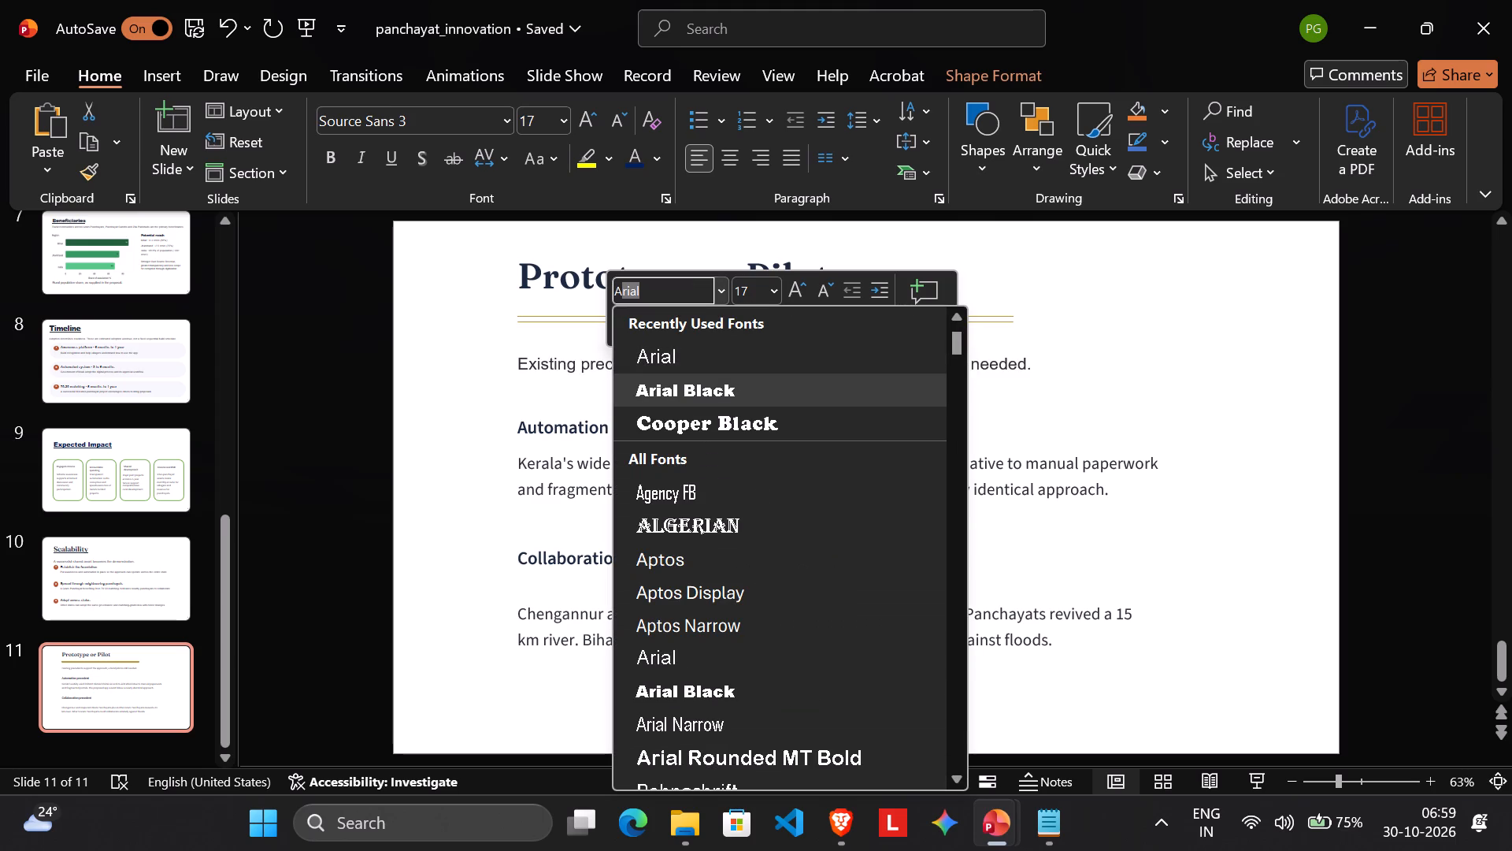
{"action": "left_click", "coordinate": [699, 360]}
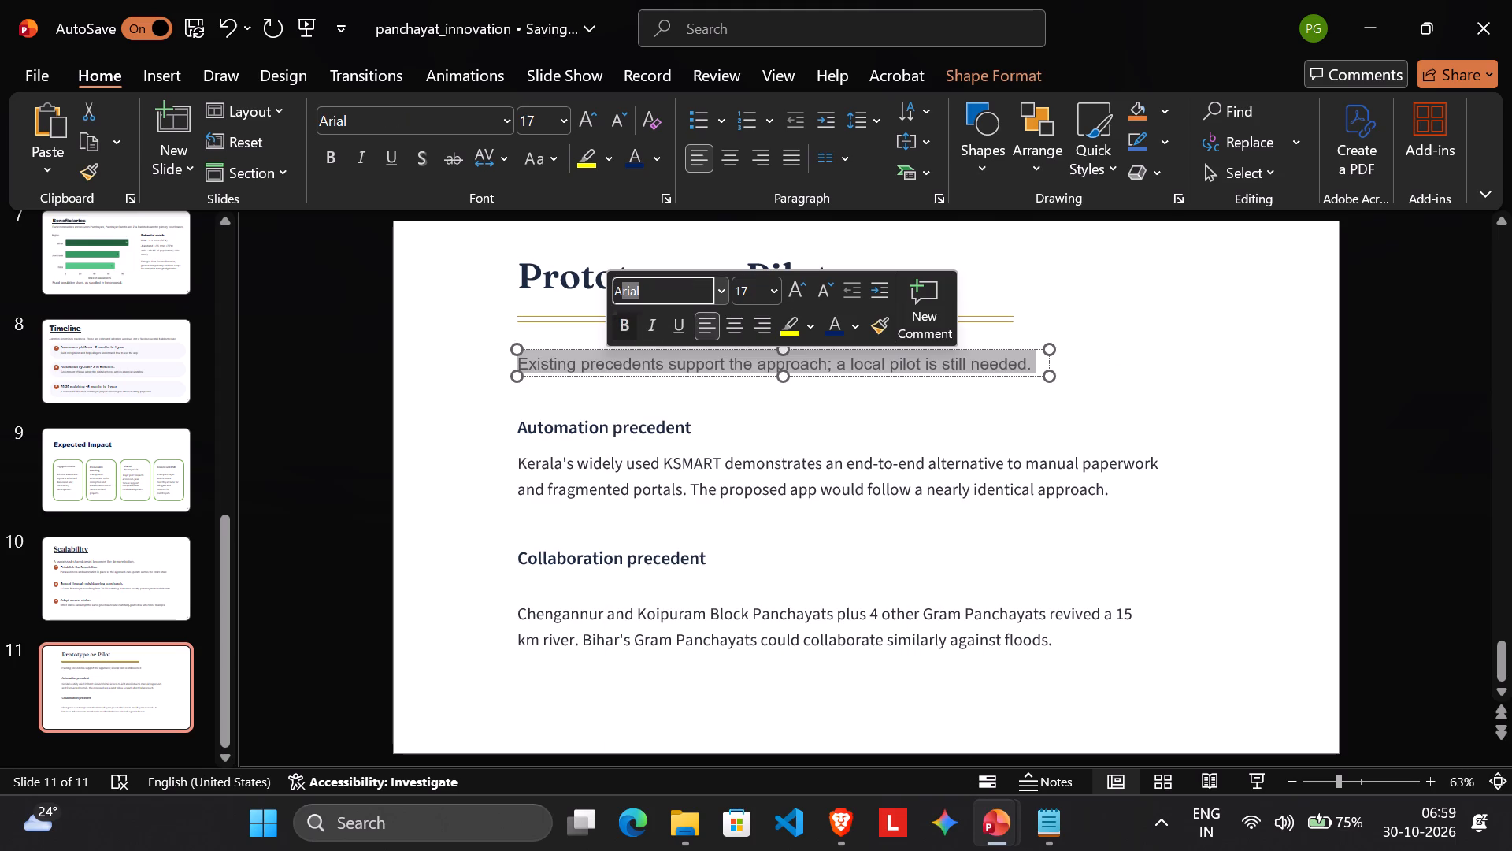
{"action": "left_click", "coordinate": [625, 323]}
Widen the empty box behind the "Automation precedent" section so it spans the full width of its paragraph.
{"action": "left_click", "coordinate": [669, 392]}
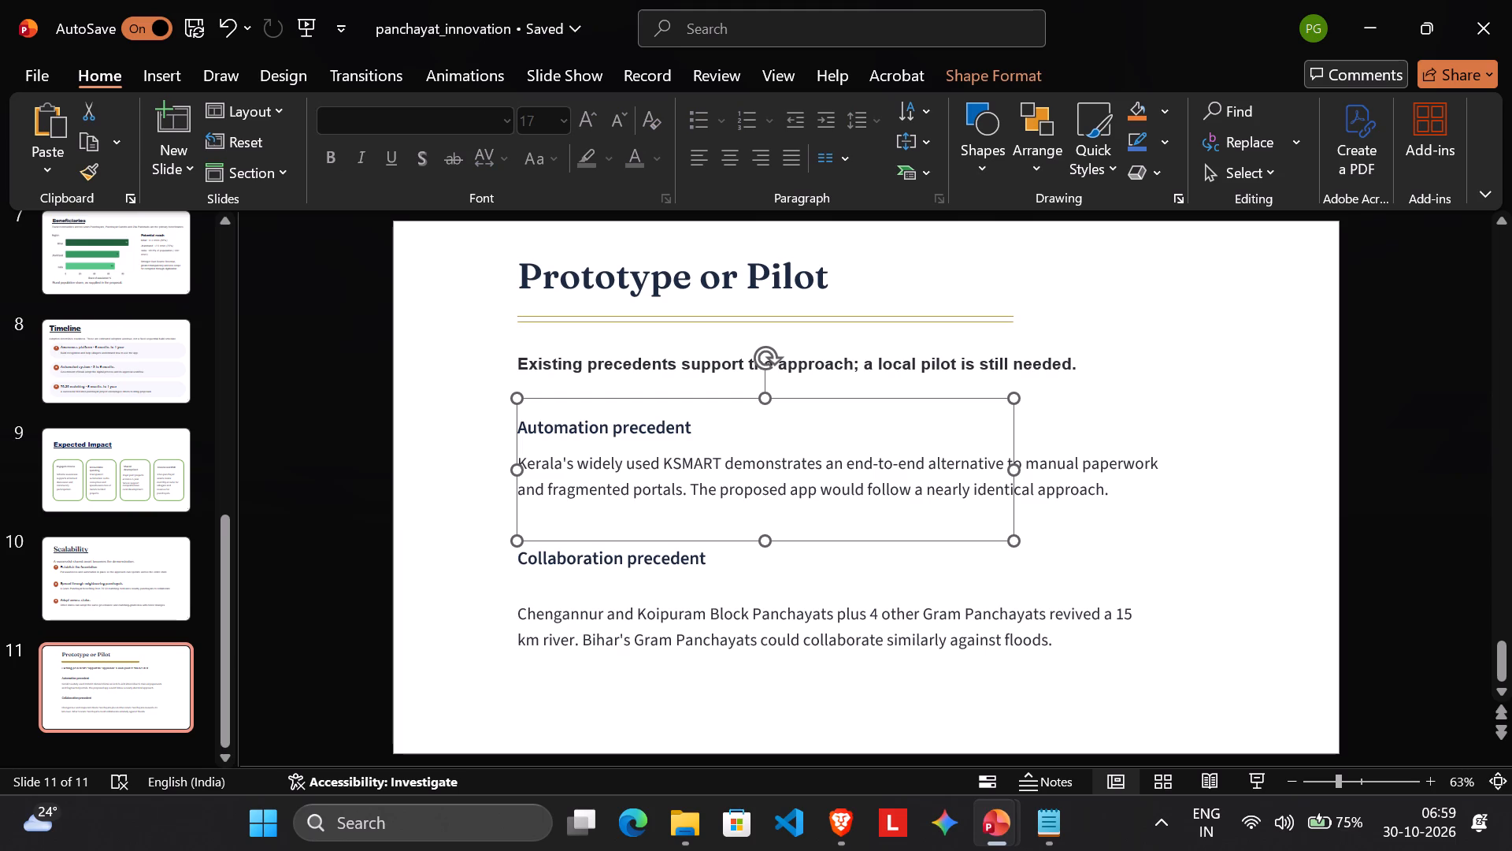
{"action": "left_click_drag", "start_coordinate": [1013, 471], "coordinate": [1180, 471]}
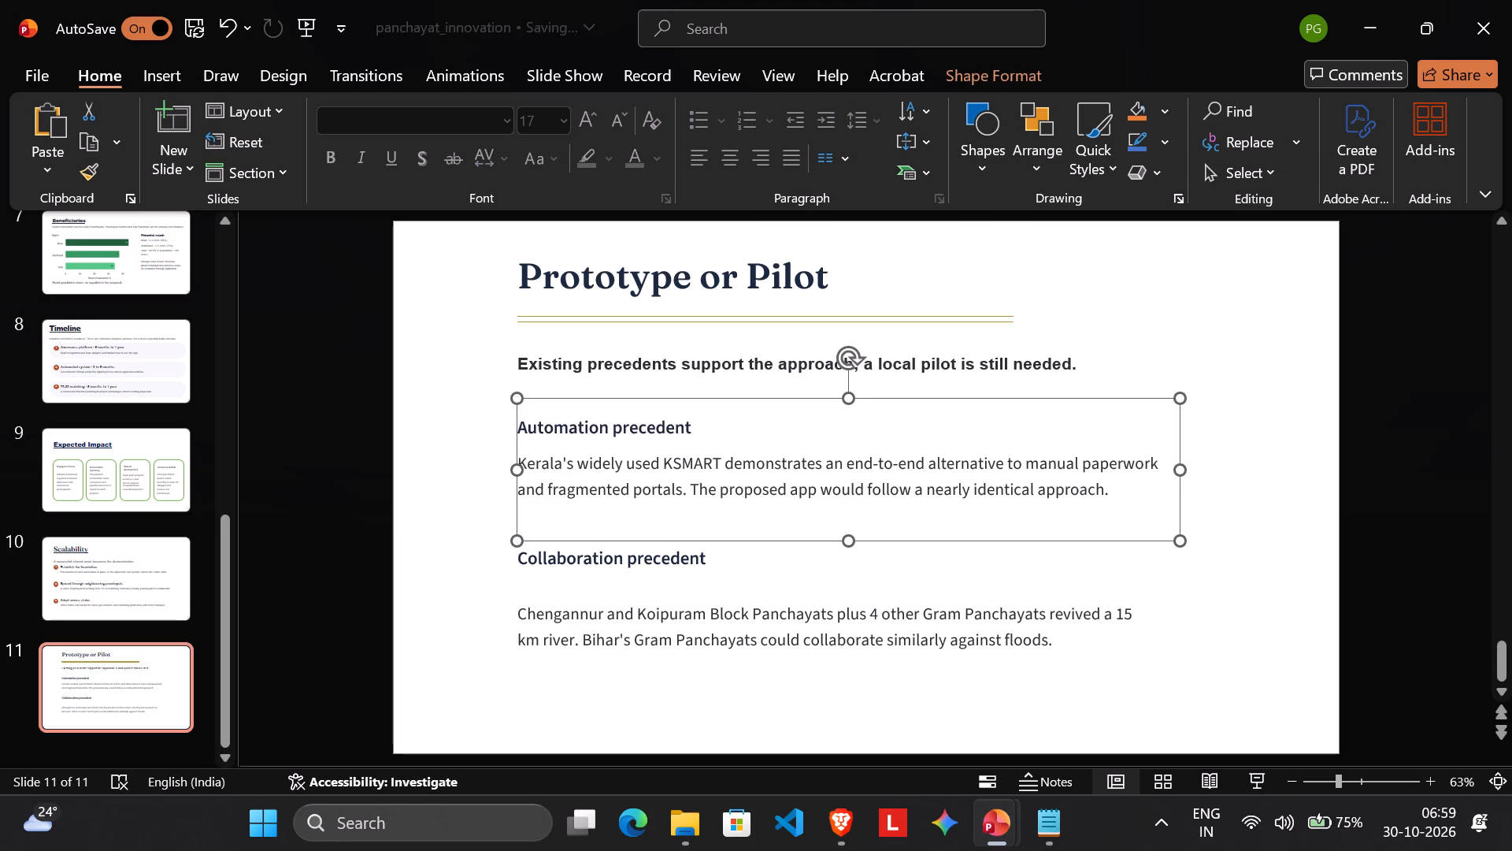
Format the Kerala KSMART paragraph in dark blue, non-bold Arial.
{"action": "triple_click", "coordinate": [928, 494]}
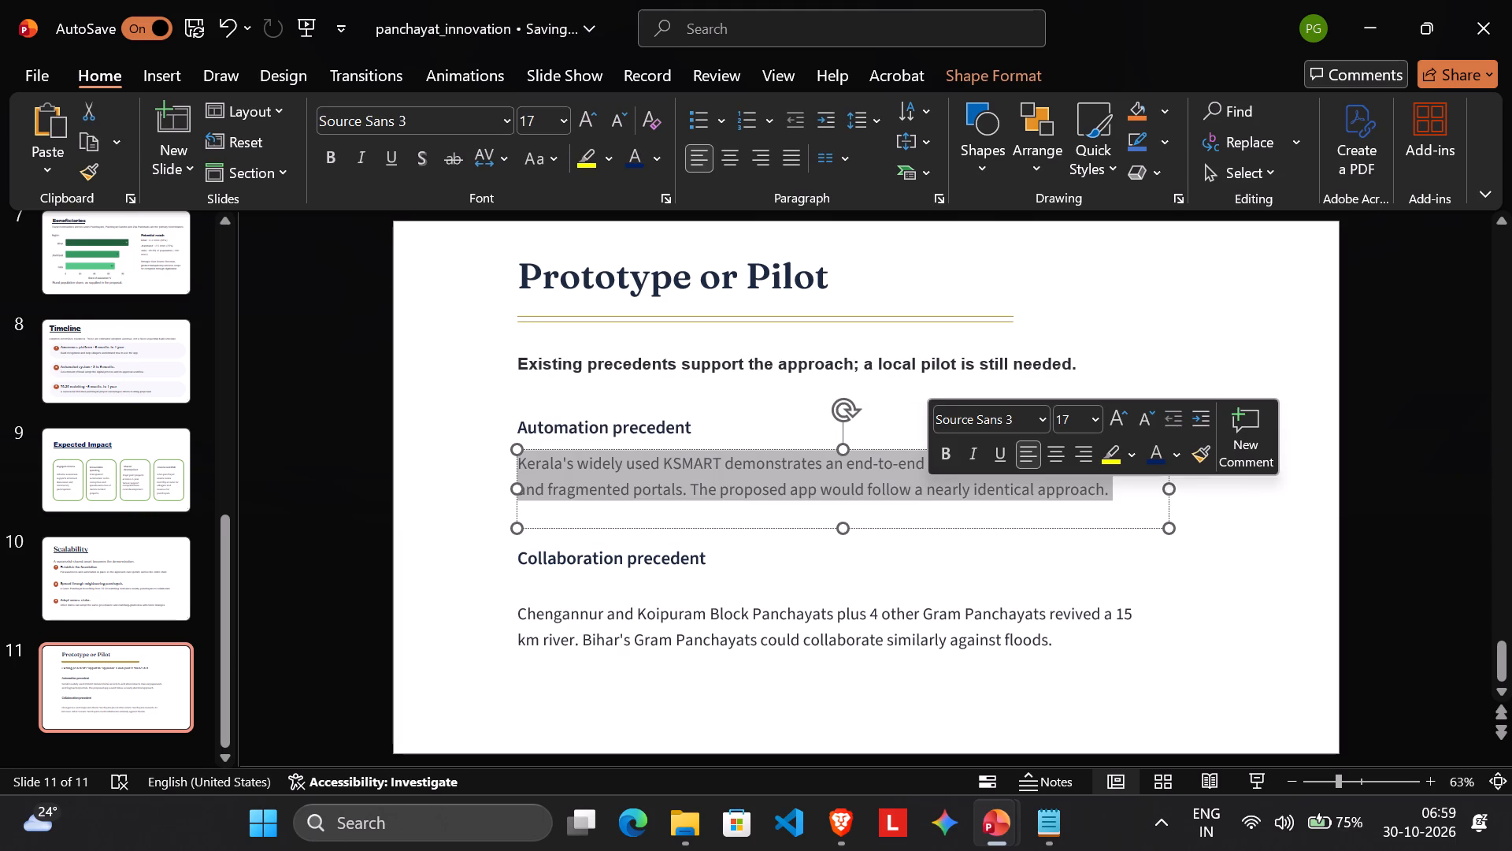
{"action": "left_click", "coordinate": [948, 449]}
{"action": "left_click", "coordinate": [948, 449]}
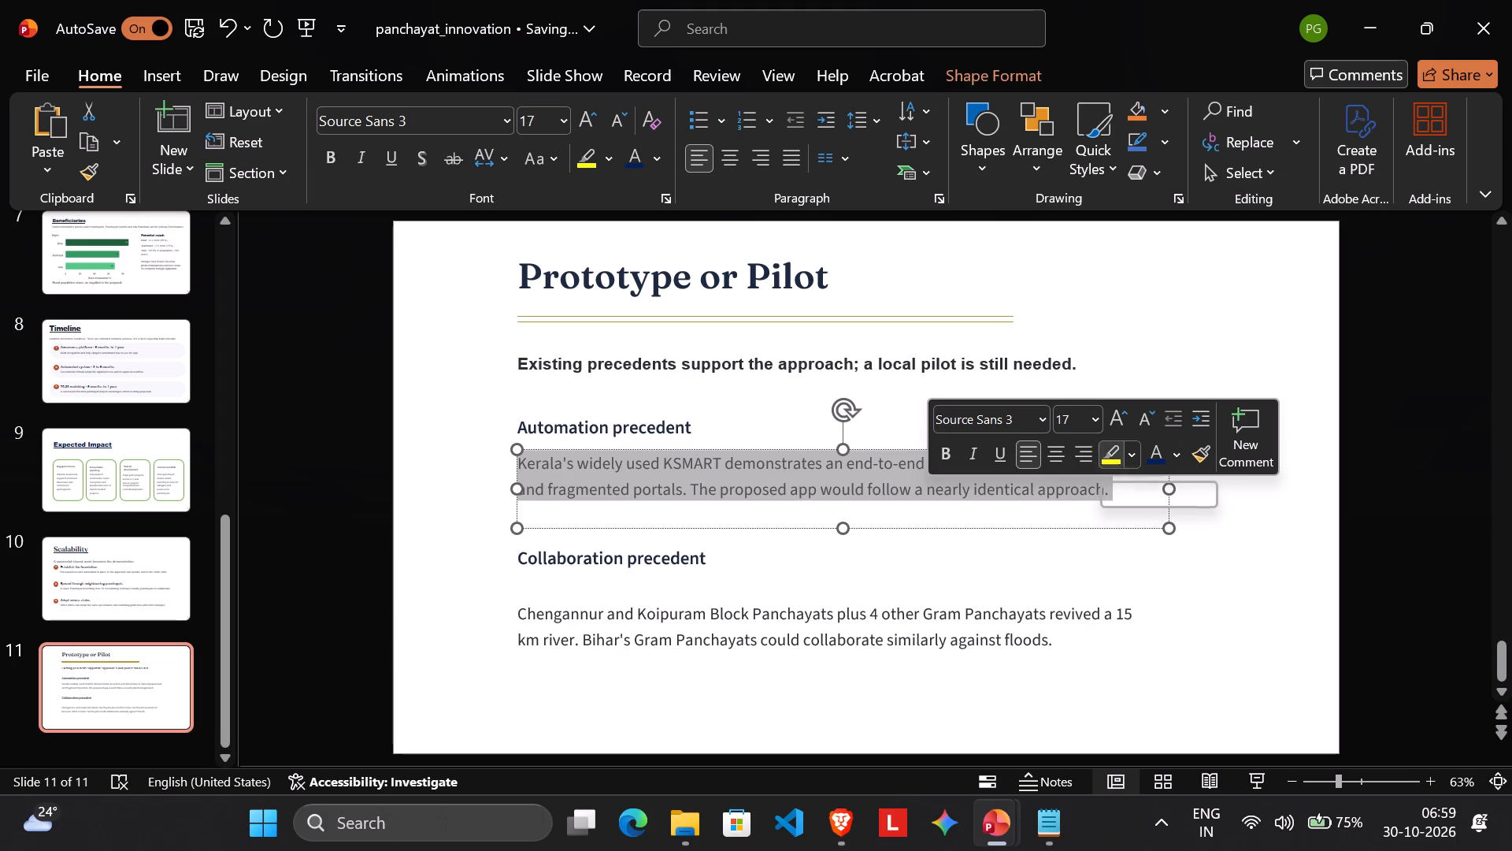
{"action": "left_click", "coordinate": [1150, 460]}
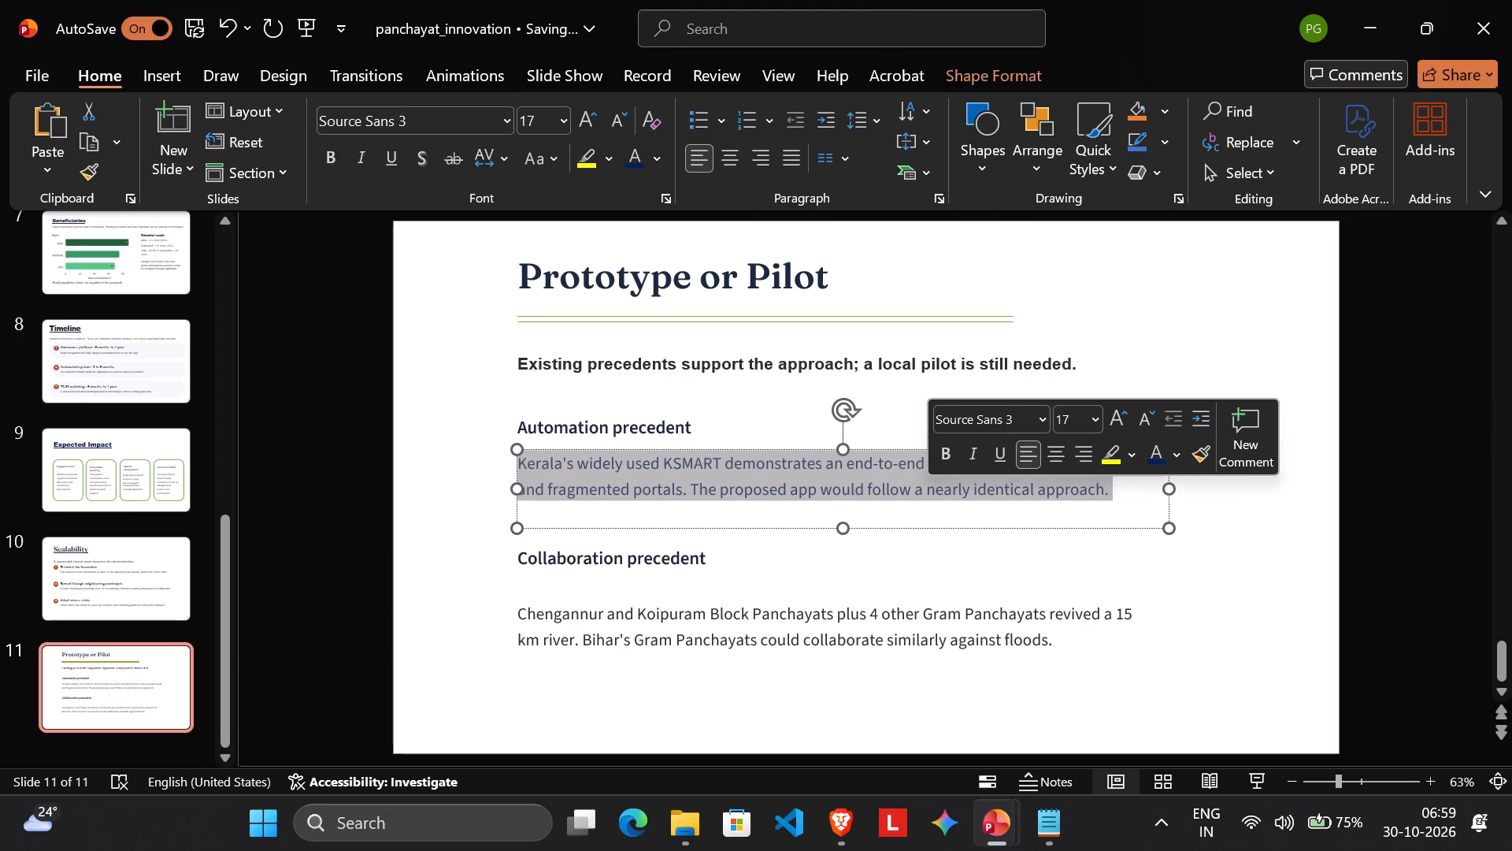
{"action": "left_click", "coordinate": [999, 422]}
{"action": "key", "text": "a"}
{"action": "key", "text": "Return"}
Set the "Automation precedent" heading in Arial Black.
{"action": "double_click", "coordinate": [685, 417]}
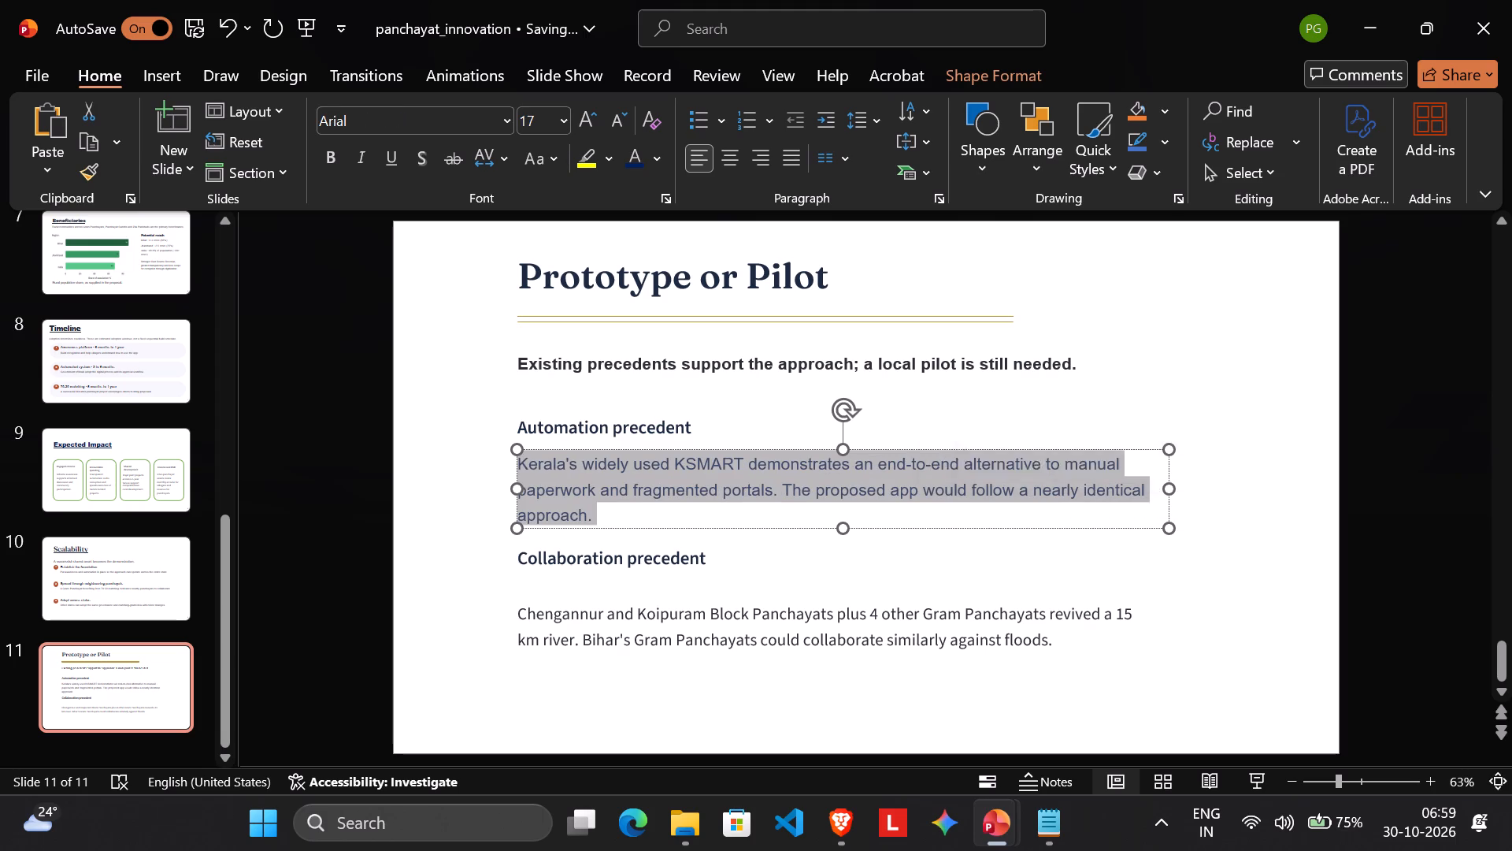
{"action": "triple_click", "coordinate": [690, 428]}
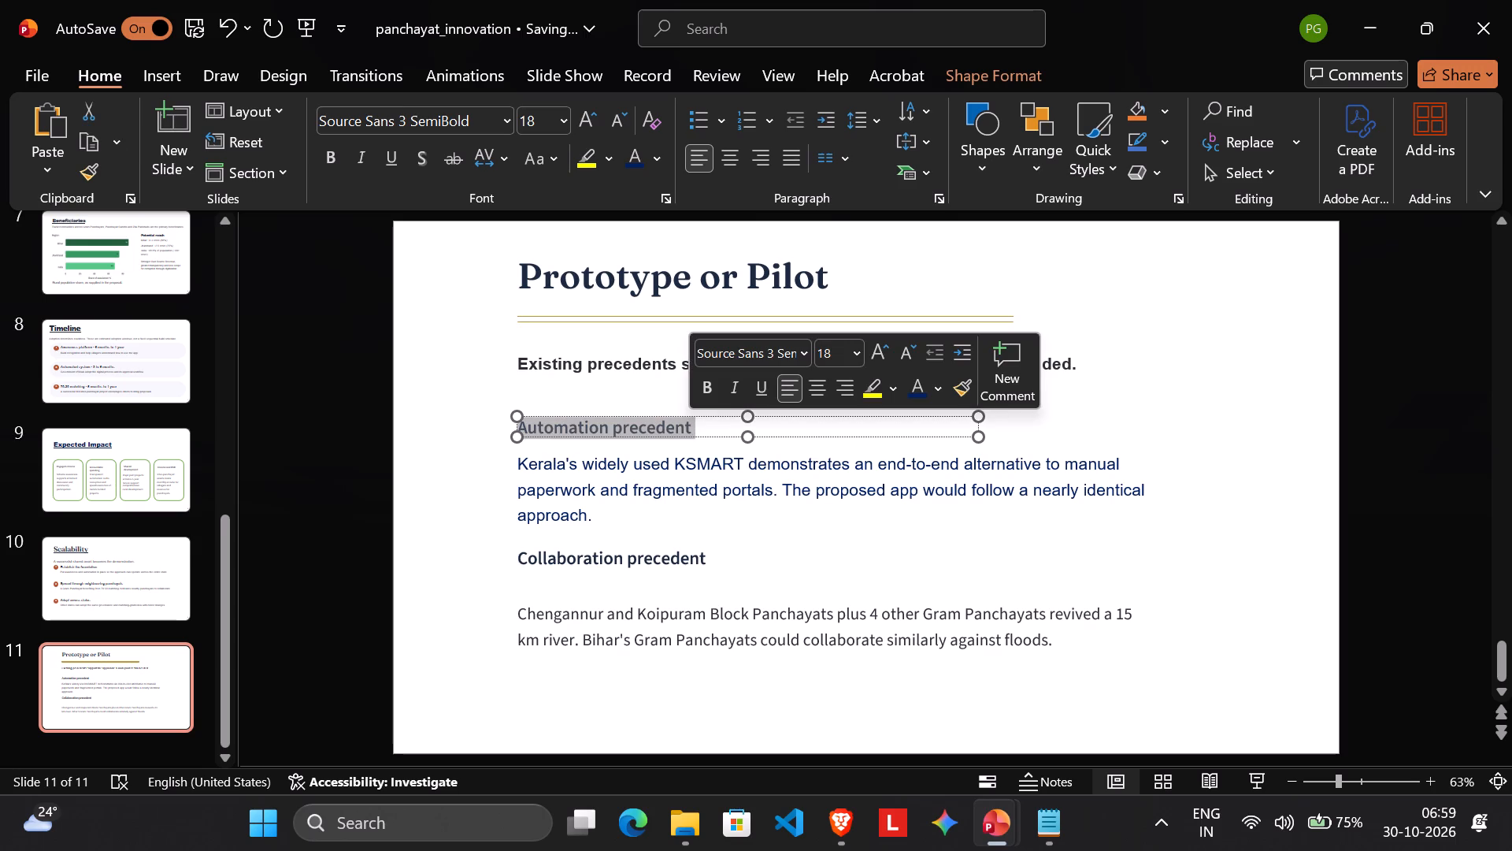
{"action": "left_click", "coordinate": [810, 351]}
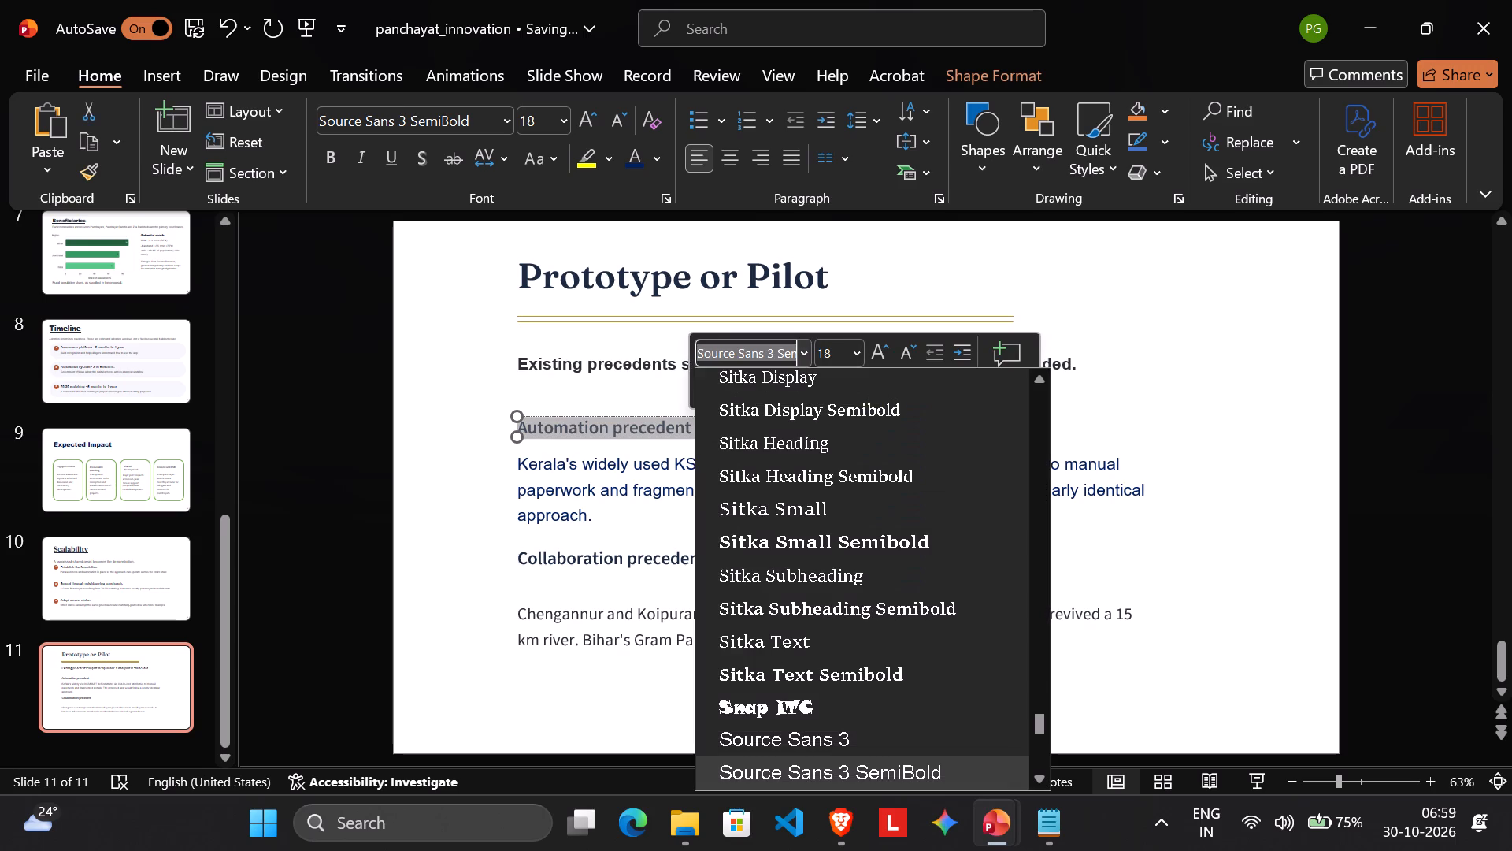
{"action": "key", "text": "a"}
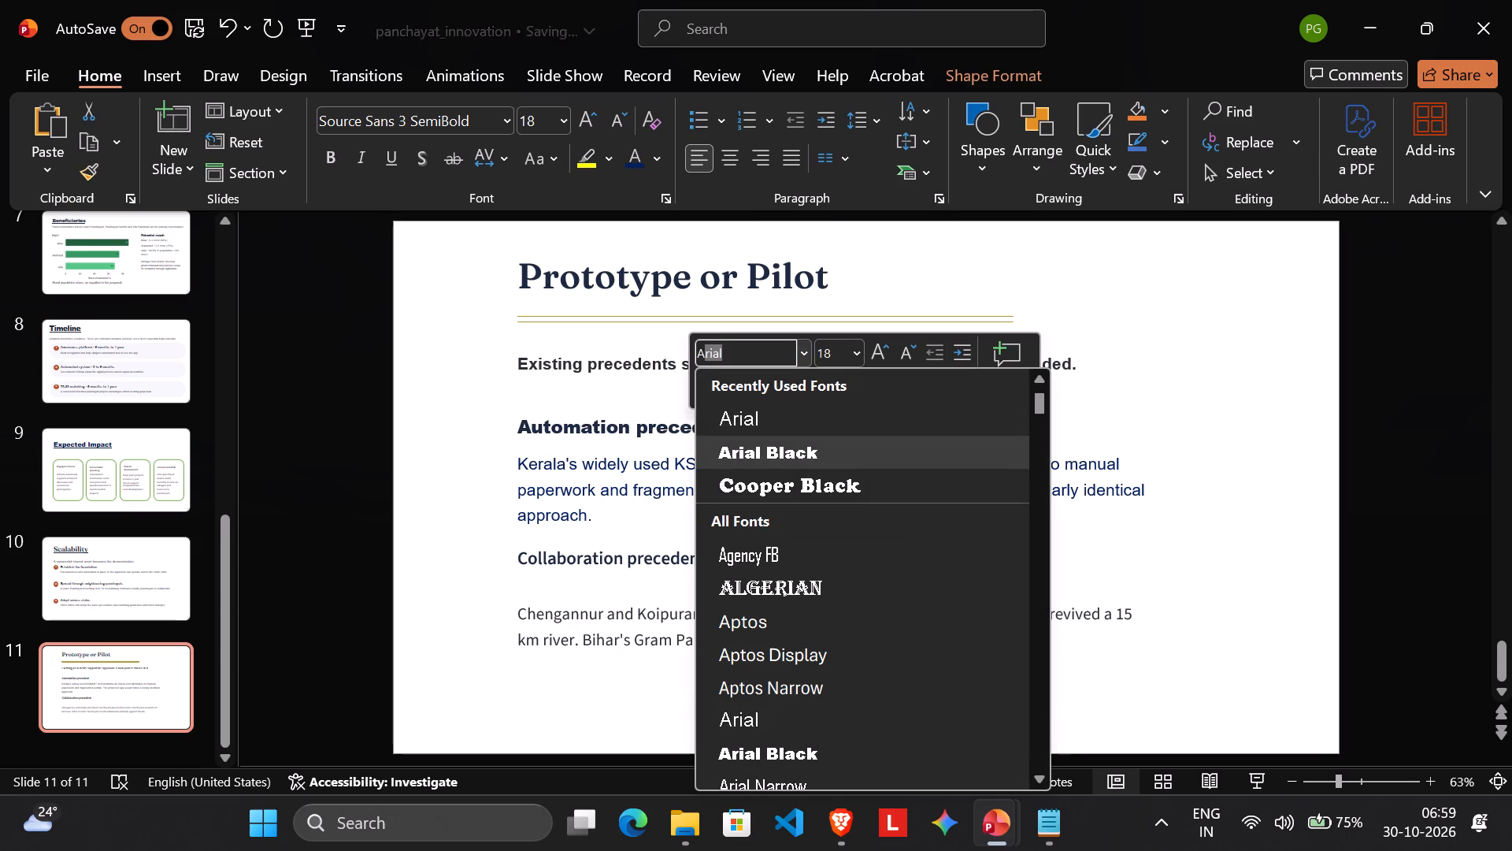
{"action": "left_click", "coordinate": [781, 440]}
Set the "Collaboration precedent" heading in Arial Black.
{"action": "triple_click", "coordinate": [649, 561]}
{"action": "left_click", "coordinate": [700, 485]}
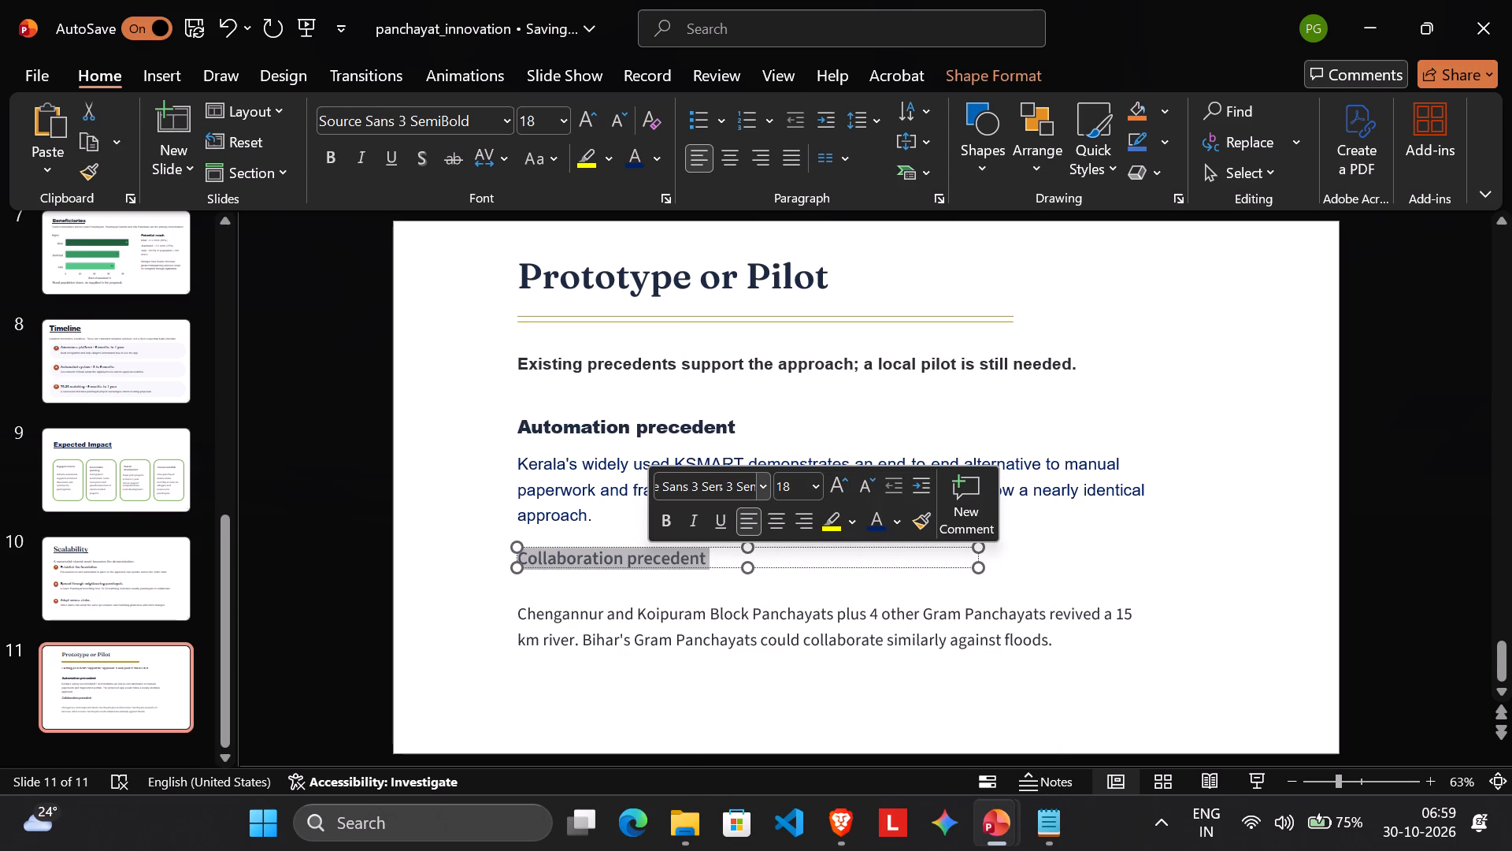
{"action": "key", "text": "a"}
{"action": "key", "text": "Return"}
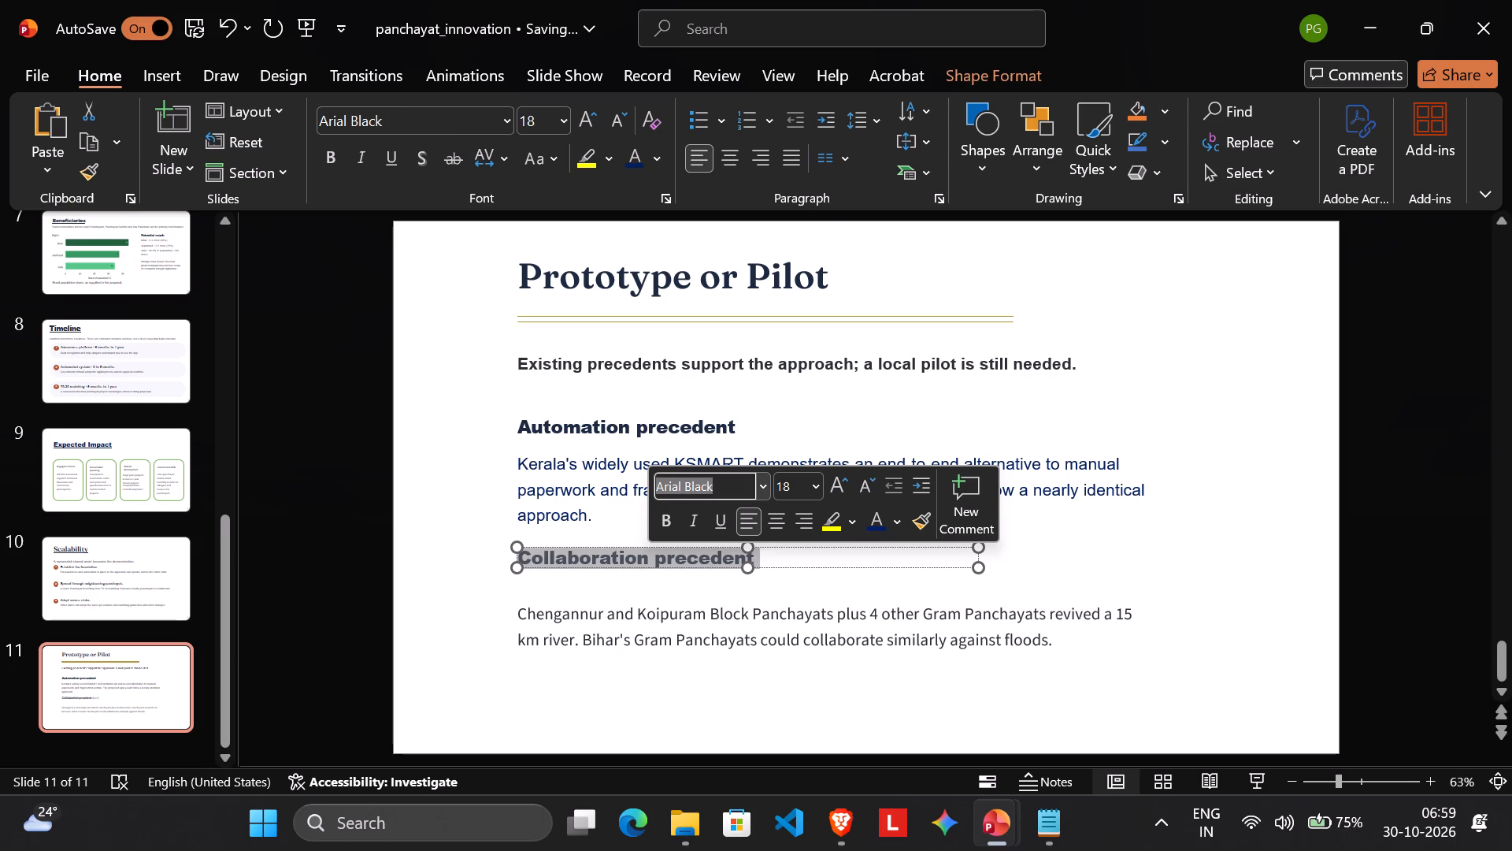
{"action": "left_click", "coordinate": [693, 608]}
Set the Chengannur and Koipuram paragraph under "Collaboration precedent" in Arial.
{"action": "triple_click", "coordinate": [654, 630]}
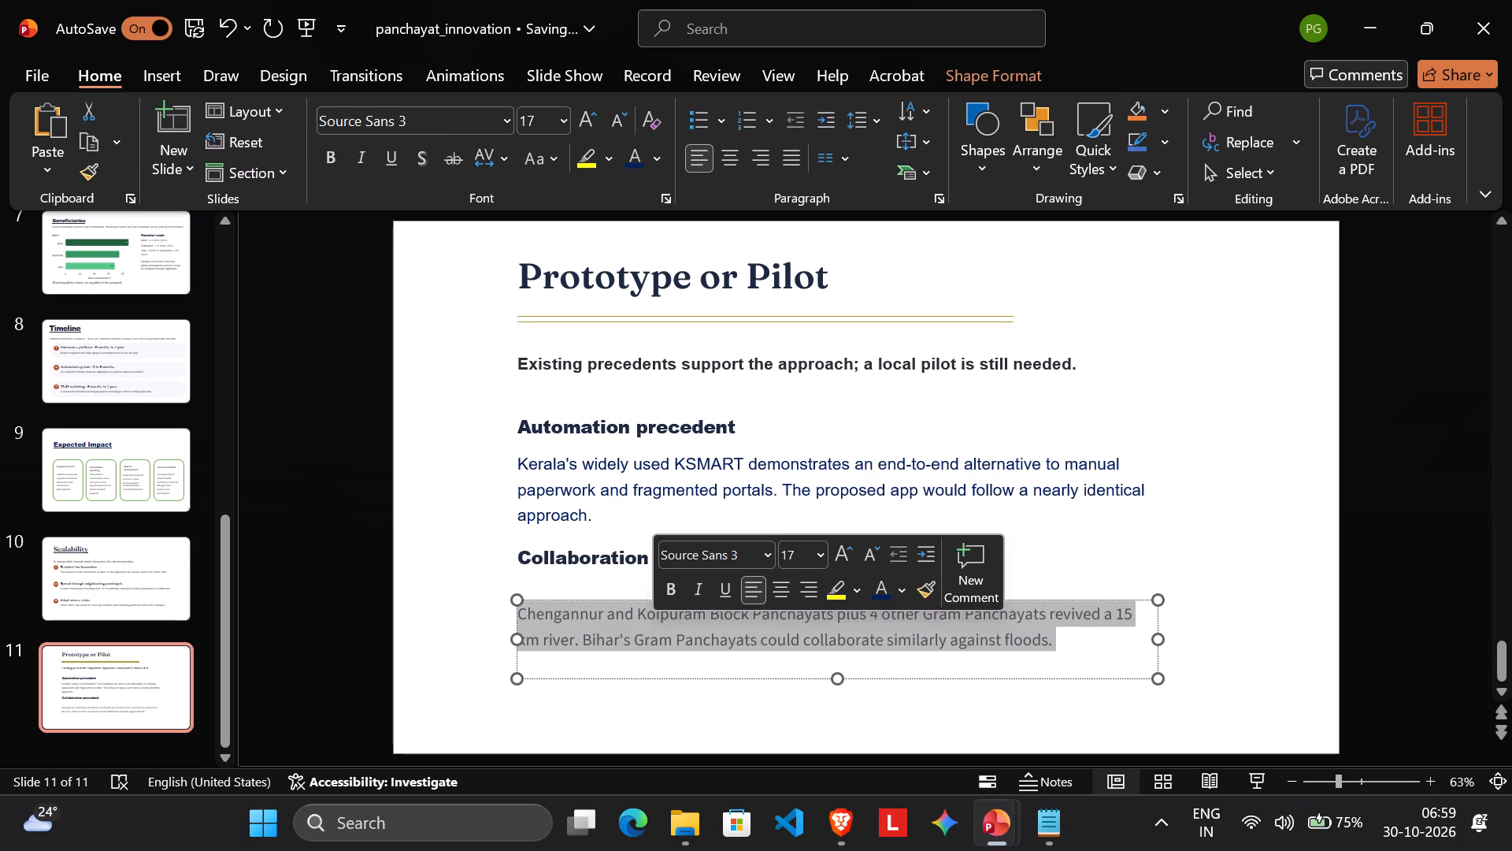
{"action": "left_click", "coordinate": [745, 552]}
{"action": "key", "text": "a"}
{"action": "type", "text": "AA"}
{"action": "key", "text": "BackSpace"}
{"action": "key", "text": "BackSpace"}
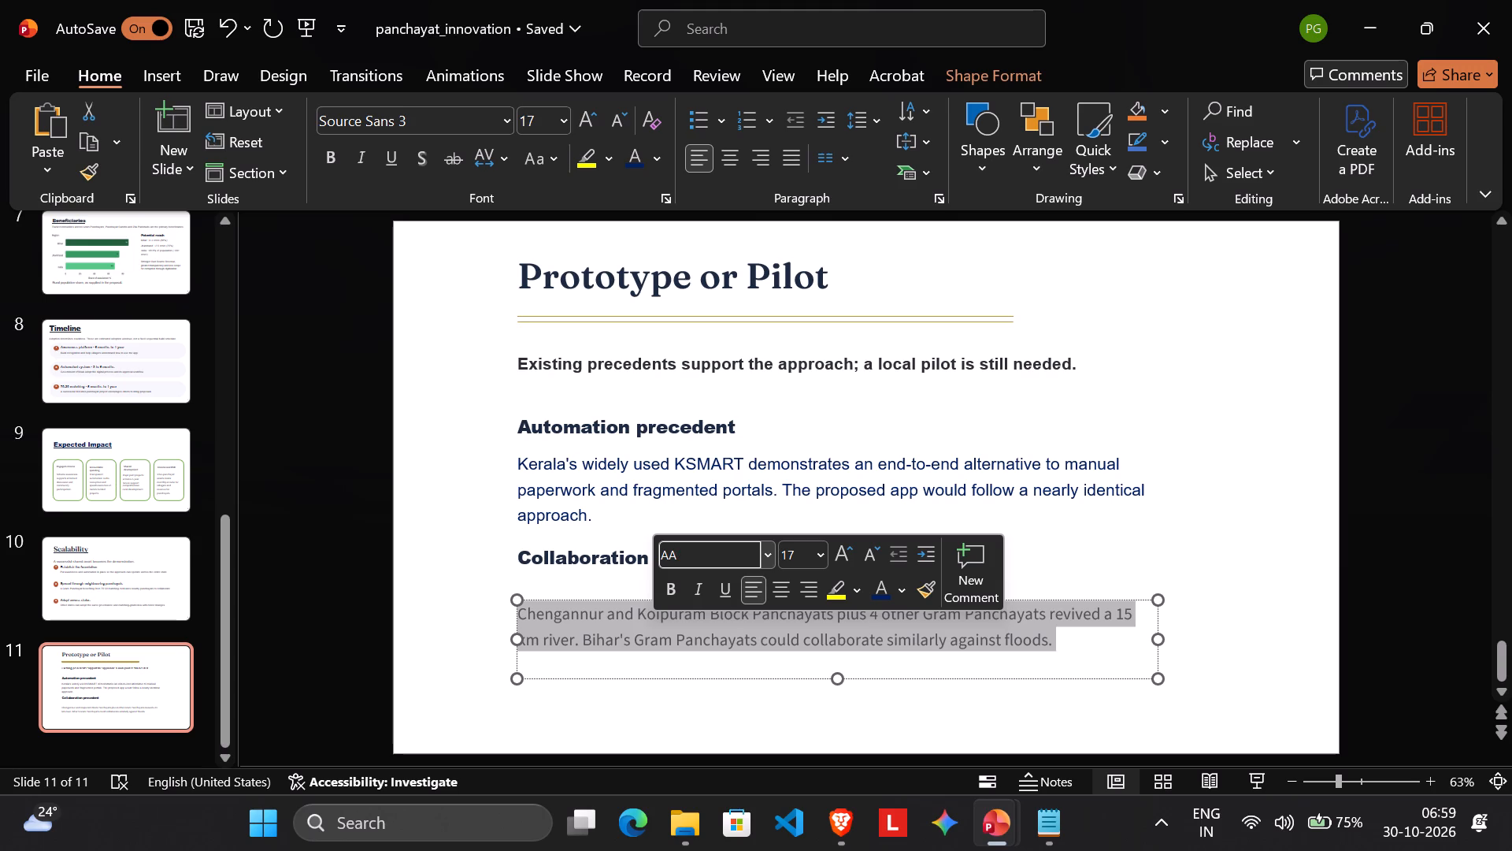
{"action": "key", "text": "BackSpace"}
{"action": "key", "text": "a"}
{"action": "key", "text": "Down"}
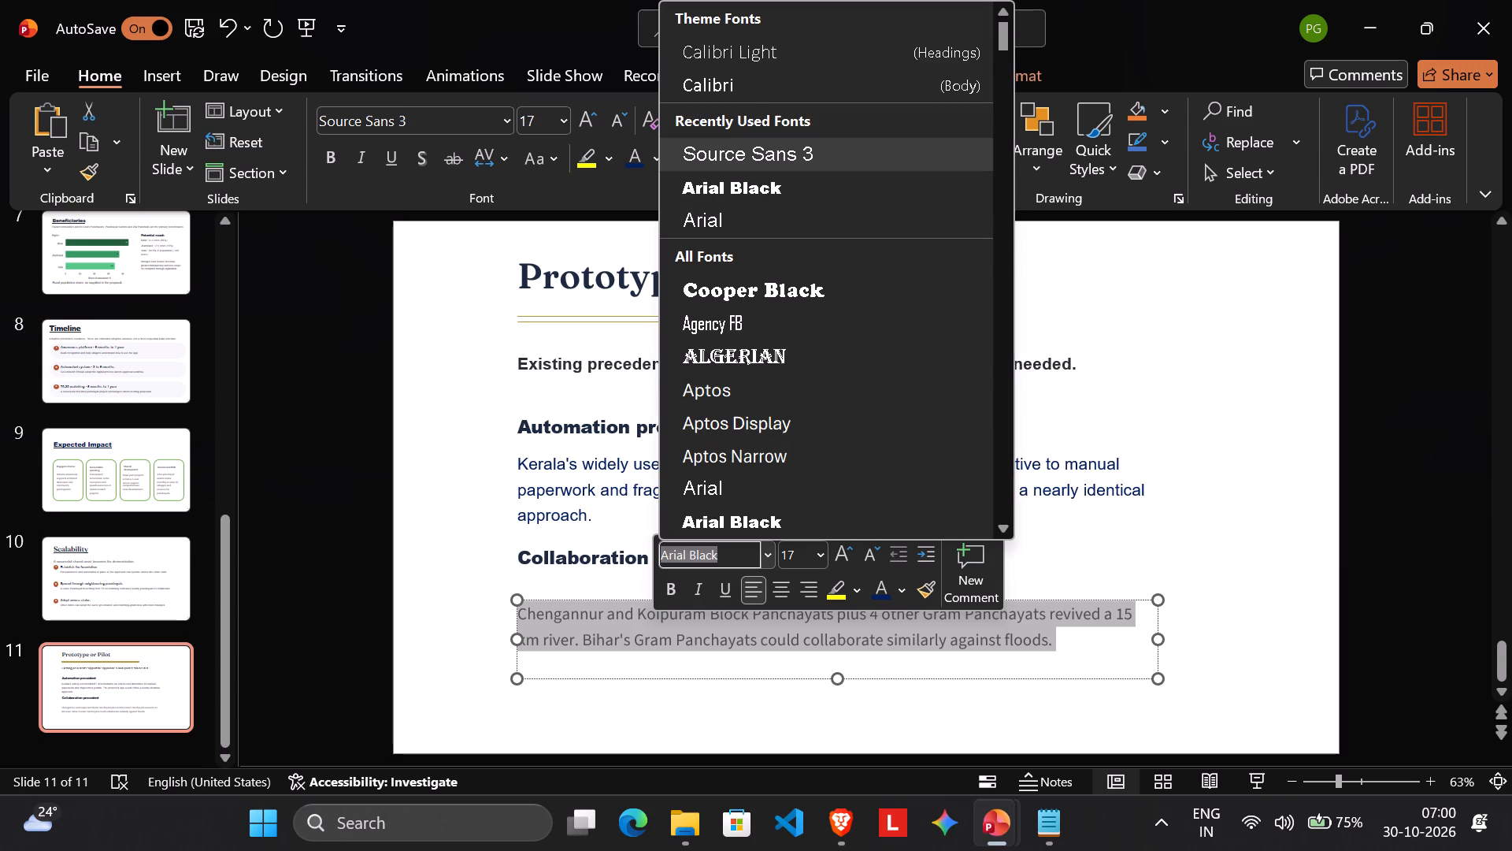
{"action": "left_click", "coordinate": [779, 218]}
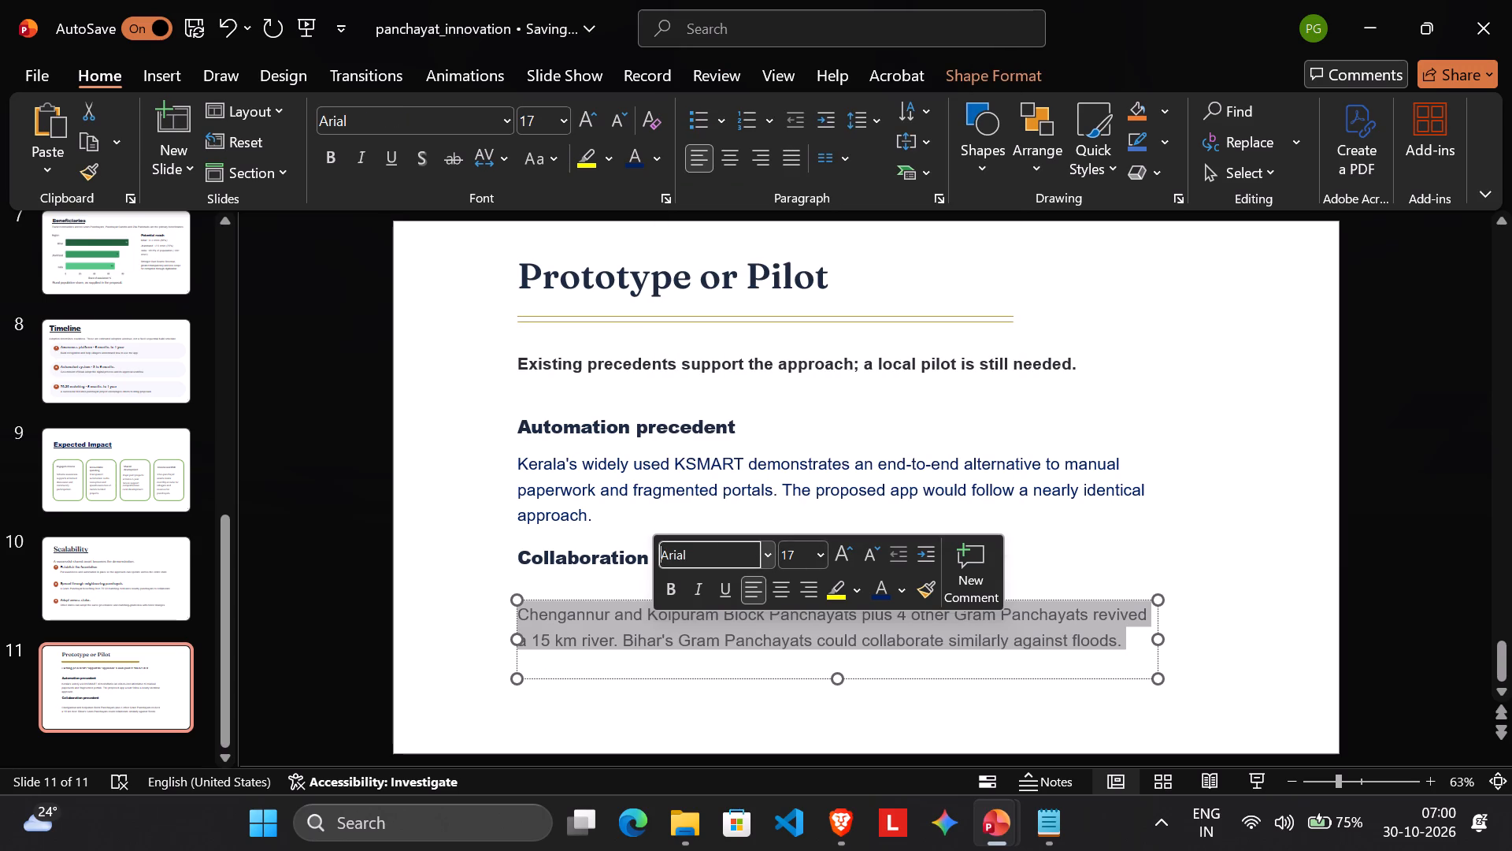
{"action": "left_click", "coordinate": [1149, 538]}
{"action": "left_click", "coordinate": [890, 656]}
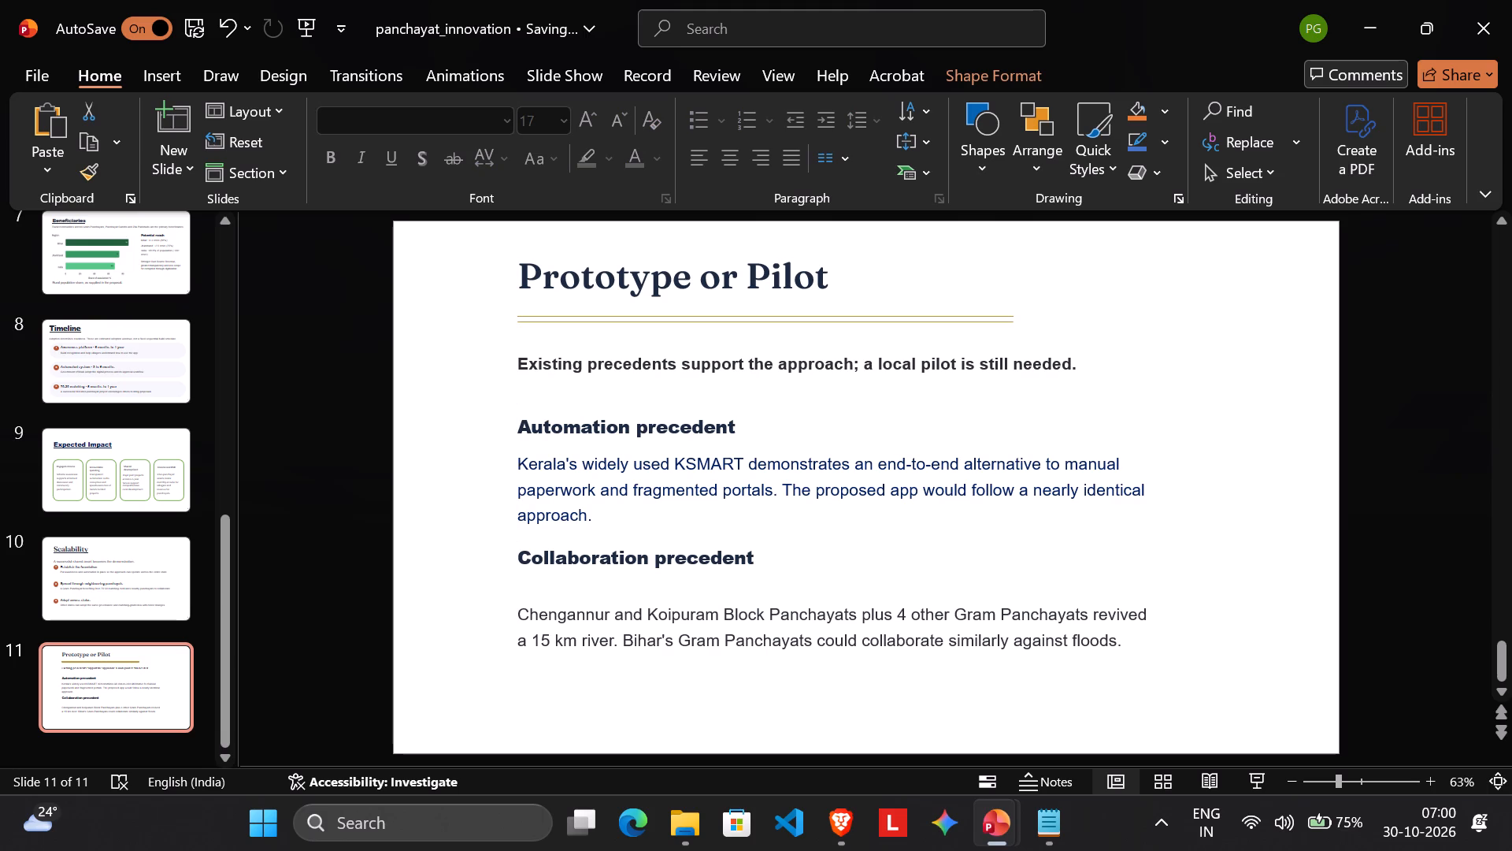
Recolour the Kerala KSMART paragraph and the Chengannur and Koipuram paragraph to near-black from the theme colours.
{"action": "double_click", "coordinate": [838, 619]}
{"action": "triple_click", "coordinate": [784, 506]}
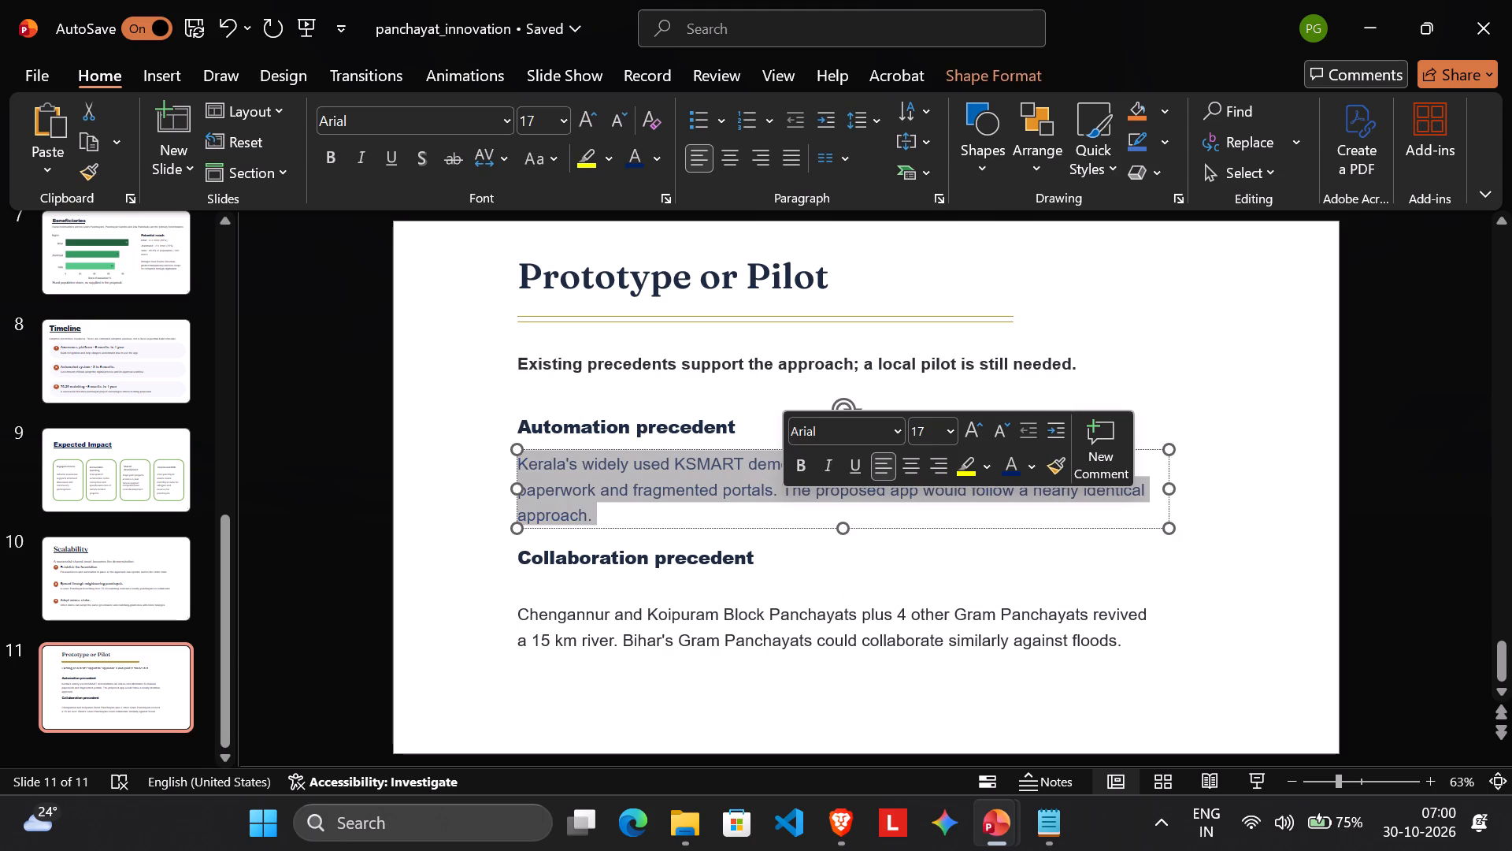
{"action": "left_click", "coordinate": [1035, 458]}
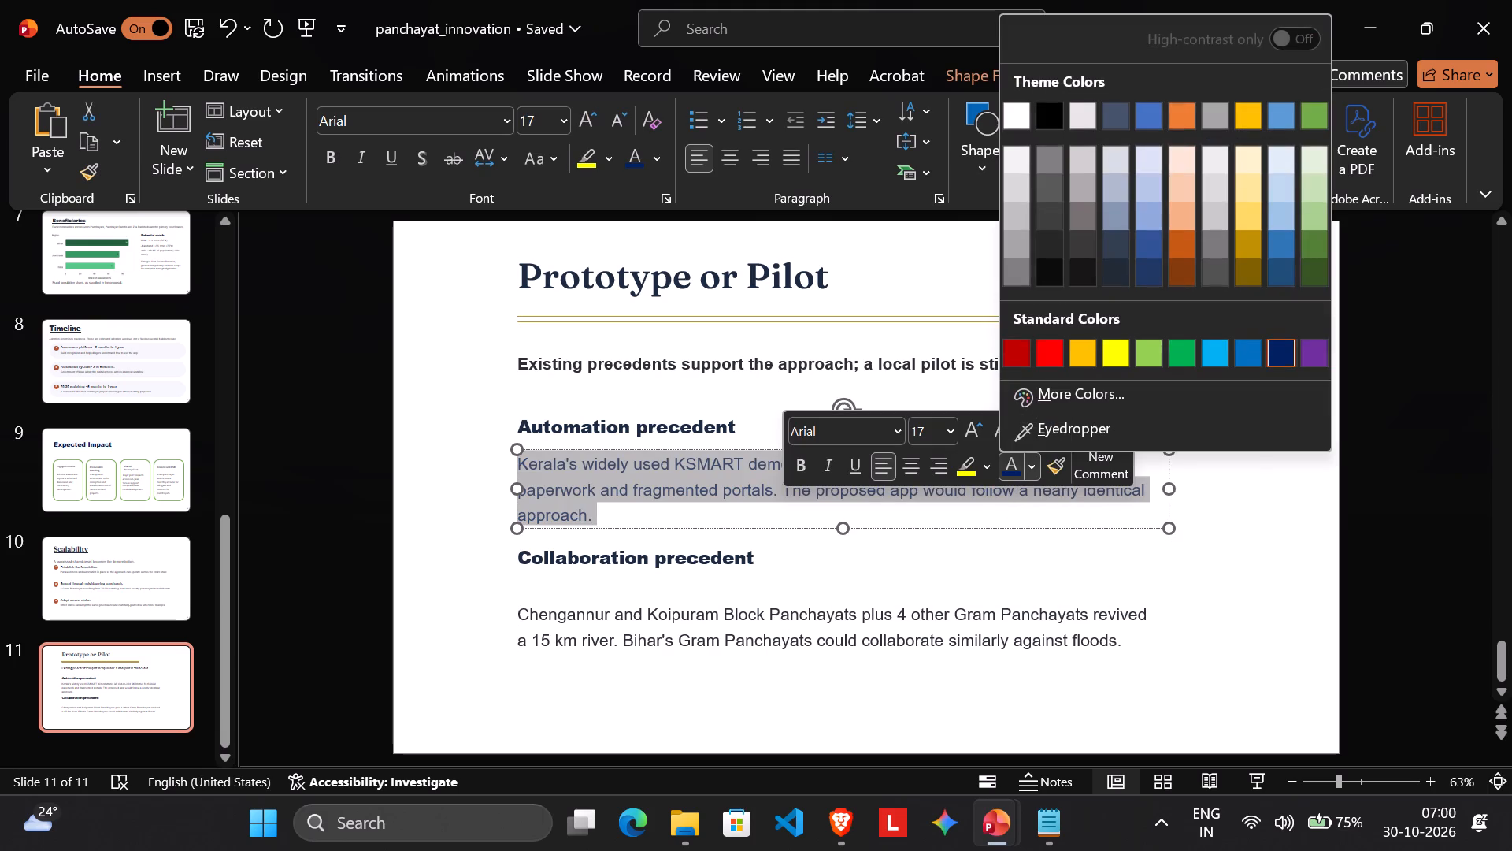
{"action": "left_click", "coordinate": [1054, 272]}
{"action": "triple_click", "coordinate": [925, 629]}
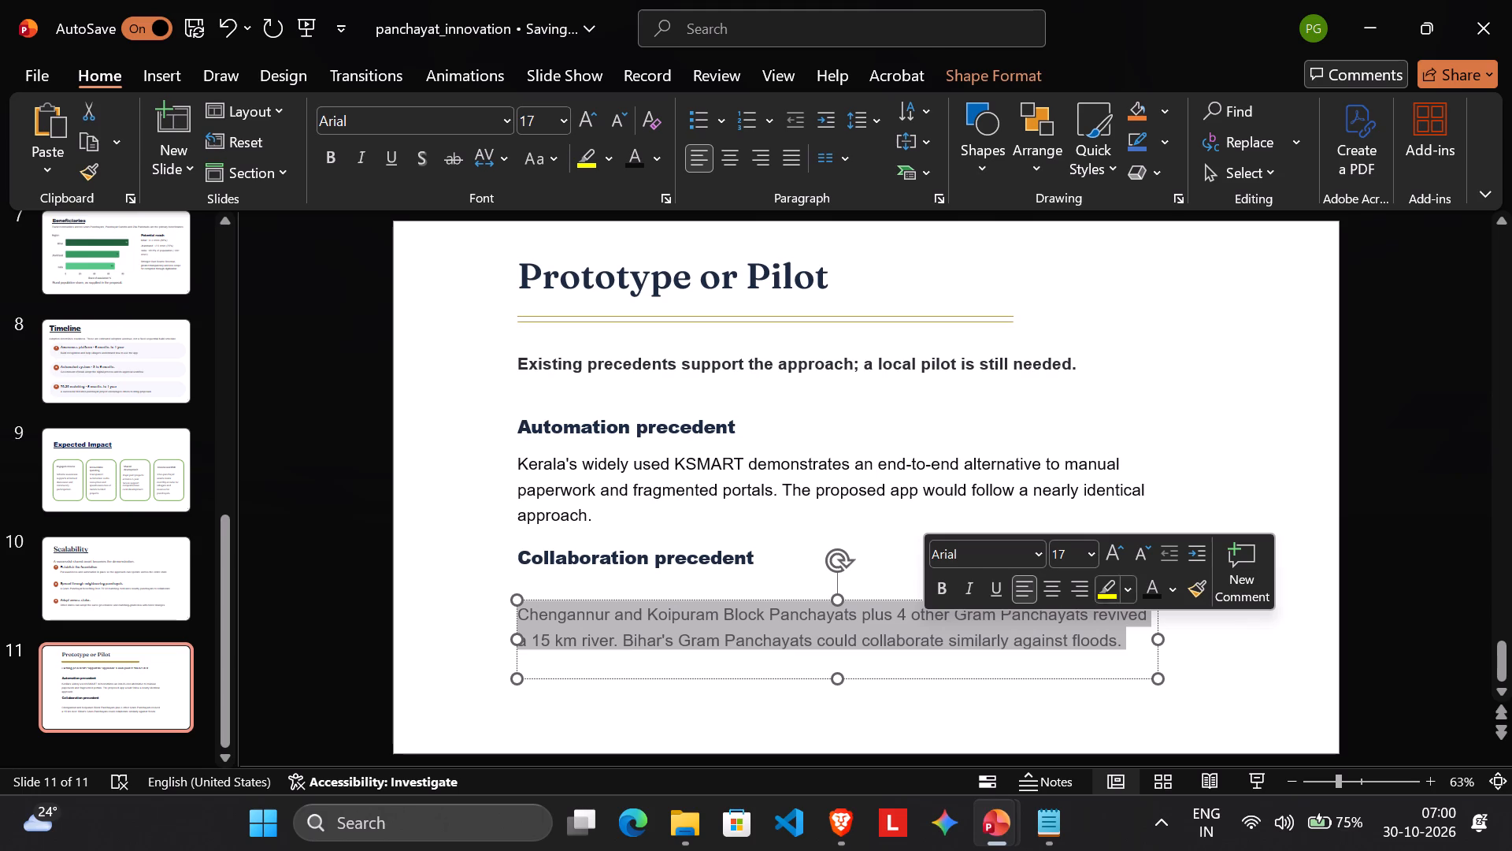
{"action": "left_click", "coordinate": [1143, 591]}
{"action": "left_click", "coordinate": [1017, 698]}
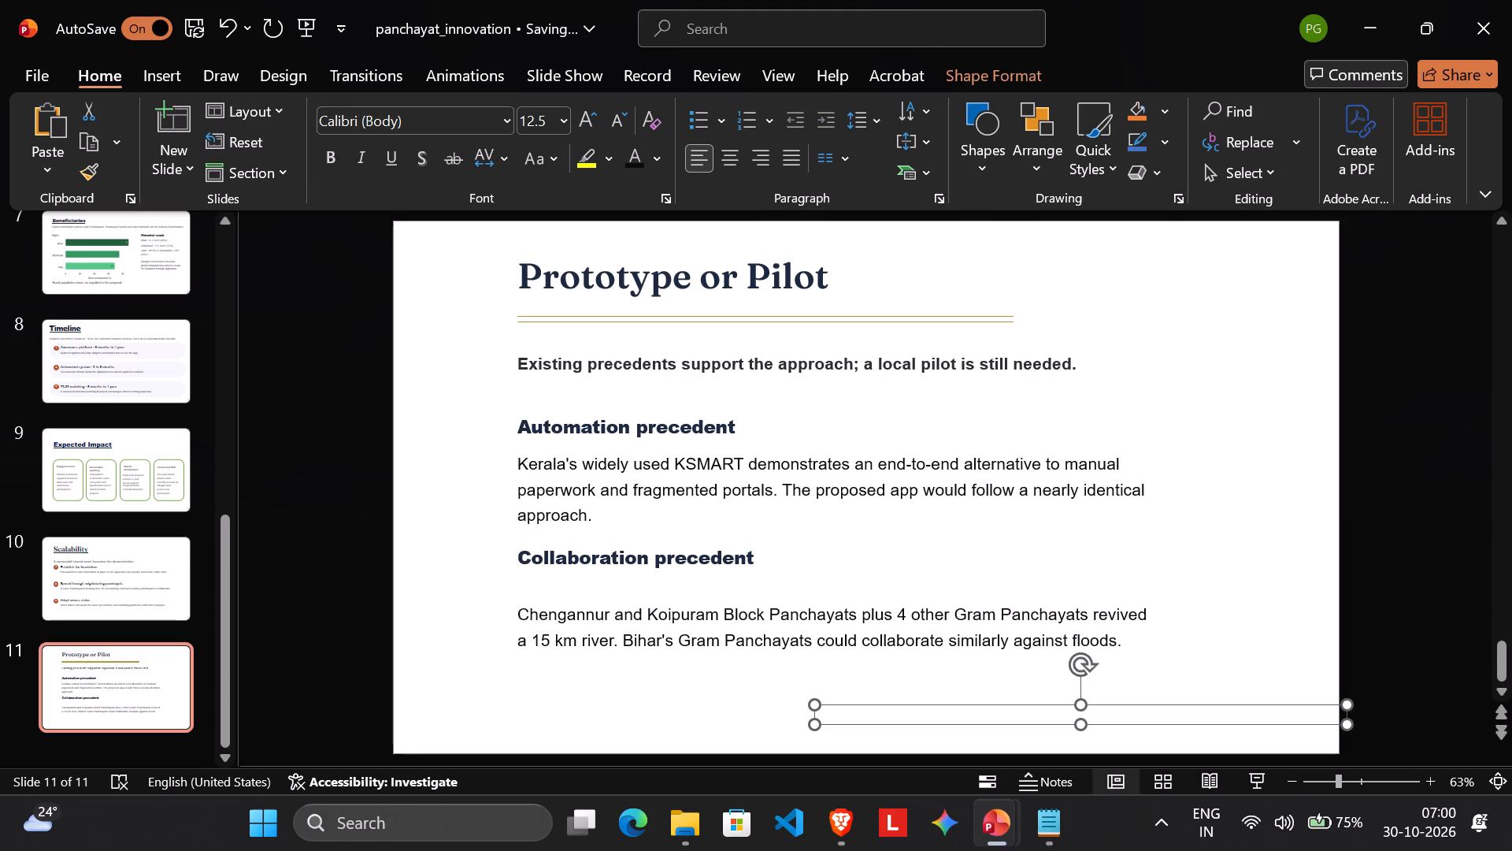
Move the "Collaboration precedent" heading down so it sits just above its paragraph.
{"action": "left_click", "coordinate": [707, 563]}
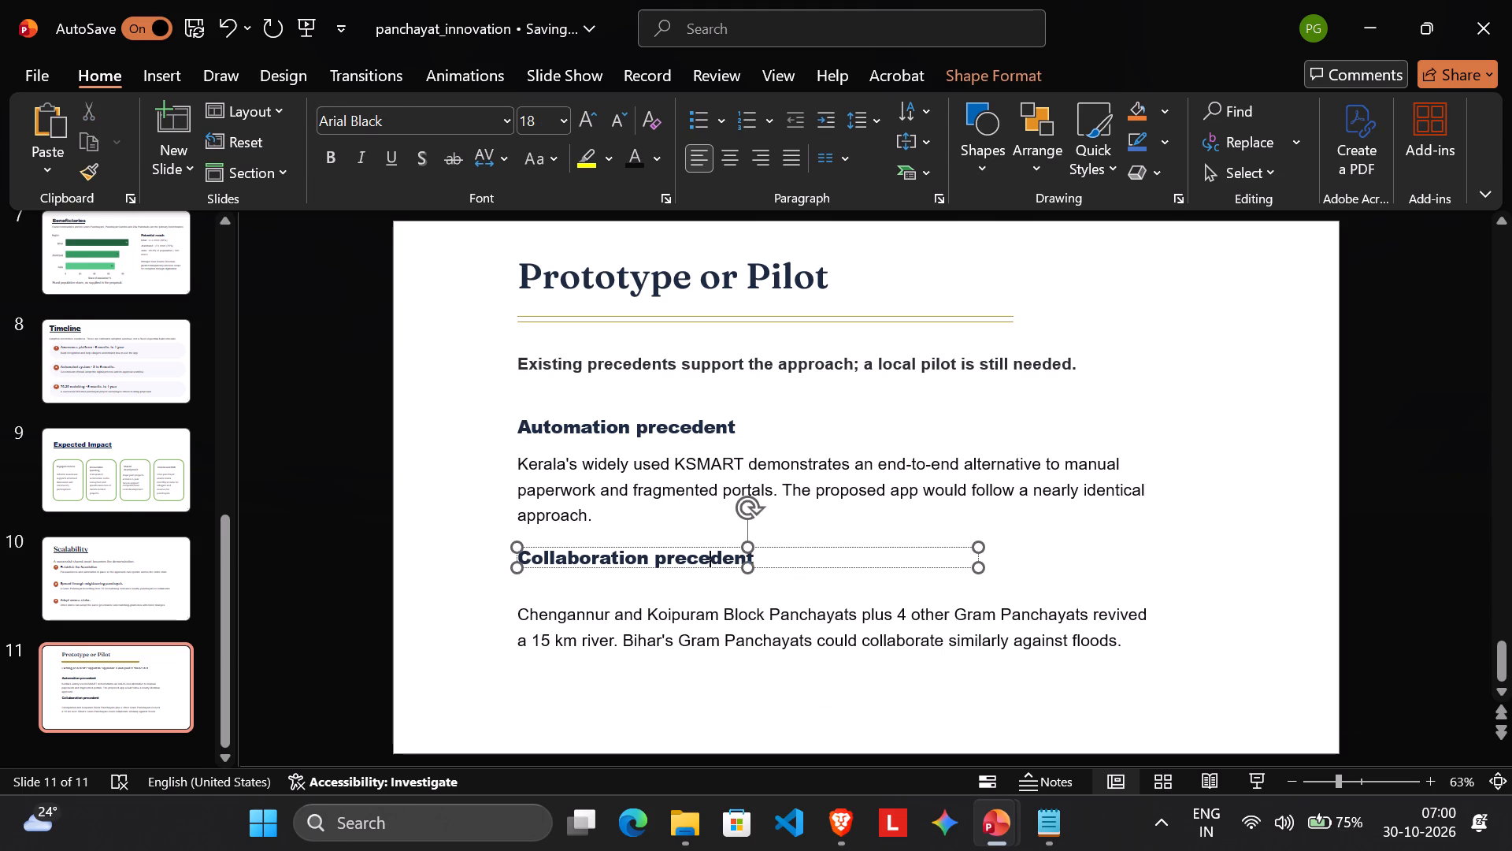
{"action": "left_click_drag", "start_coordinate": [705, 548], "coordinate": [703, 570]}
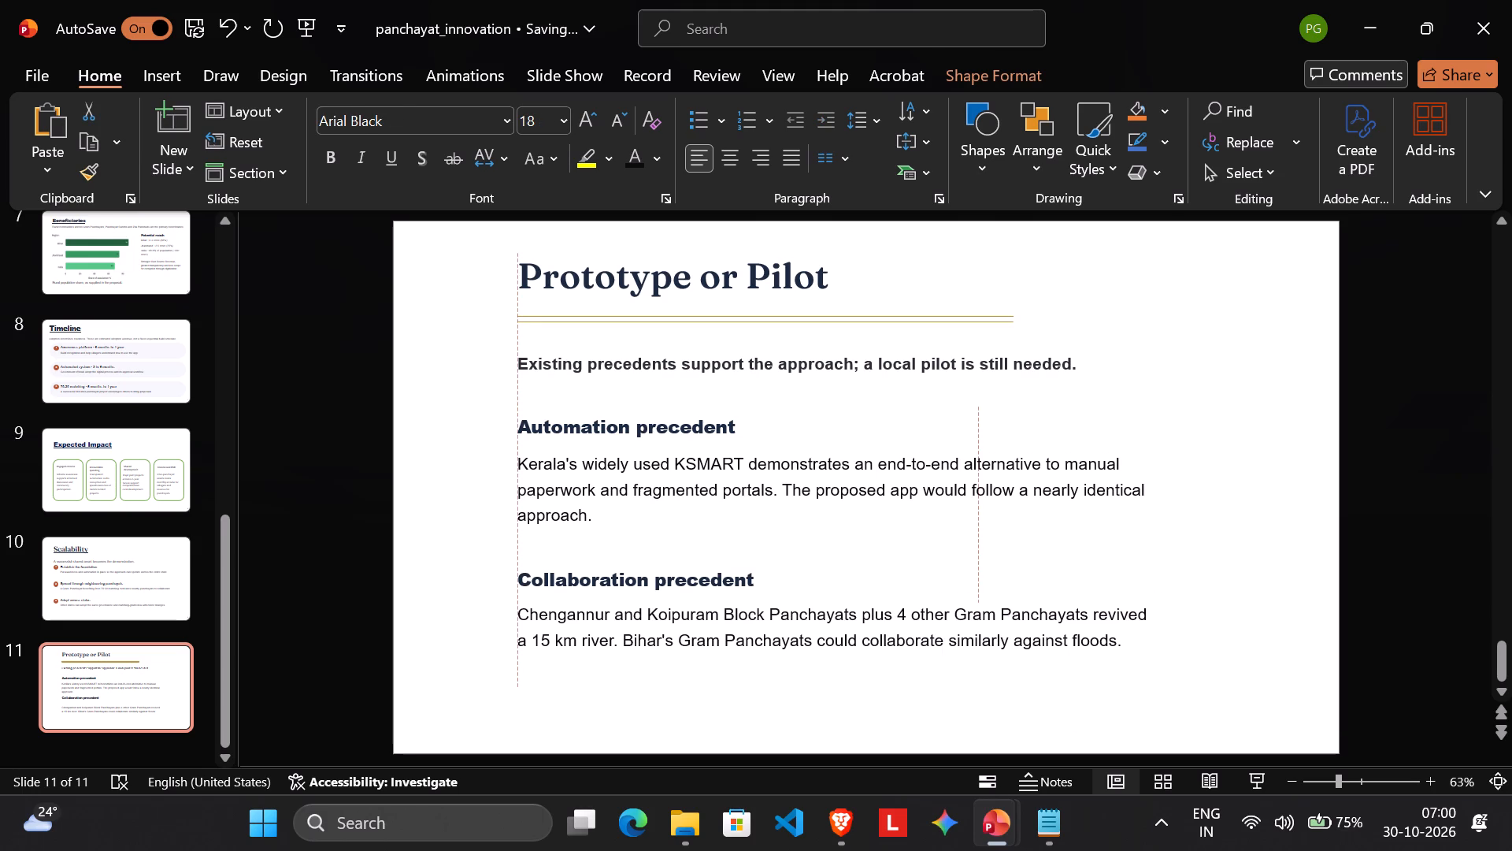
{"action": "left_click_drag", "start_coordinate": [703, 570], "coordinate": [703, 567]}
{"action": "left_click", "coordinate": [722, 686]}
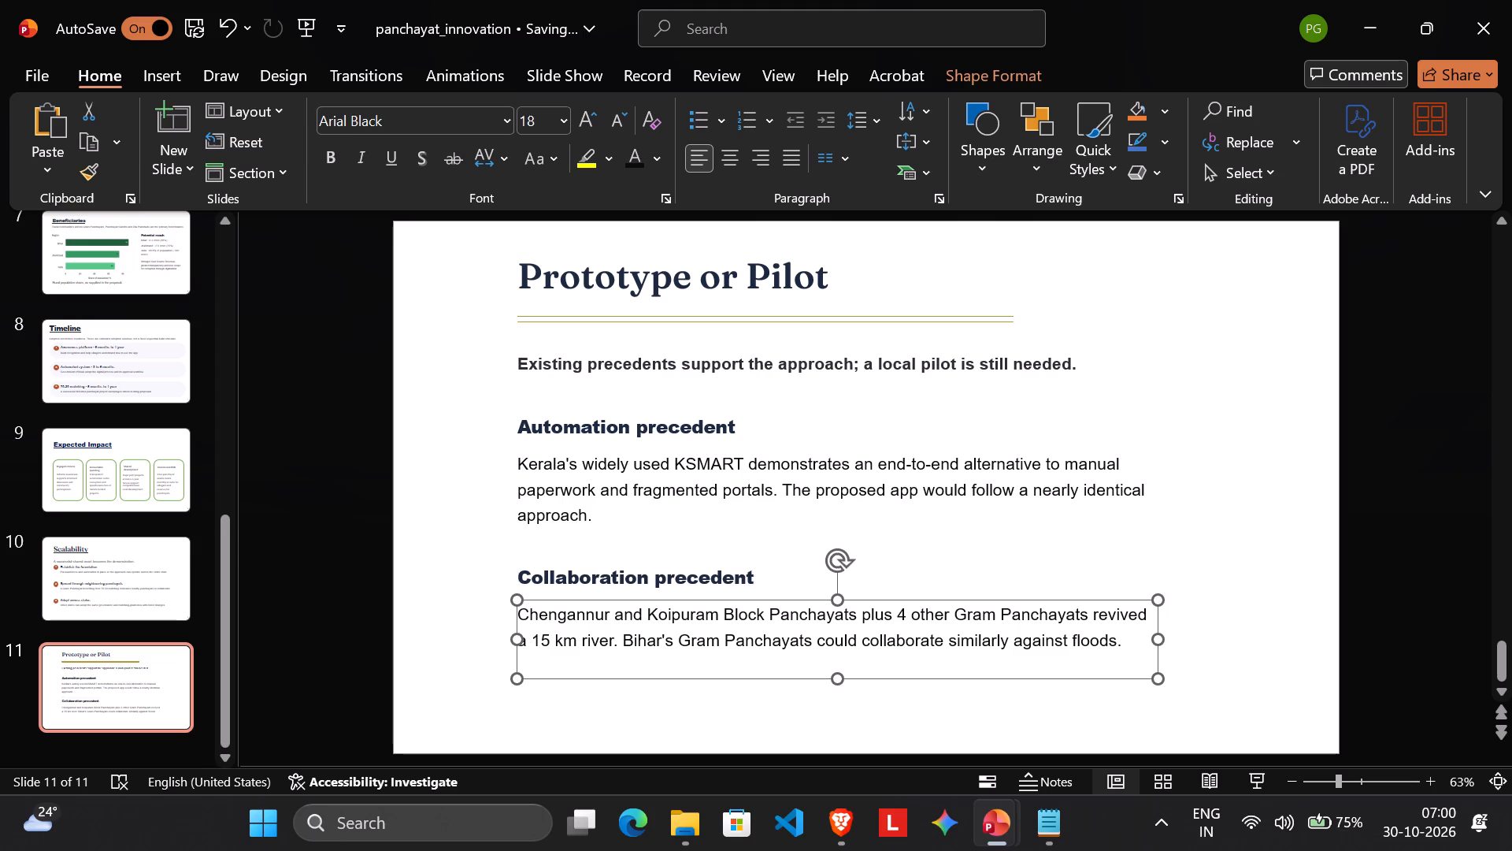
Delete both gold divider lines beneath the "Prototype or Pilot" title.
{"action": "left_click", "coordinate": [726, 373]}
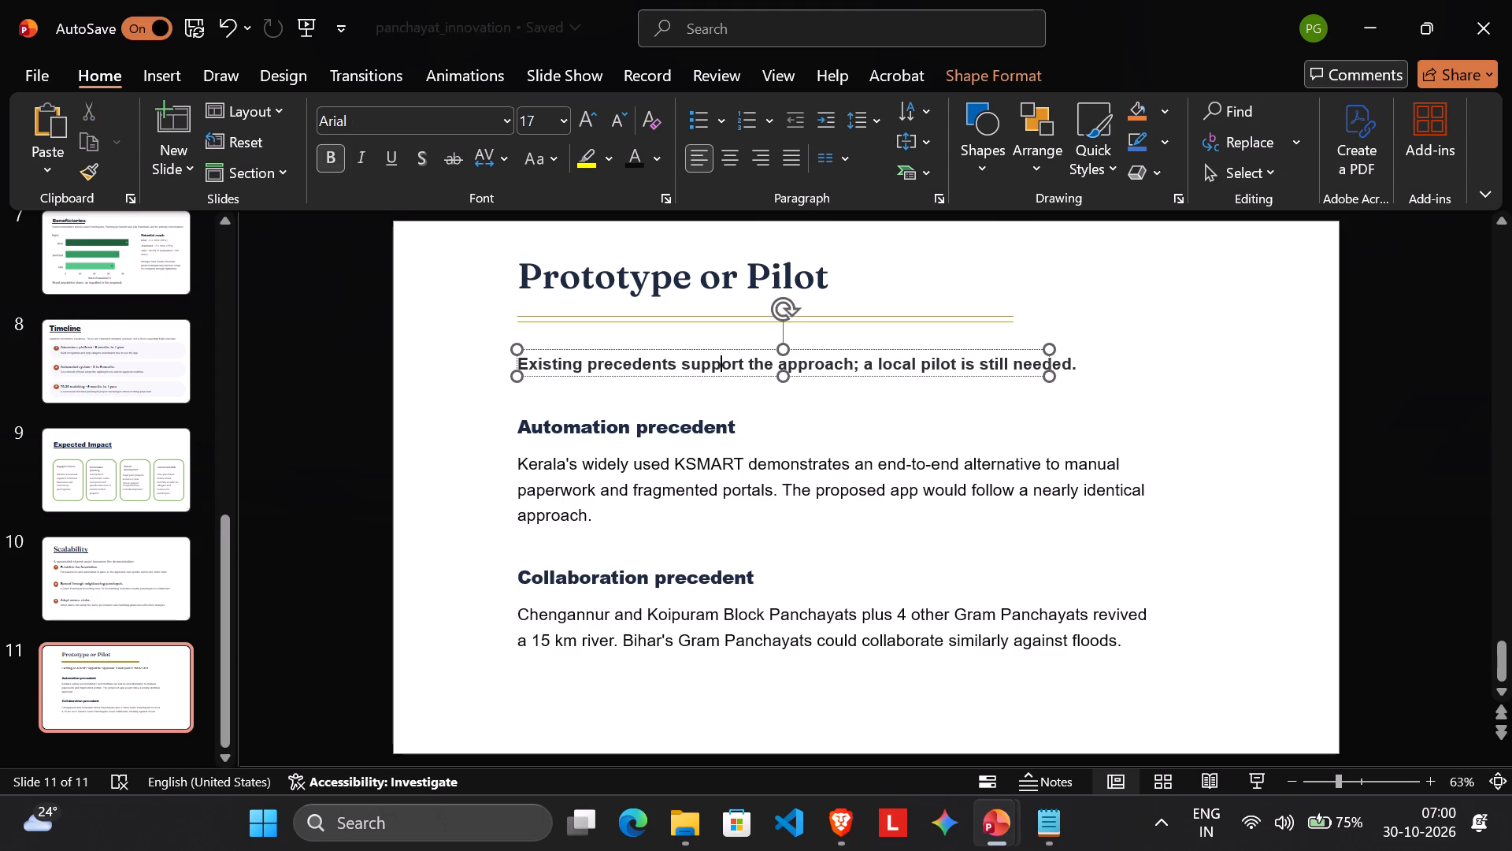
{"action": "left_click", "coordinate": [650, 294]}
{"action": "left_click", "coordinate": [655, 320]}
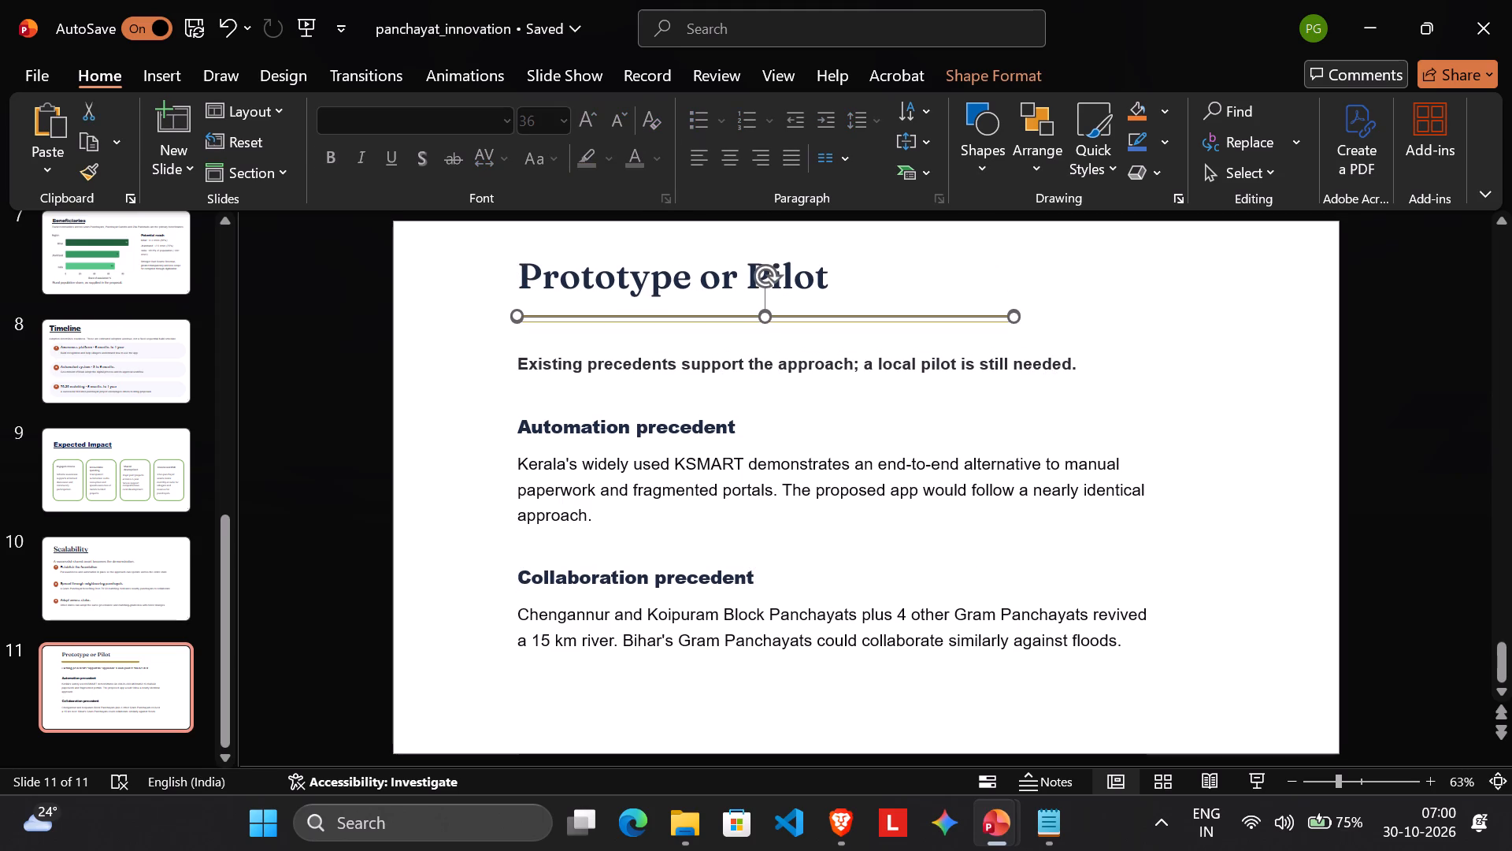
{"action": "key", "text": "Delete"}
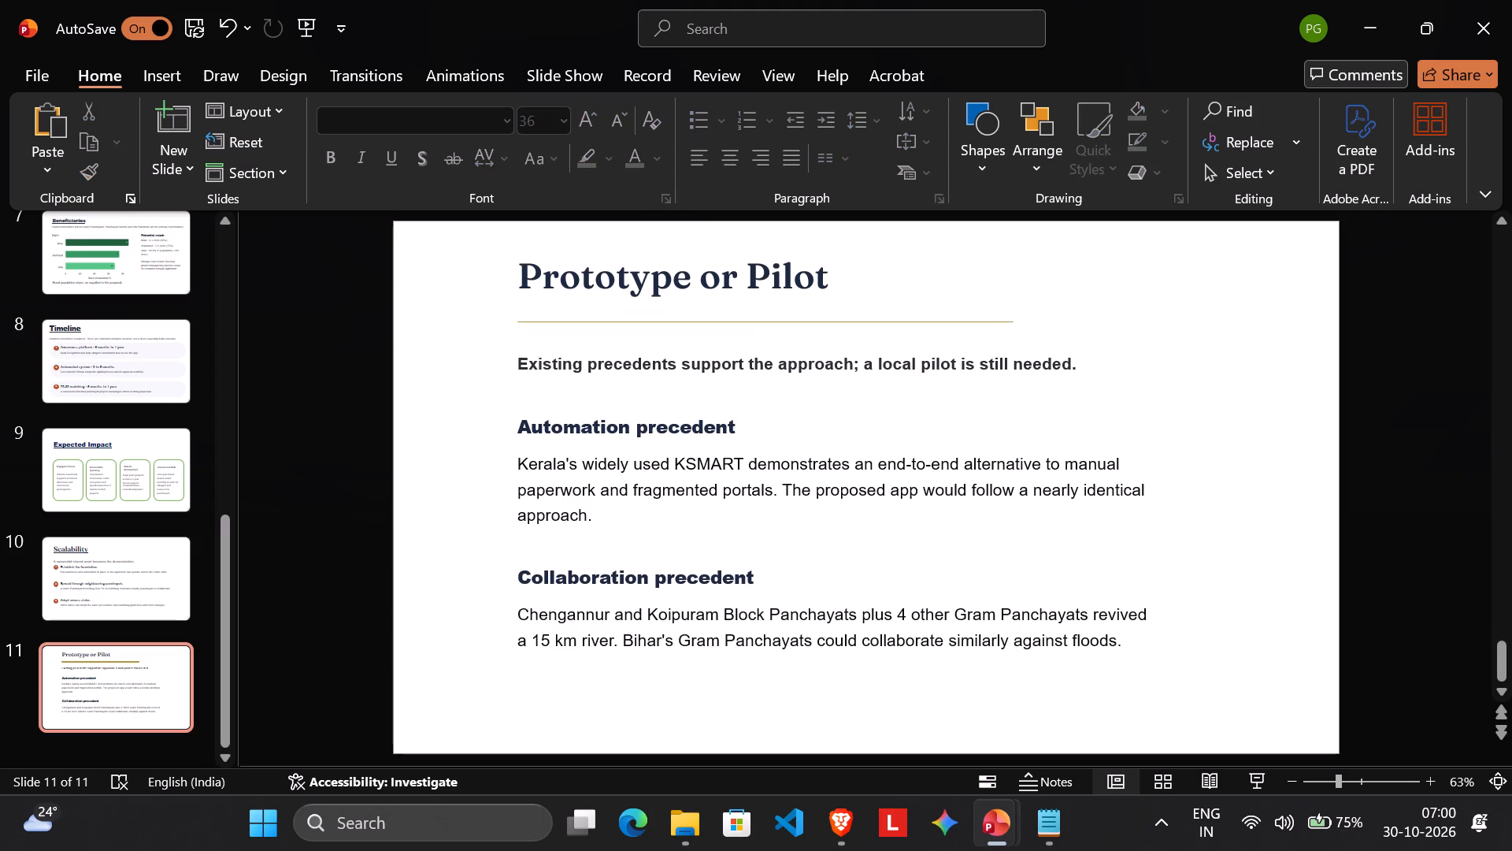
{"action": "left_click", "coordinate": [657, 320]}
{"action": "key", "text": "Delete"}
Move the "Prototype or Pilot" title down slightly and underline it.
{"action": "left_click", "coordinate": [680, 284]}
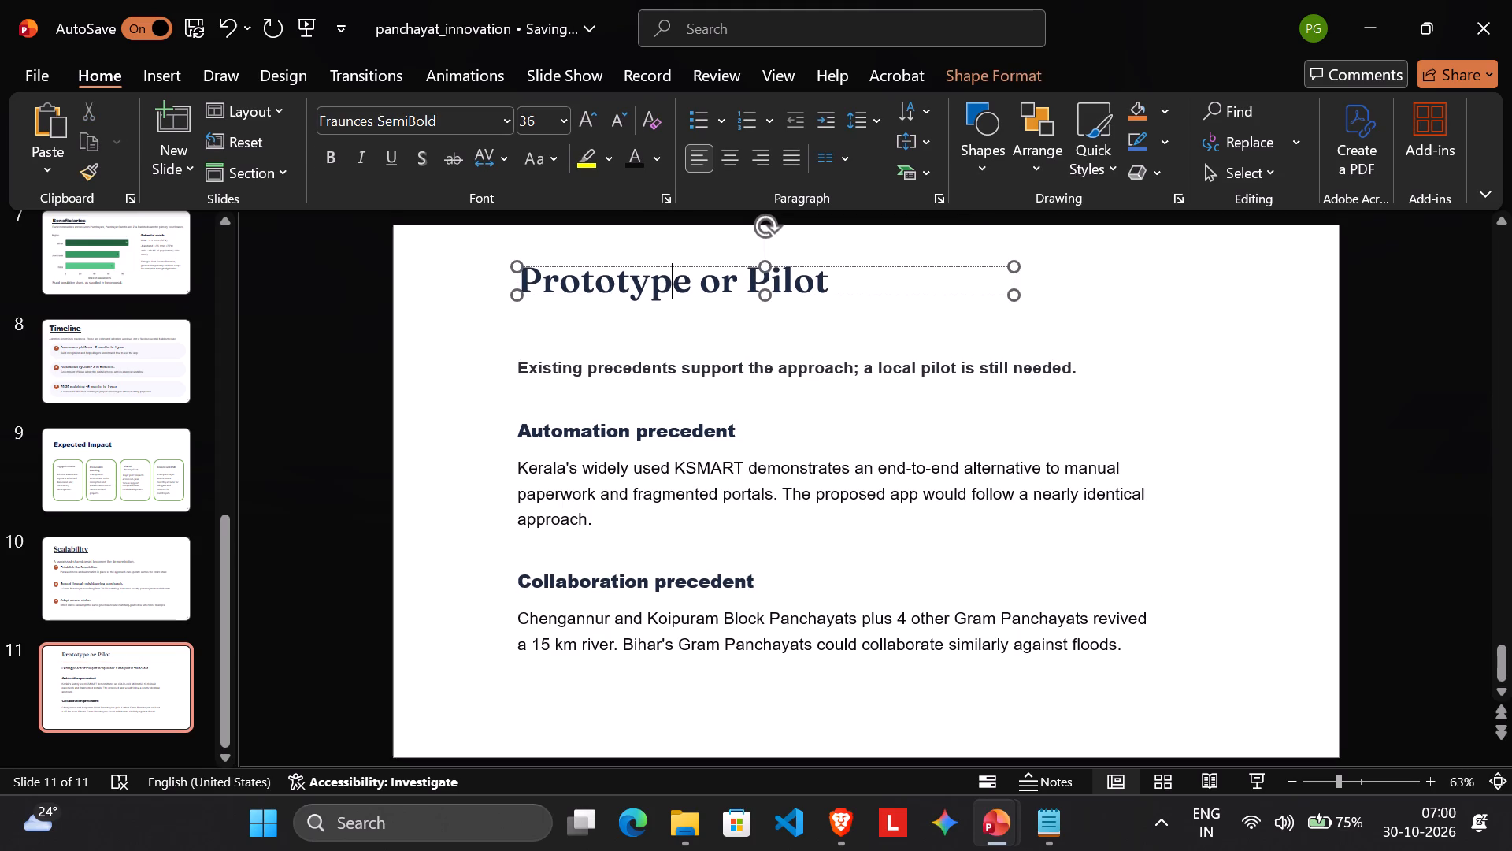
{"action": "left_click_drag", "start_coordinate": [680, 264], "coordinate": [678, 273]}
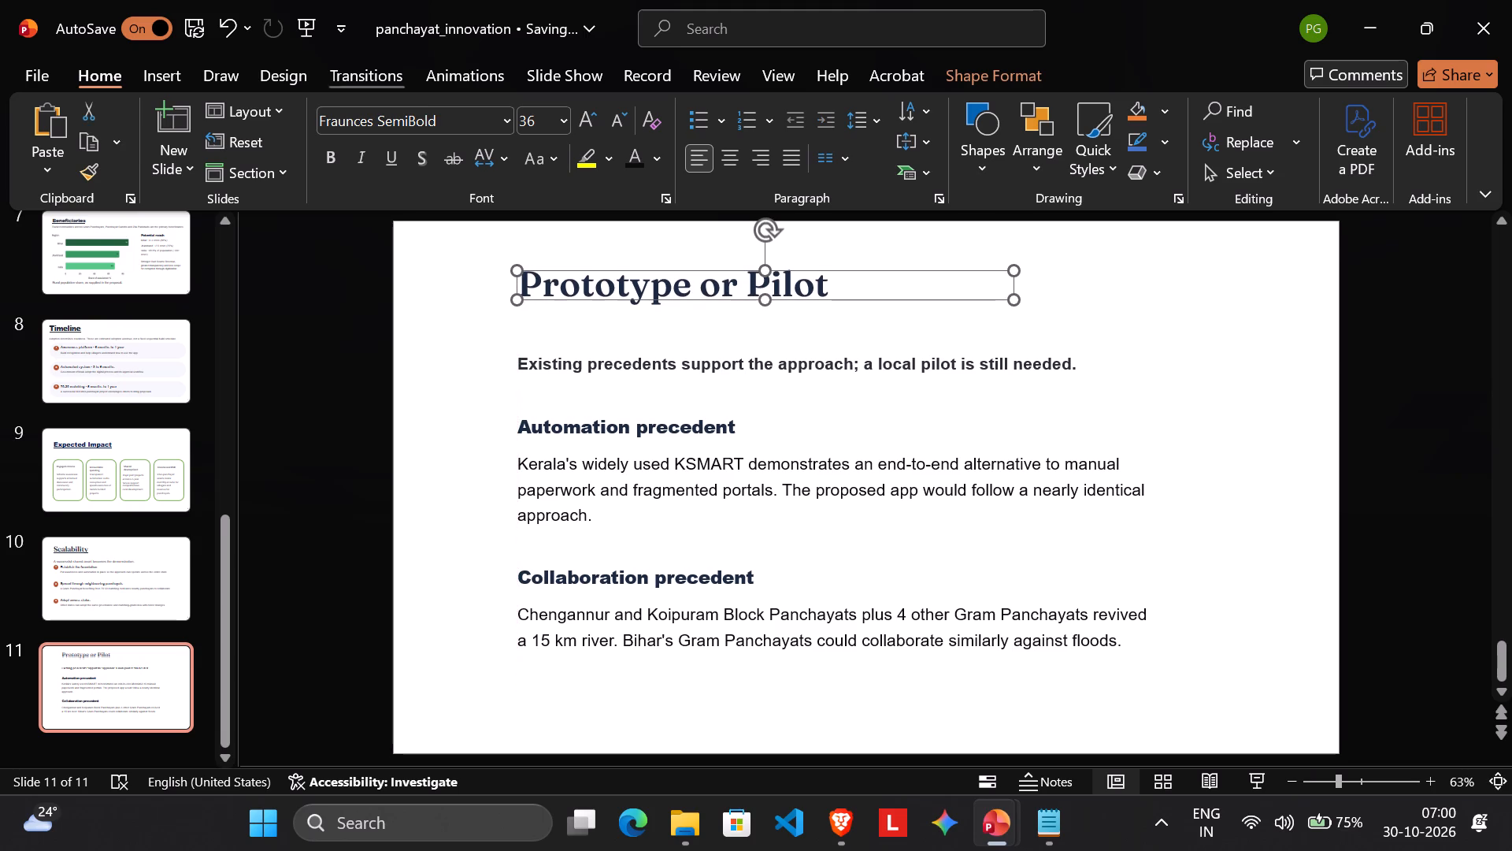
{"action": "triple_click", "coordinate": [602, 284]}
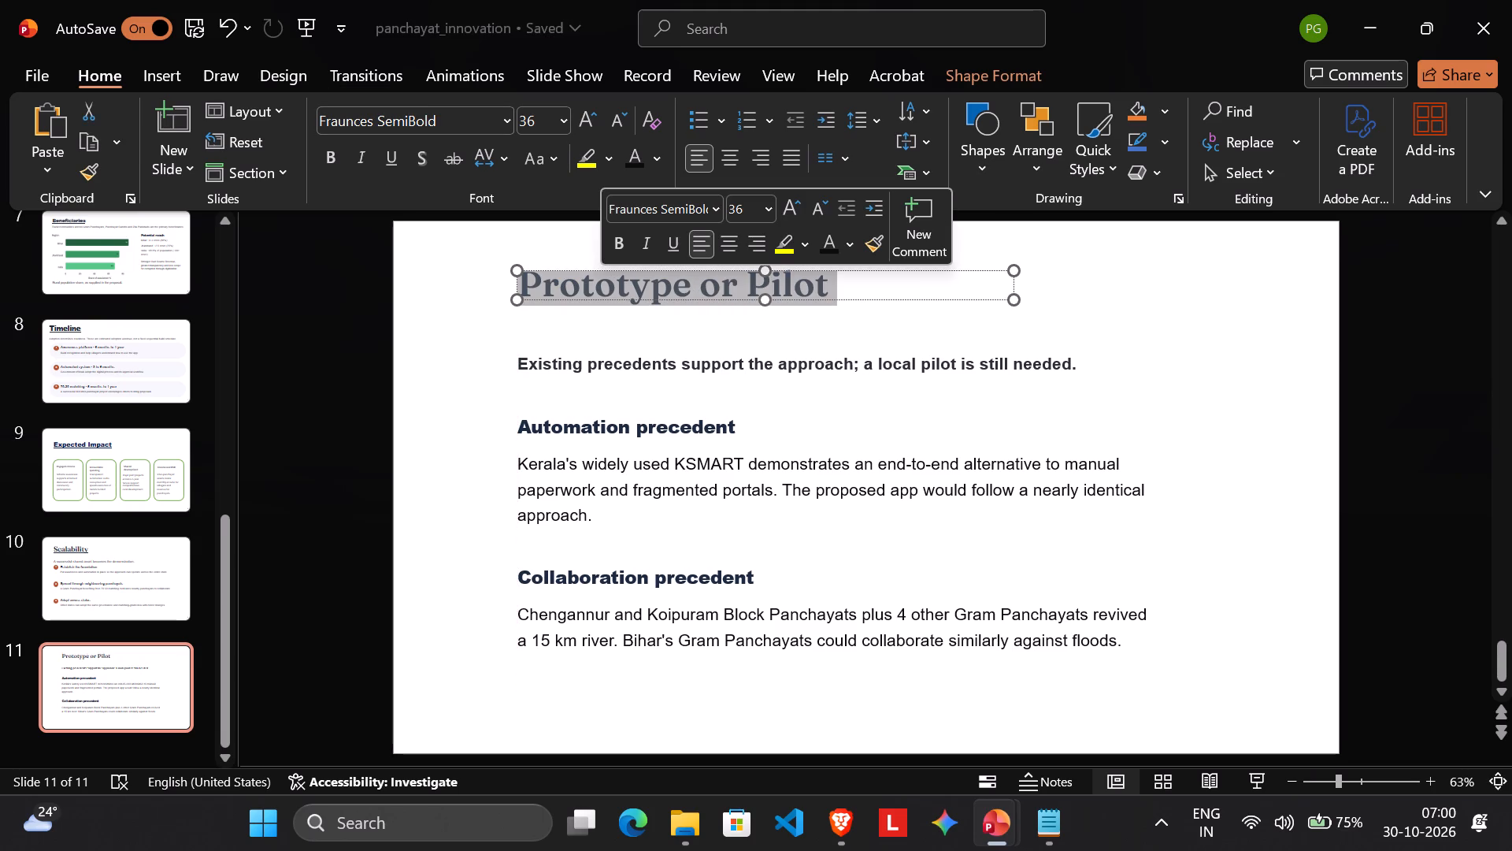
{"action": "left_click", "coordinate": [673, 242]}
{"action": "left_click", "coordinate": [724, 351]}
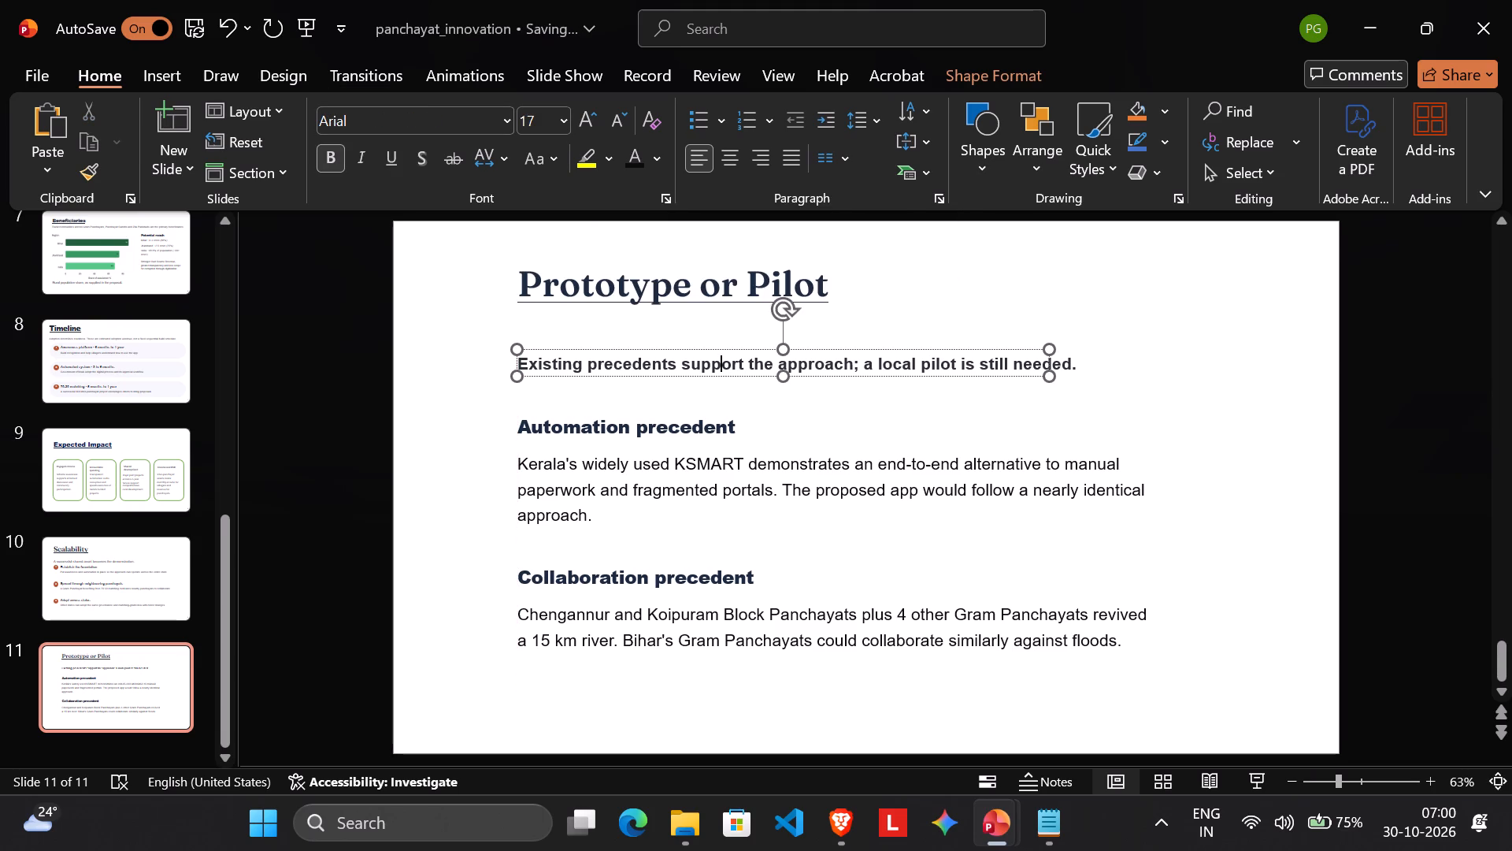
{"action": "left_click", "coordinate": [935, 661]}
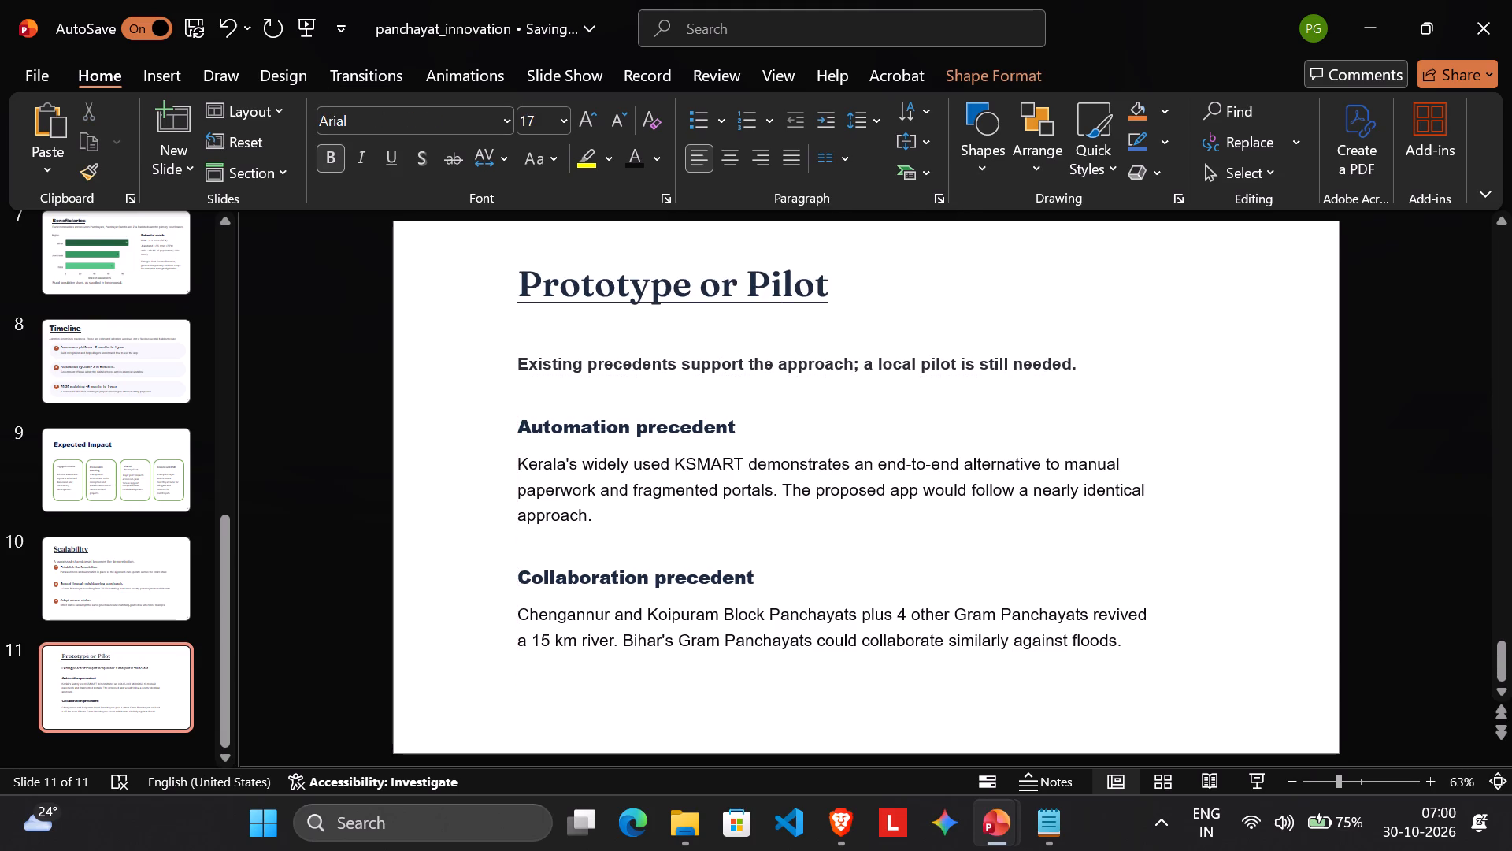
Save the presentation.
{"action": "key", "text": "ctrl+s"}
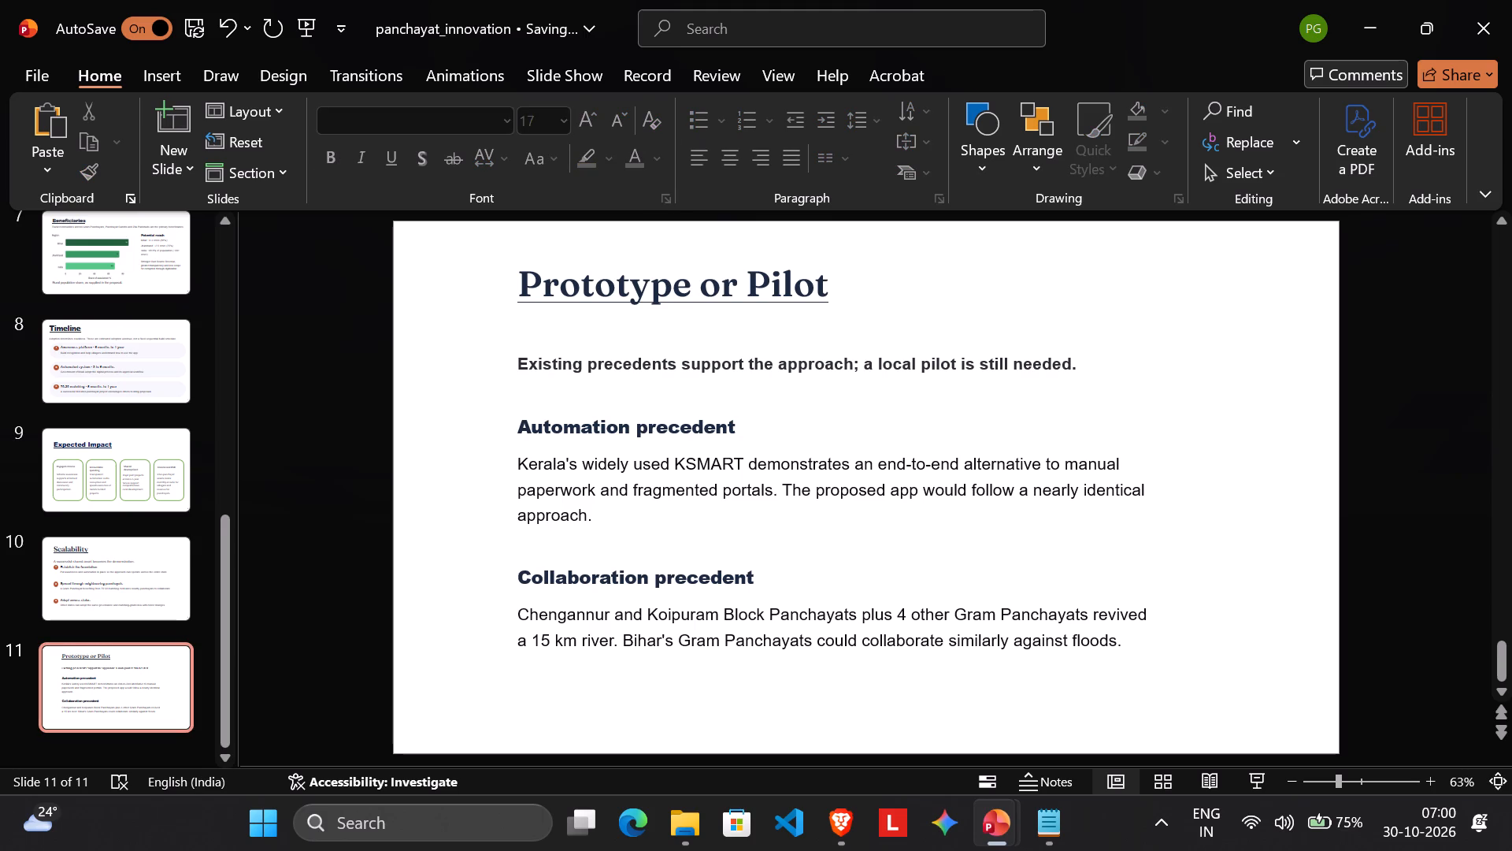
On the opening slide, move the "VILLAGE & PANCHAYAT INNOVATION" title box up slightly, farther from the quote.
{"action": "scroll", "coordinate": [139, 481], "scroll_direction": "up", "scroll_amount": 15}
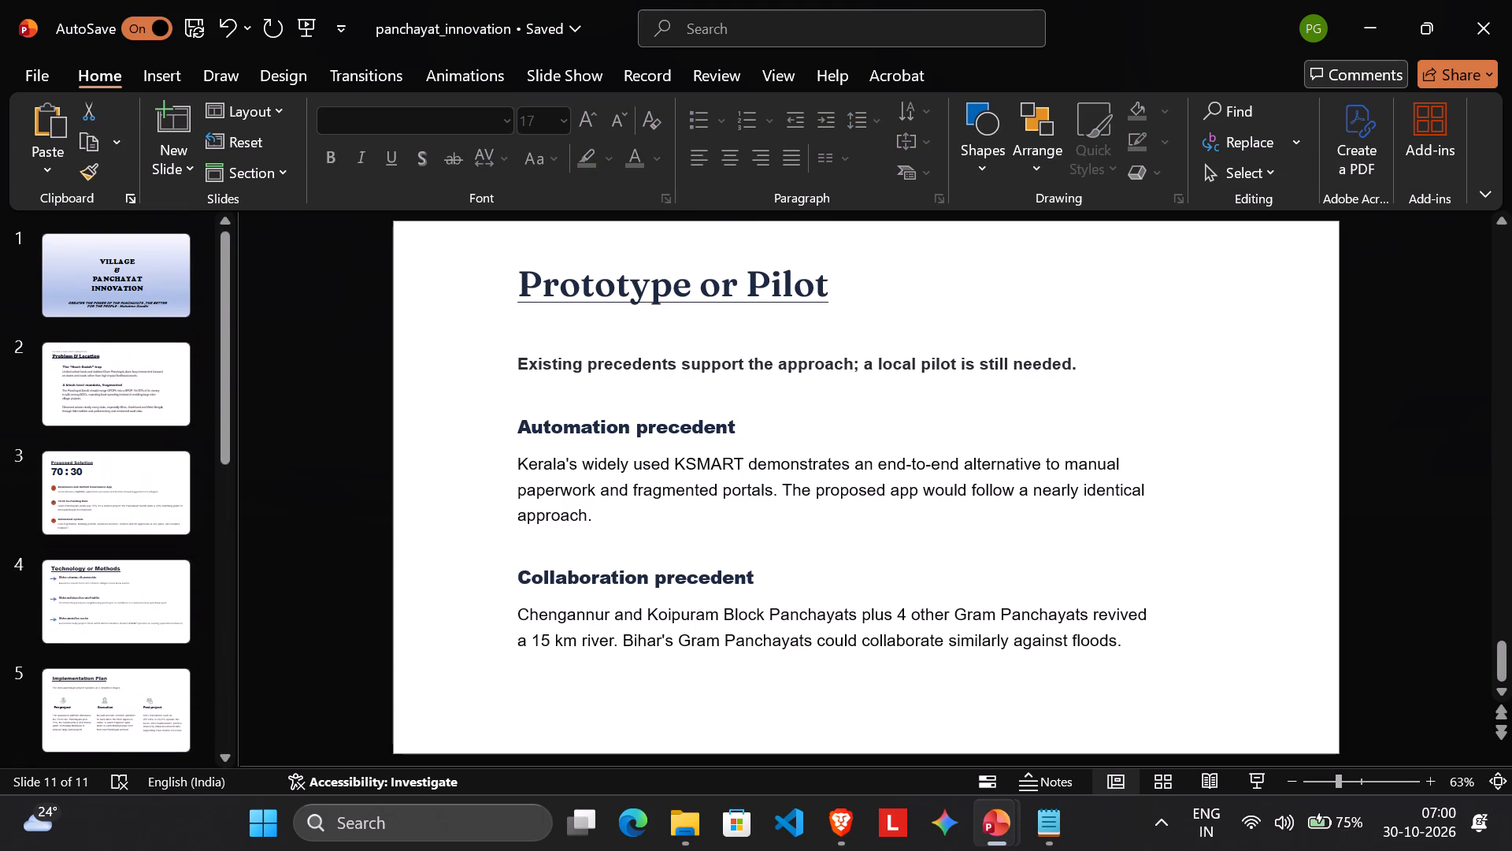
{"action": "scroll", "coordinate": [138, 476], "scroll_direction": "up", "scroll_amount": 2}
{"action": "scroll", "coordinate": [155, 461], "scroll_direction": "down", "scroll_amount": 20}
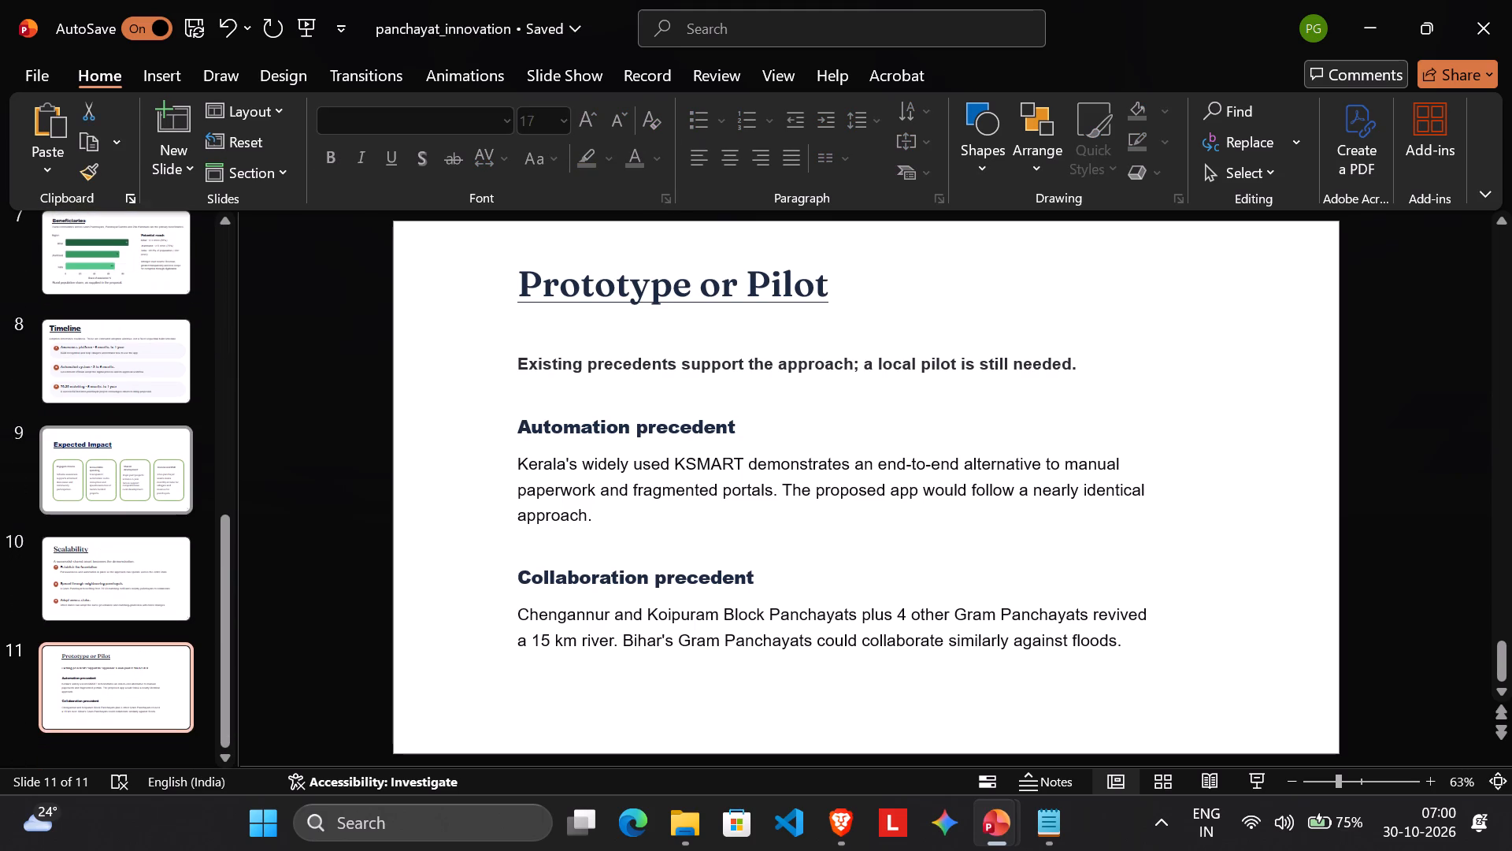
{"action": "scroll", "coordinate": [196, 391], "scroll_direction": "up", "scroll_amount": 18}
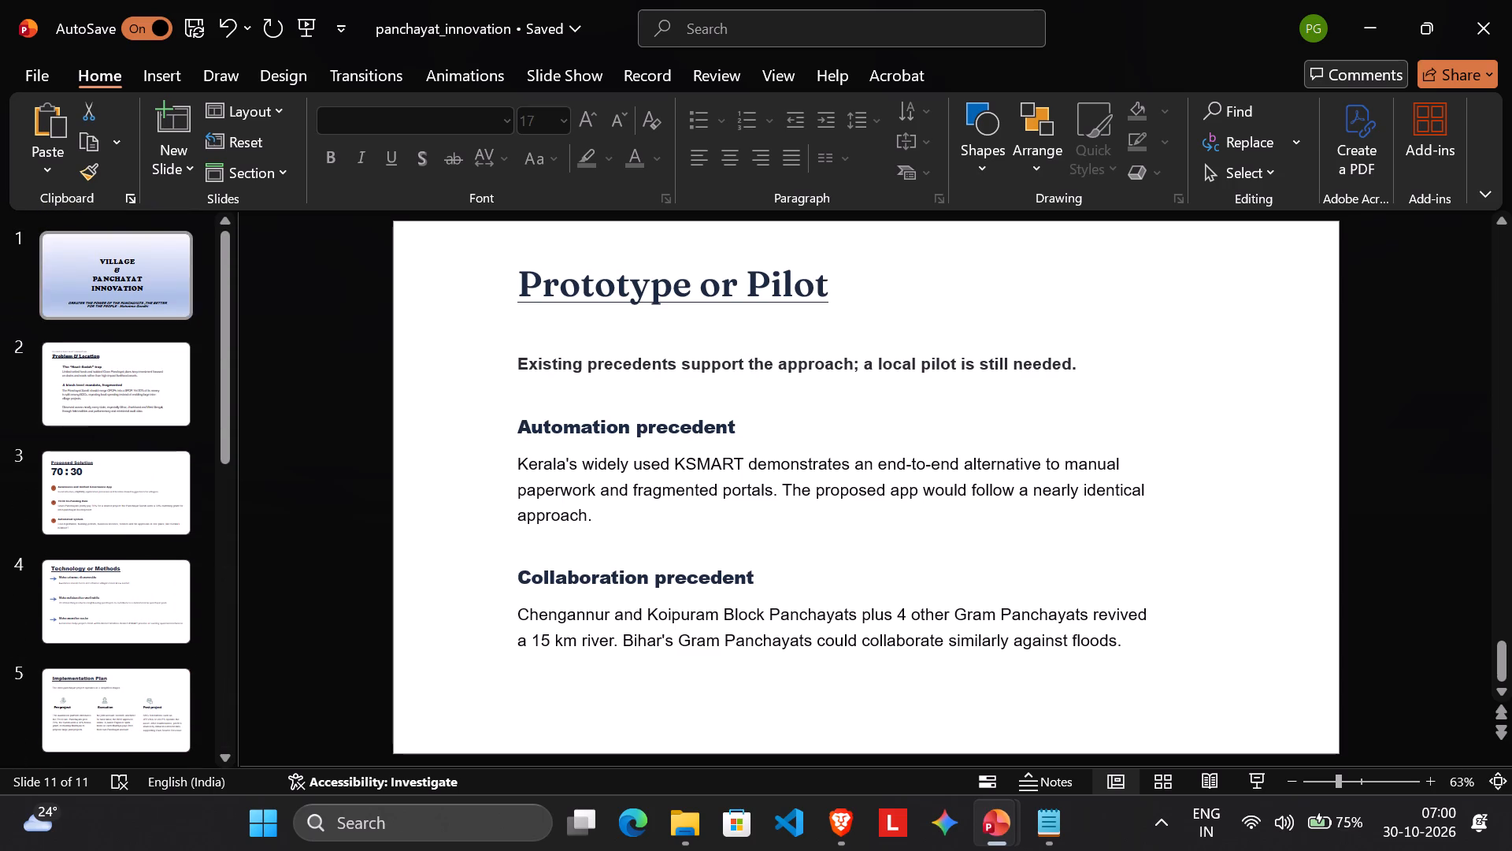
{"action": "left_click", "coordinate": [182, 298]}
{"action": "scroll", "coordinate": [1313, 498], "scroll_direction": "down", "scroll_amount": 1}
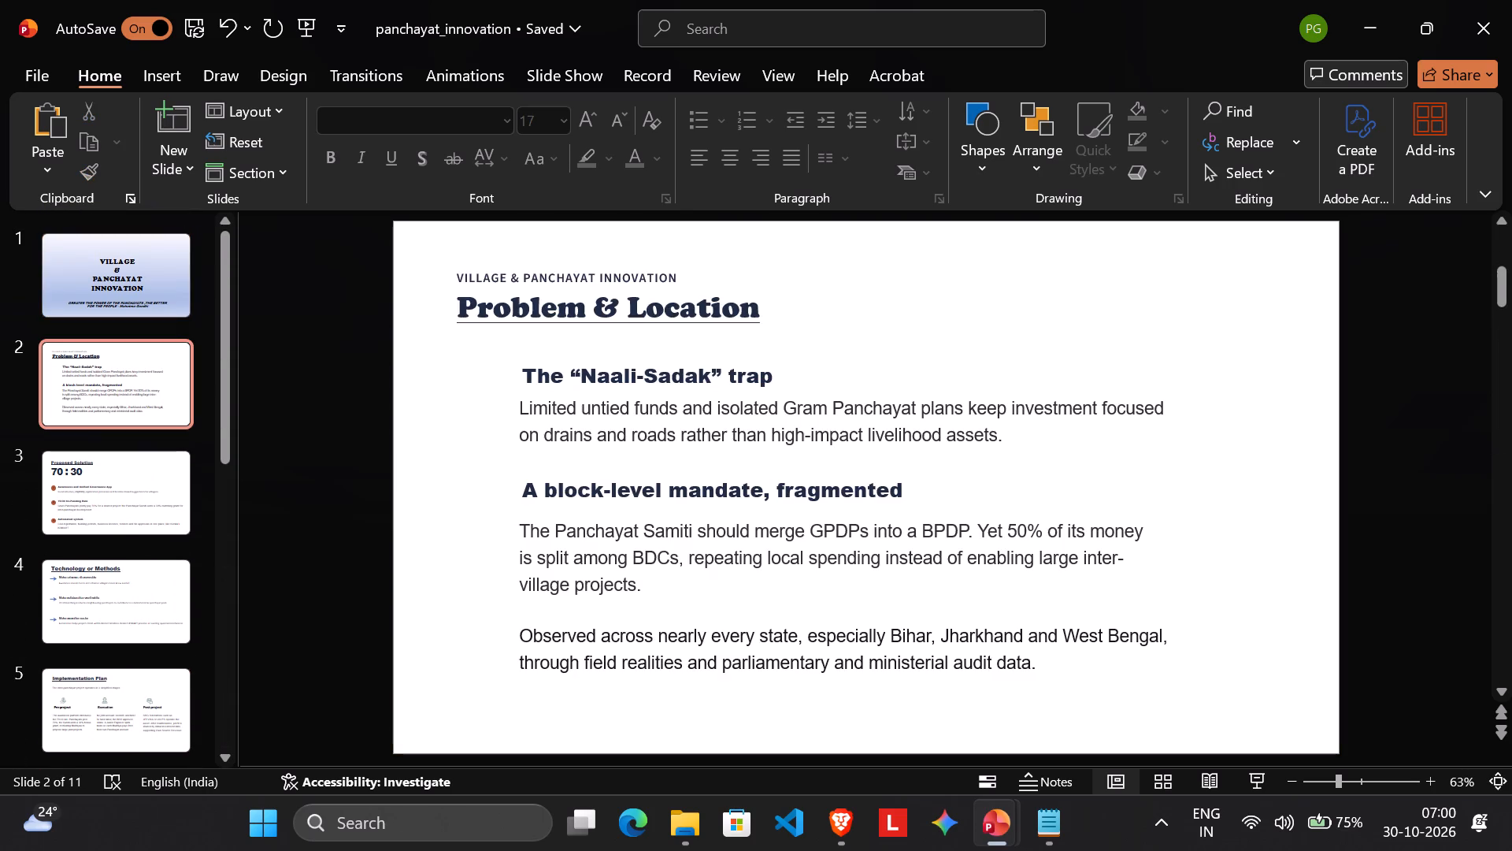
{"action": "scroll", "coordinate": [1266, 487], "scroll_direction": "up", "scroll_amount": 1}
{"action": "left_click", "coordinate": [882, 403]}
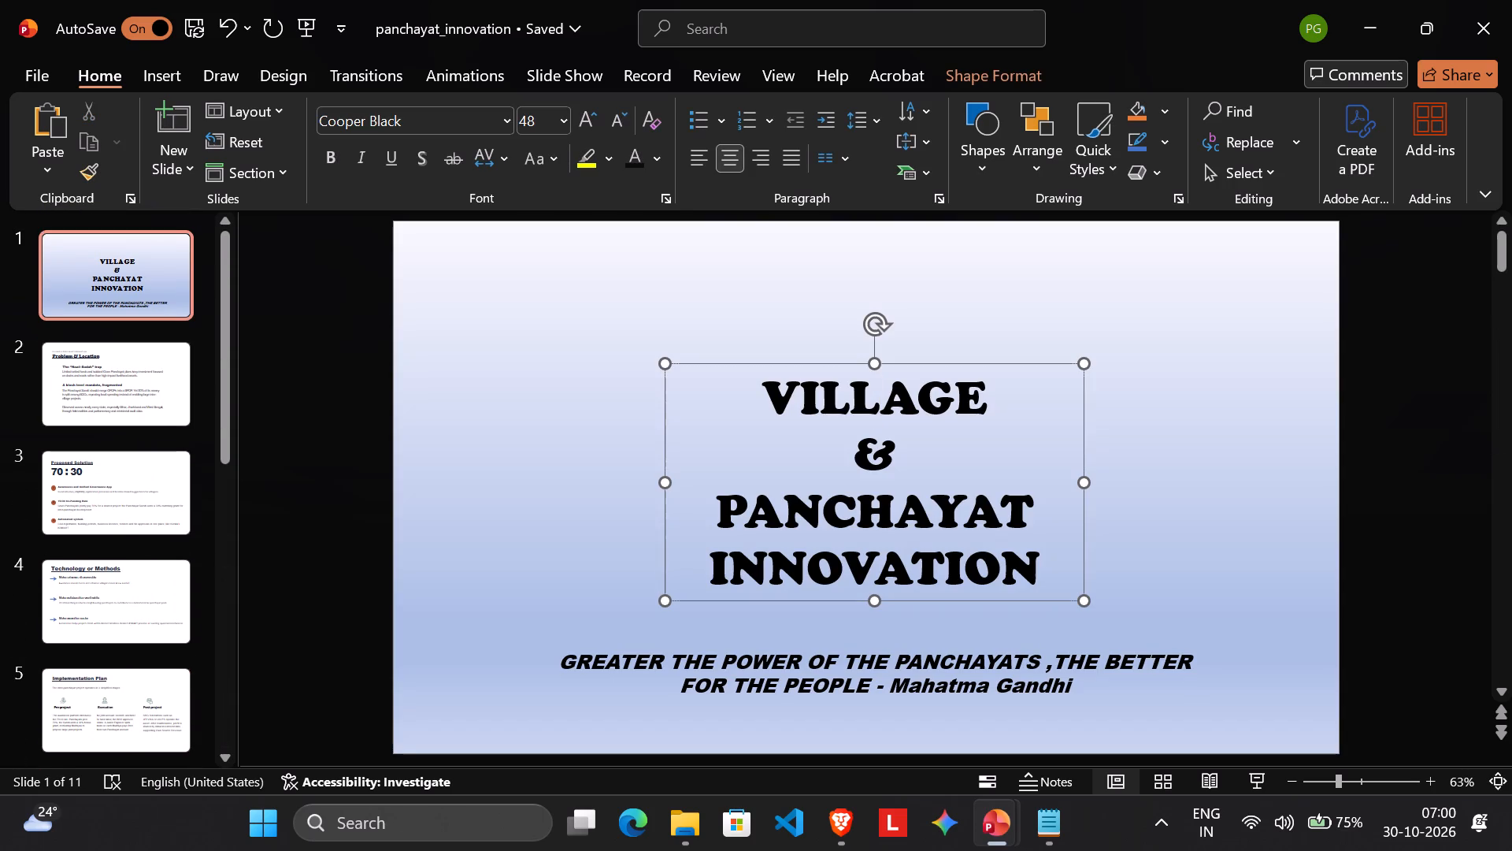
{"action": "left_click", "coordinate": [889, 359]}
{"action": "left_click_drag", "start_coordinate": [892, 362], "coordinate": [890, 337]}
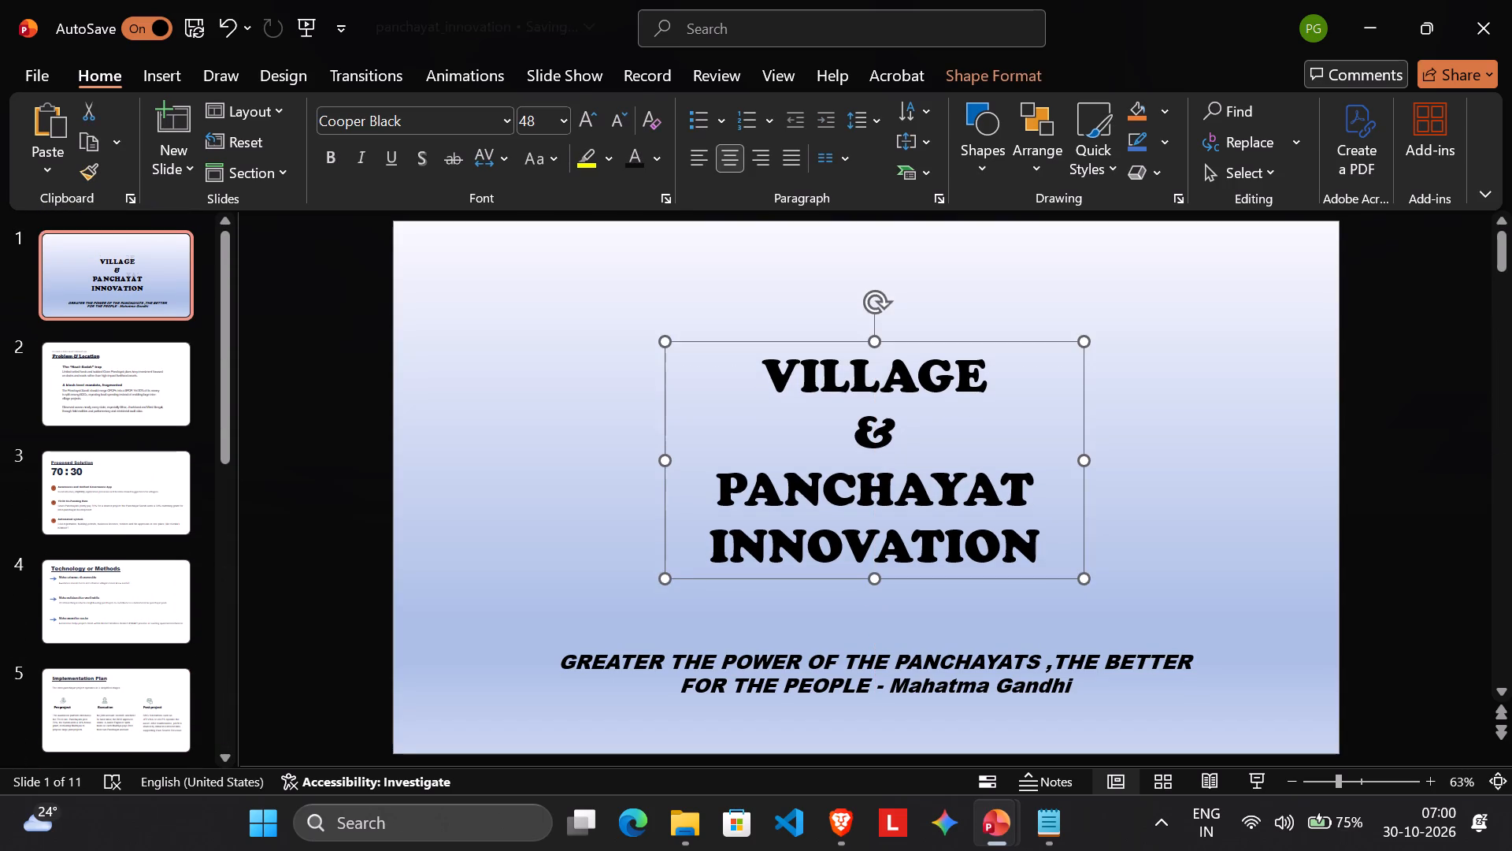
{"action": "left_click", "coordinate": [1135, 418]}
Review the later slides, checking the Prototype or Pilot layout and the text formatting of the Timeline cards.
{"action": "scroll", "coordinate": [152, 604], "scroll_direction": "down", "scroll_amount": 2}
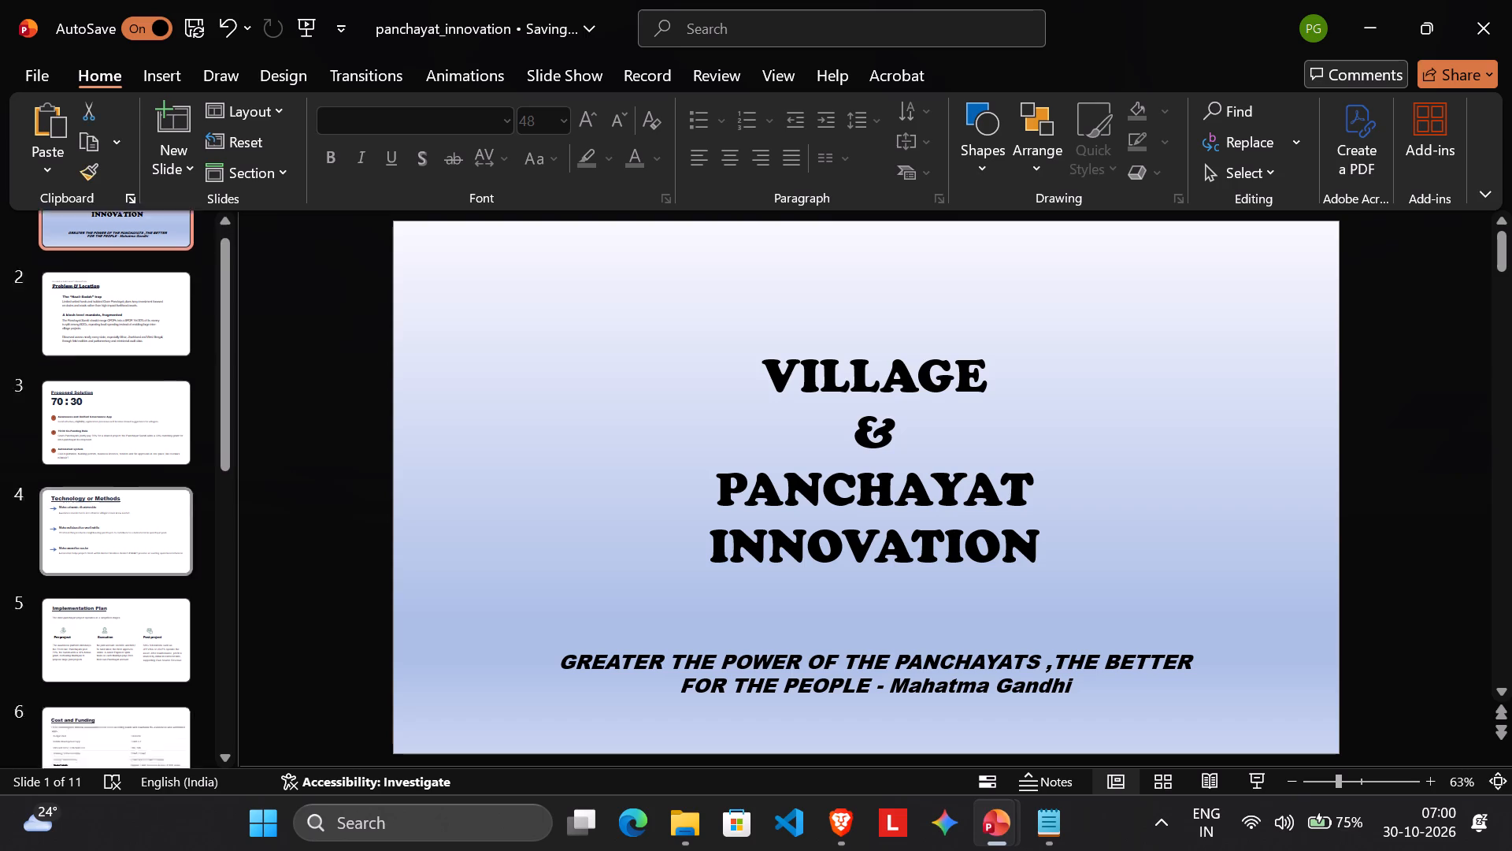
{"action": "scroll", "coordinate": [152, 604], "scroll_direction": "down", "scroll_amount": 11}
{"action": "left_click", "coordinate": [149, 671]}
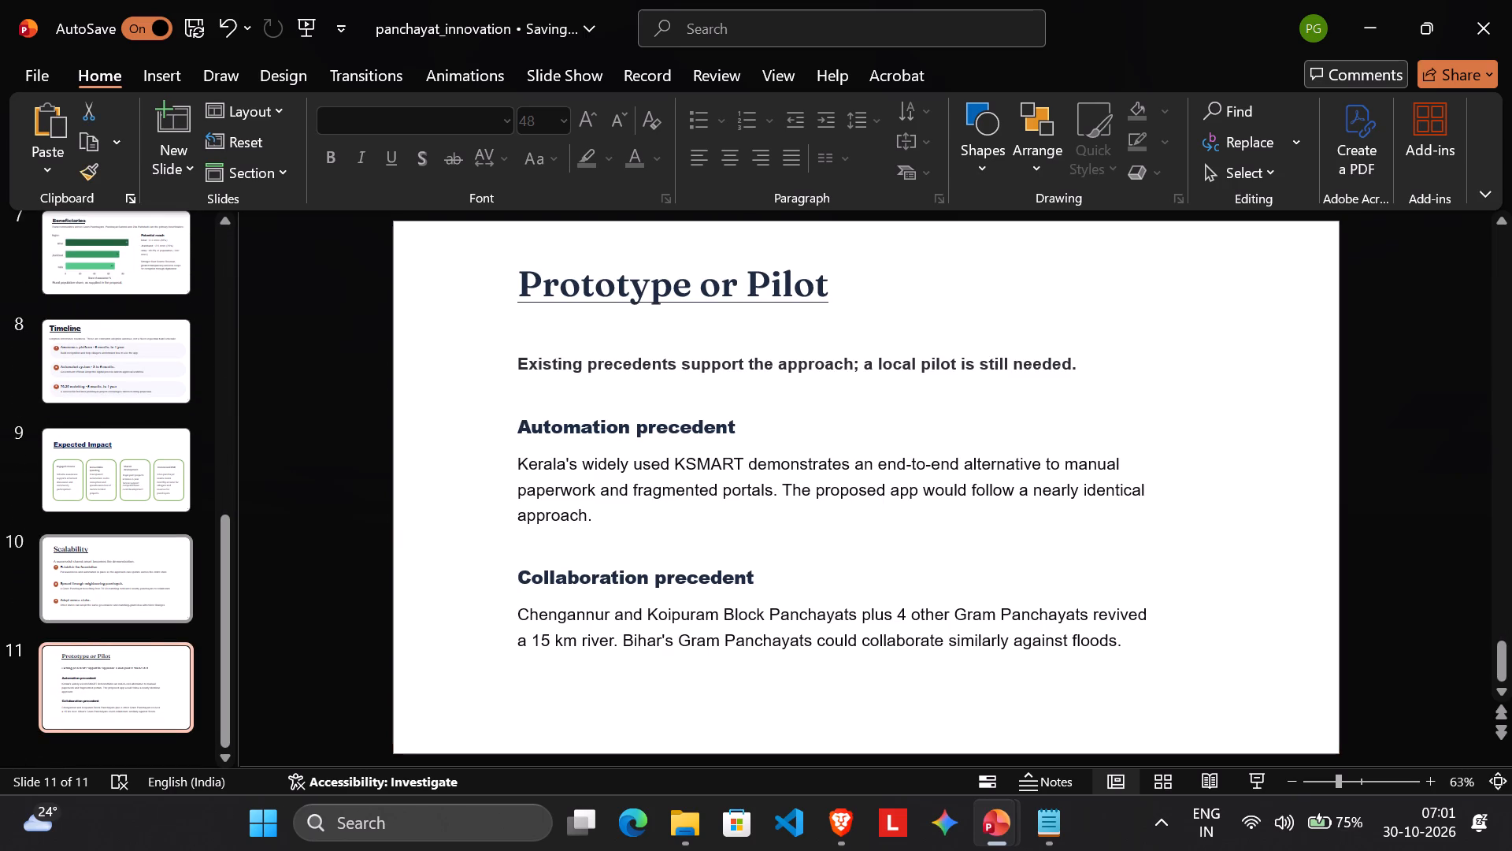
{"action": "scroll", "coordinate": [925, 452], "scroll_direction": "up", "scroll_amount": 3}
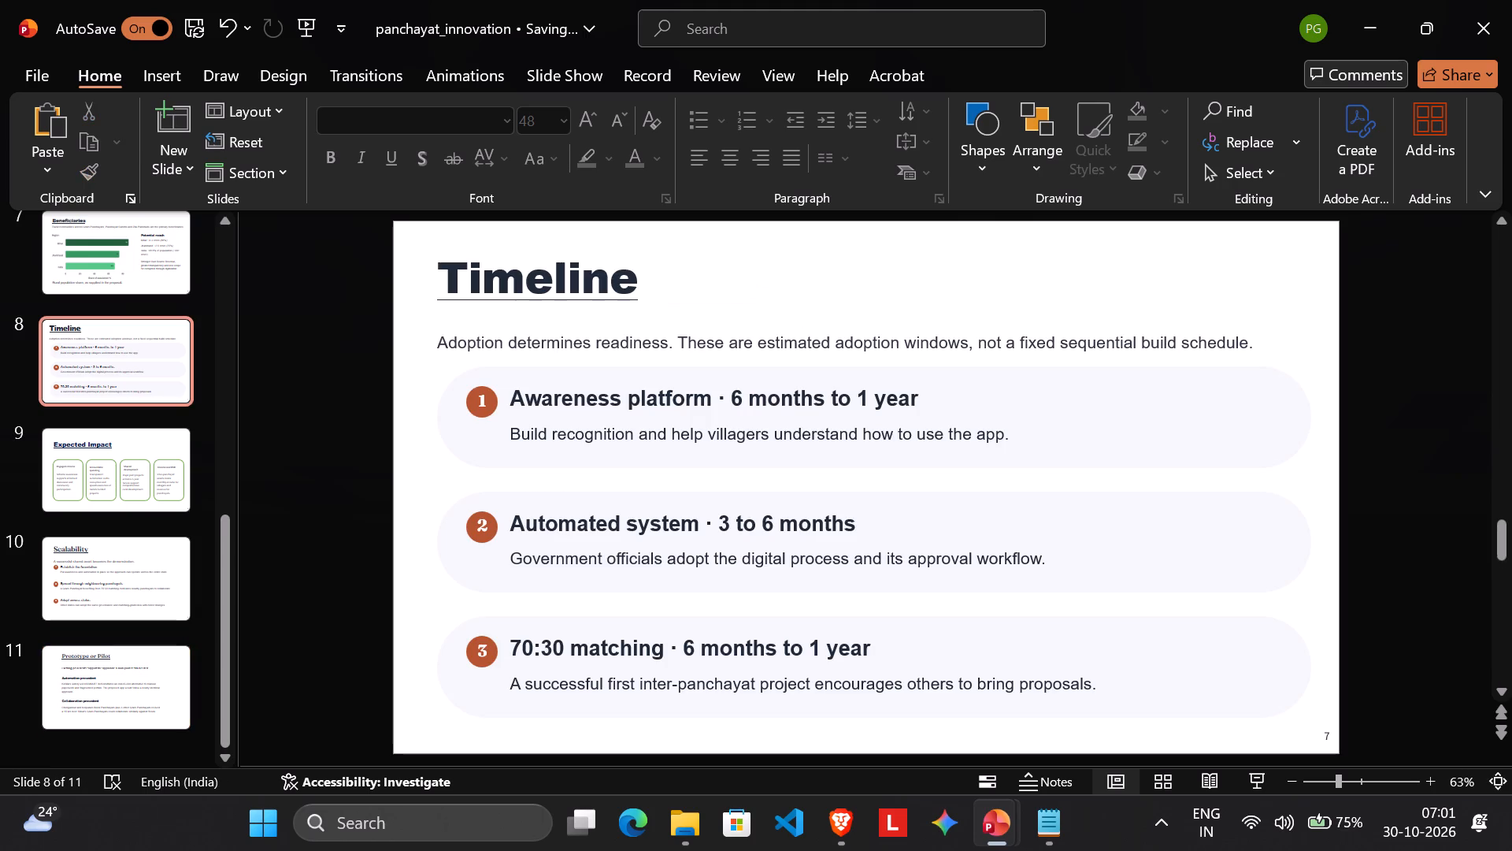
{"action": "scroll", "coordinate": [232, 437], "scroll_direction": "up", "scroll_amount": 8}
{"action": "scroll", "coordinate": [243, 504], "scroll_direction": "down", "scroll_amount": 3}
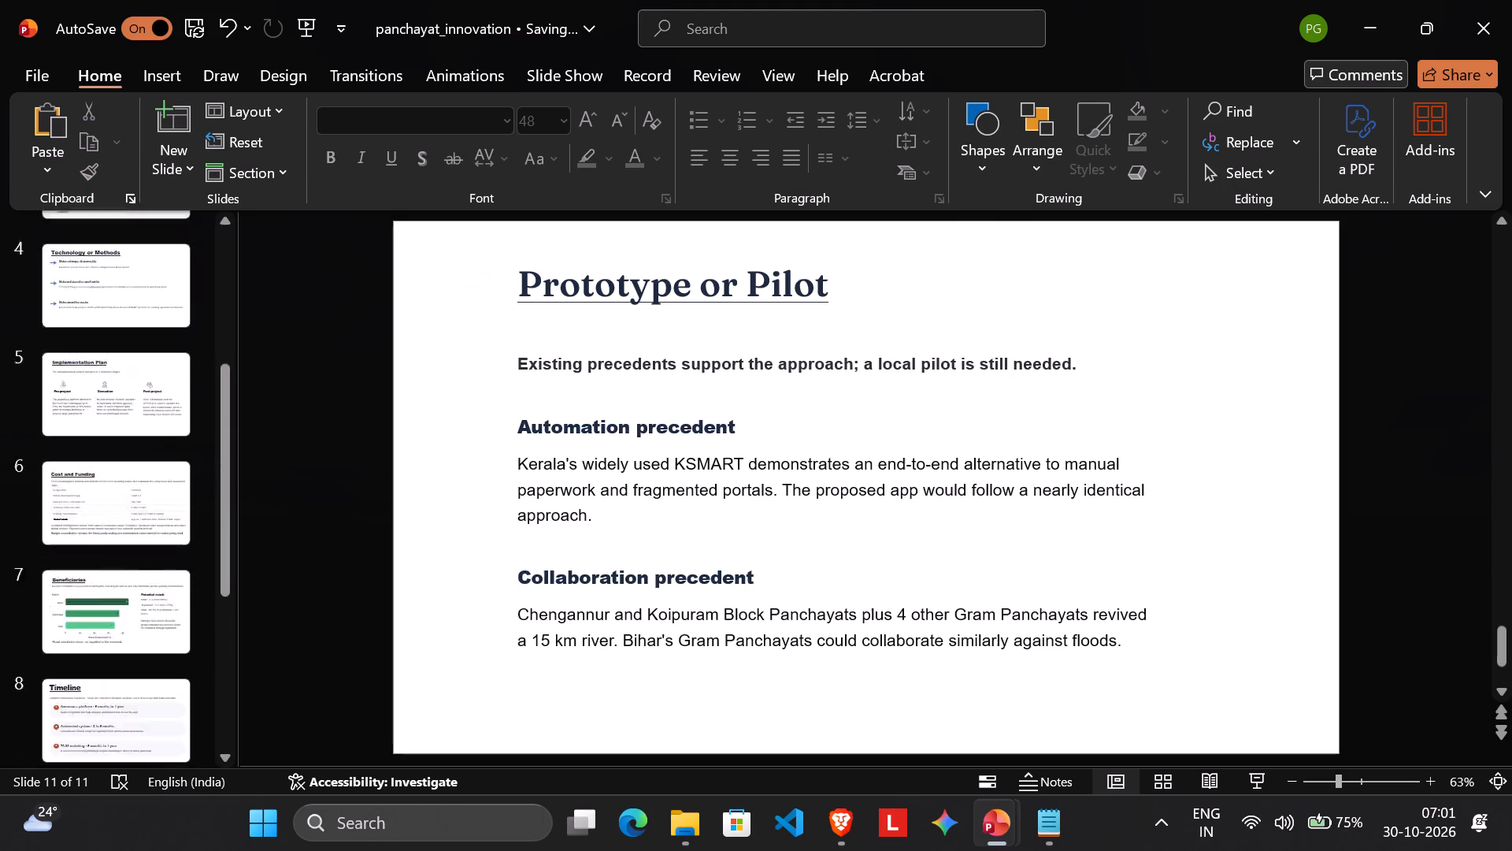
{"action": "scroll", "coordinate": [247, 502], "scroll_direction": "down", "scroll_amount": 4}
{"action": "scroll", "coordinate": [249, 492], "scroll_direction": "up", "scroll_amount": 3}
{"action": "left_click", "coordinate": [659, 377]}
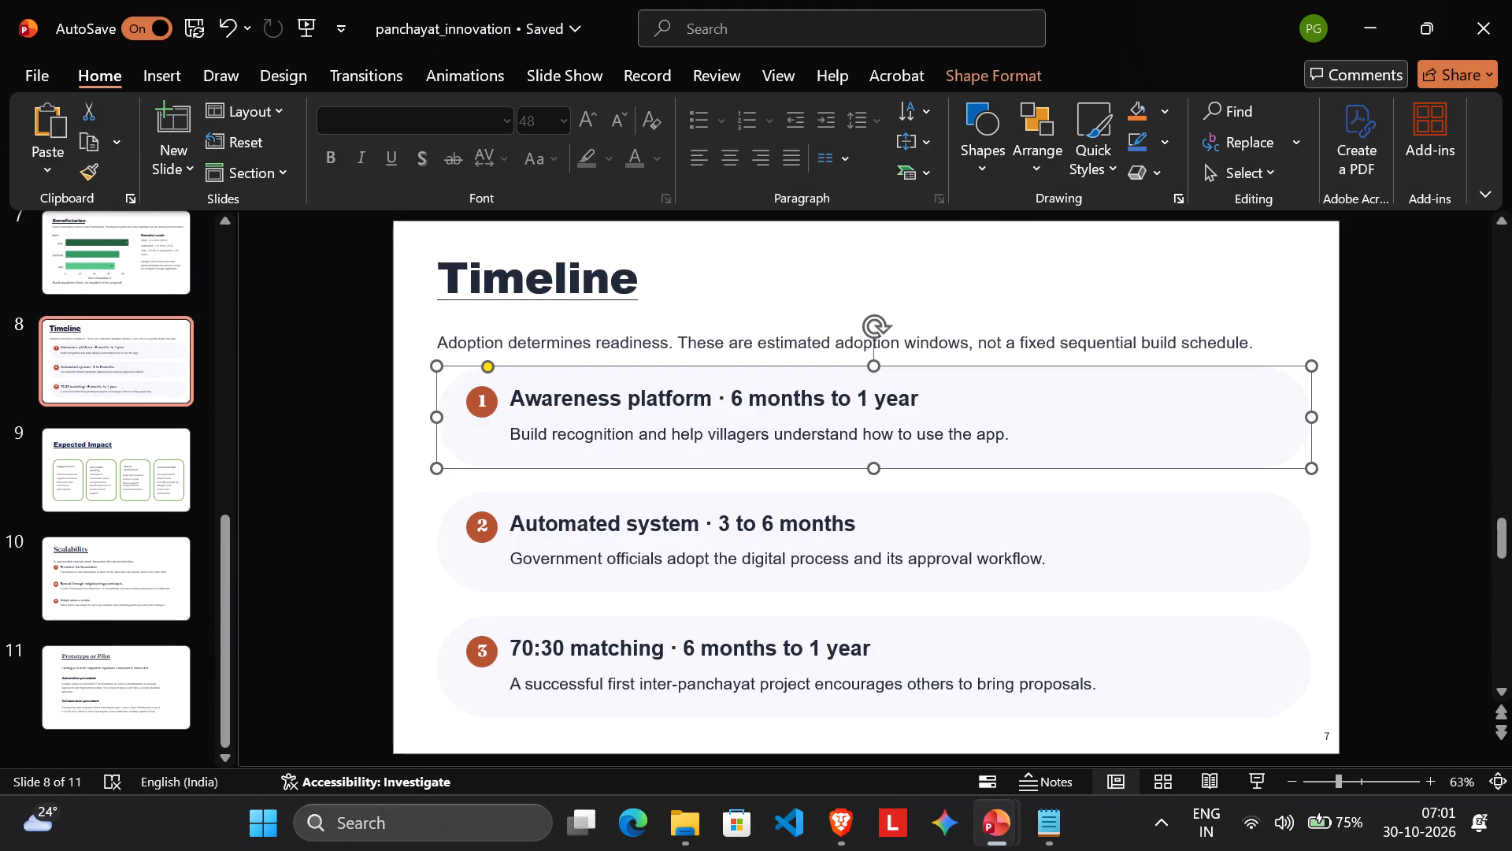
{"action": "triple_click", "coordinate": [833, 402]}
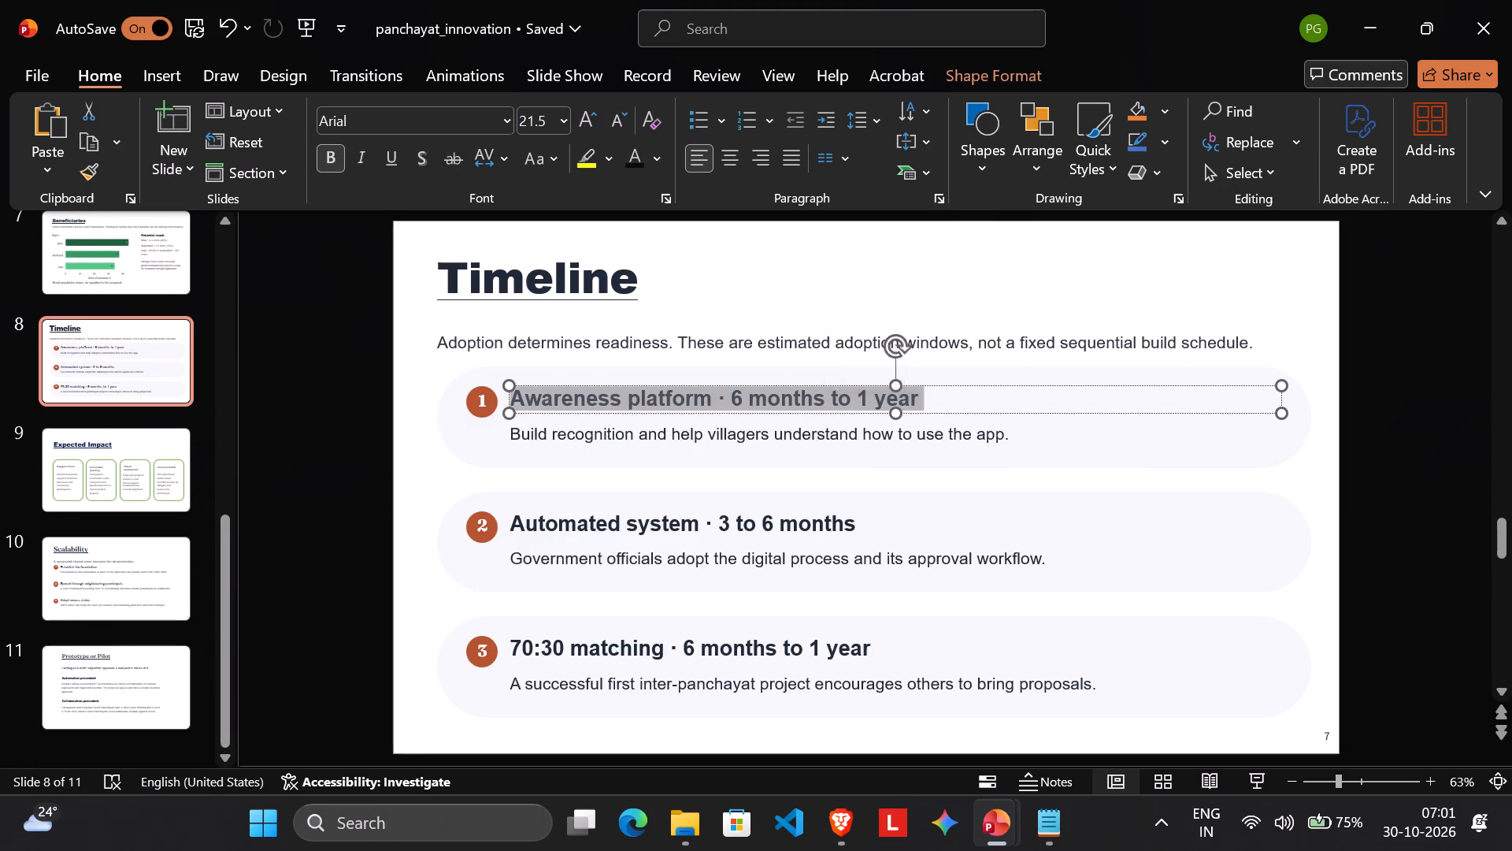
{"action": "left_click", "coordinate": [821, 425]}
{"action": "left_click", "coordinate": [969, 517]}
{"action": "left_click", "coordinate": [969, 481]}
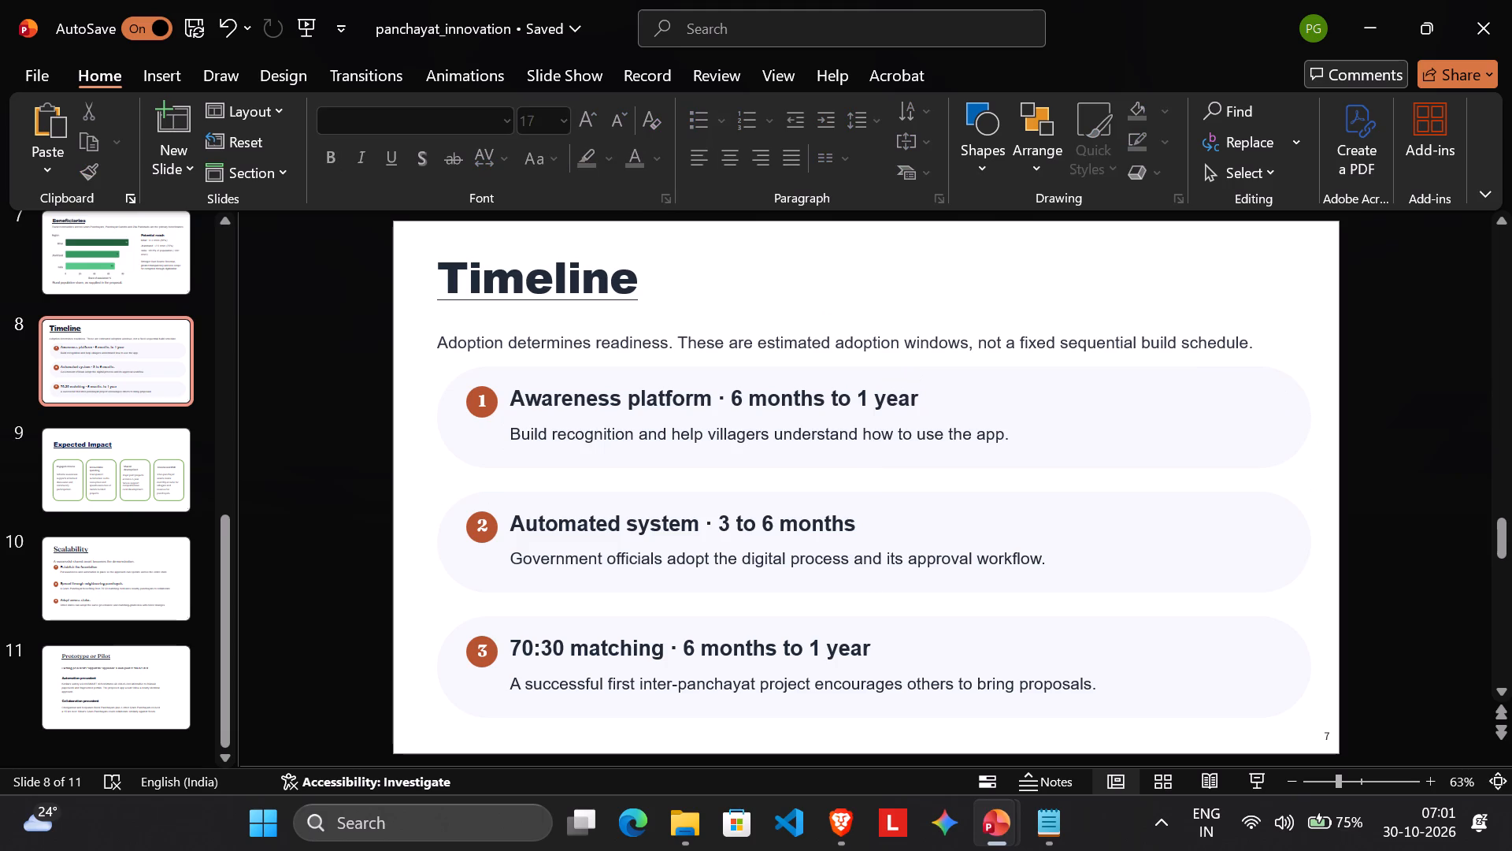
Save the presentation.
{"action": "key", "text": "ctrl+s"}
Save a copy of the presentation to the Desktop as a PDF named panchayat_innovation, with standard publishing quality.
{"action": "left_click", "coordinate": [43, 63]}
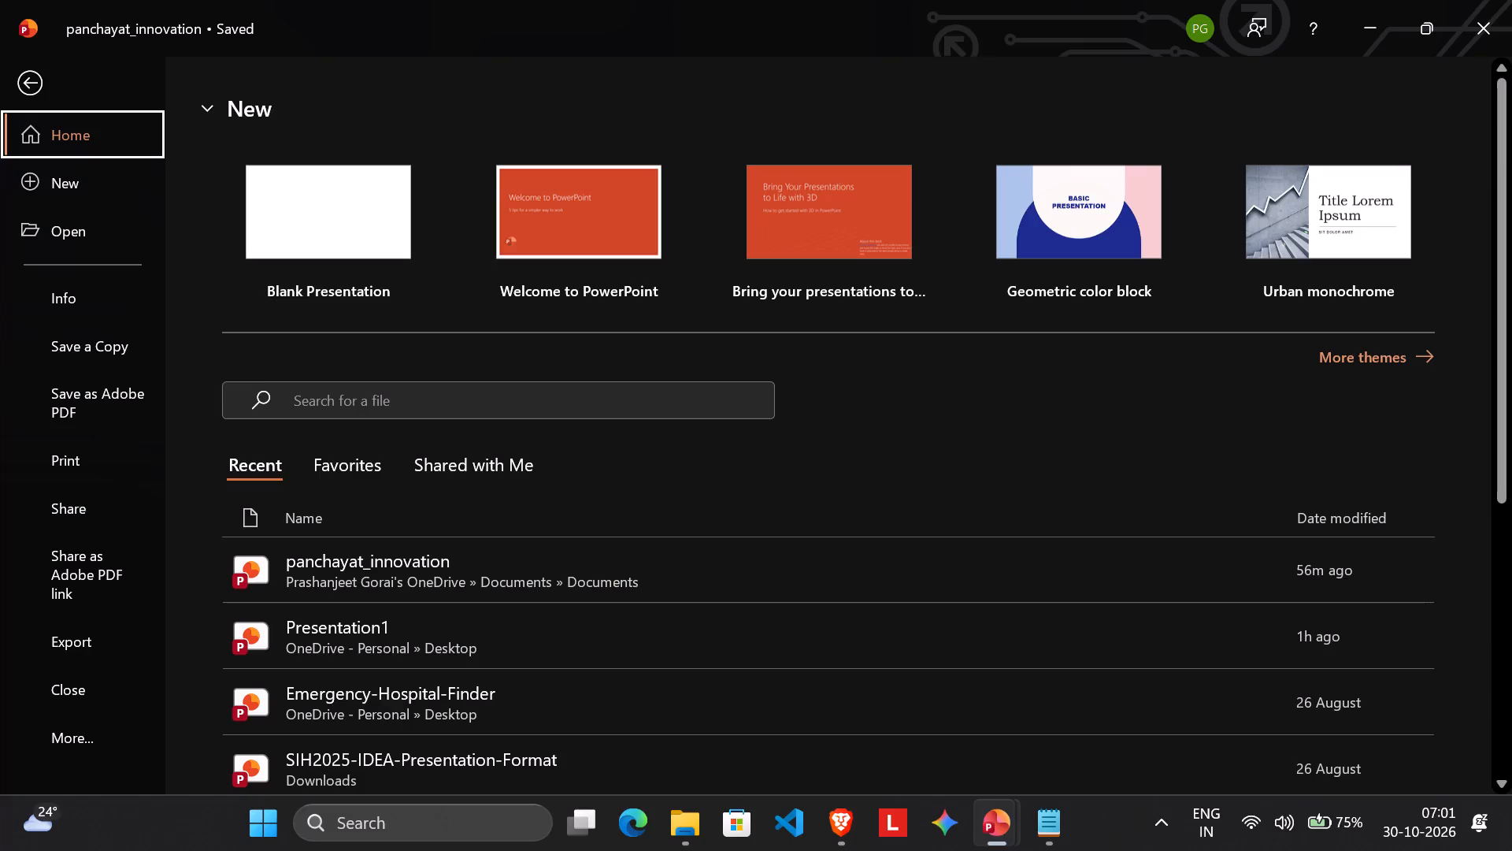
{"action": "left_click", "coordinate": [85, 342]}
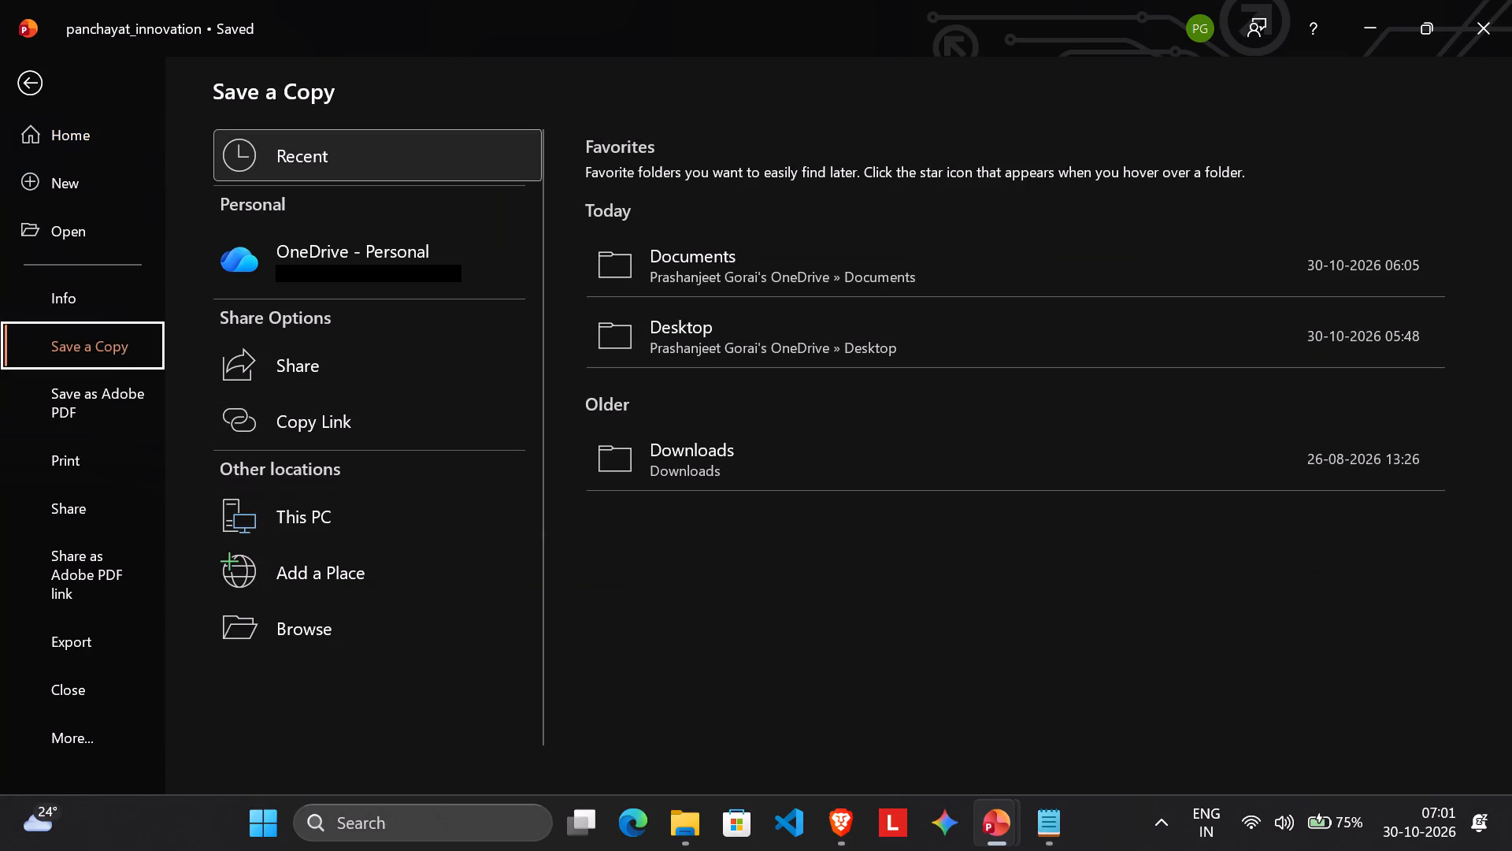
{"action": "left_click", "coordinate": [355, 637]}
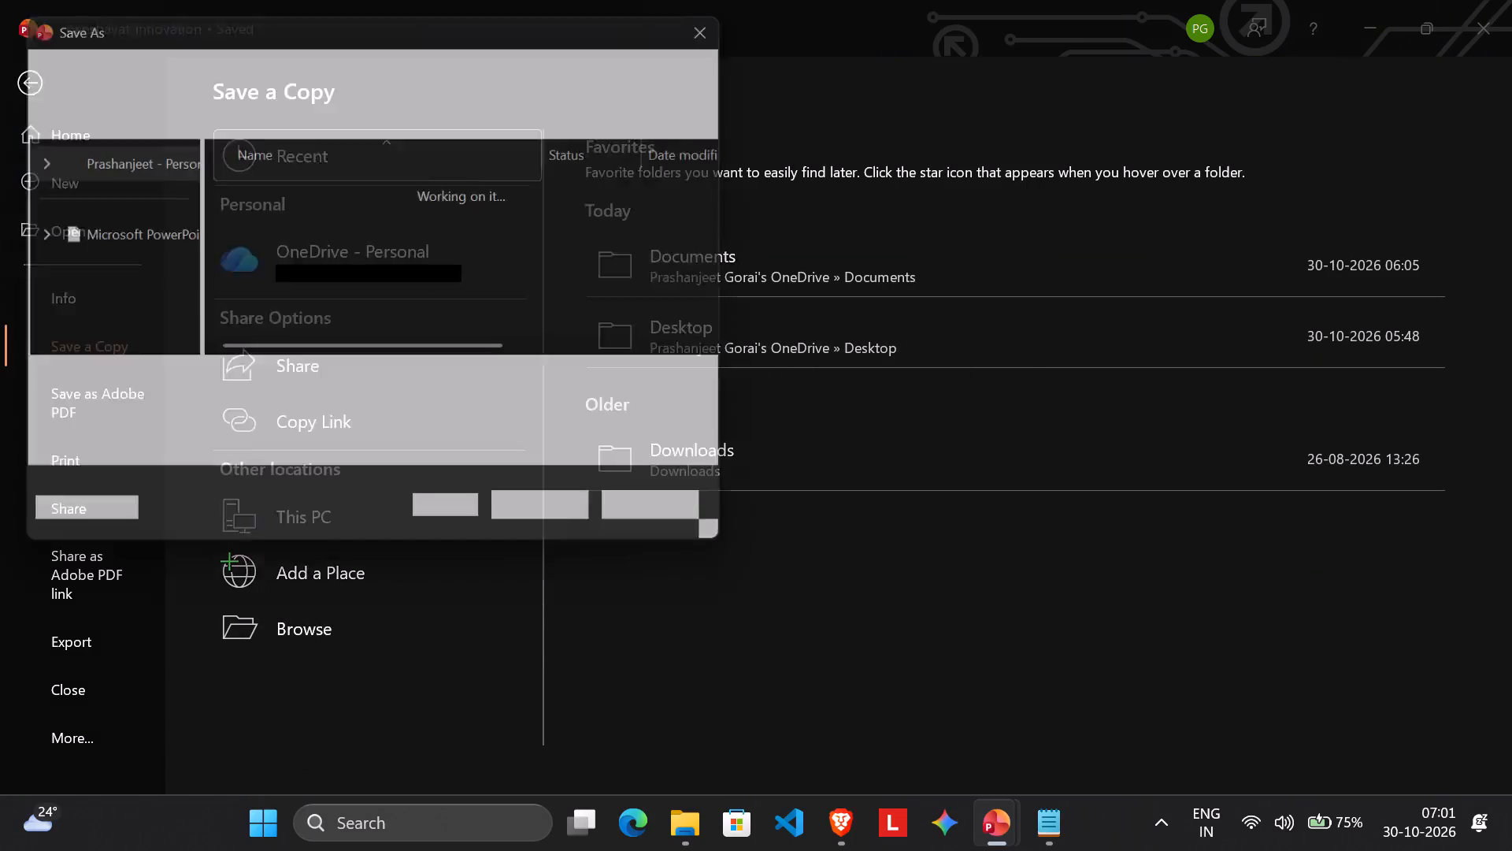
{"action": "left_click", "coordinate": [90, 229]}
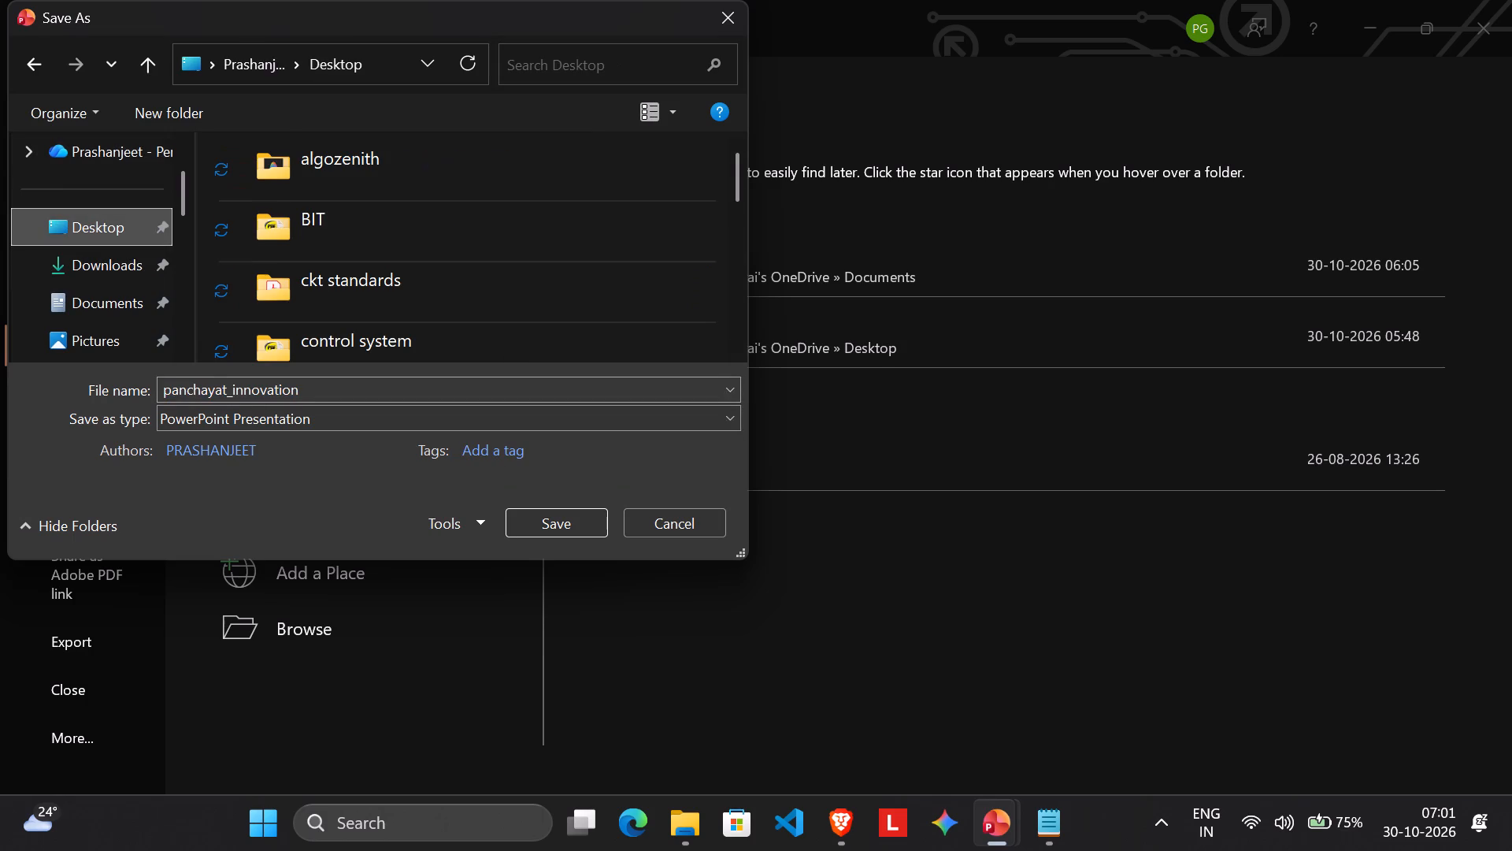
{"action": "left_click", "coordinate": [307, 394]}
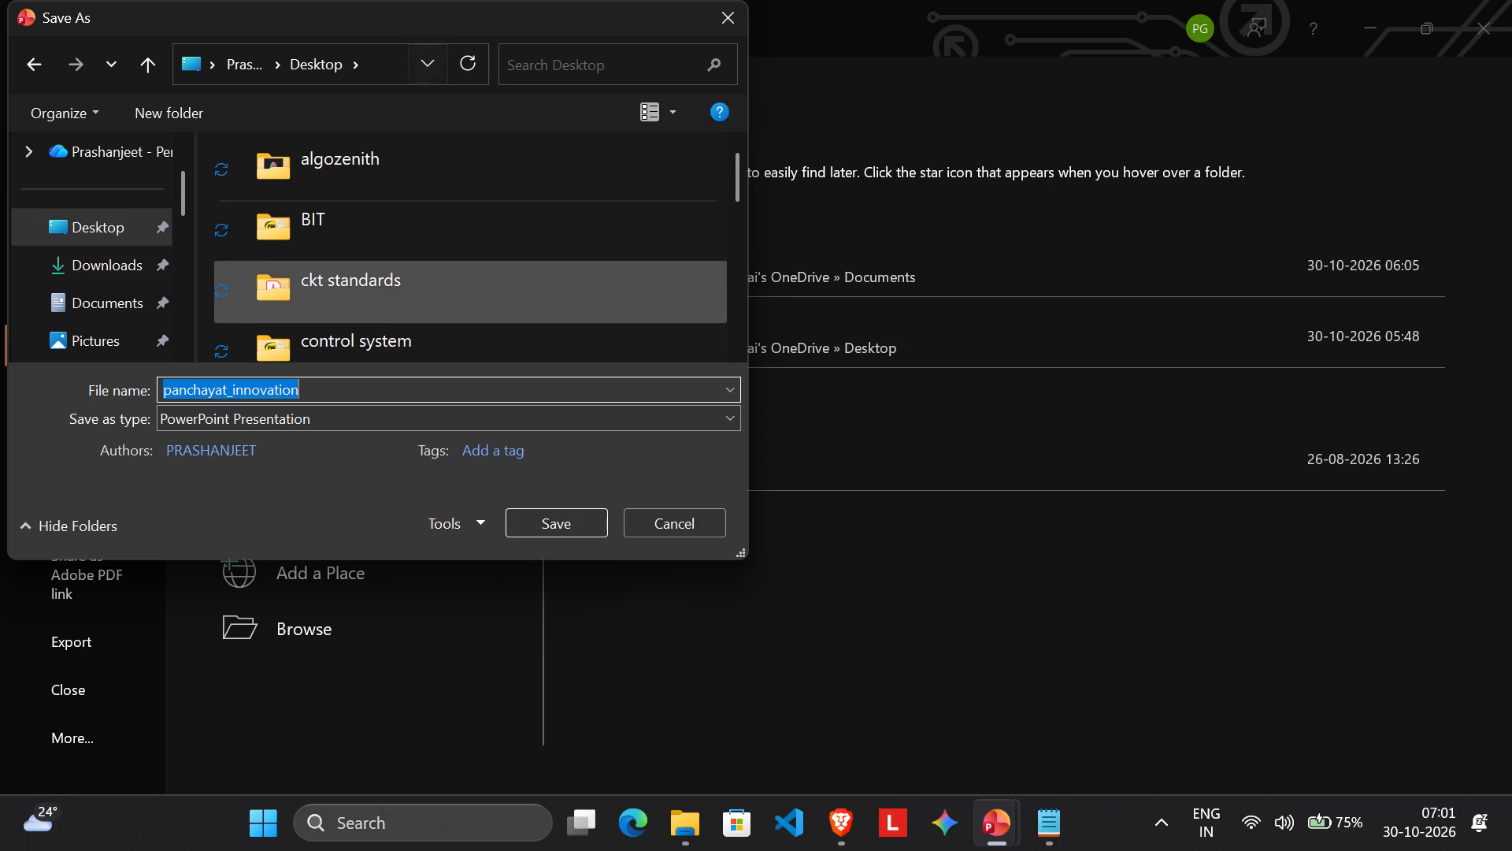
{"action": "left_click", "coordinate": [325, 388]}
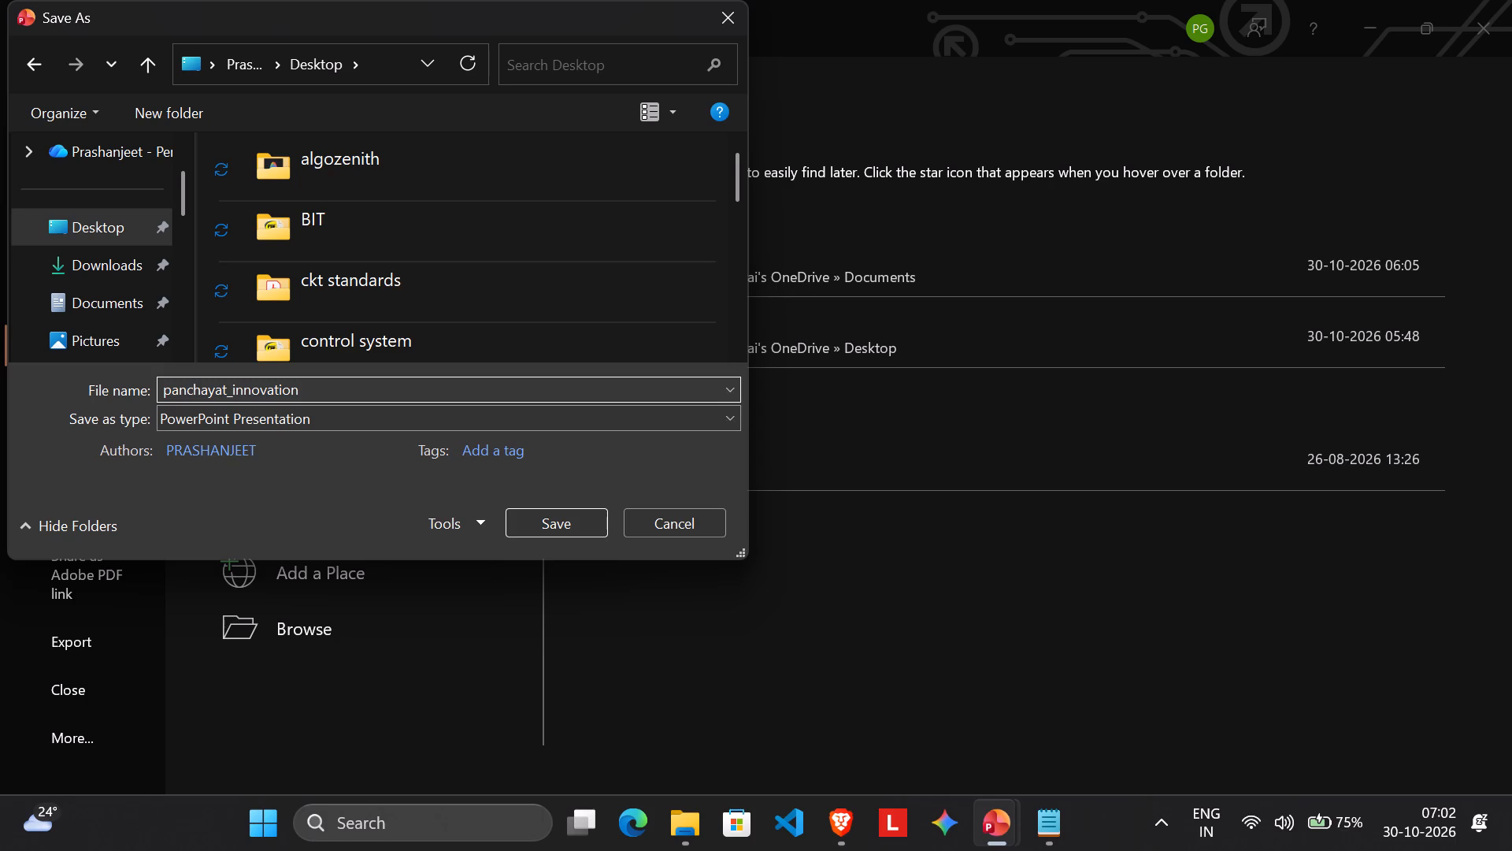
{"action": "left_click", "coordinate": [358, 426]}
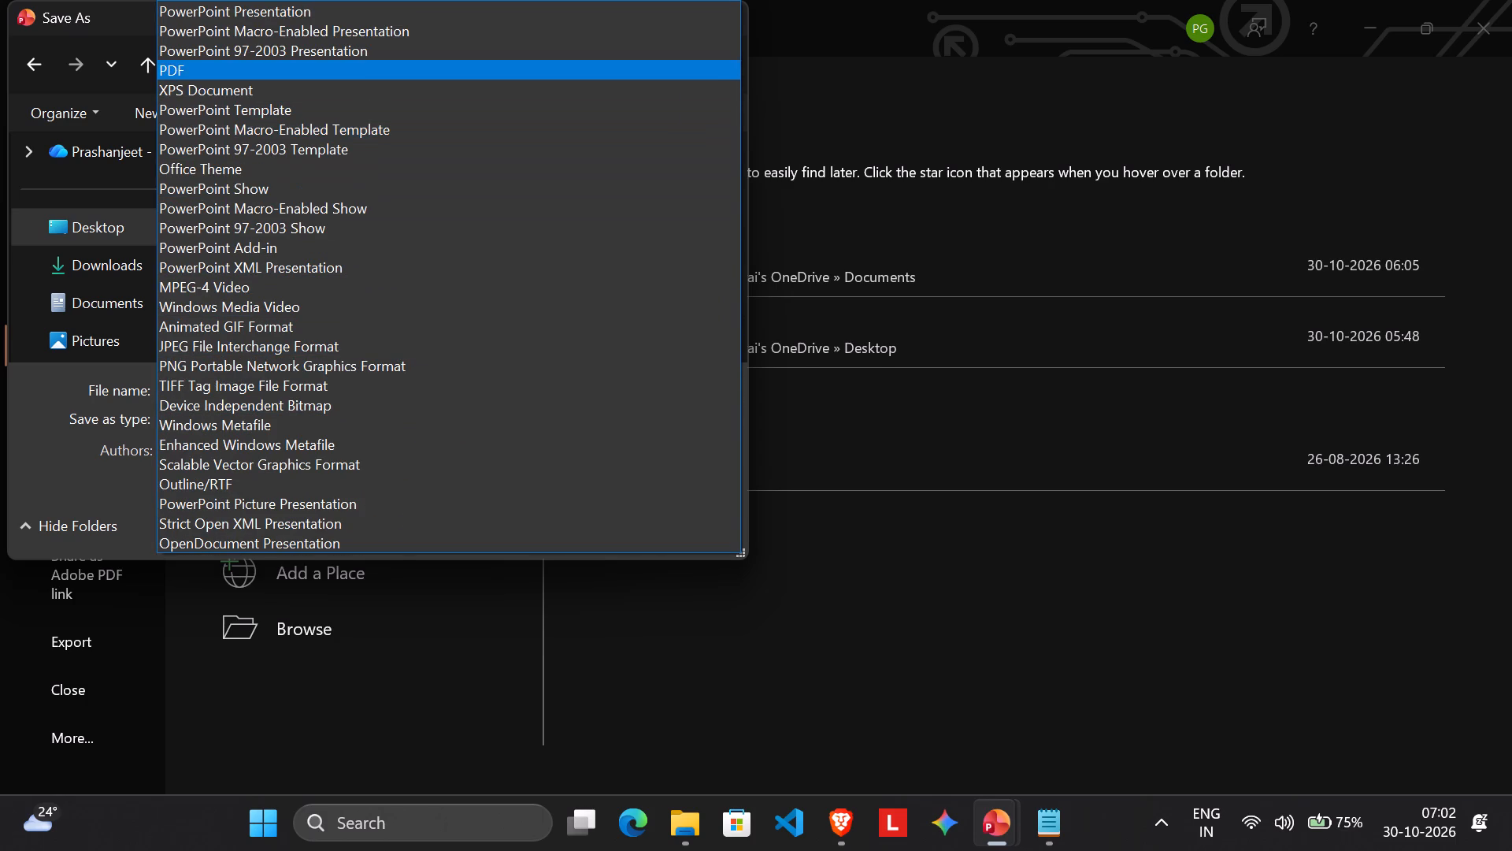
{"action": "left_click", "coordinate": [182, 69]}
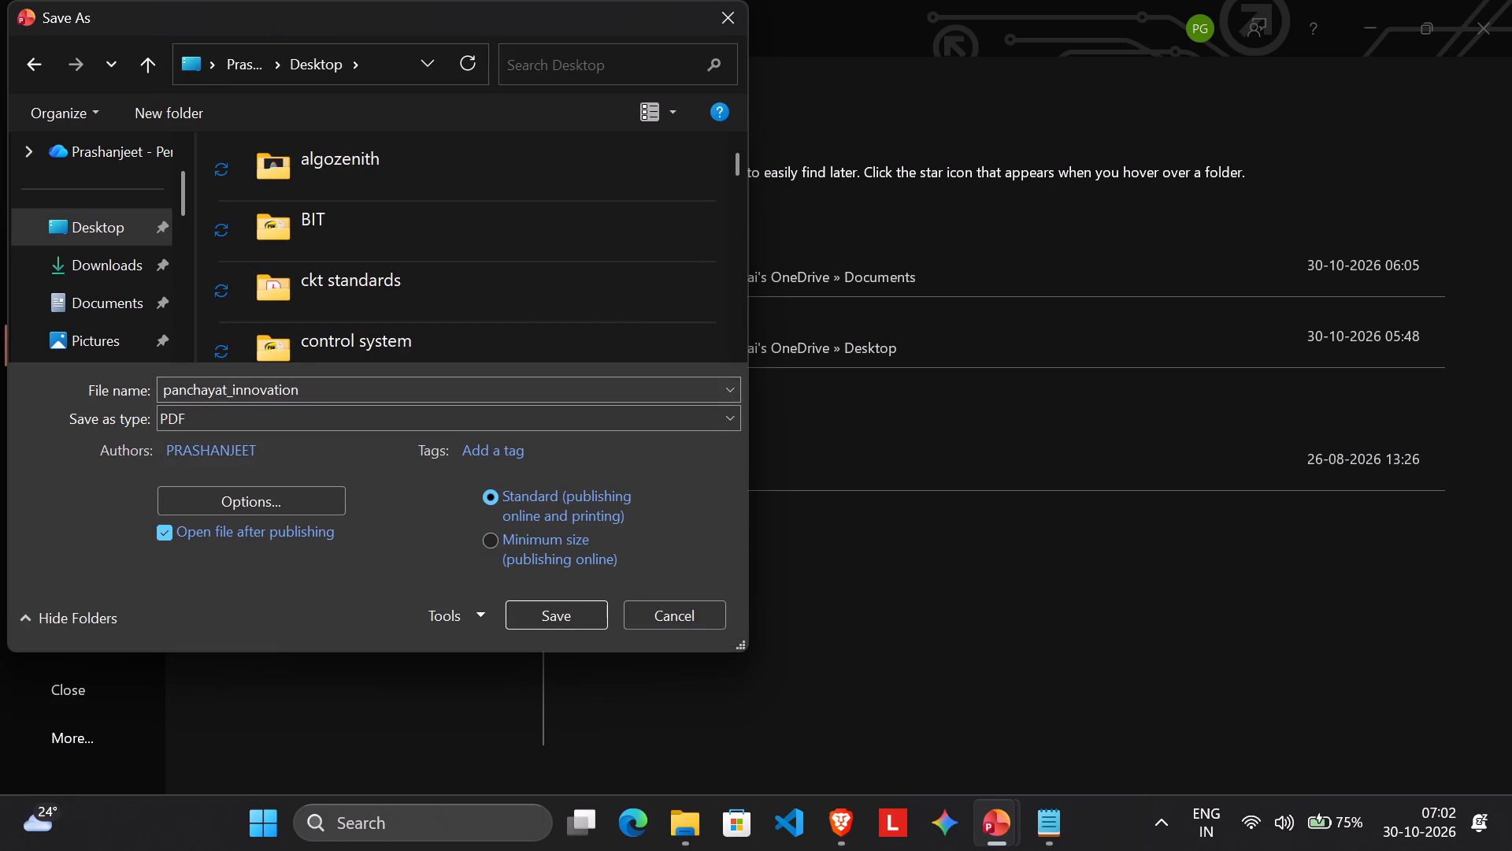
{"action": "left_click", "coordinate": [587, 616]}
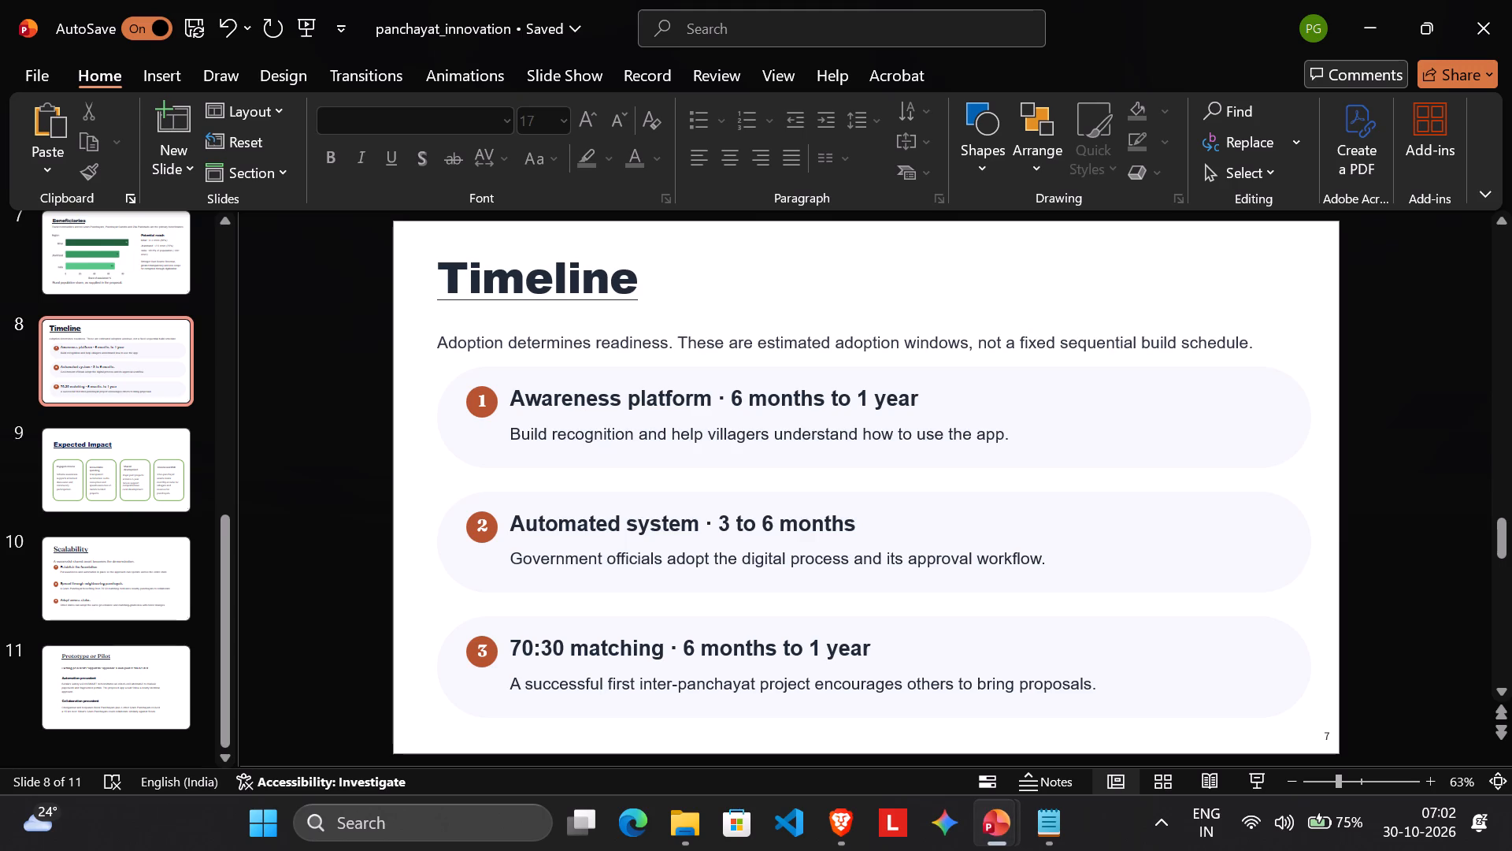
View the opening page of the exported PDF in Adobe Acrobat and close it.
{"action": "left_click", "coordinate": [1313, 330]}
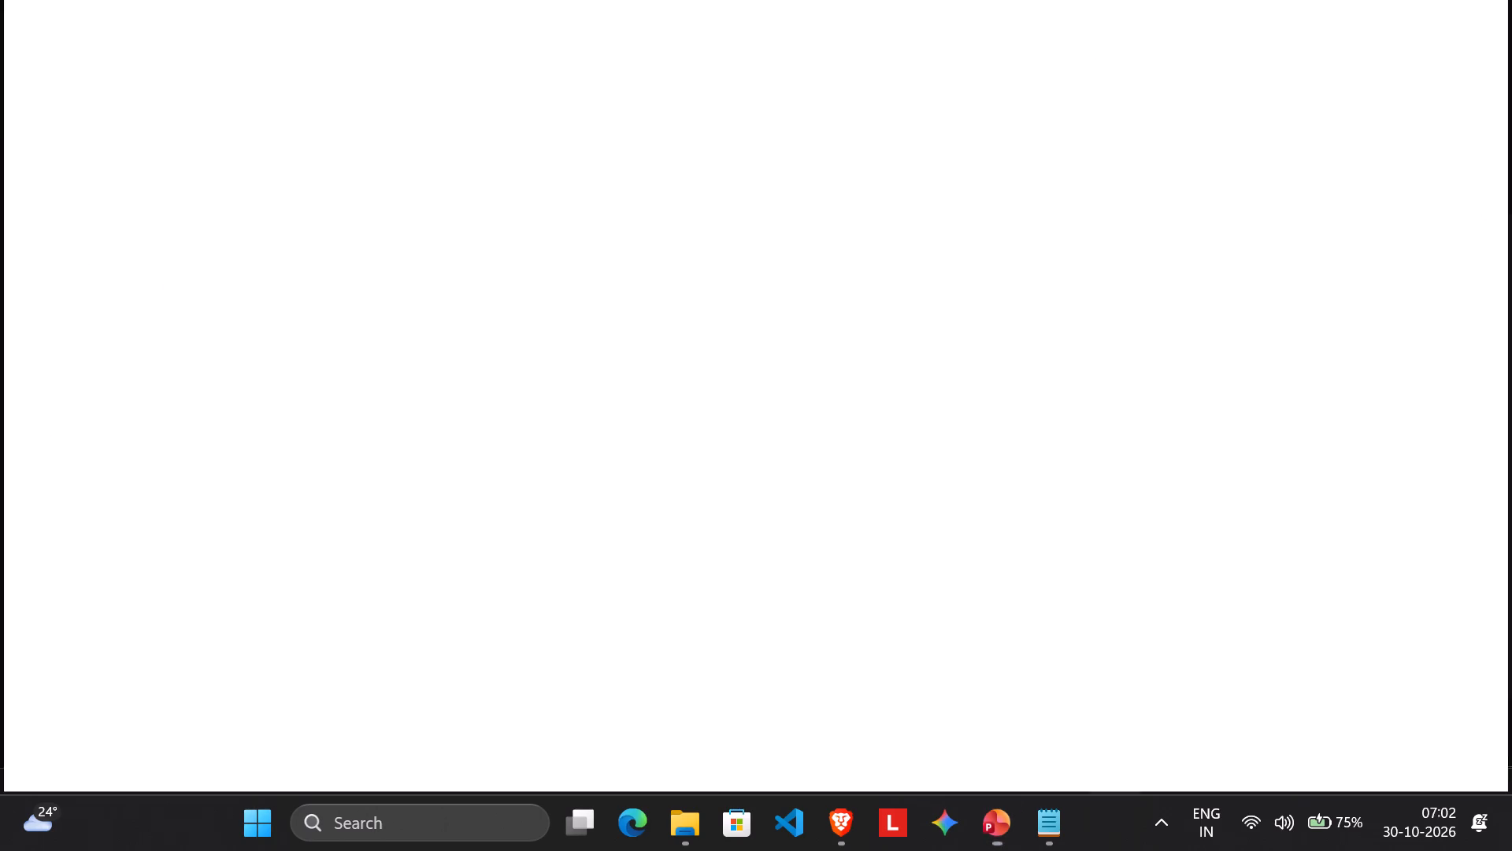
{"action": "left_click", "coordinate": [305, 130]}
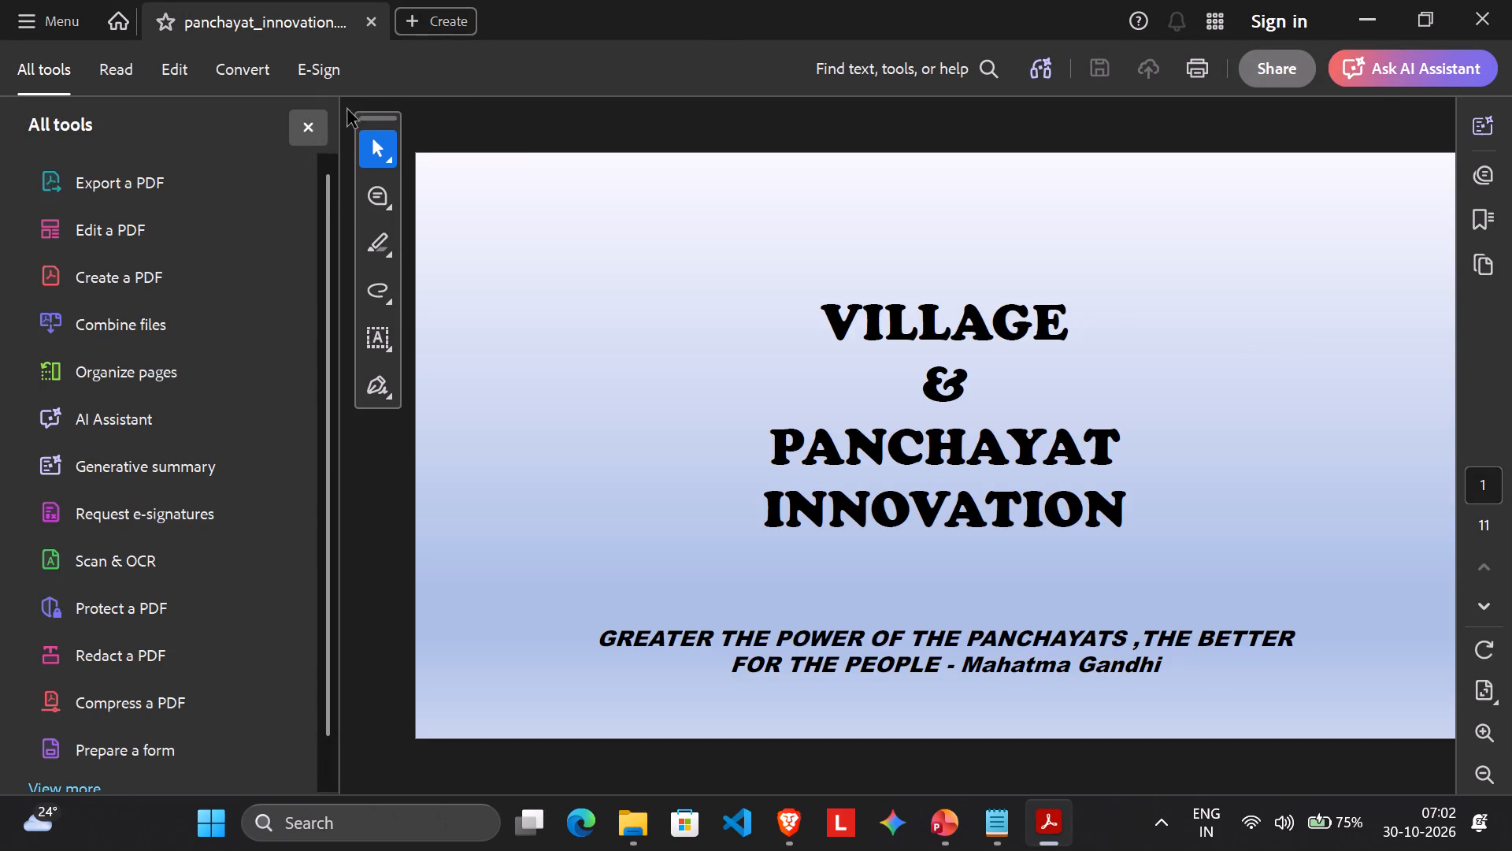
{"action": "left_click", "coordinate": [1473, 20]}
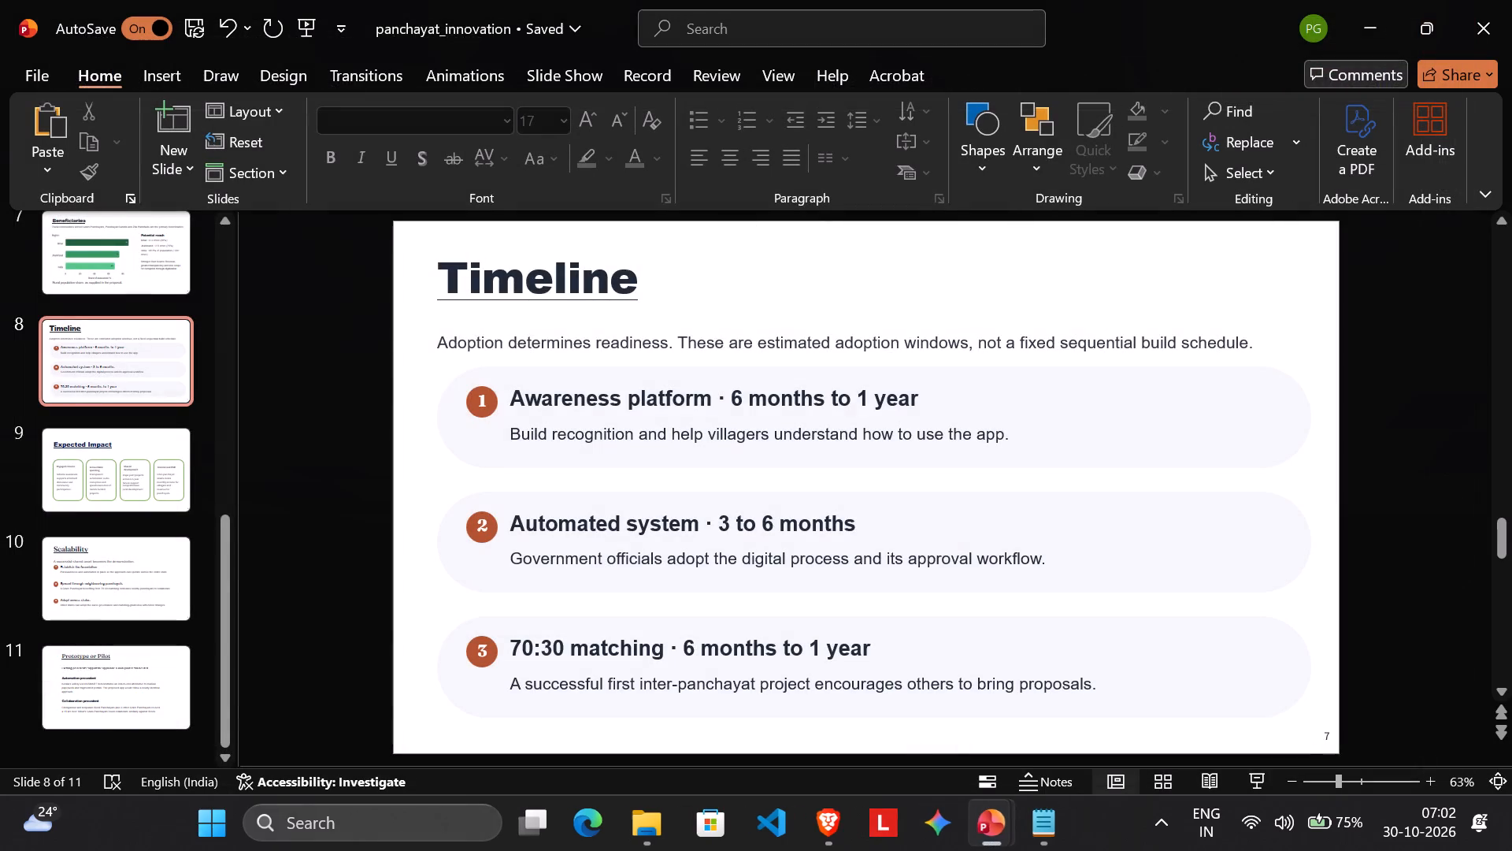
Save the presentation again with nothing selected on the Timeline slide.
{"action": "left_click", "coordinate": [1007, 355]}
{"action": "left_click", "coordinate": [1051, 298]}
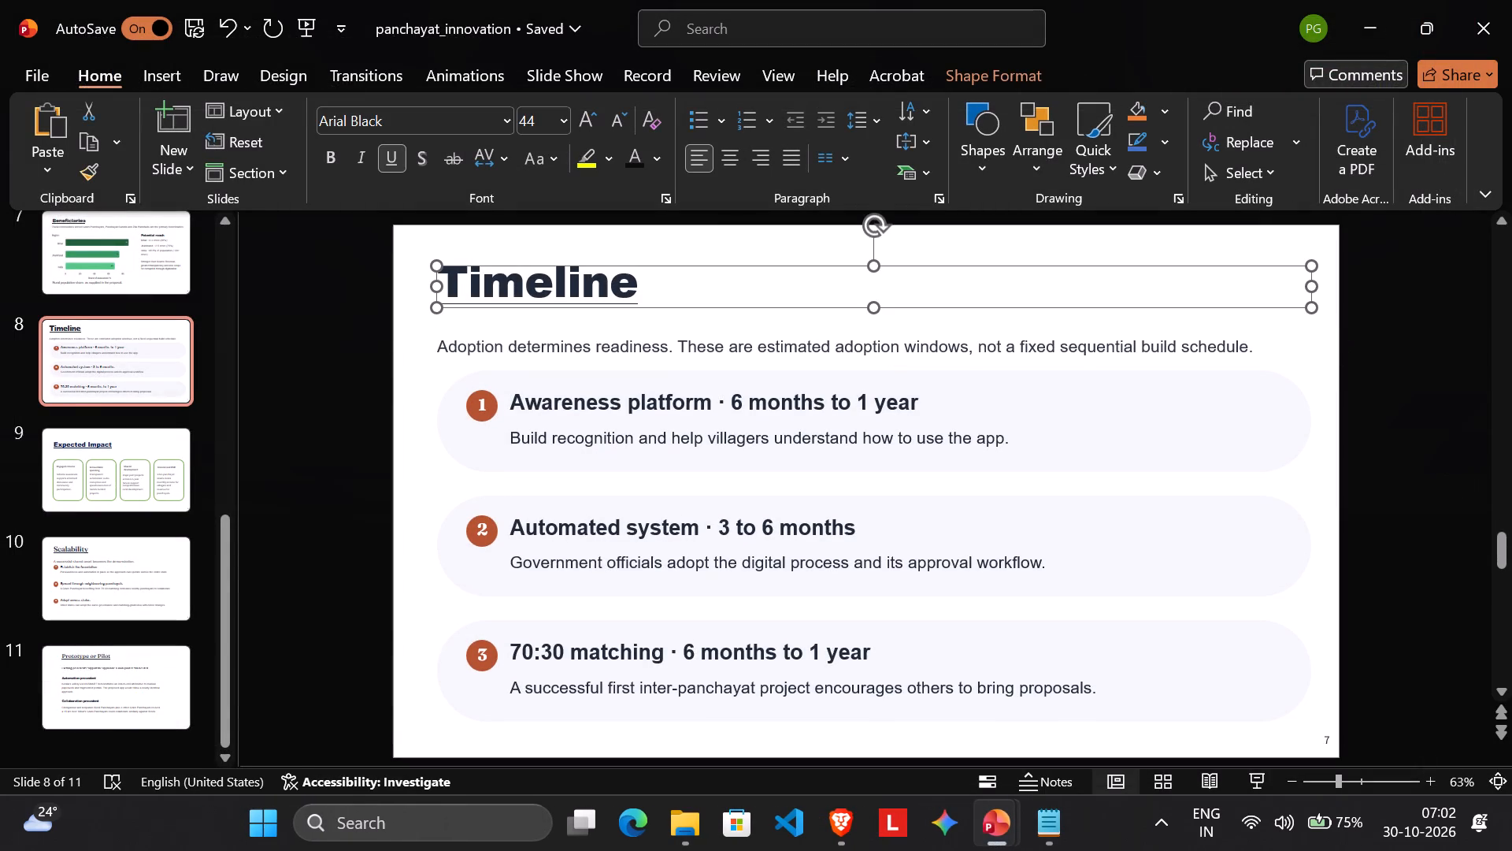
{"action": "left_click", "coordinate": [1326, 344]}
{"action": "key", "text": "ctrl+s"}
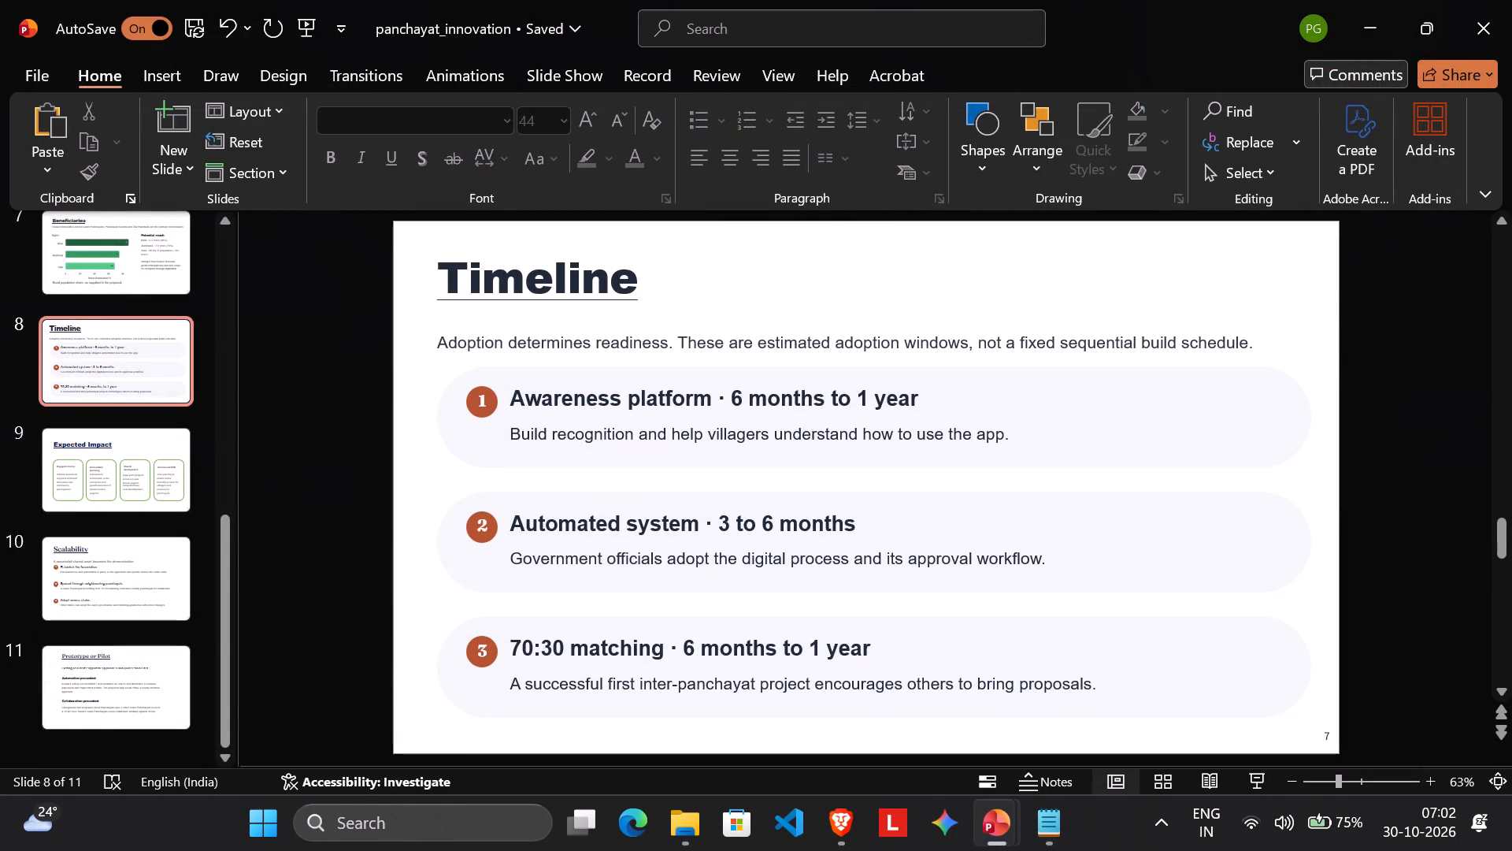
{"action": "key", "text": "ctrl+s"}
{"action": "key", "text": "ctrl+s"}
Clear the way to the desktop by closing both presentations, the Notepad notes and File Explorer, and minimising the Brave browser.
{"action": "left_click", "coordinate": [1473, 15]}
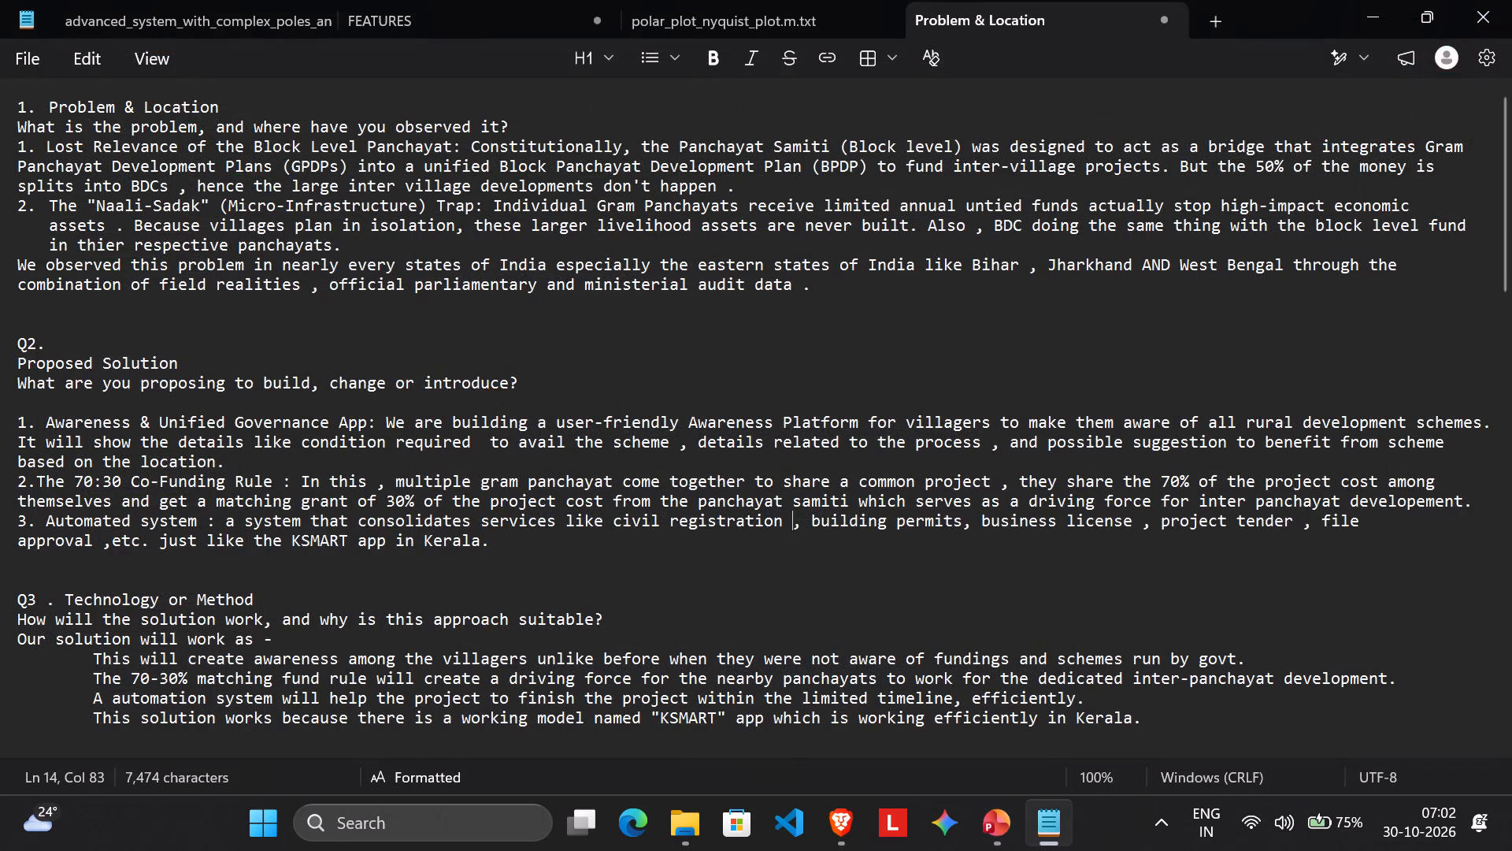
{"action": "left_click", "coordinate": [1469, 22]}
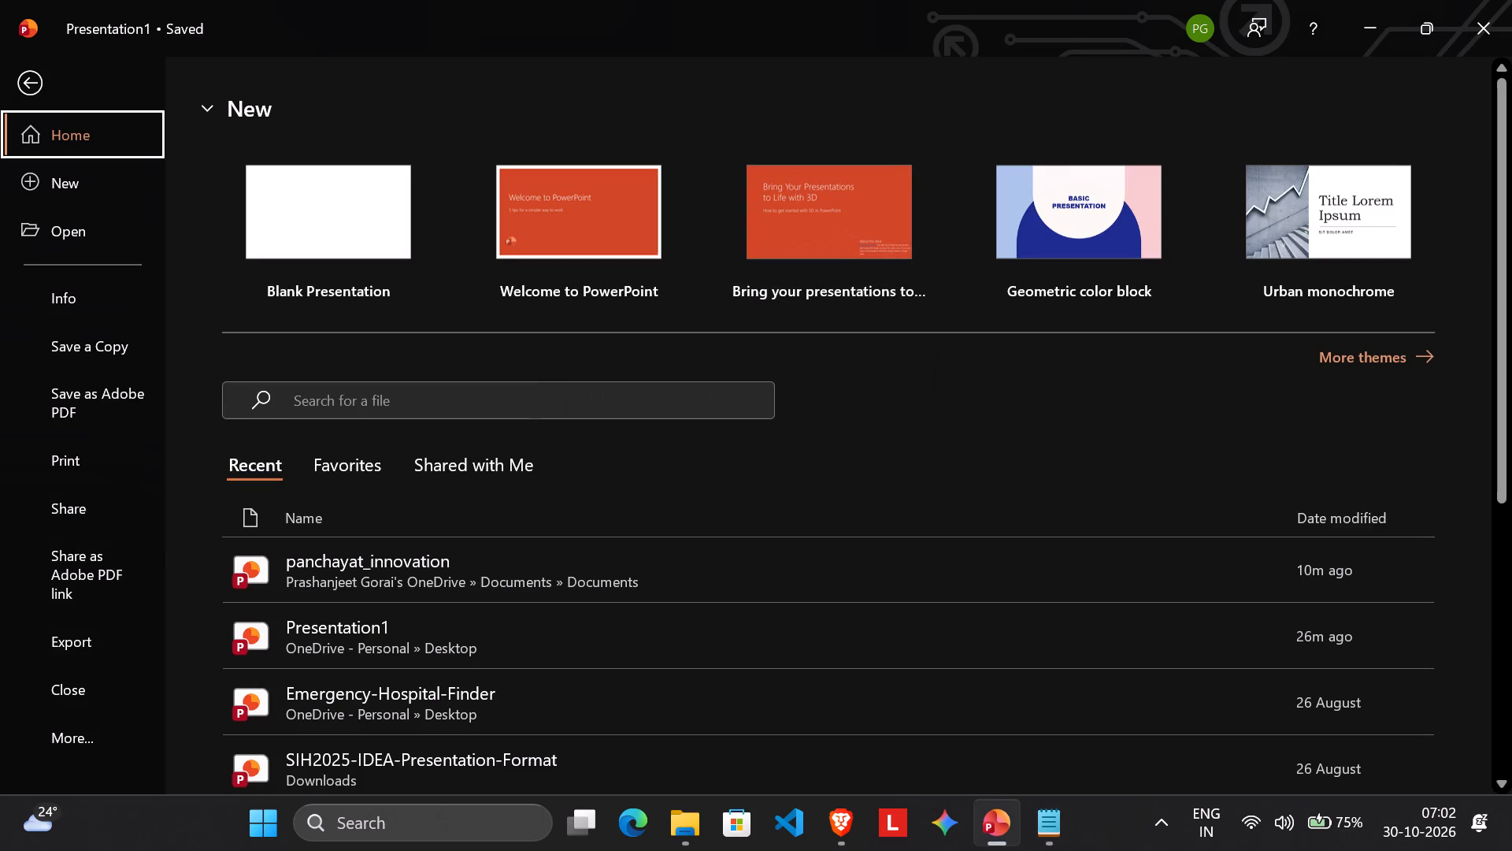
{"action": "left_click", "coordinate": [1502, 0]}
{"action": "left_click", "coordinate": [1468, 2]}
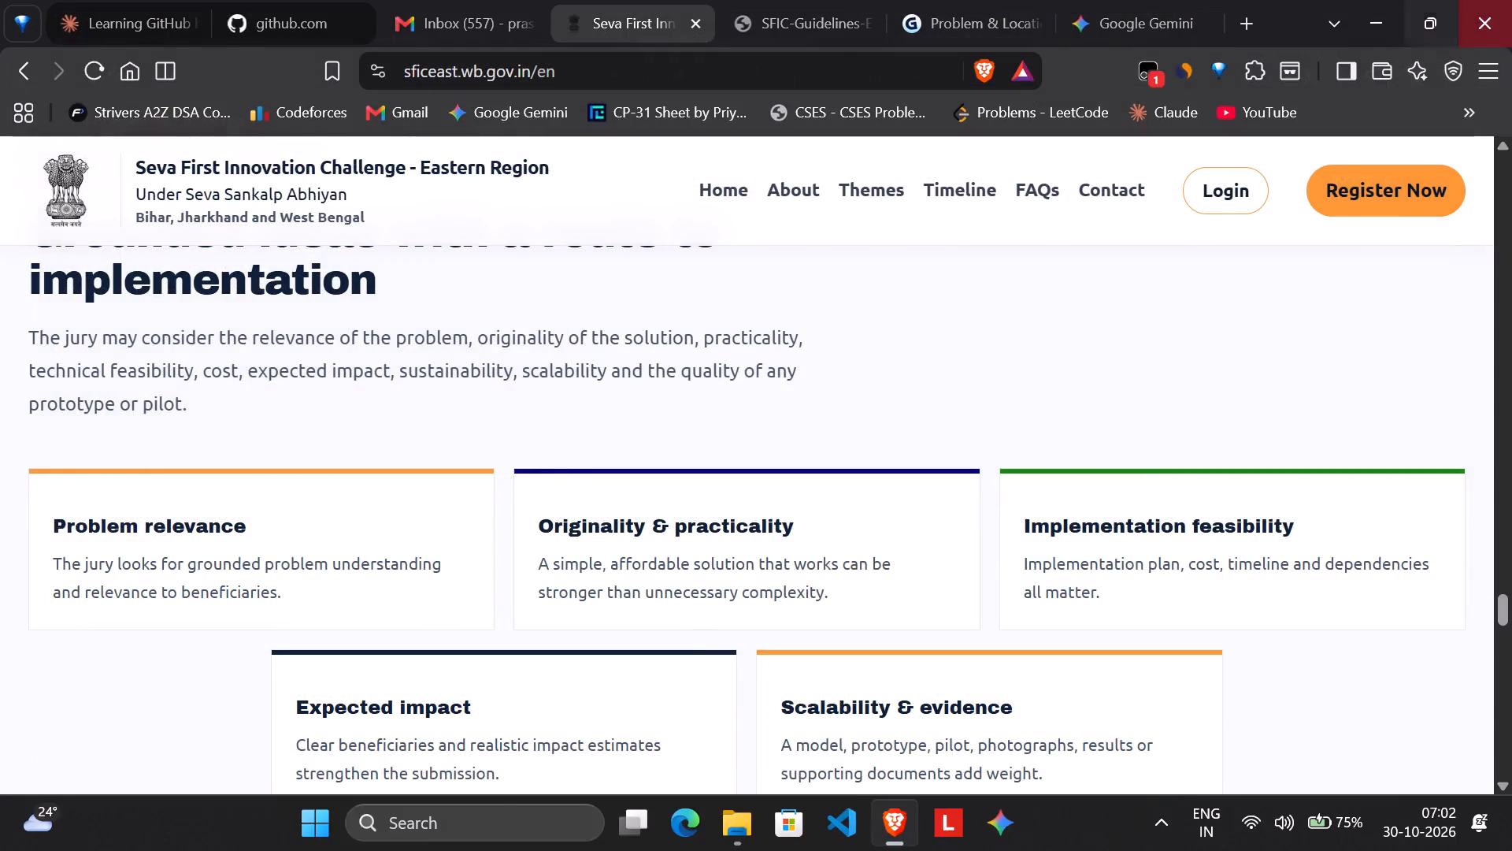
{"action": "left_click", "coordinate": [1349, 30]}
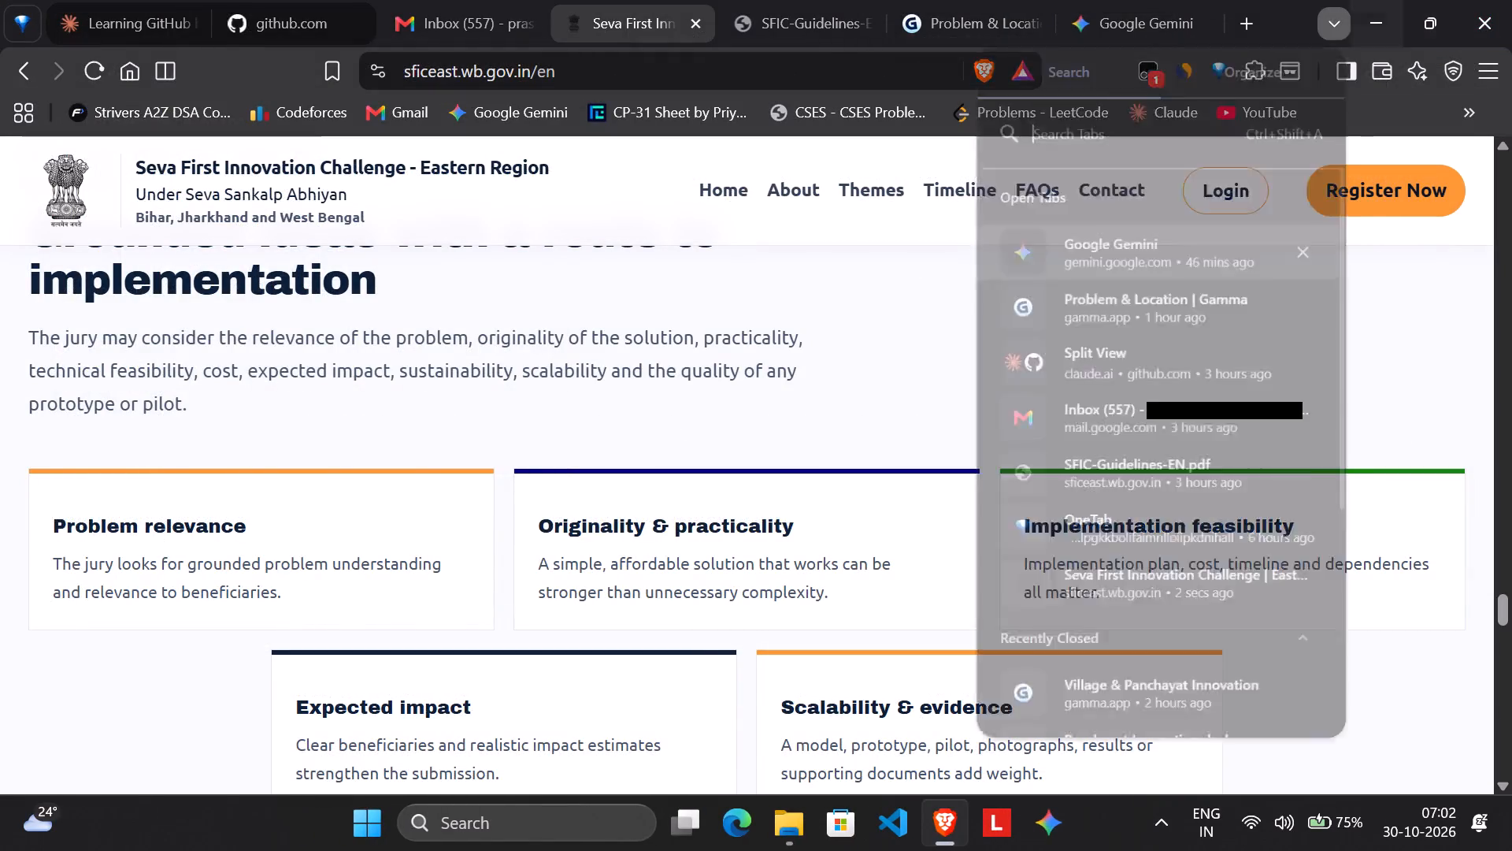
{"action": "left_click", "coordinate": [1375, 25]}
{"action": "right_click", "coordinate": [1169, 148]}
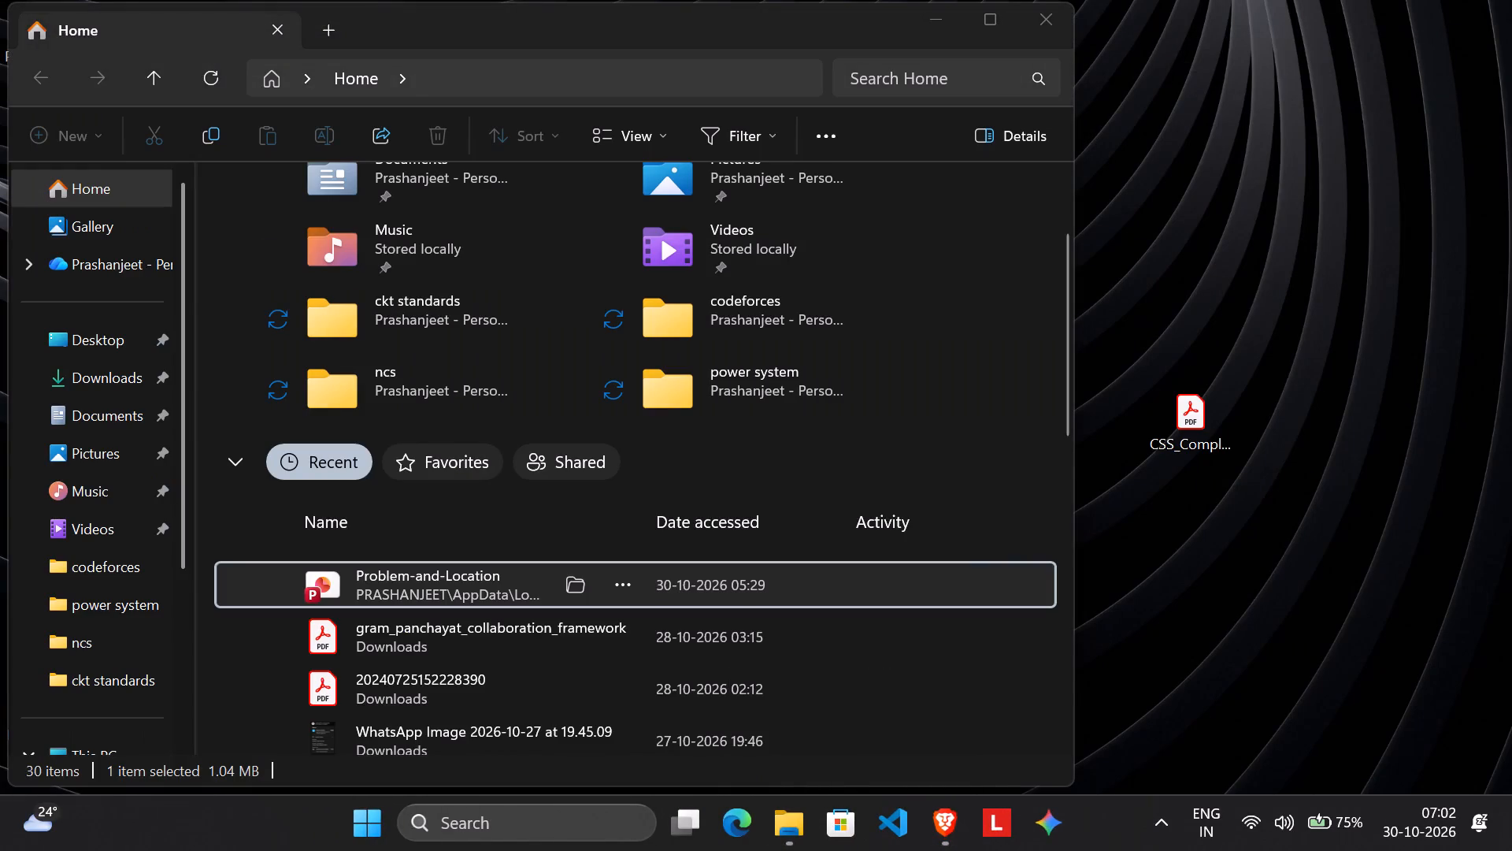
{"action": "right_click", "coordinate": [1178, 225]}
{"action": "left_click", "coordinate": [1225, 257]}
{"action": "left_click", "coordinate": [1054, 26]}
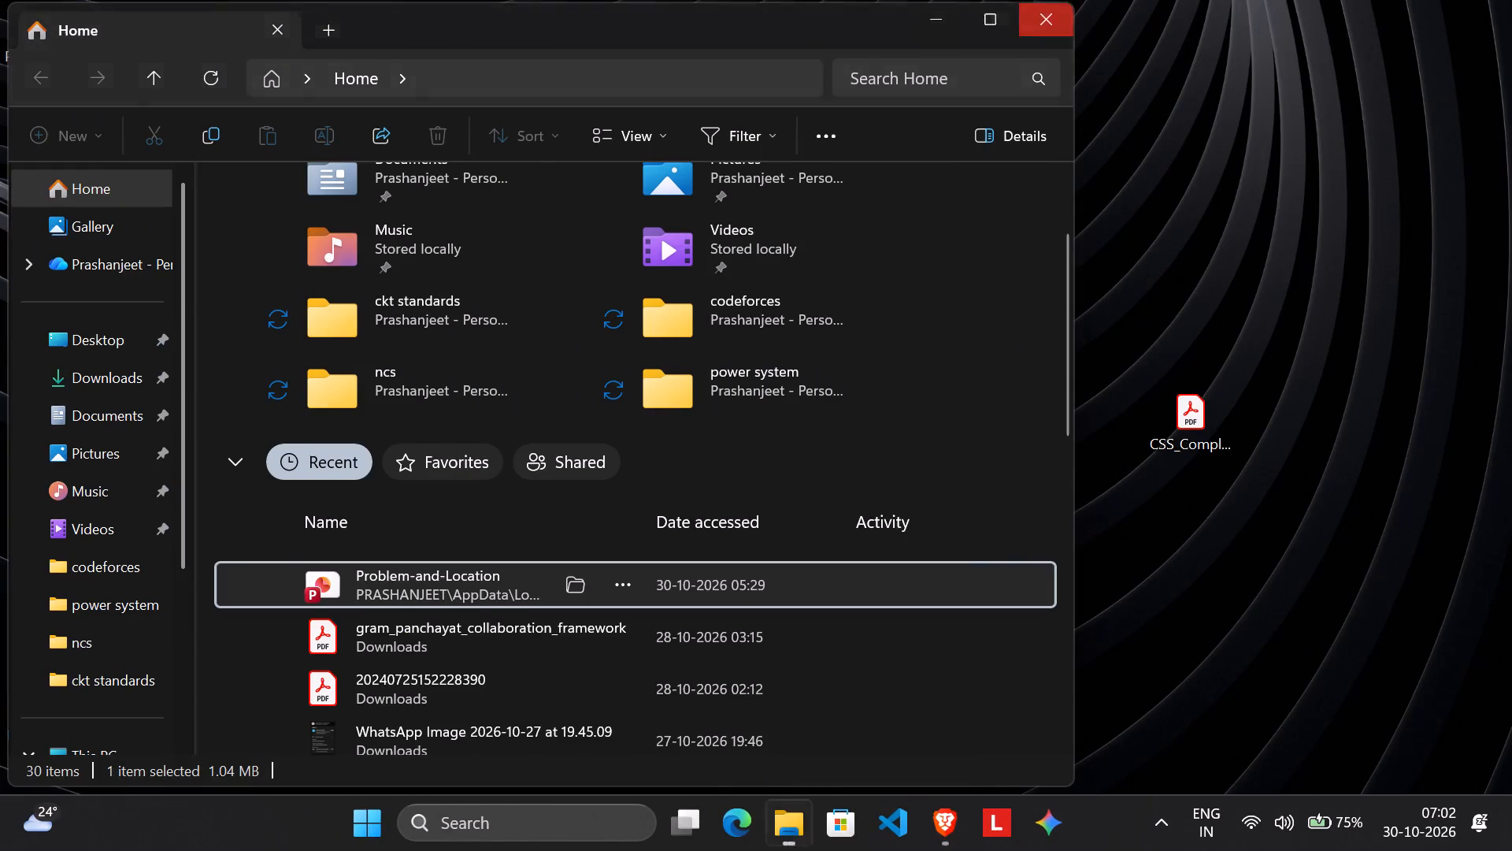
{"action": "left_click", "coordinate": [870, 191]}
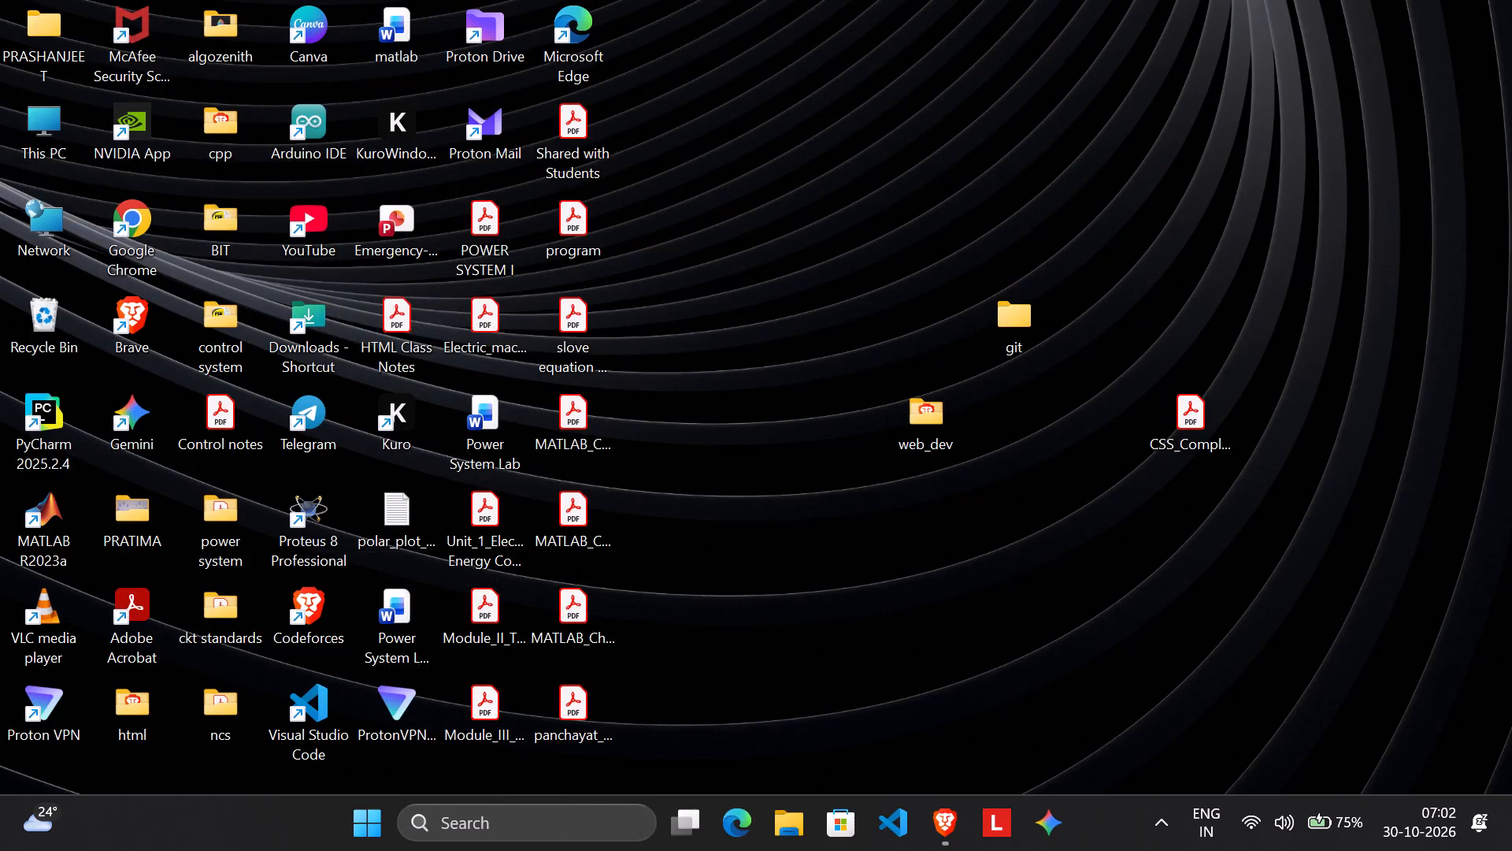
Move the panchayat_innovation PDF out of the icon columns to an empty area of the desktop.
{"action": "left_click", "coordinate": [601, 417]}
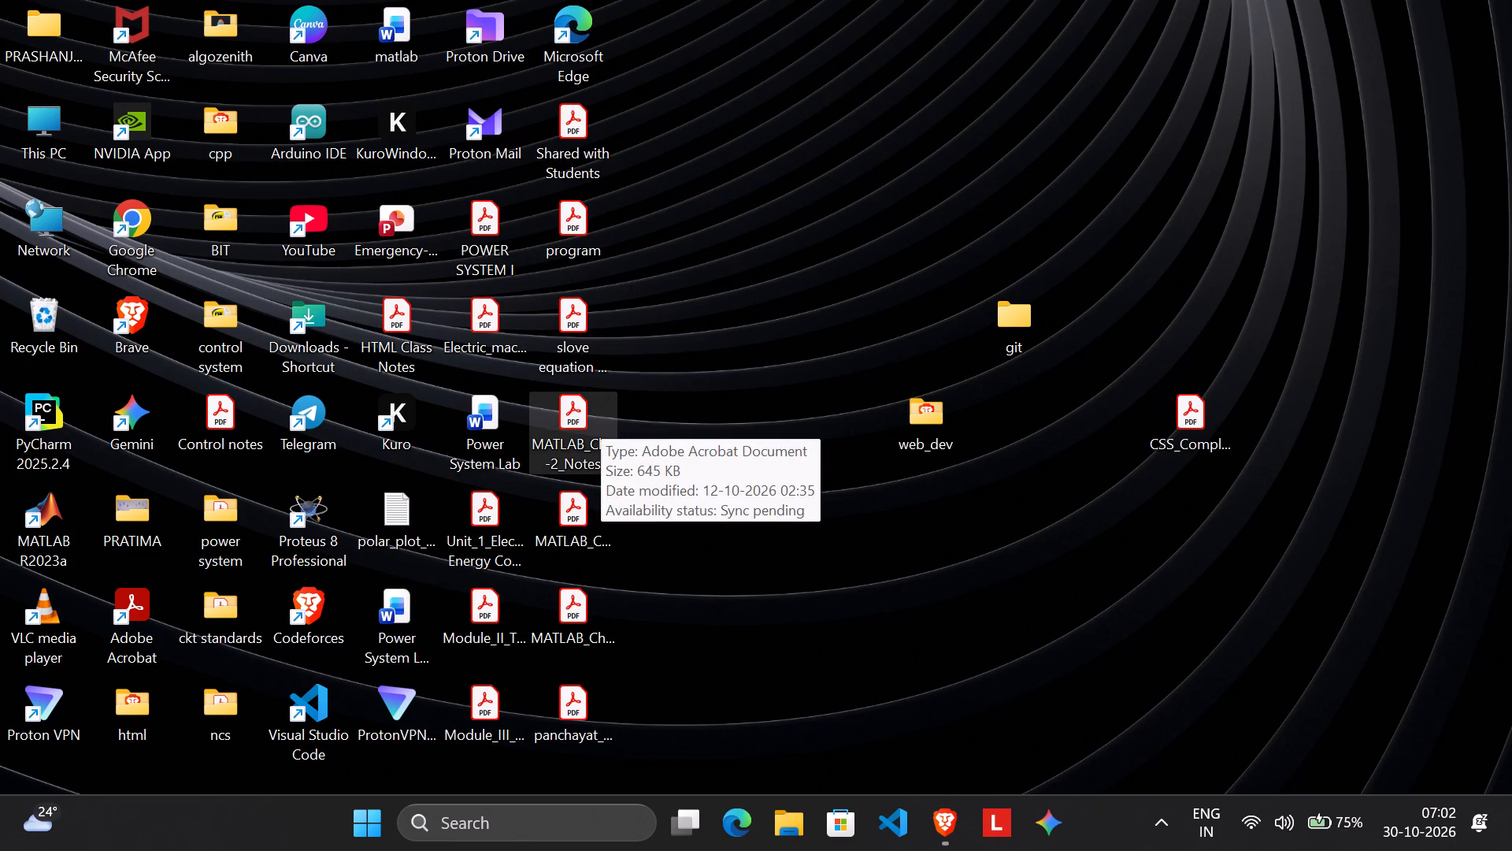
{"action": "key", "text": "p"}
{"action": "left_click_drag", "start_coordinate": [591, 701], "coordinate": [858, 637]}
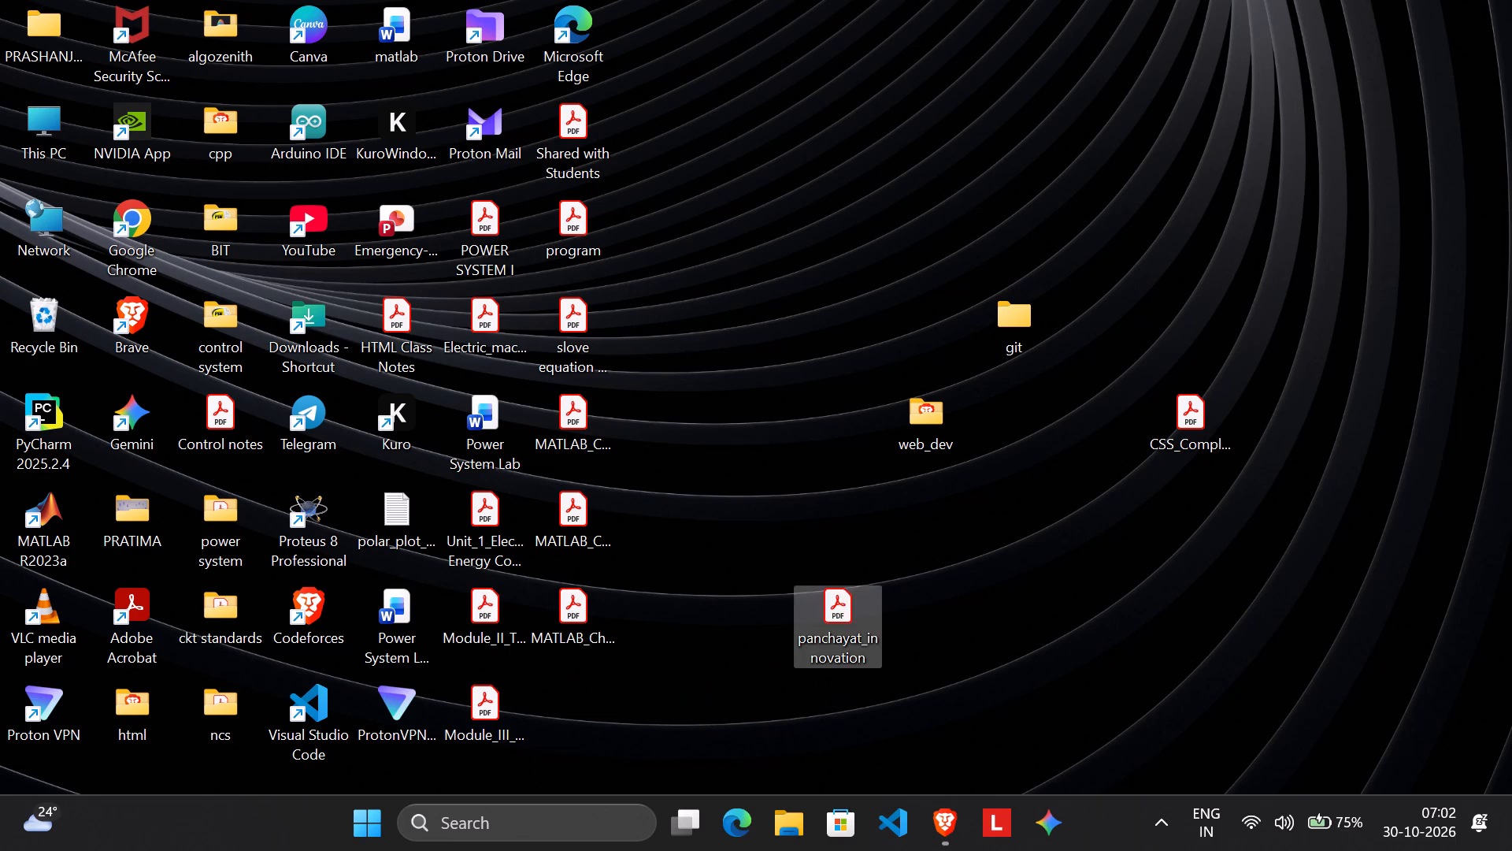
{"action": "left_click", "coordinate": [962, 582]}
Rename the panchayat_innovation PDF on the desktop with a new name beginning with INTER_.
{"action": "left_click", "coordinate": [821, 612]}
{"action": "right_click", "coordinate": [821, 612]}
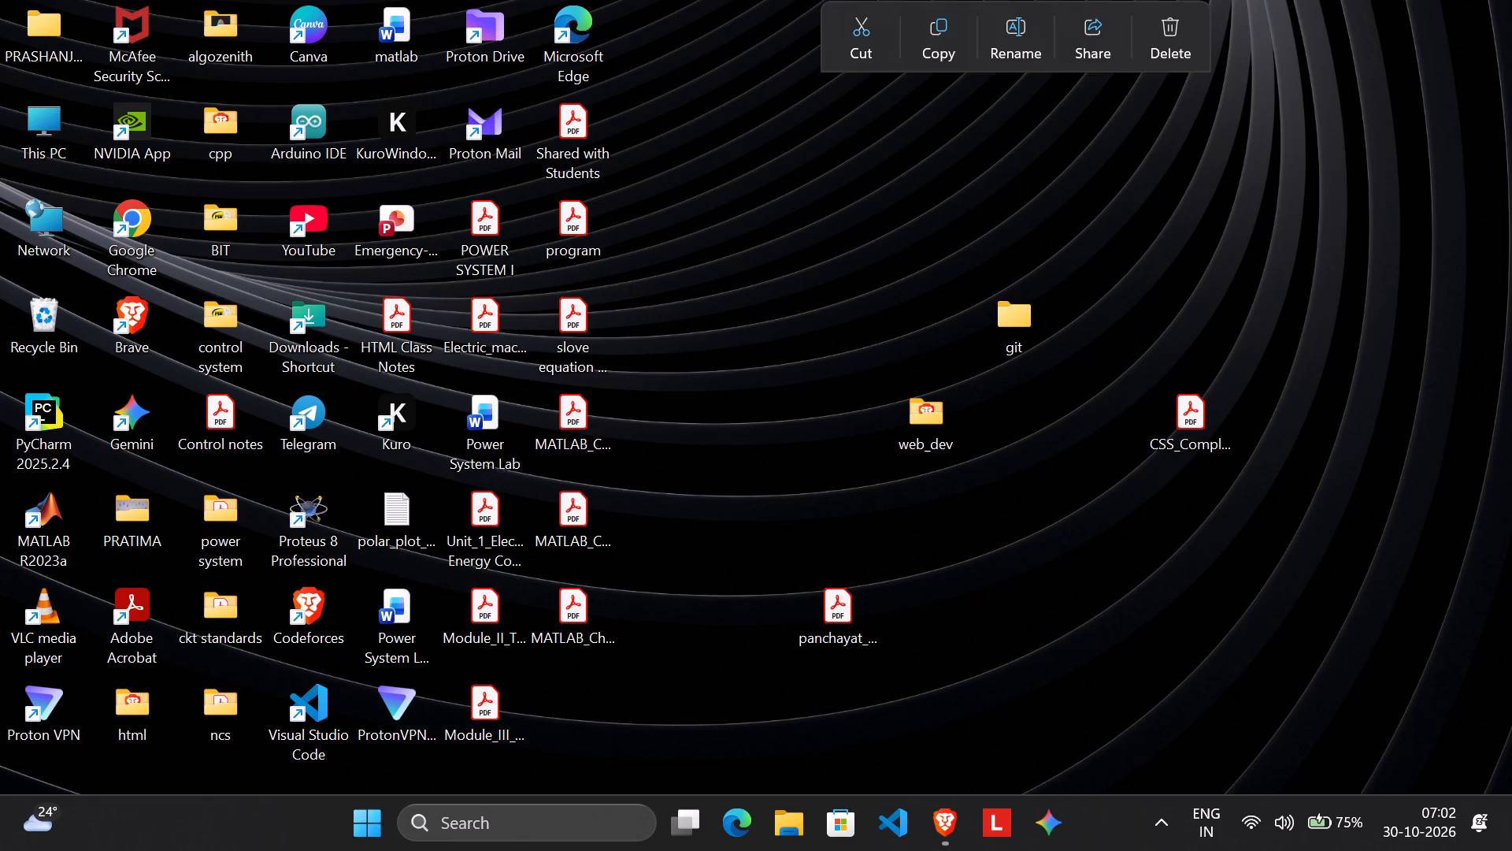
{"action": "left_click", "coordinate": [1036, 36]}
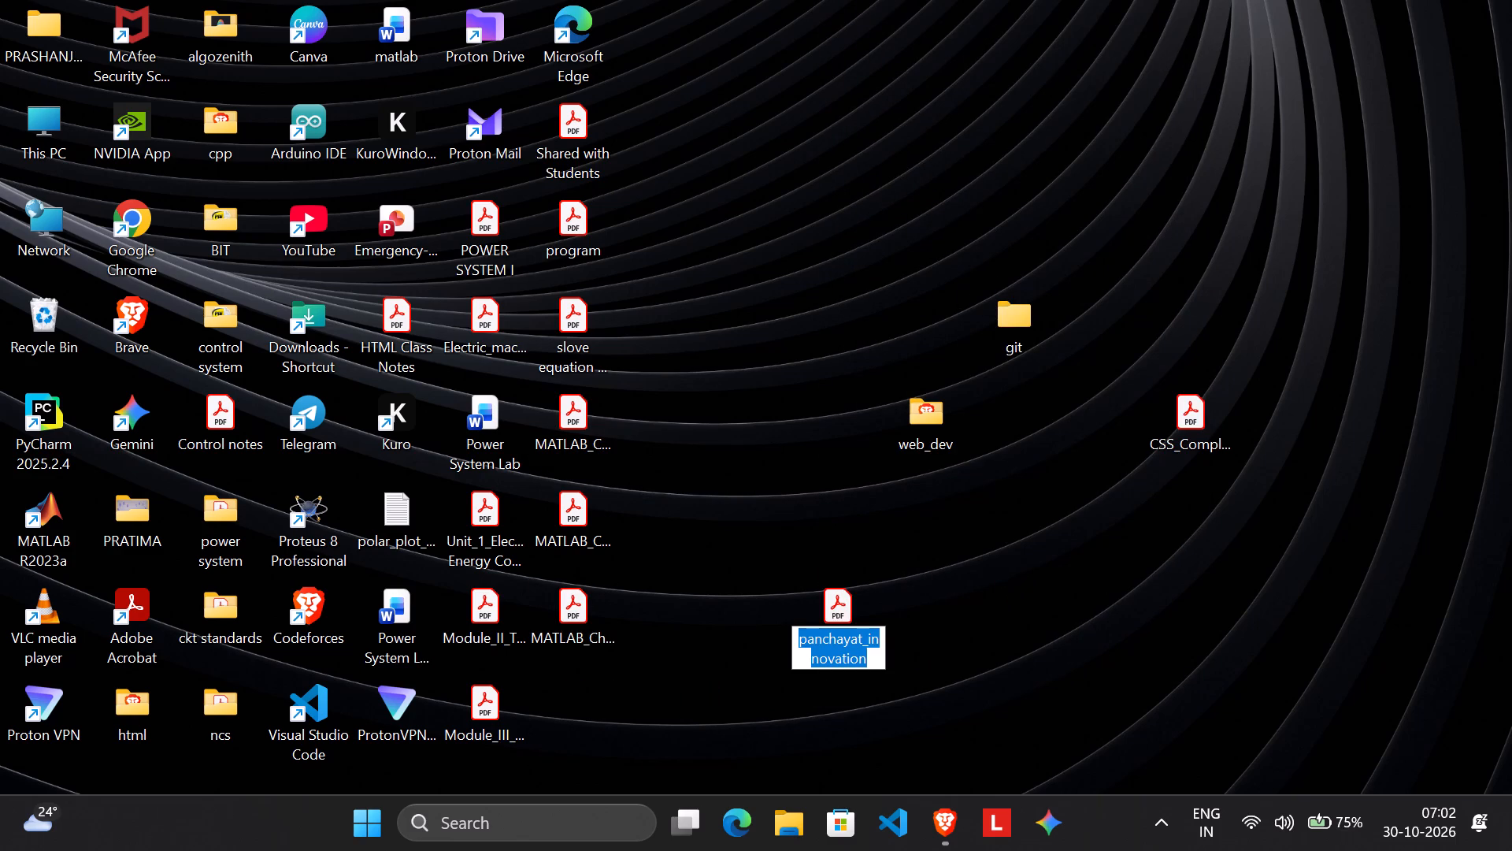
{"action": "type", "text": "iNETR"}
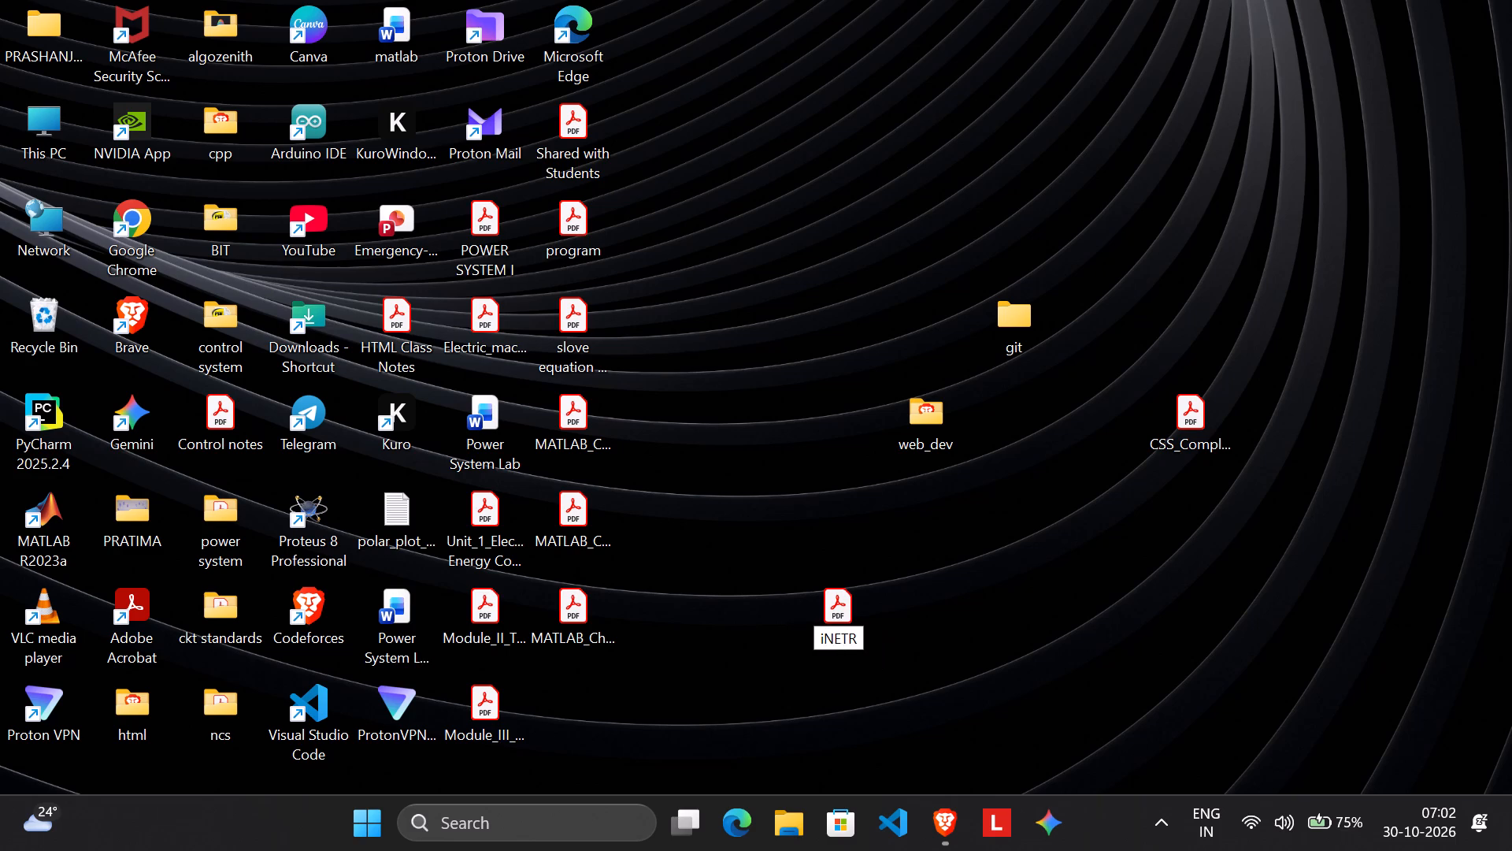
{"action": "key", "text": "ctrl+shift+Left"}
{"action": "type", "text": "iNTER"}
{"action": "key", "text": "ctrl+shift+Left"}
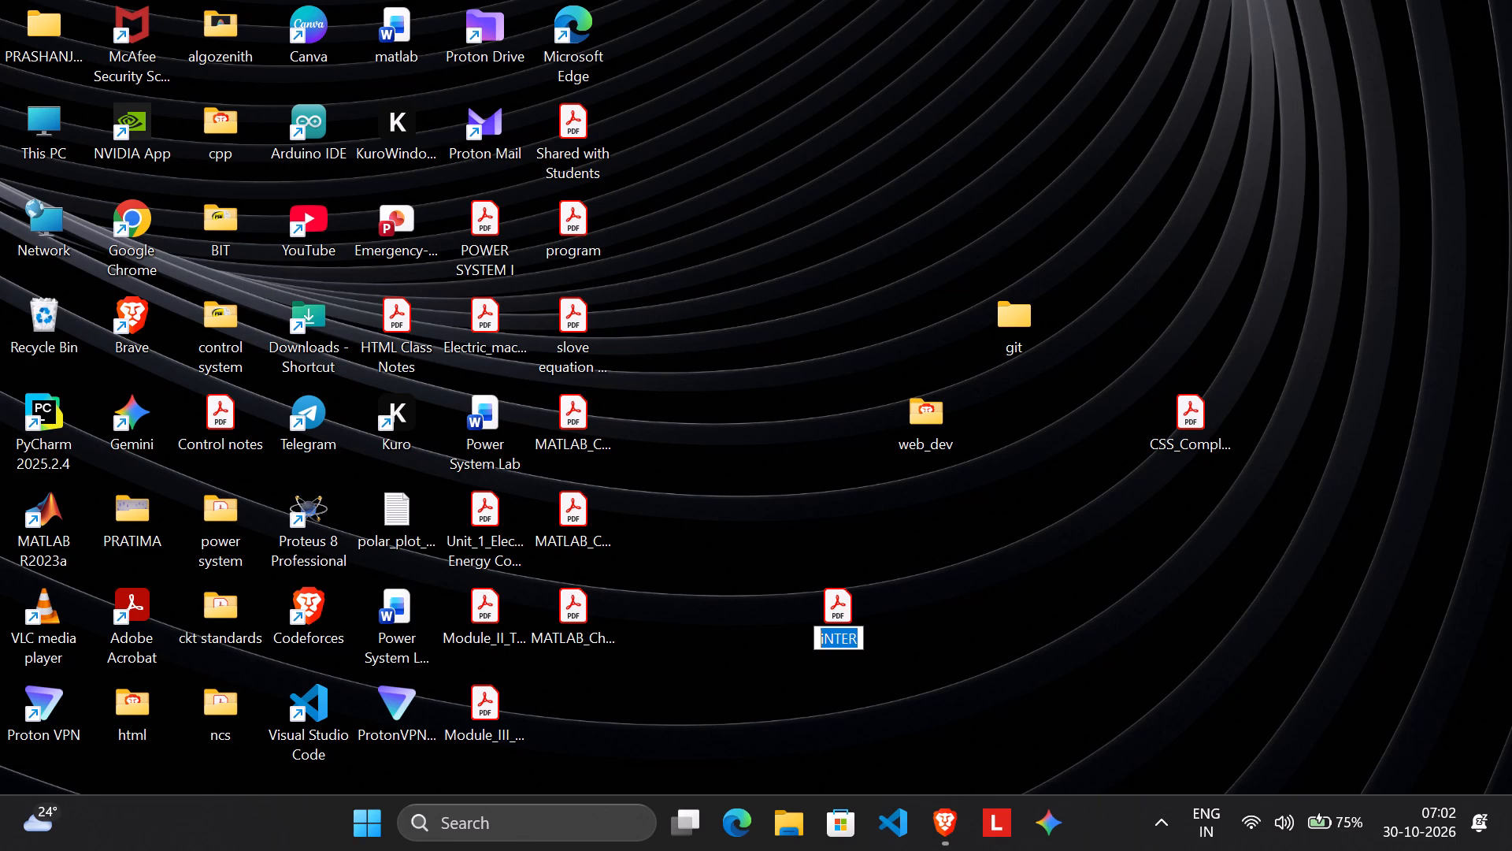
{"action": "key", "text": "i"}
{"action": "key", "text": "BackSpace"}
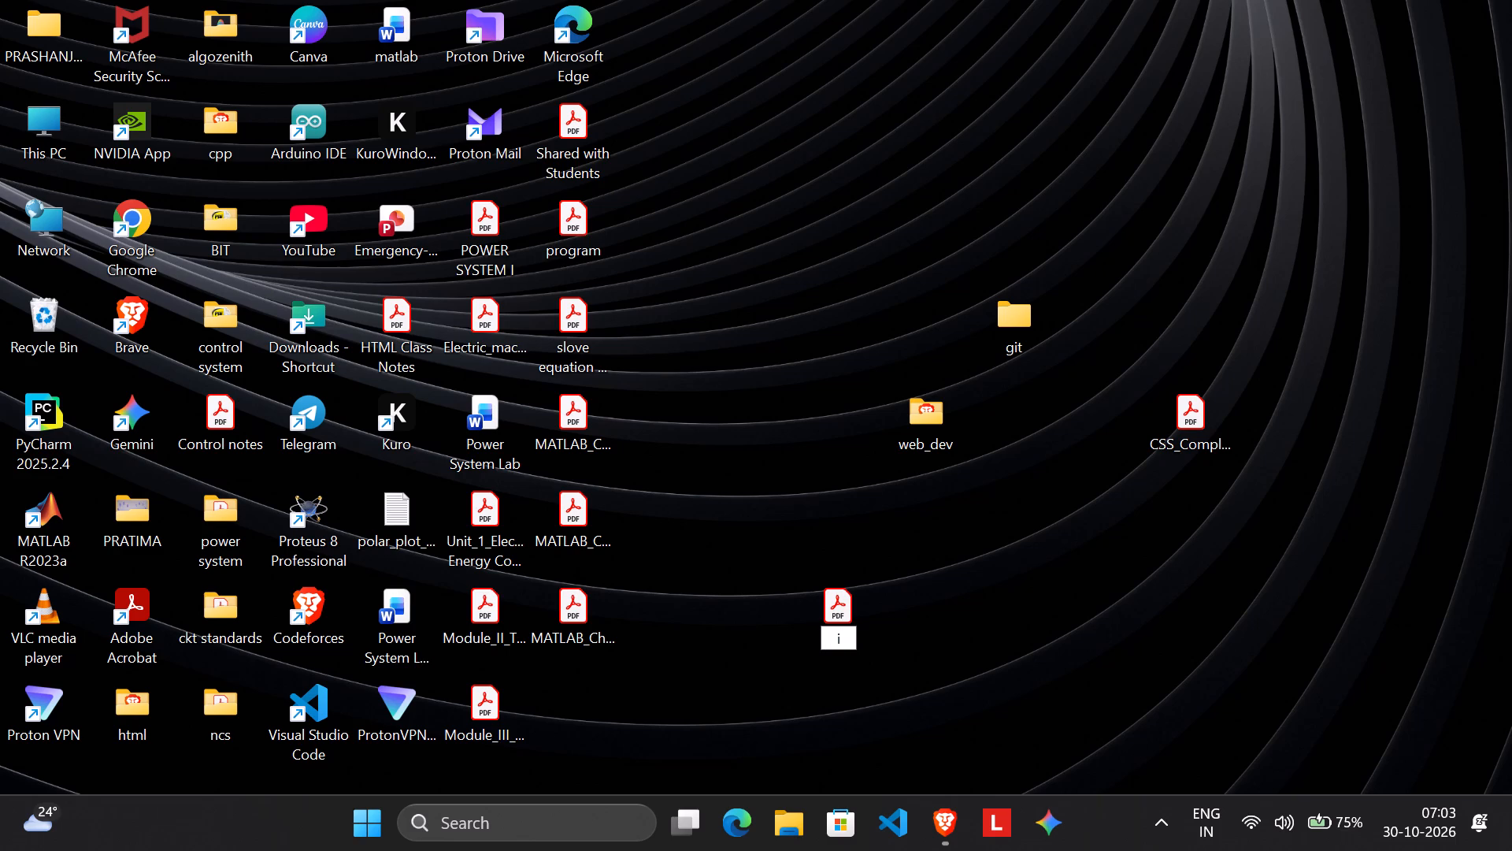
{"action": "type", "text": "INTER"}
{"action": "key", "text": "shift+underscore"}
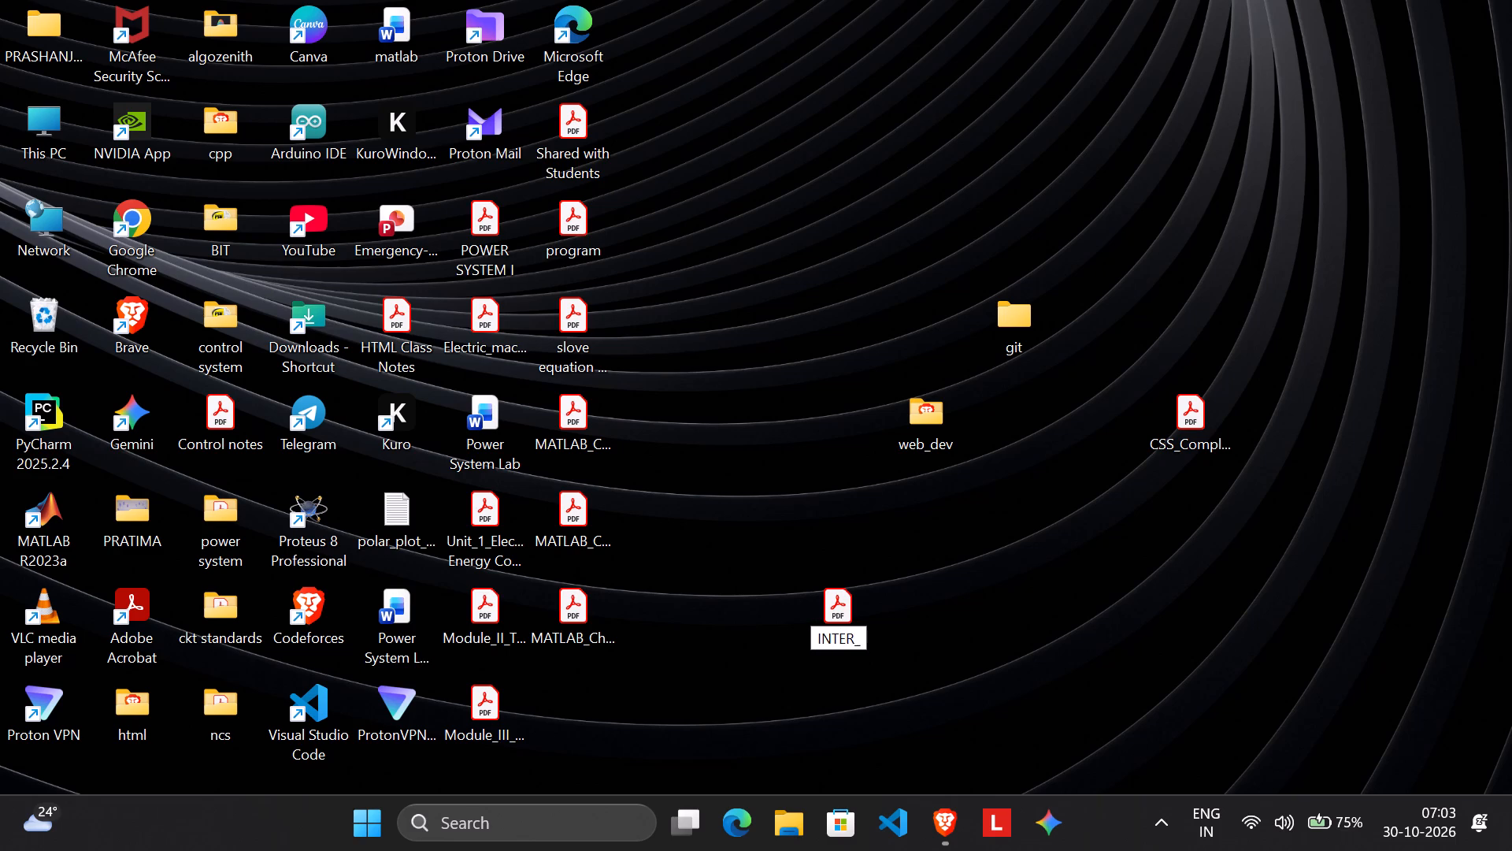
Complete the desktop PDF's new name as INTER_PANCHAYAT_INNOVATION and leave the file deselected.
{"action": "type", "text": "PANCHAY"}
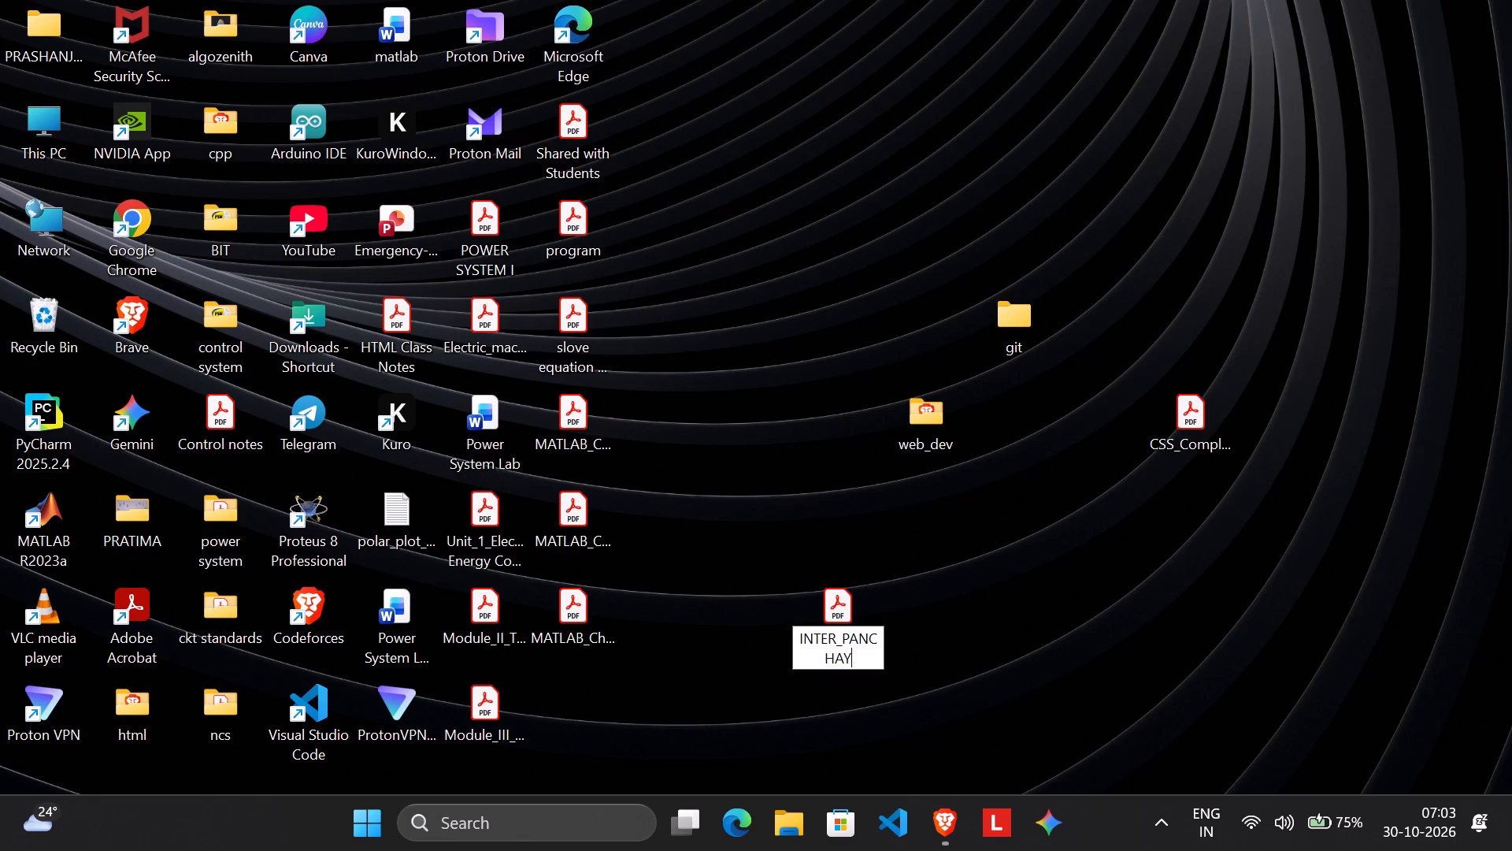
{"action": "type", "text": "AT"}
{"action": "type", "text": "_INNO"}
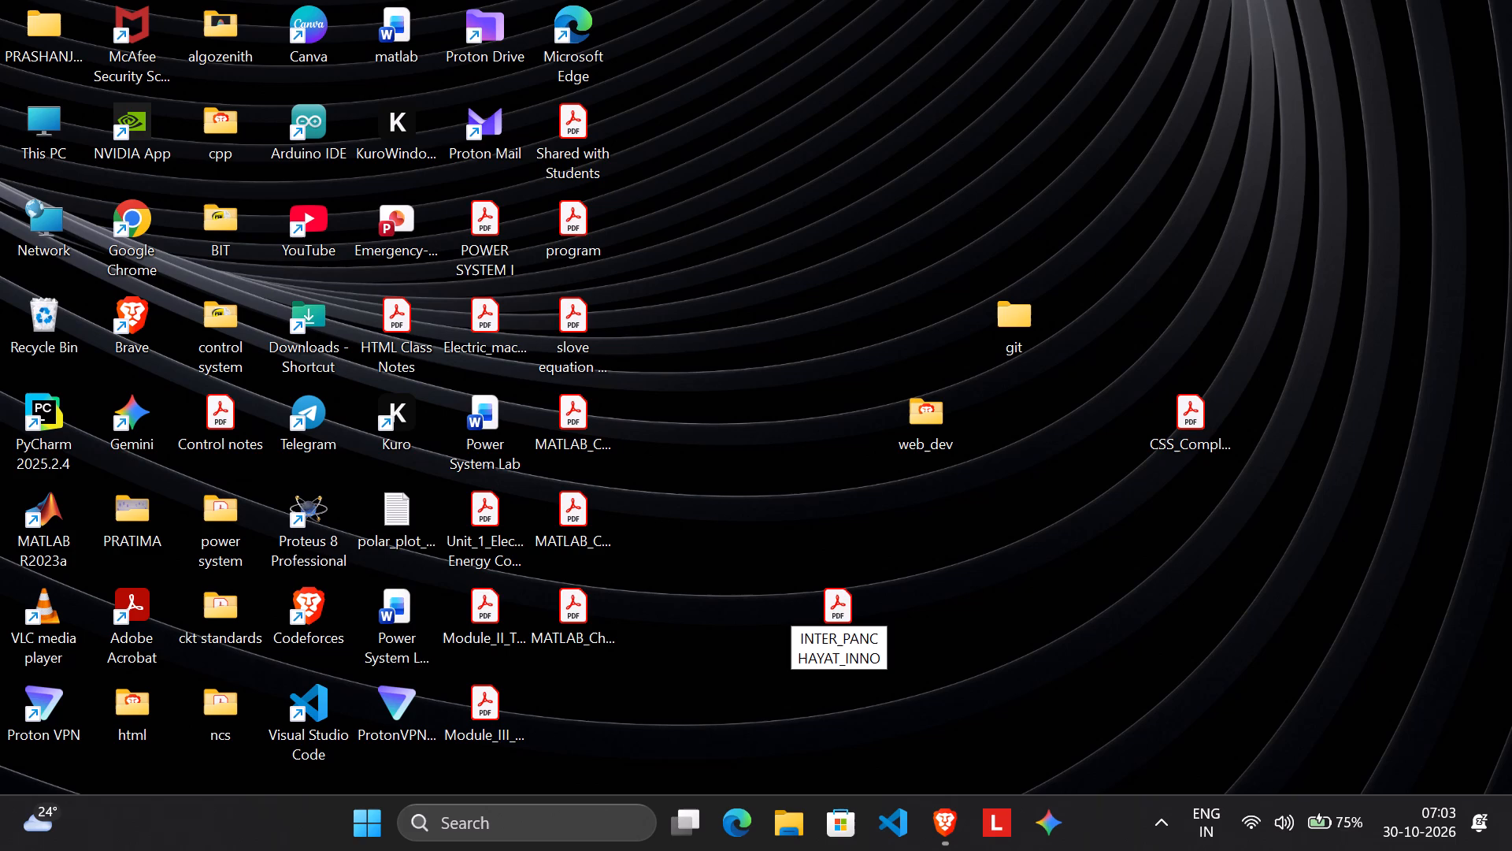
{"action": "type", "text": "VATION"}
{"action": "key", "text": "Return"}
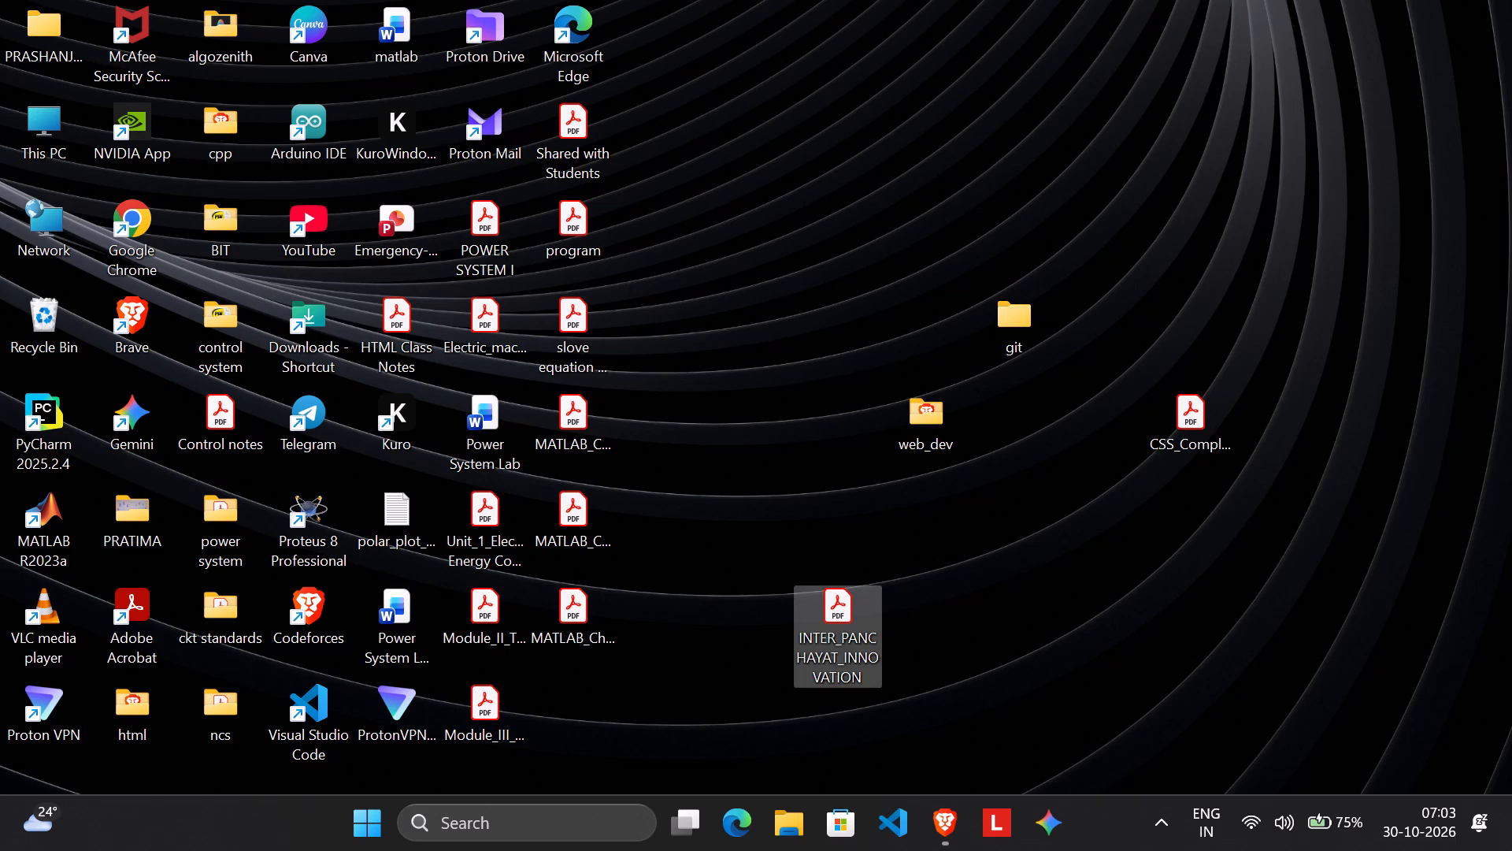
{"action": "left_click", "coordinate": [1091, 642]}
{"action": "left_click", "coordinate": [828, 634]}
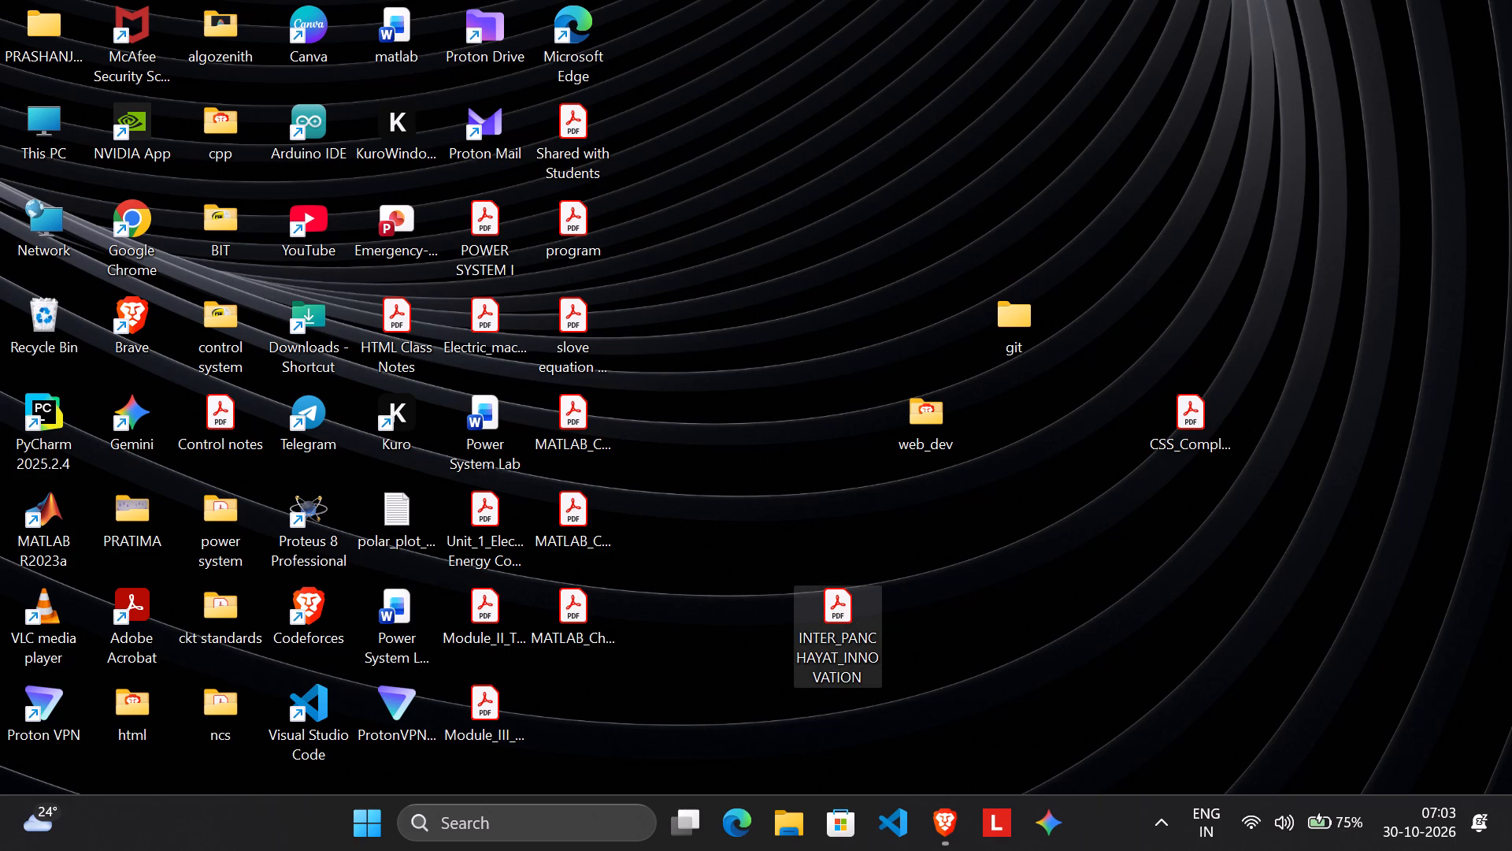
{"action": "left_click", "coordinate": [1027, 660]}
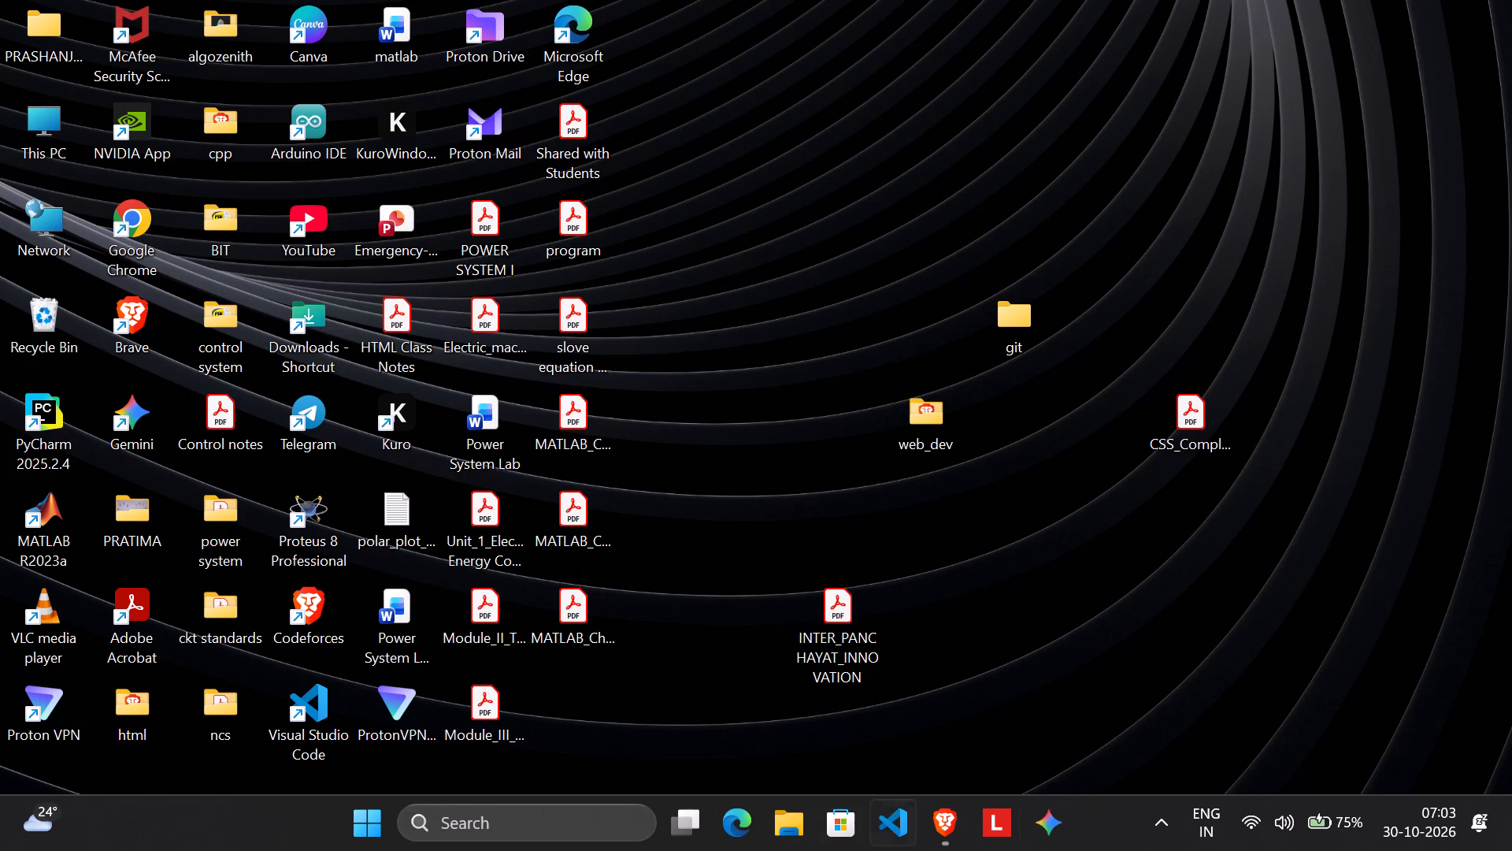